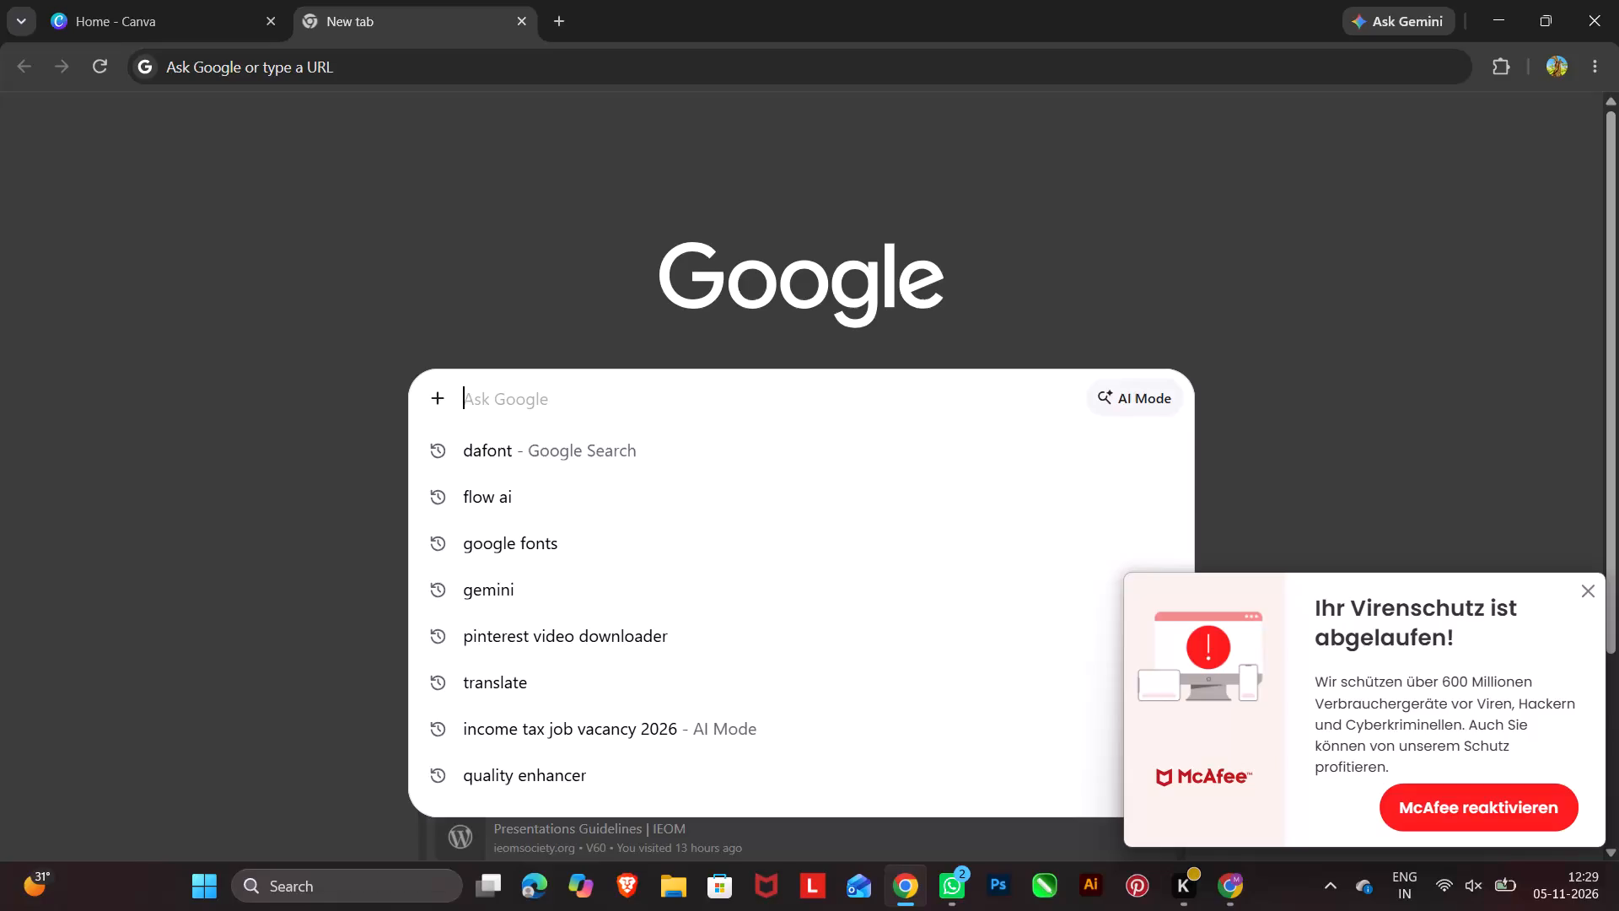
# Search Google for "pinterest video downloader" and open the KlickPin result.
pyautogui.click(587, 648)
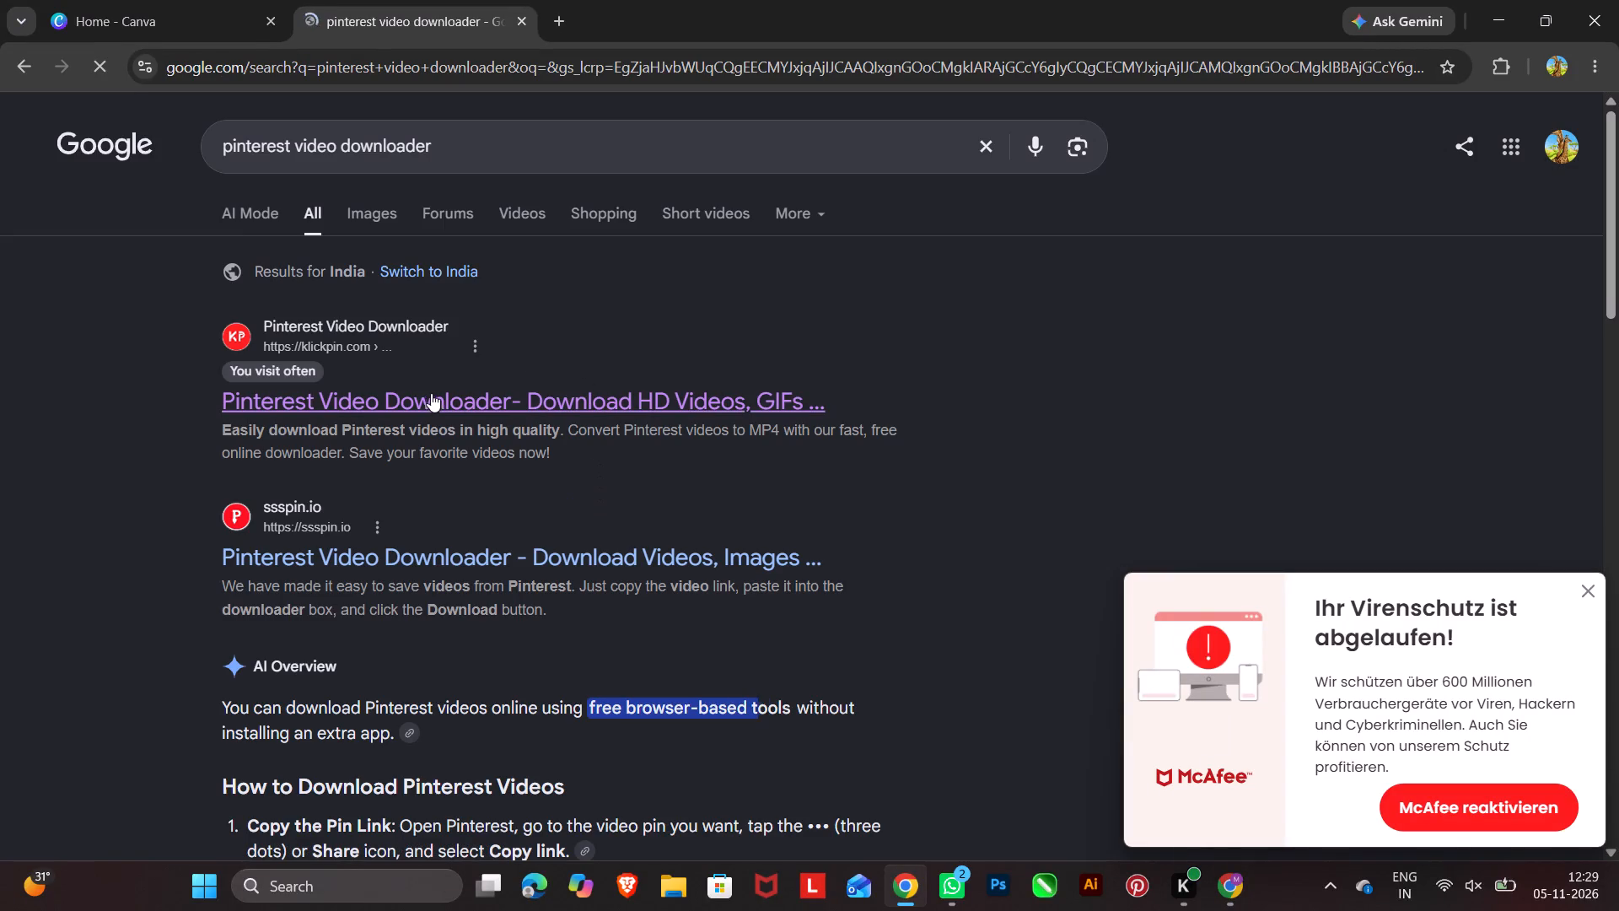
pyautogui.click(429, 394)
pyautogui.click(442, 385)
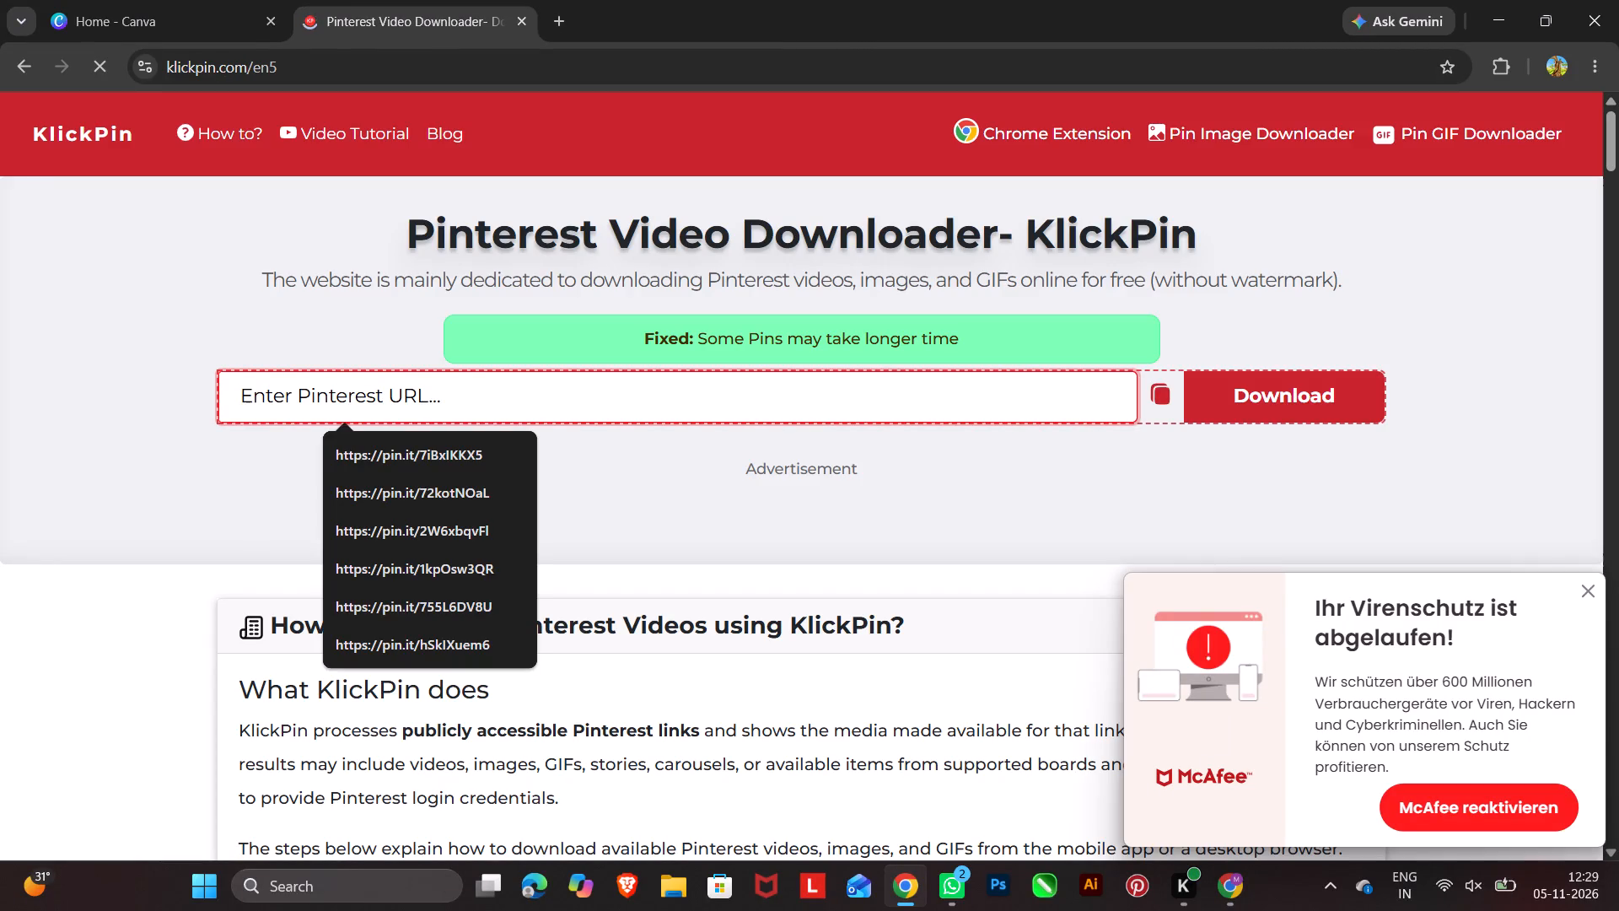
pyautogui.hotkey('ctrl', 'v')
pyautogui.click(1316, 396)
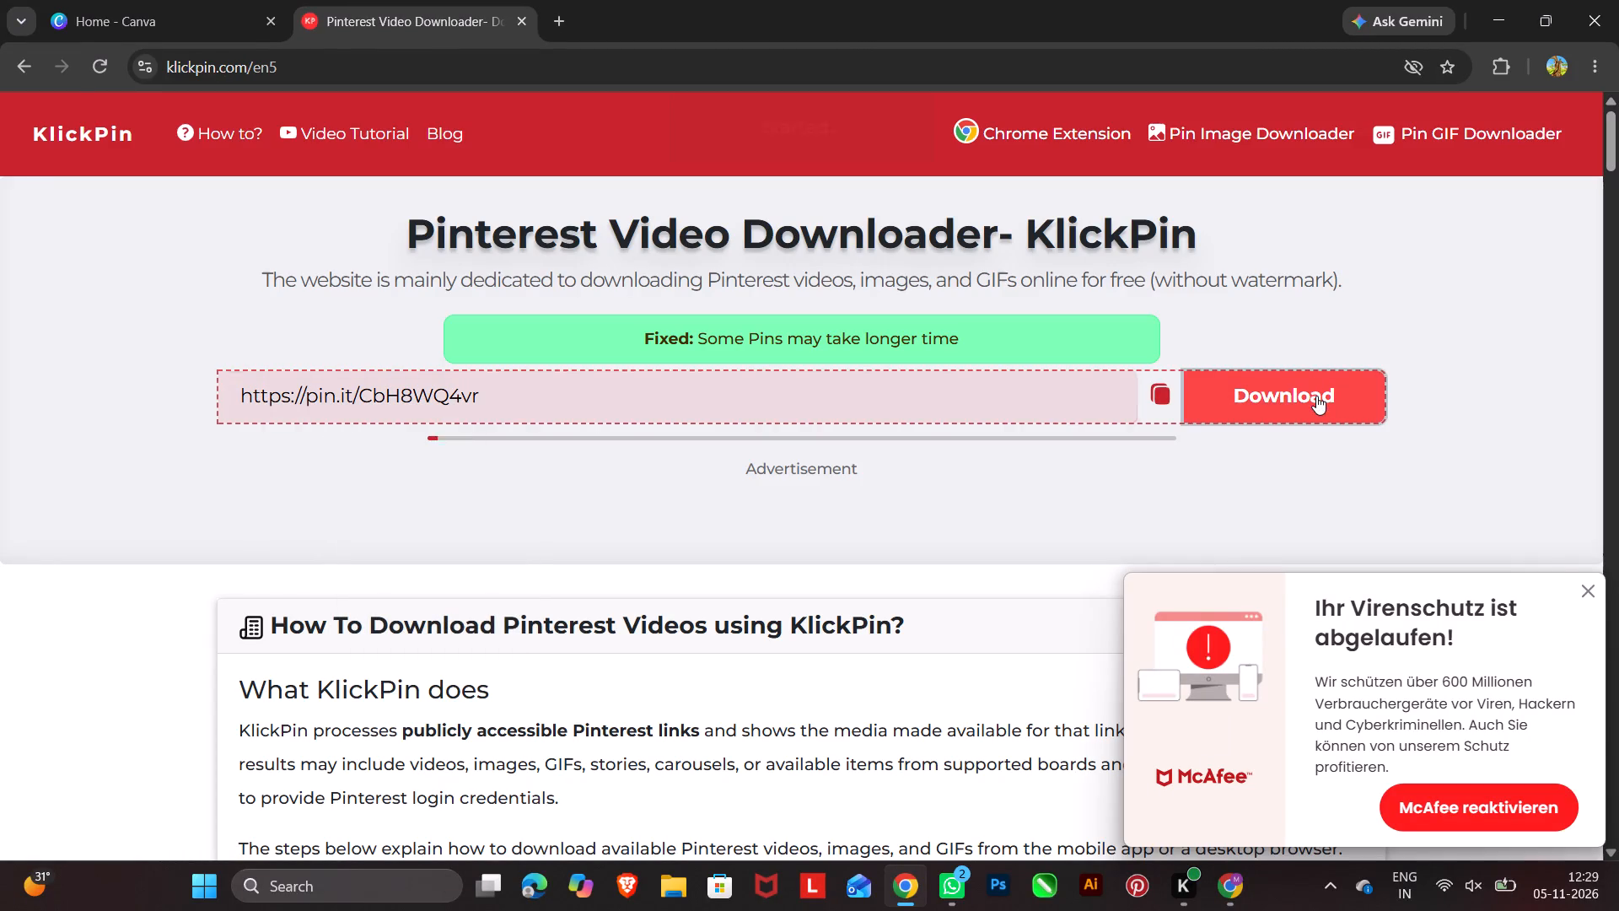
pyautogui.click(1589, 585)
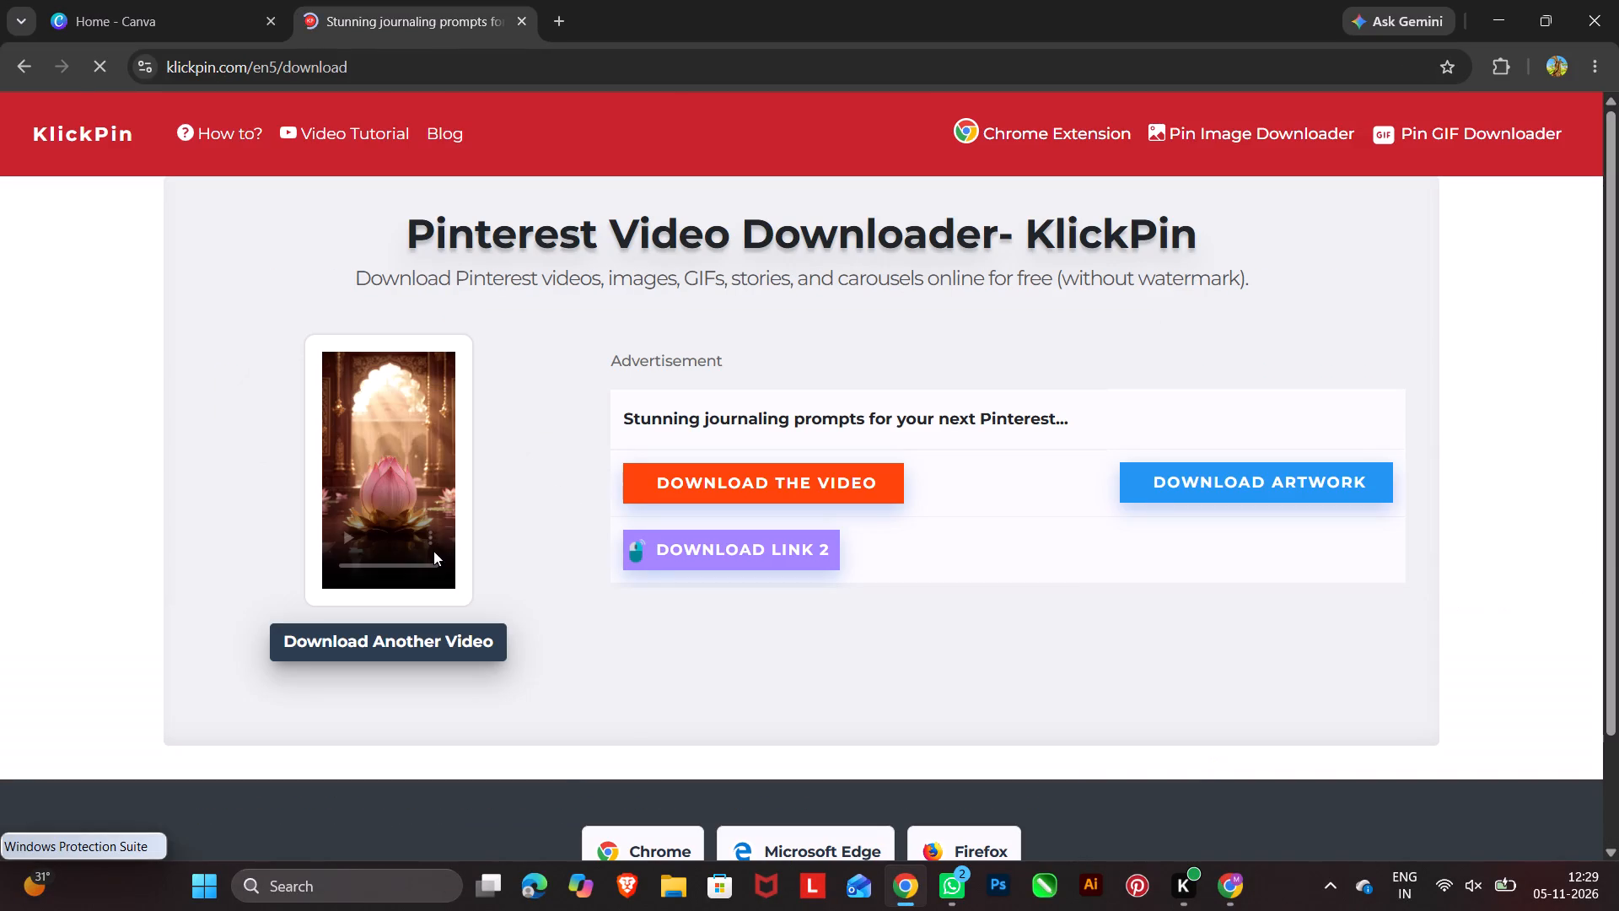
pyautogui.click(430, 348)
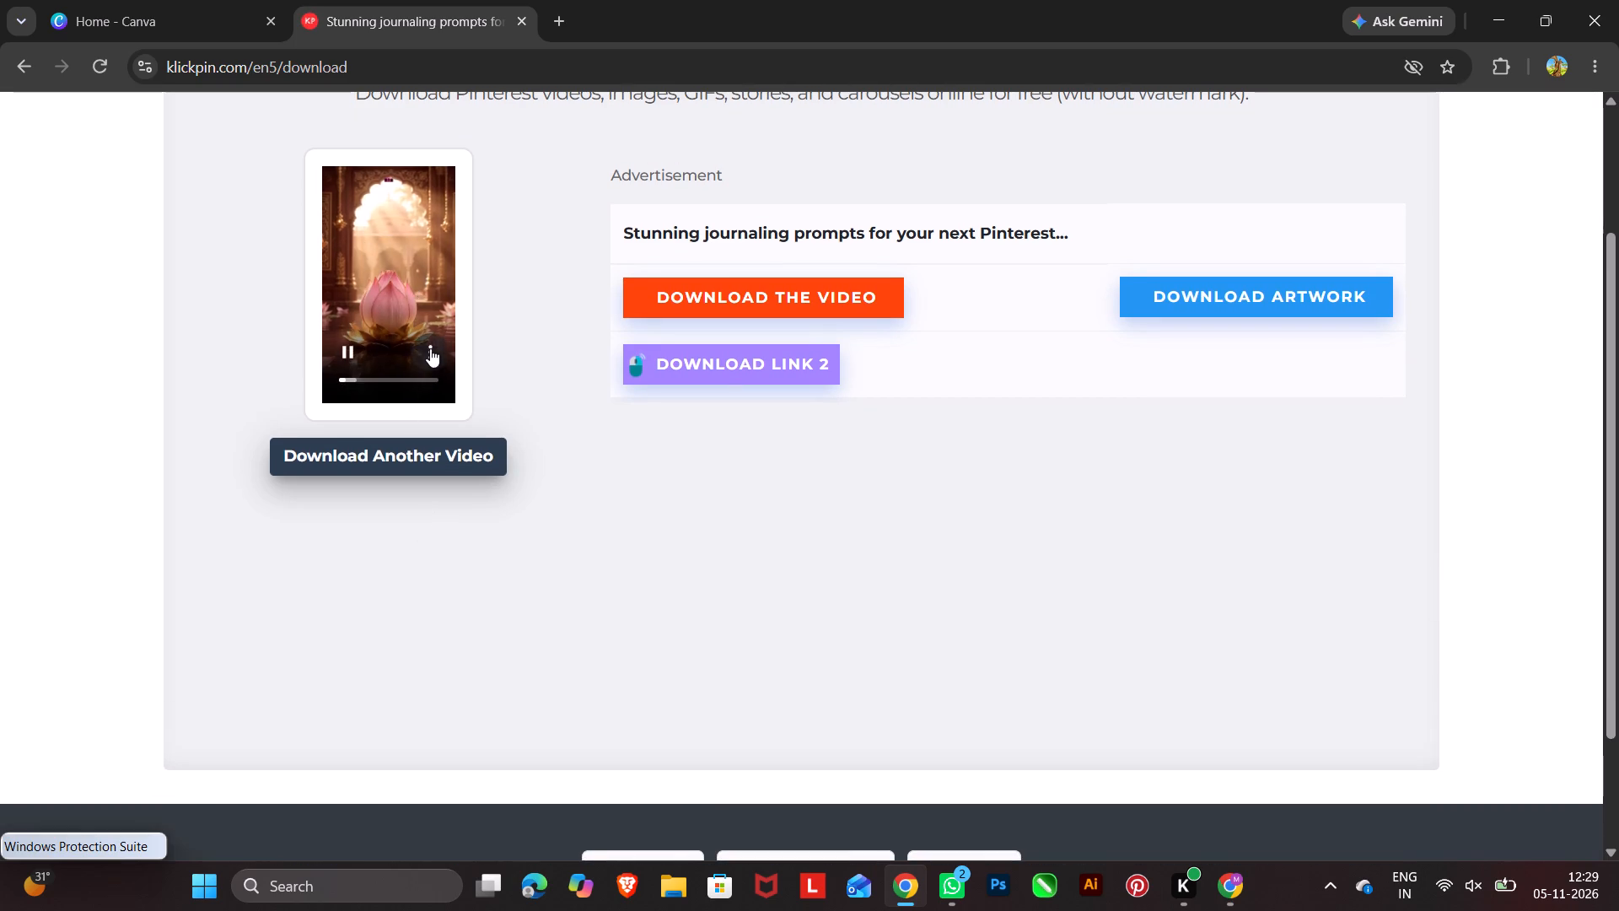
pyautogui.click(306, 206)
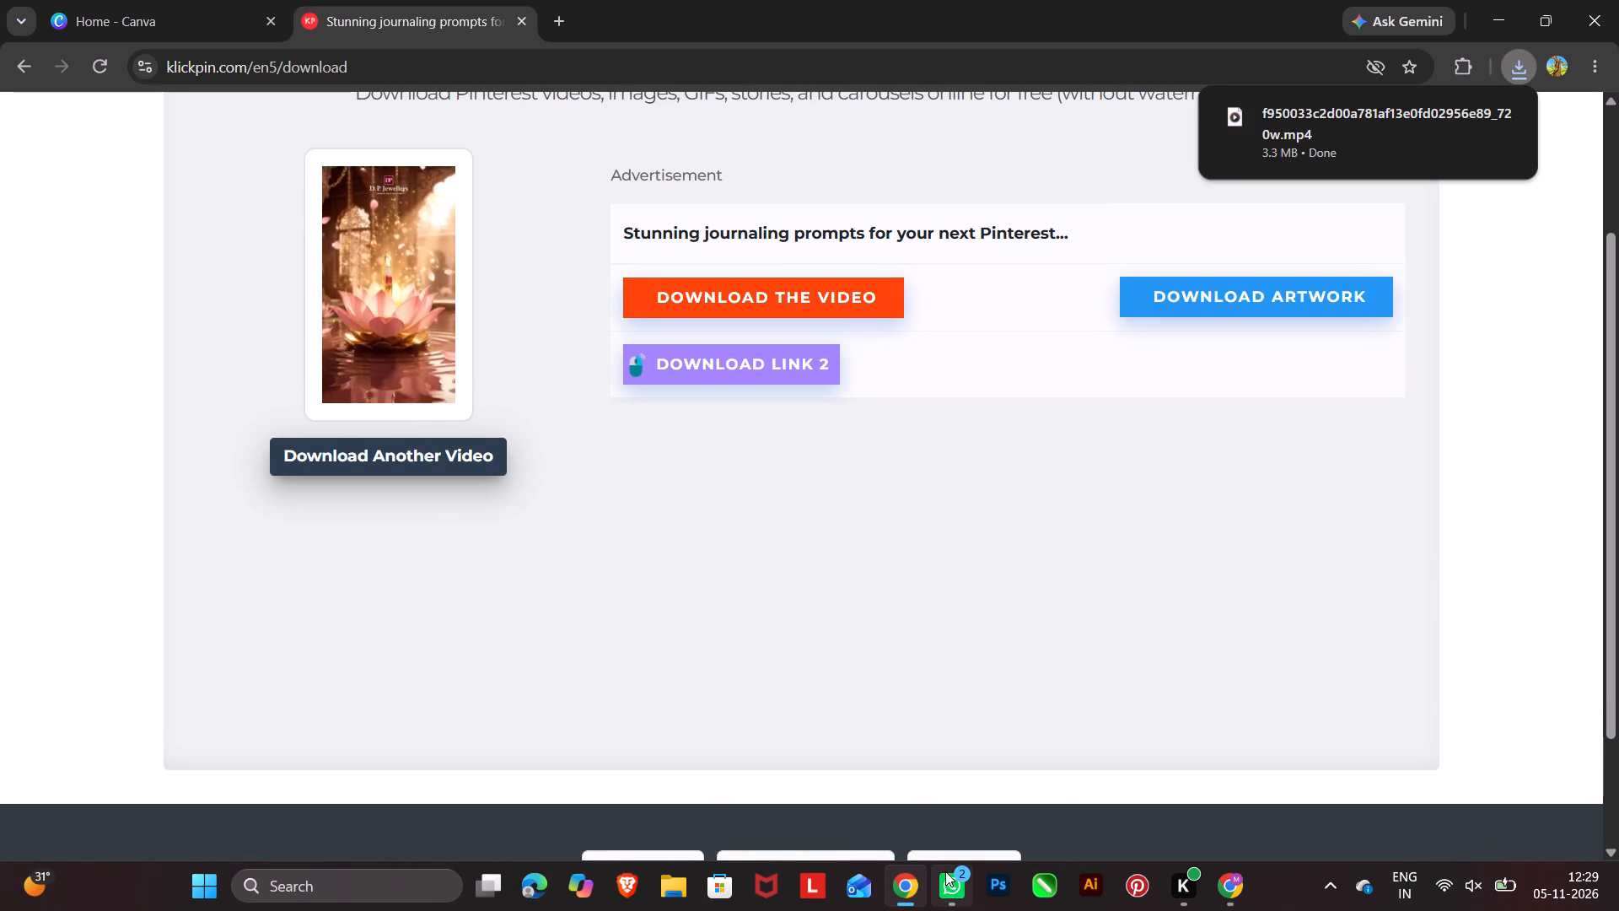
pyautogui.click(1392, 145)
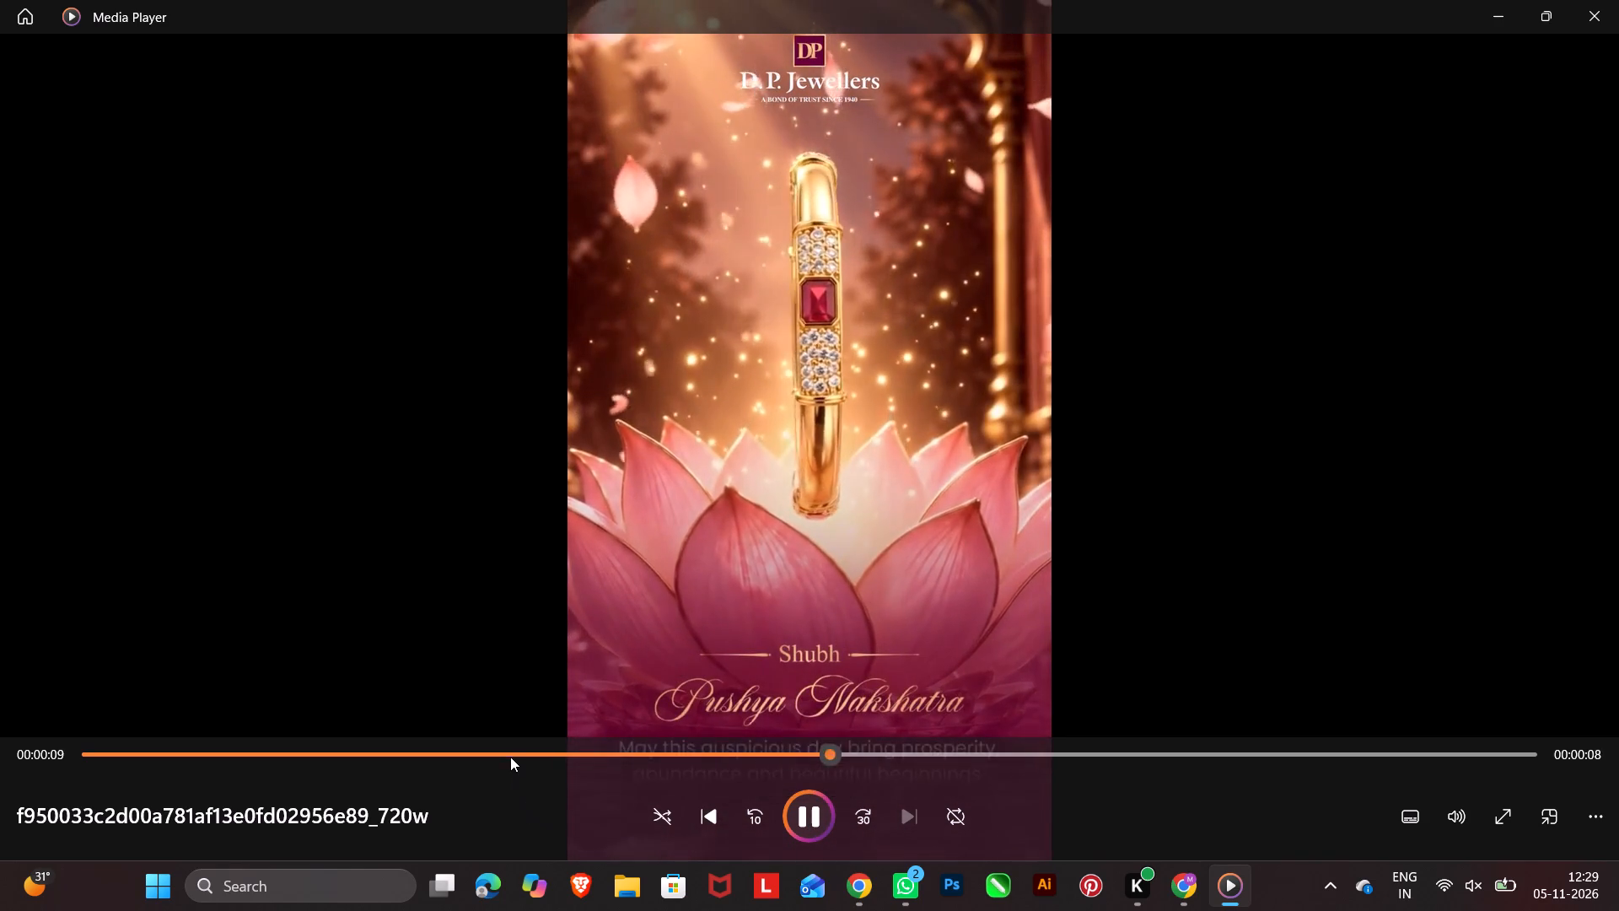
pyautogui.click(510, 757)
pyautogui.click(814, 831)
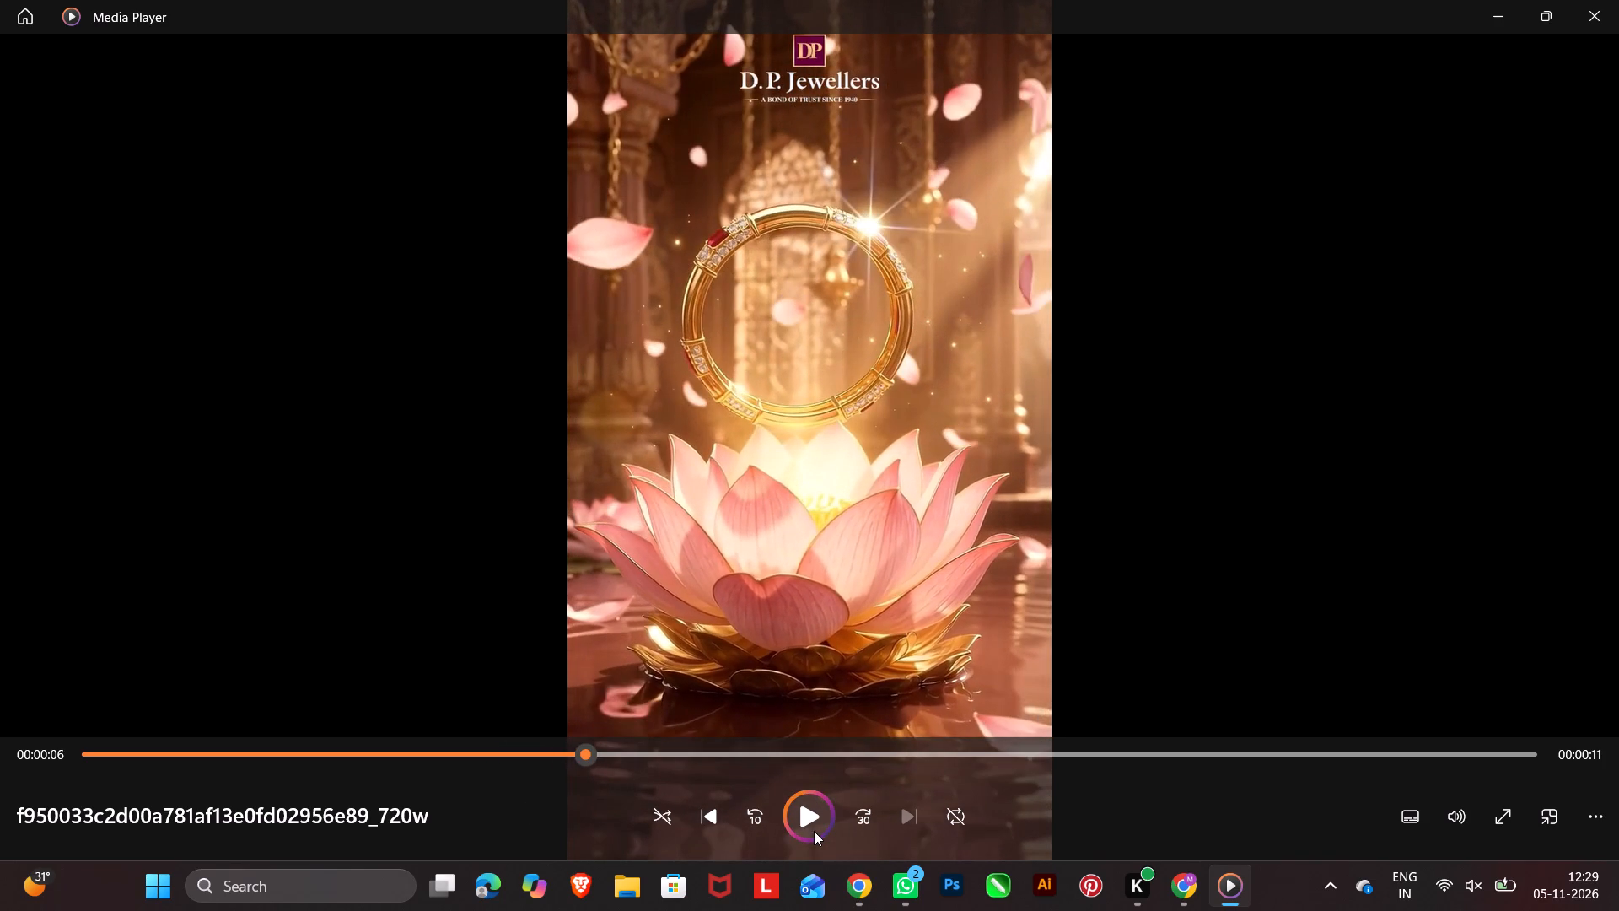
pyautogui.click(498, 751)
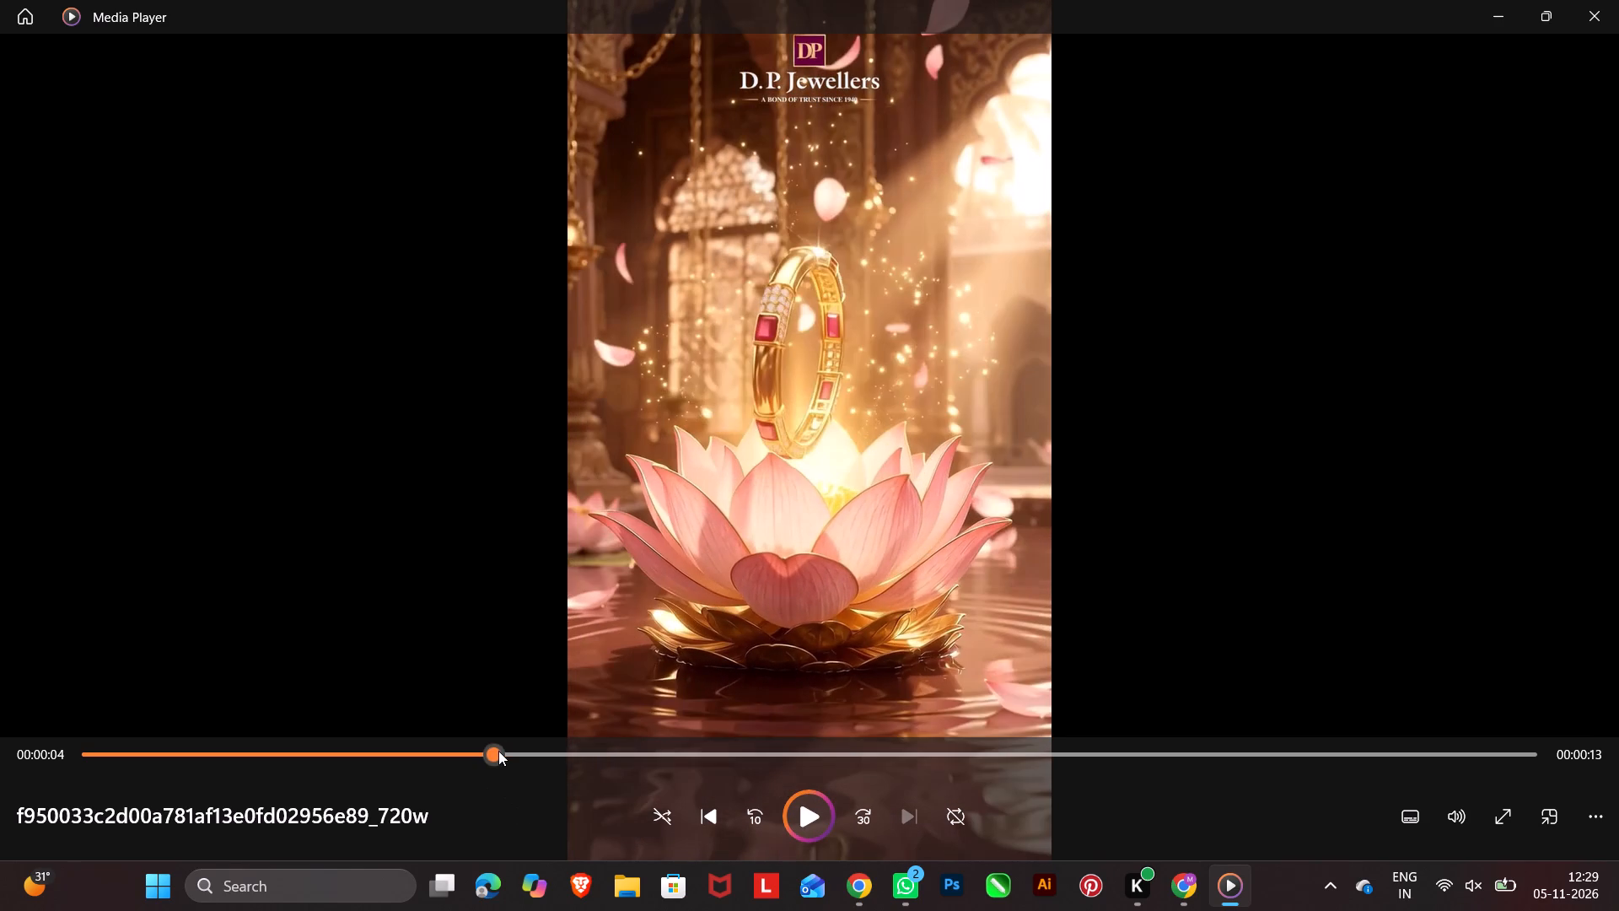
pyautogui.moveTo(501, 751); pyautogui.dragTo(546, 752)
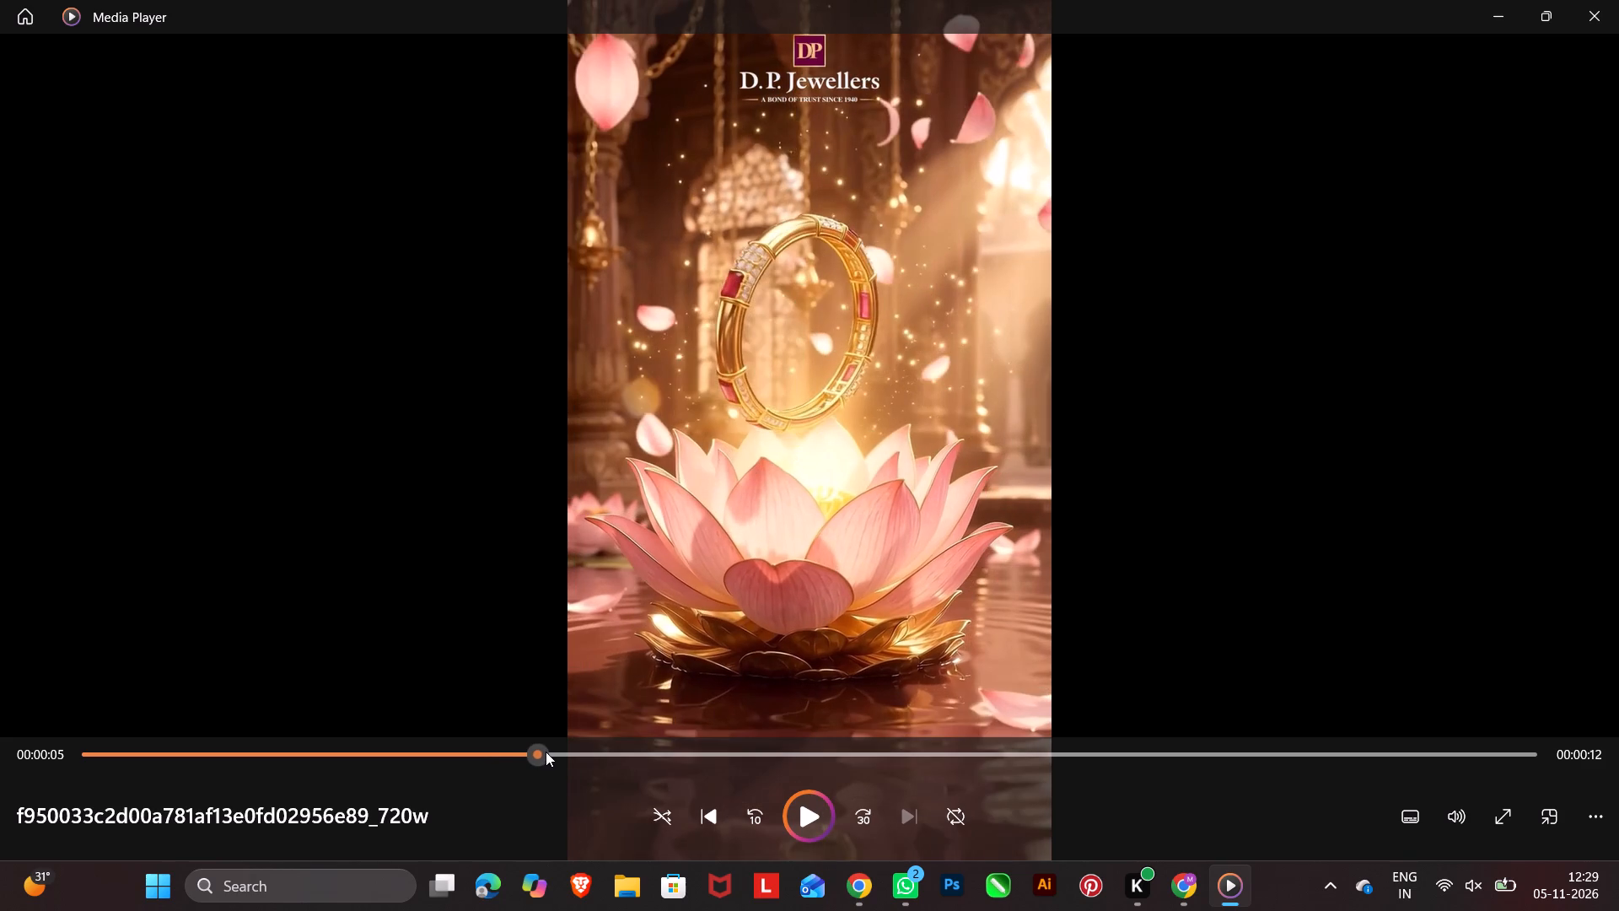
pyautogui.moveTo(546, 752); pyautogui.dragTo(361, 752)
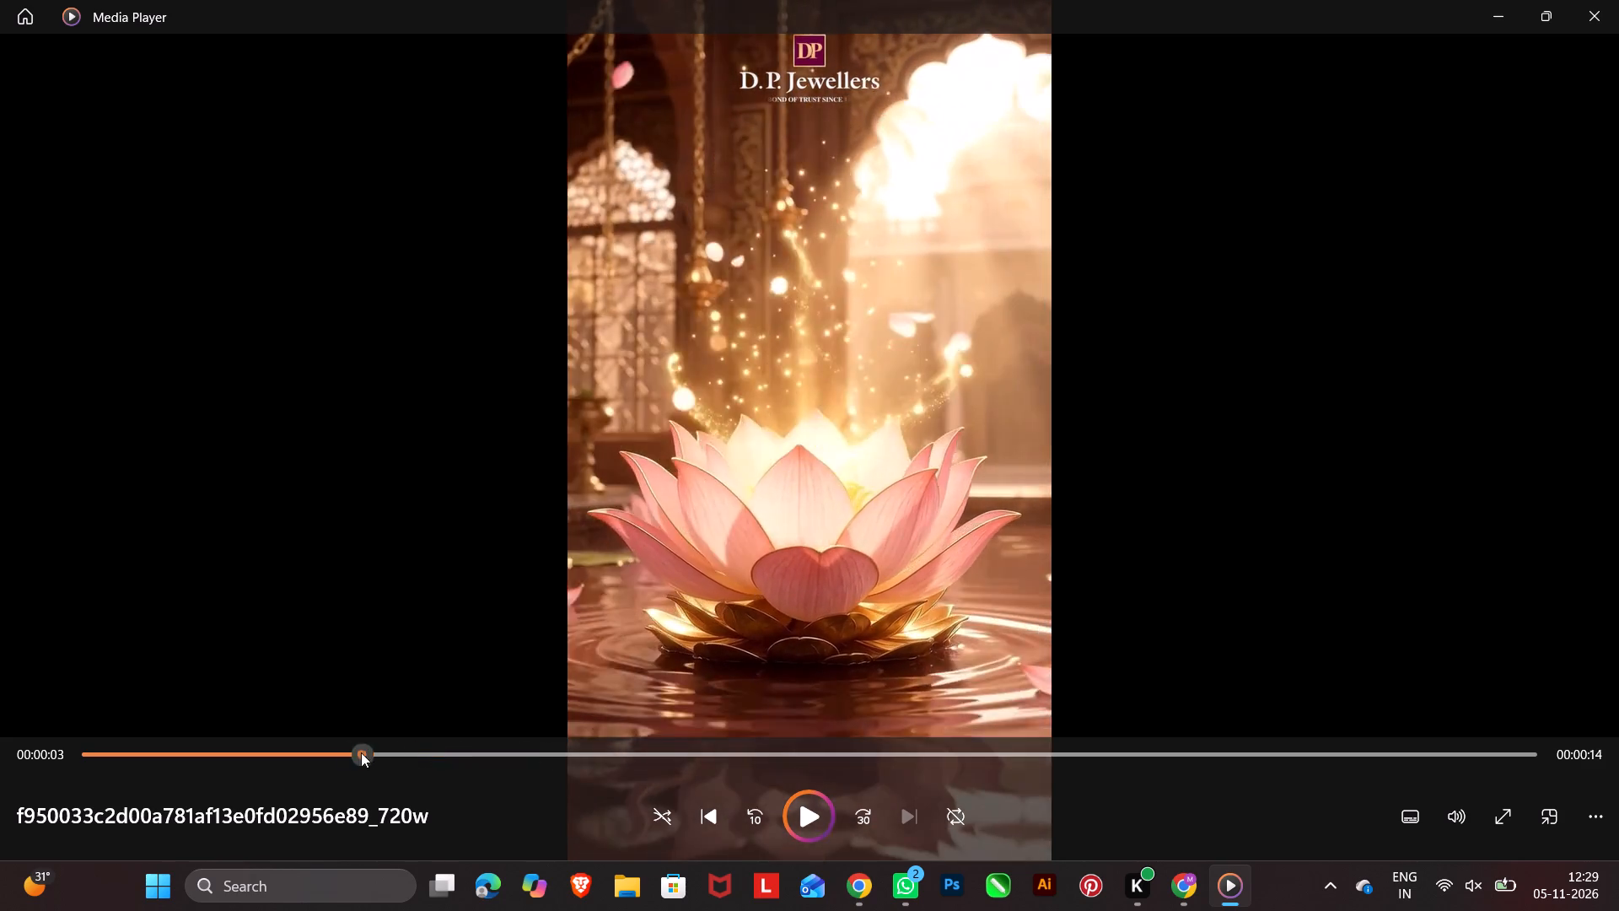
pyautogui.moveTo(361, 752); pyautogui.dragTo(560, 729)
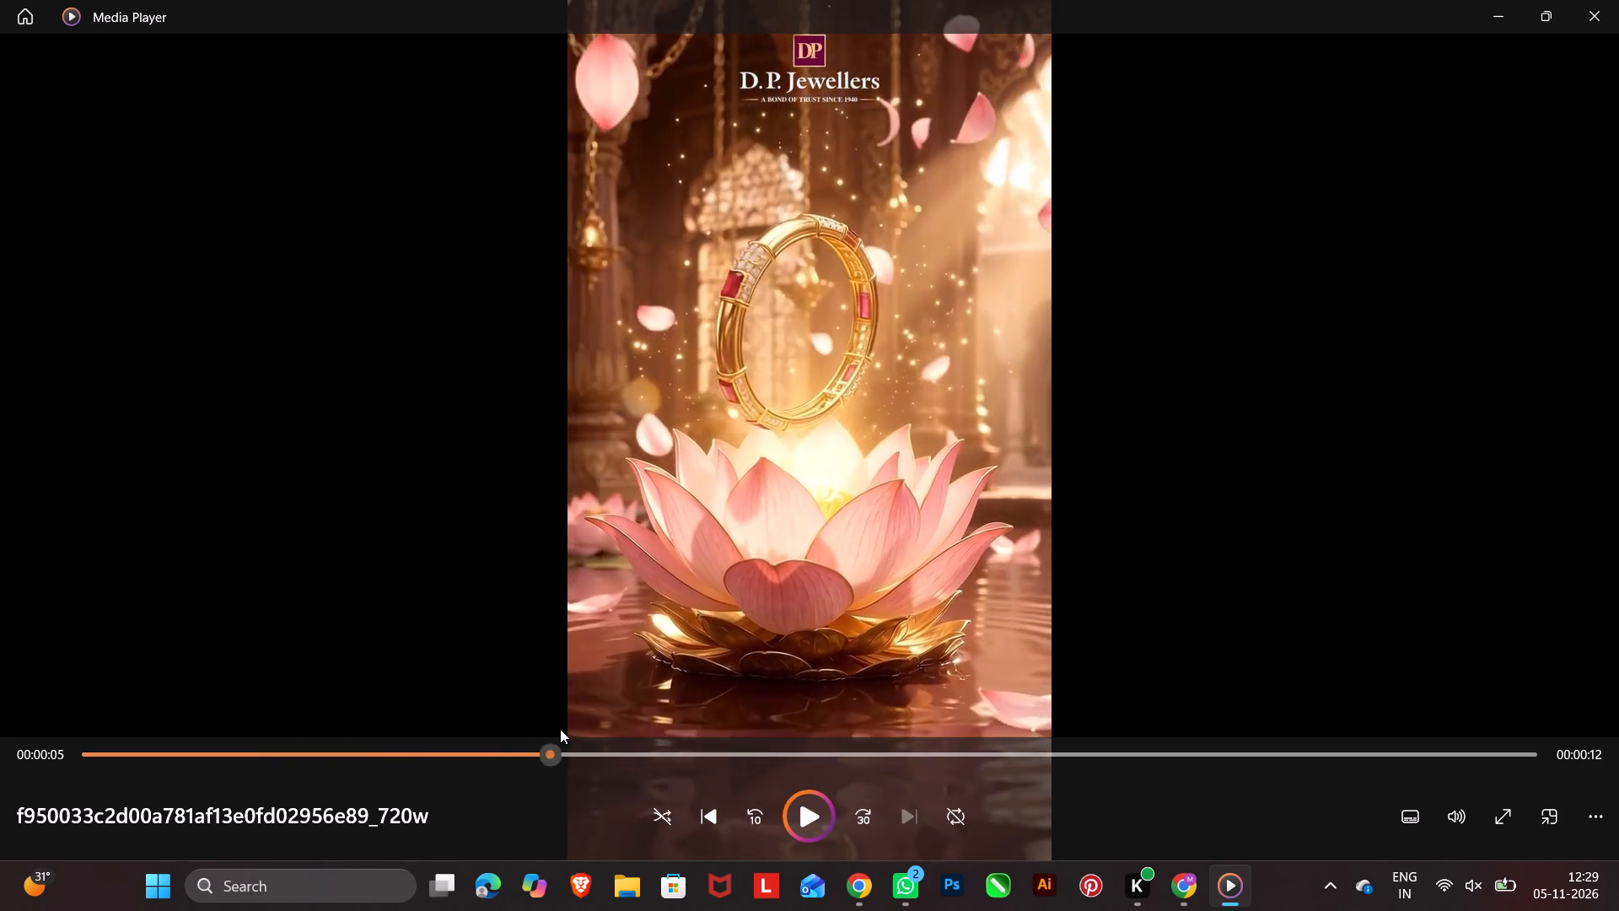
pyautogui.moveTo(560, 729); pyautogui.dragTo(191, 731)
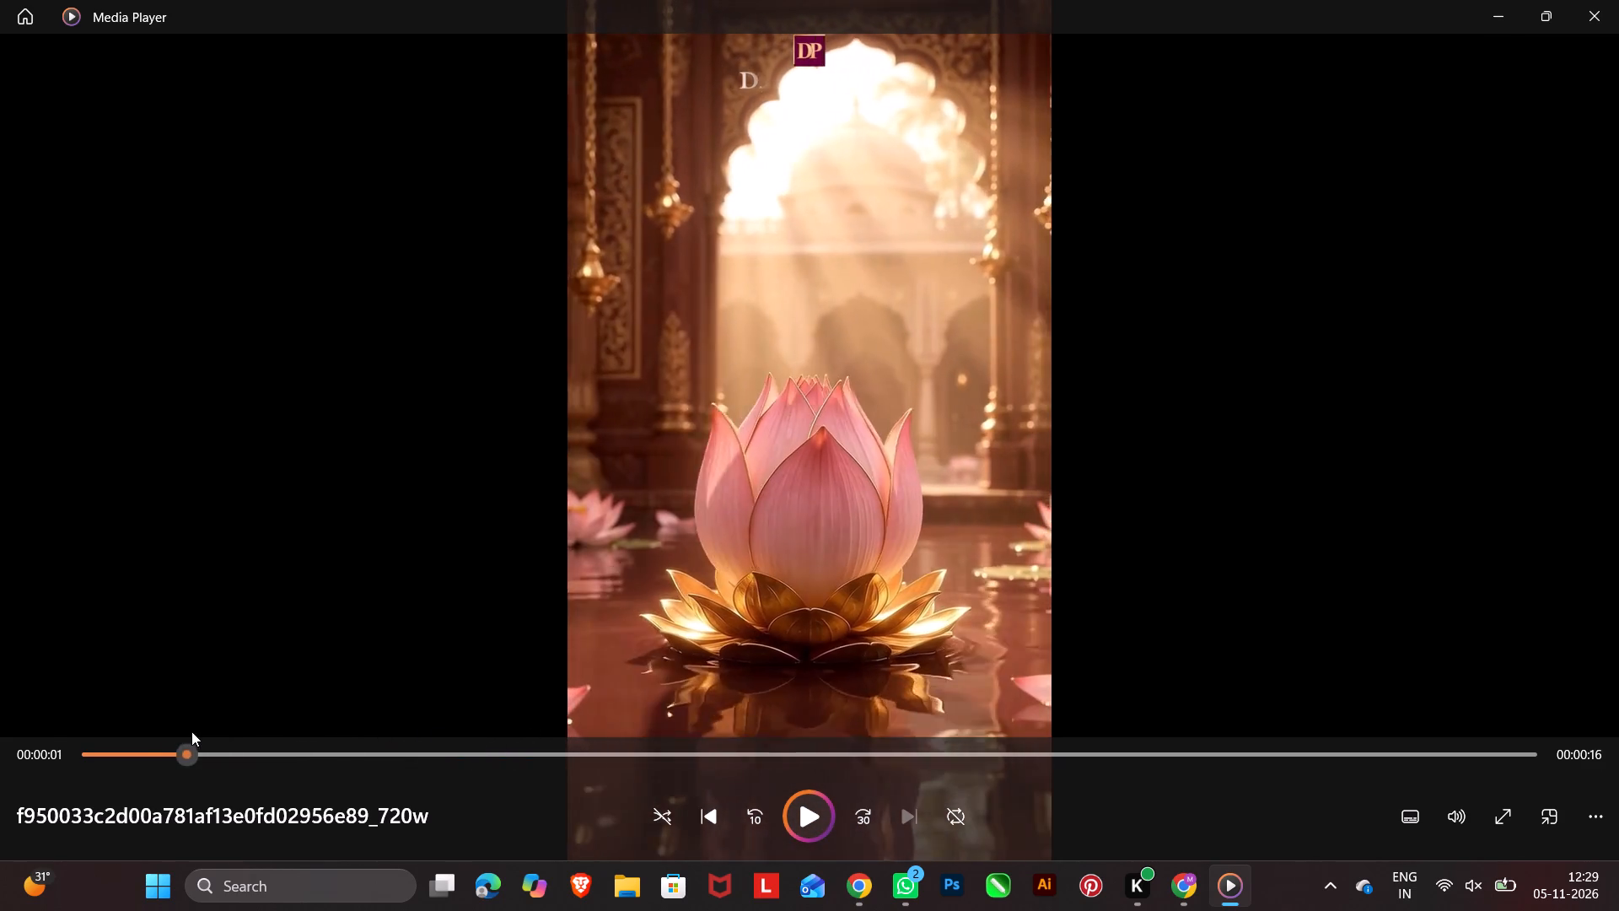
pyautogui.moveTo(191, 731); pyautogui.dragTo(492, 725)
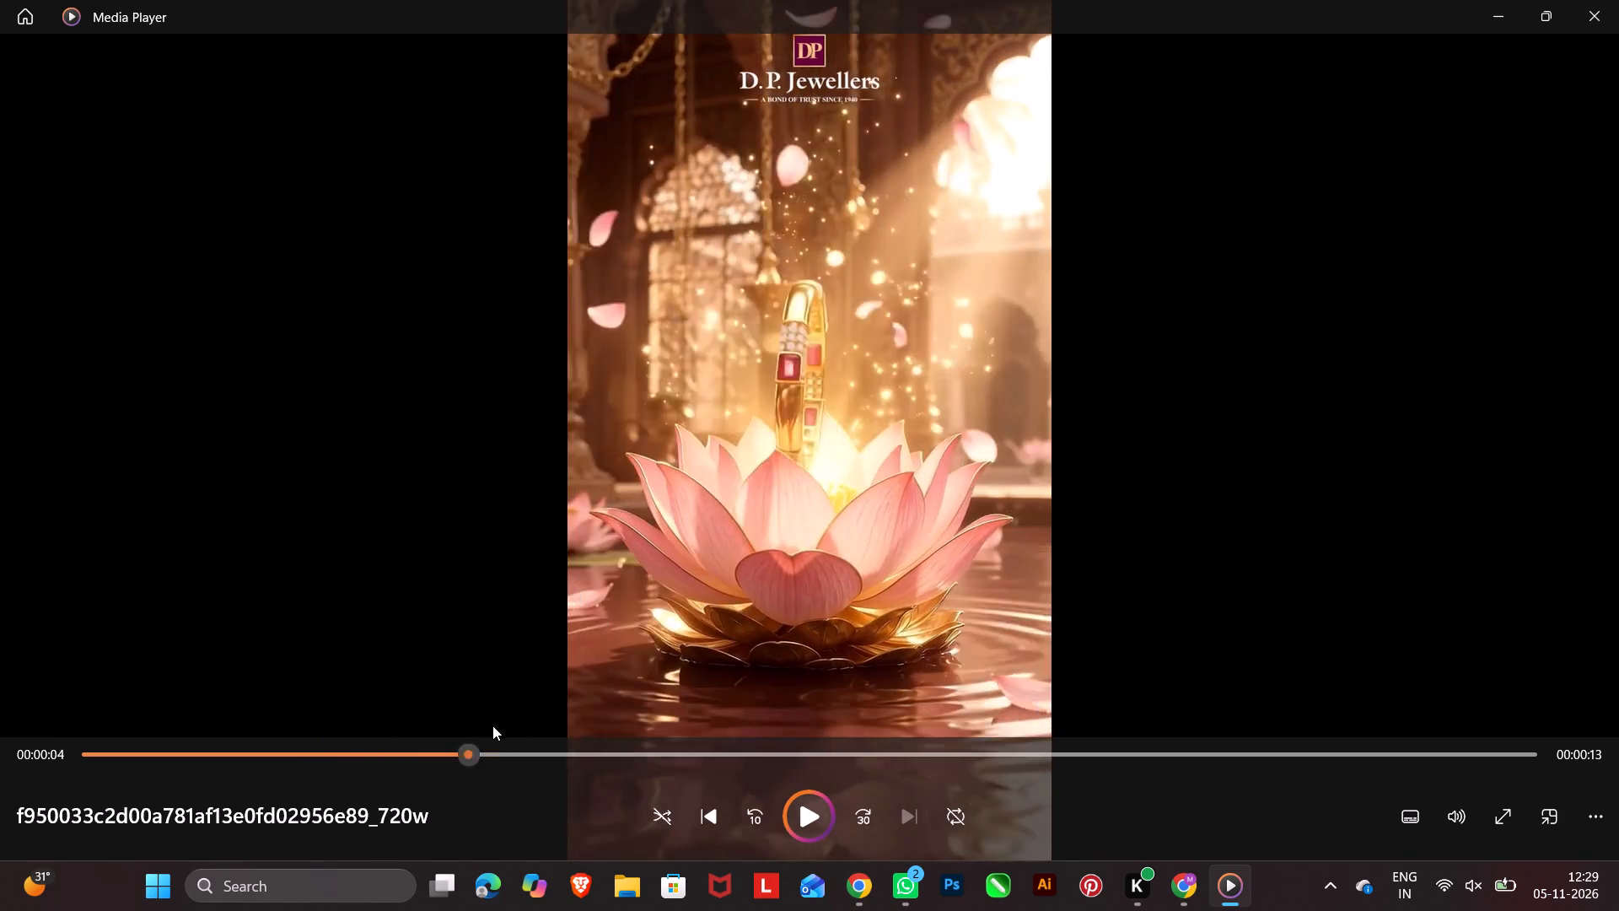
pyautogui.moveTo(492, 725); pyautogui.dragTo(1146, 693)
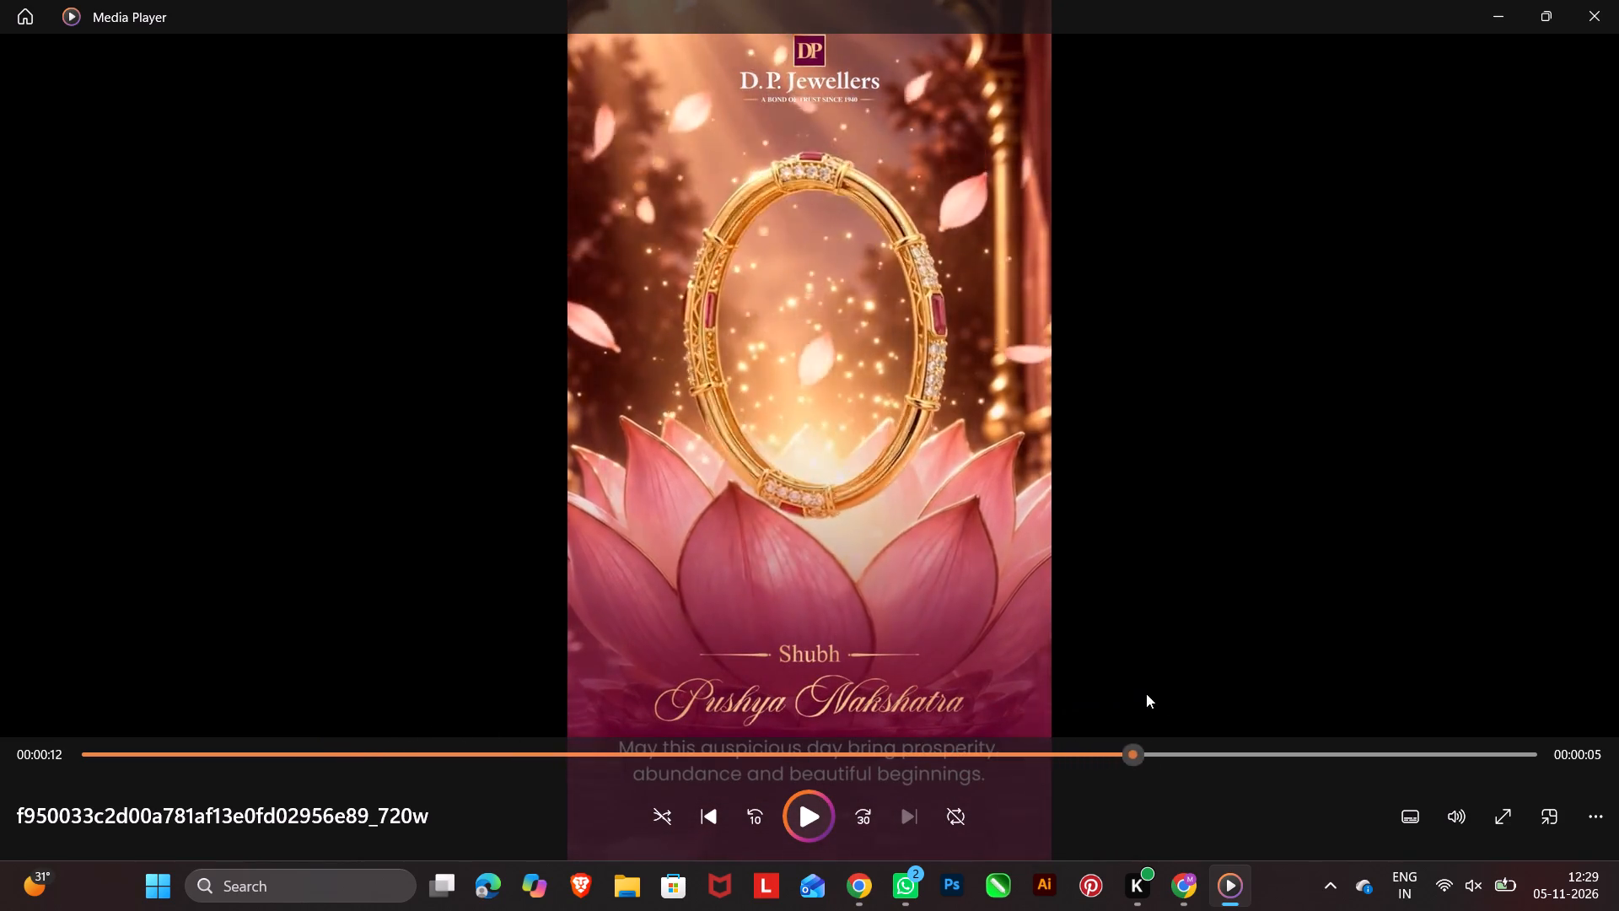
pyautogui.moveTo(1146, 693); pyautogui.dragTo(1166, 700)
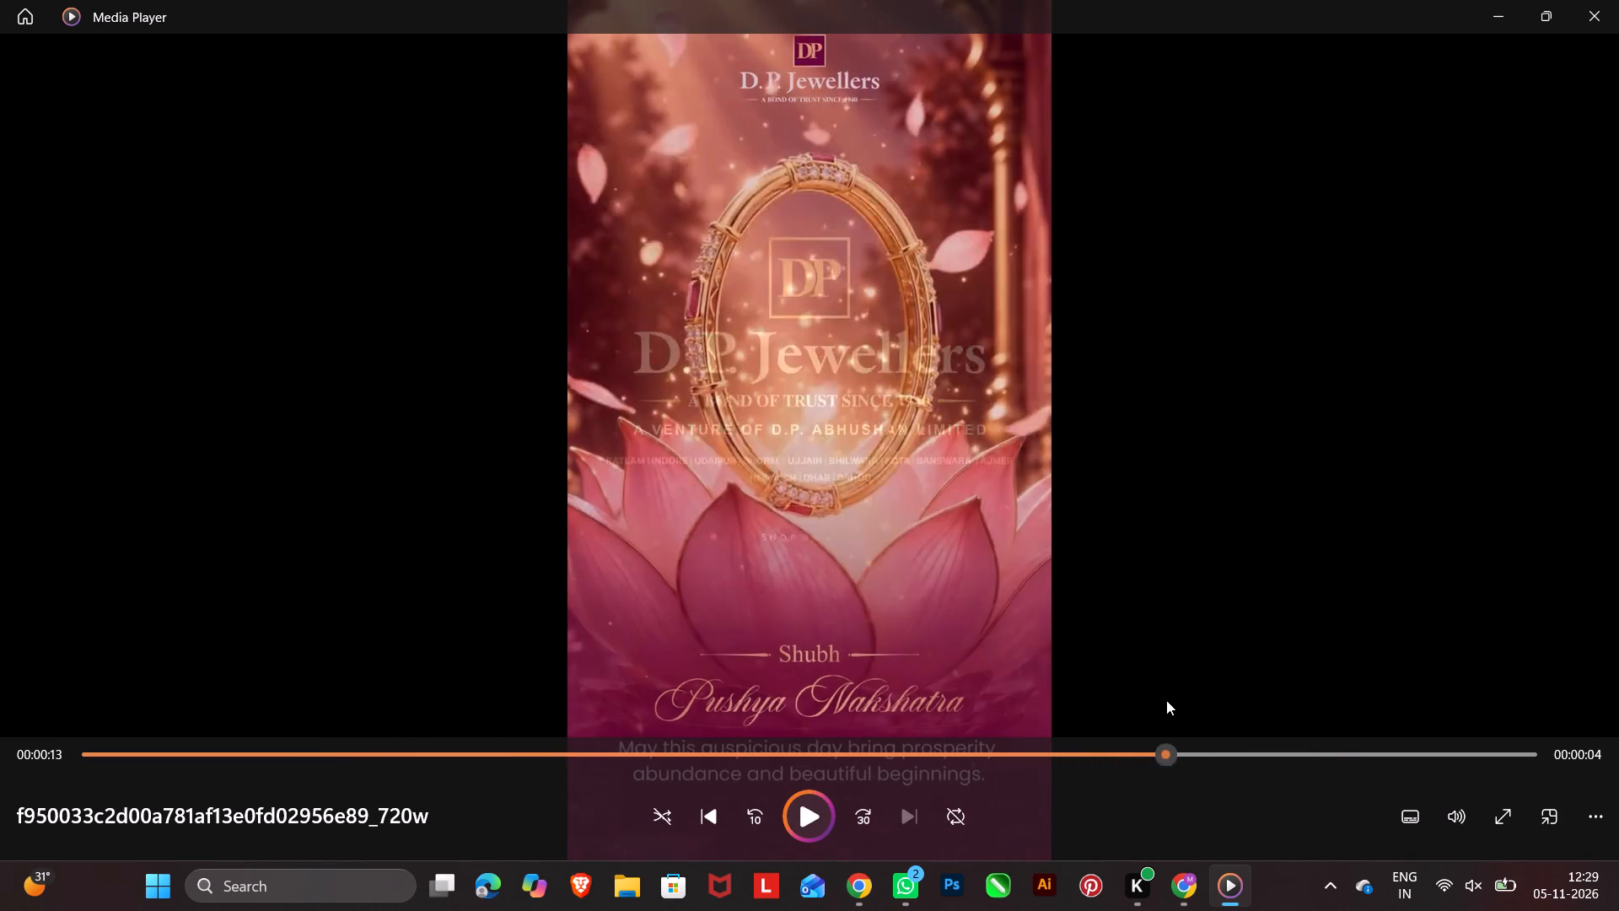
pyautogui.moveTo(1166, 700); pyautogui.dragTo(771, 709)
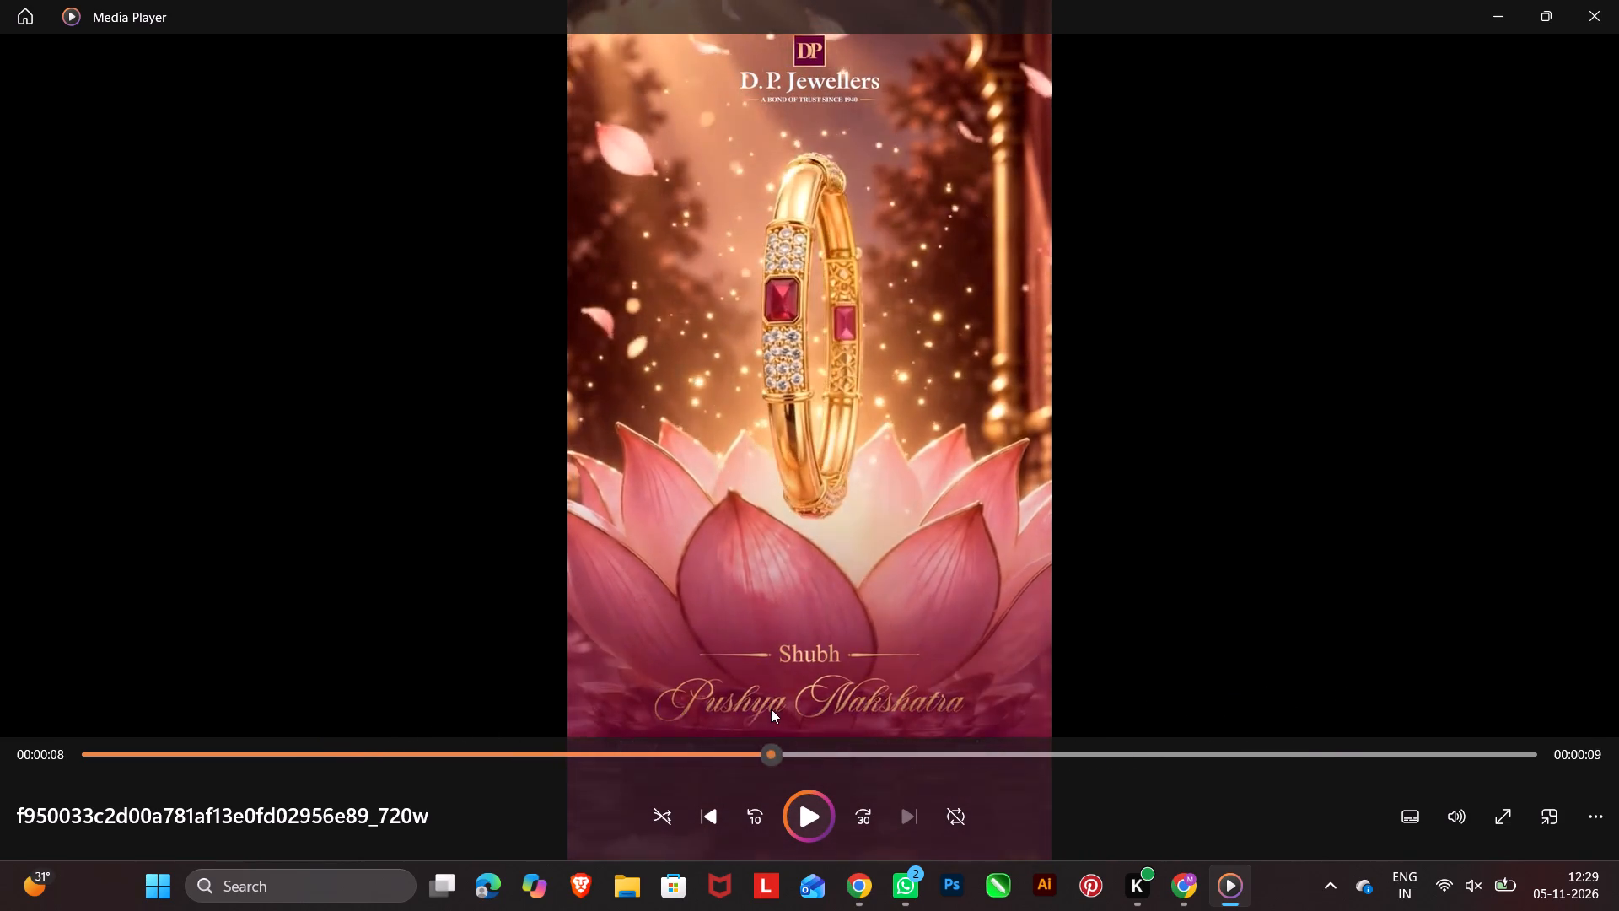
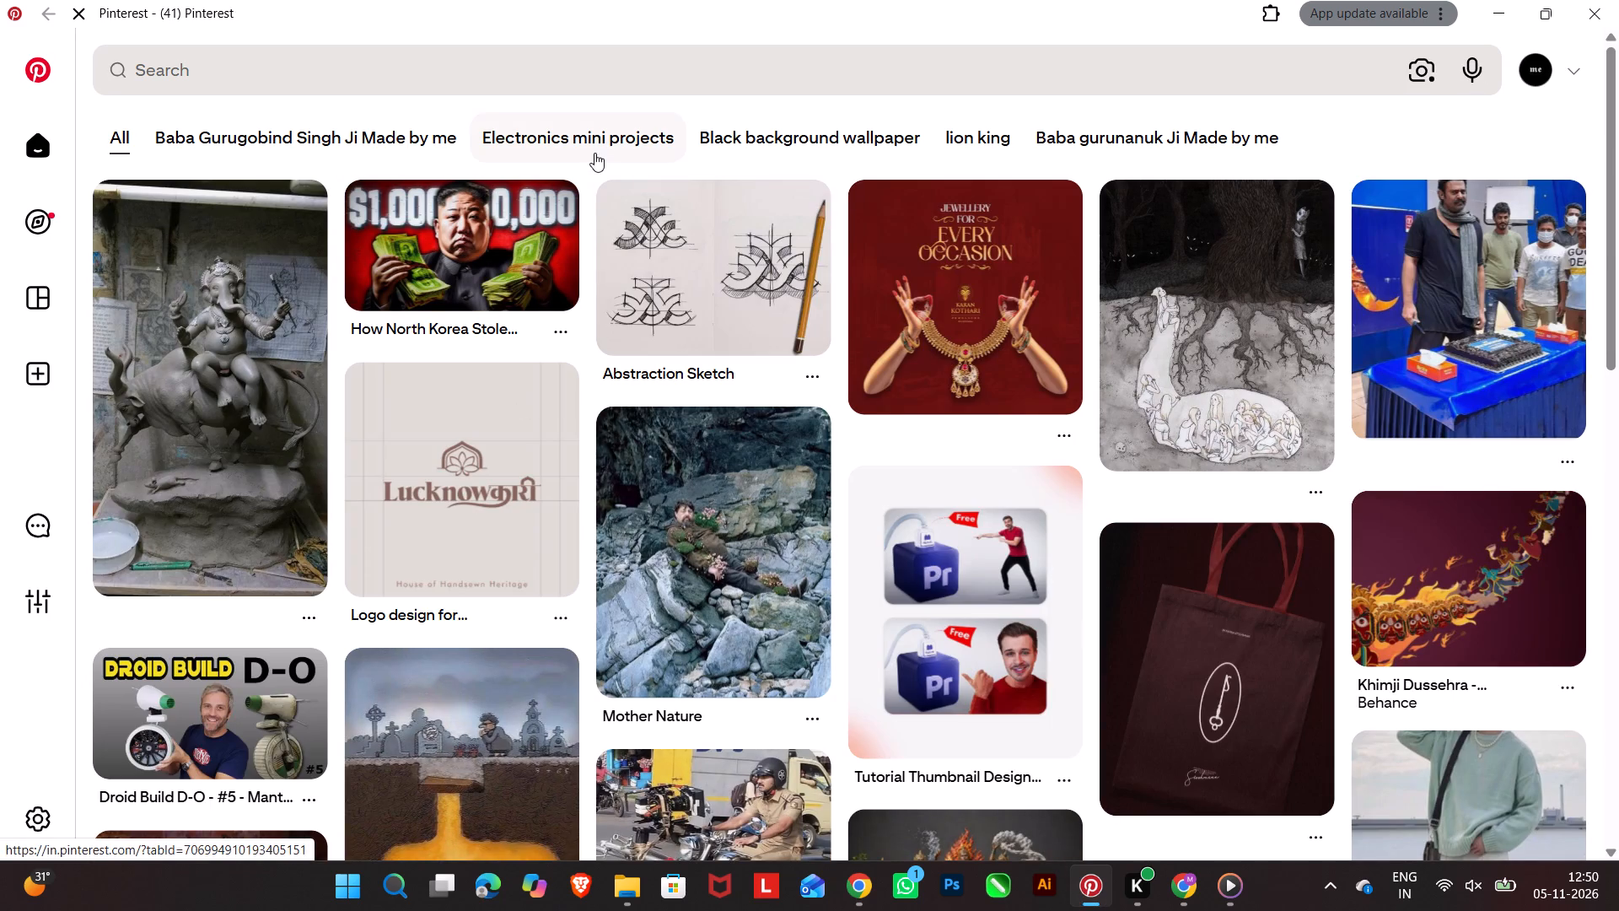
pyautogui.click(632, 63)
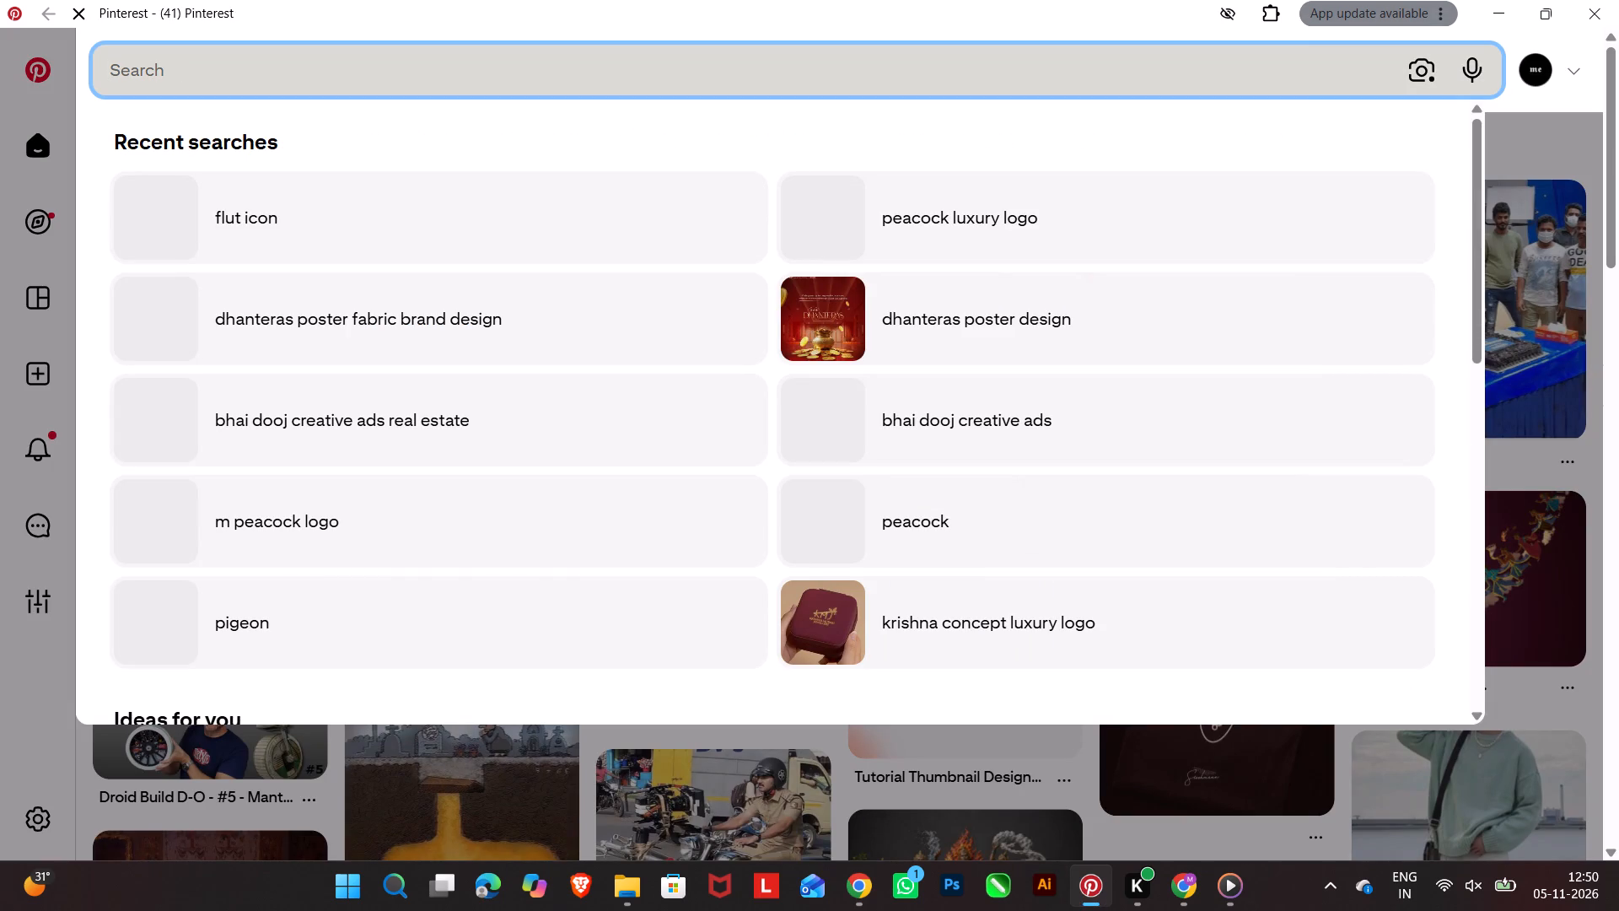
pyautogui.write('shu')
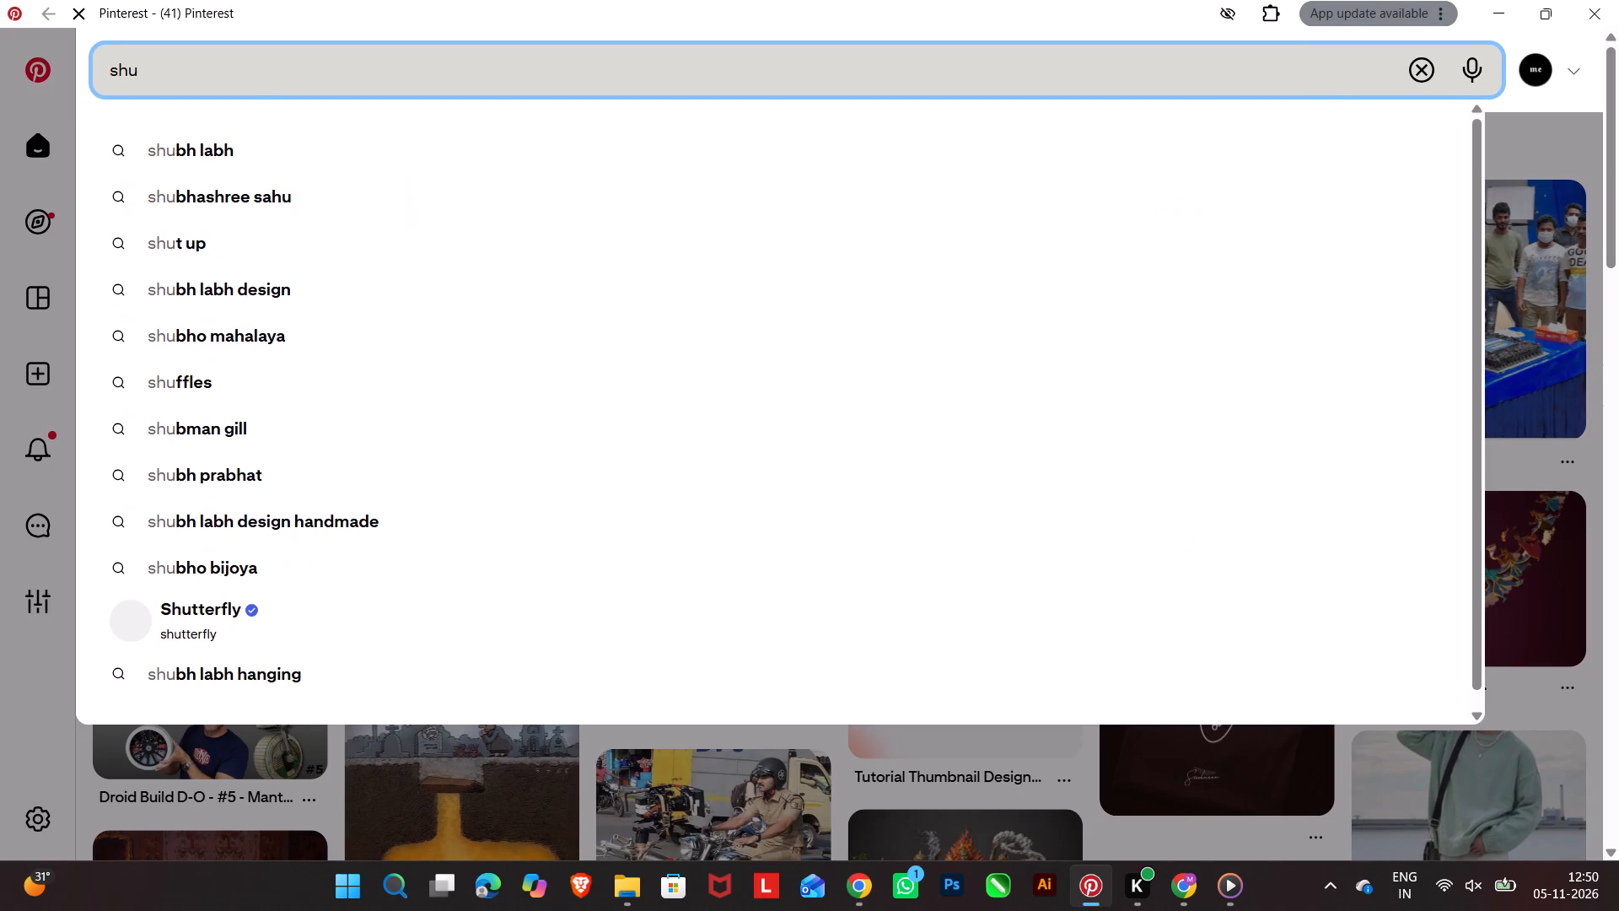
pyautogui.write('bh')
pyautogui.press('space')
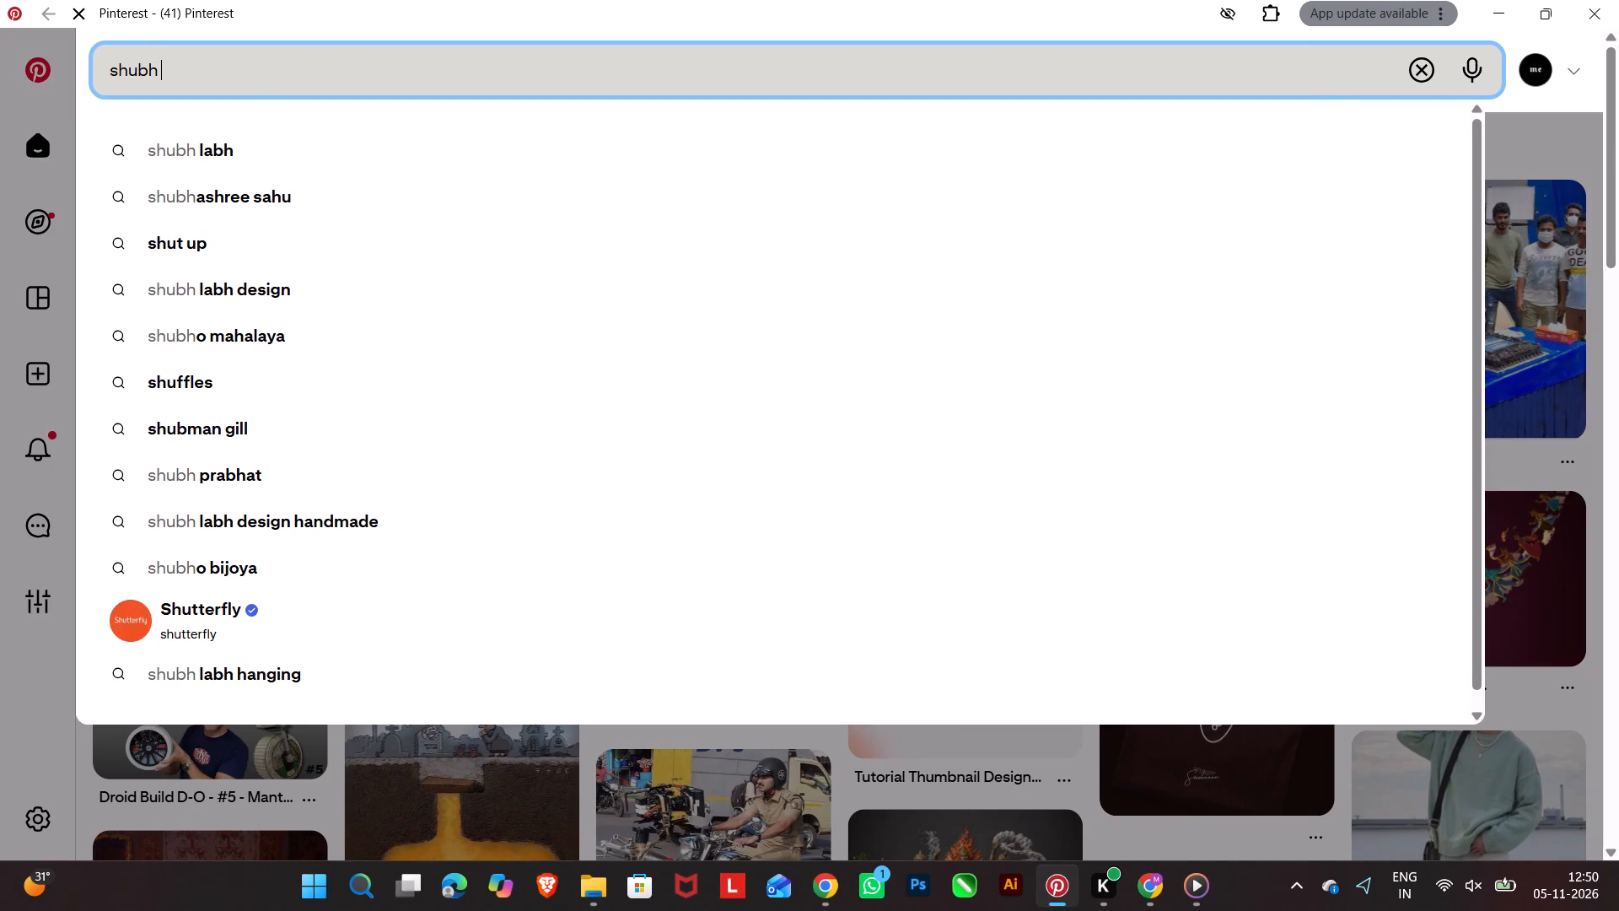
pyautogui.write('pu')
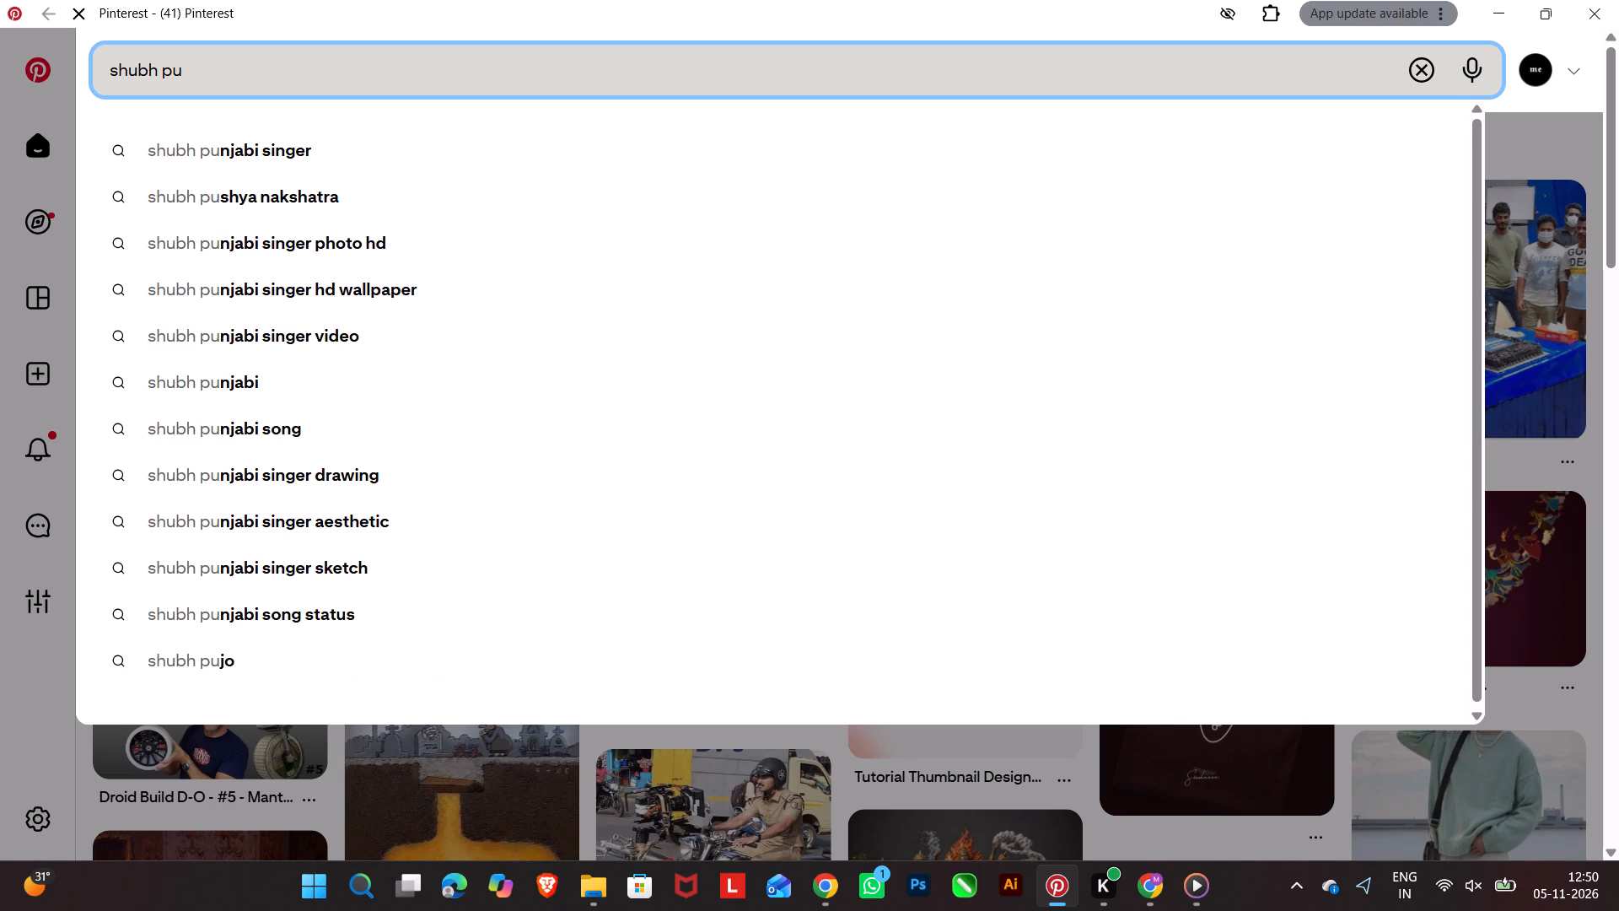
pyautogui.write('sh')
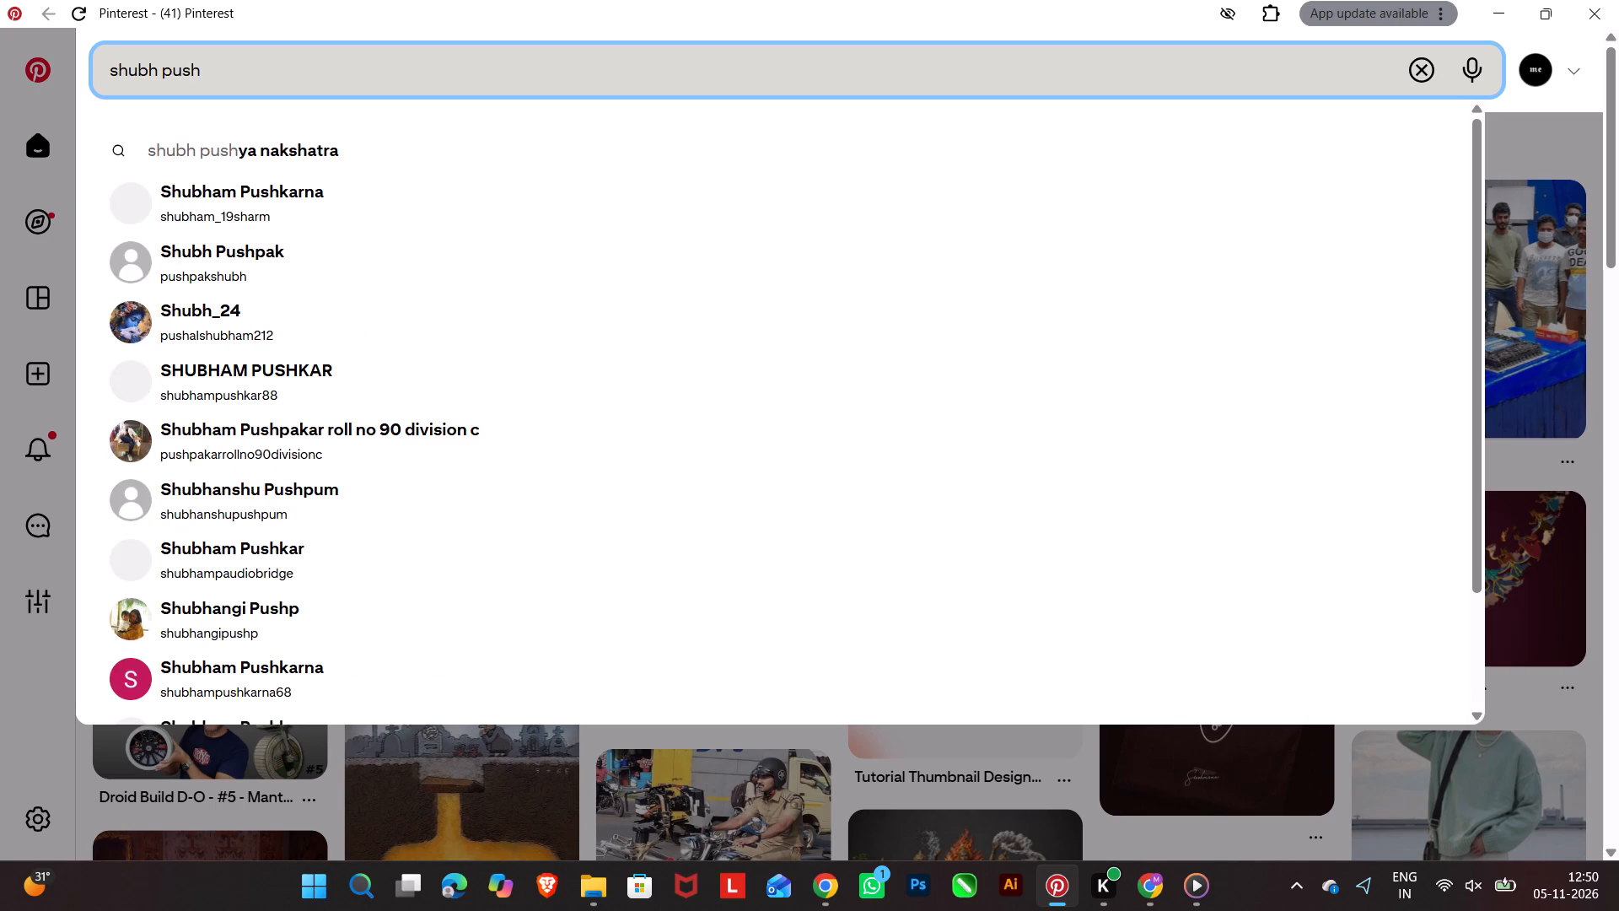
pyautogui.write('ya')
pyautogui.press('space')
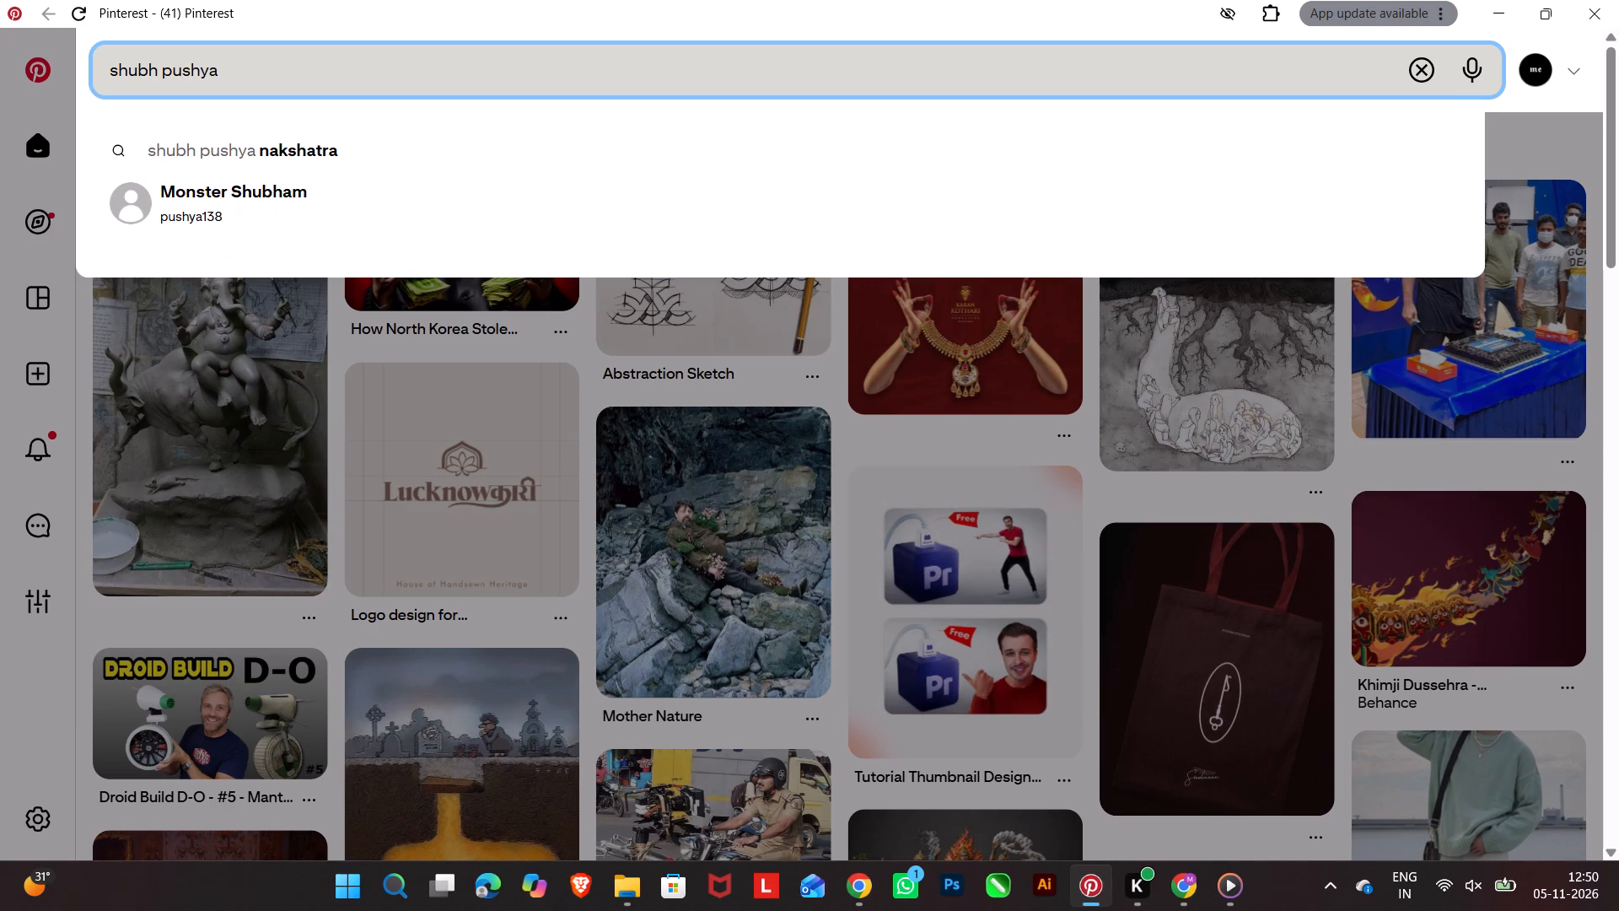
pyautogui.click(637, 167)
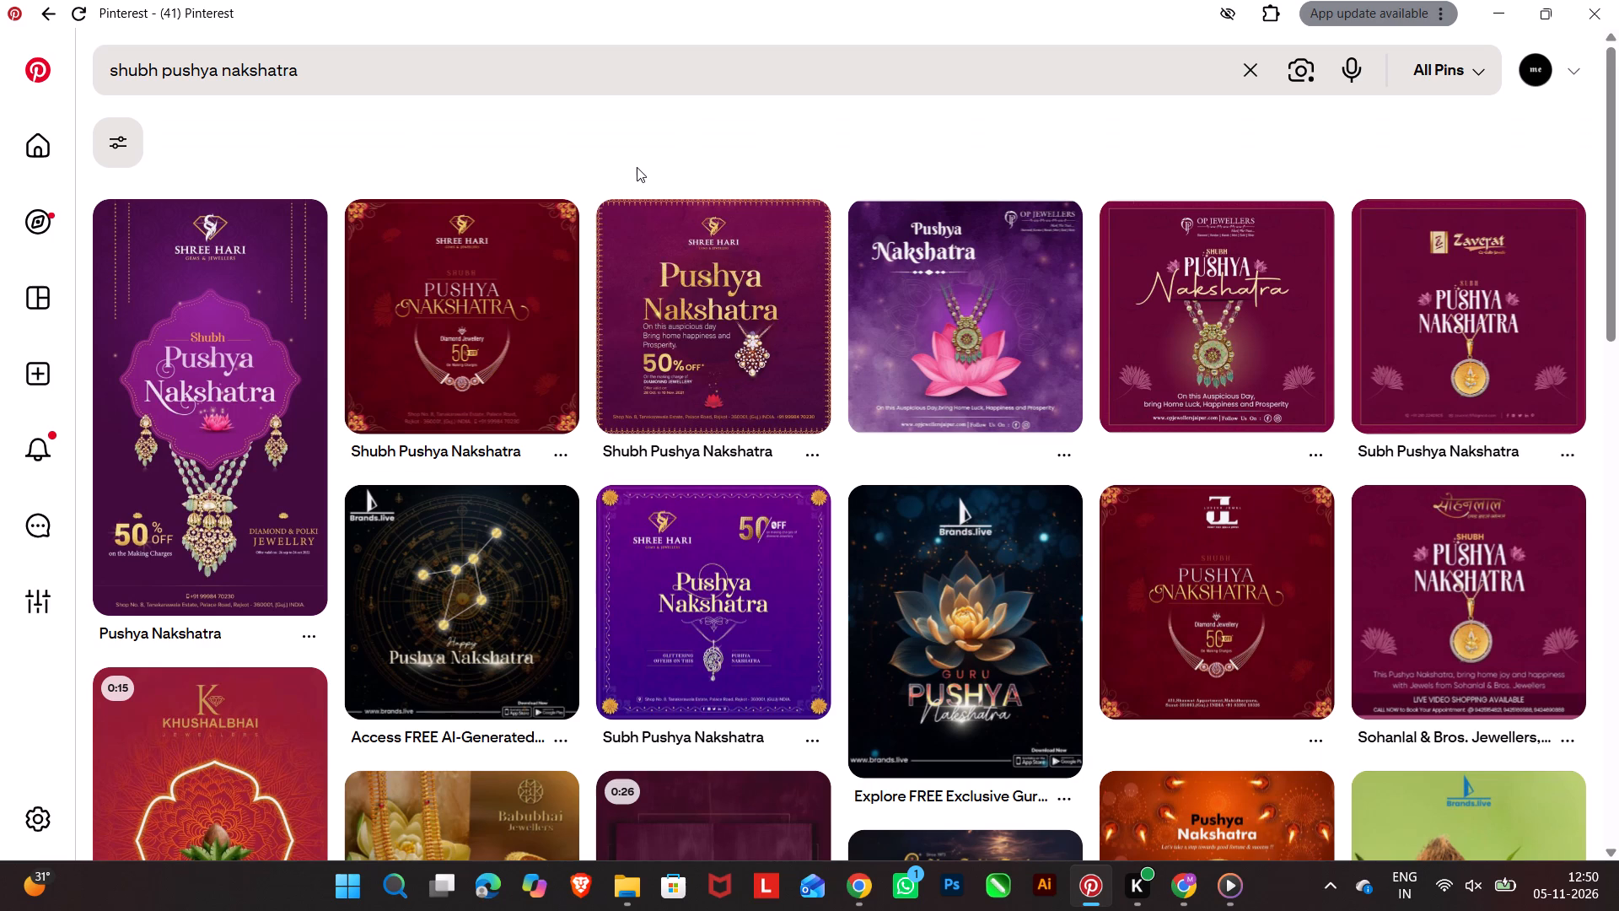
pyautogui.scroll(-3, 662, 399)
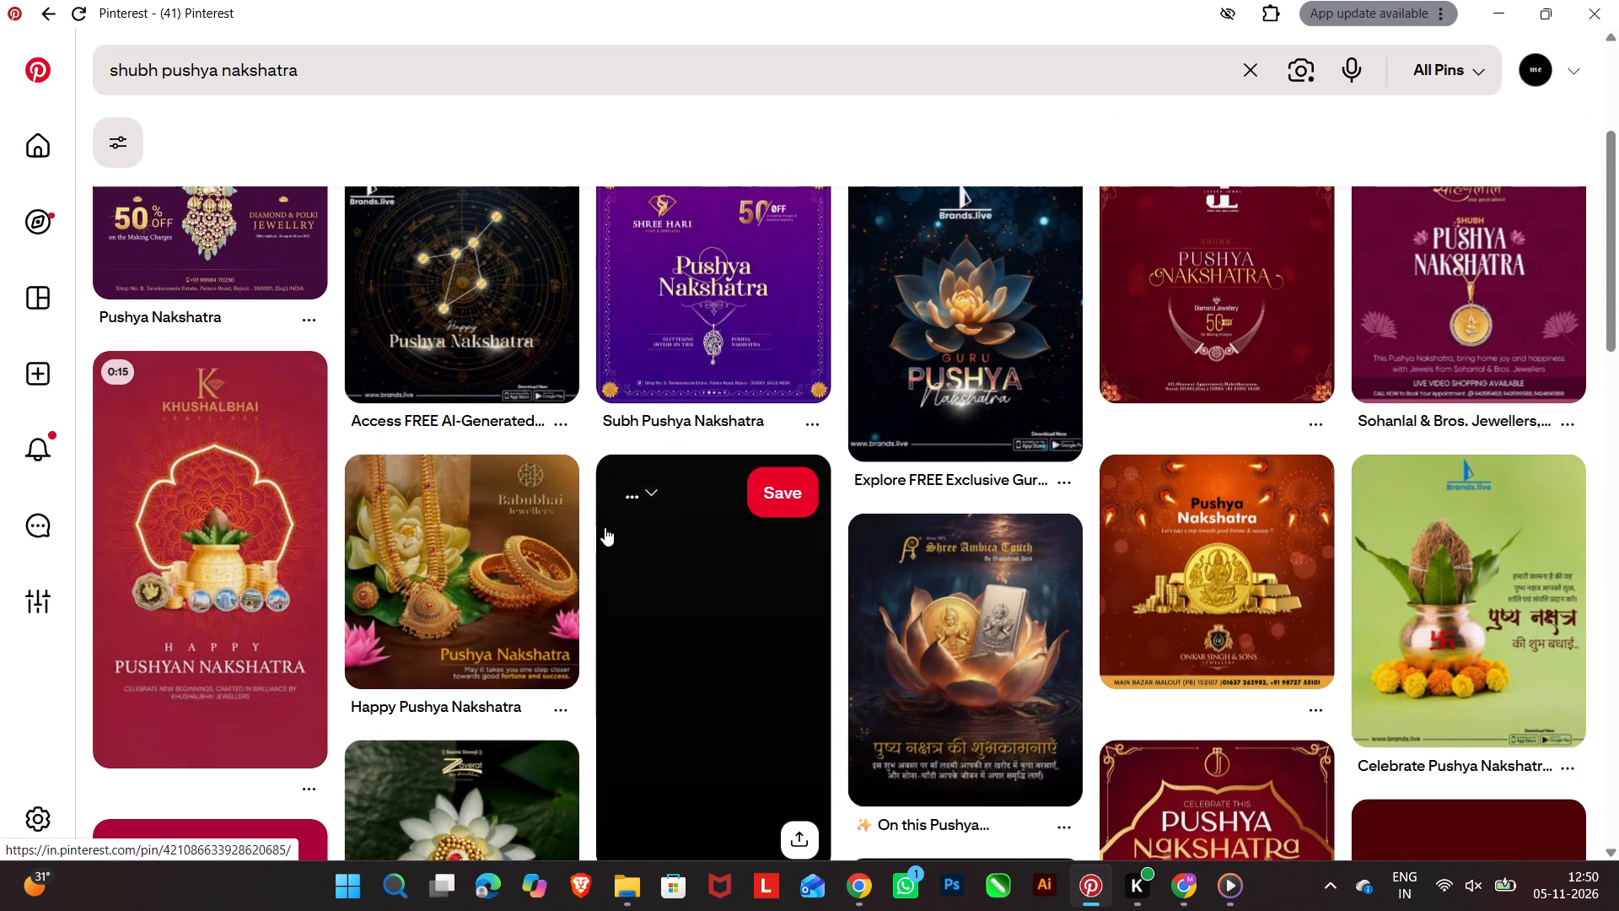
pyautogui.scroll(-6, 606, 632)
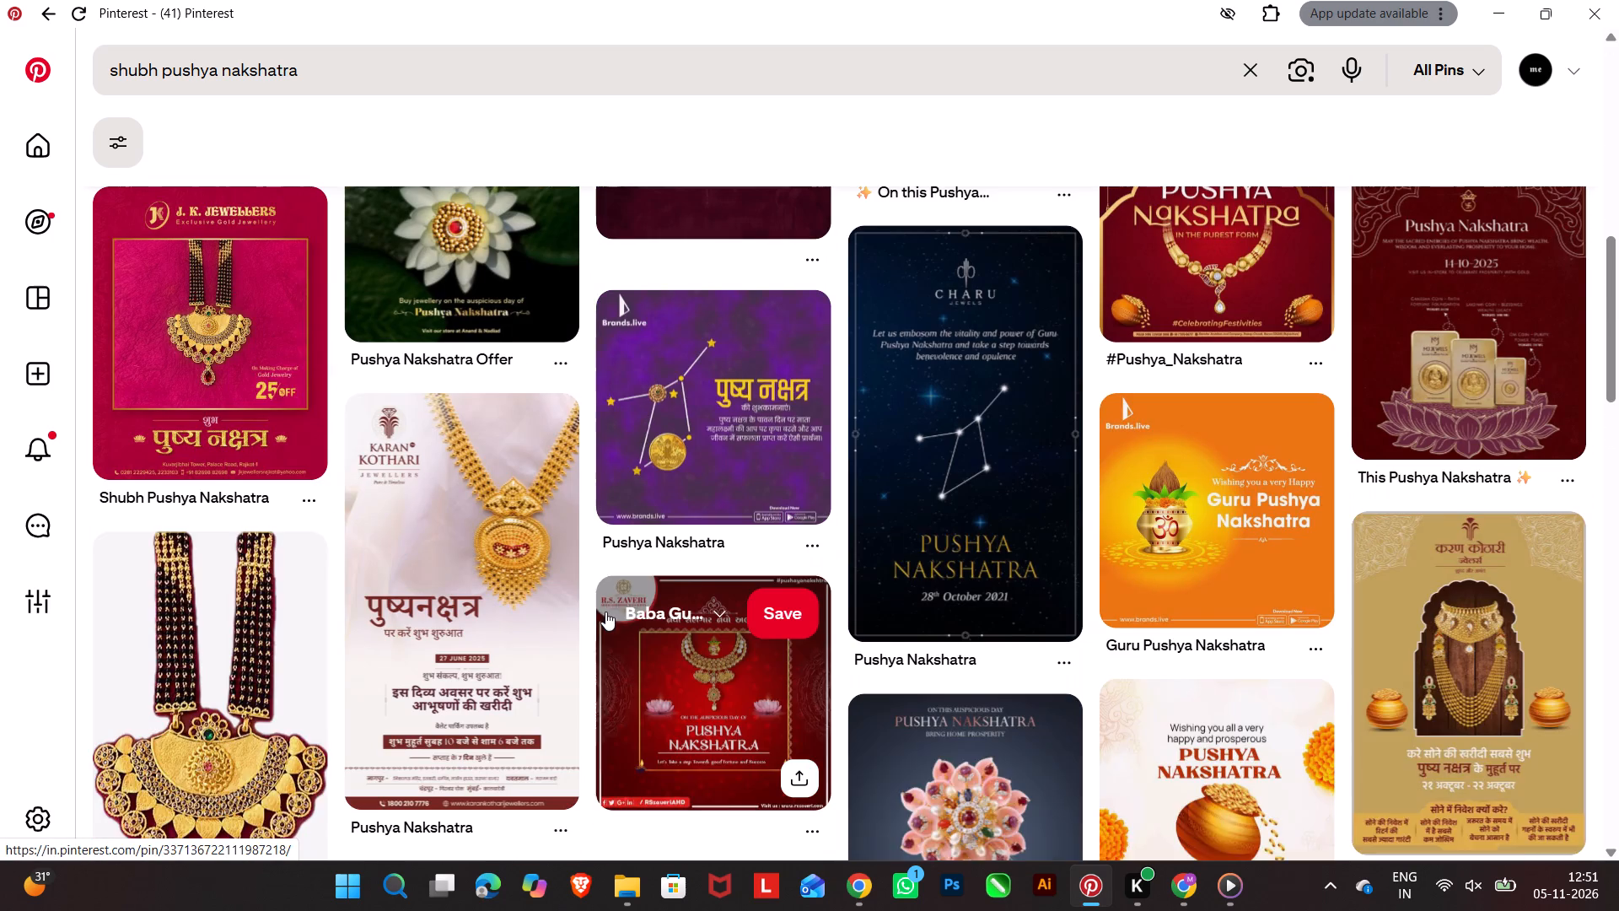
pyautogui.scroll(1, 605, 611)
pyautogui.scroll(-5, 605, 609)
pyautogui.scroll(4, 540, 515)
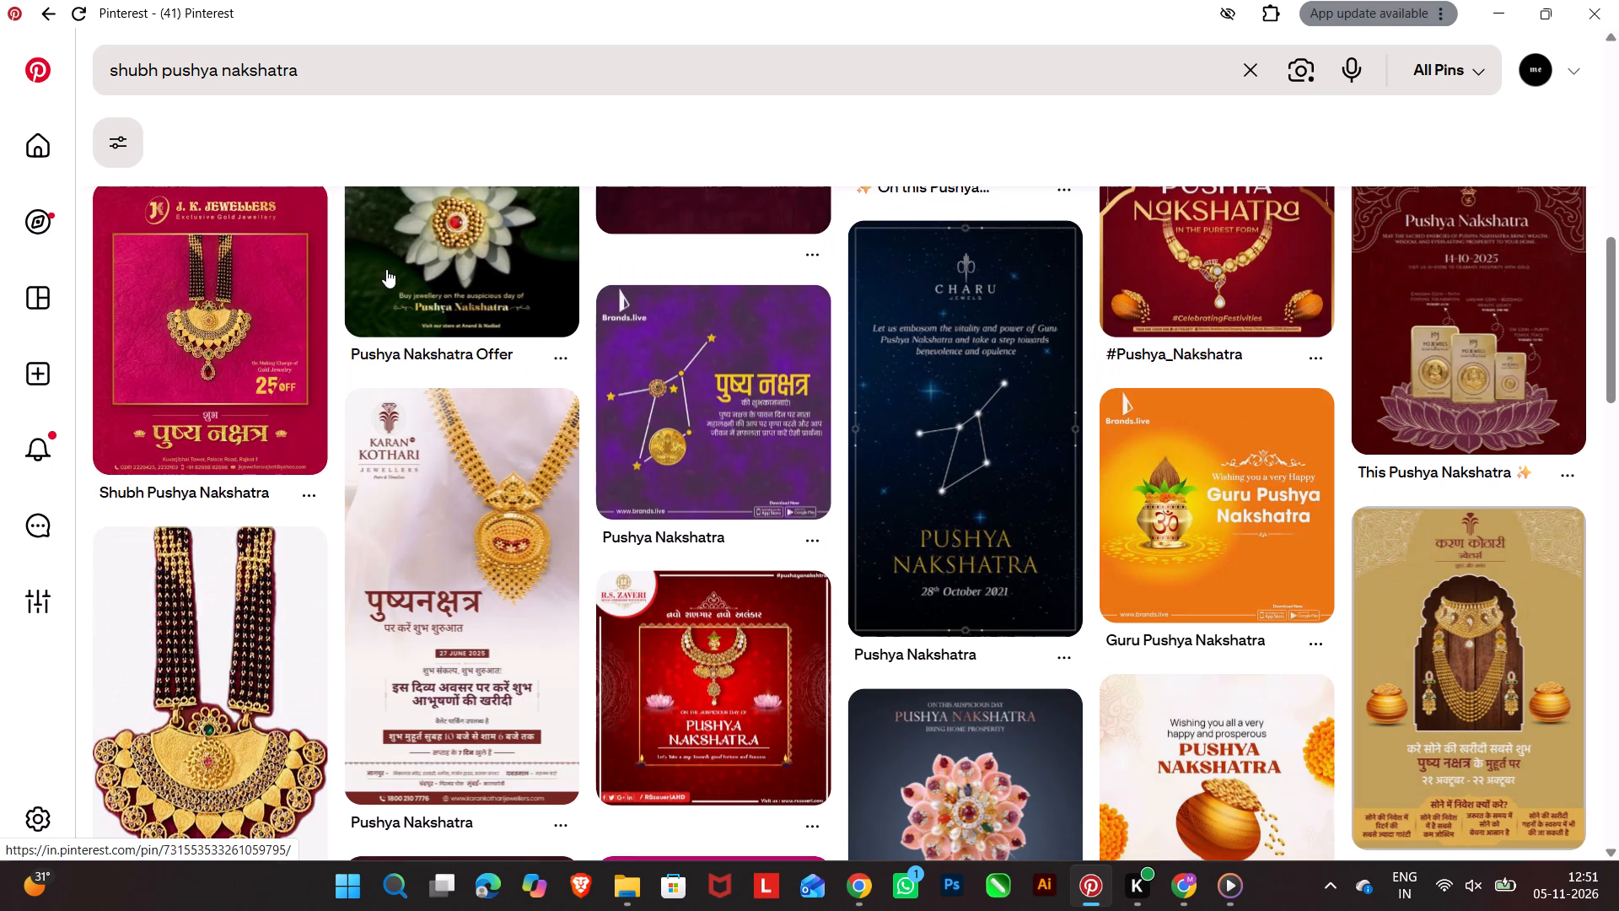
# Refine the Pinterest search to "shubh pushya nakshatra motion".
pyautogui.click(323, 67)
pyautogui.press('space')
pyautogui.write('motion')
pyautogui.press('space')
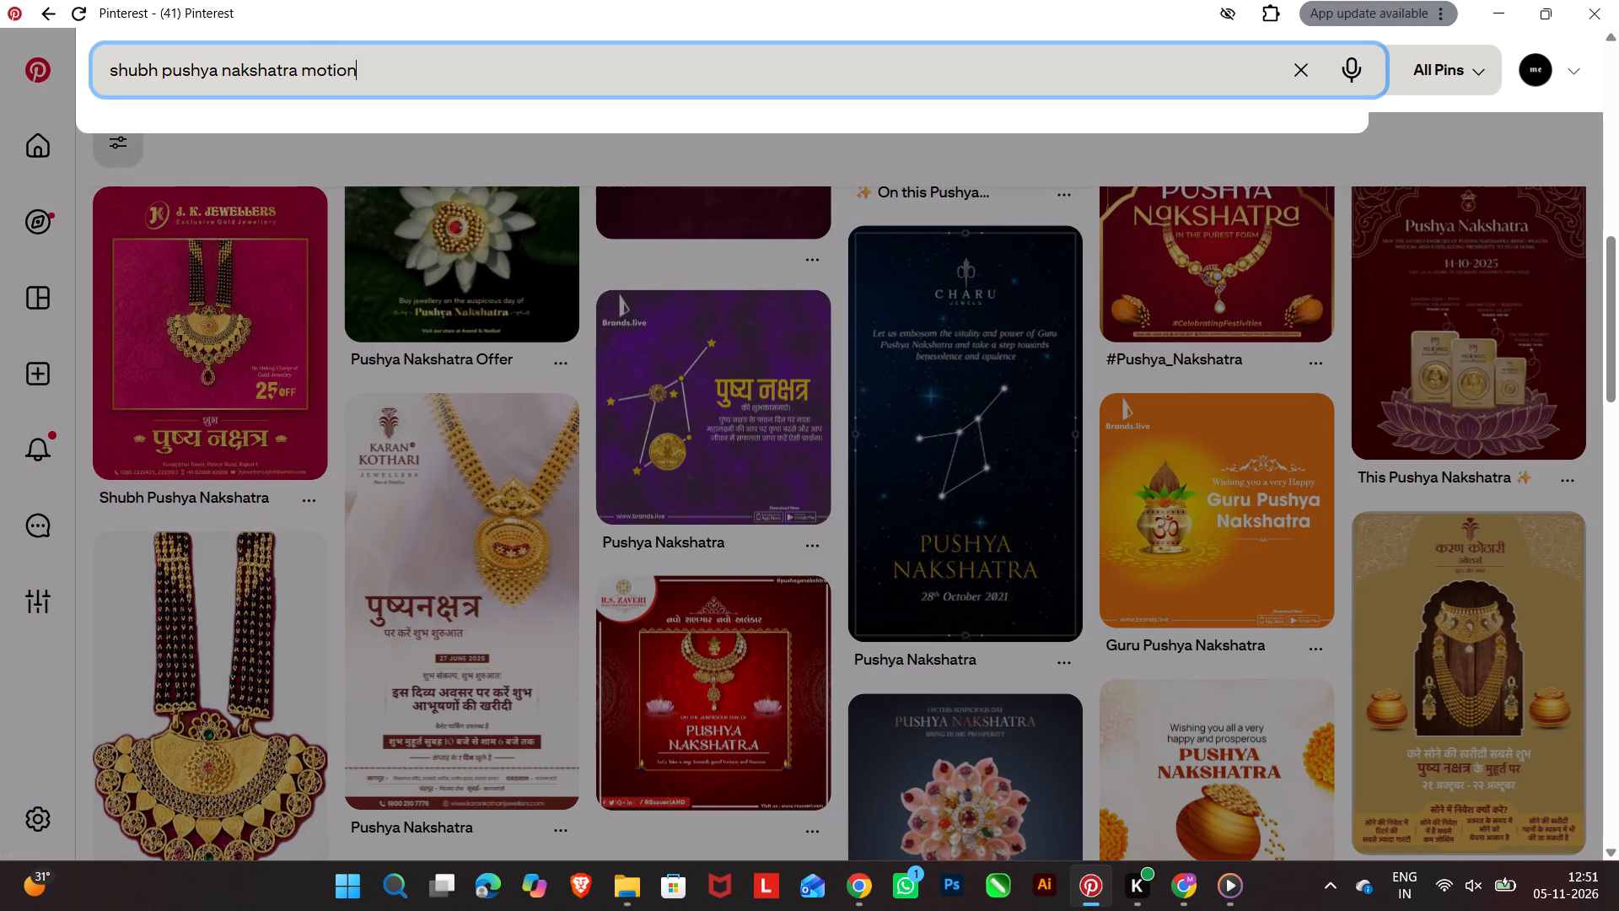
pyautogui.press('Return')
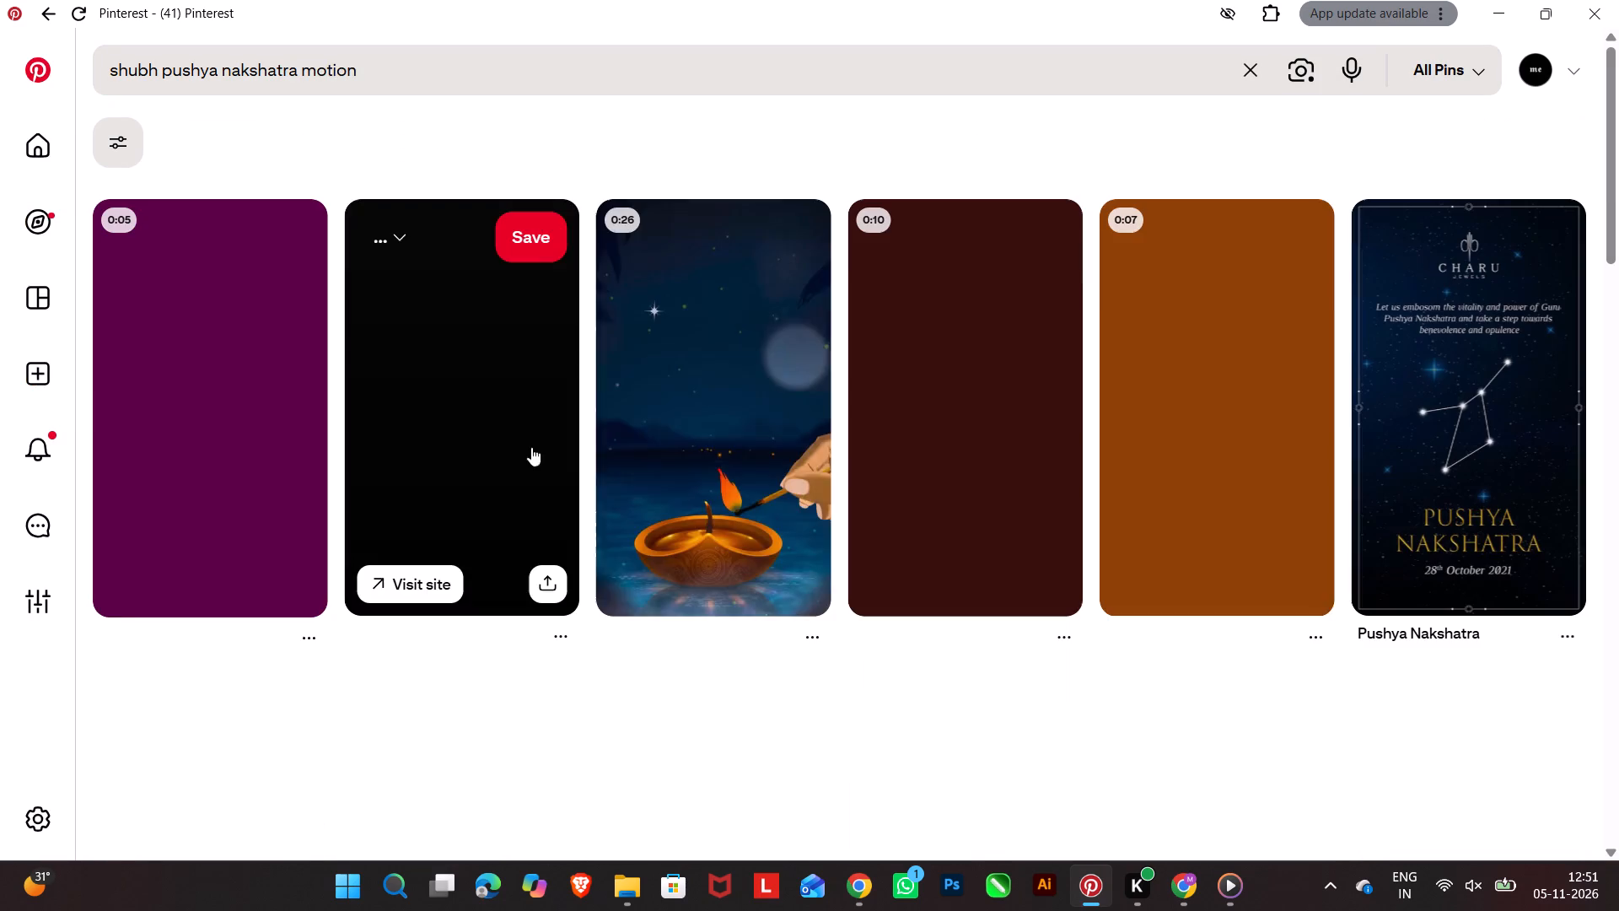
# Browse the Pushya Nakshatra motion results for suitable animation references.
pyautogui.scroll(-5, 567, 719)
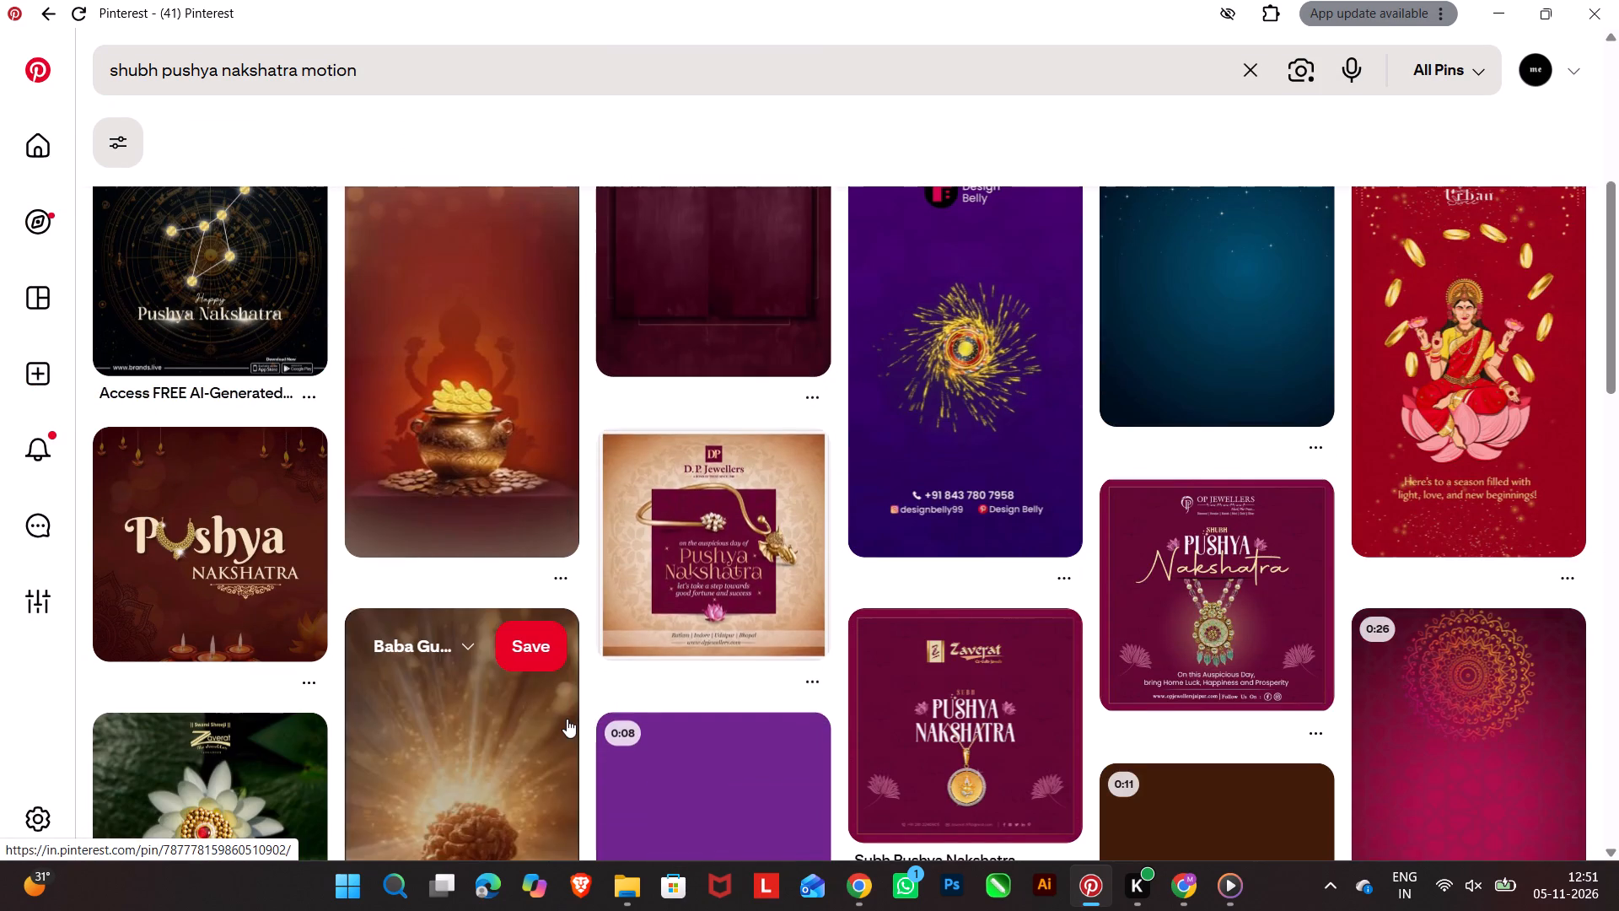
pyautogui.scroll(-4, 567, 718)
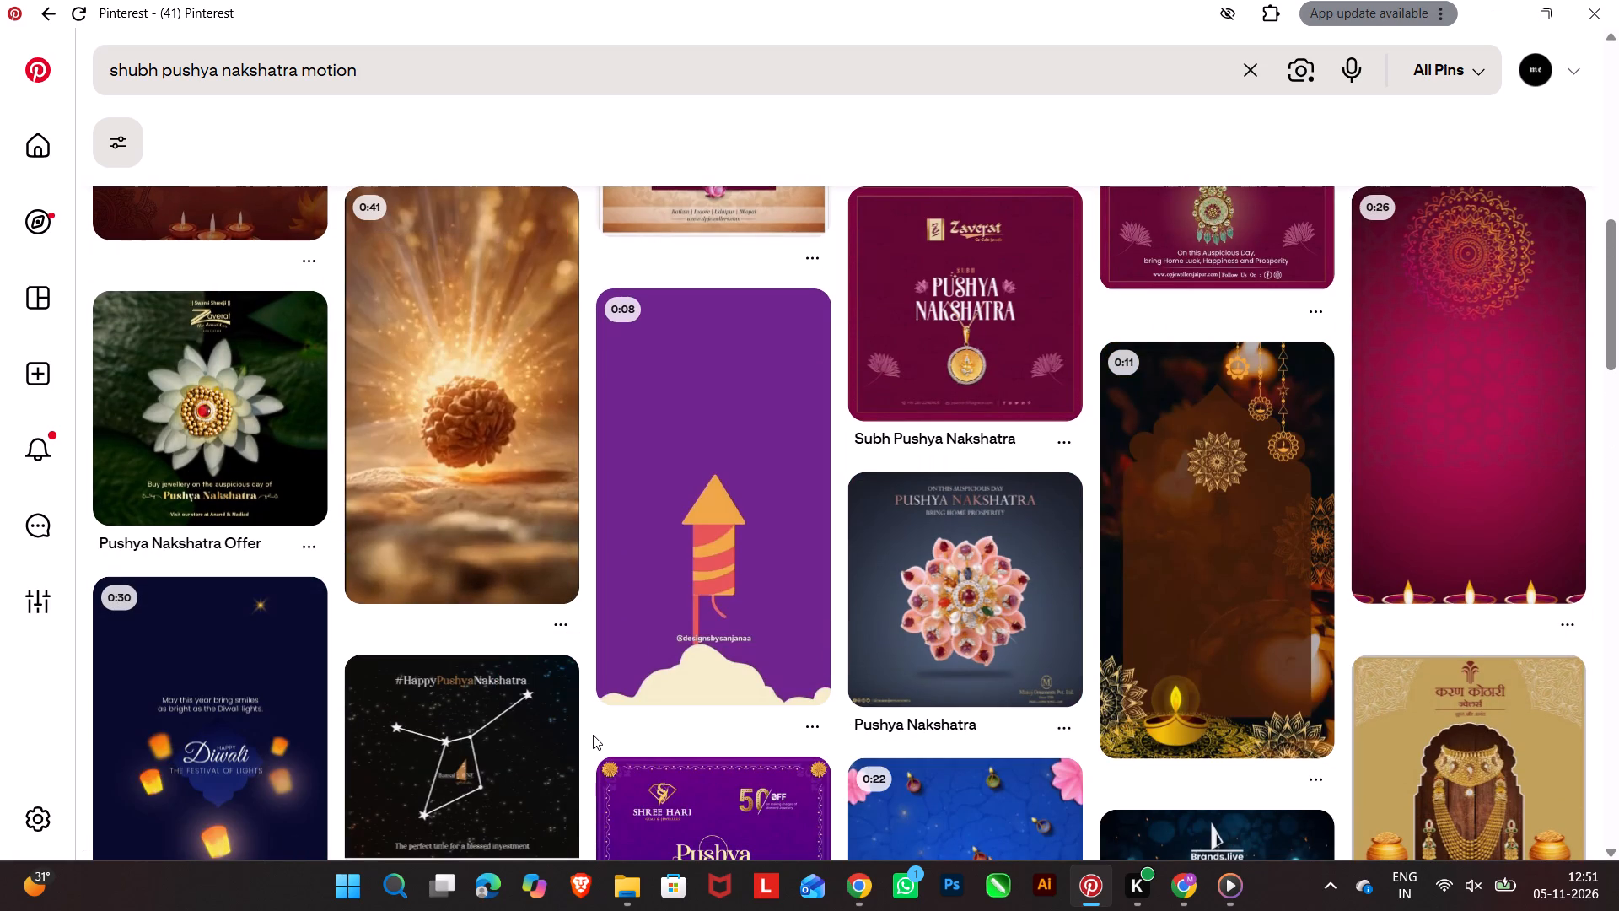
pyautogui.scroll(-6, 648, 709)
pyautogui.scroll(-7, 623, 612)
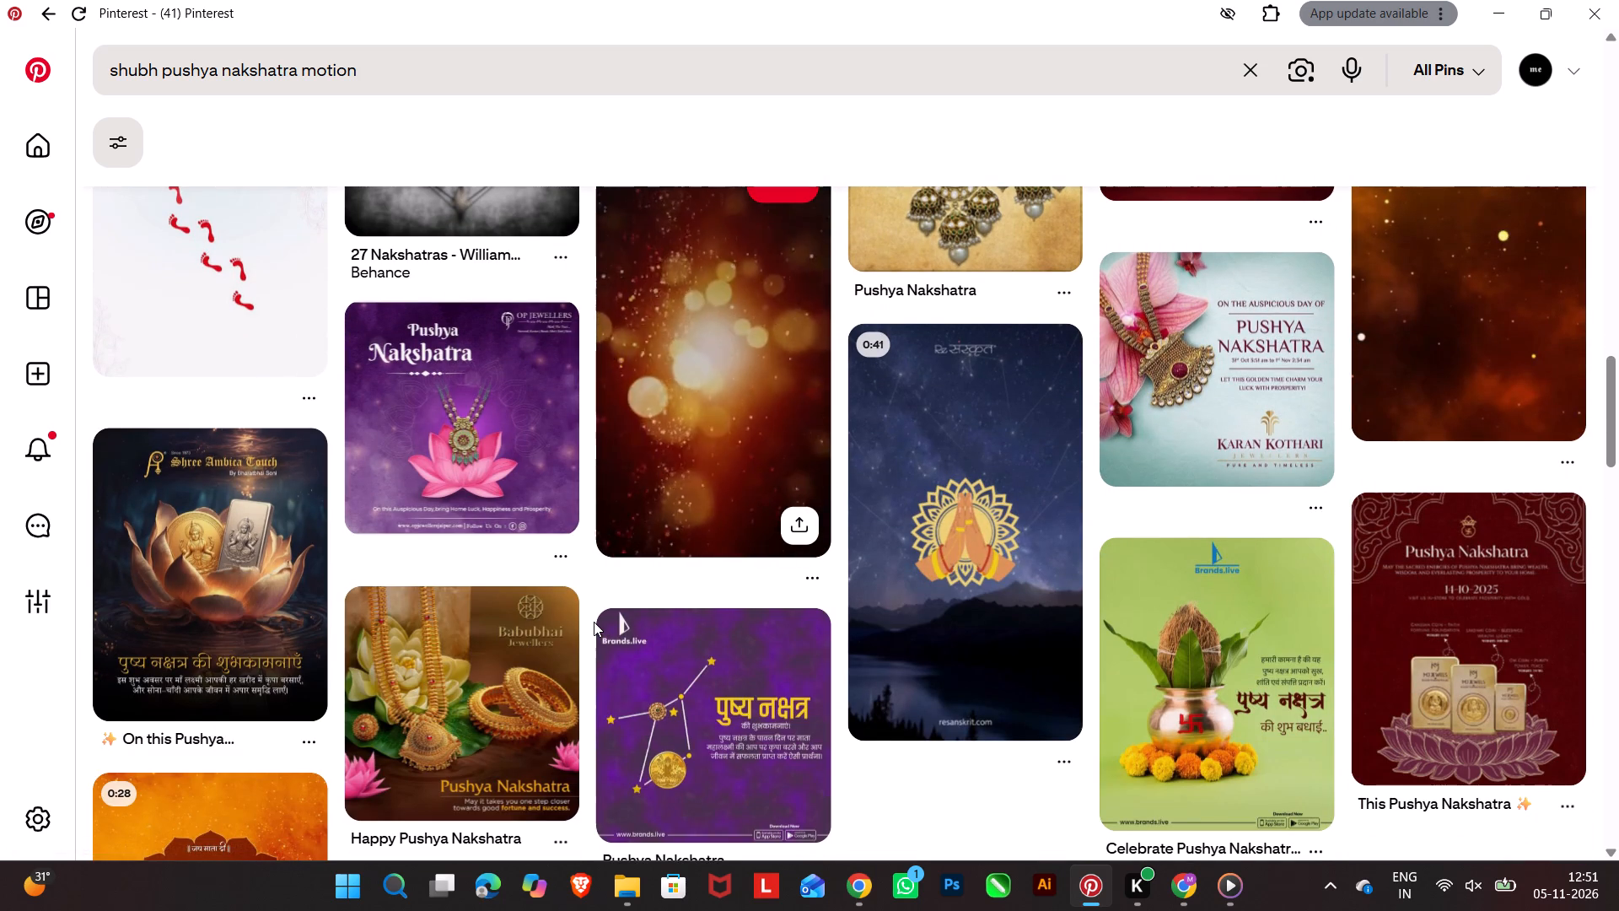
pyautogui.scroll(-3, 594, 622)
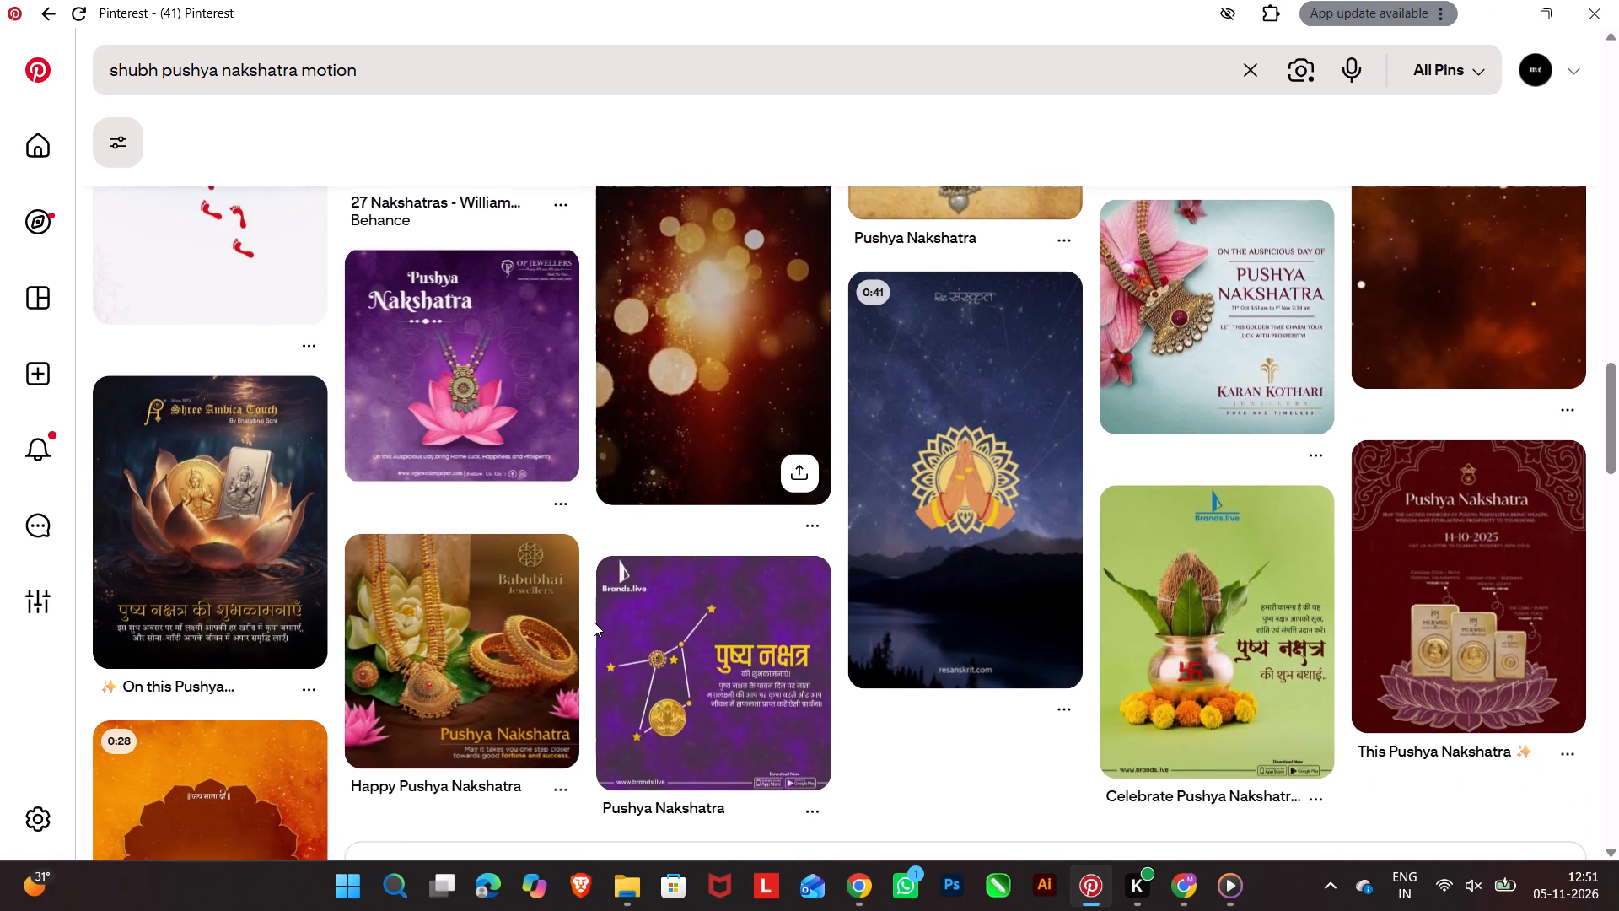
pyautogui.scroll(-3, 594, 622)
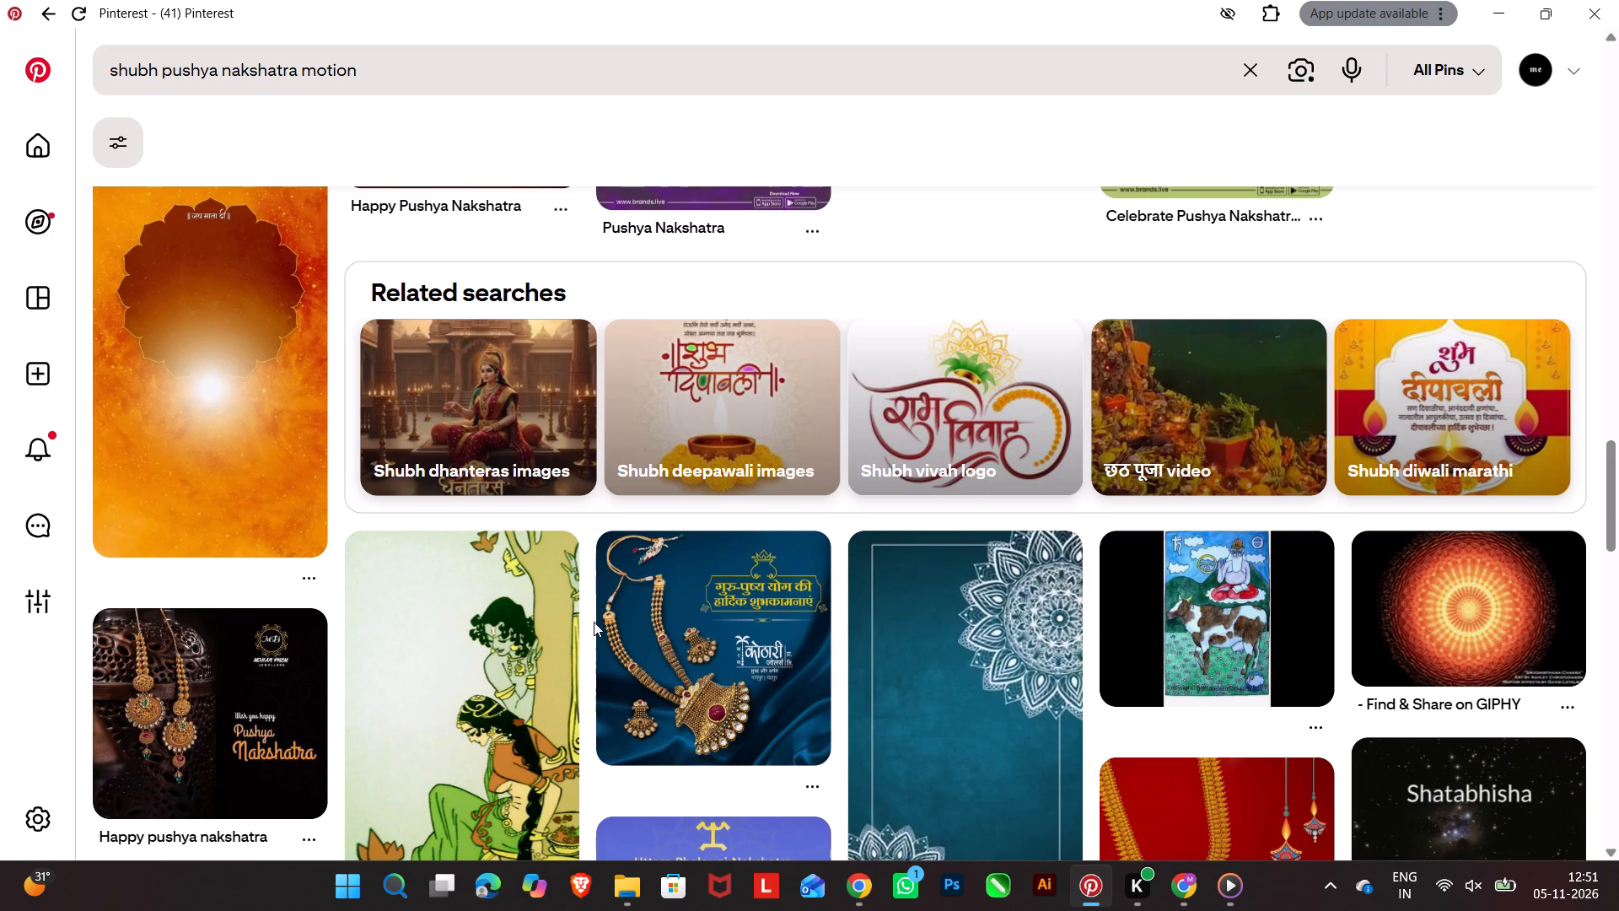
pyautogui.scroll(11, 590, 640)
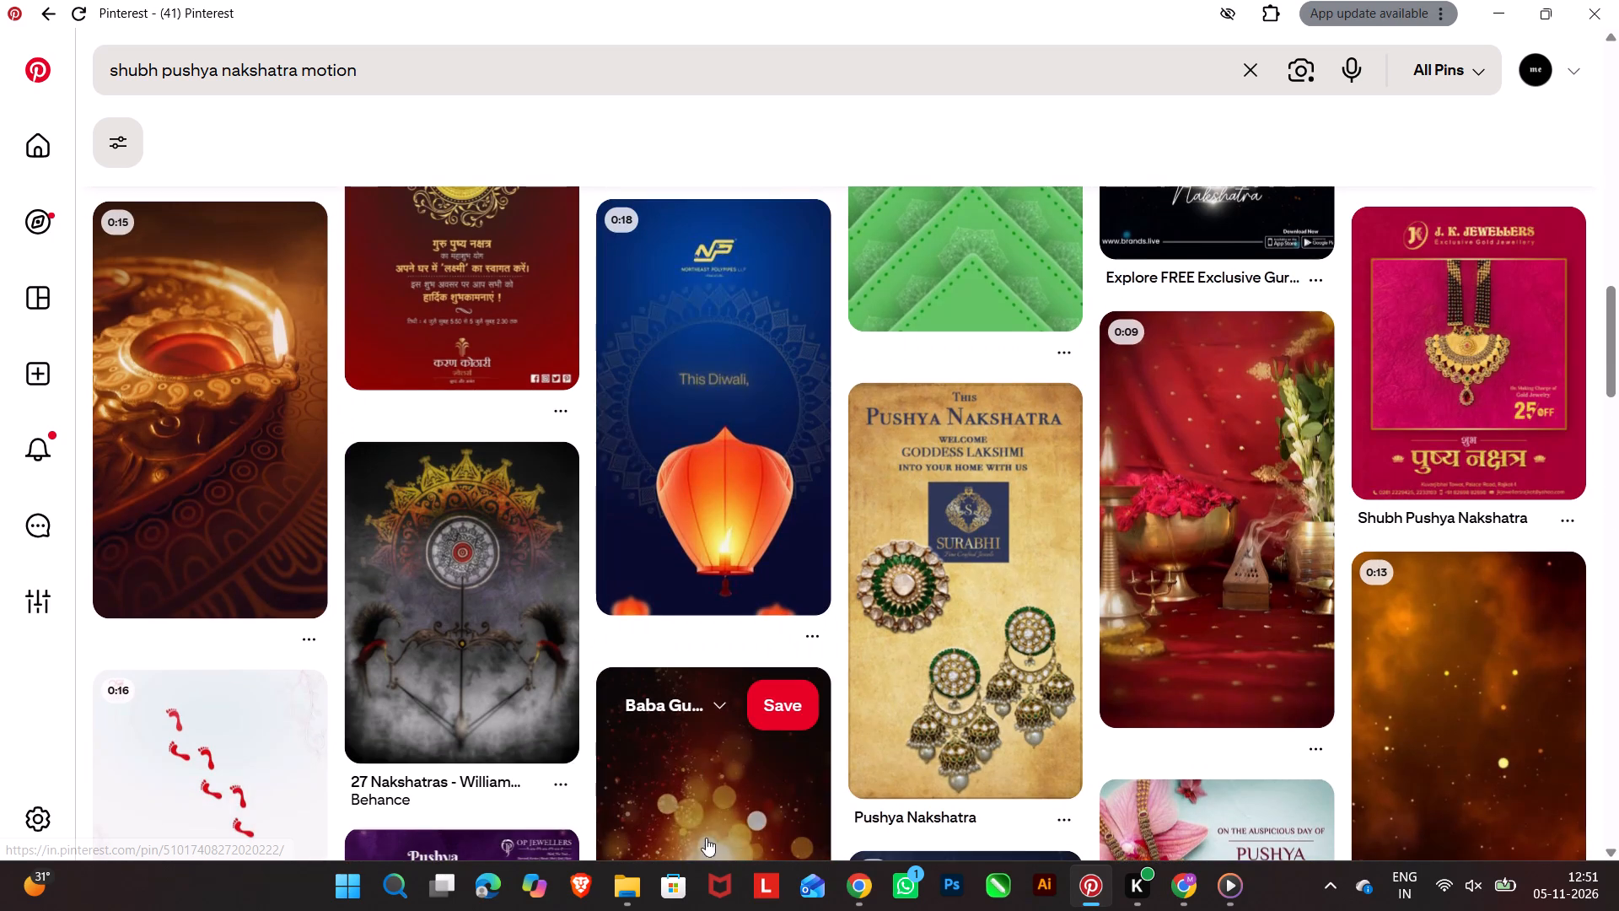
# View the golden sparkles background pin and its related pins, and return to the search results.
pyautogui.click(713, 806)
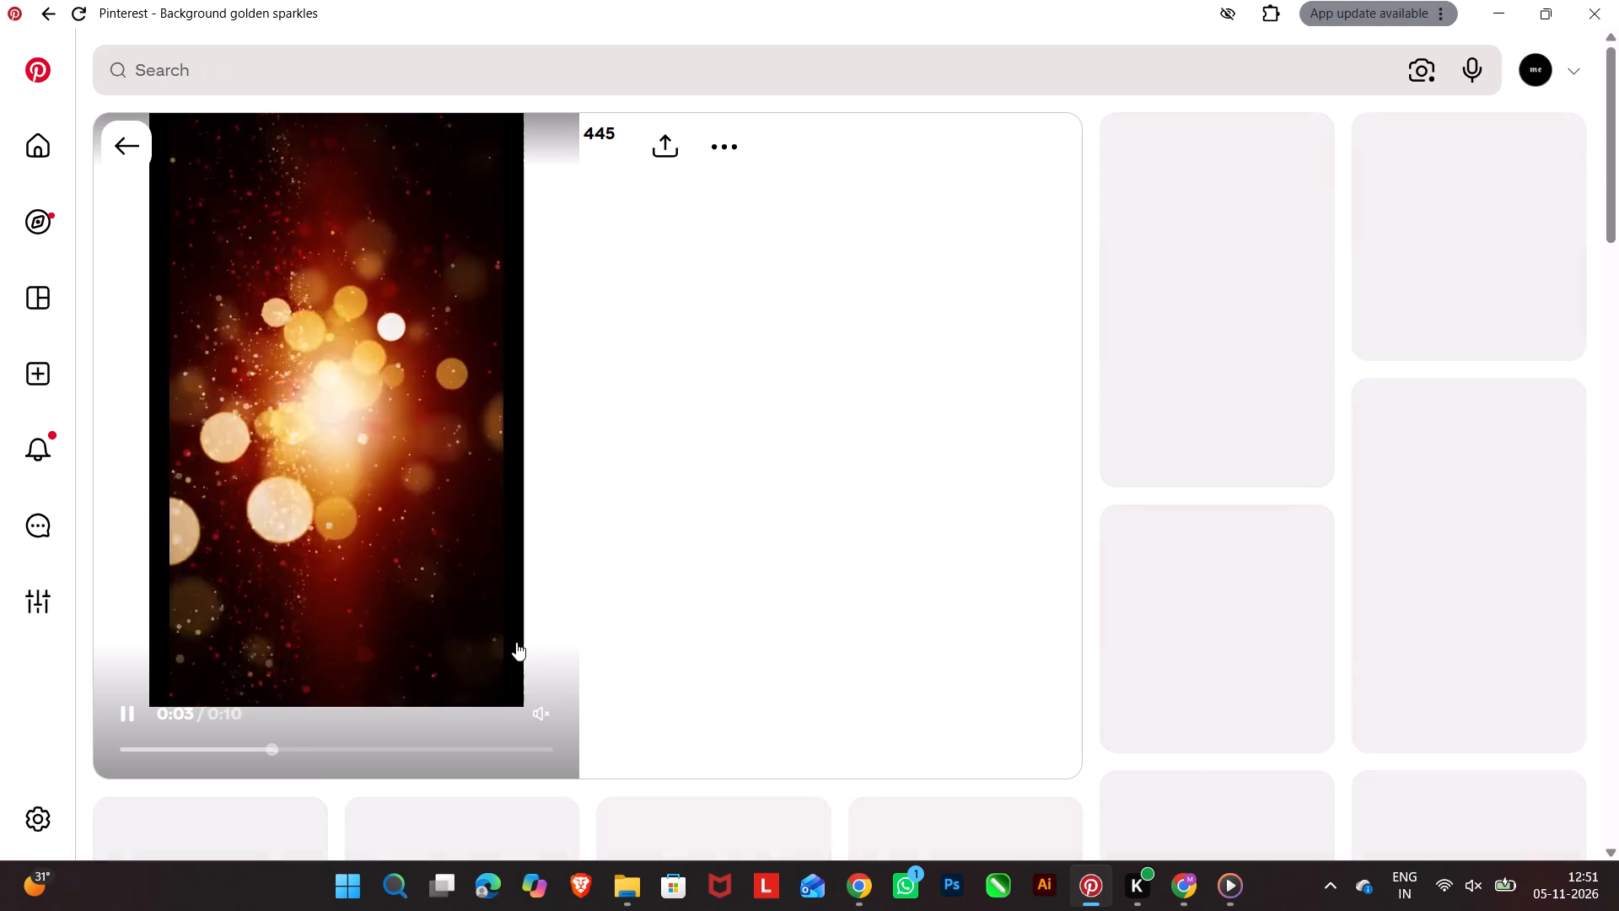
pyautogui.scroll(-5, 844, 577)
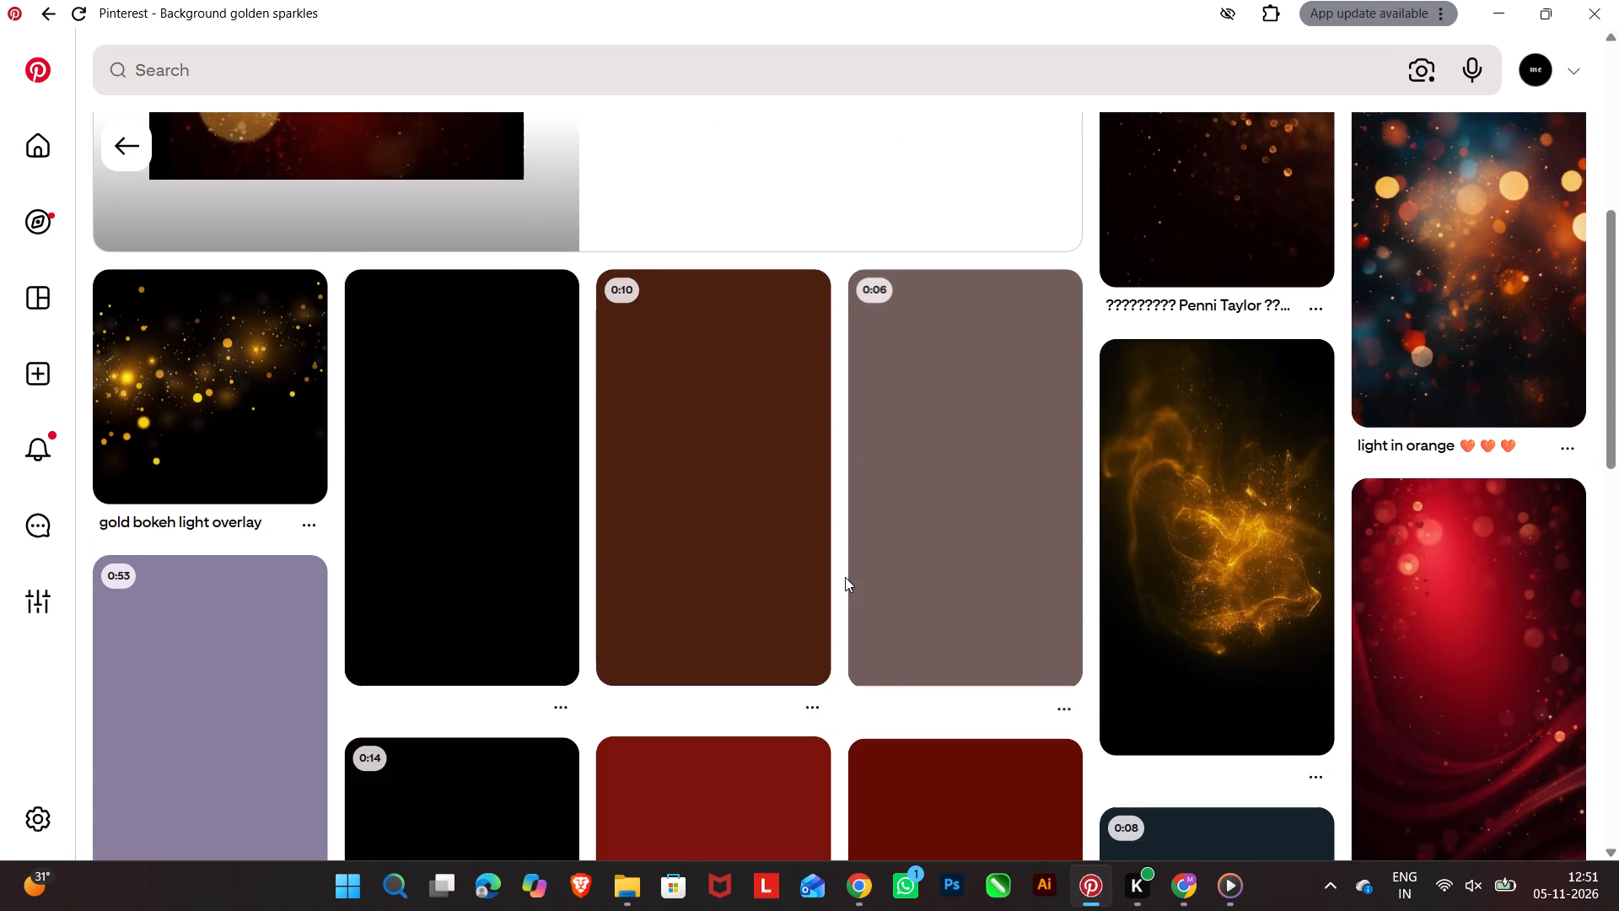
pyautogui.click(131, 136)
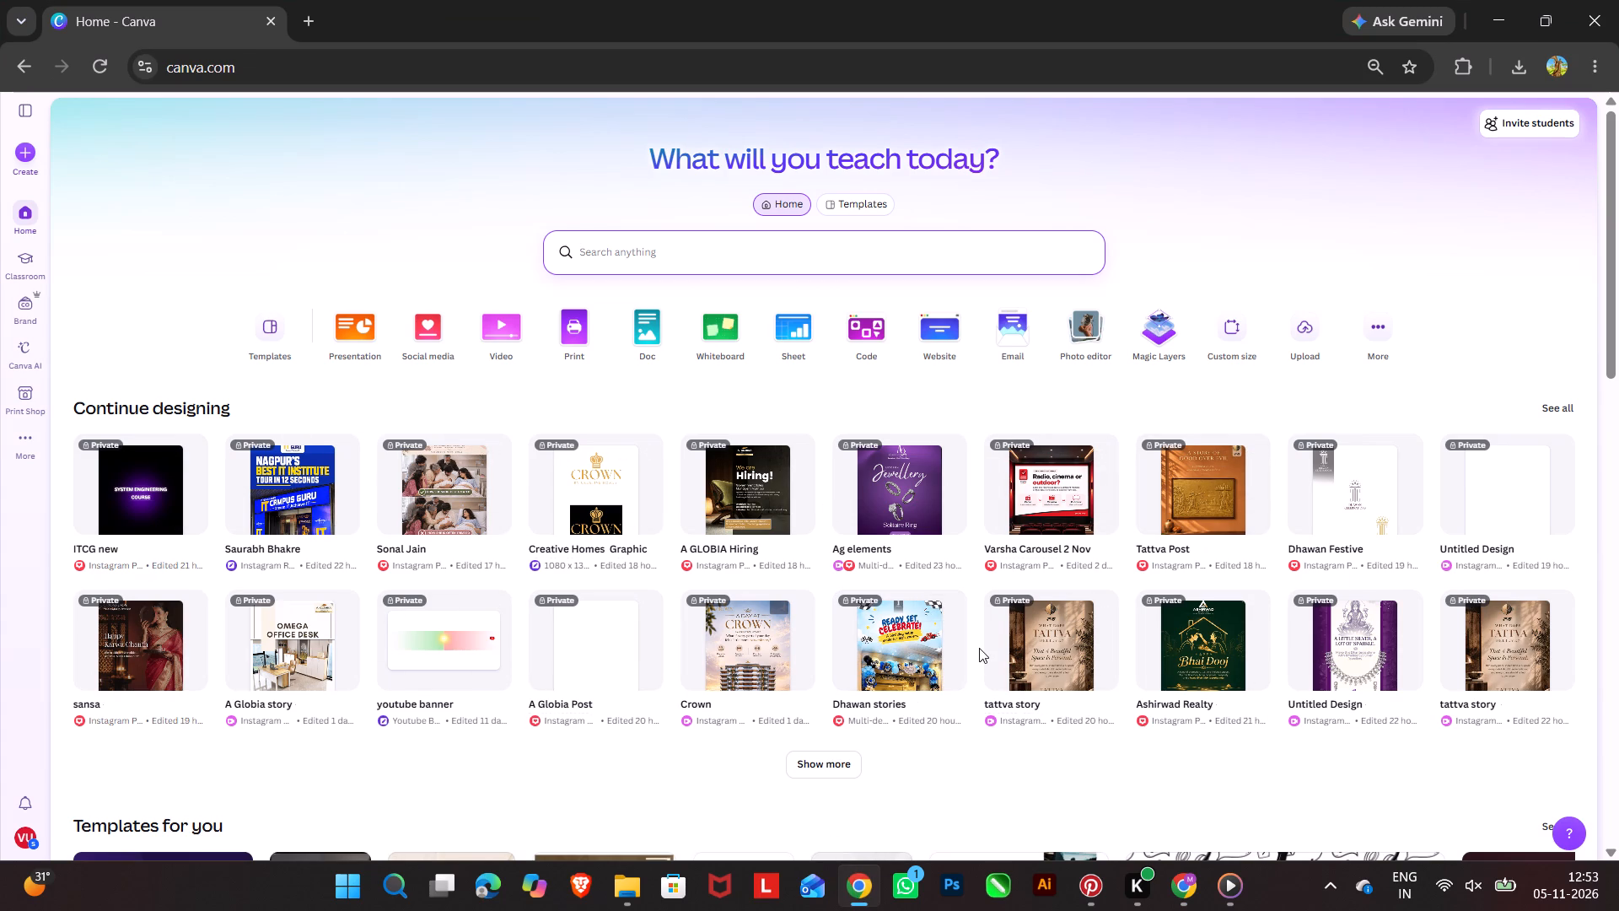
pyautogui.scroll(-2, 874, 456)
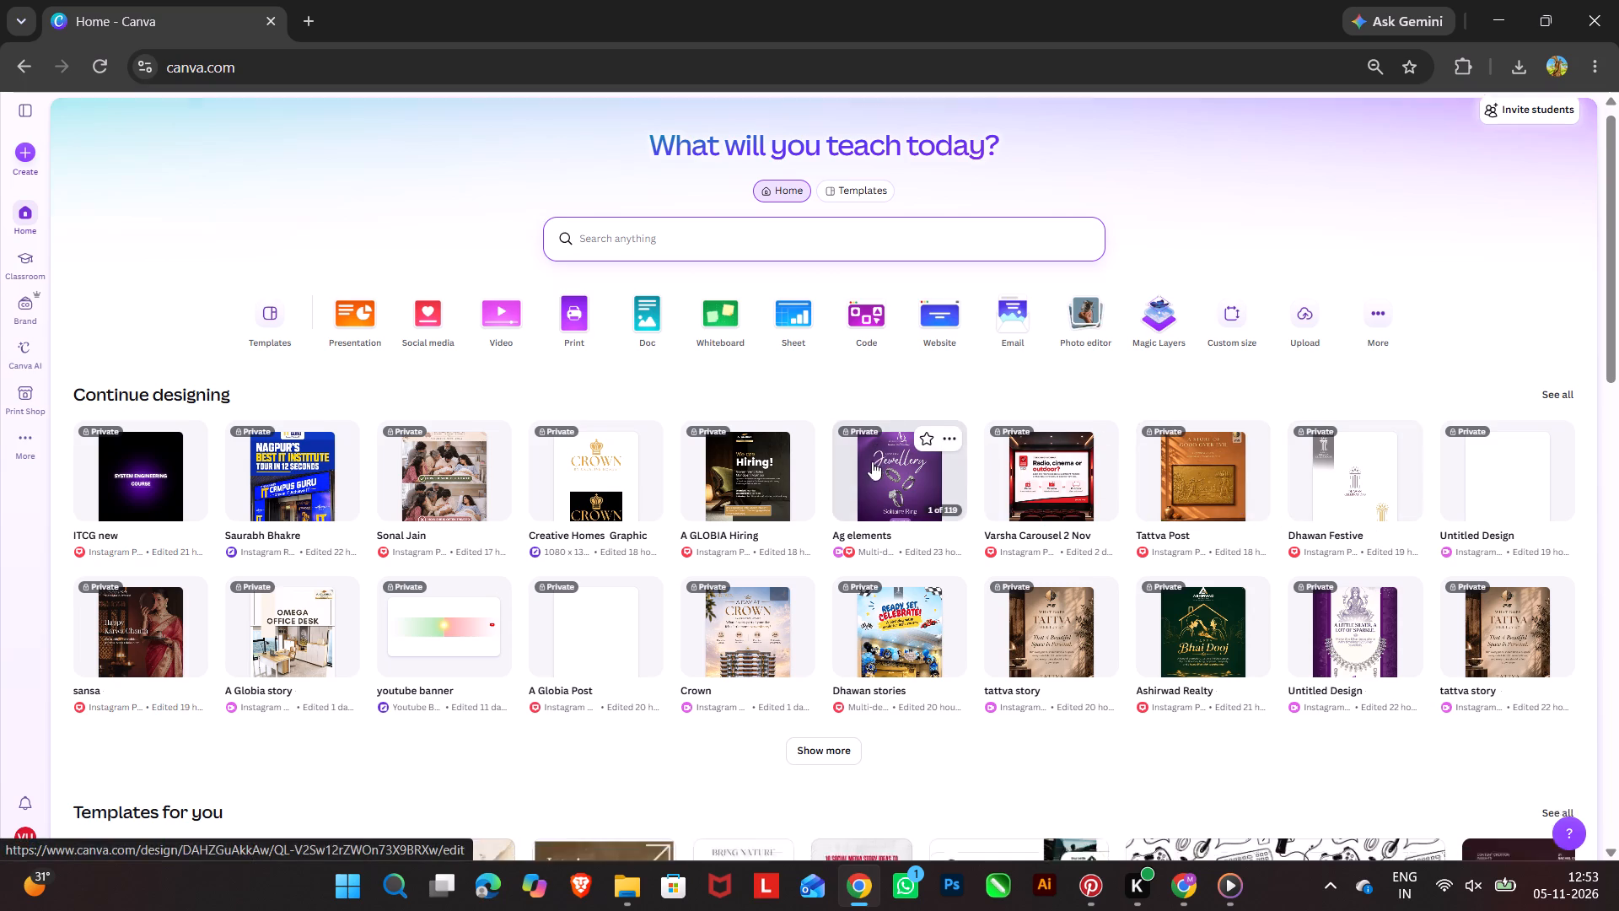
pyautogui.scroll(-1, 872, 461)
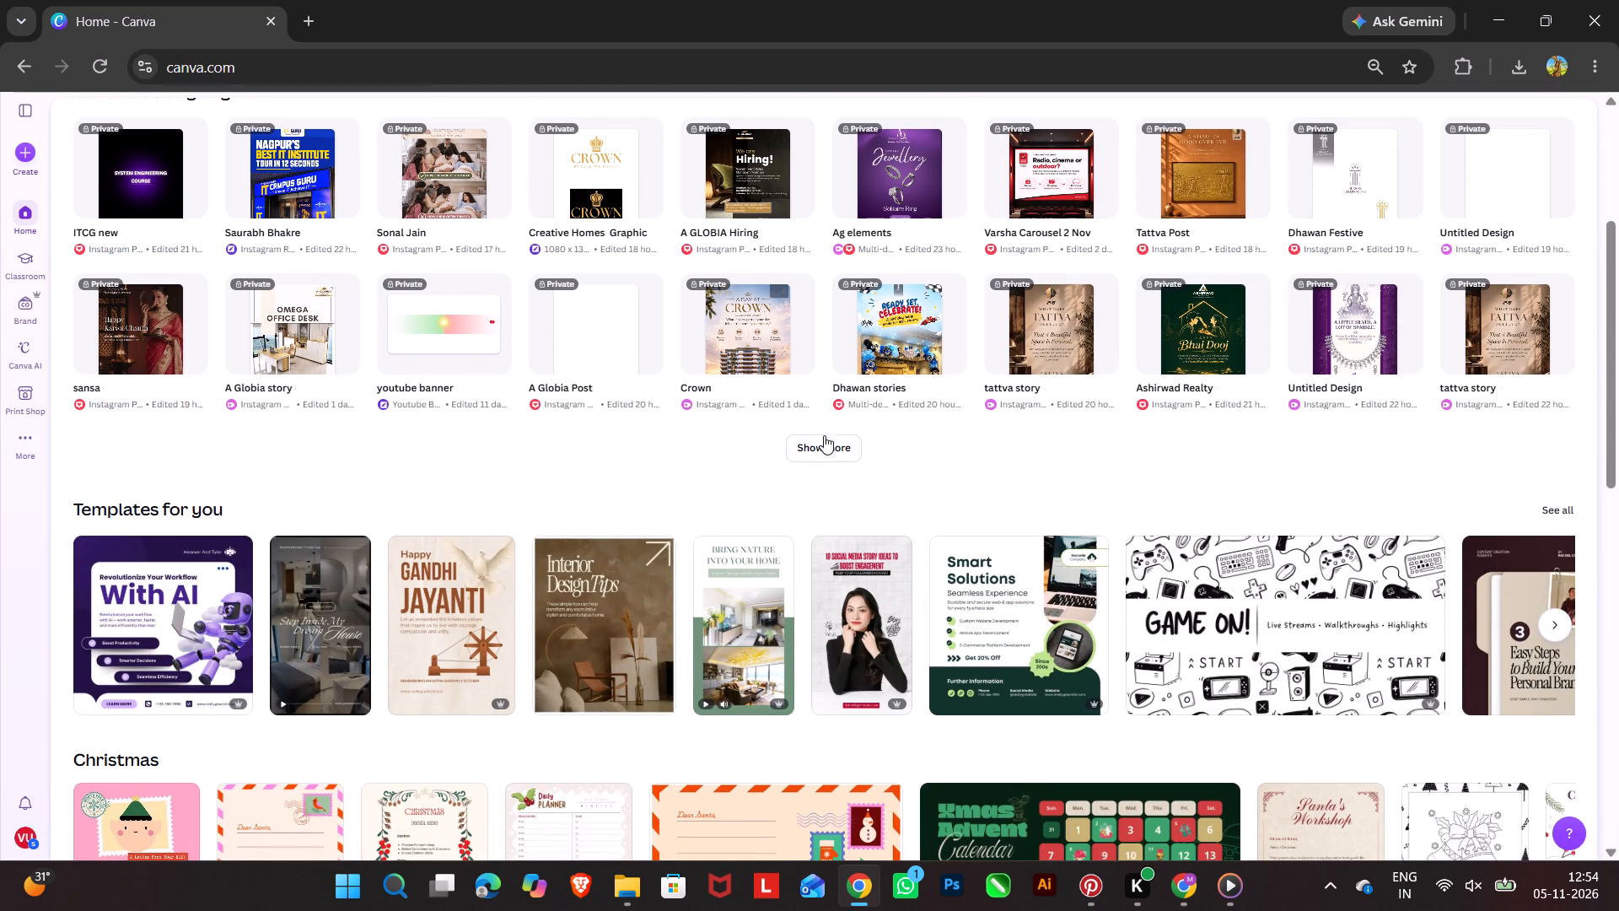
pyautogui.click(823, 442)
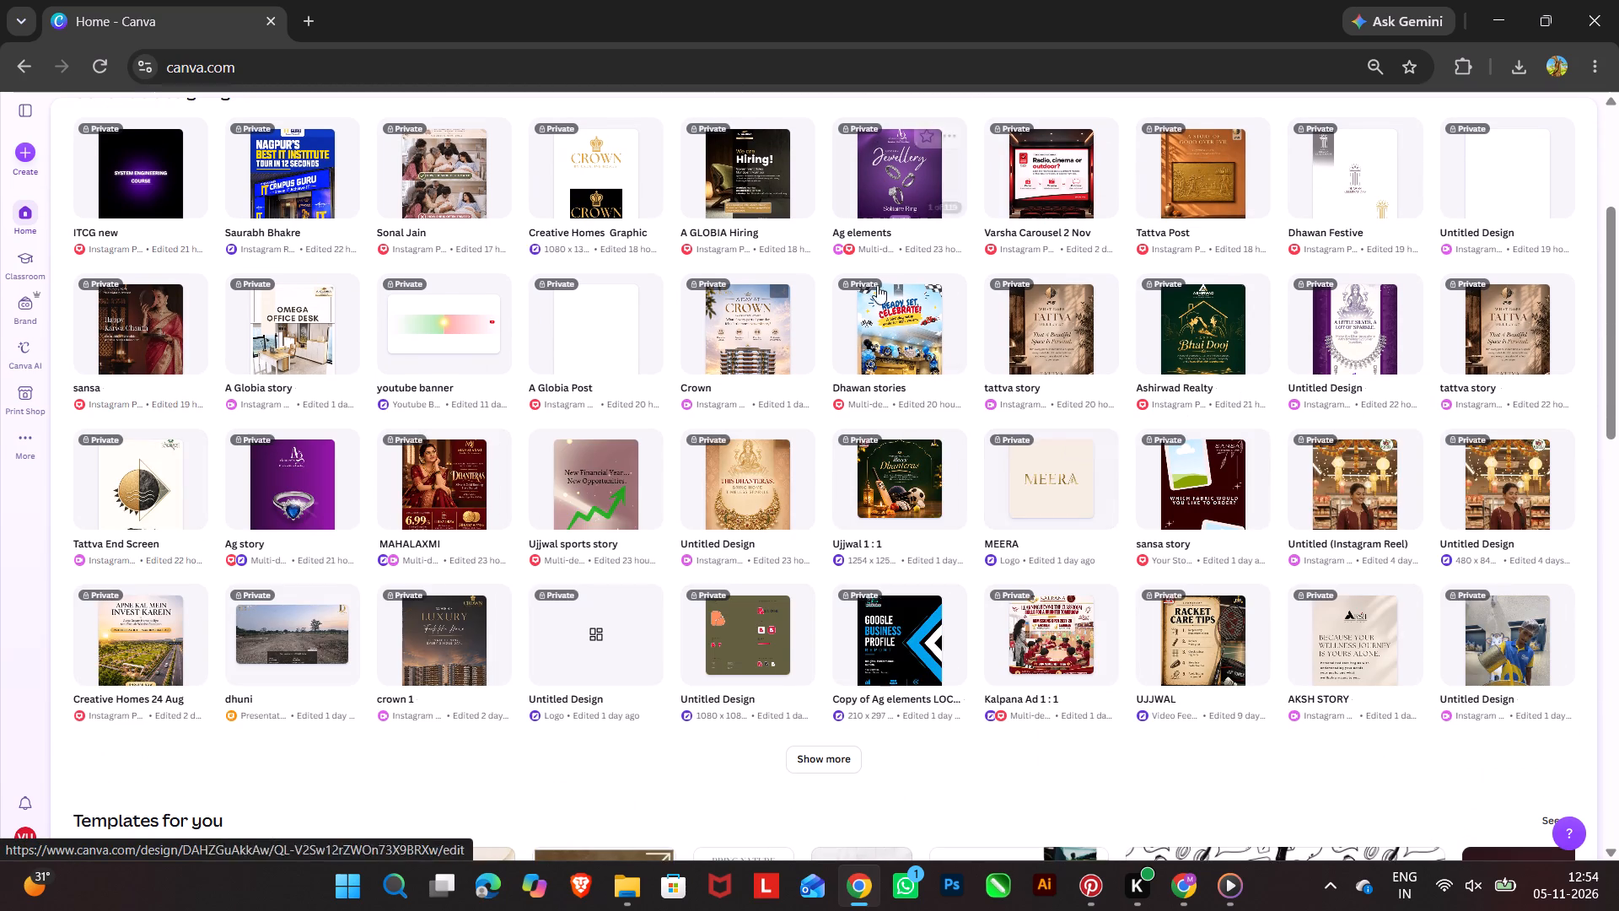
pyautogui.scroll(4, 886, 320)
pyautogui.click(821, 264)
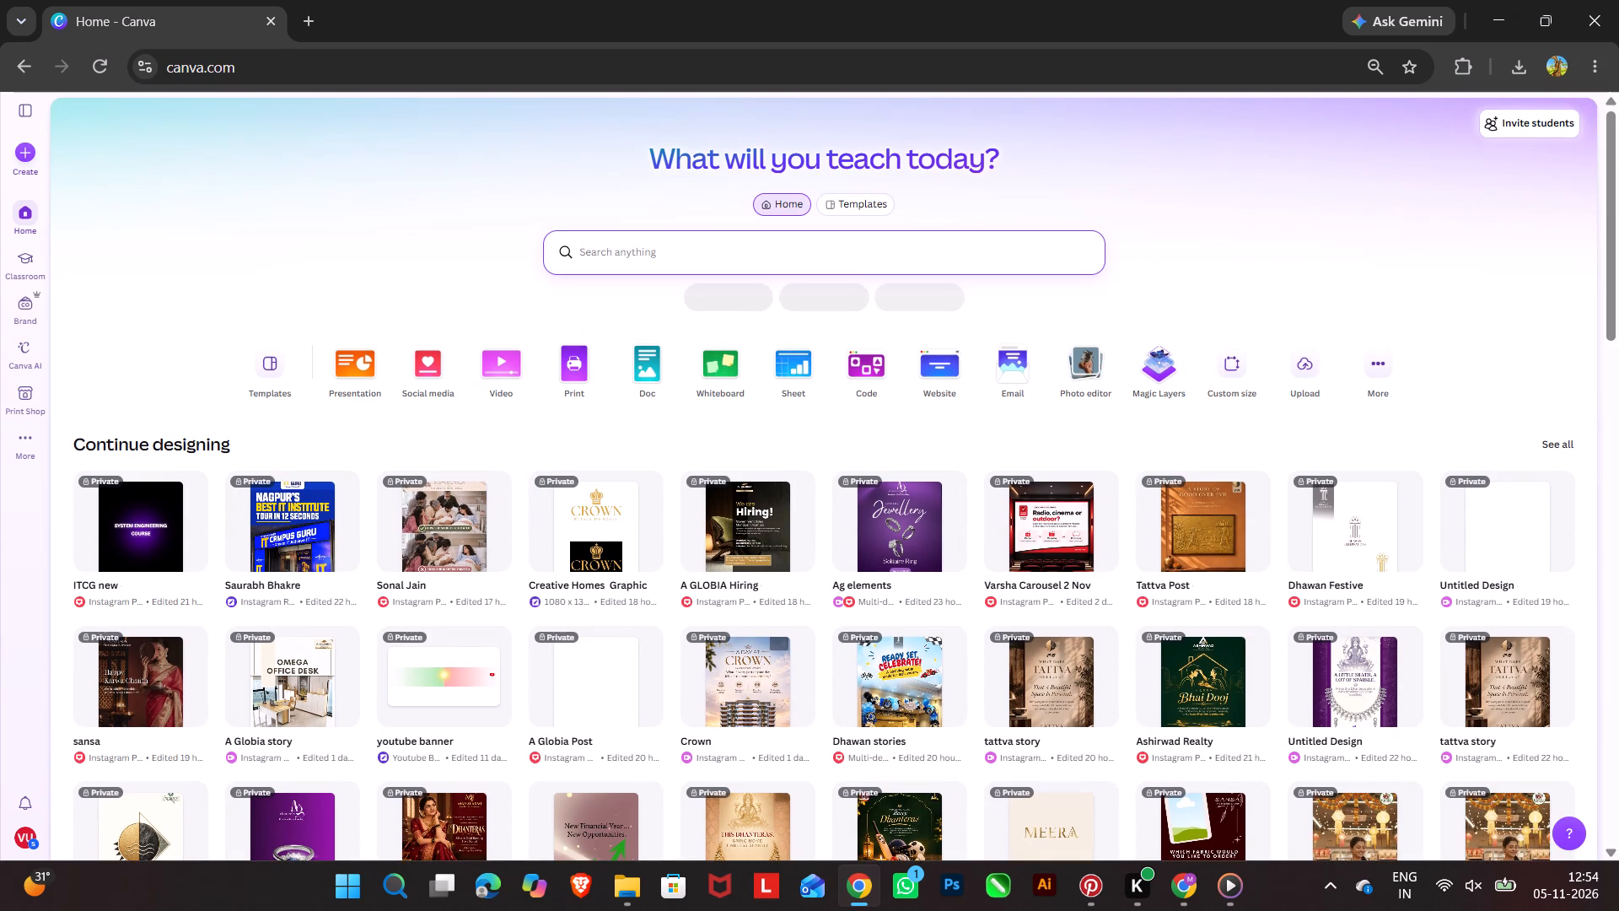
pyautogui.write('mahal')
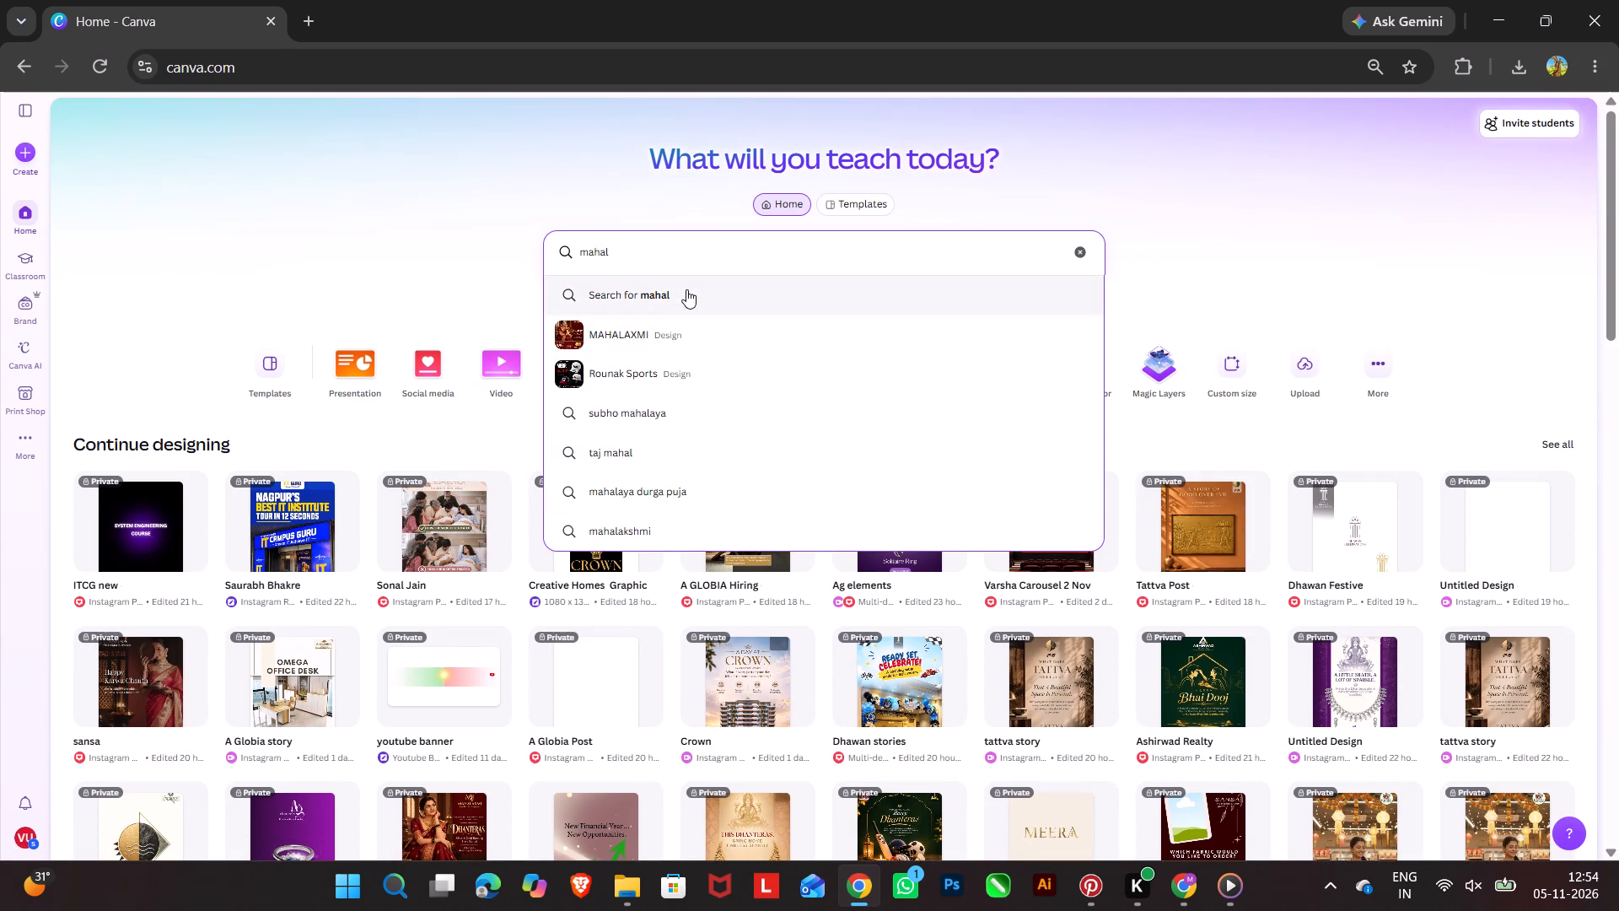
pyautogui.write('axmi st')
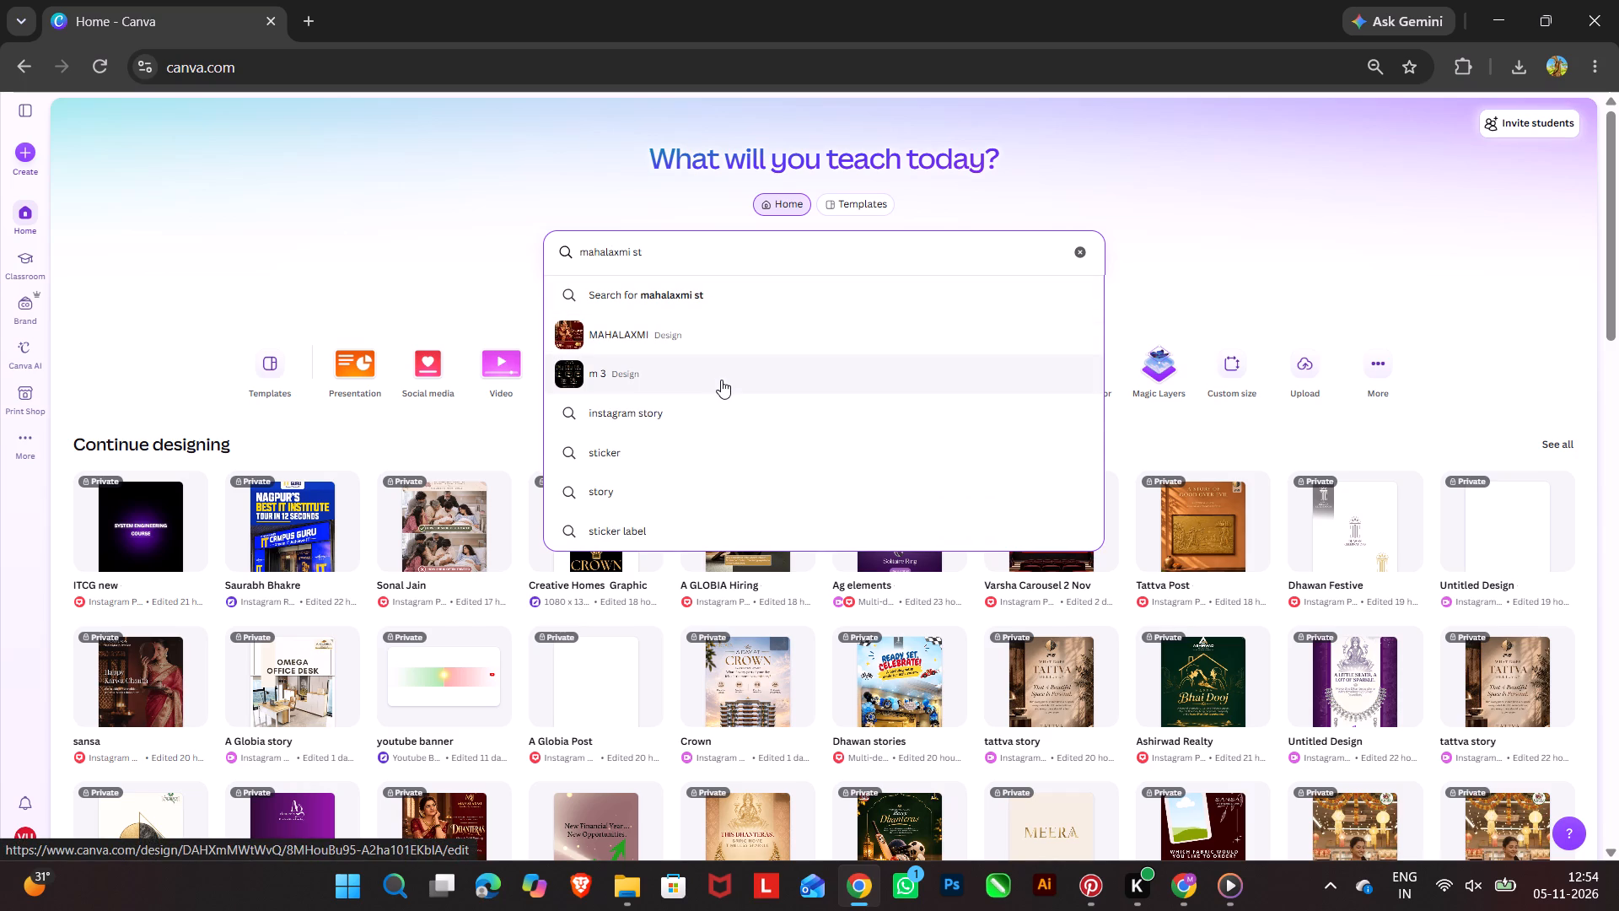
pyautogui.write('ory')
pyautogui.press('Return')
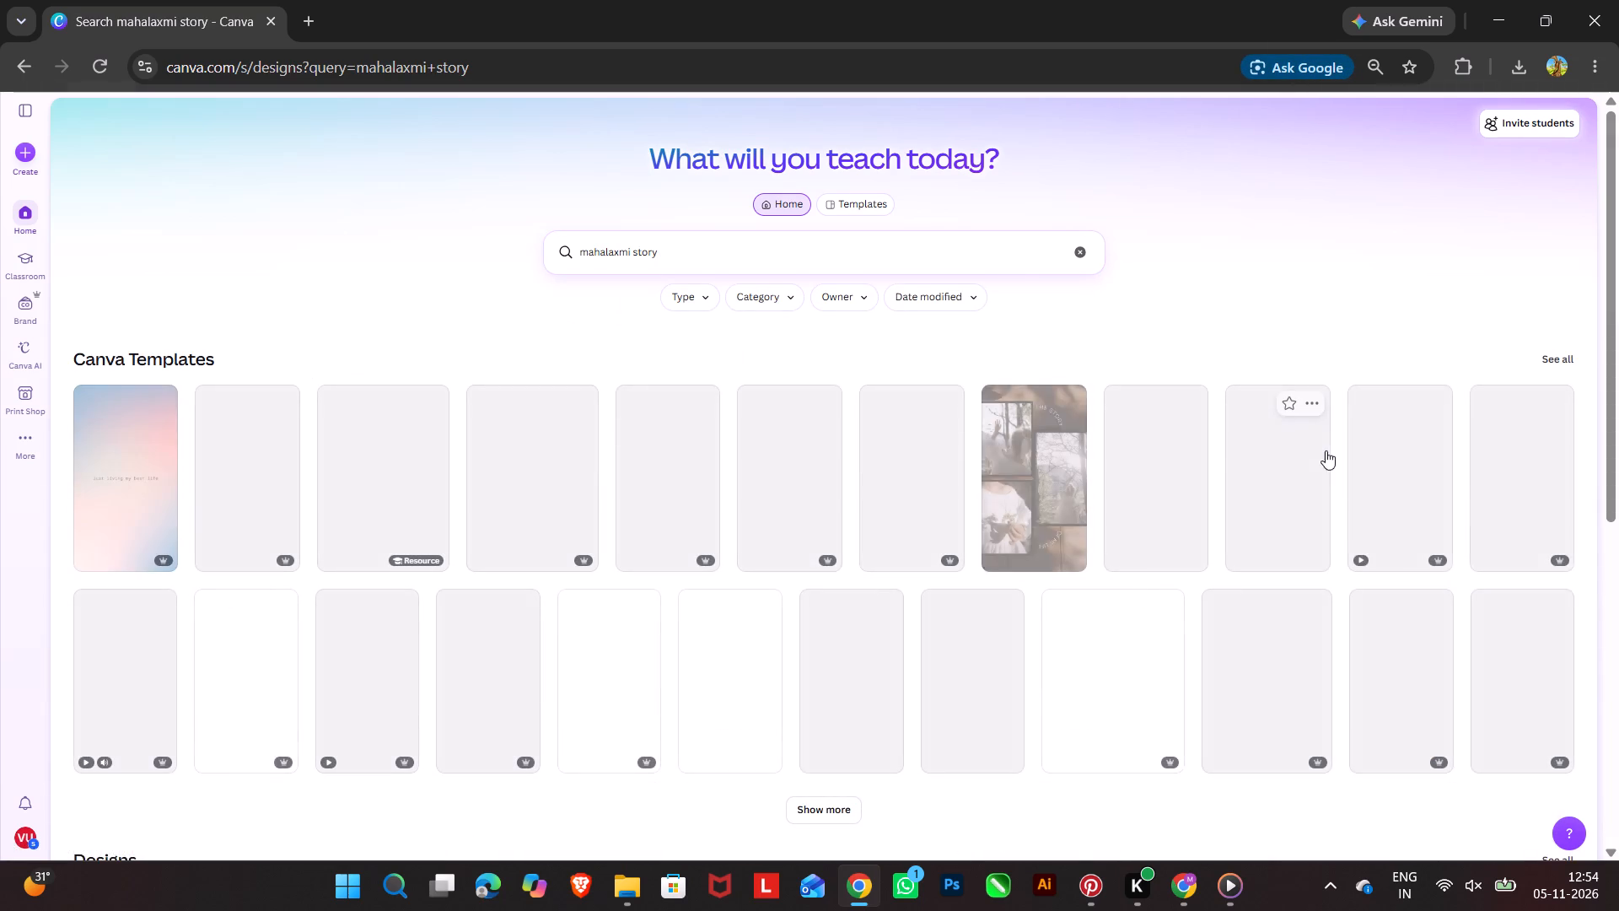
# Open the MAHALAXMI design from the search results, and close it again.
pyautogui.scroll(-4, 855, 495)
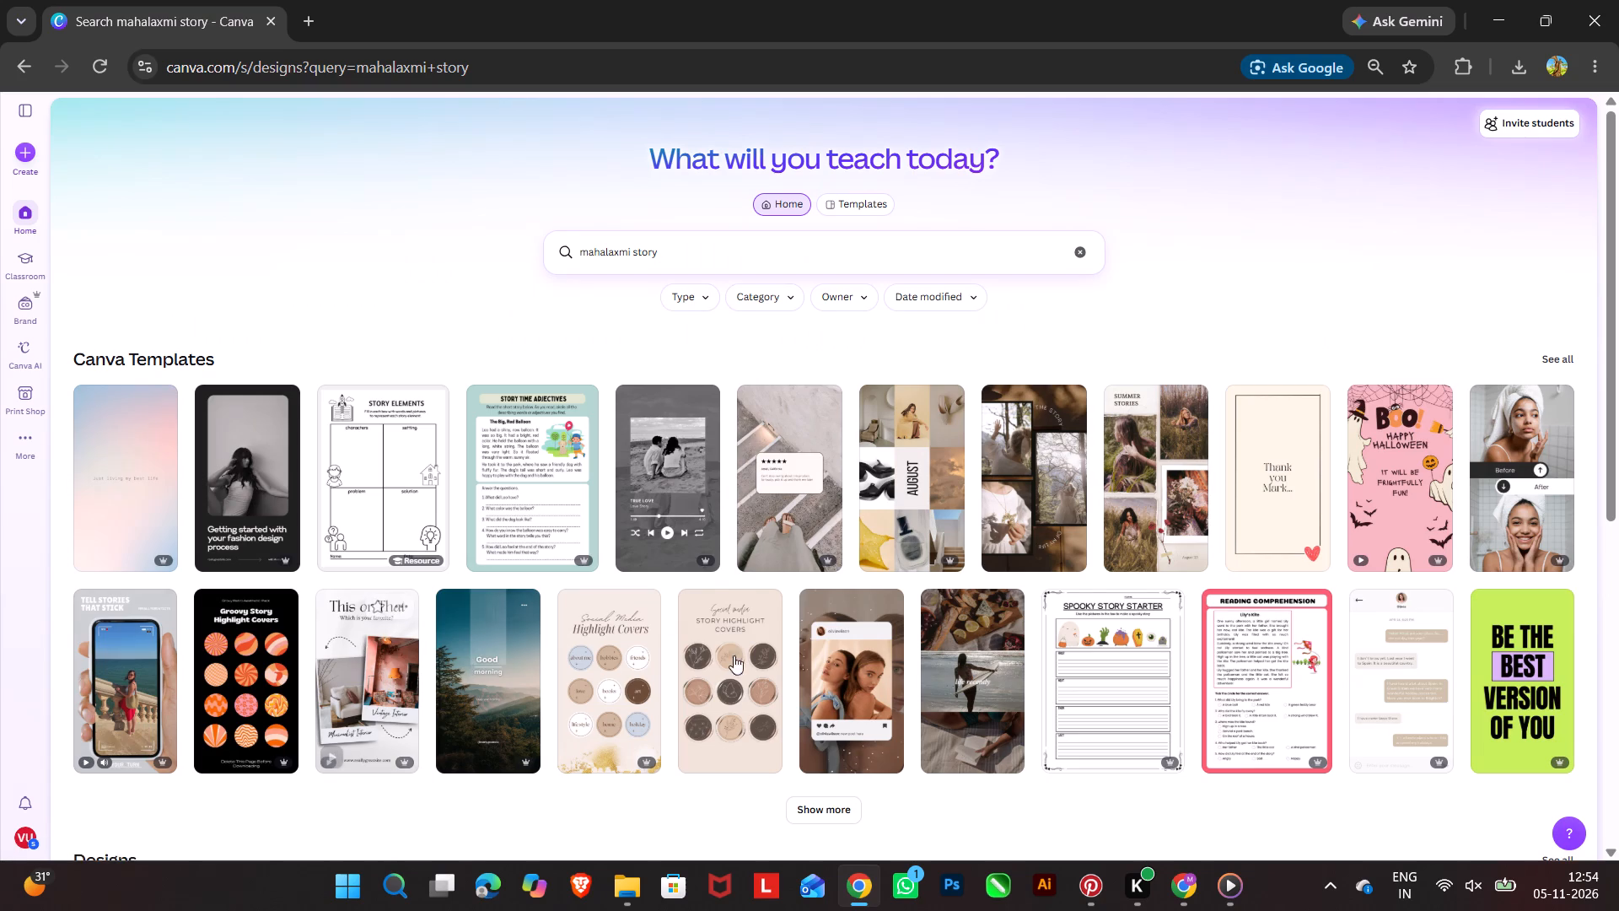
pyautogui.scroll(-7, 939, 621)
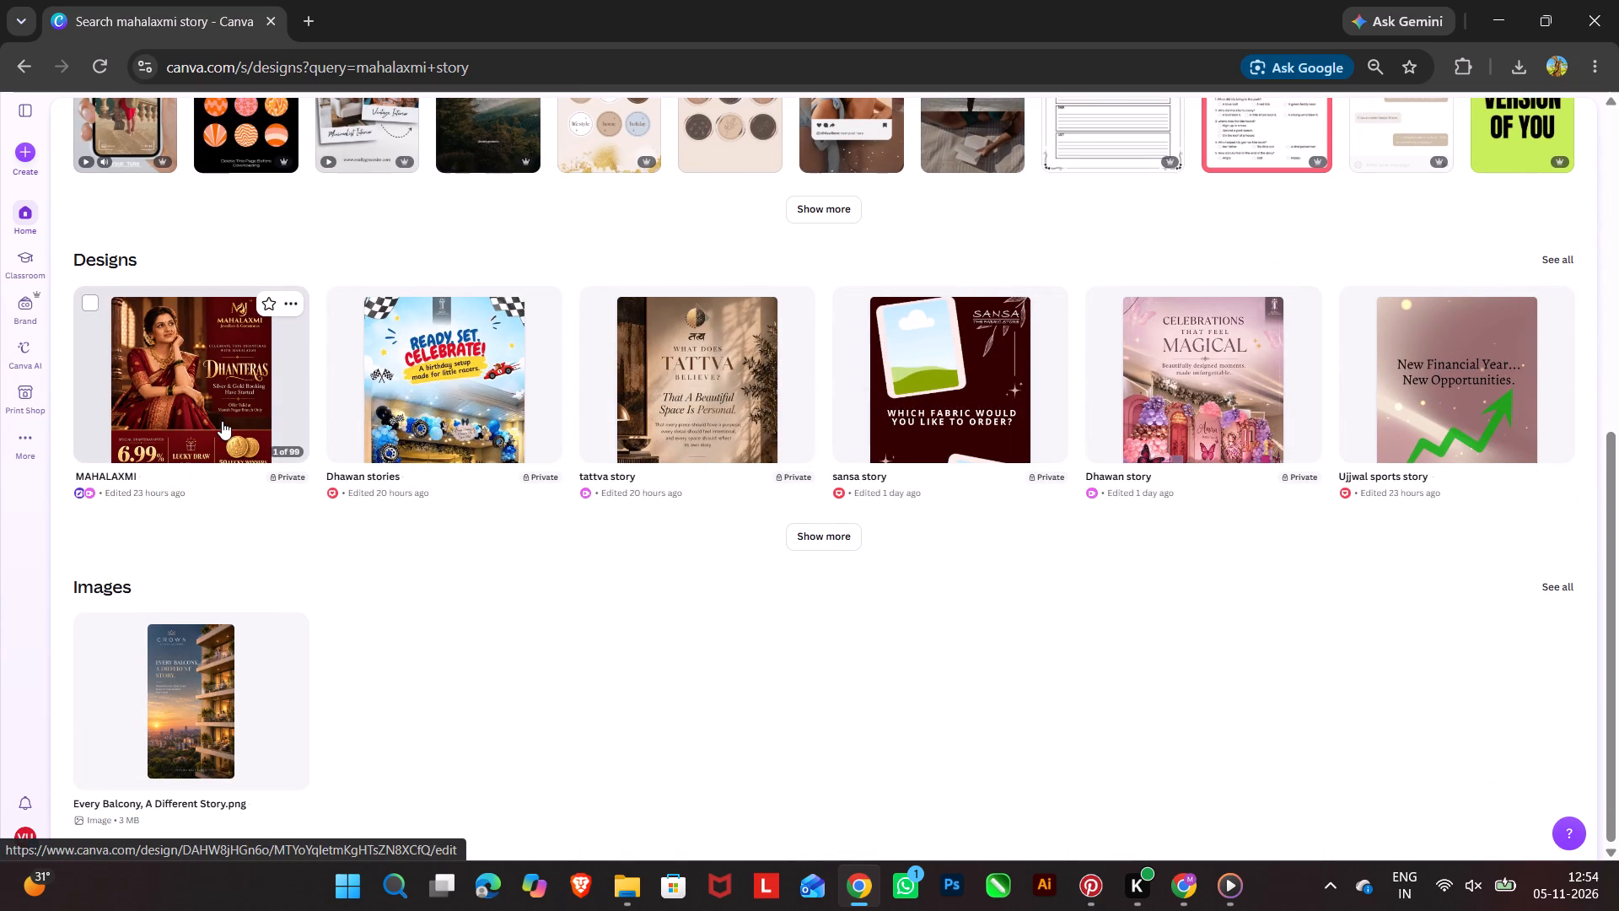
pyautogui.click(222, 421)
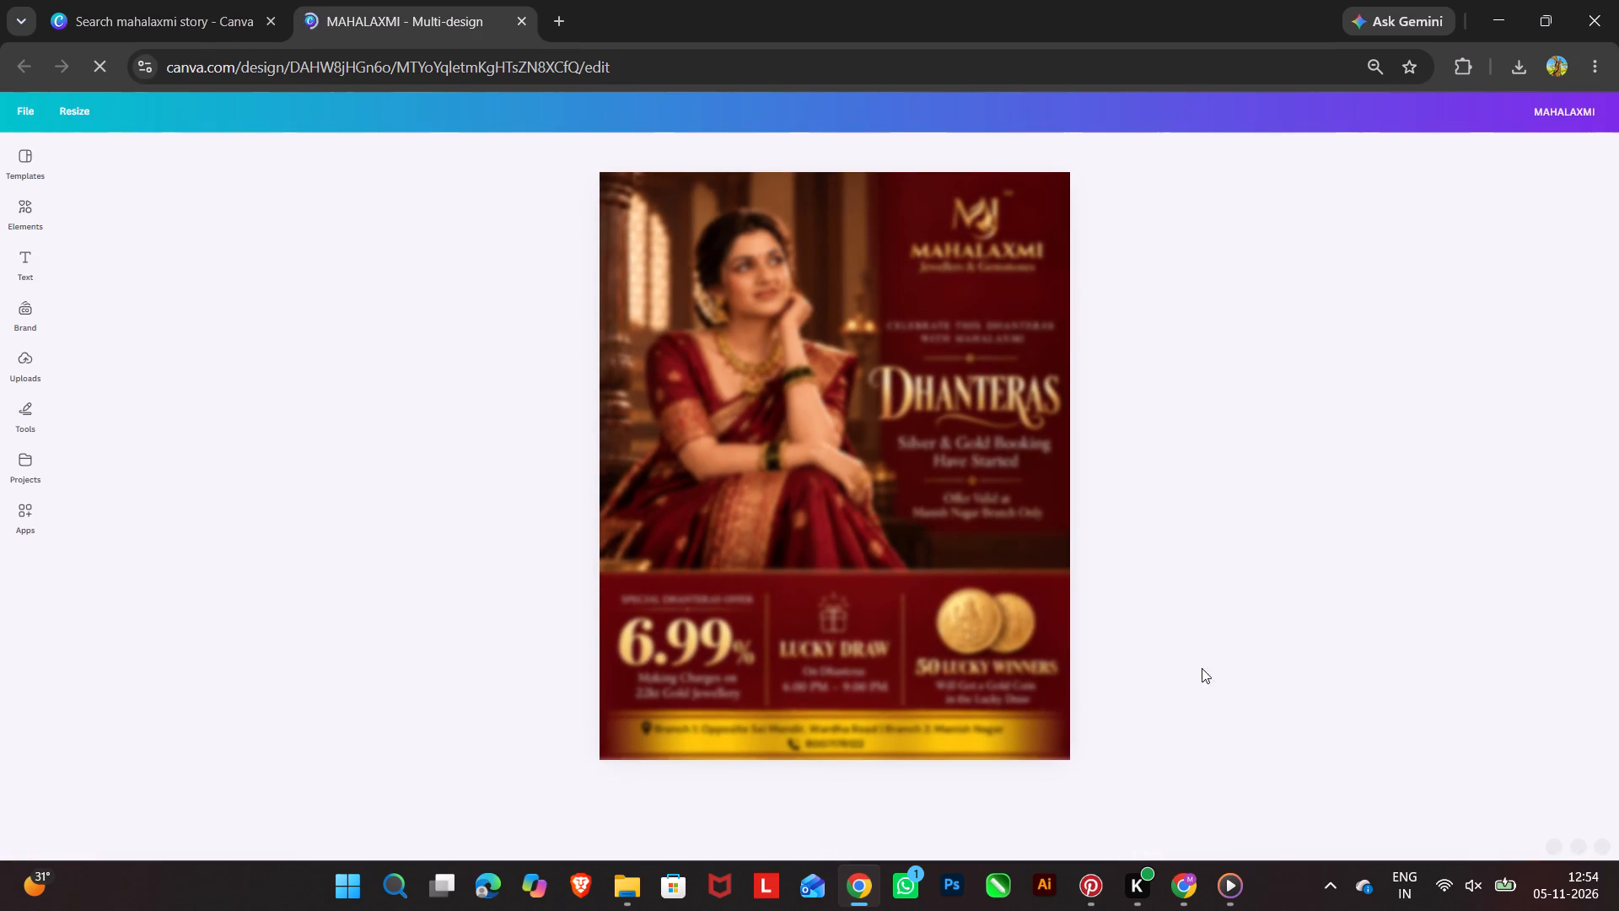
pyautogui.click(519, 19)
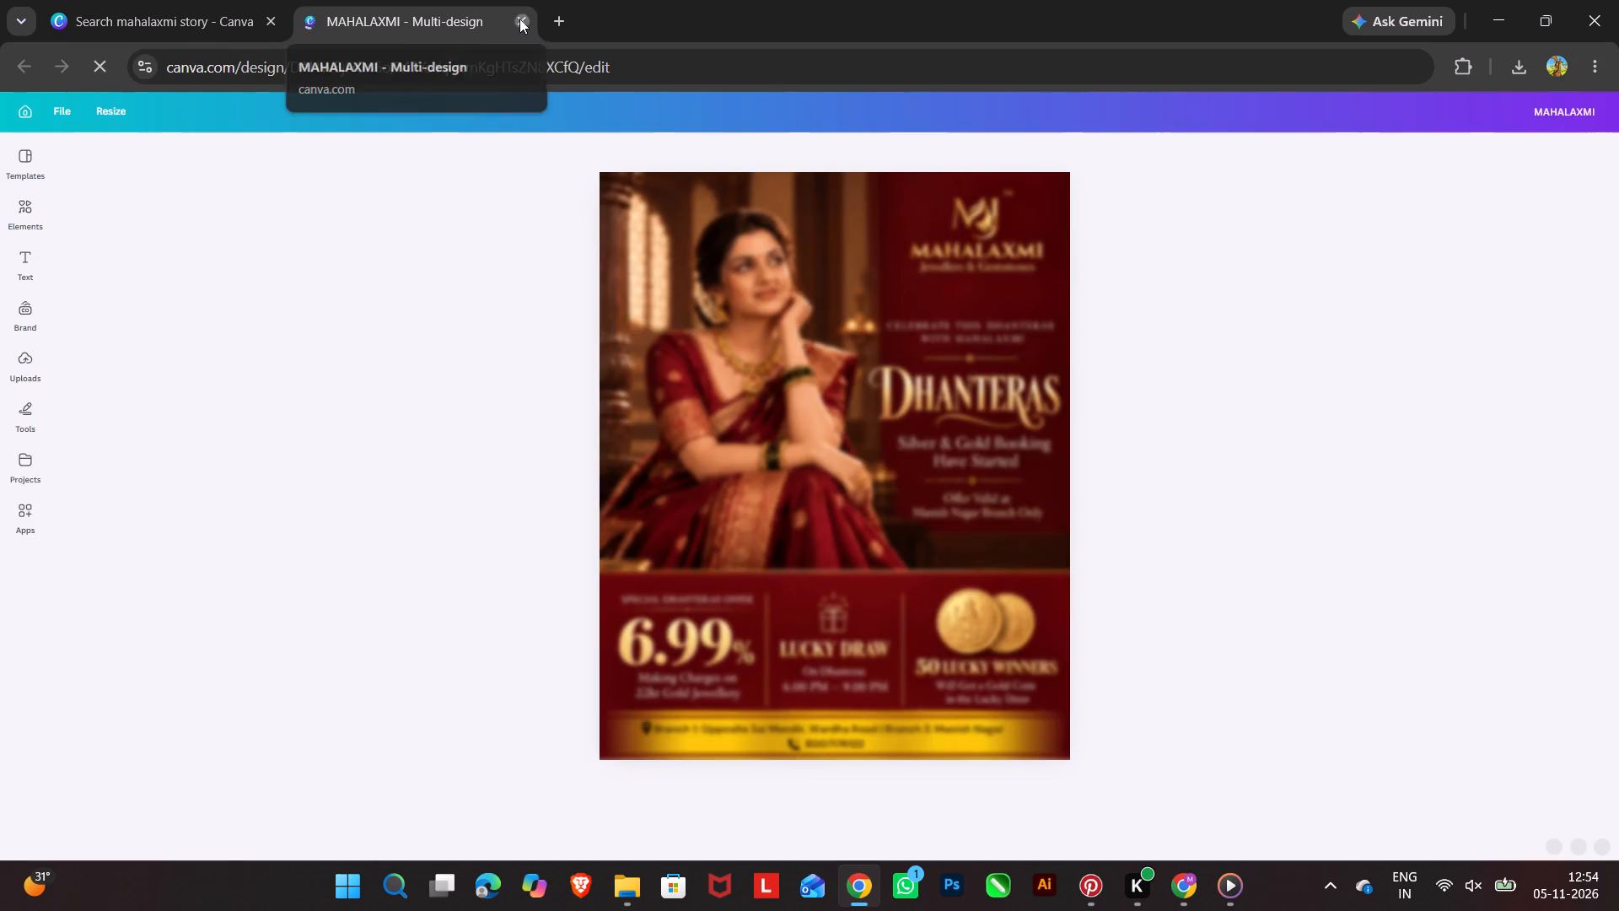
# Search the Canva designs for "m3 story" and open the "m 3" design edited 2 days ago.
pyautogui.scroll(15, 853, 319)
pyautogui.doubleClick(705, 244)
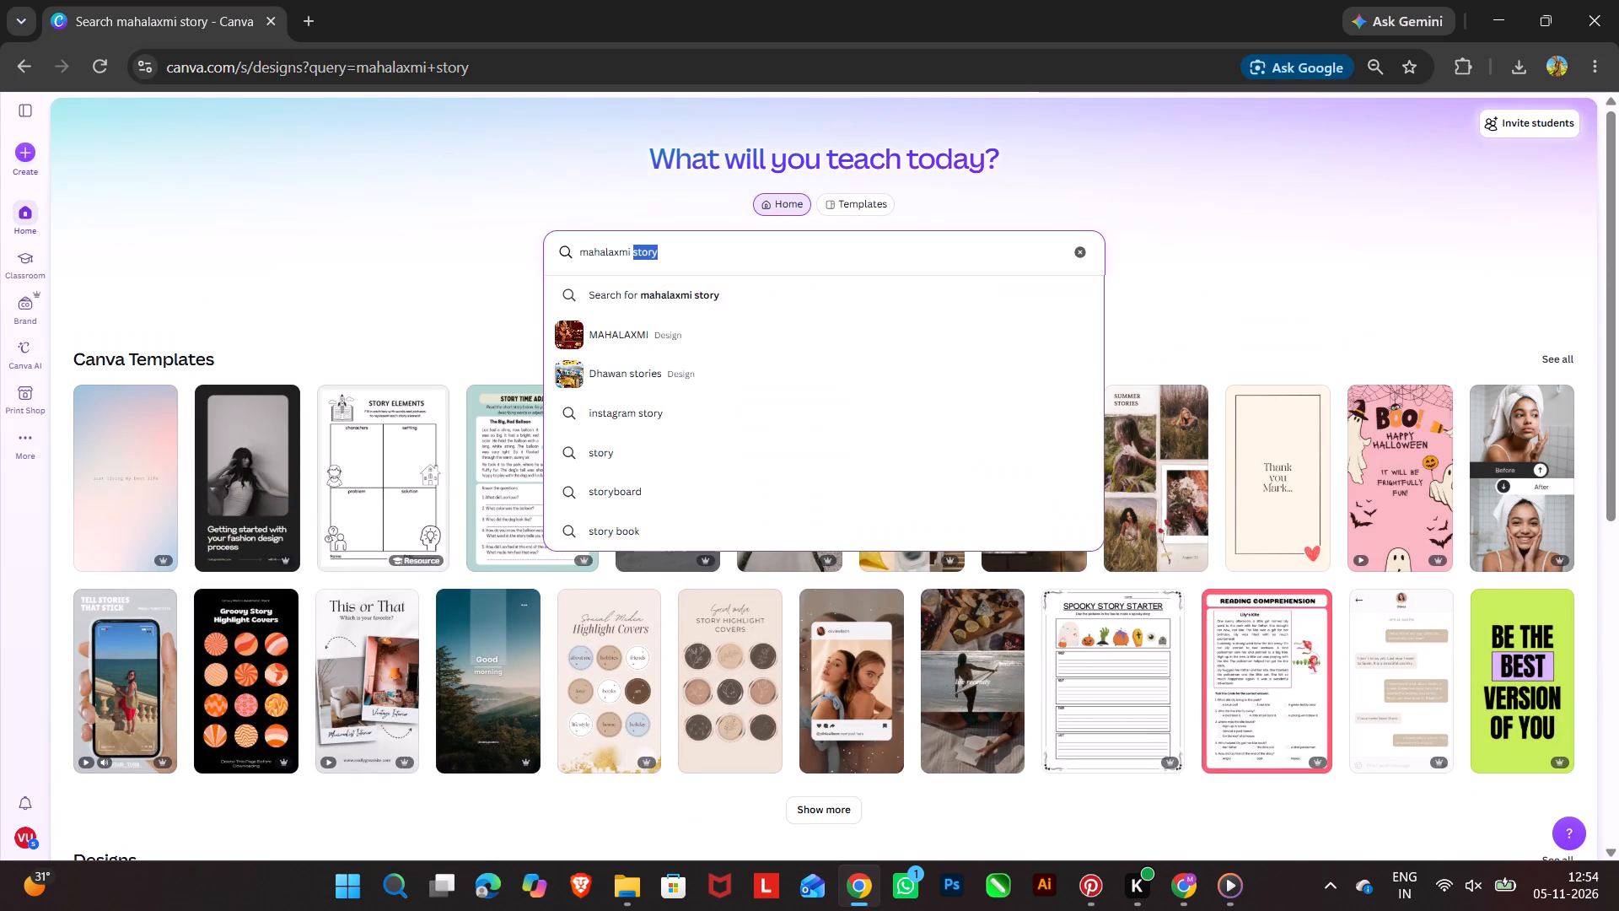
pyautogui.click(637, 256)
pyautogui.moveTo(628, 253); pyautogui.dragTo(600, 253)
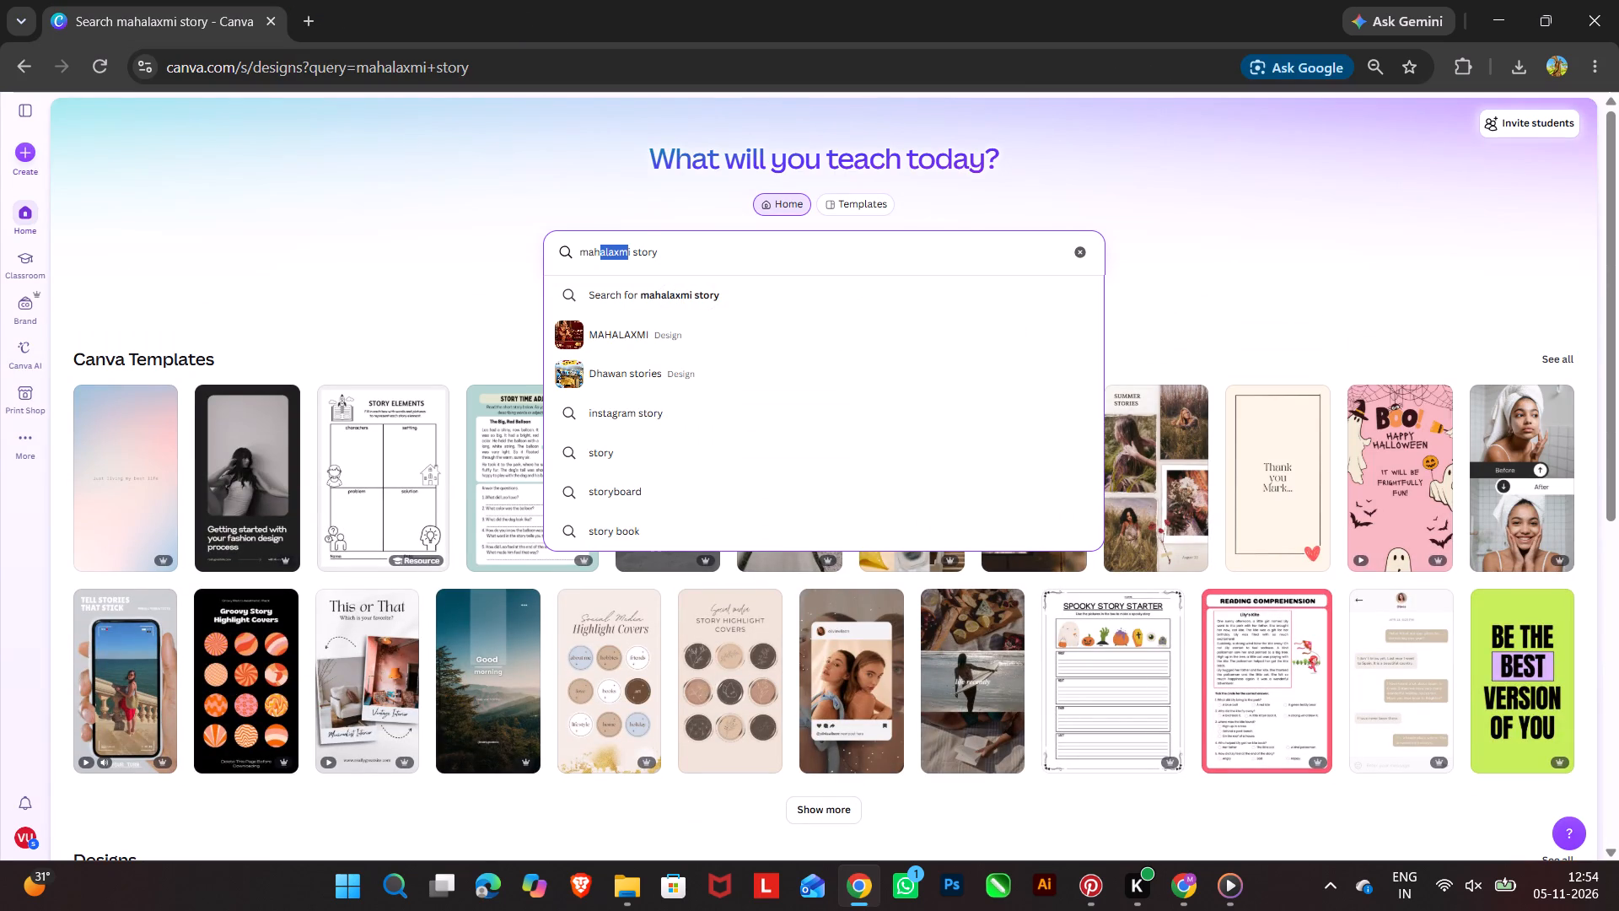
pyautogui.moveTo(600, 253); pyautogui.dragTo(591, 252)
pyautogui.press('3')
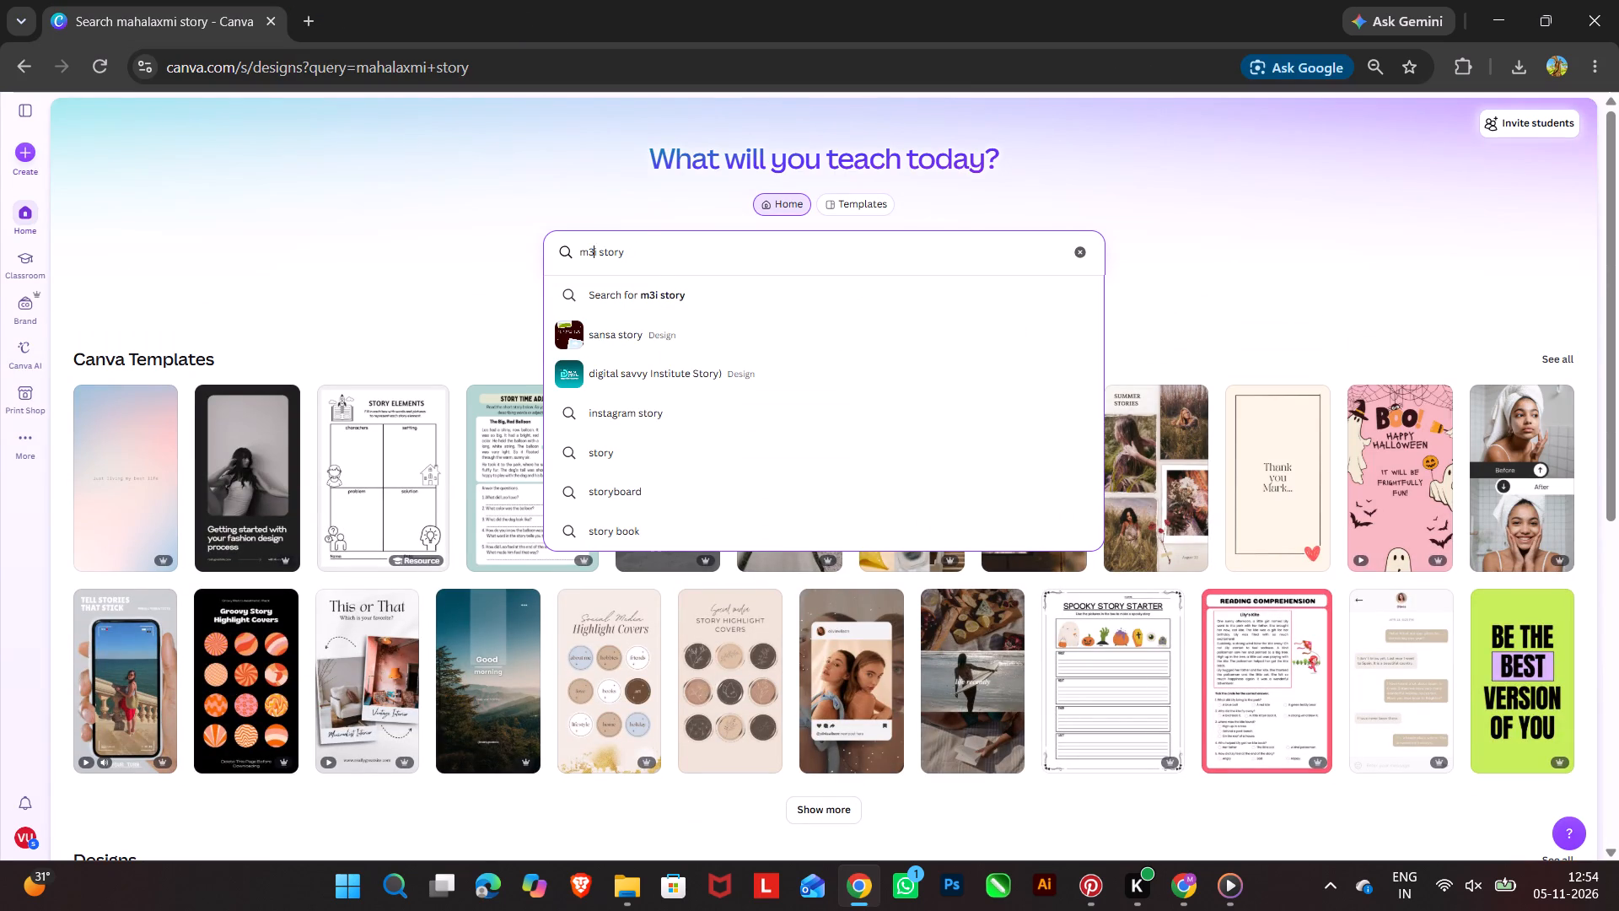
pyautogui.press('Right')
pyautogui.press('BackSpace')
pyautogui.press('Return')
pyautogui.scroll(-5, 829, 292)
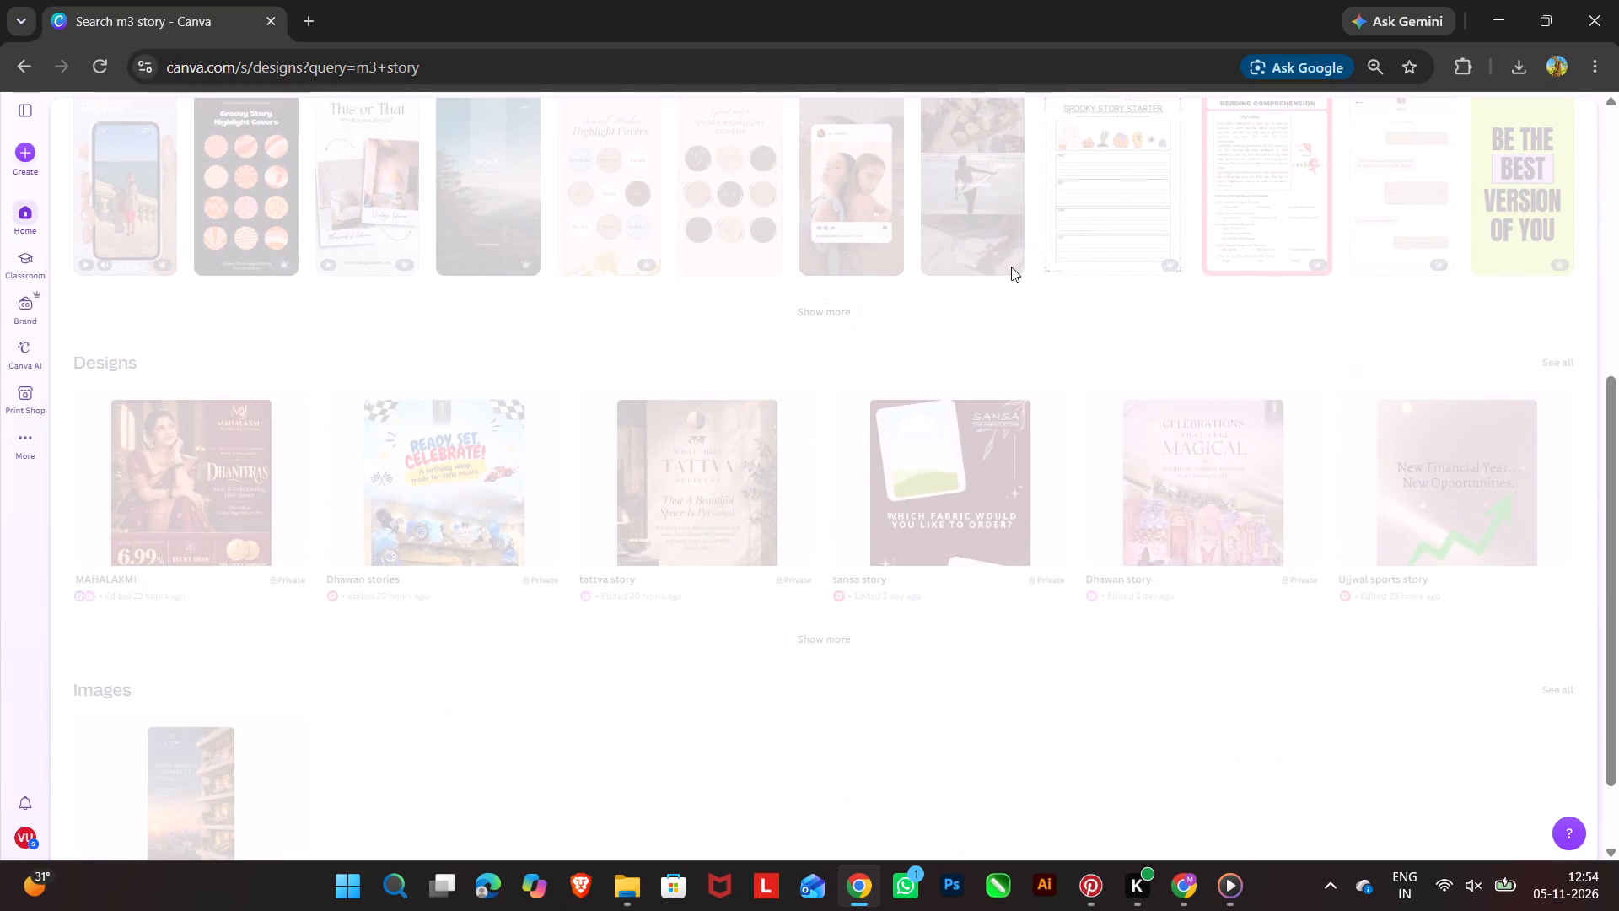
pyautogui.scroll(-6, 893, 323)
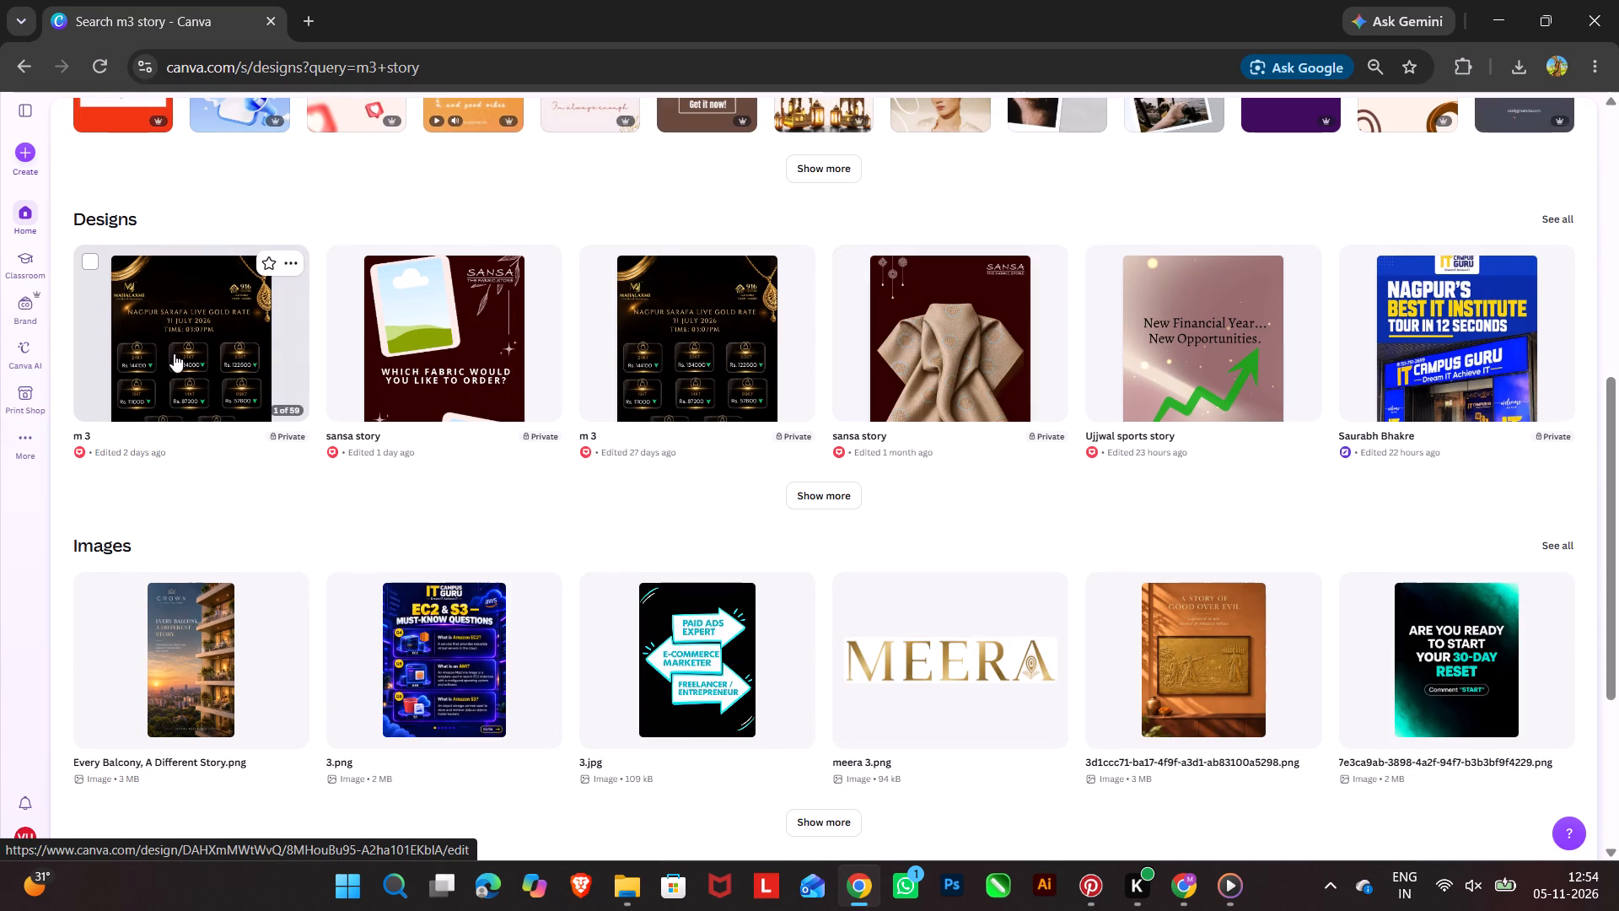
pyautogui.click(174, 353)
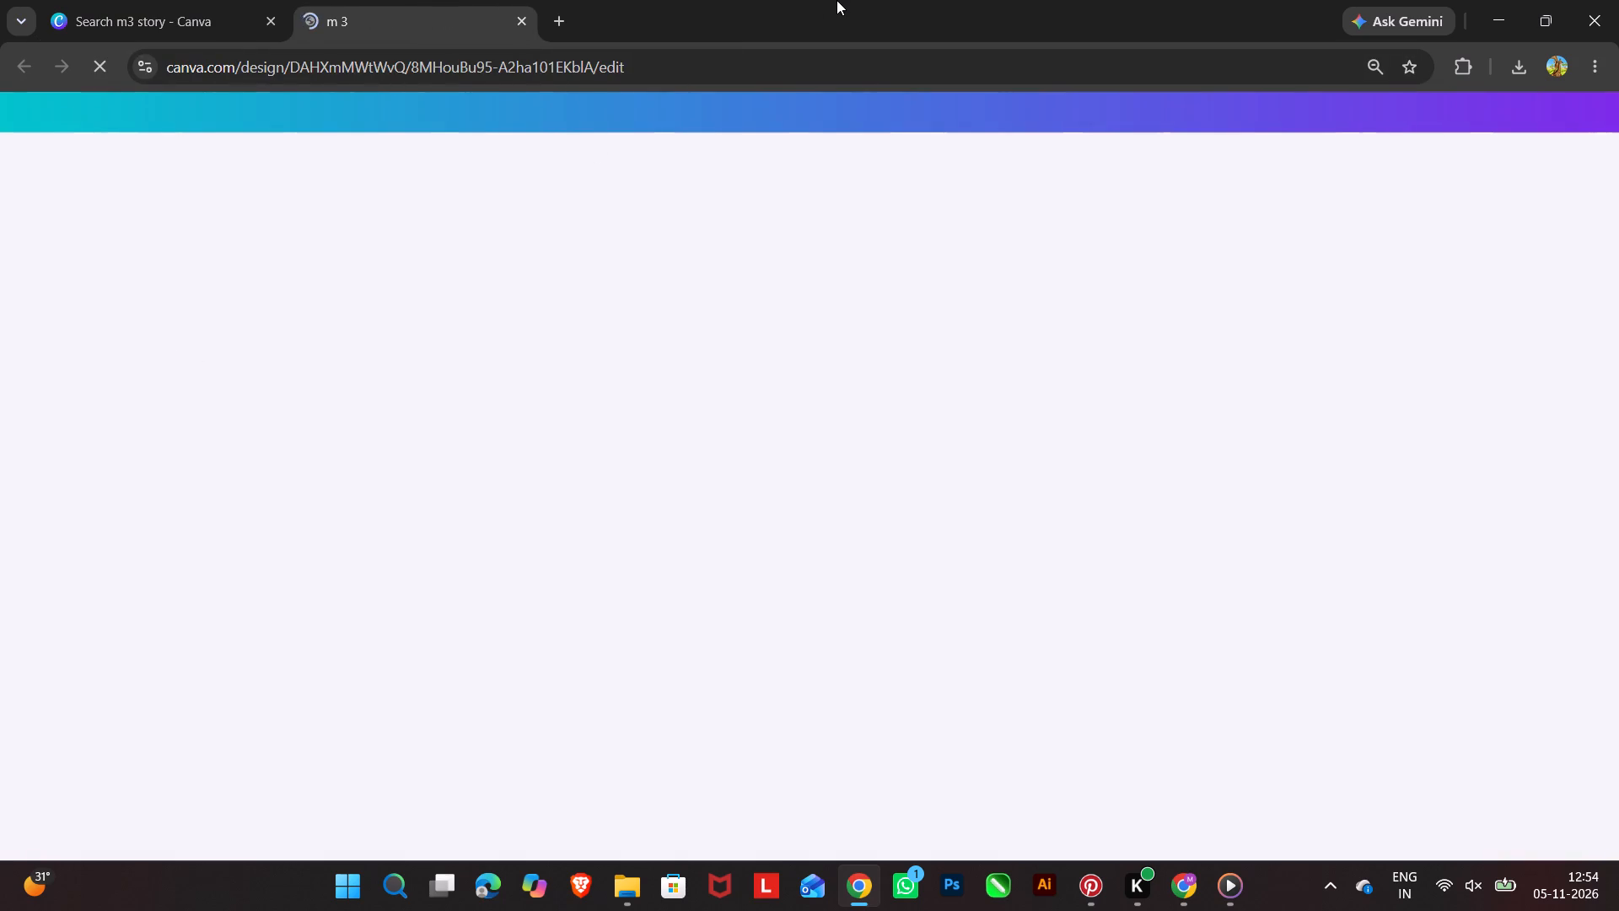
# Add a new page after page 16 of the m 3 design.
pyautogui.scroll(-20, 1072, 520)
pyautogui.scroll(-1, 1072, 520)
pyautogui.scroll(5, 973, 544)
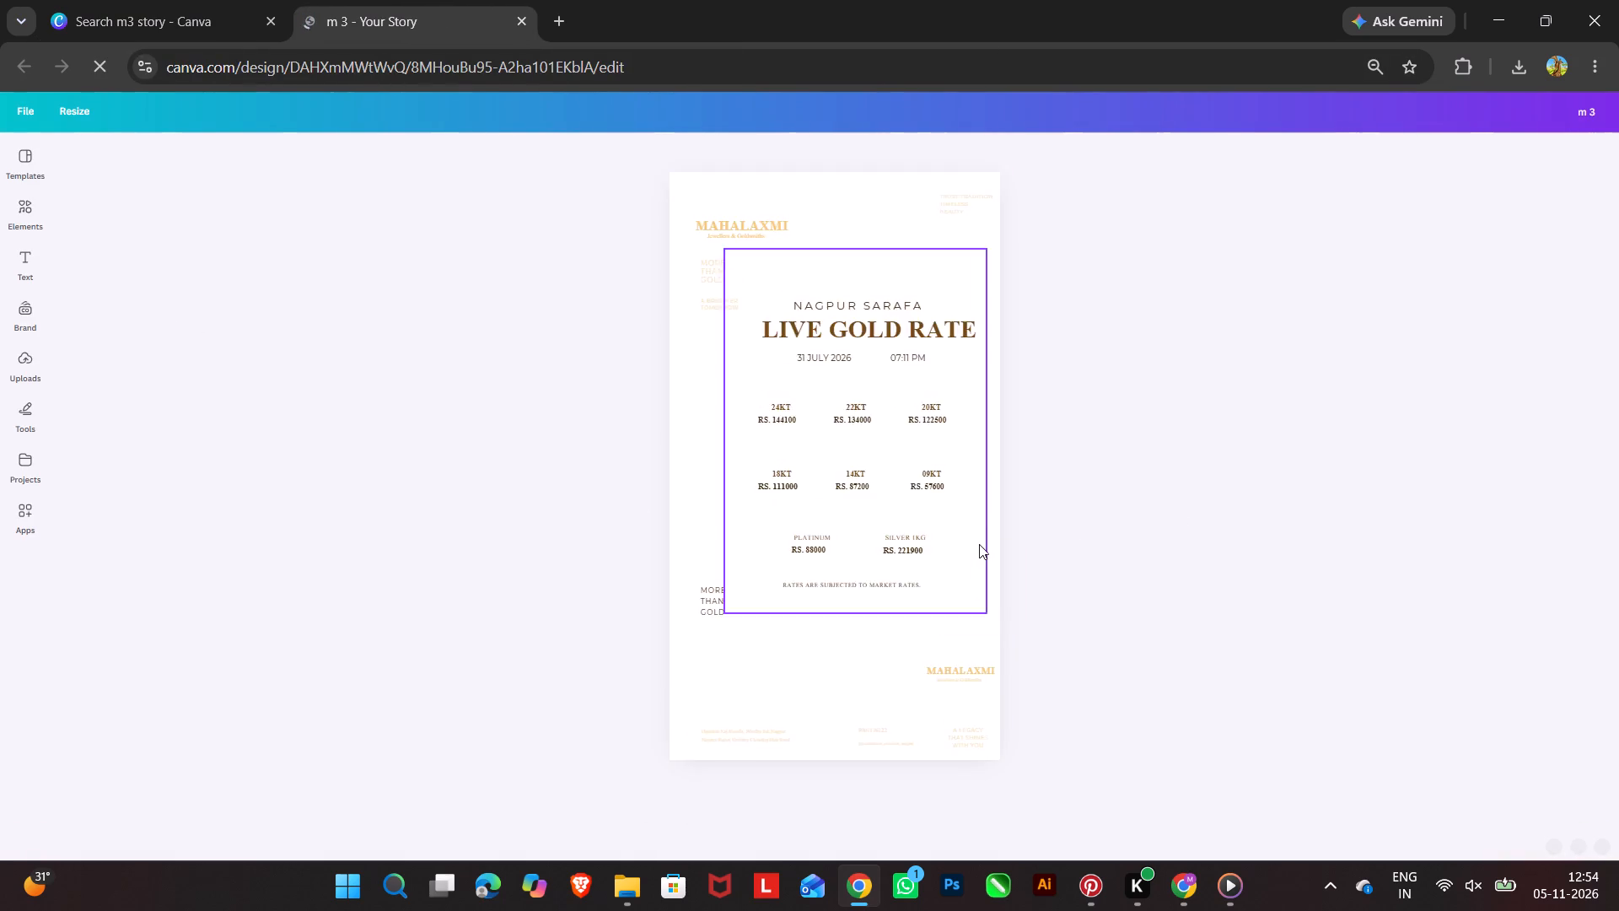
pyautogui.scroll(20, 979, 544)
pyautogui.scroll(-7, 970, 487)
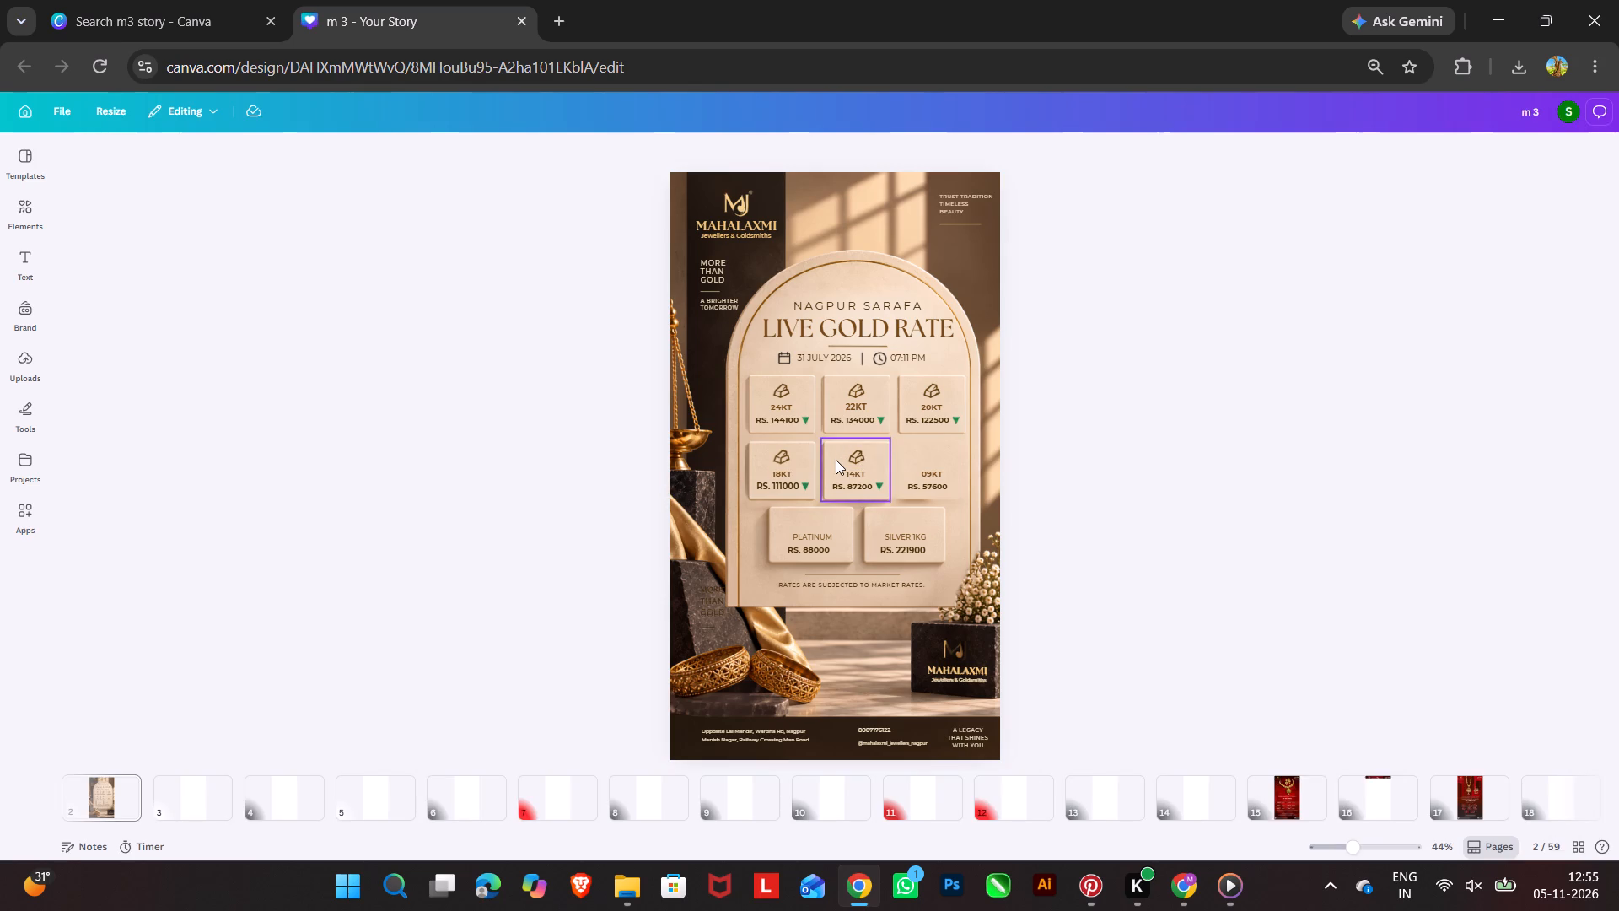
pyautogui.scroll(-1, 936, 461)
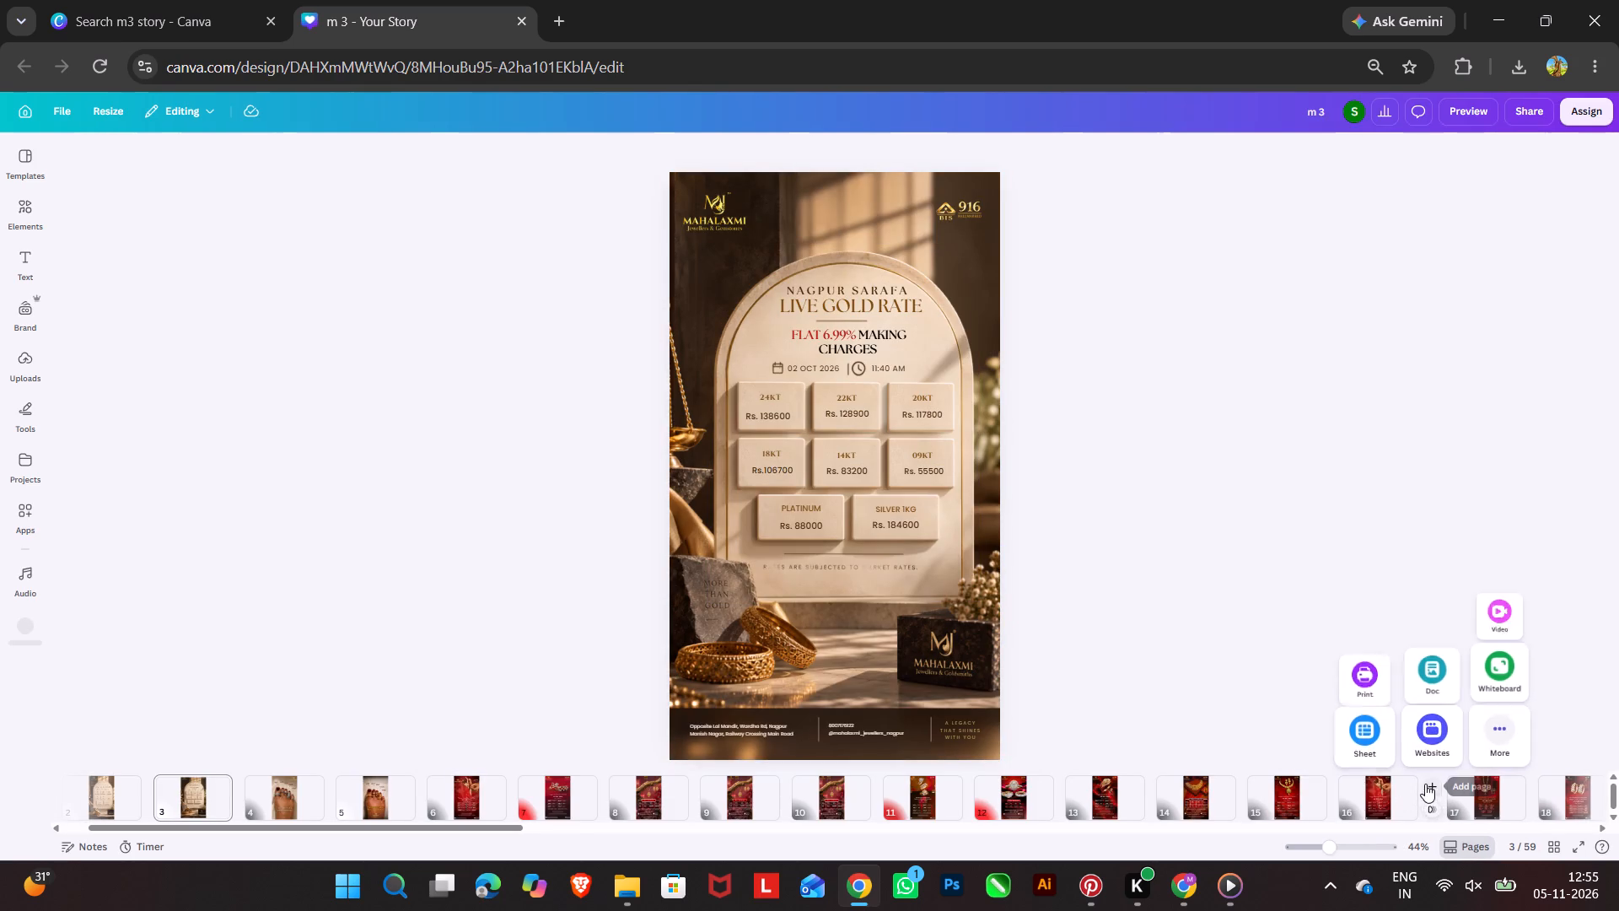
pyautogui.click(1431, 784)
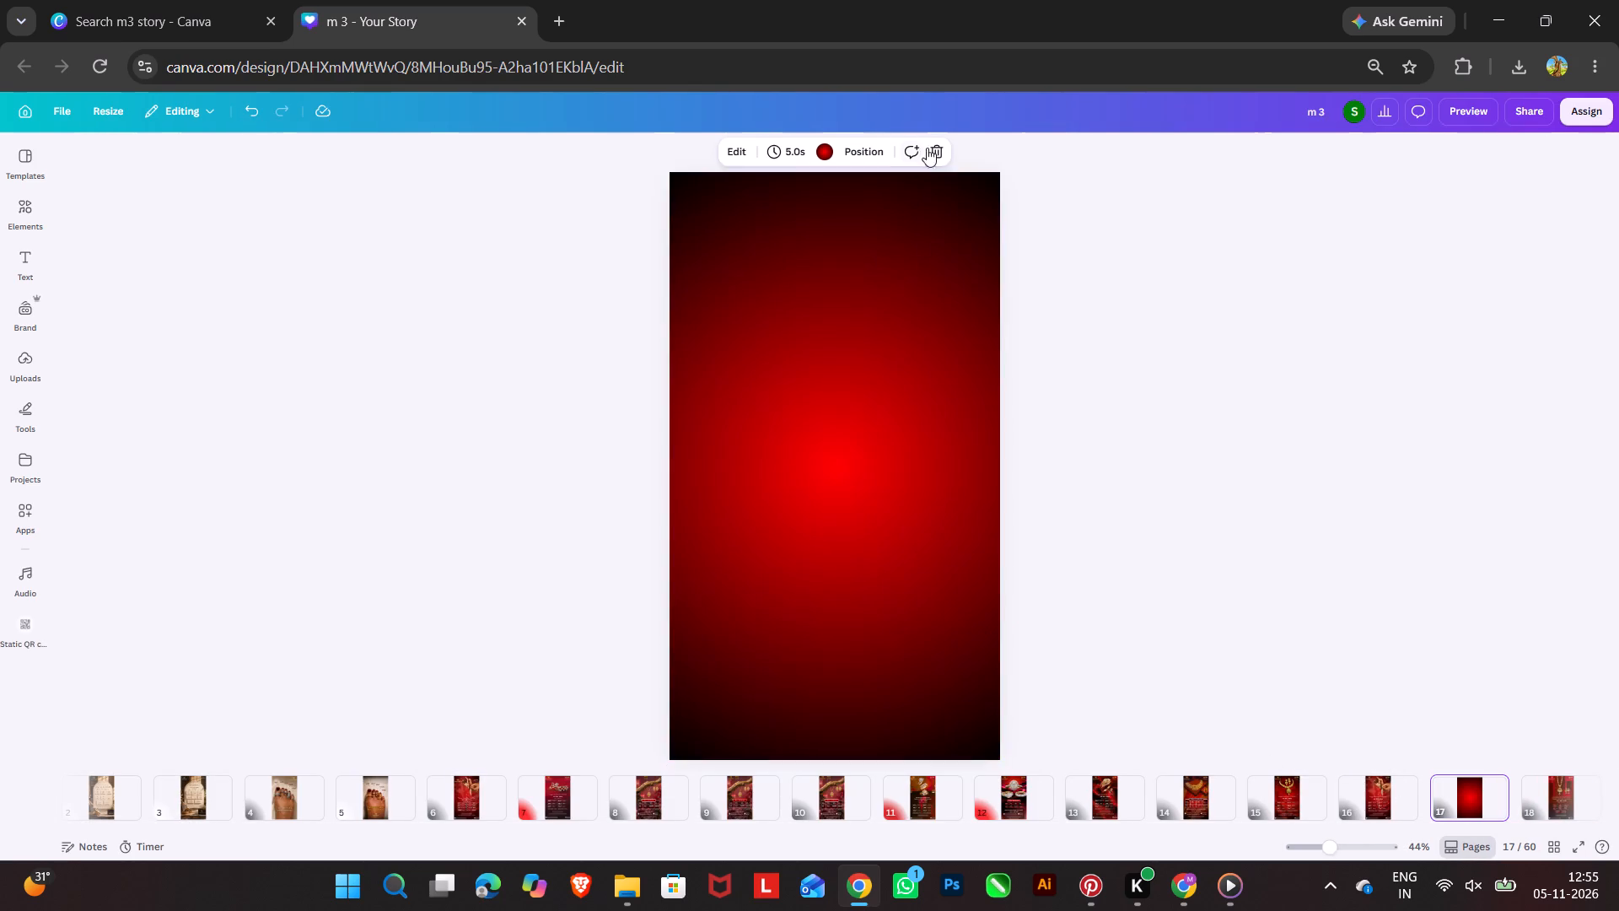
# Switch to Media Player, briefly play the lotus reference video, and close the player.
pyautogui.click(1227, 891)
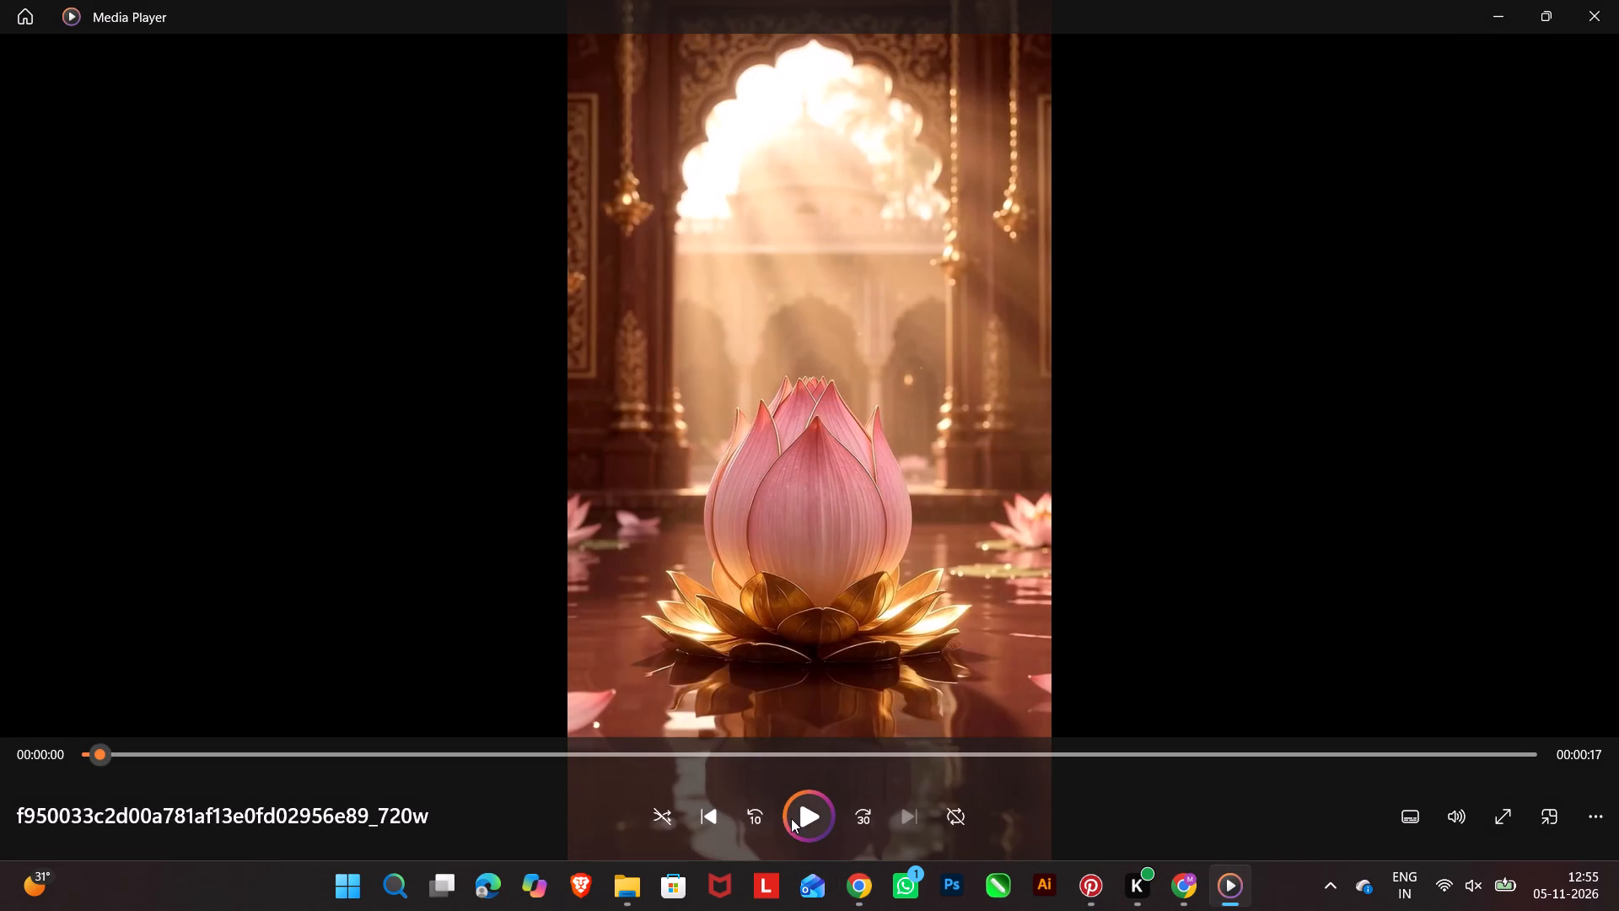
pyautogui.click(799, 818)
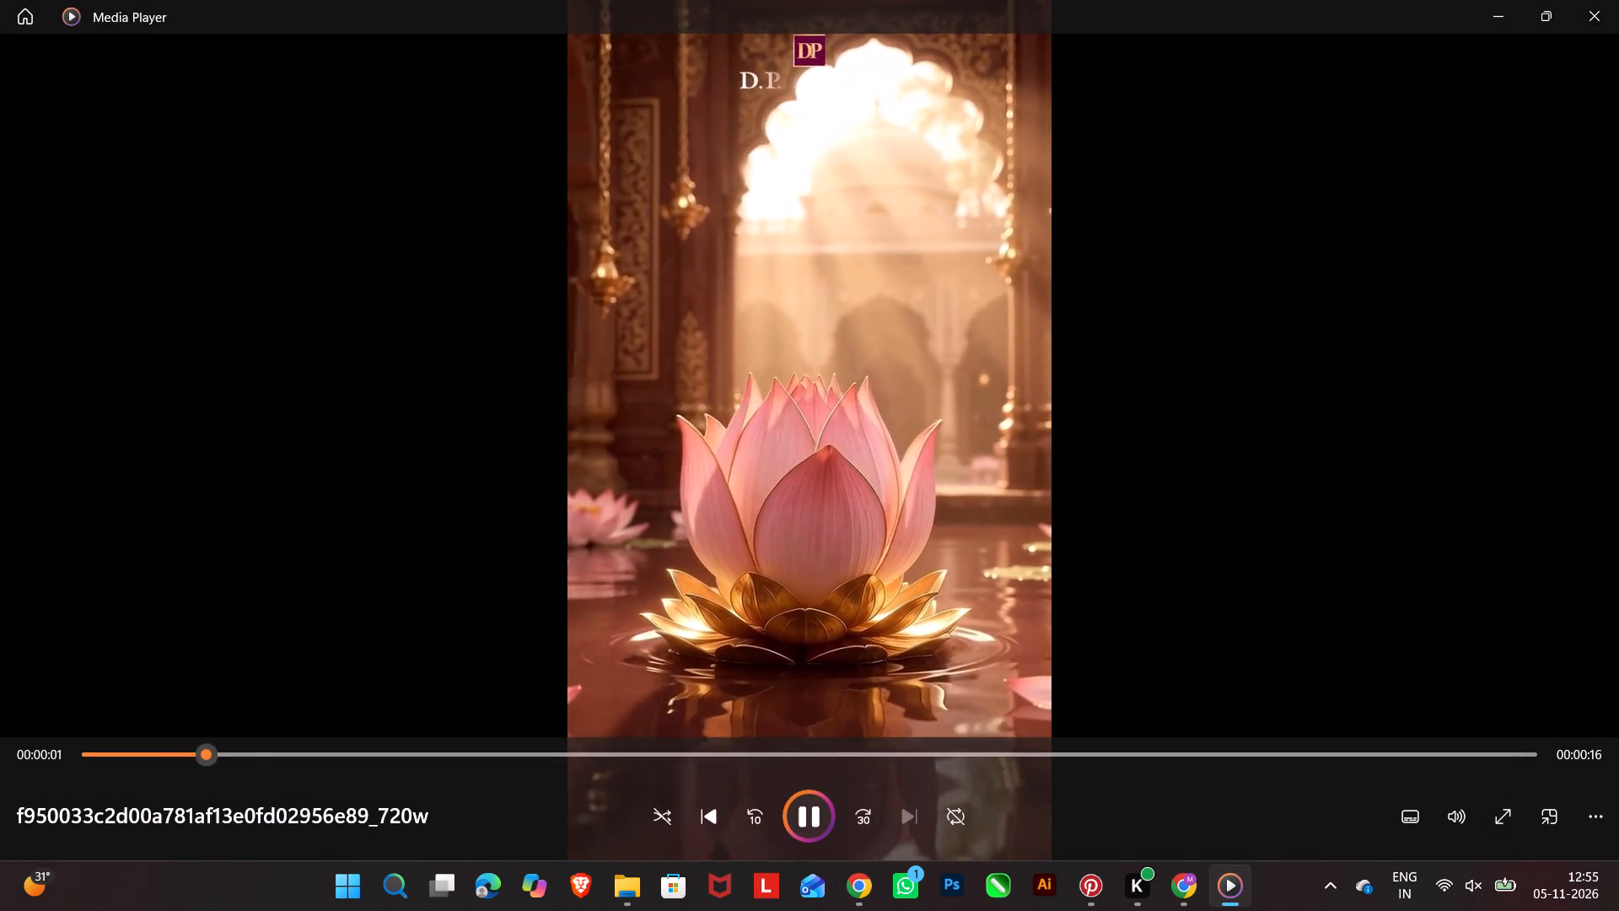
pyautogui.click(1584, 13)
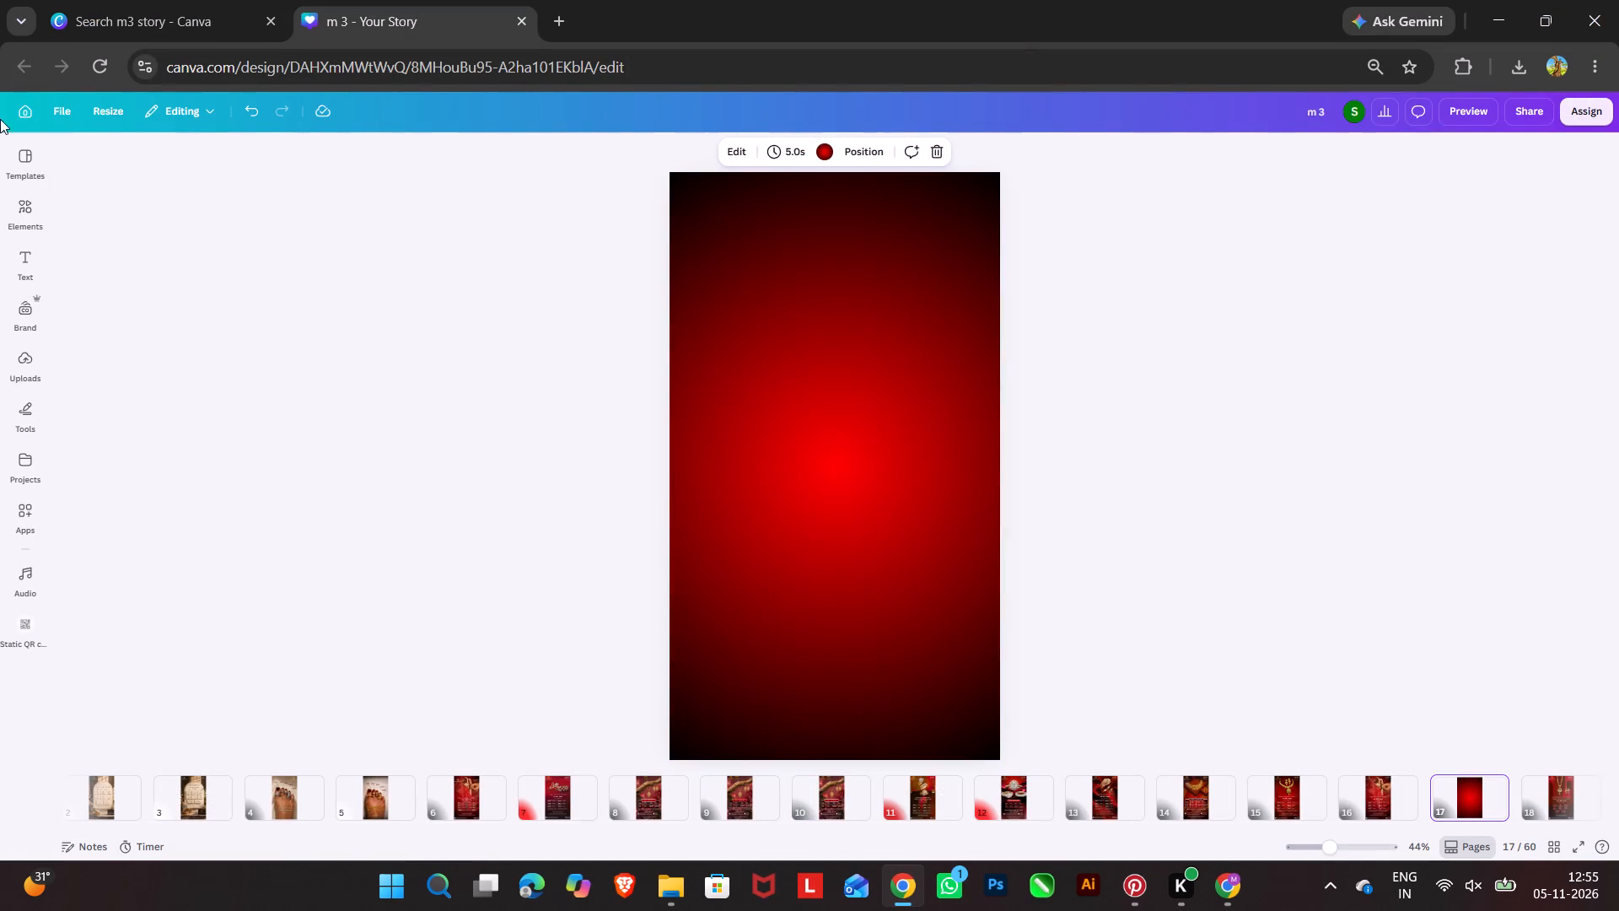
# Upload the video Jewellery_animation_storyboard_01d8bb80 from Downloads and place it on the new page 17.
pyautogui.click(24, 208)
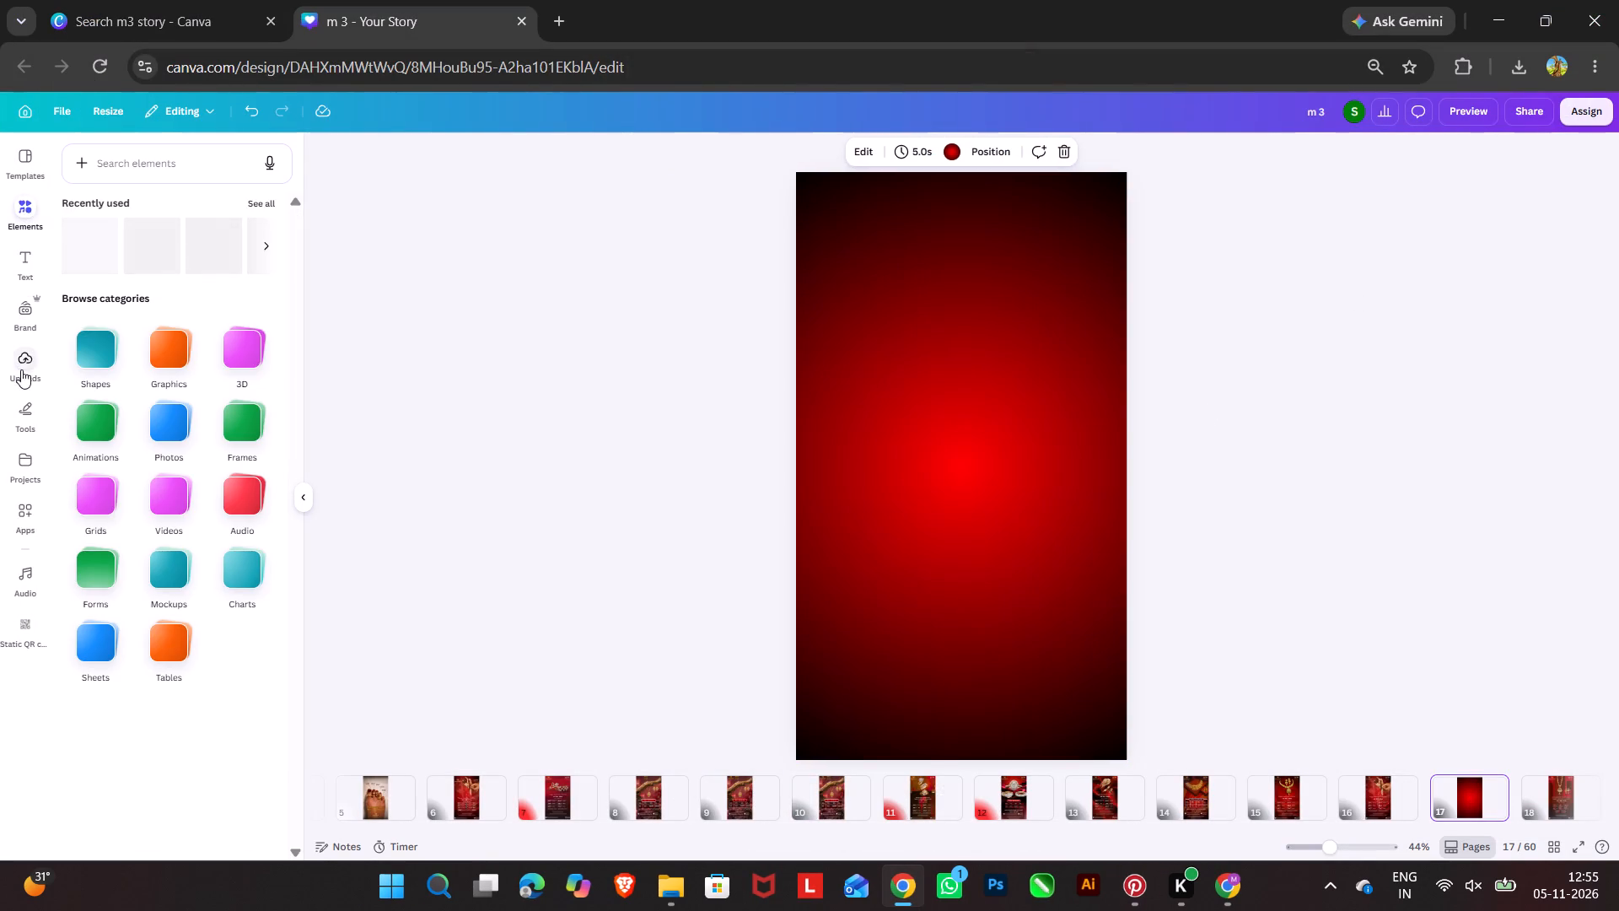
pyautogui.click(21, 369)
pyautogui.click(152, 158)
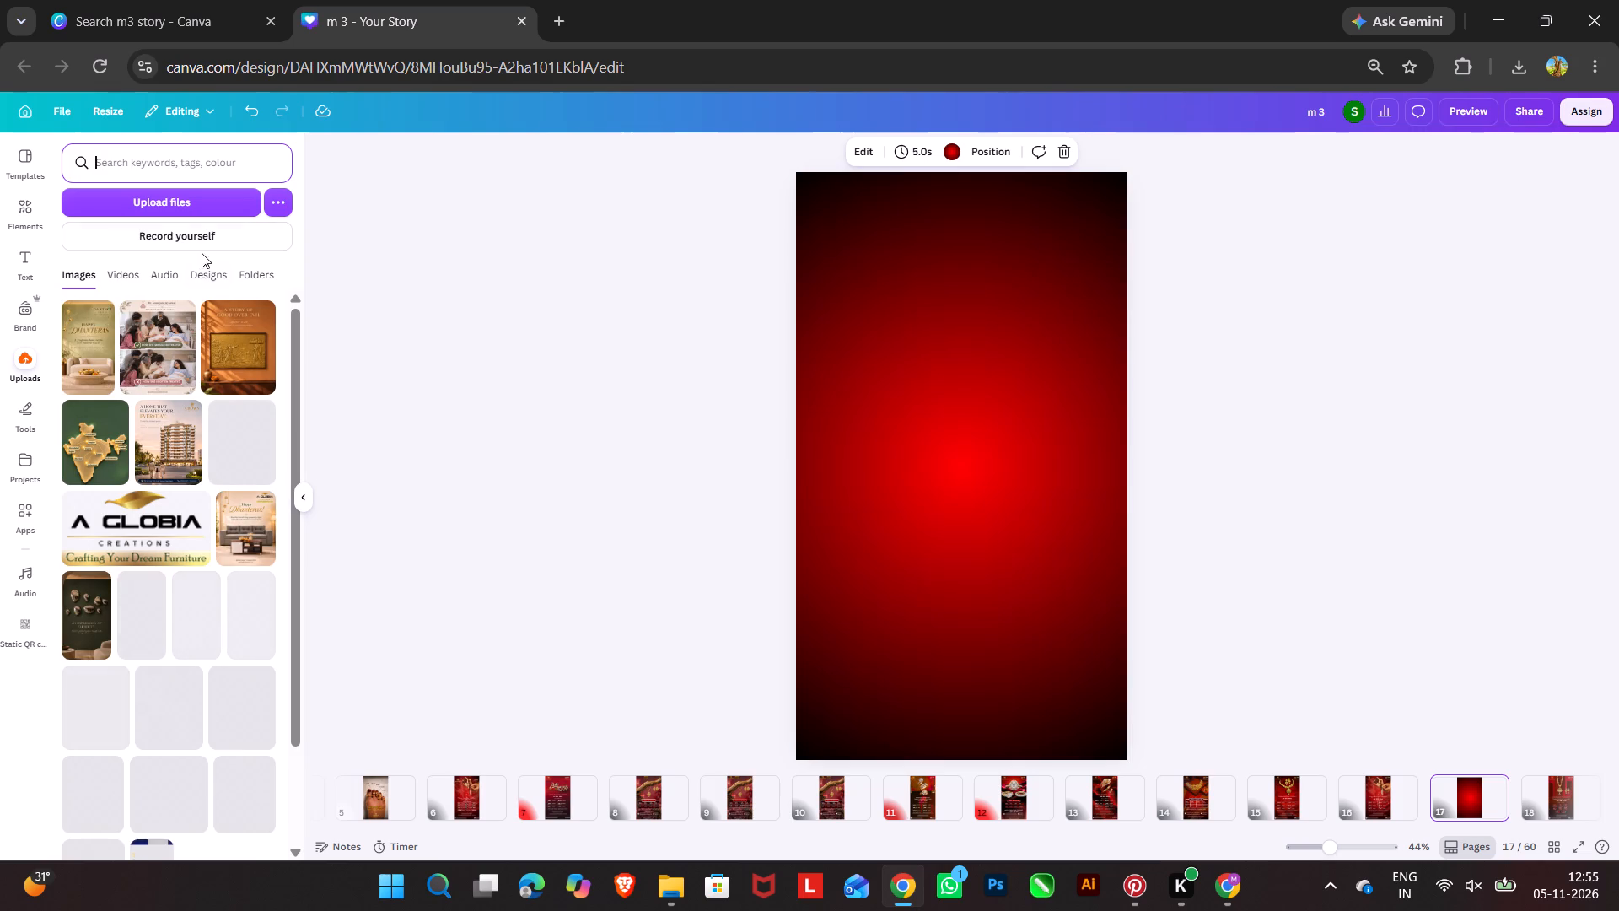
pyautogui.click(148, 206)
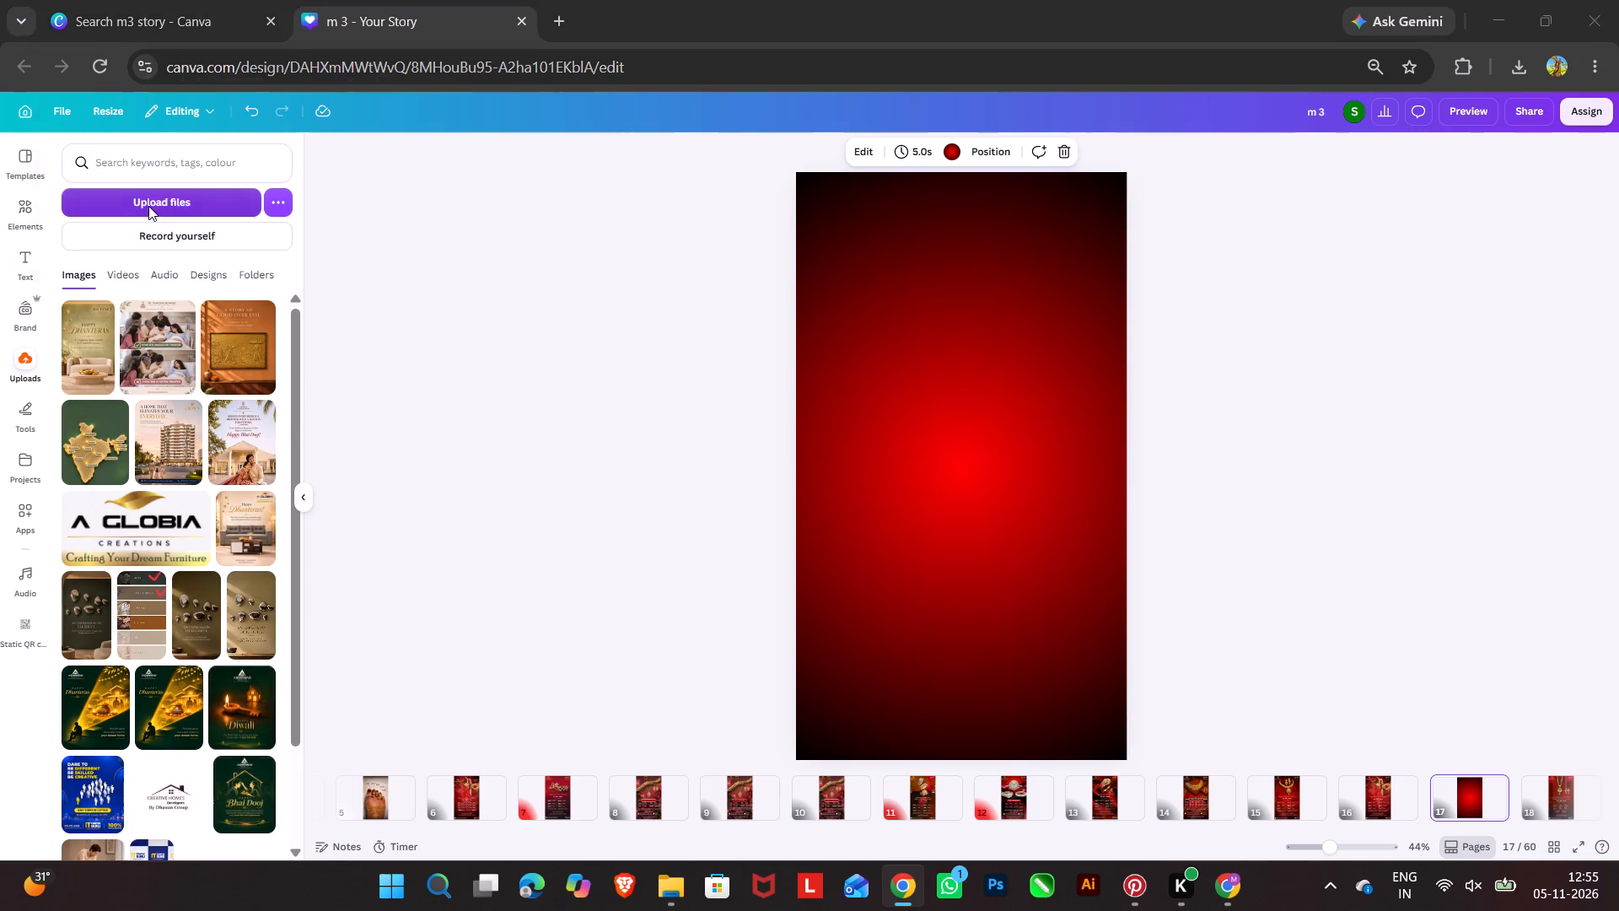
pyautogui.click(303, 254)
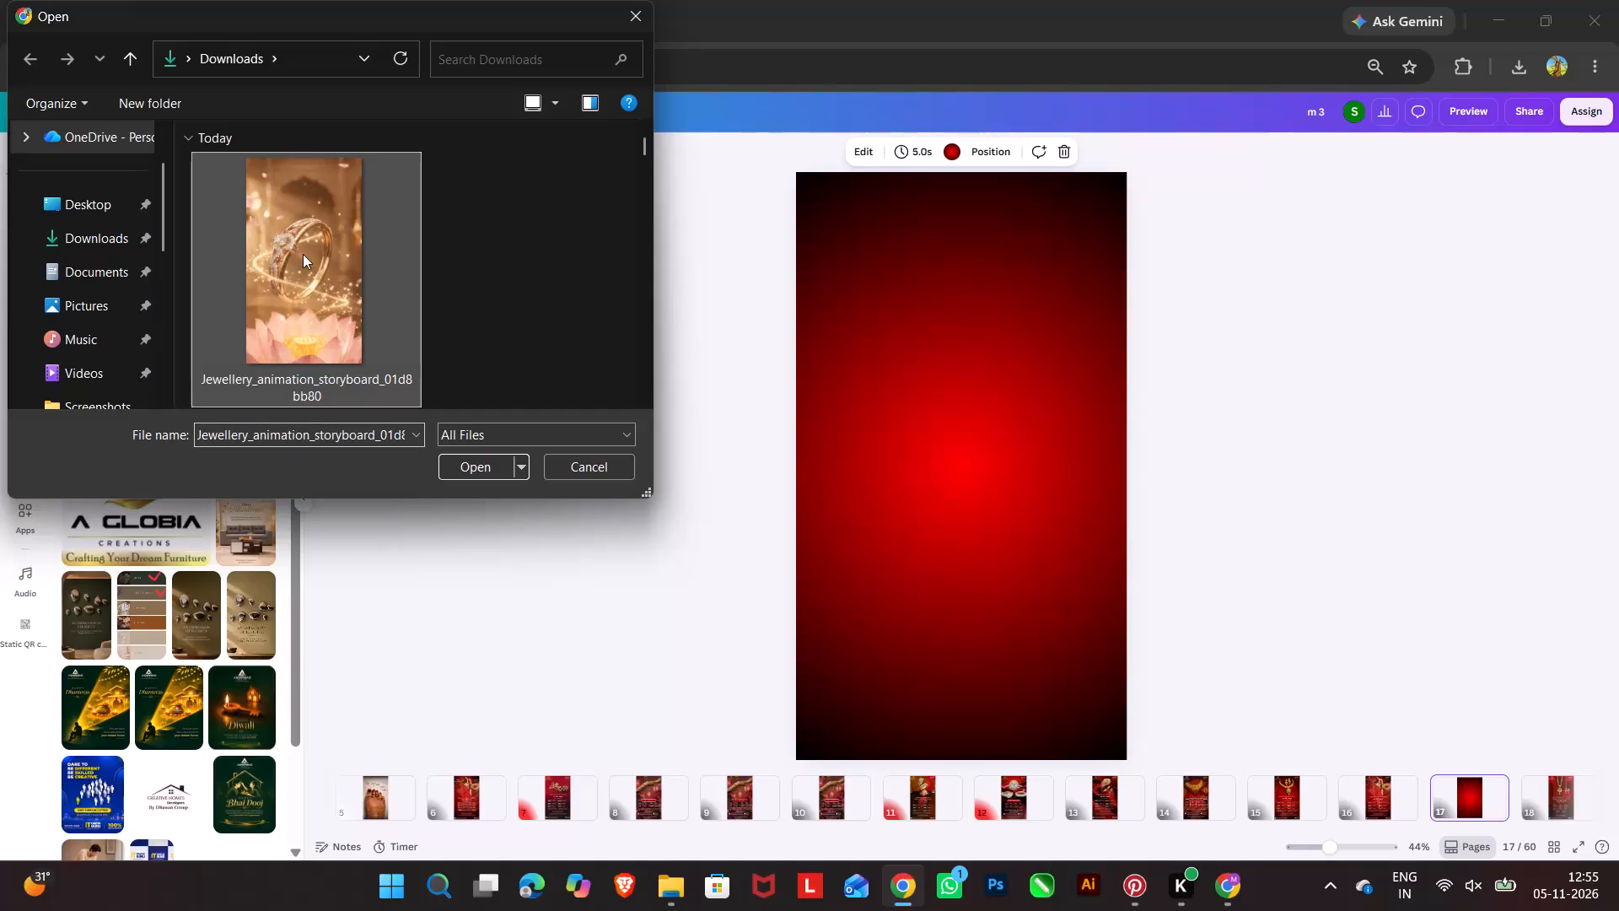
pyautogui.click(478, 465)
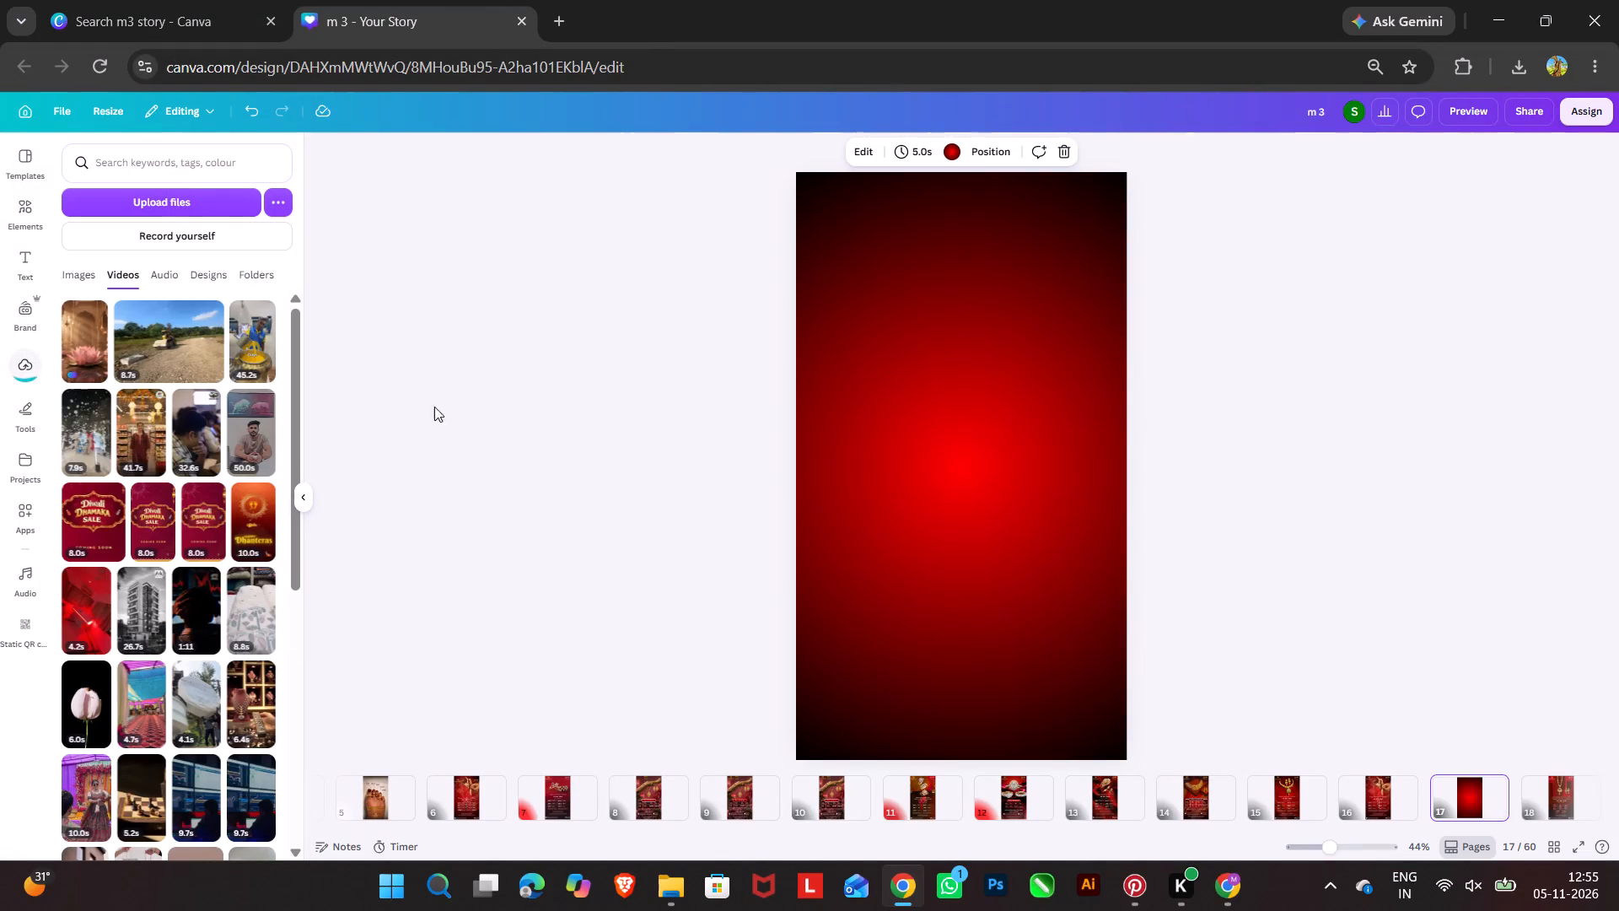
pyautogui.click(78, 343)
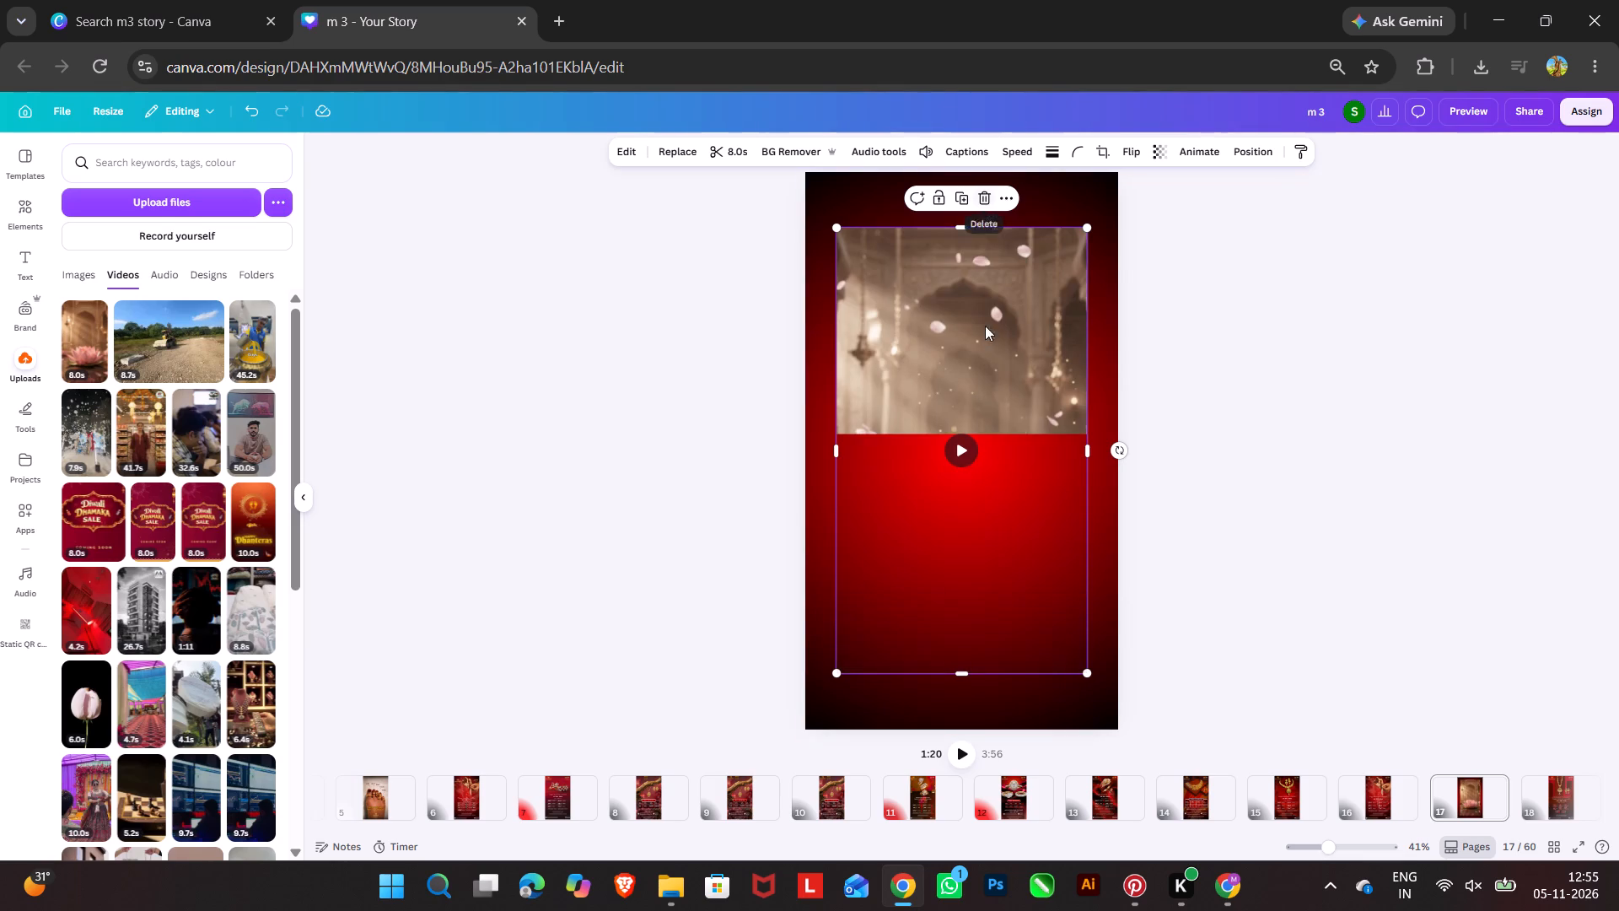
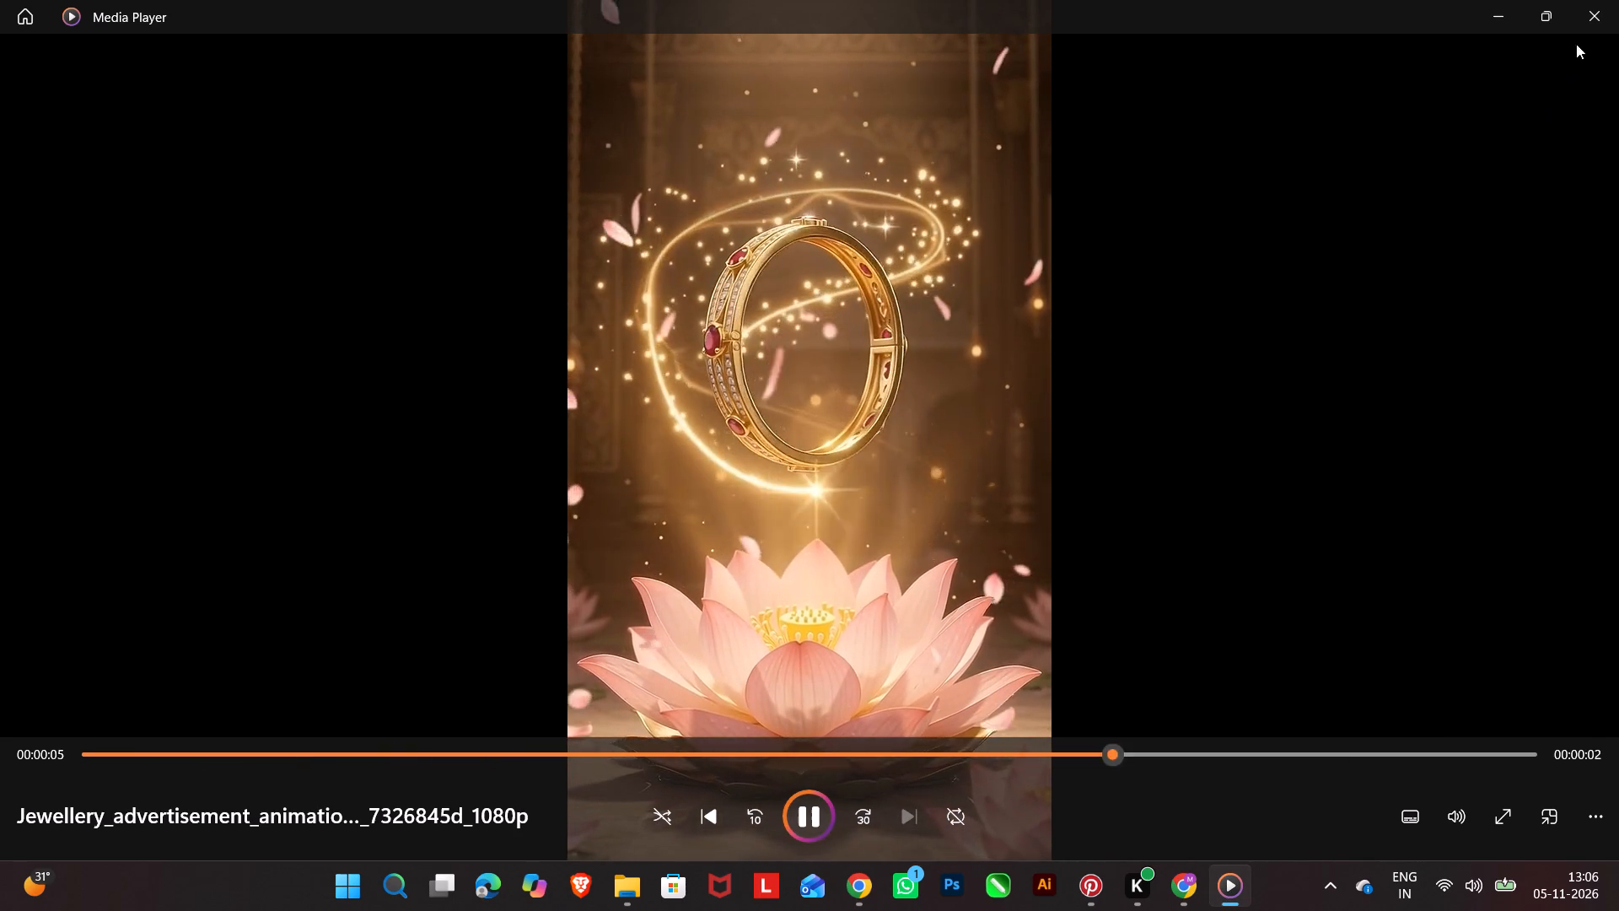
pyautogui.click(1596, 15)
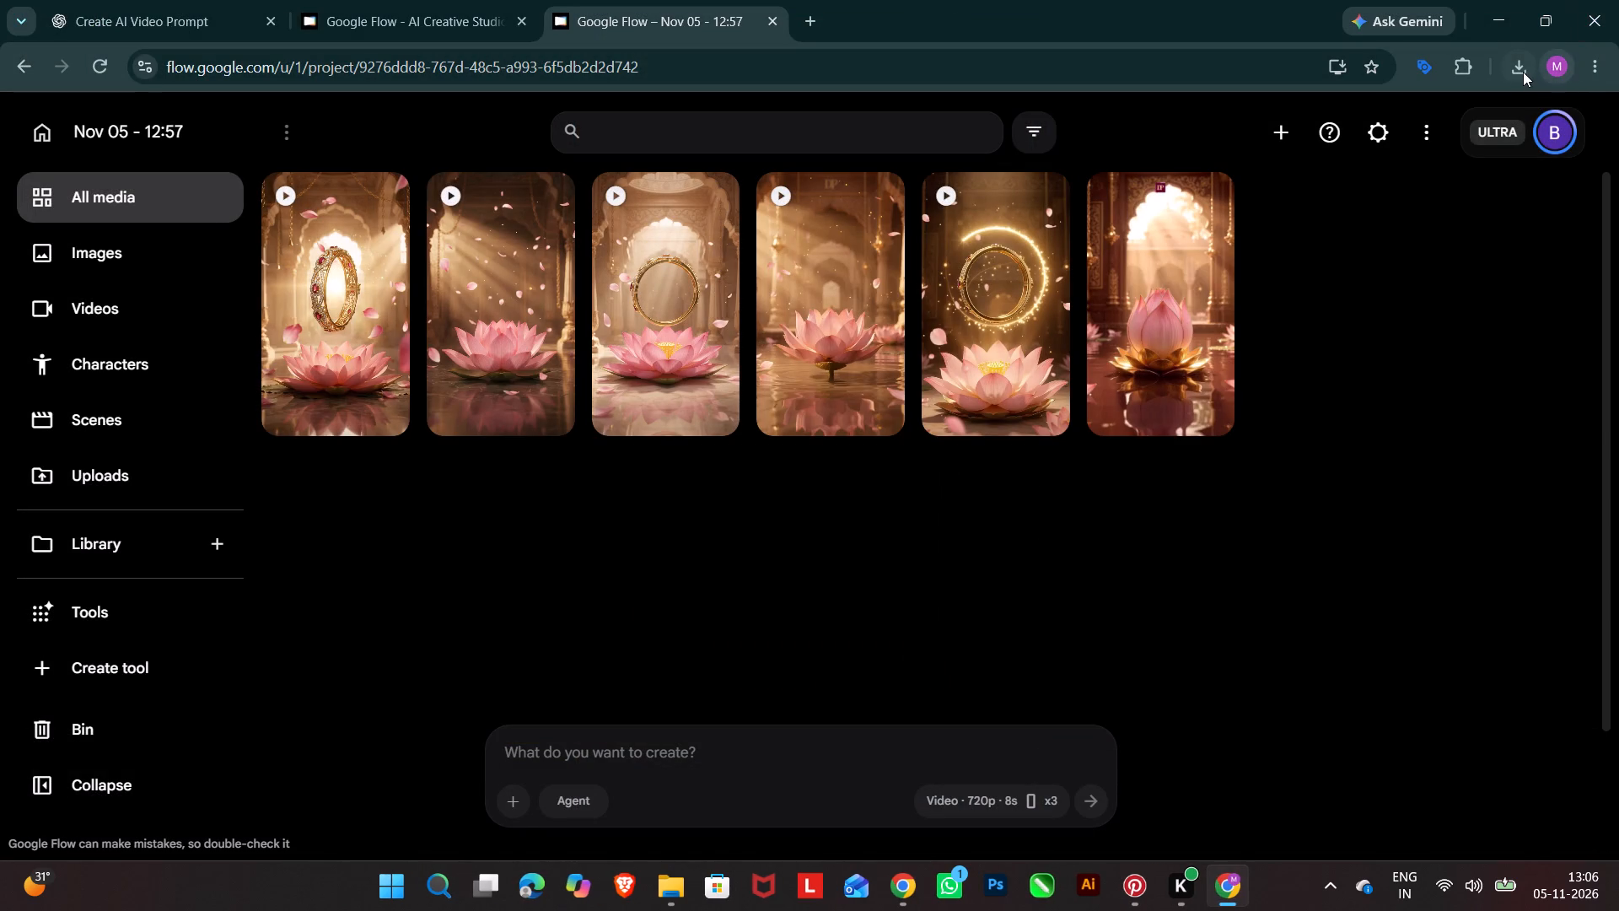
pyautogui.click(1523, 71)
pyautogui.click(1369, 168)
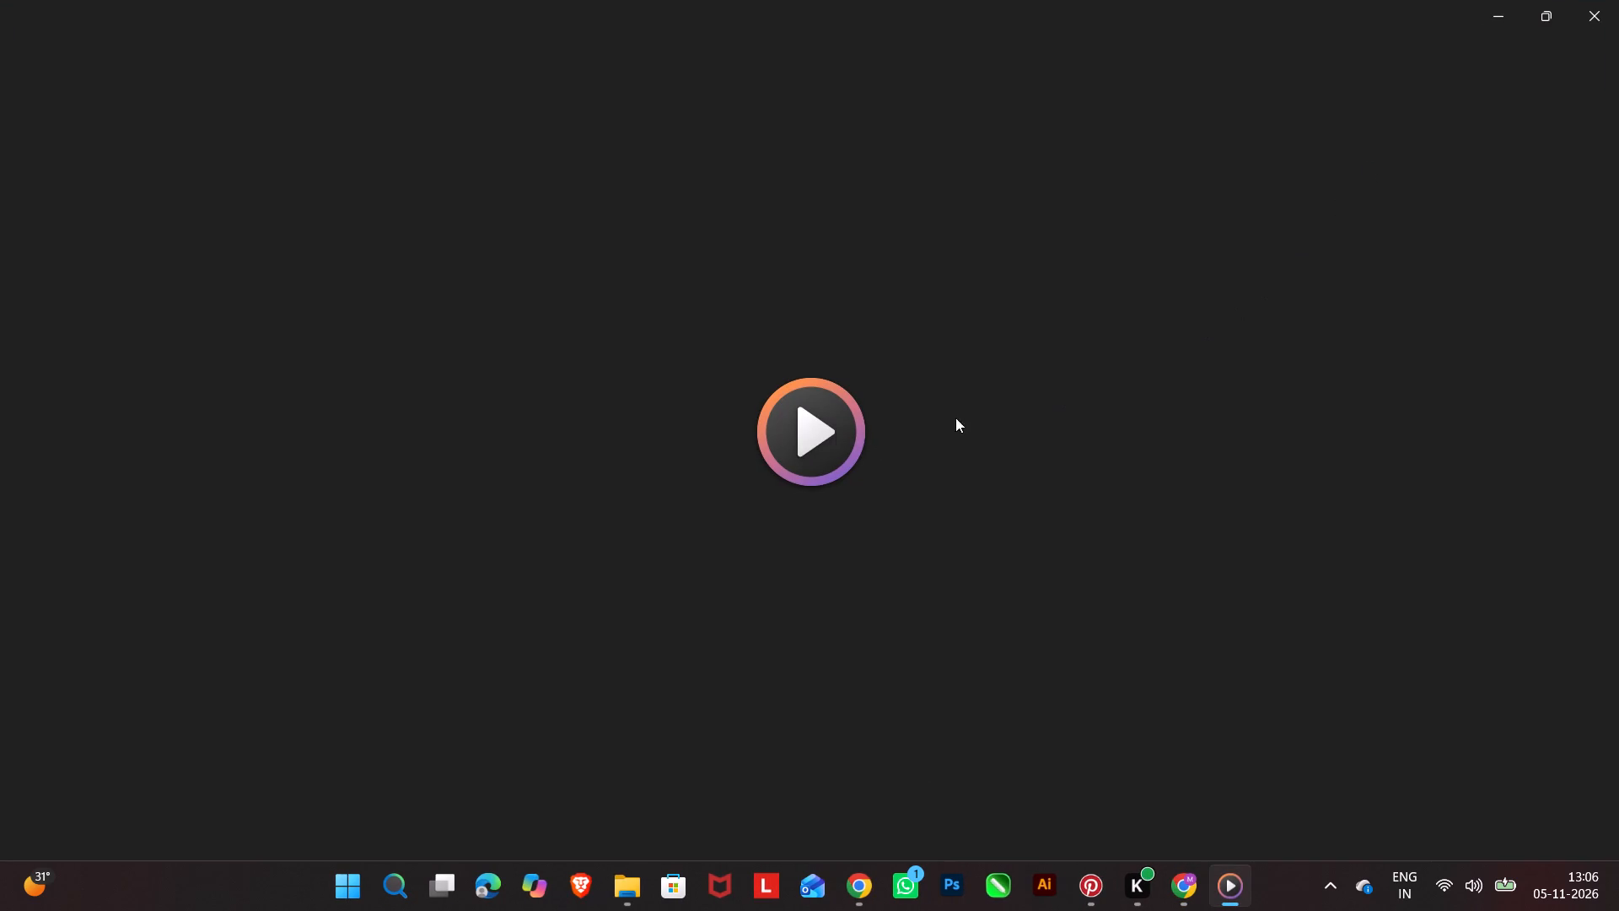
pyautogui.click(802, 439)
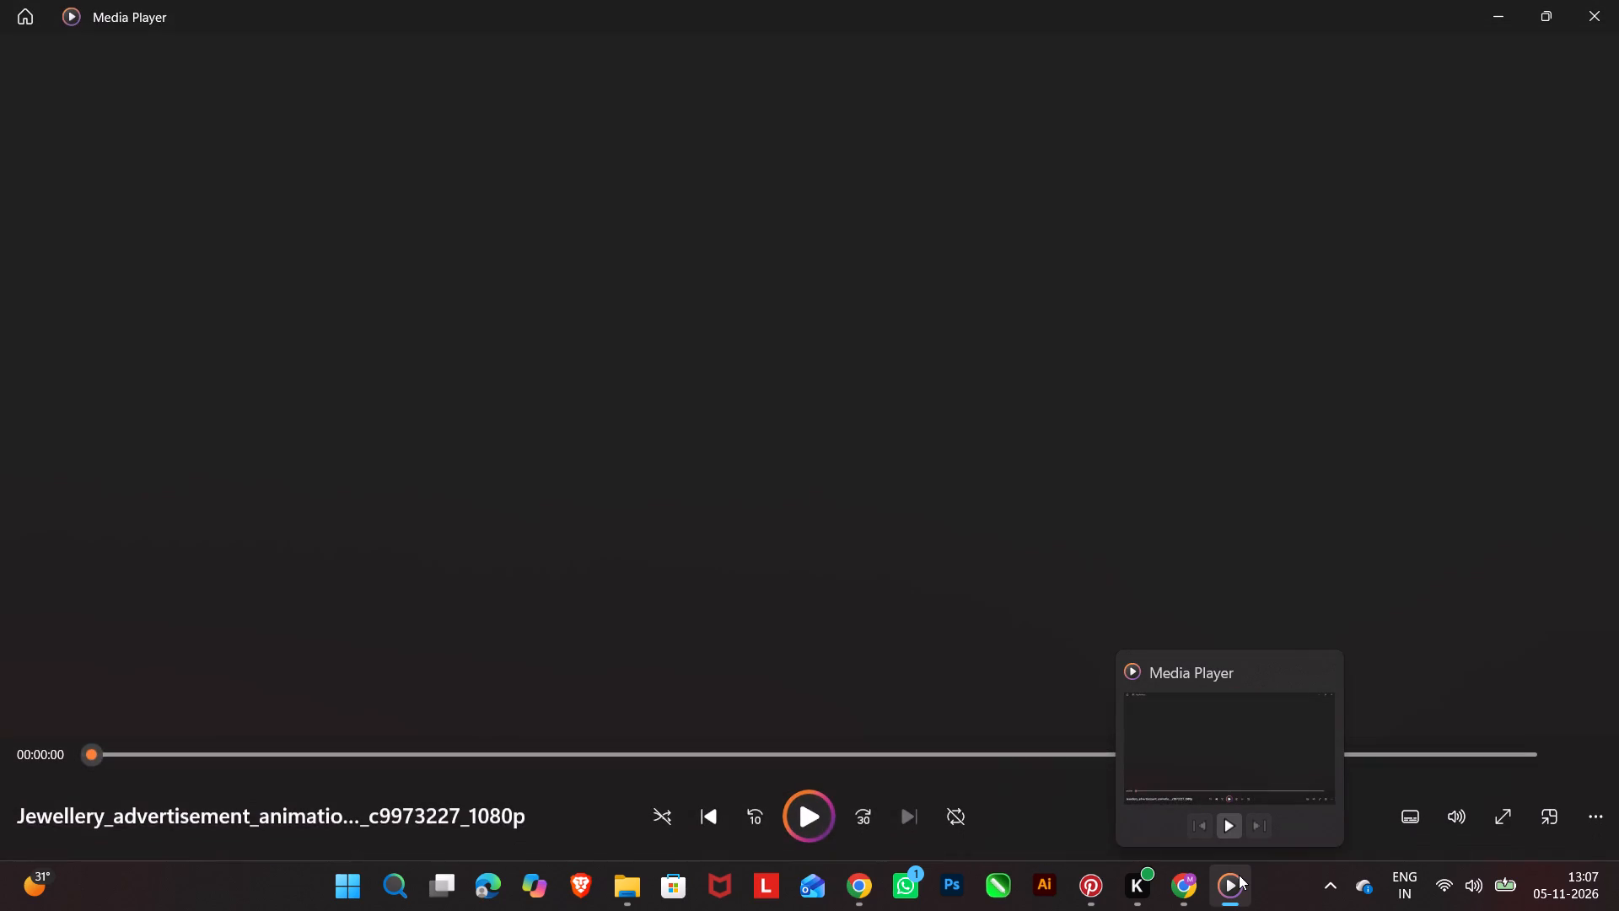
pyautogui.click(811, 805)
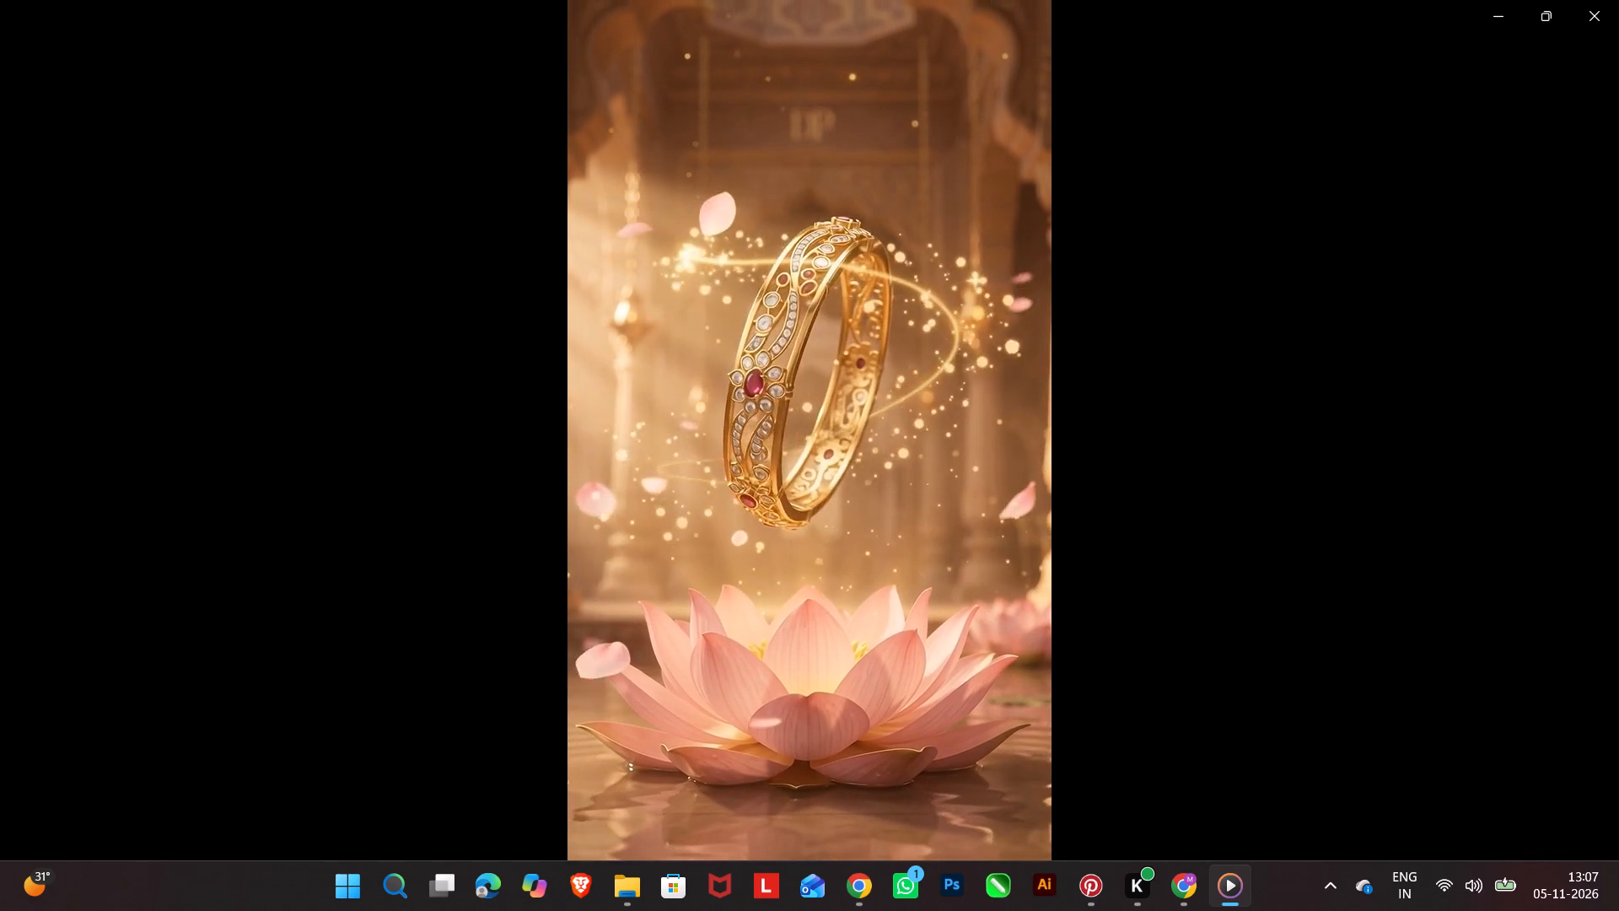
pyautogui.click(1595, 13)
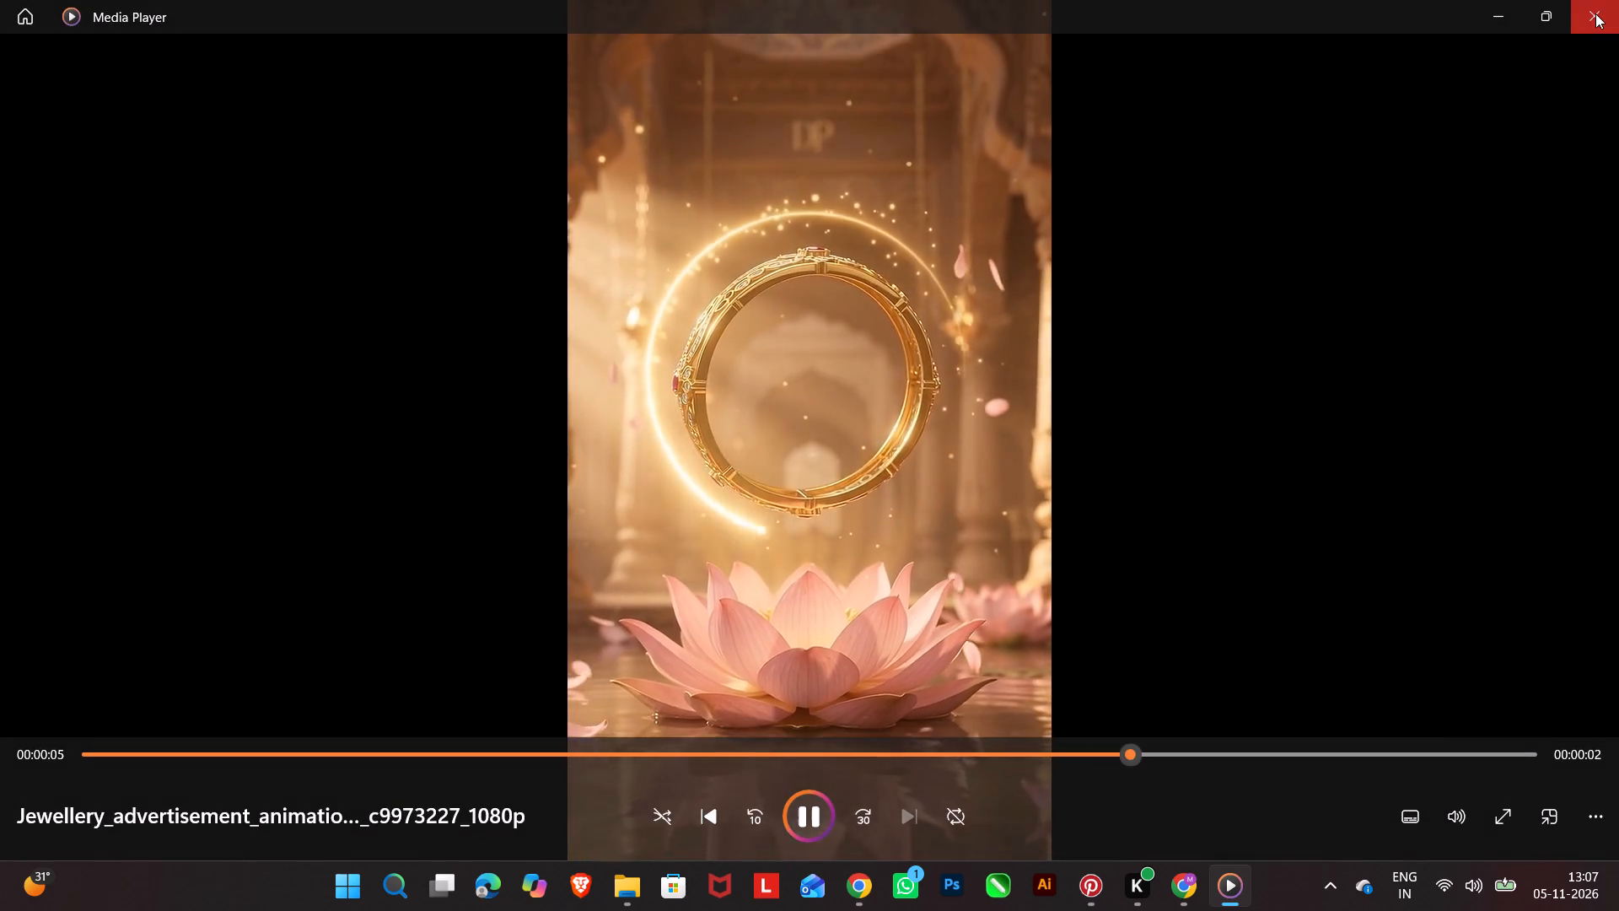
pyautogui.click(1524, 63)
pyautogui.moveTo(1377, 170); pyautogui.dragTo(1235, 672)
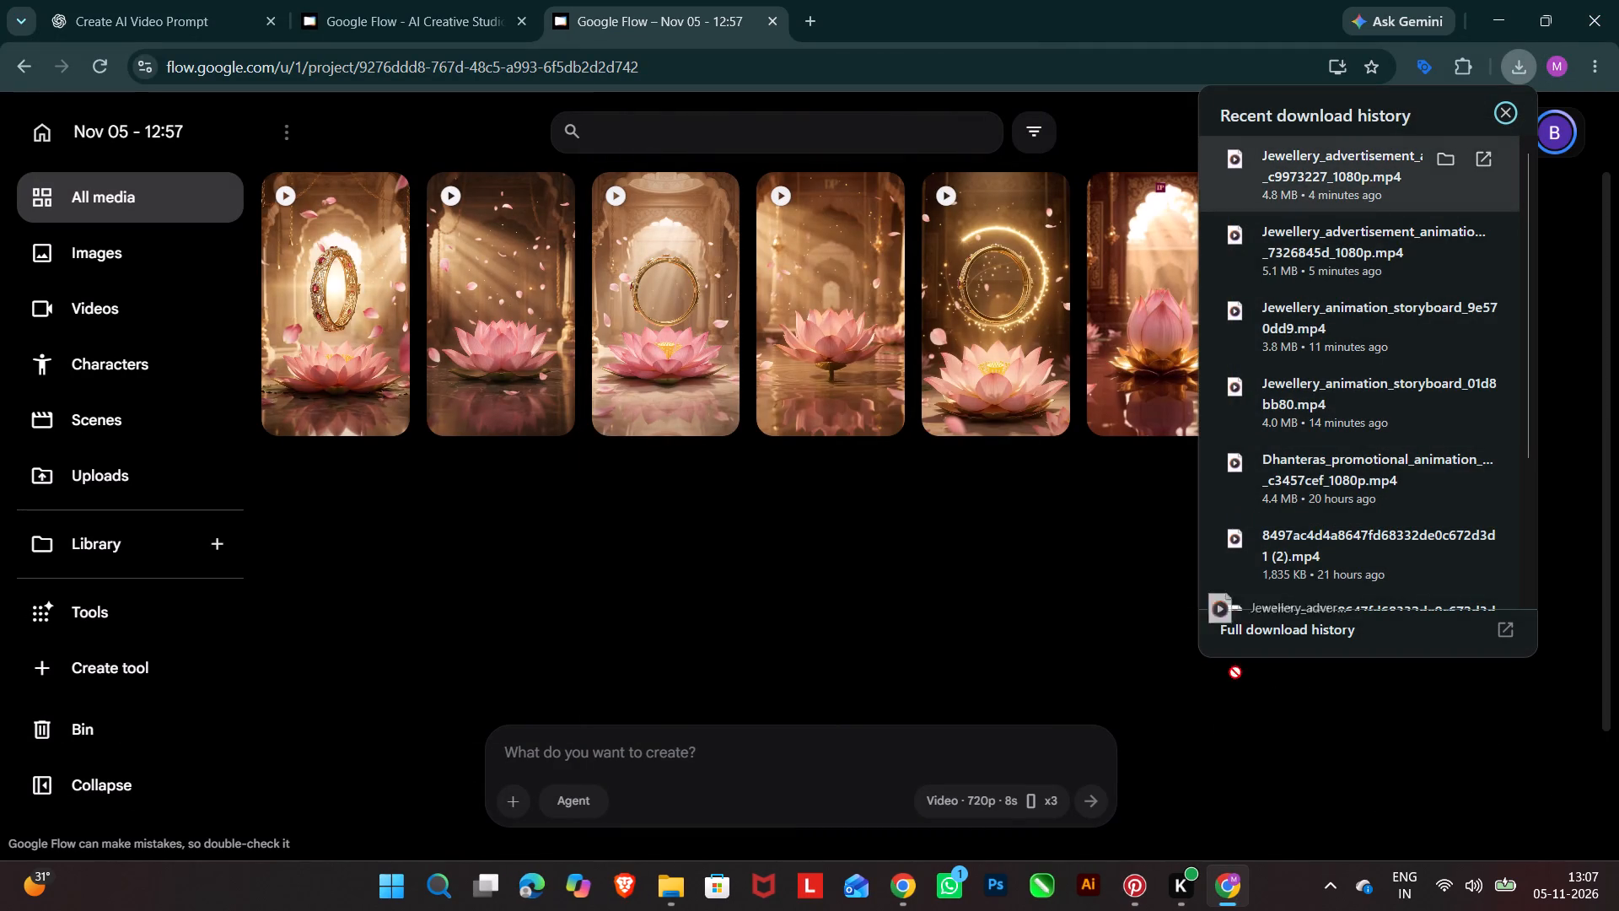
pyautogui.moveTo(1235, 672); pyautogui.dragTo(972, 565)
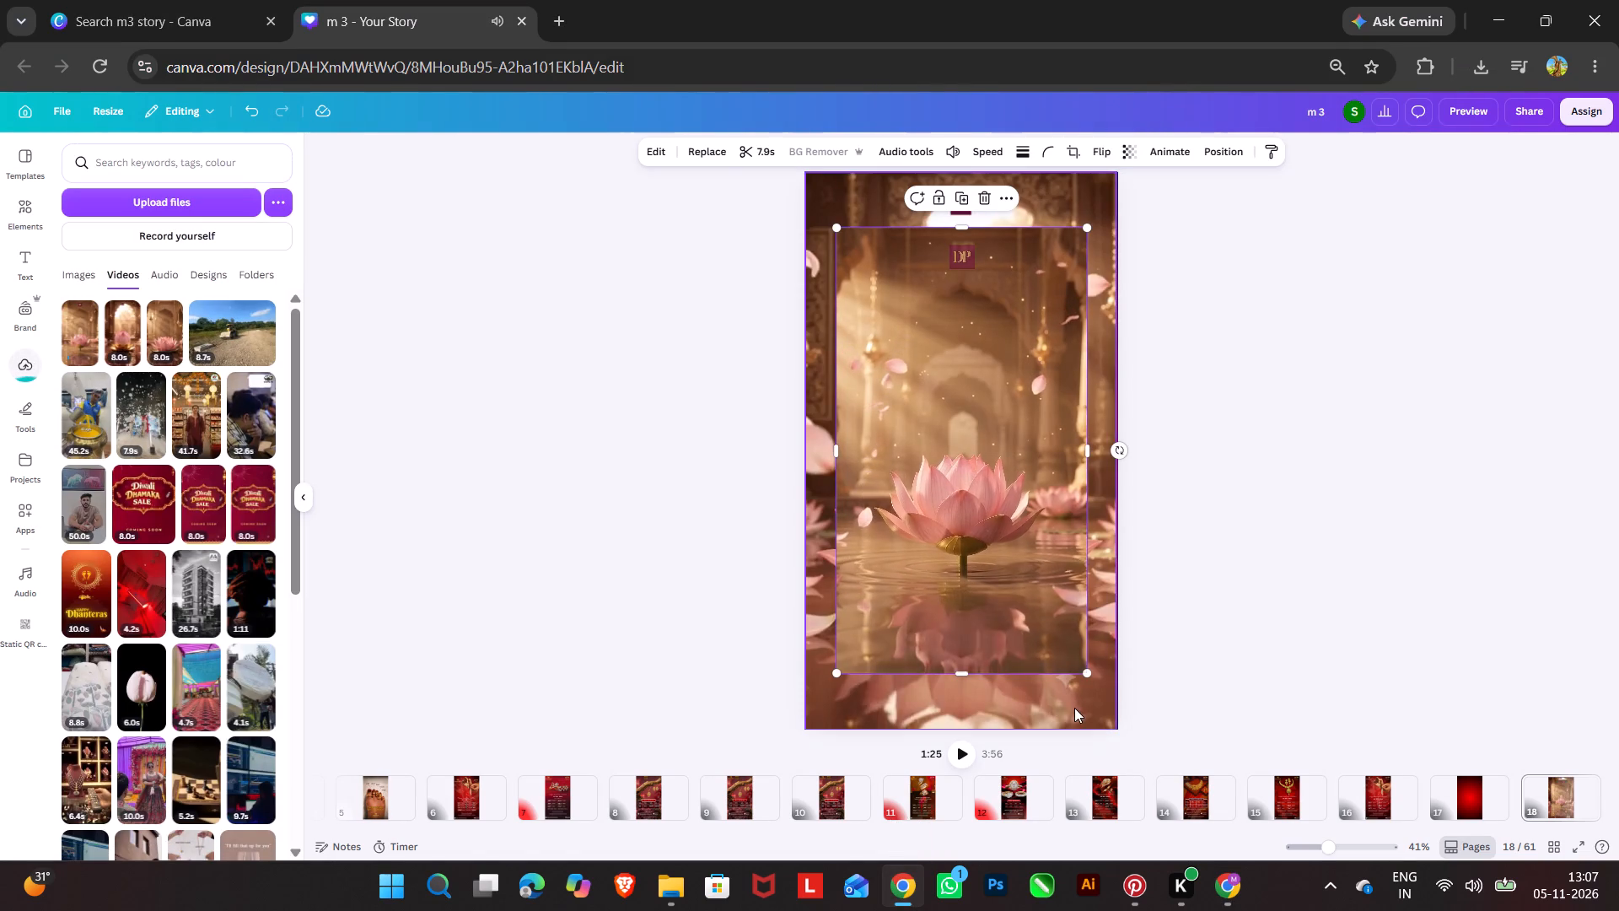
pyautogui.click(1074, 708)
pyautogui.click(986, 200)
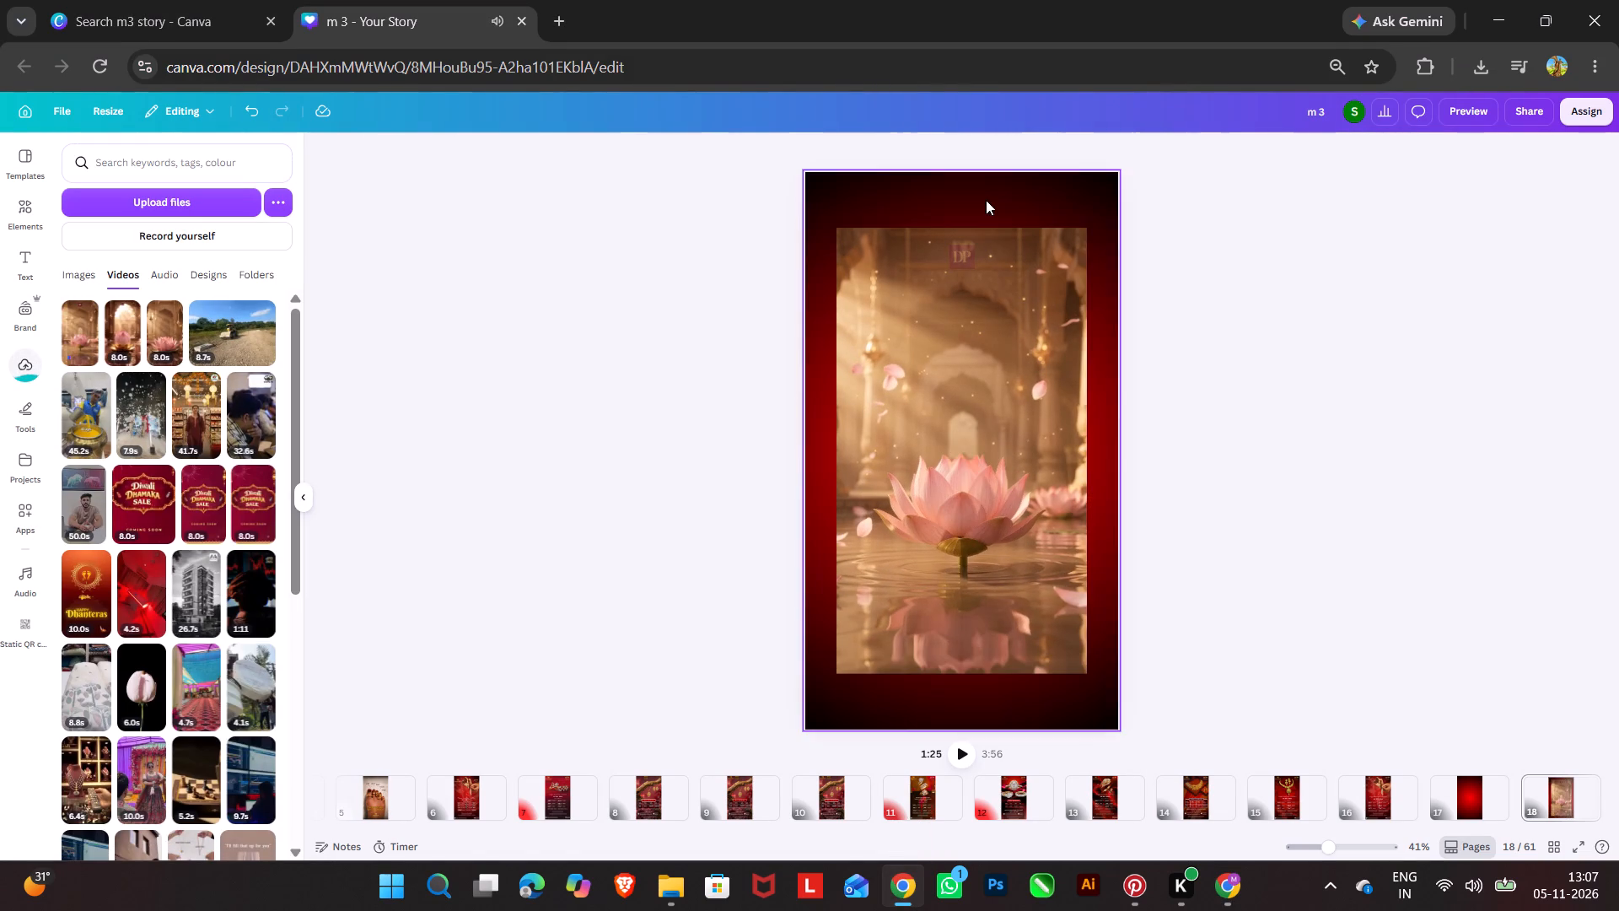
pyautogui.moveTo(1001, 442); pyautogui.dragTo(974, 388)
pyautogui.moveTo(1054, 619); pyautogui.dragTo(1114, 736)
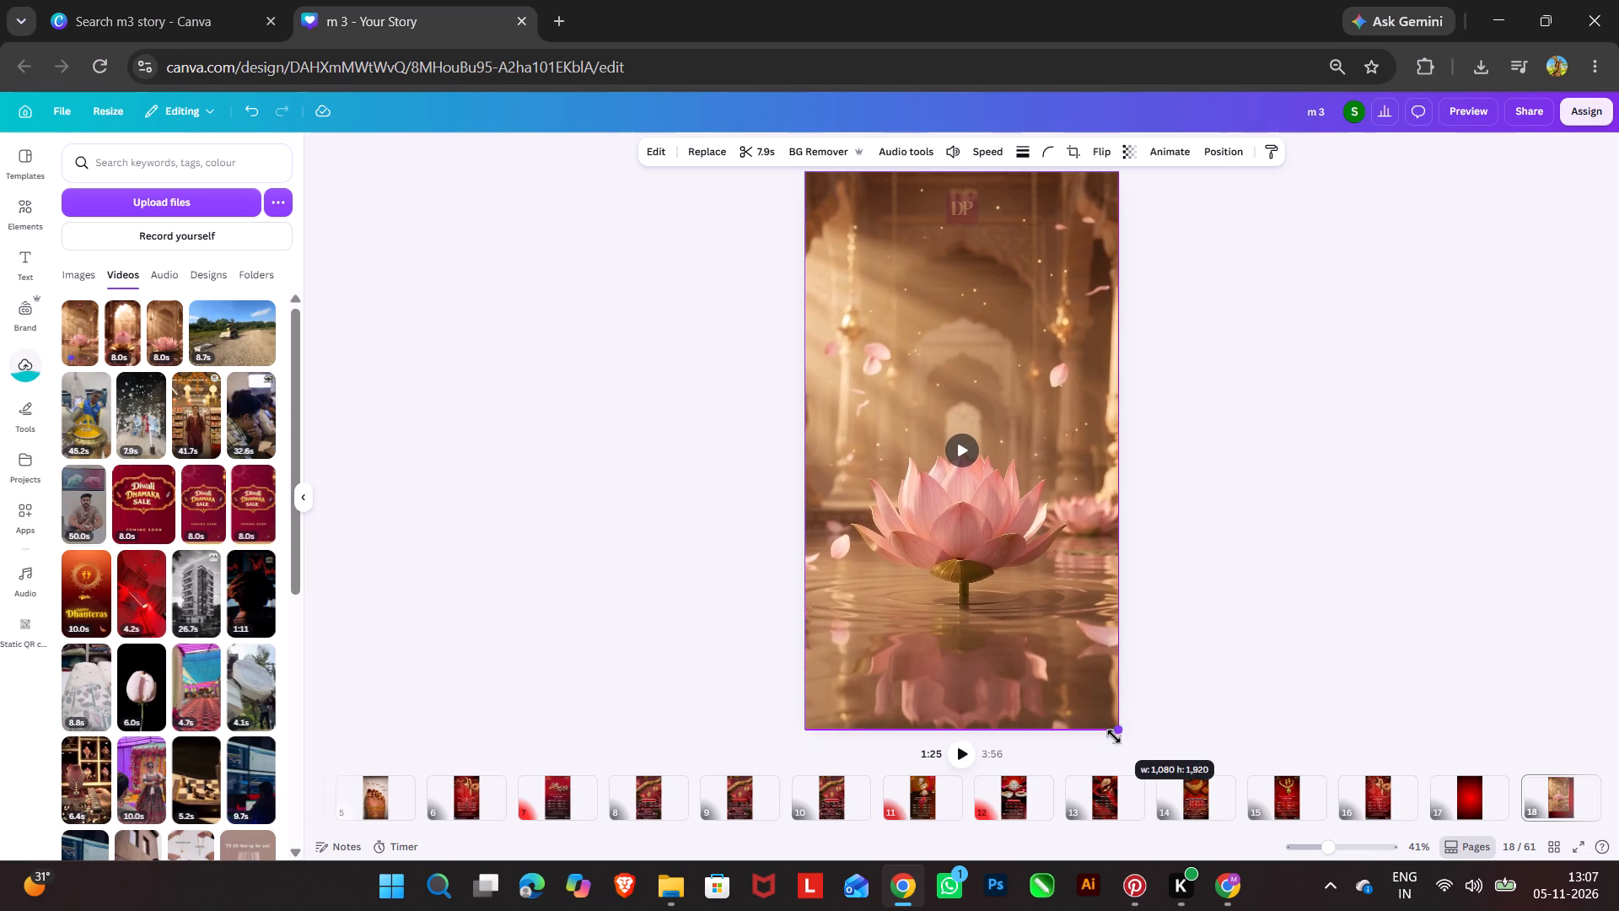
pyautogui.moveTo(1114, 736); pyautogui.dragTo(1113, 735)
pyautogui.click(1230, 674)
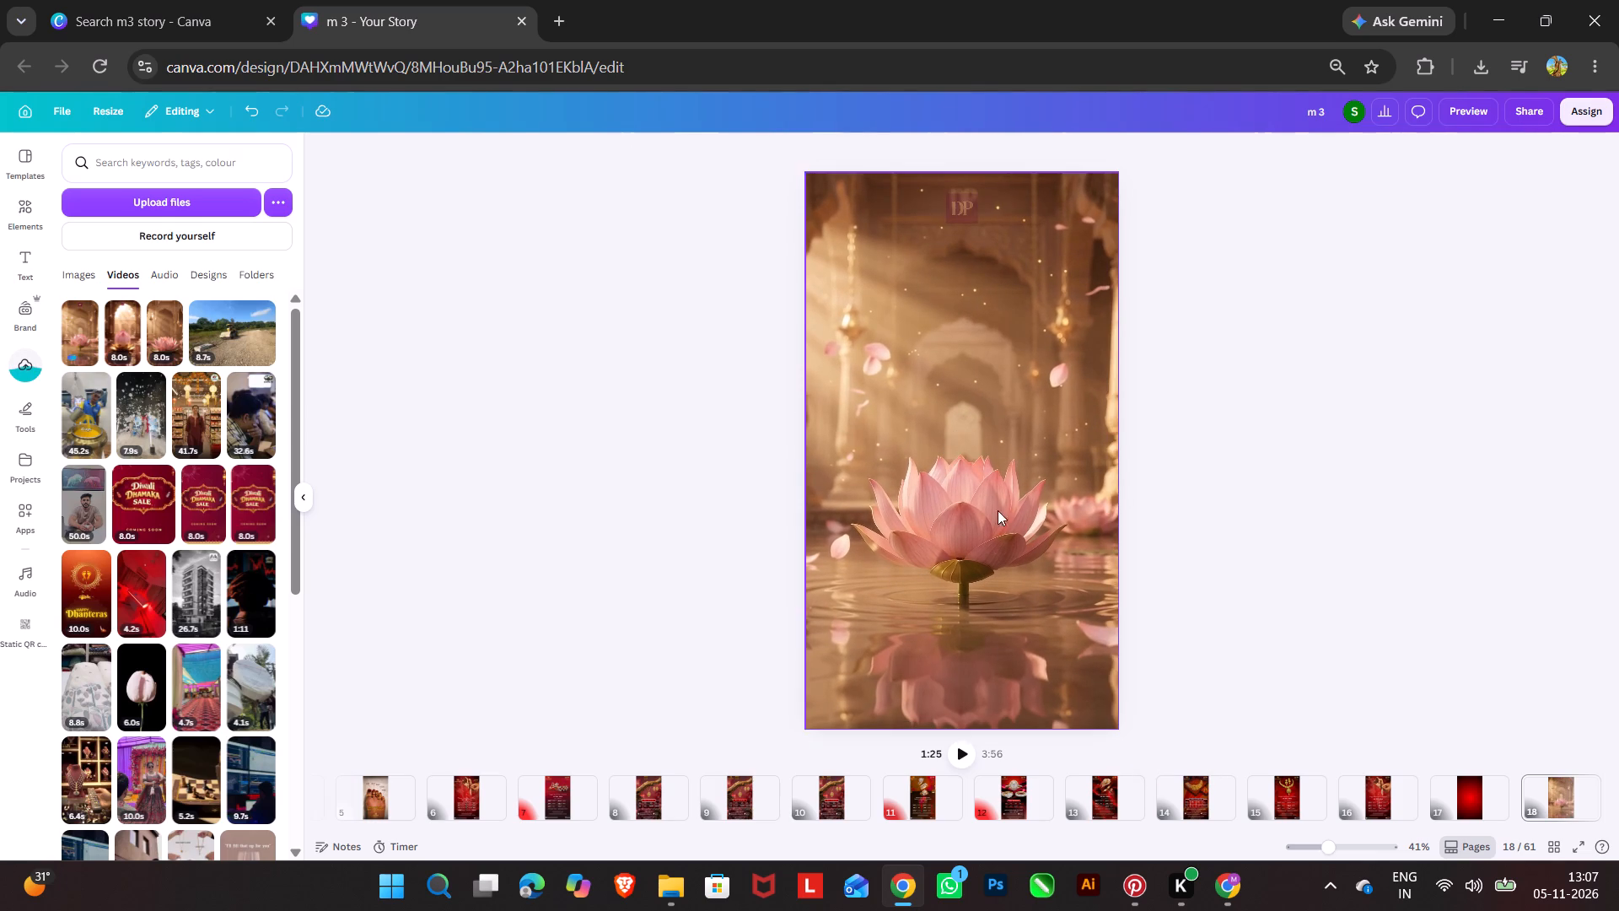
# Play the newly placed lotus and bangle video on page 18 several times, reviewing it from start to end.
pyautogui.click(995, 504)
pyautogui.click(971, 455)
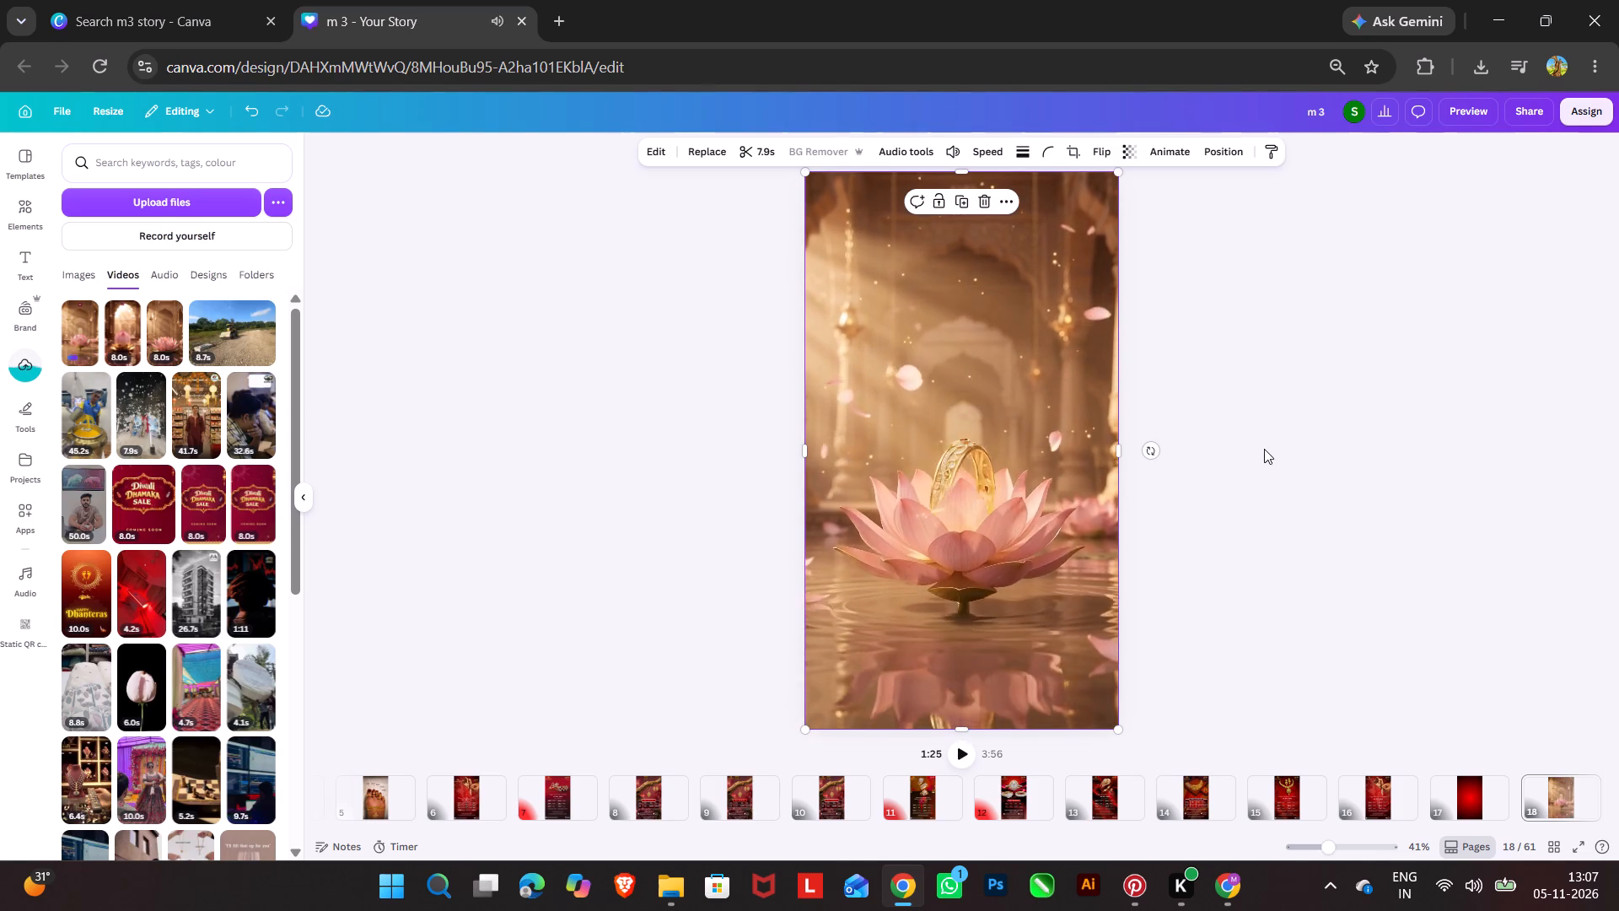
pyautogui.click(1460, 435)
pyautogui.click(1460, 435)
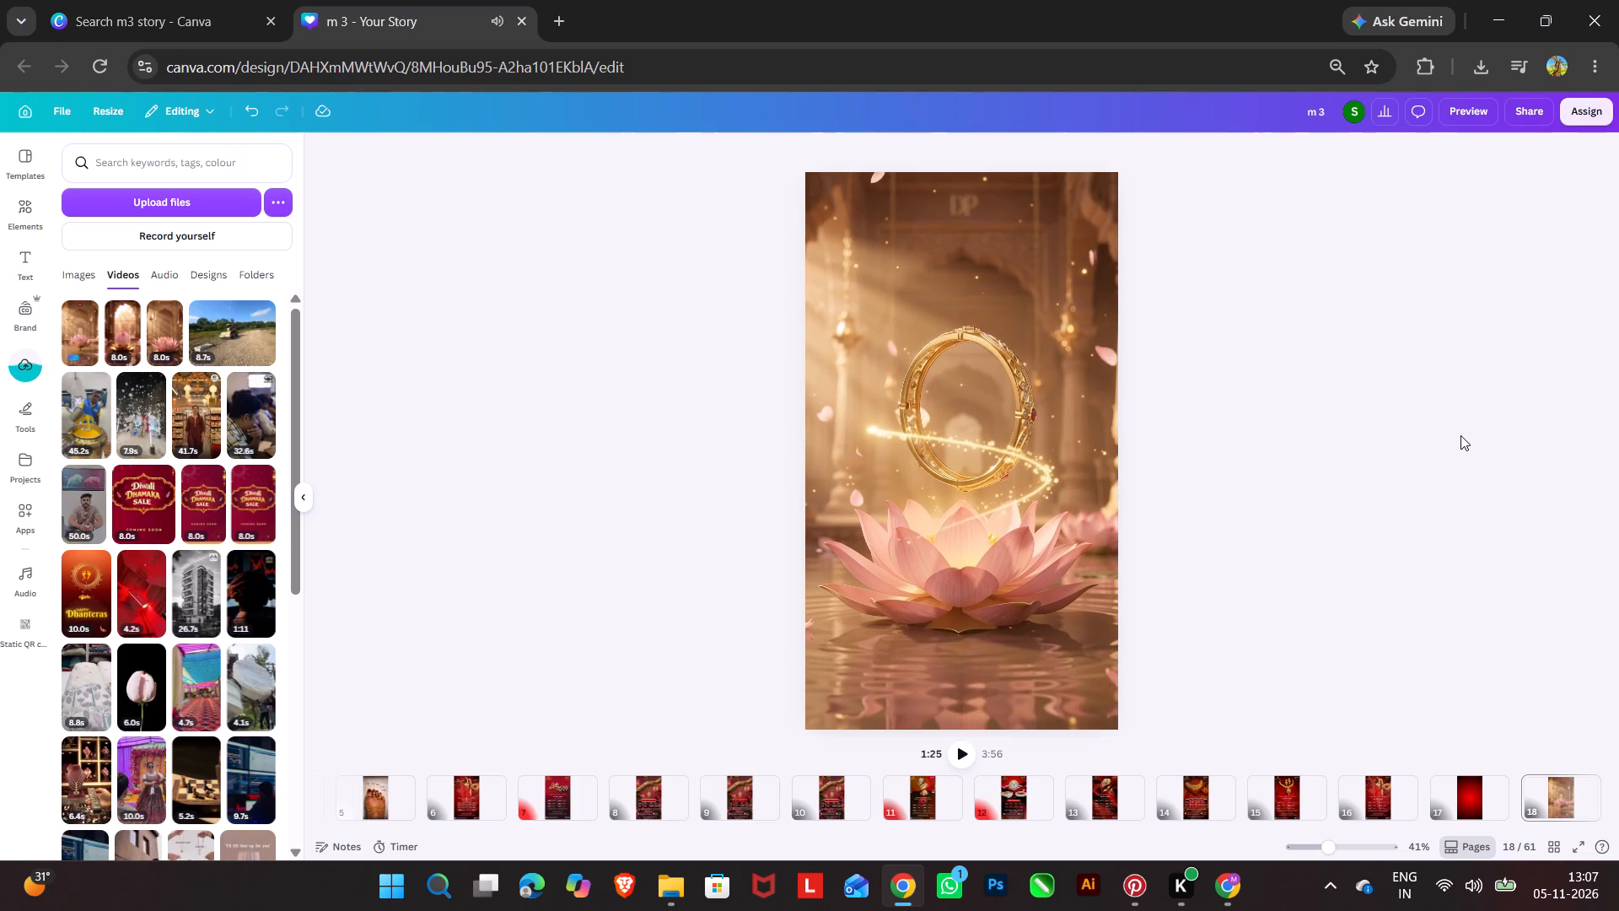
pyautogui.click(919, 434)
pyautogui.click(965, 438)
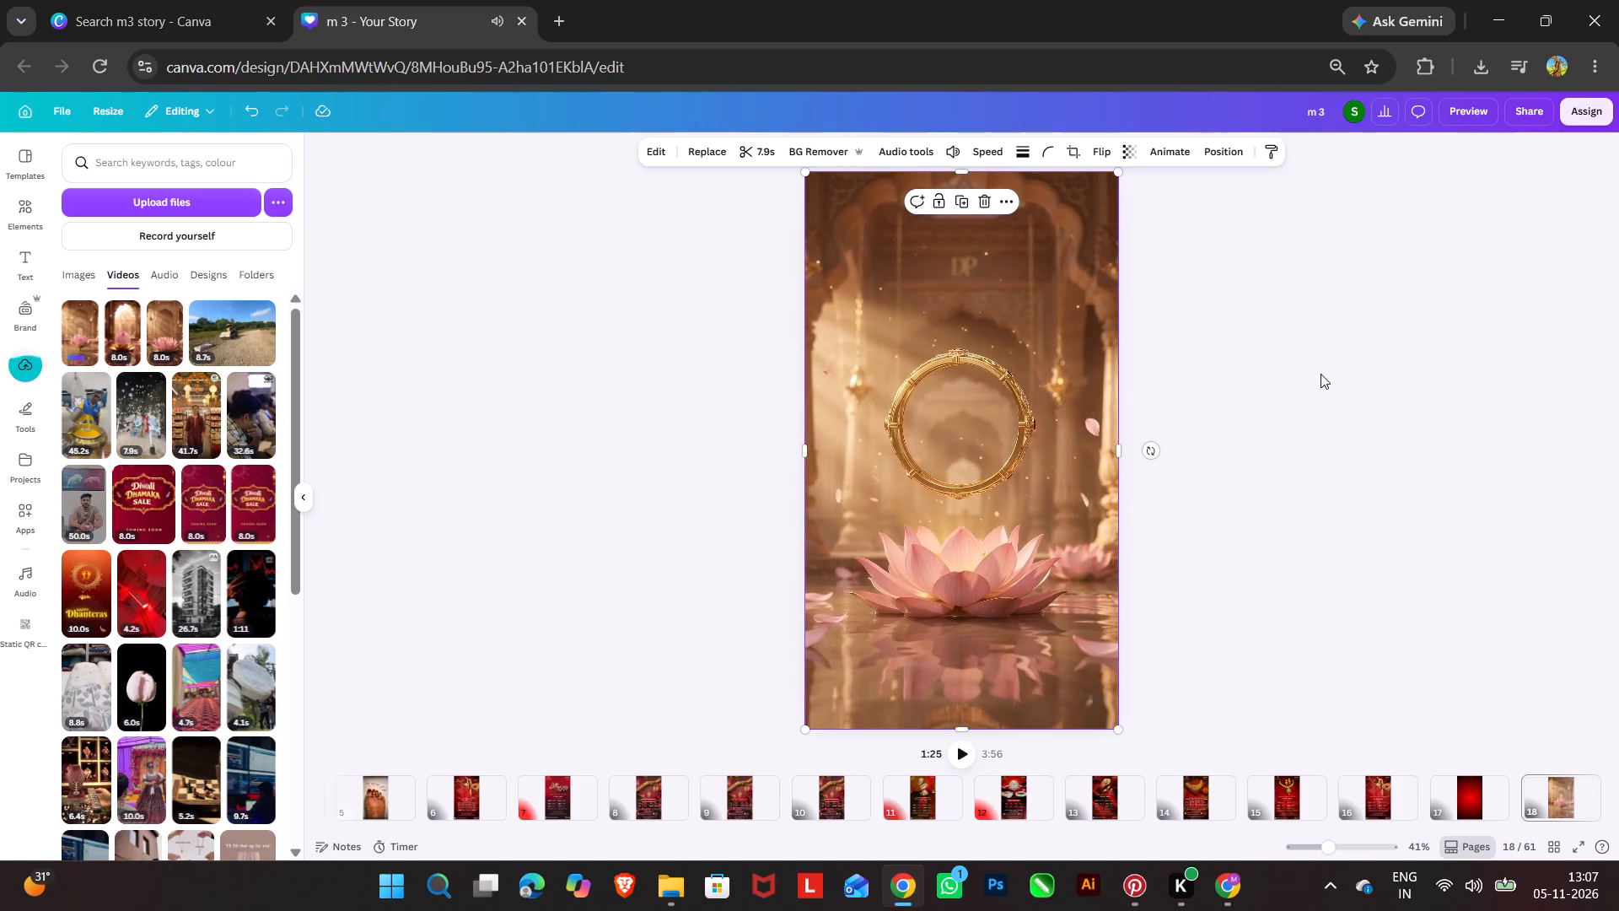
pyautogui.click(951, 432)
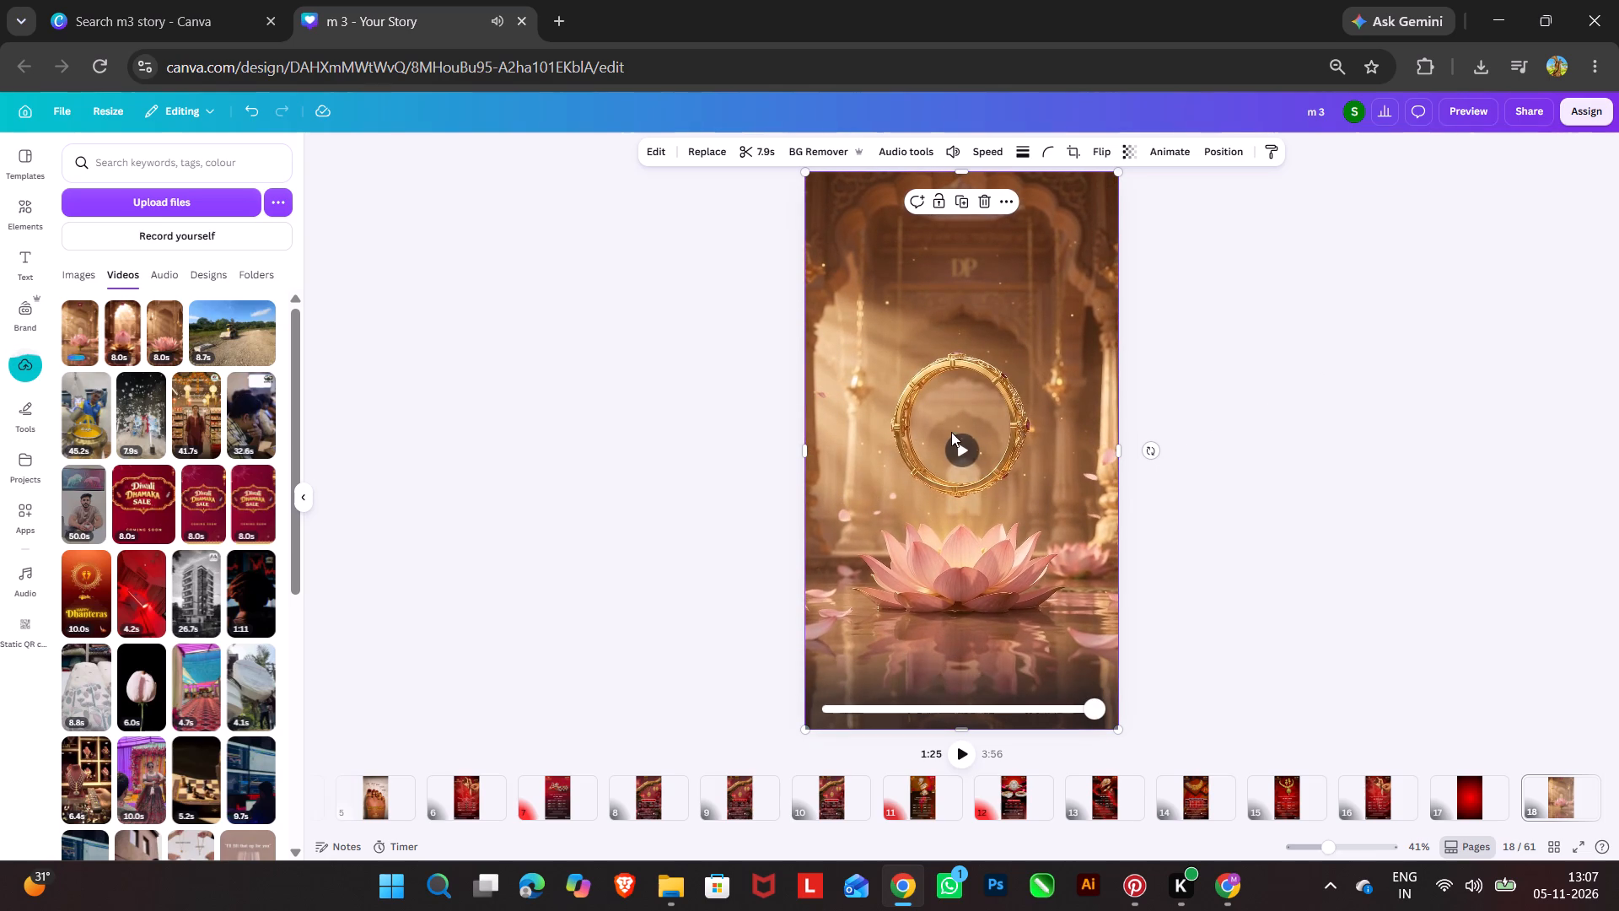
pyautogui.click(963, 446)
pyautogui.click(968, 456)
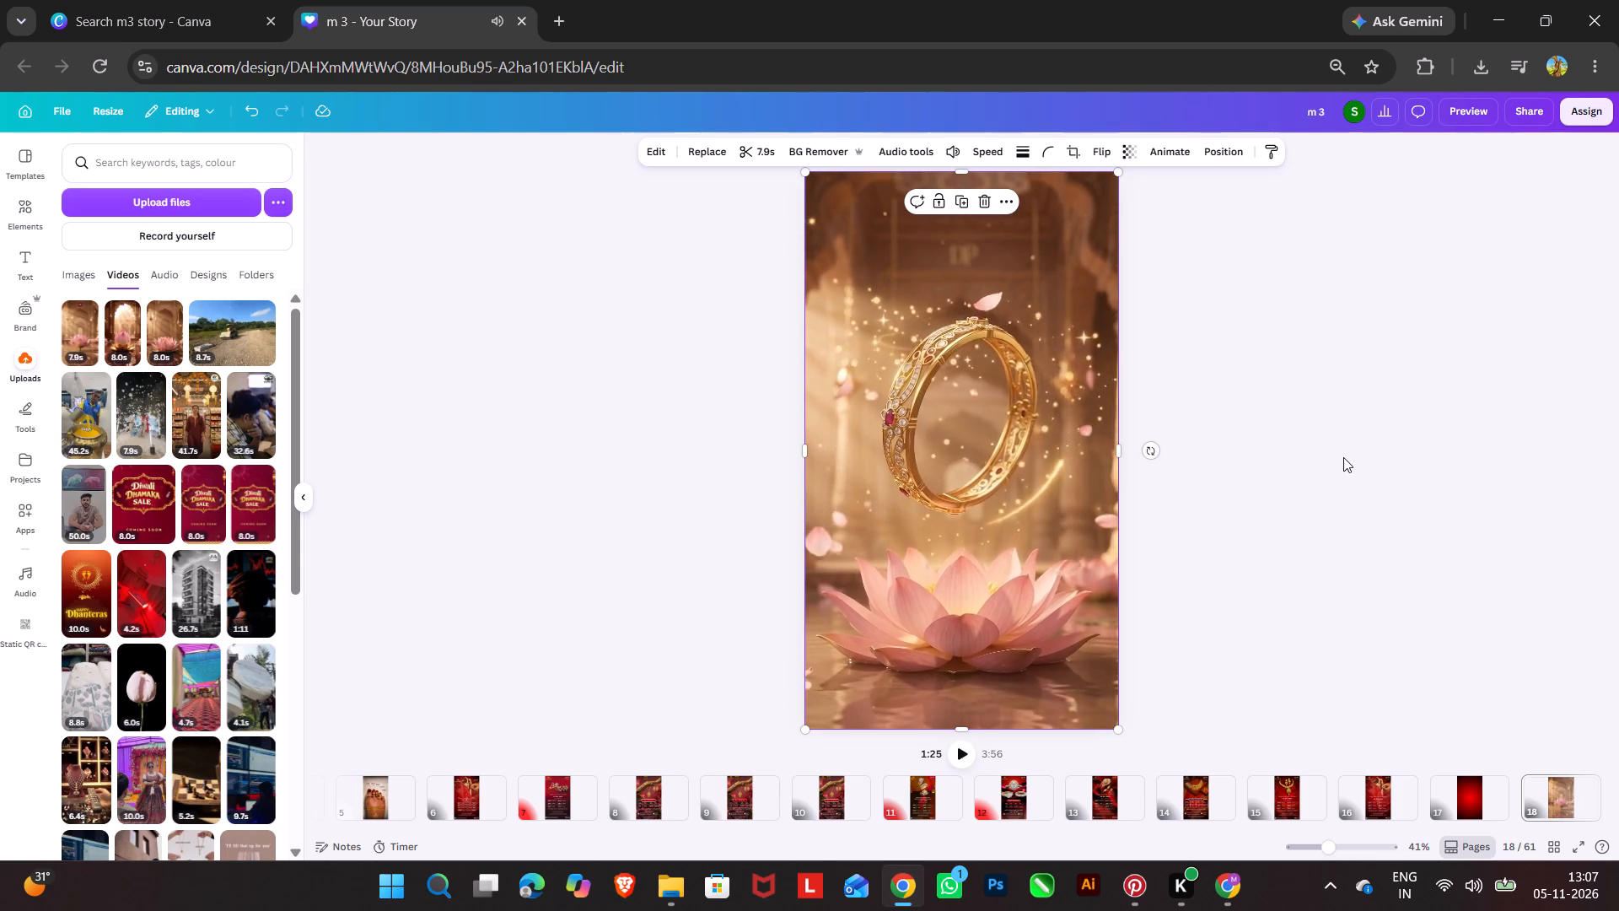
pyautogui.click(982, 495)
pyautogui.click(982, 495)
pyautogui.click(981, 493)
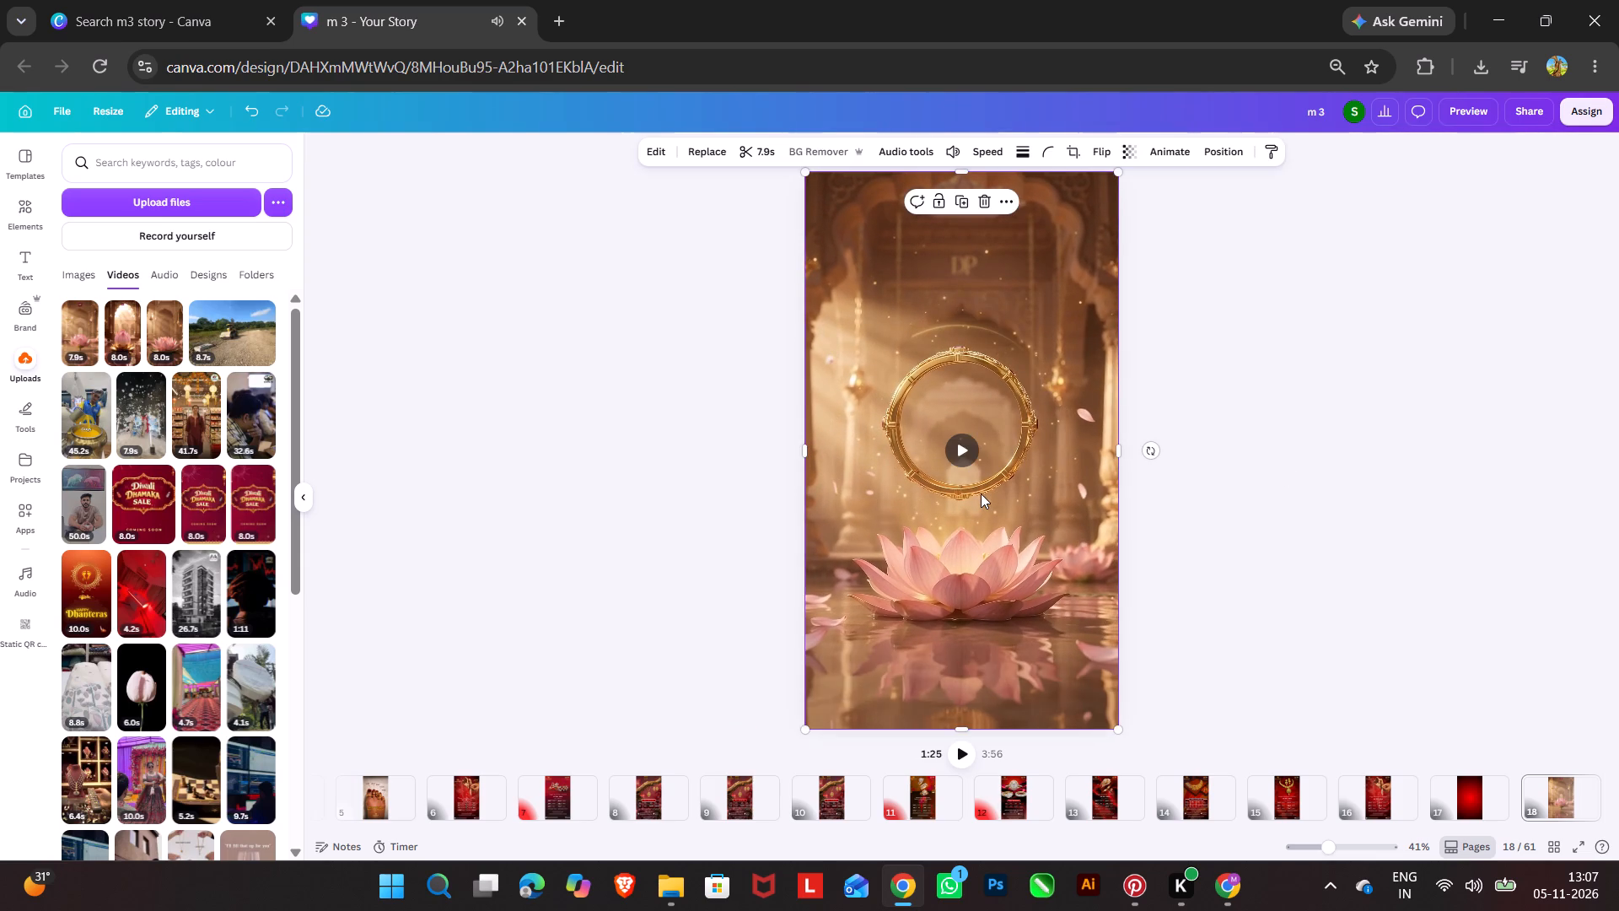
pyautogui.click(952, 445)
pyautogui.click(961, 449)
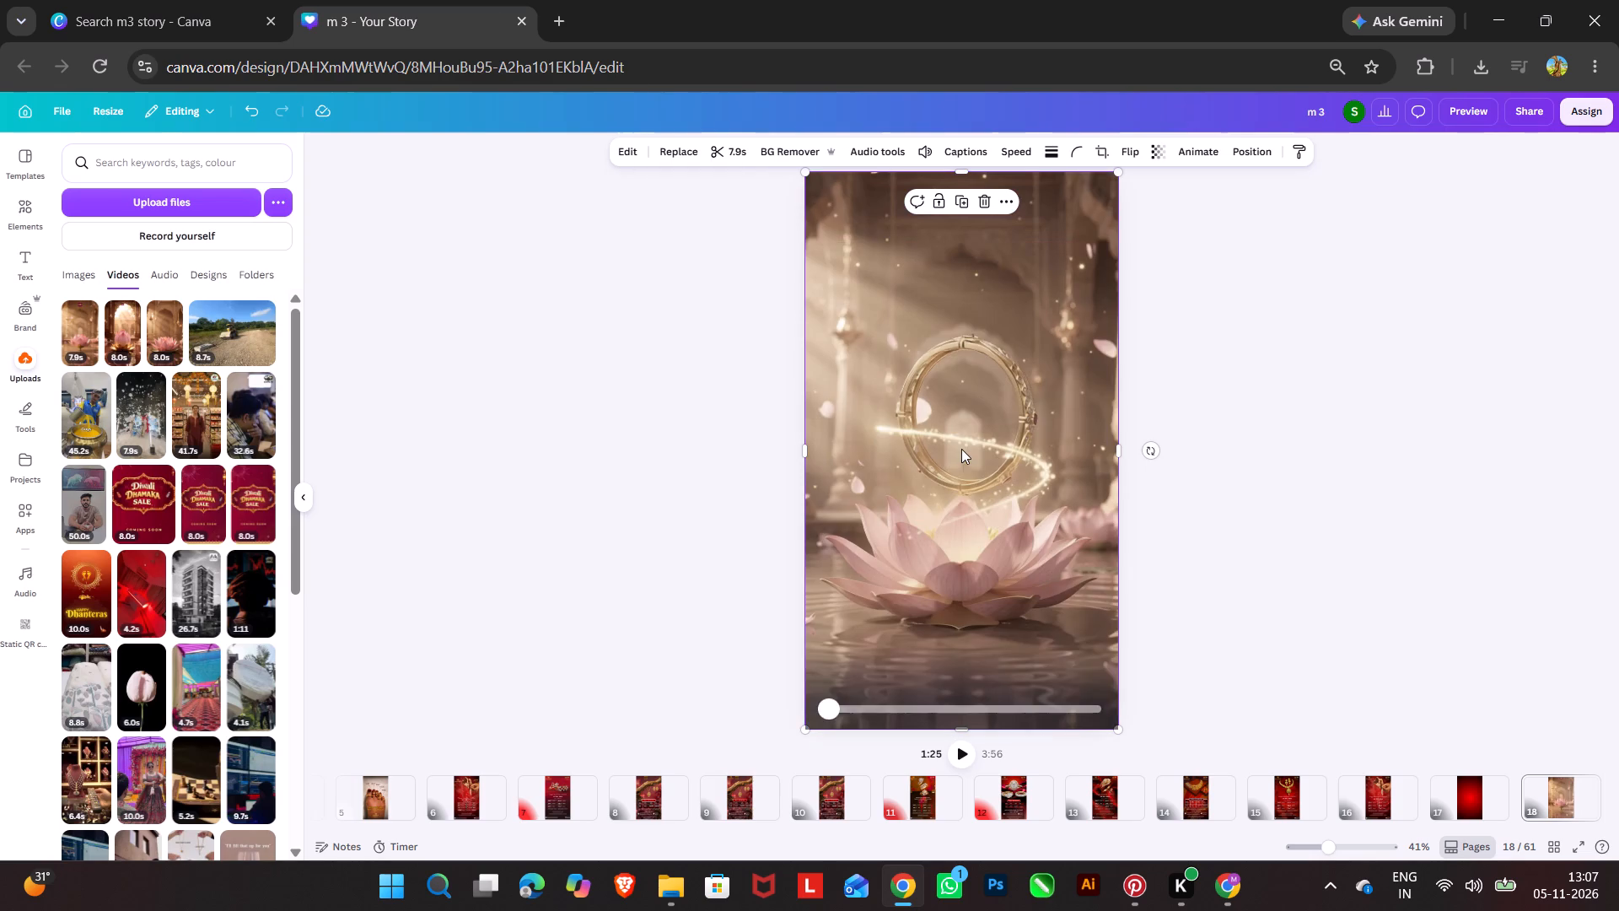
pyautogui.click(1022, 416)
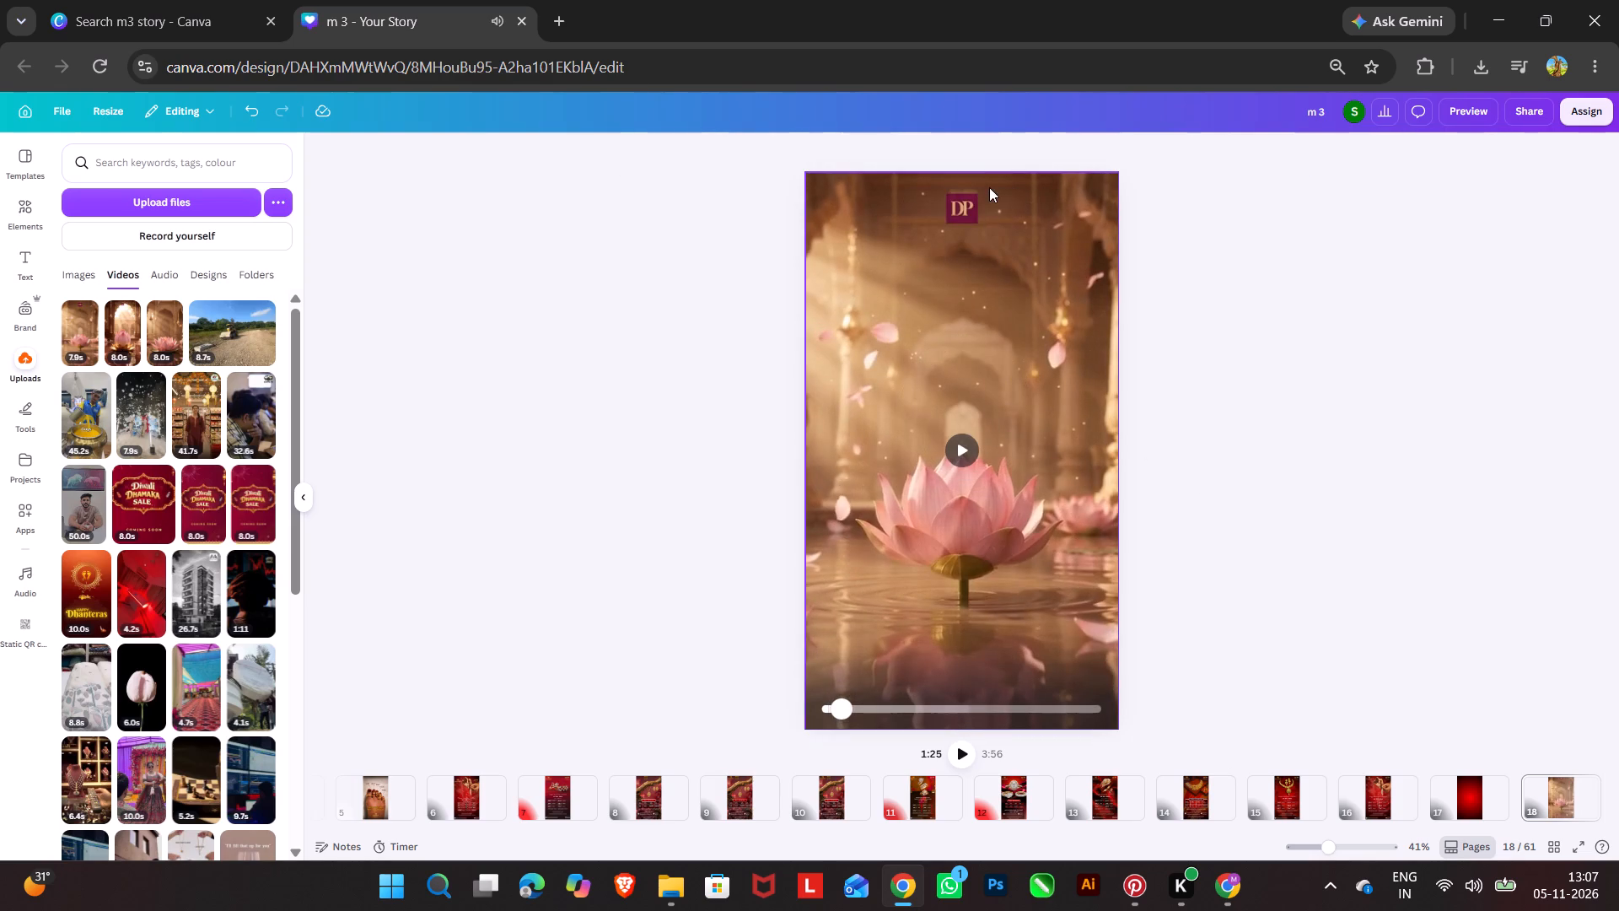
# Extend the page 18 video upward beyond the page's top edge to a height of about 2,116 at 1,080 width.
pyautogui.click(989, 187)
pyautogui.moveTo(962, 171); pyautogui.dragTo(979, 112)
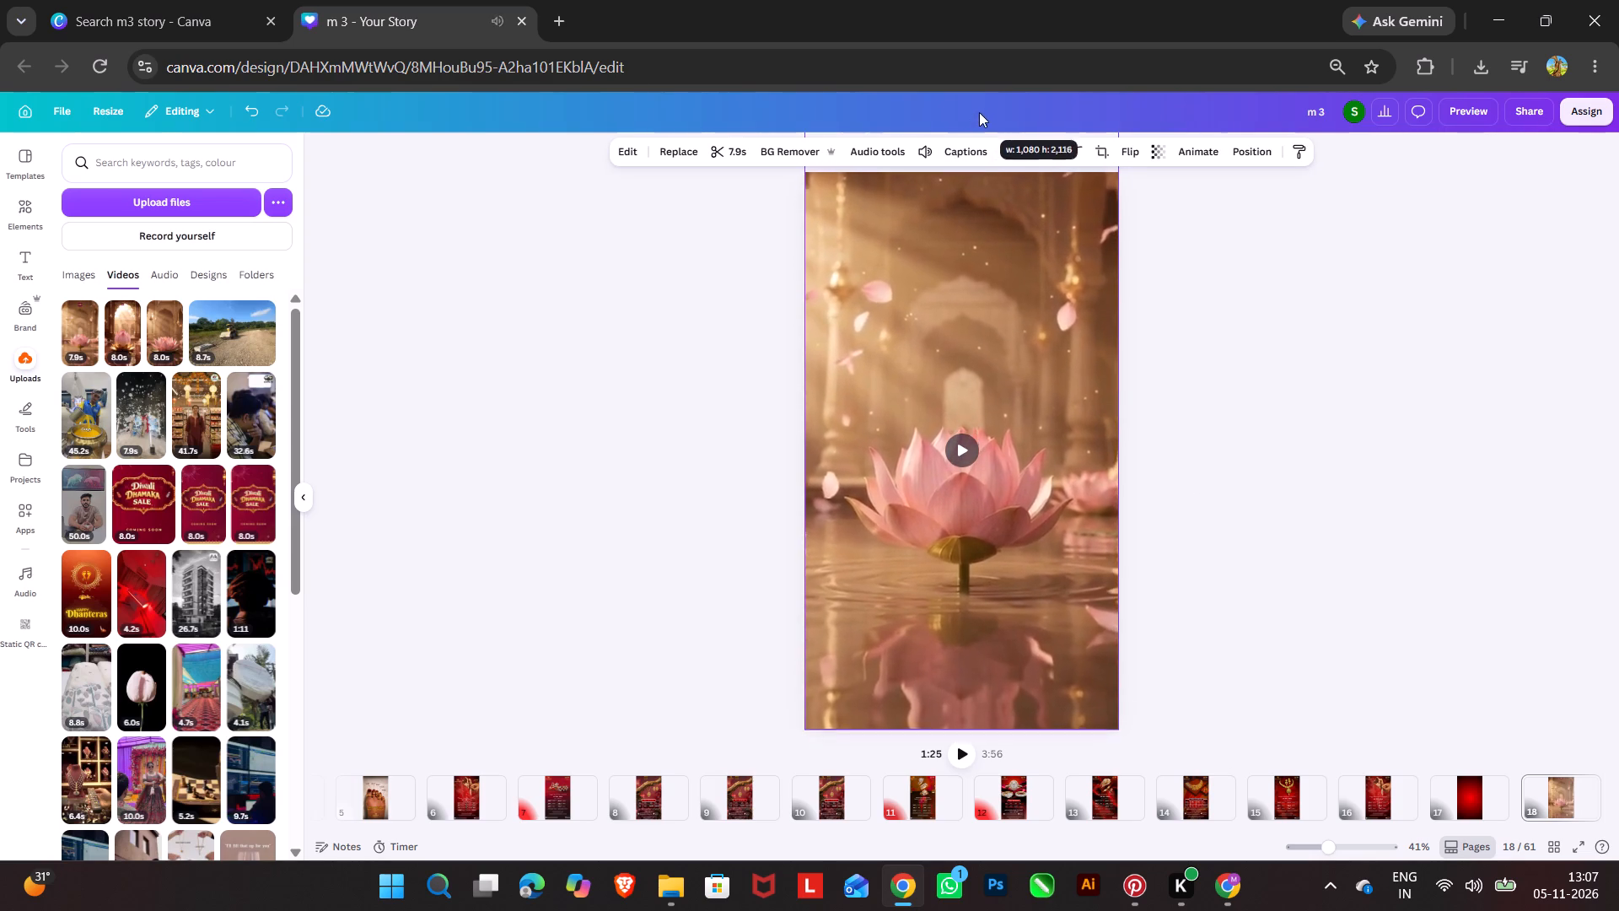
pyautogui.moveTo(979, 112); pyautogui.dragTo(981, 108)
pyautogui.click(957, 444)
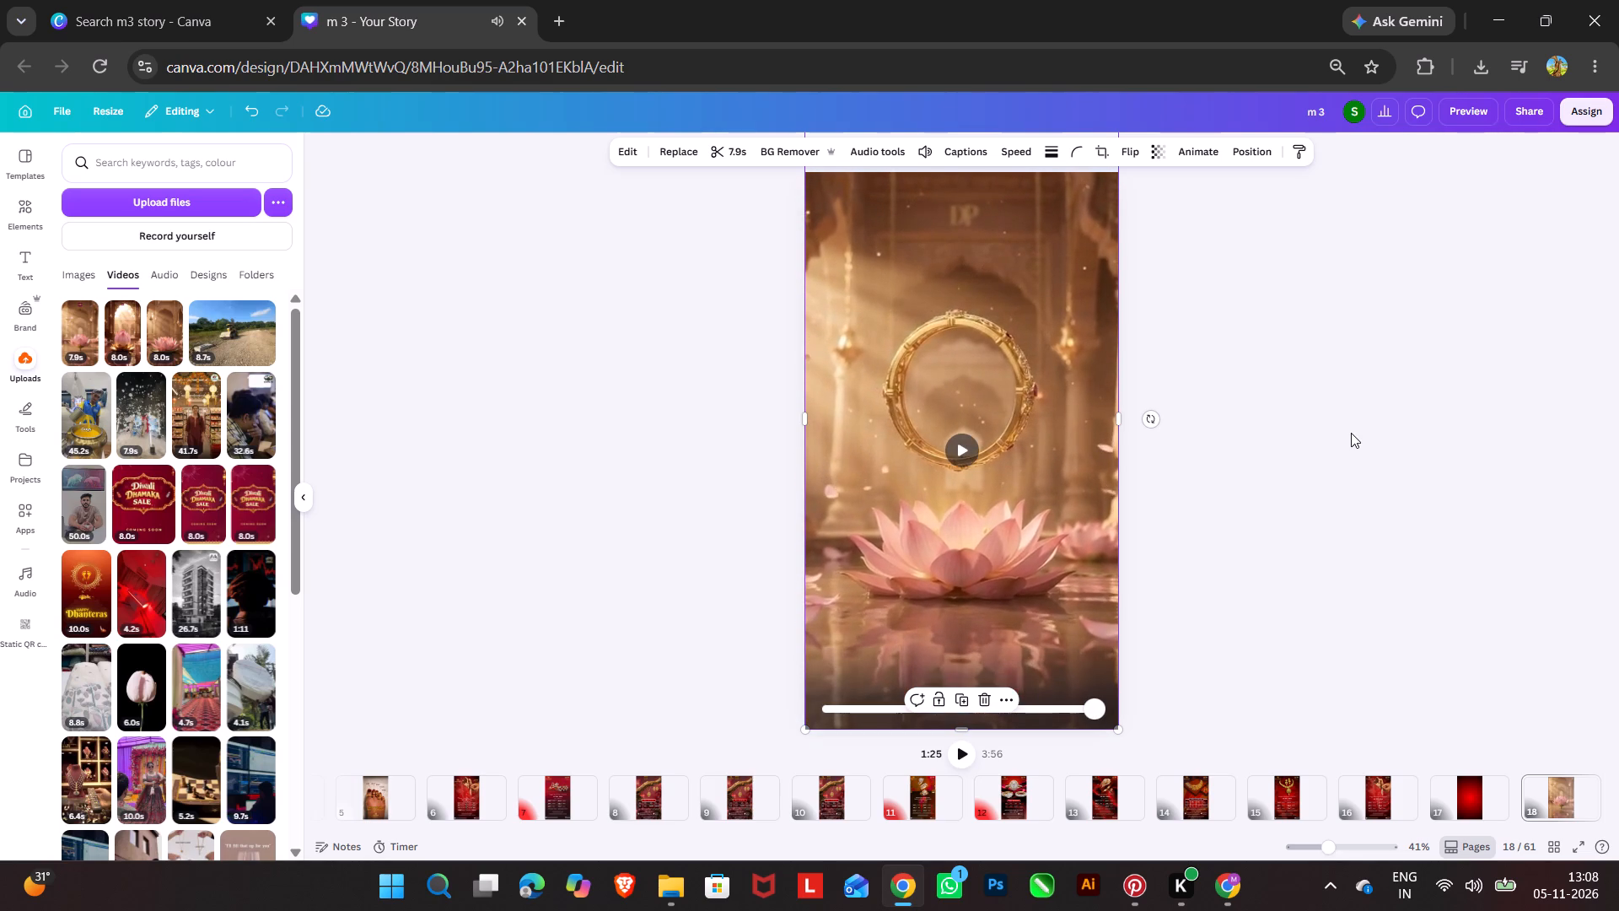
pyautogui.click(1345, 447)
pyautogui.click(958, 439)
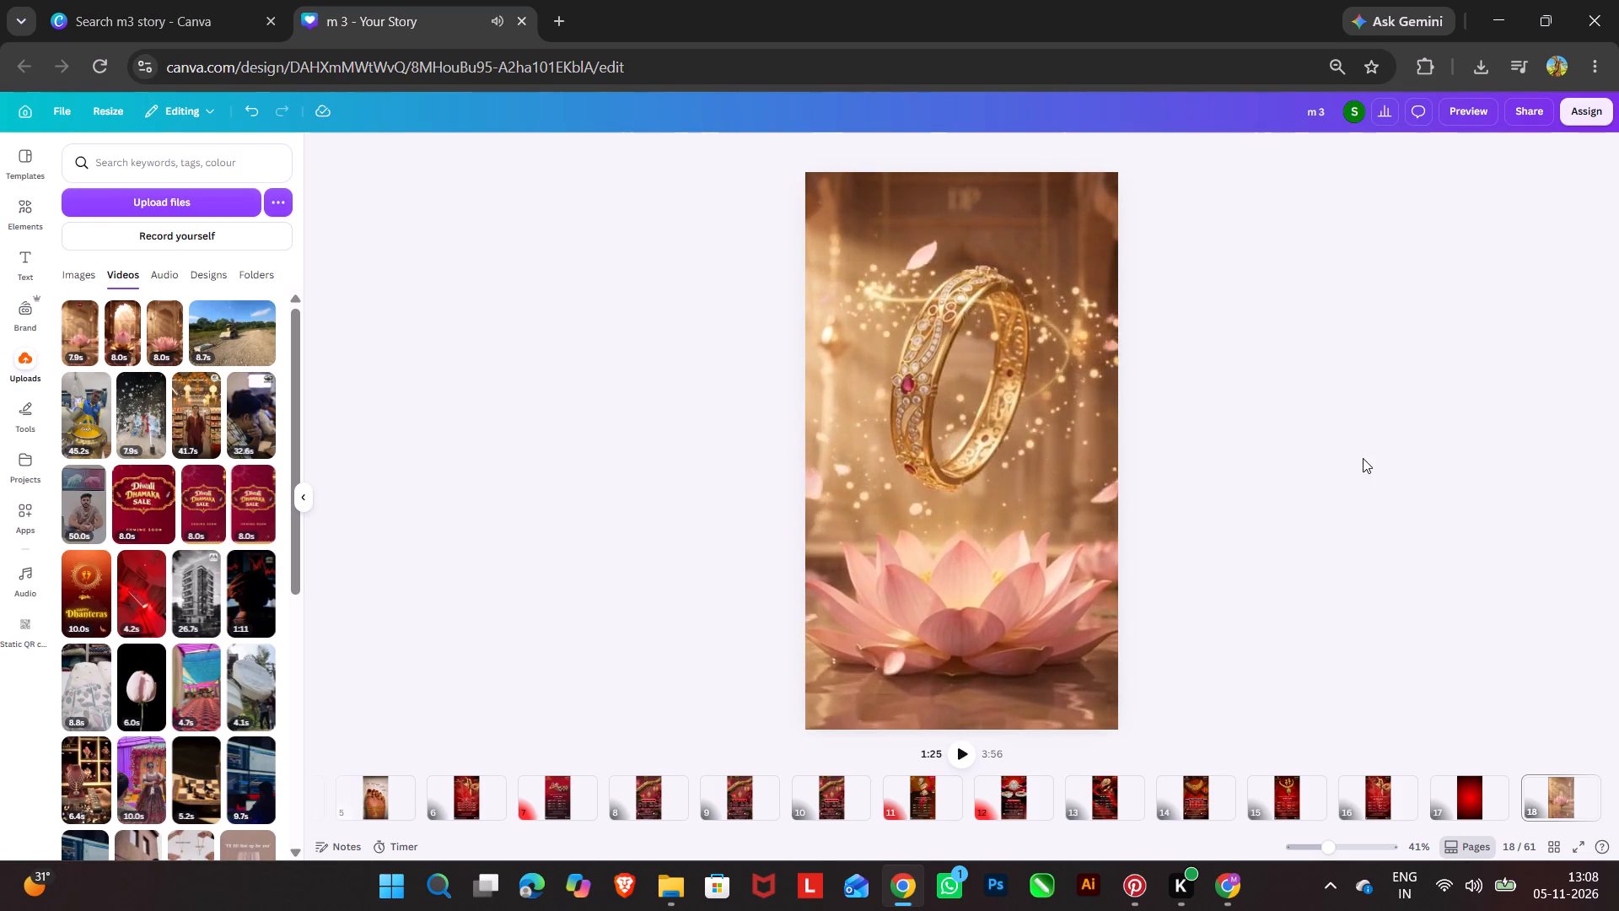
pyautogui.click(1234, 892)
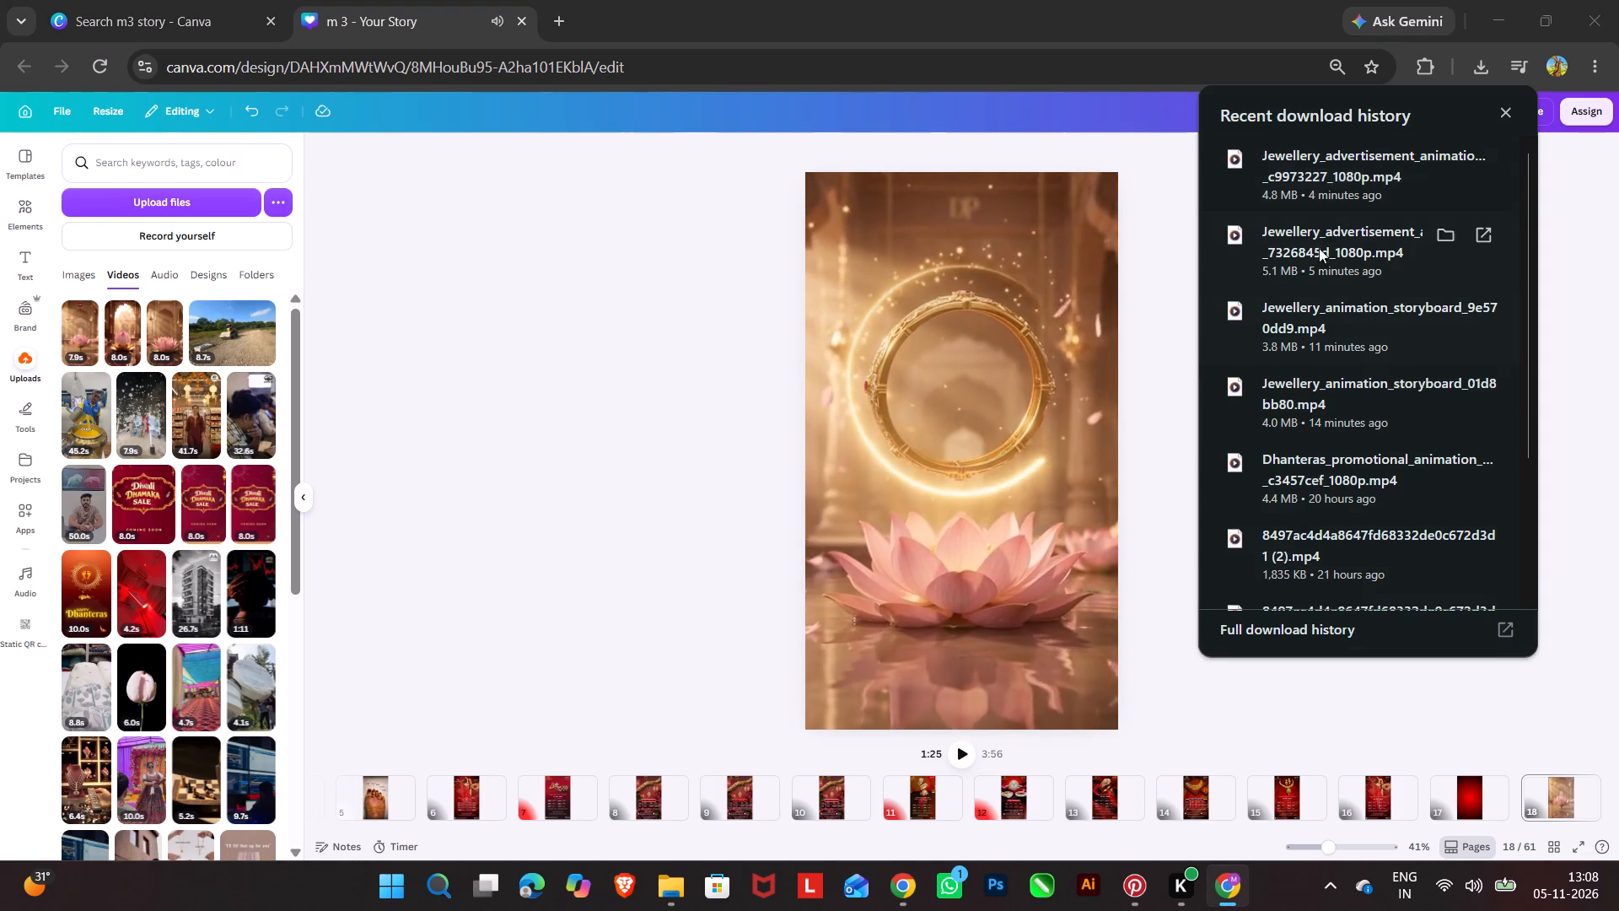
pyautogui.click(1341, 159)
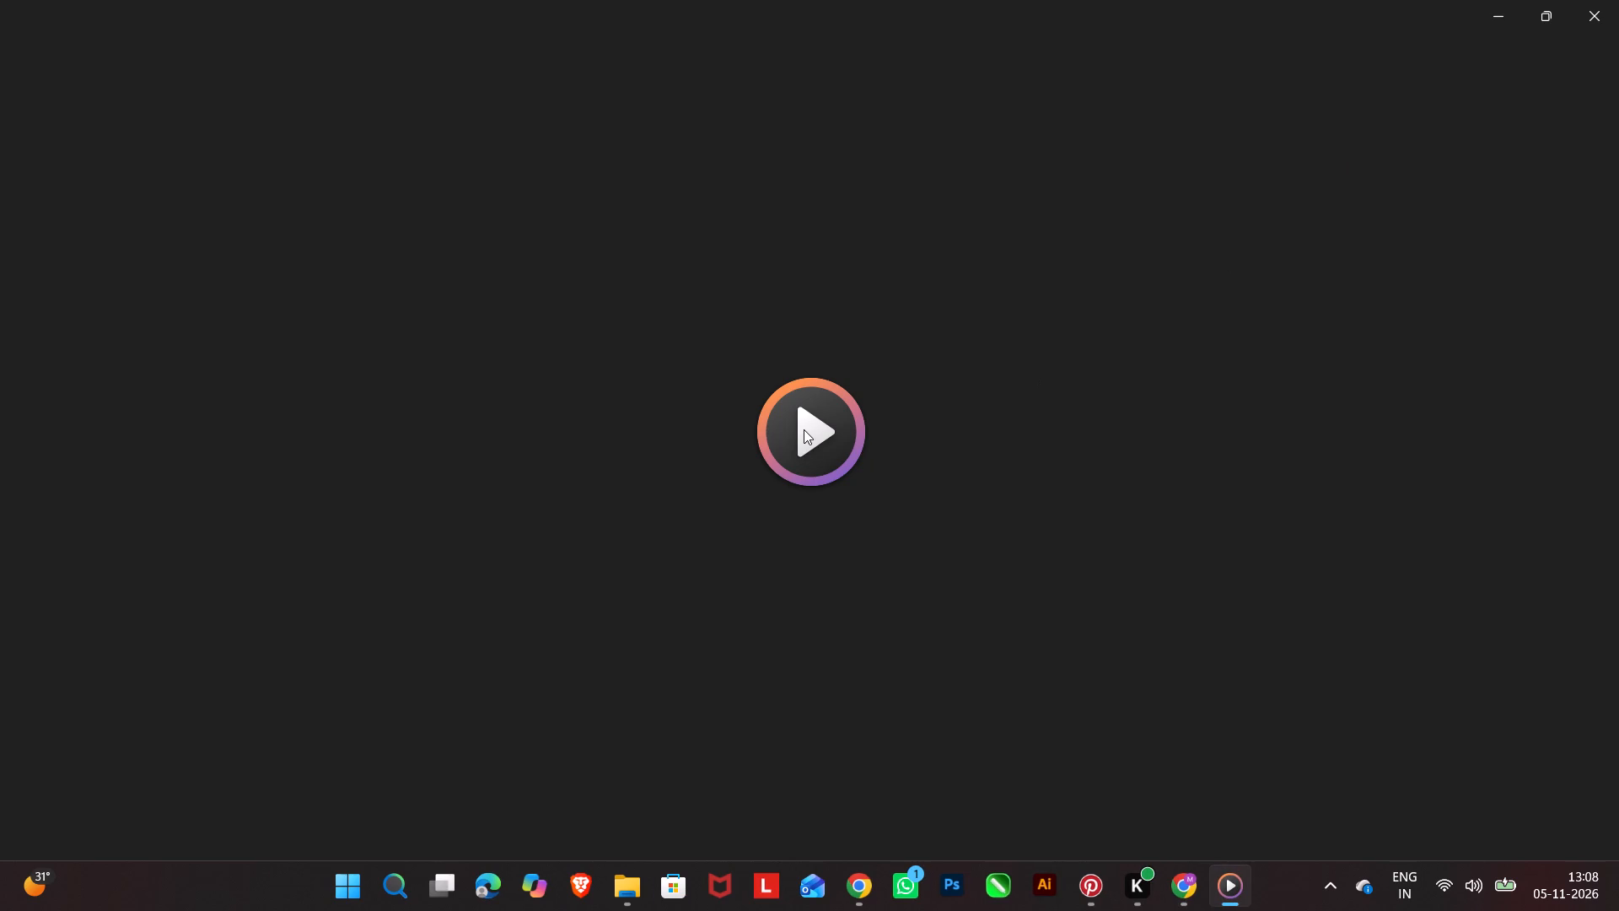
pyautogui.click(804, 429)
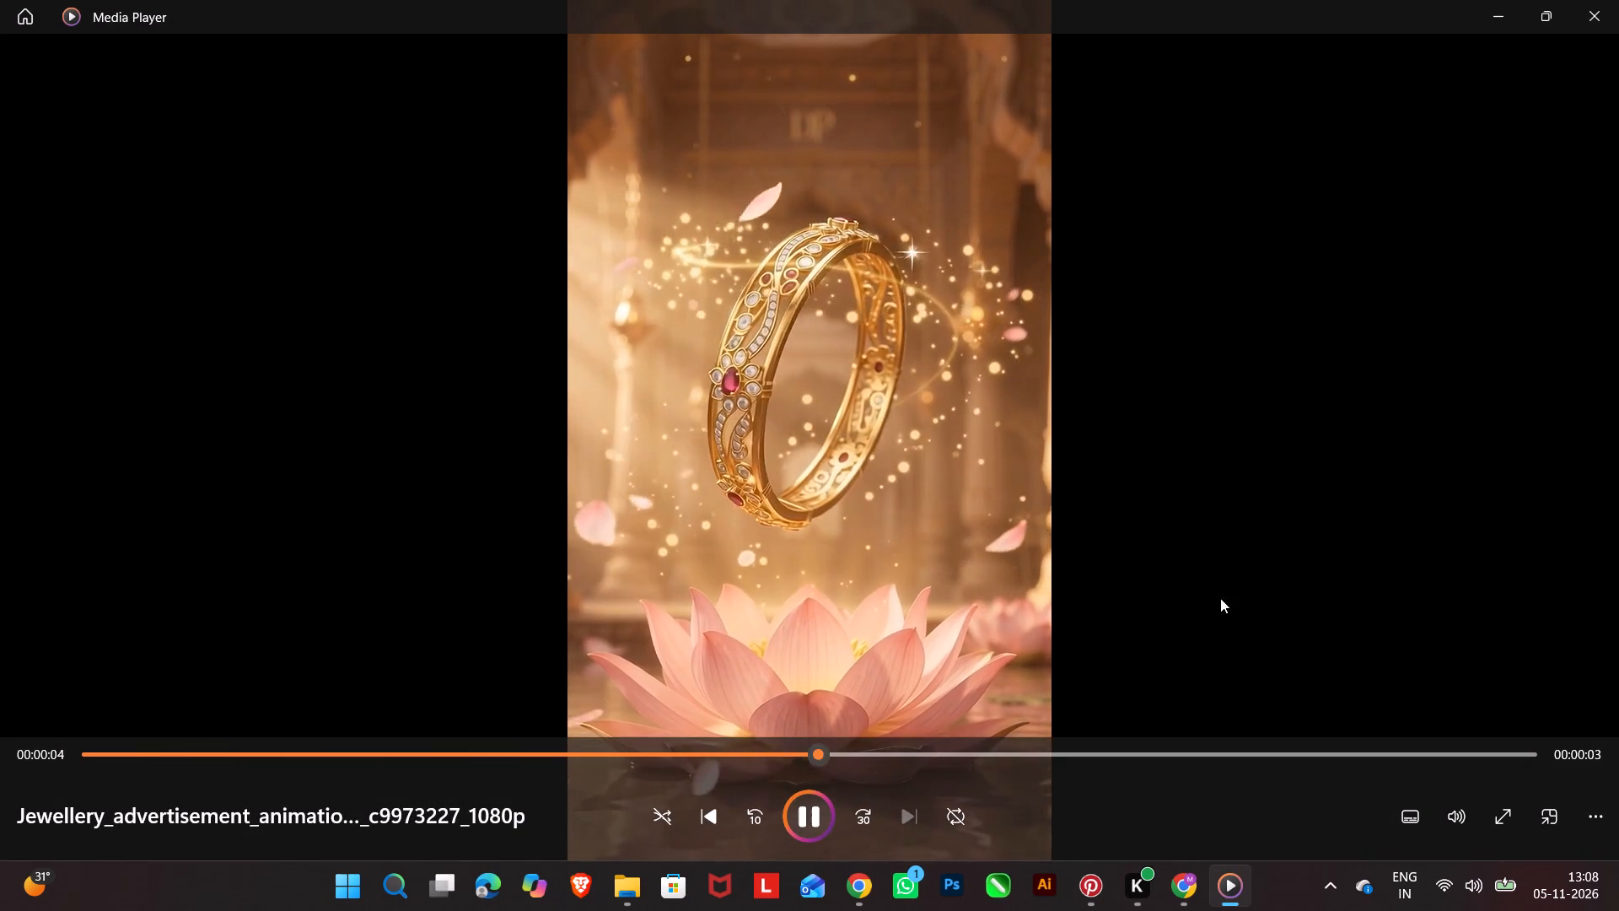
pyautogui.click(863, 893)
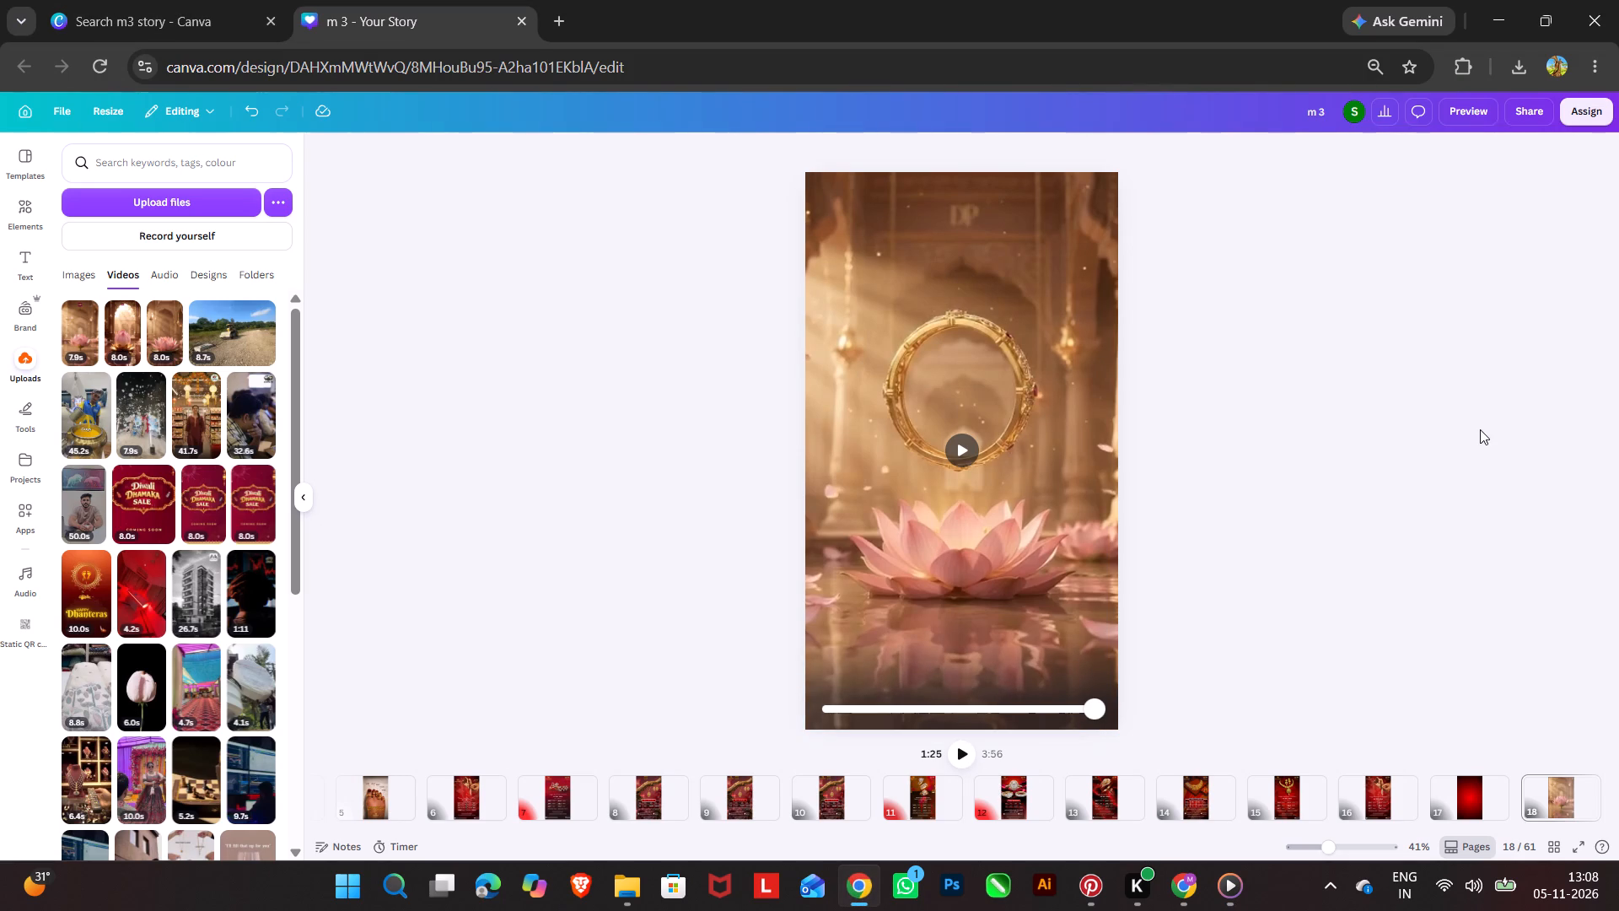
# Open the colour and light adjustments for the page 18 video.
pyautogui.click(1050, 562)
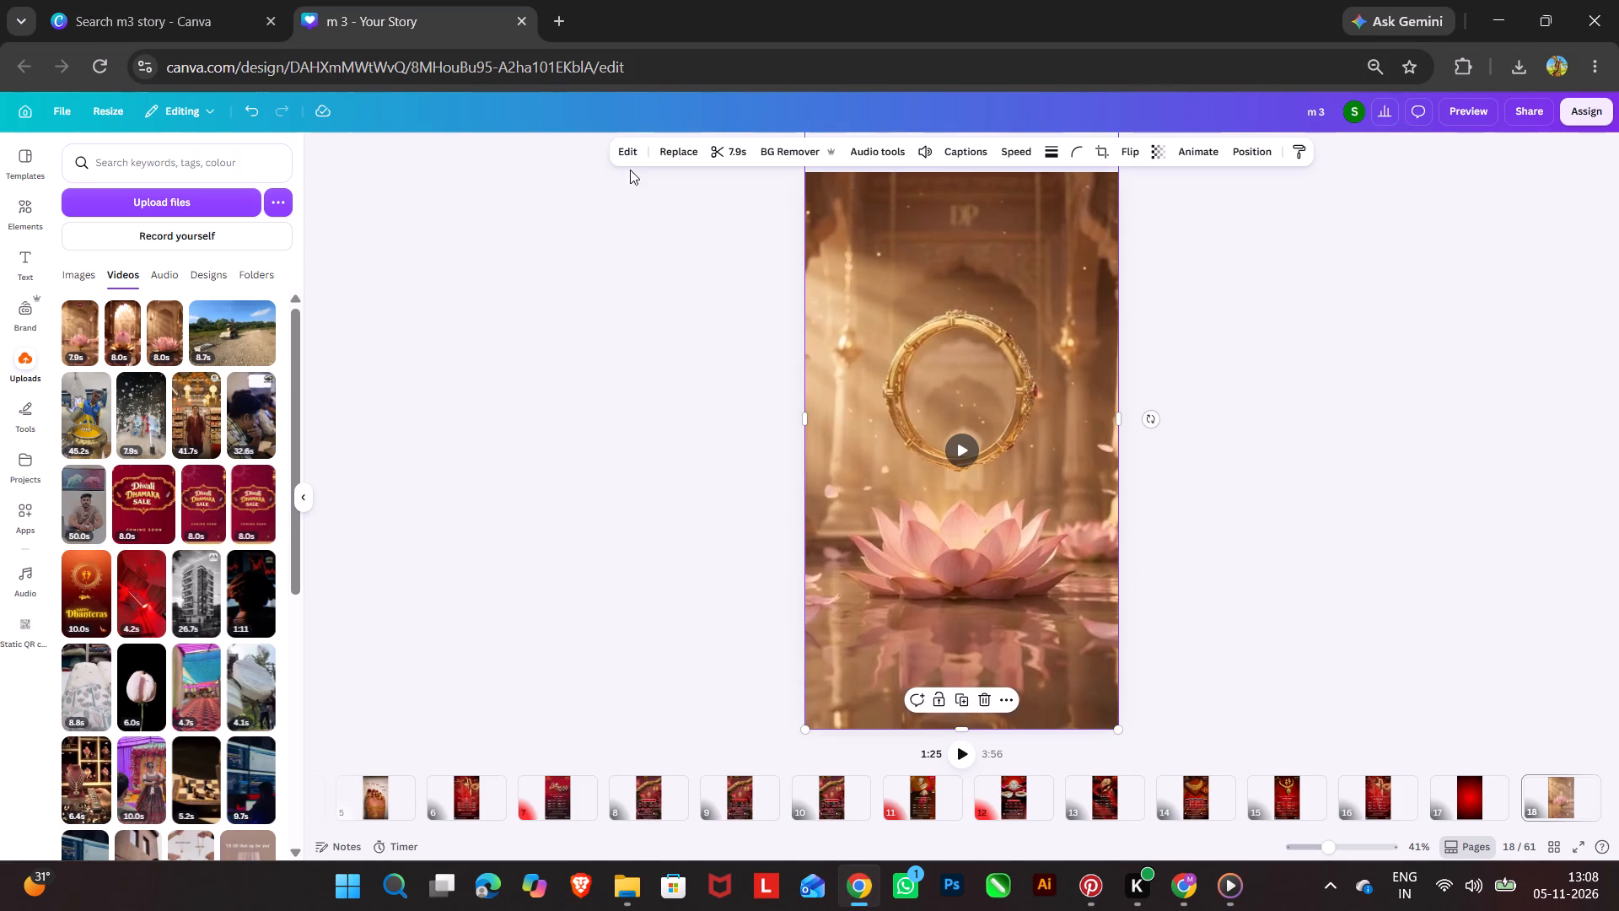
pyautogui.click(630, 158)
pyautogui.click(94, 230)
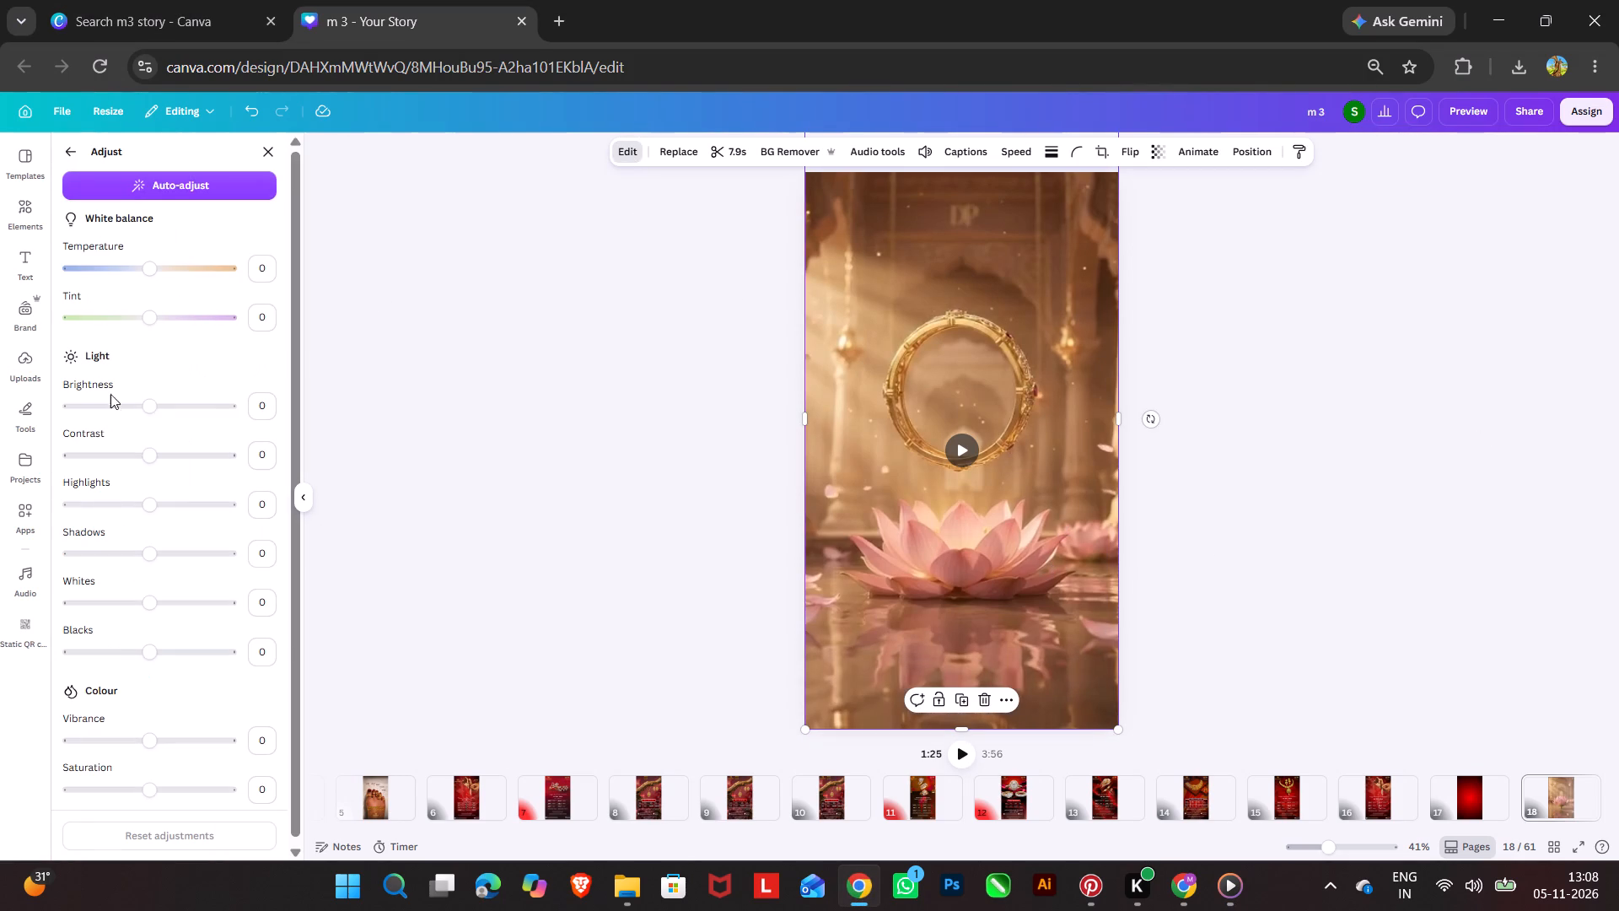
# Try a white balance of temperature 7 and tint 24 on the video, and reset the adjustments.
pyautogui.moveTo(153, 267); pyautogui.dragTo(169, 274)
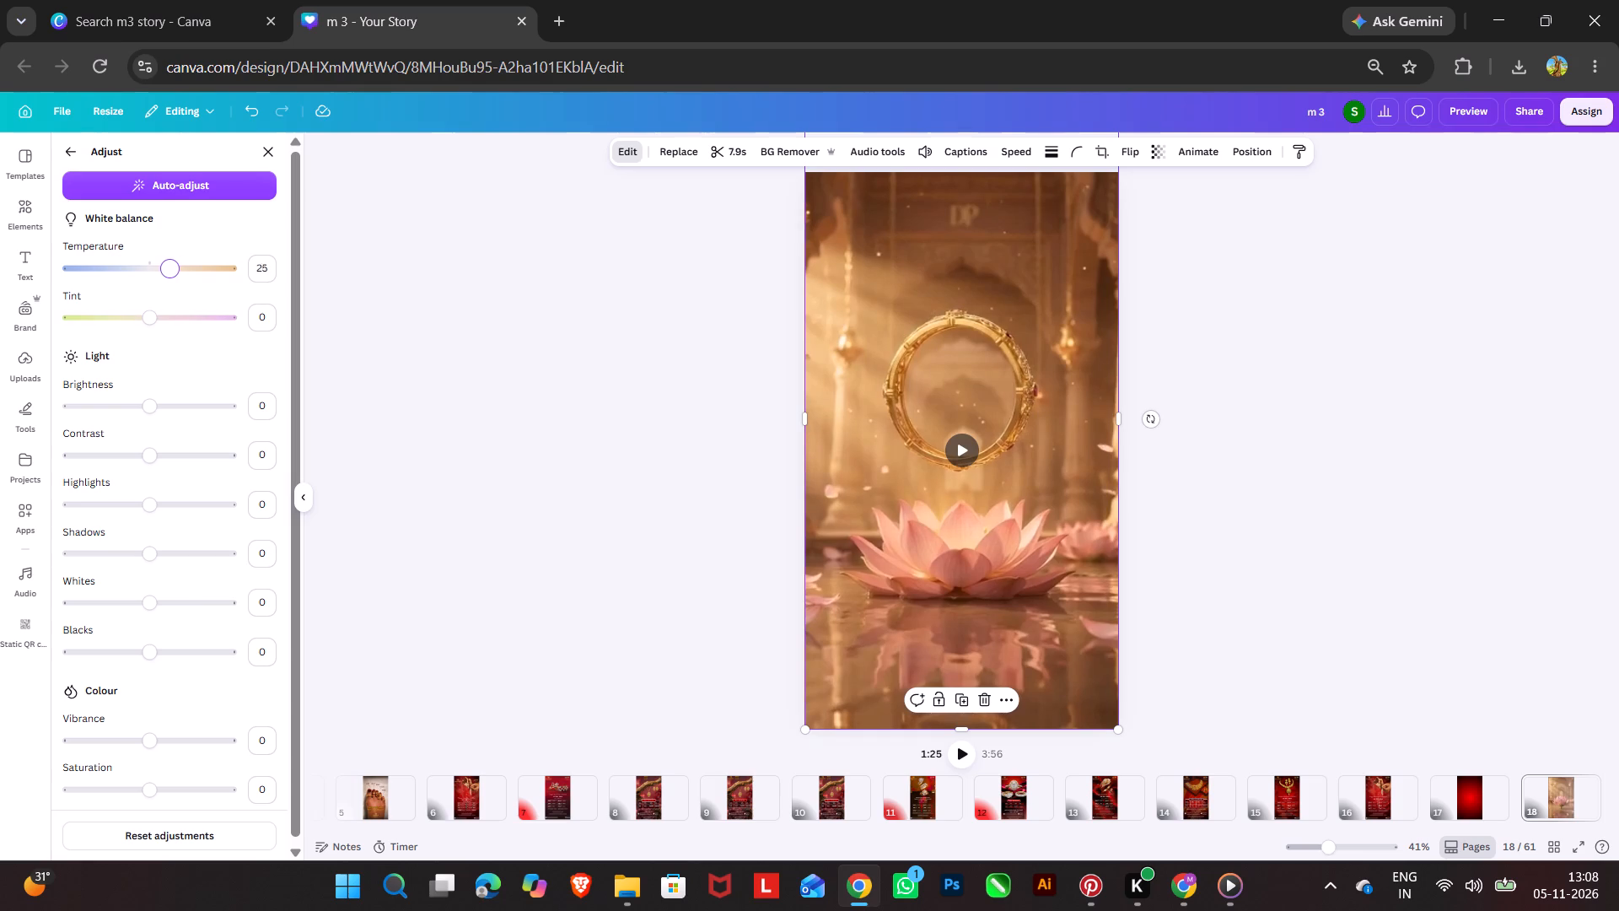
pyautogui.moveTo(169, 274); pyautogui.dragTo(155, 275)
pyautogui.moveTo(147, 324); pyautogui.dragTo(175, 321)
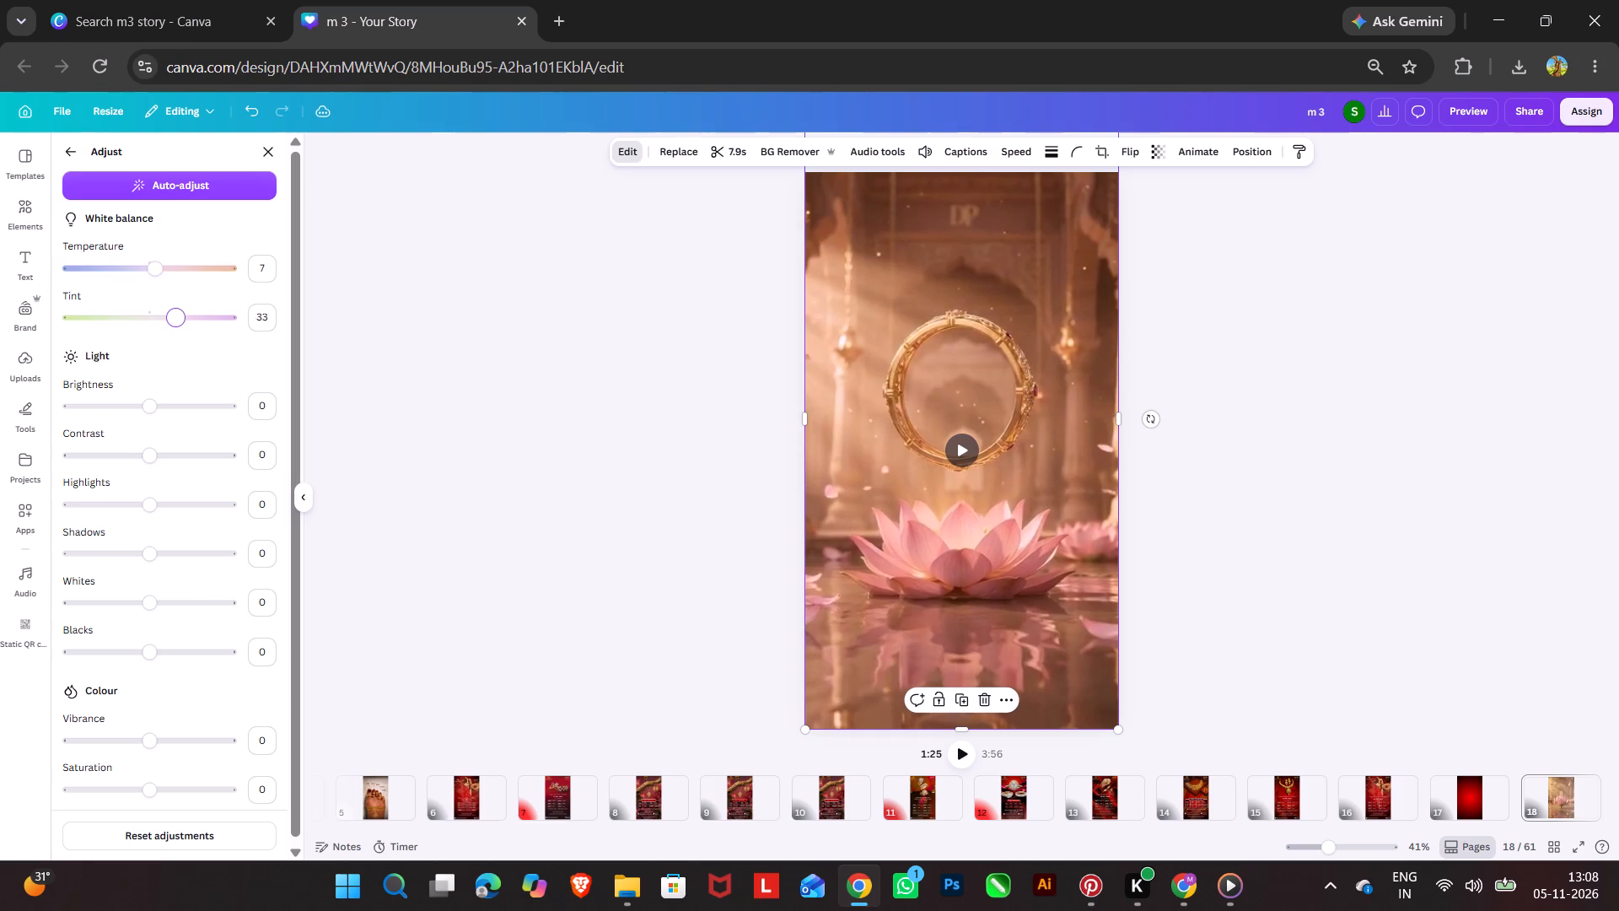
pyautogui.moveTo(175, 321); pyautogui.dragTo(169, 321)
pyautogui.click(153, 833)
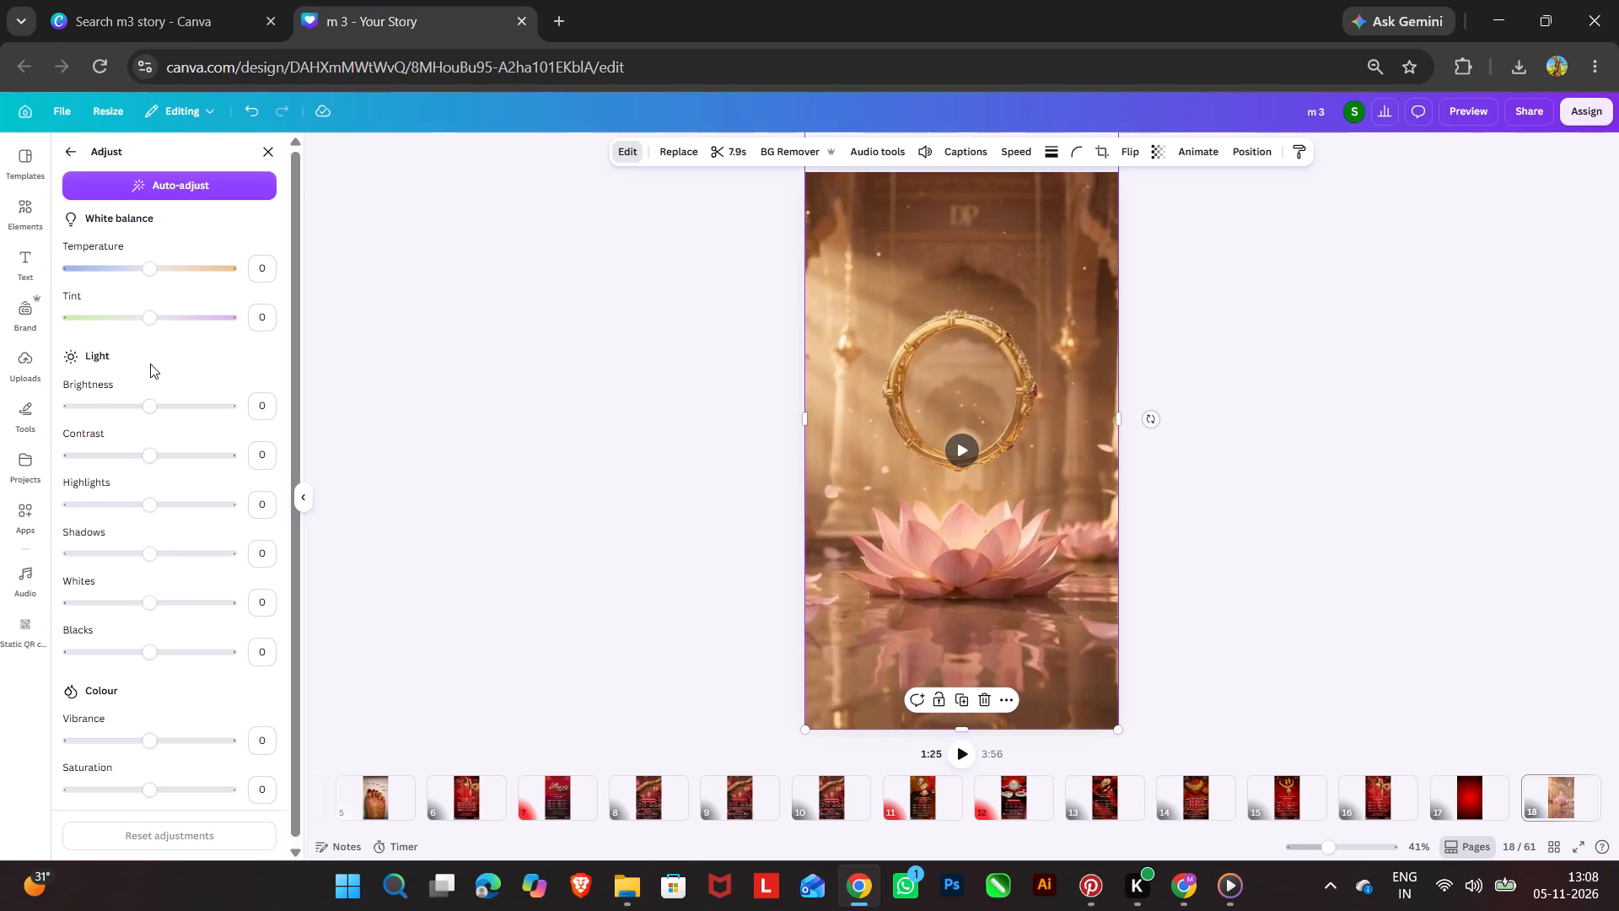
# Apply Auto-adjust to the page 18 video's colours and play the video to check it.
pyautogui.scroll(-12, 164, 651)
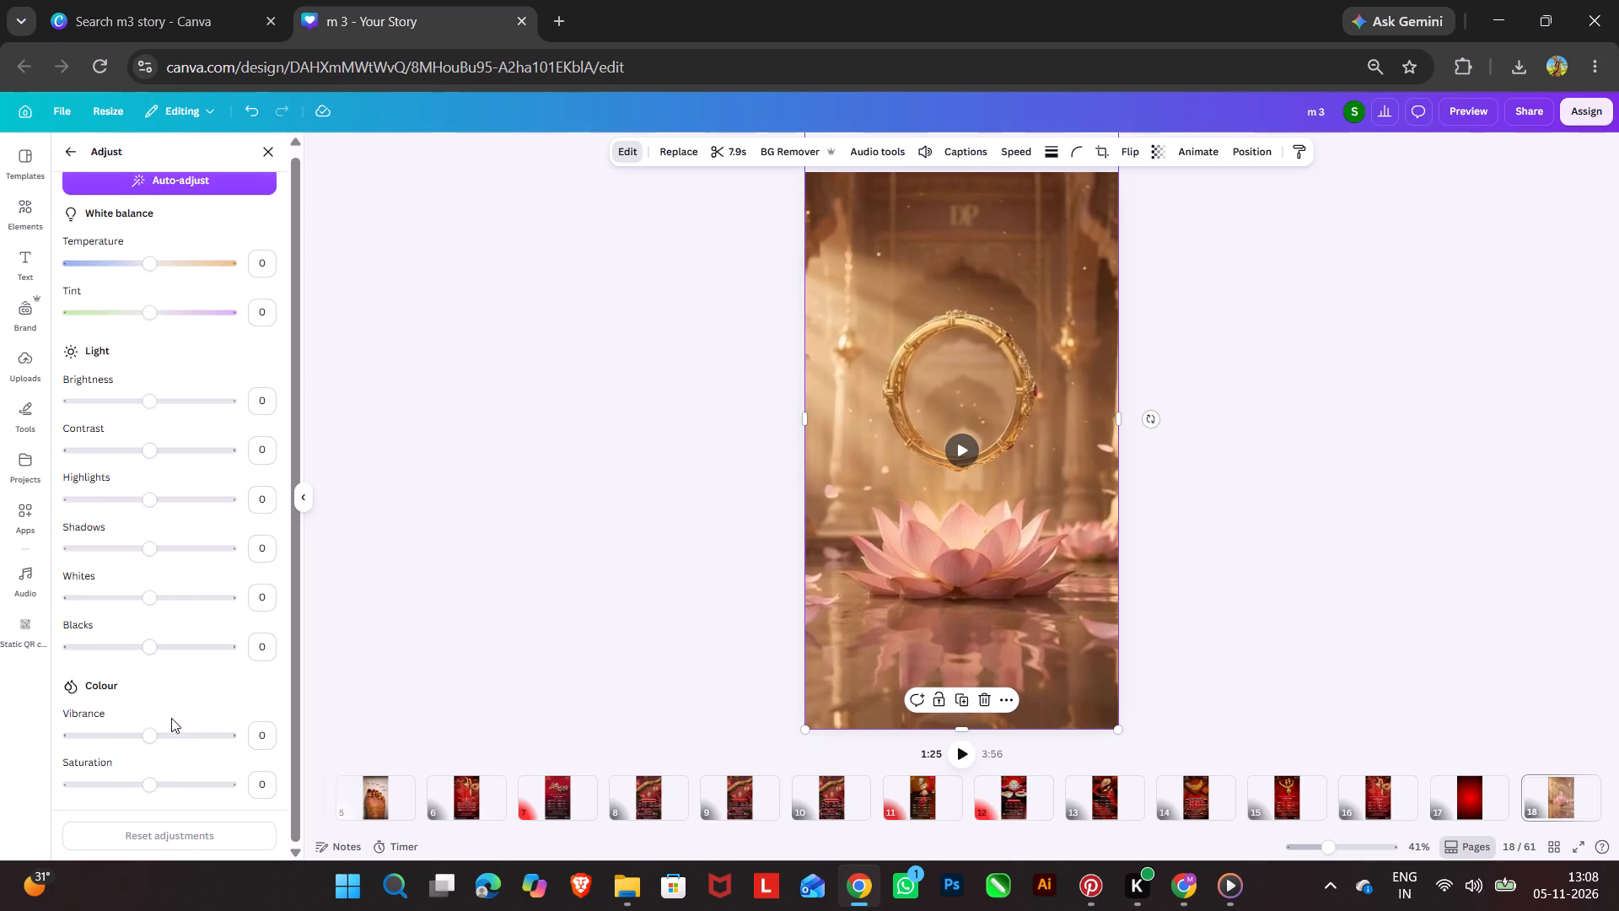
pyautogui.scroll(6, 175, 699)
pyautogui.click(218, 191)
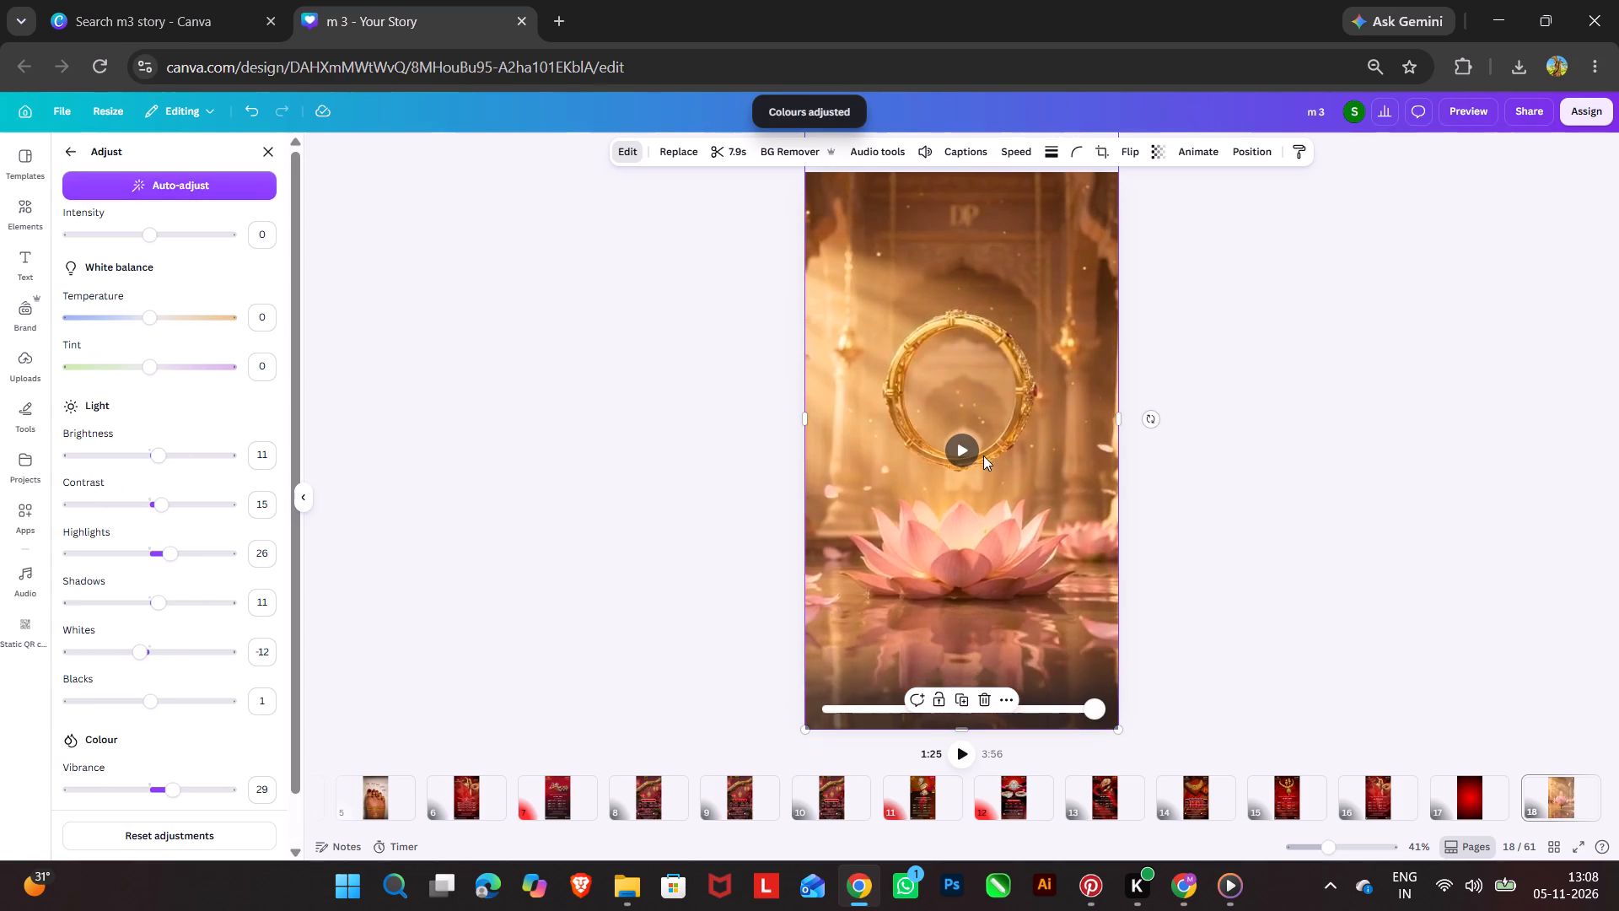
pyautogui.click(959, 442)
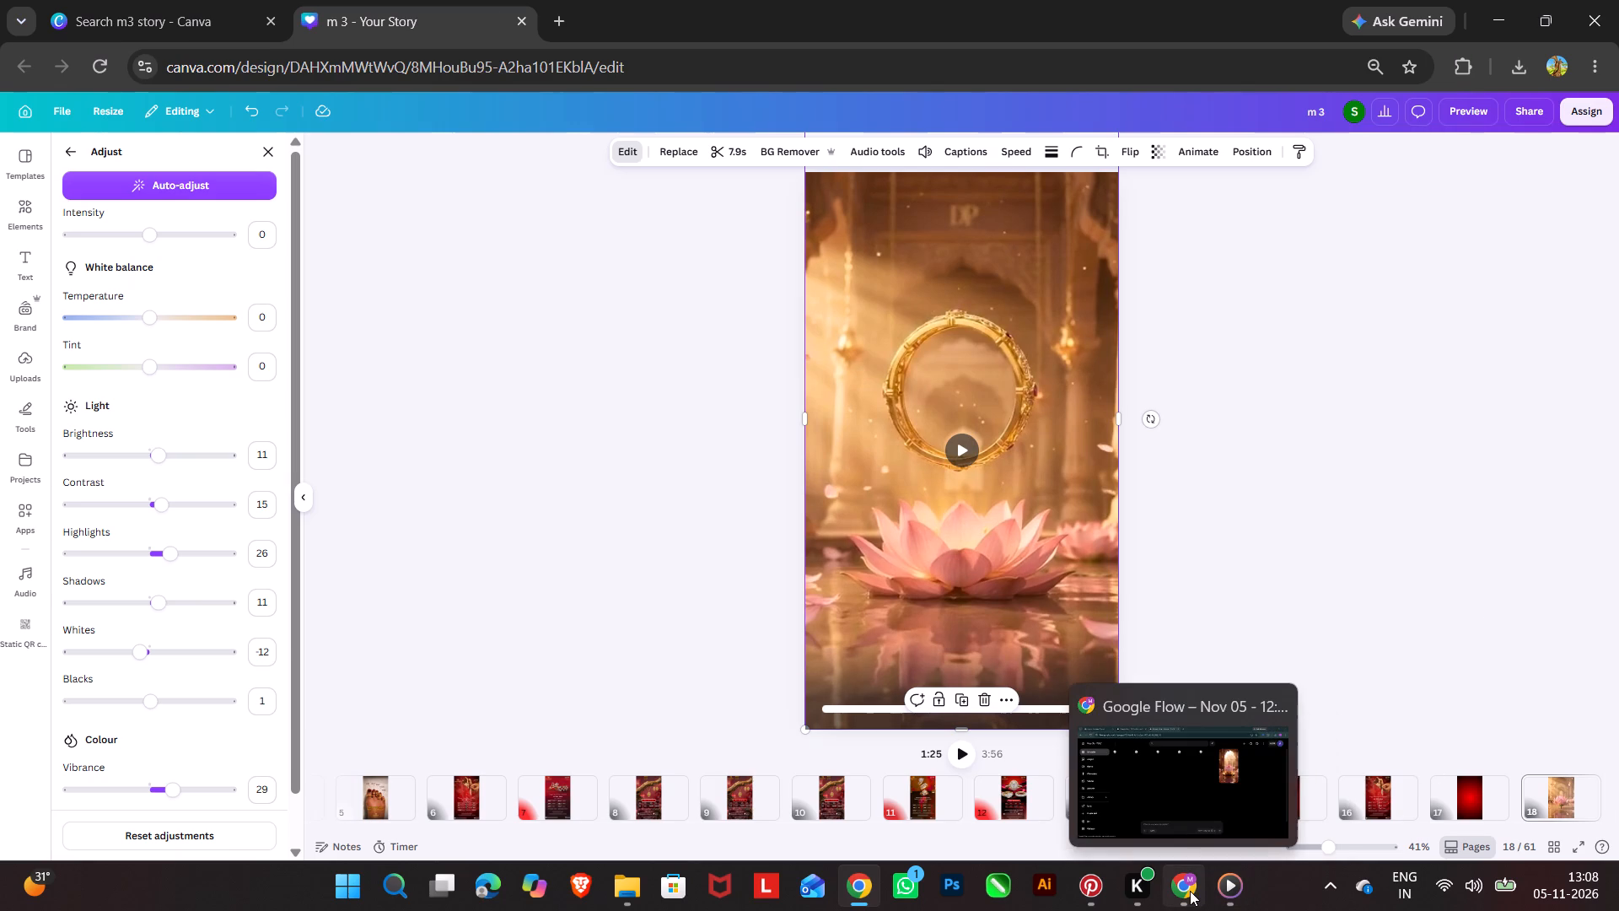
# Deselect the page 18 video and copy the Mahalaxmi logo from page 10.
pyautogui.click(1308, 517)
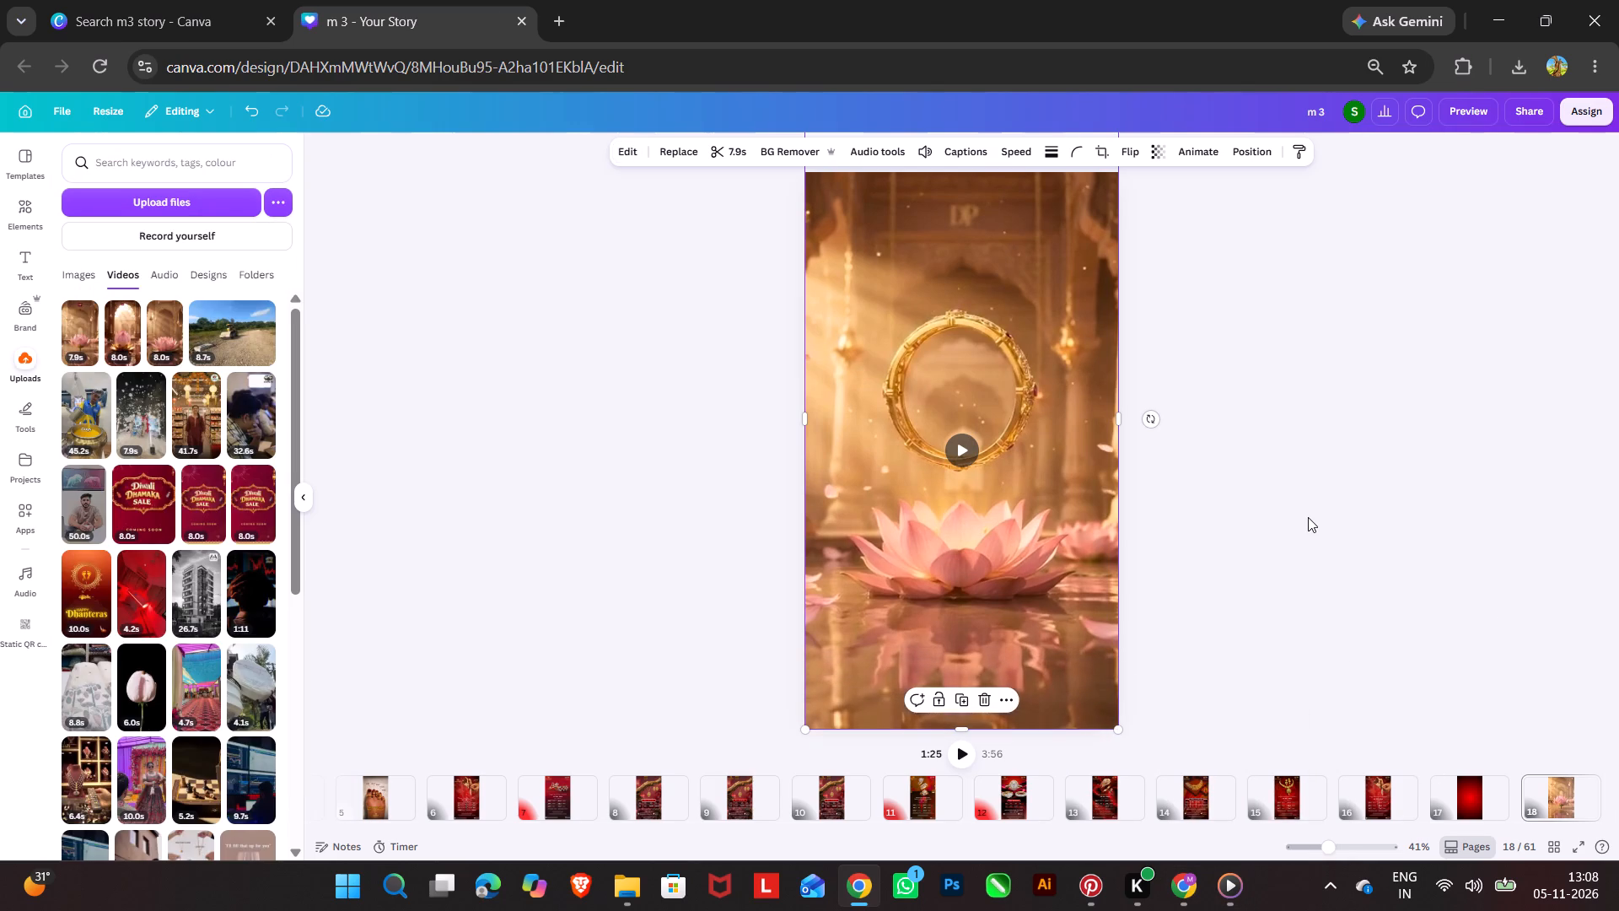
pyautogui.click(1308, 517)
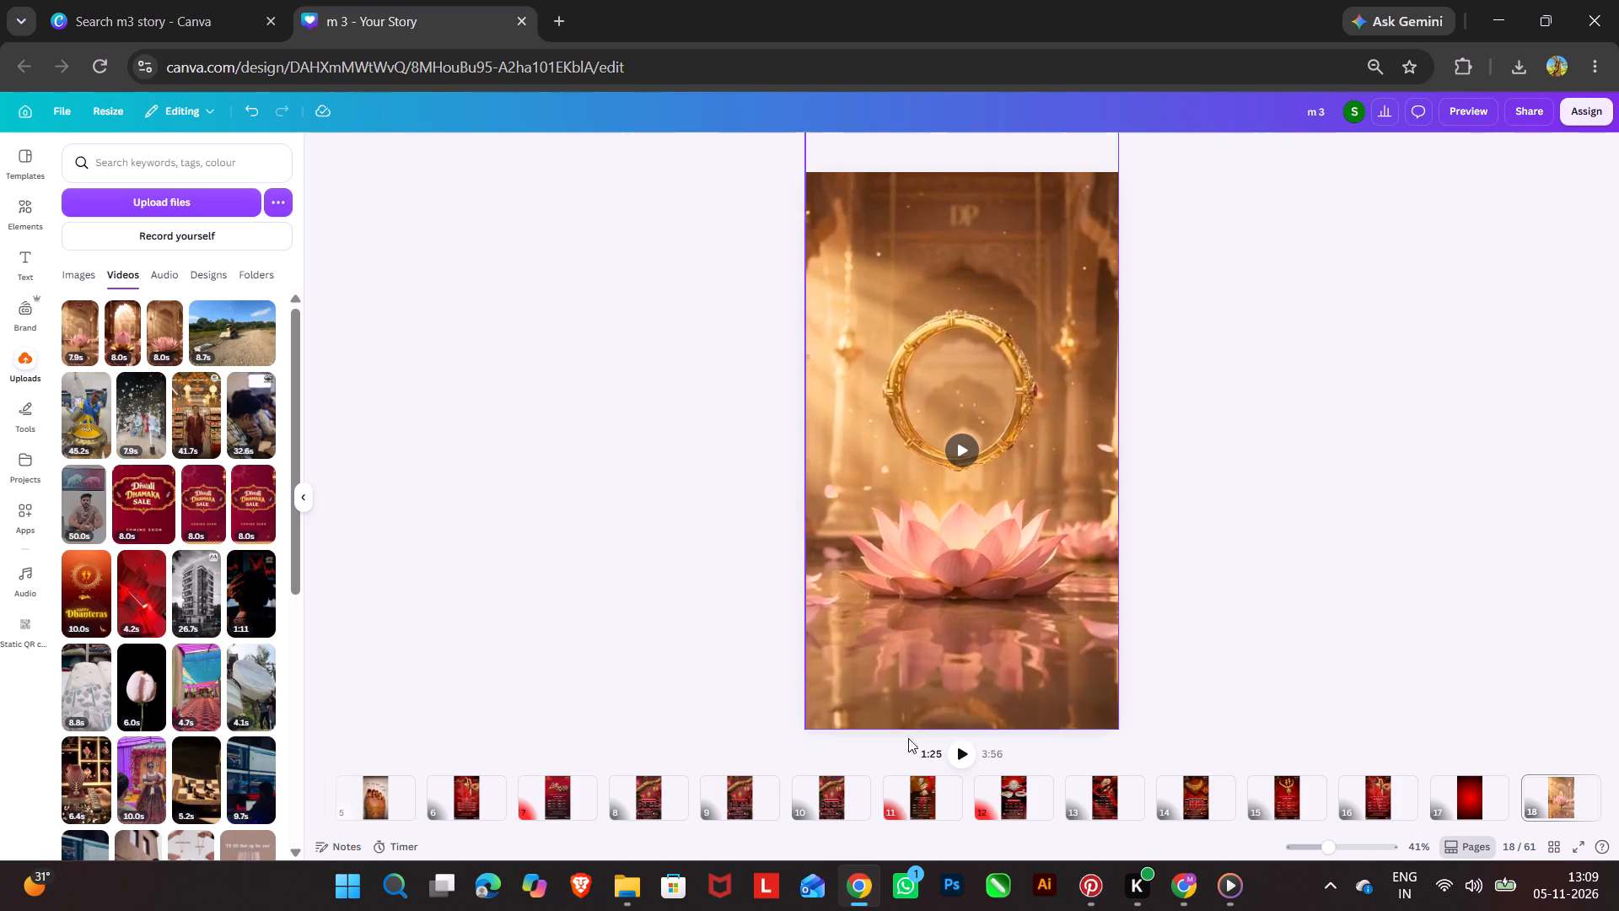
pyautogui.click(922, 783)
pyautogui.click(861, 221)
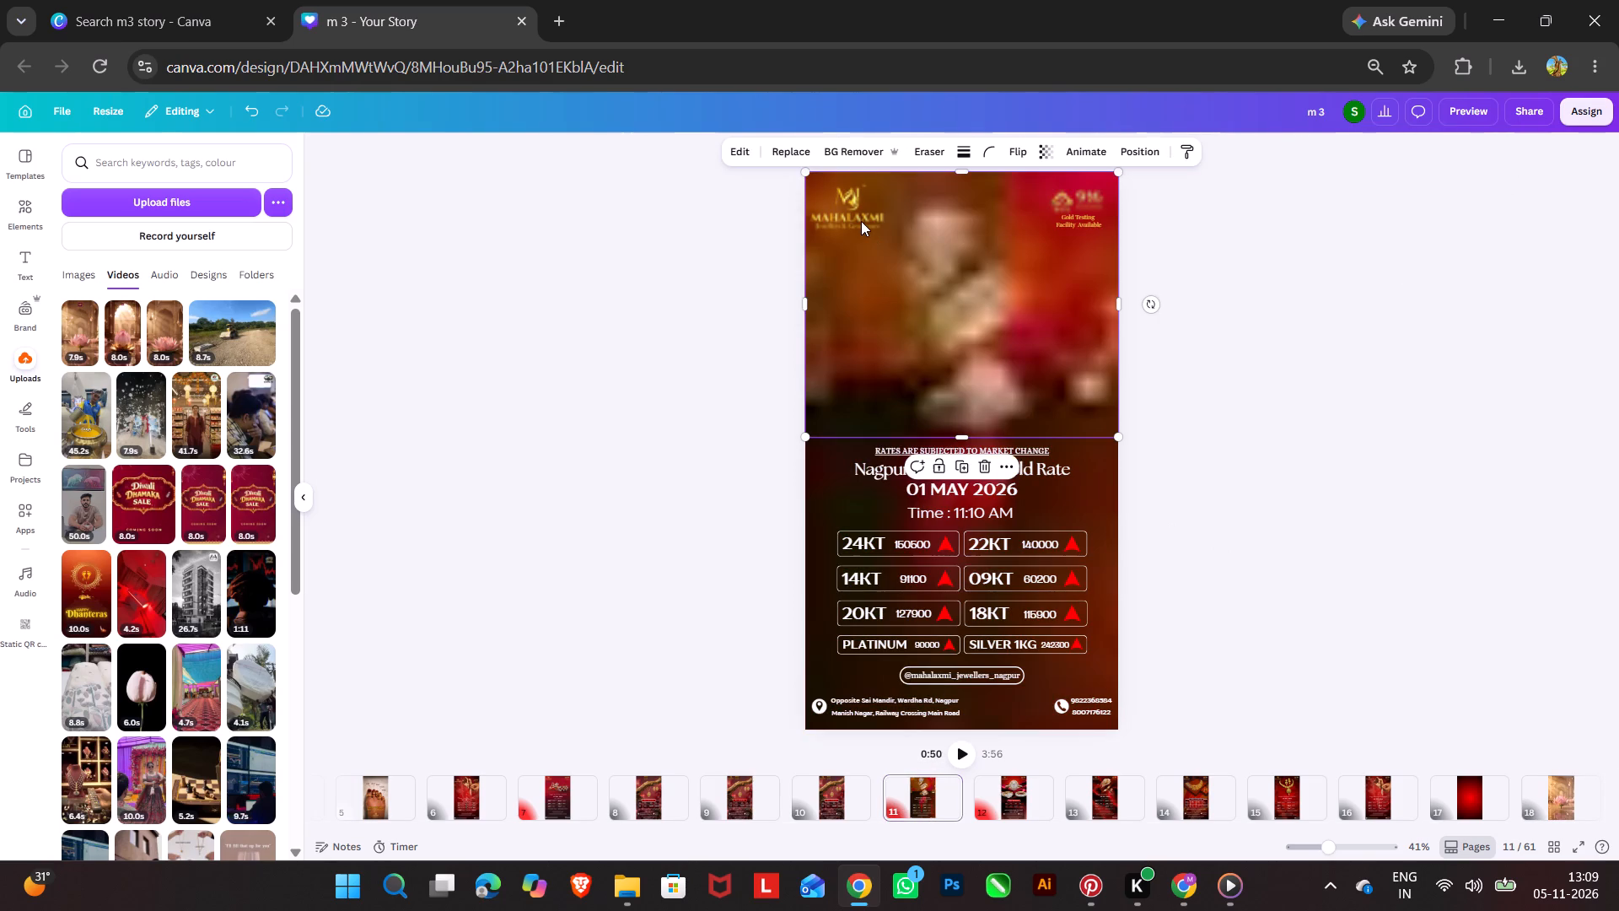
pyautogui.click(860, 218)
pyautogui.click(858, 215)
pyautogui.click(857, 214)
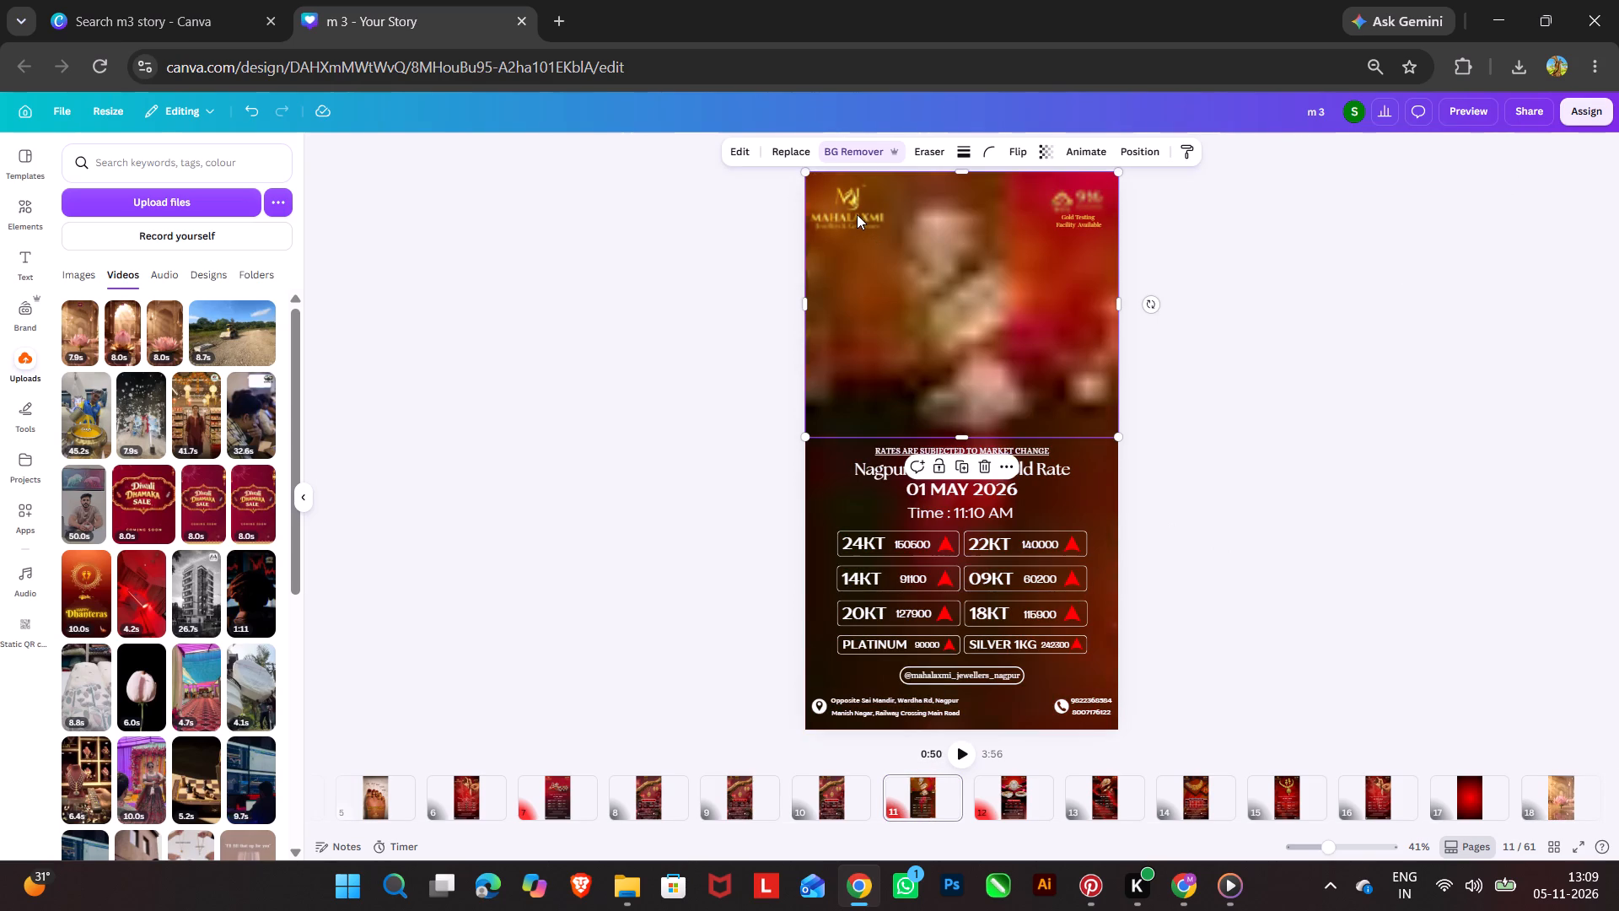
pyautogui.click(848, 204)
pyautogui.click(854, 794)
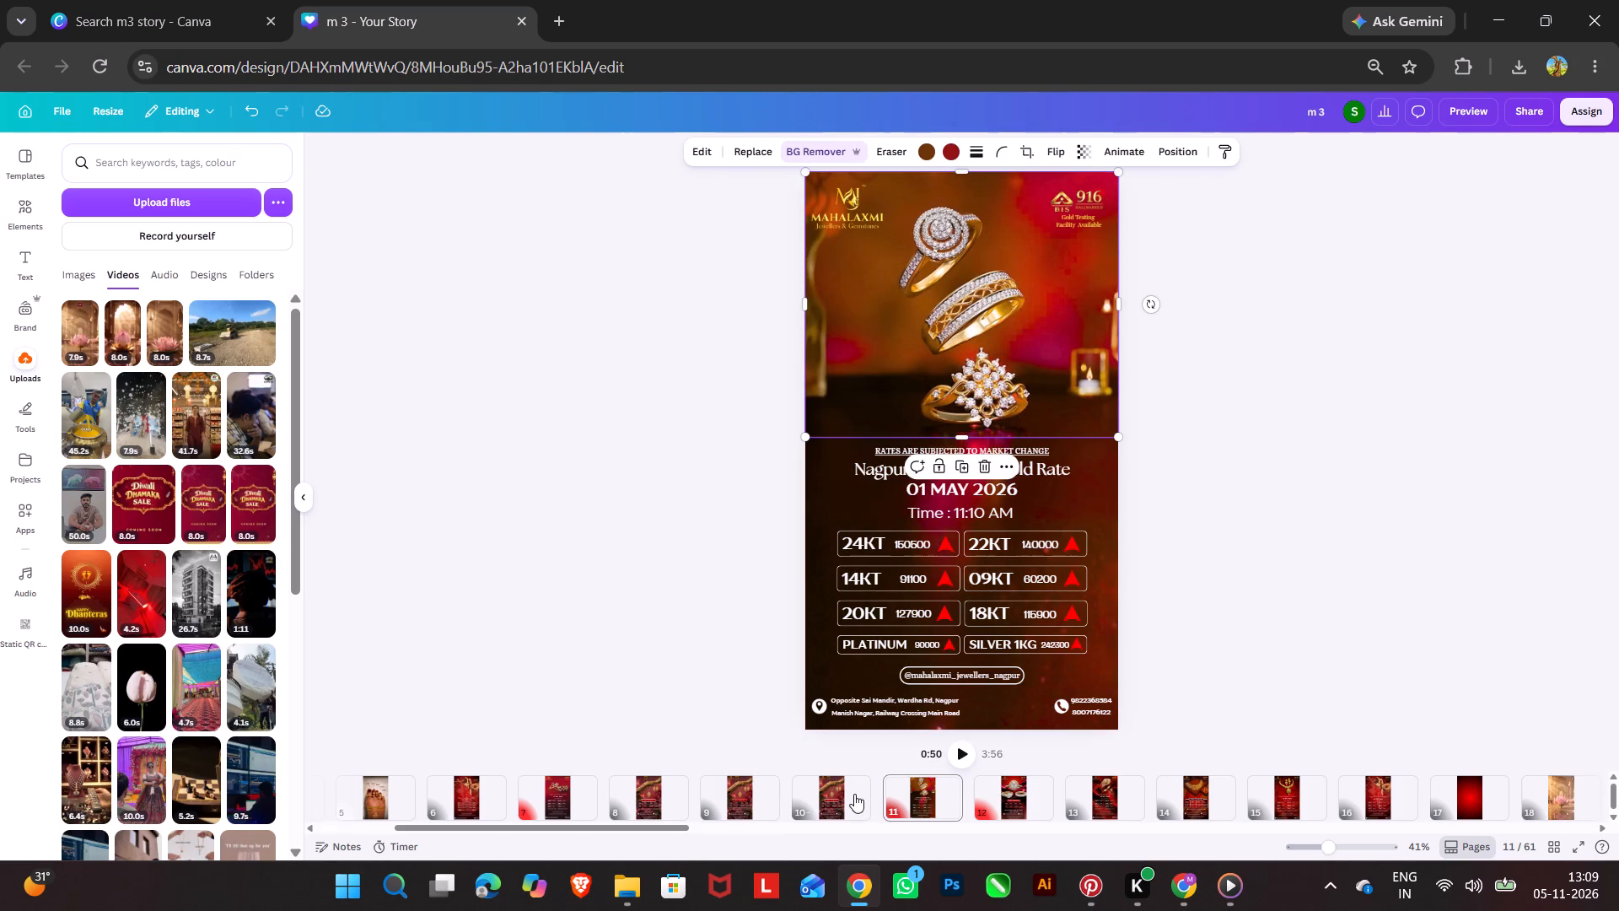
pyautogui.click(840, 203)
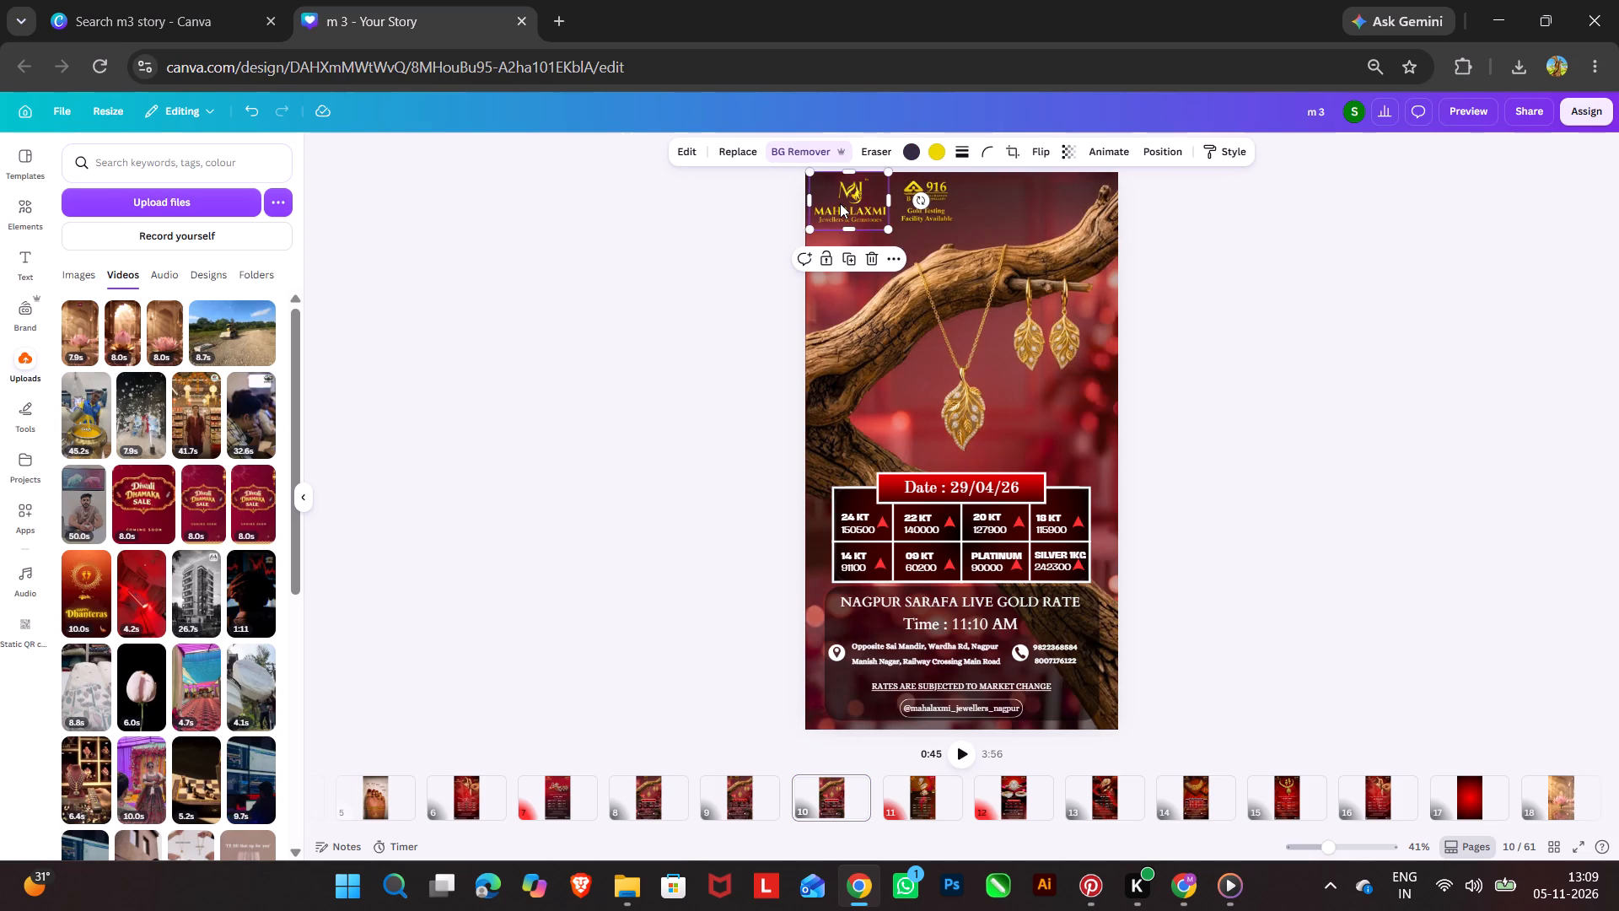
pyautogui.hotkey('ctrl', 'c')
# Paste the Mahalaxmi logo over the page 18 video and centre it horizontally at the top of the page.
pyautogui.click(1567, 784)
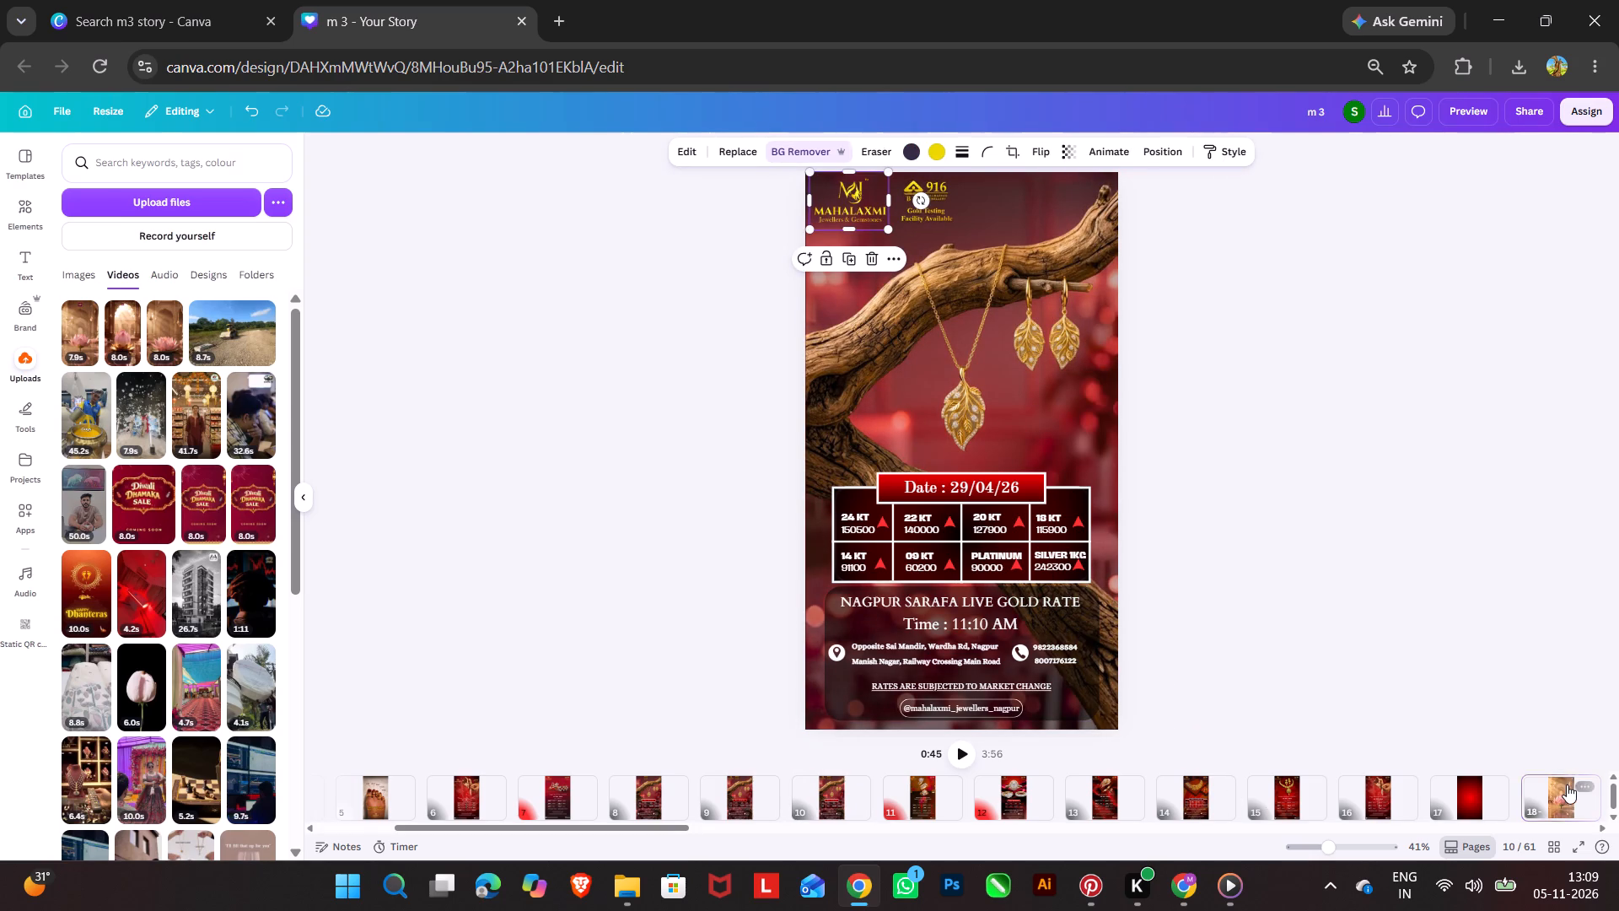
pyautogui.click(950, 445)
pyautogui.scroll(4, 1045, 632)
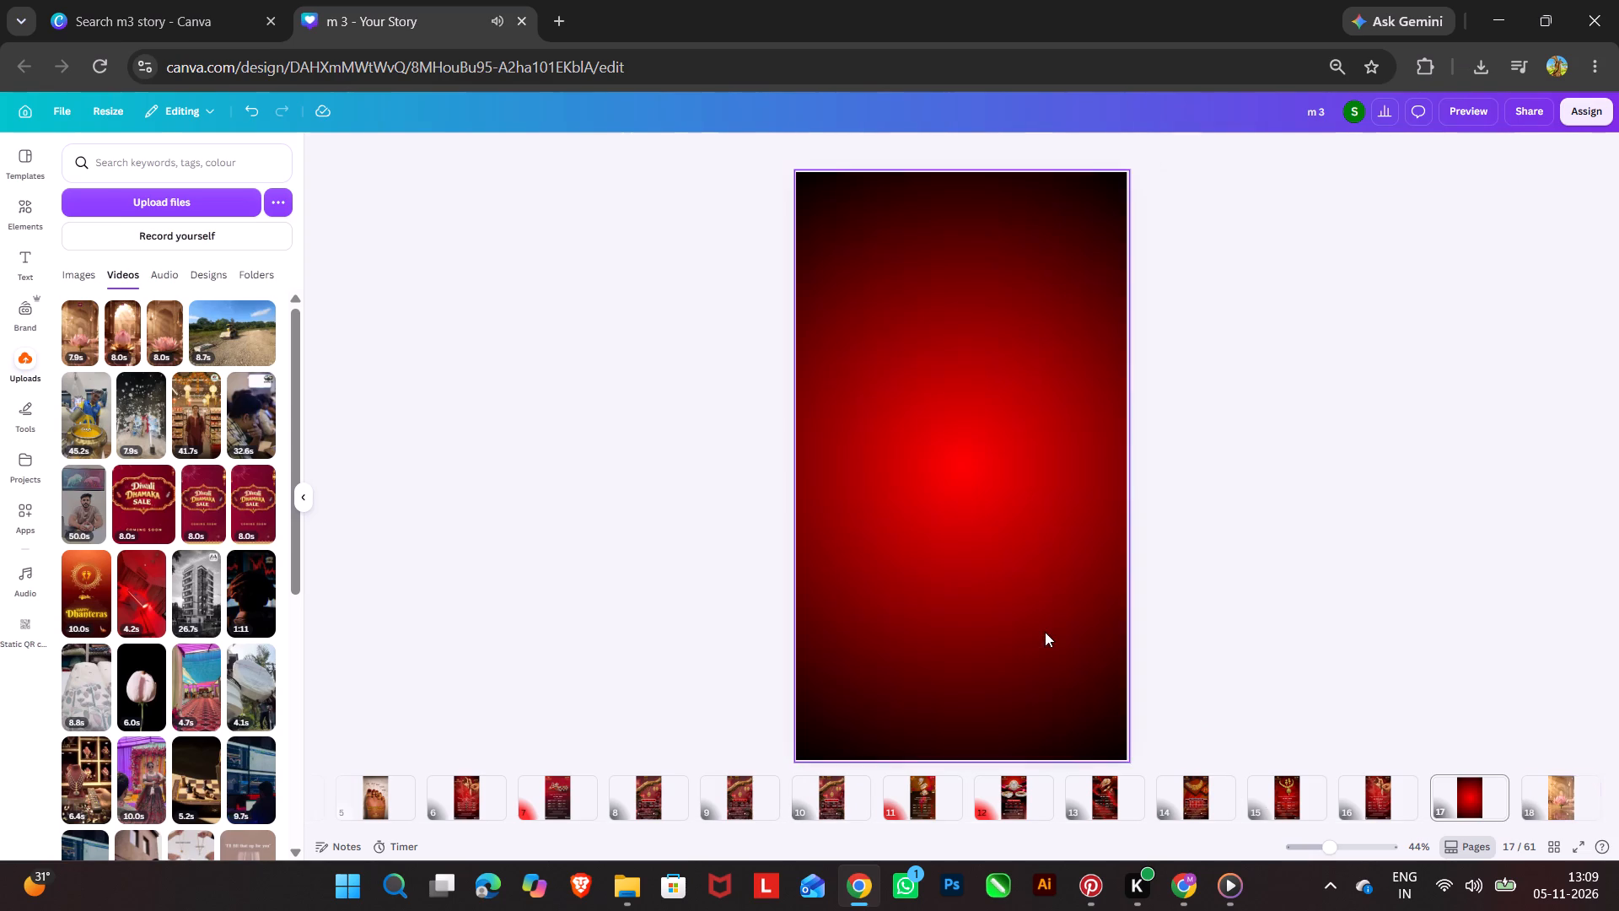
pyautogui.scroll(-3, 1018, 508)
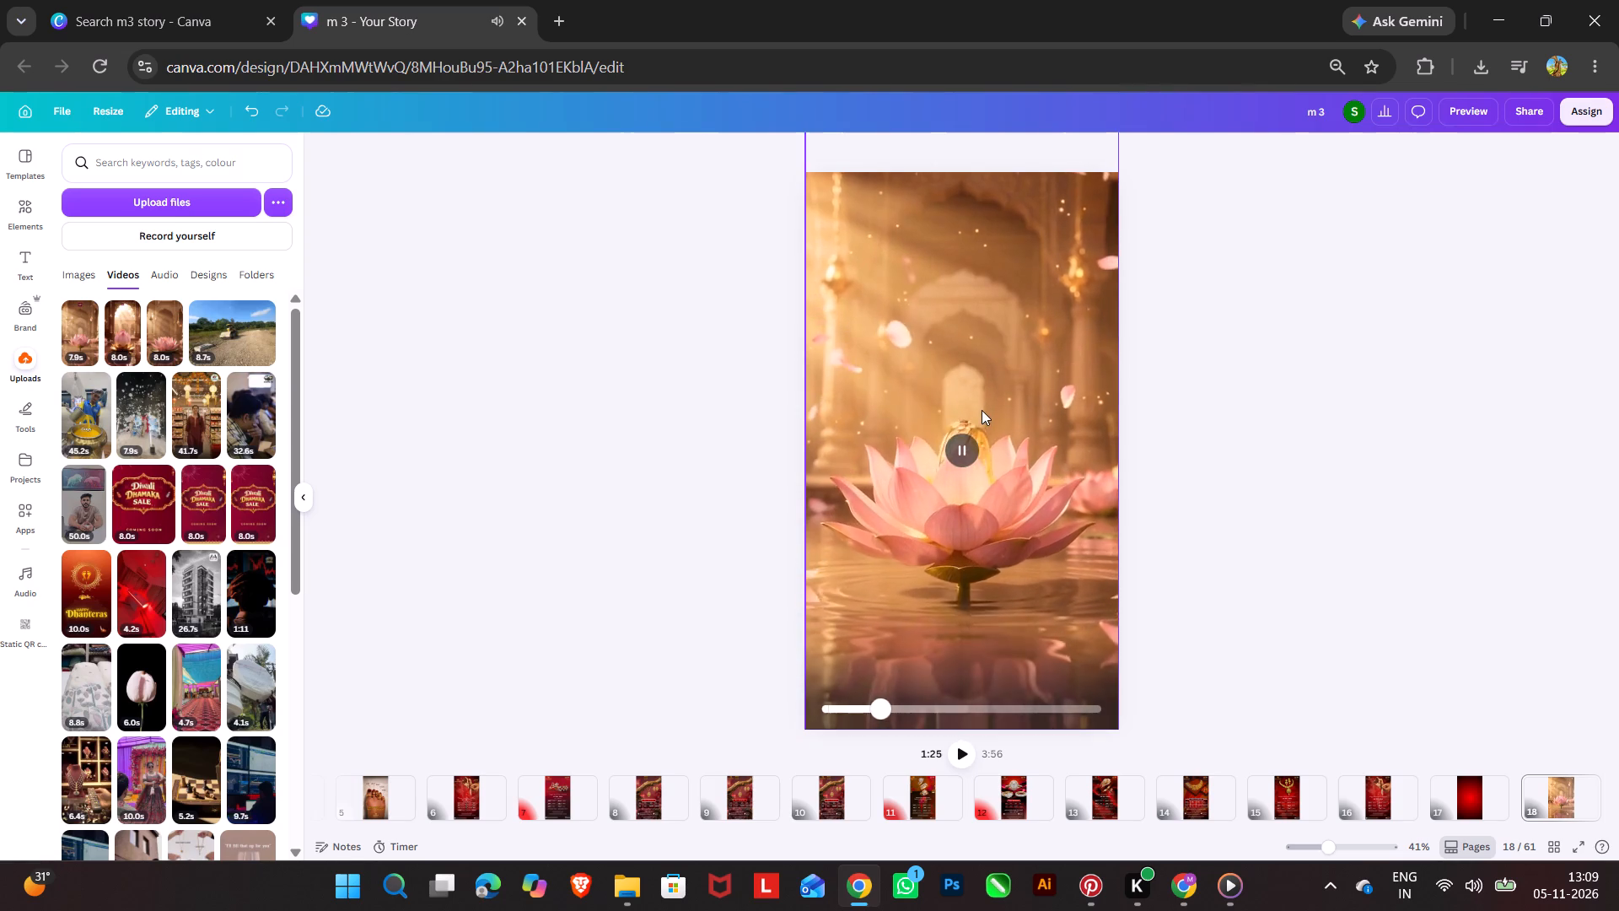
pyautogui.hotkey('ctrl', 'v')
pyautogui.moveTo(849, 206); pyautogui.dragTo(851, 206)
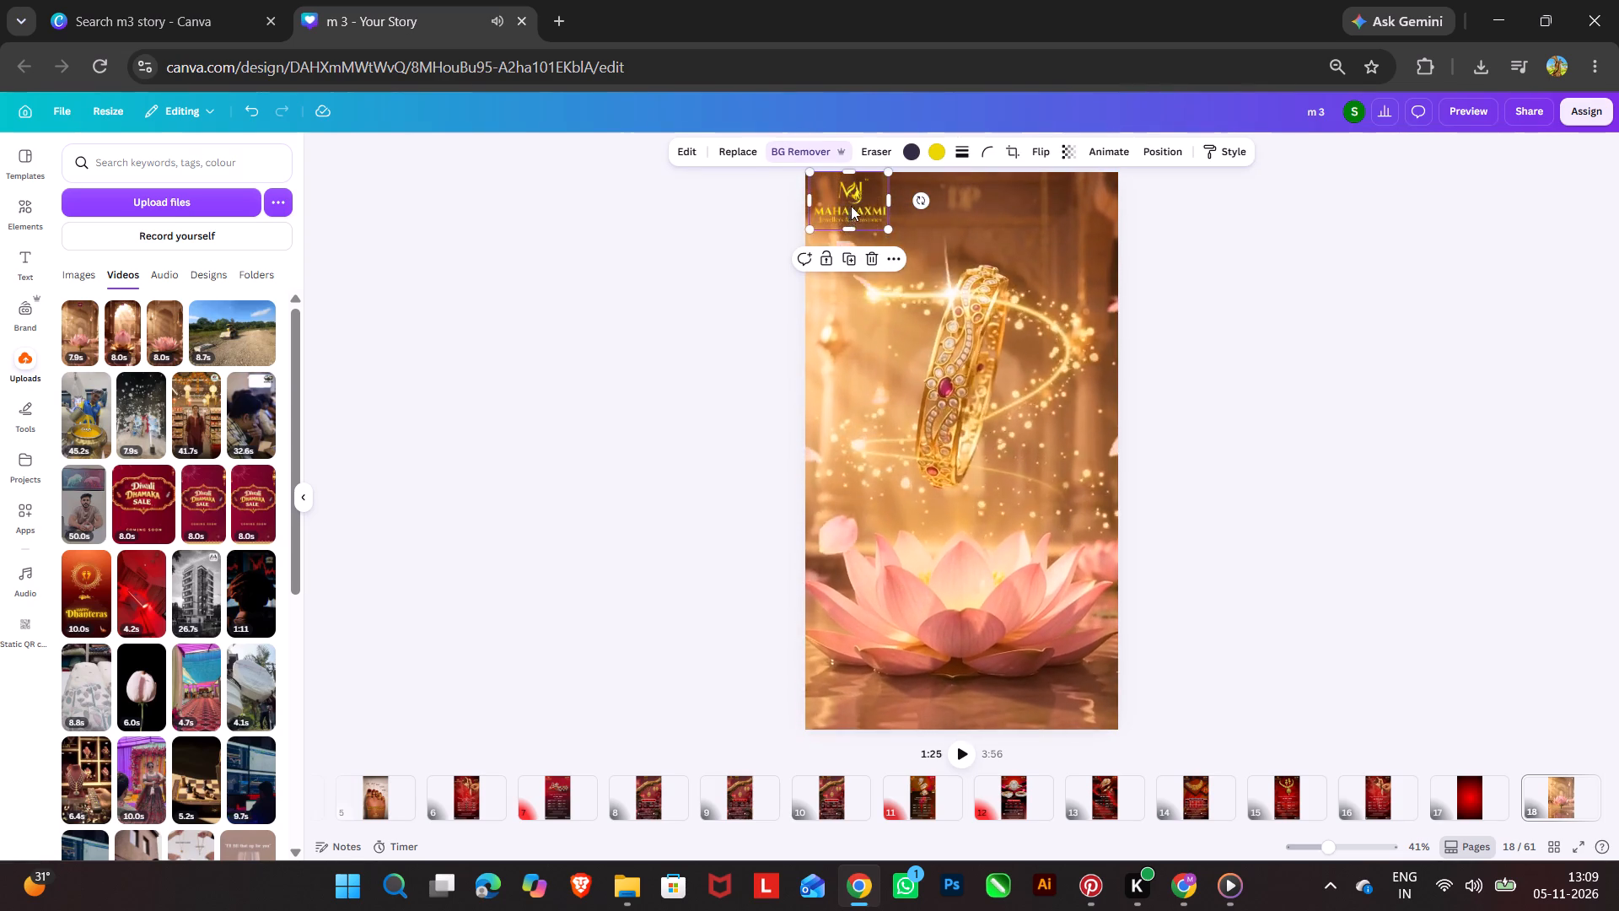
pyautogui.moveTo(851, 206); pyautogui.dragTo(964, 213)
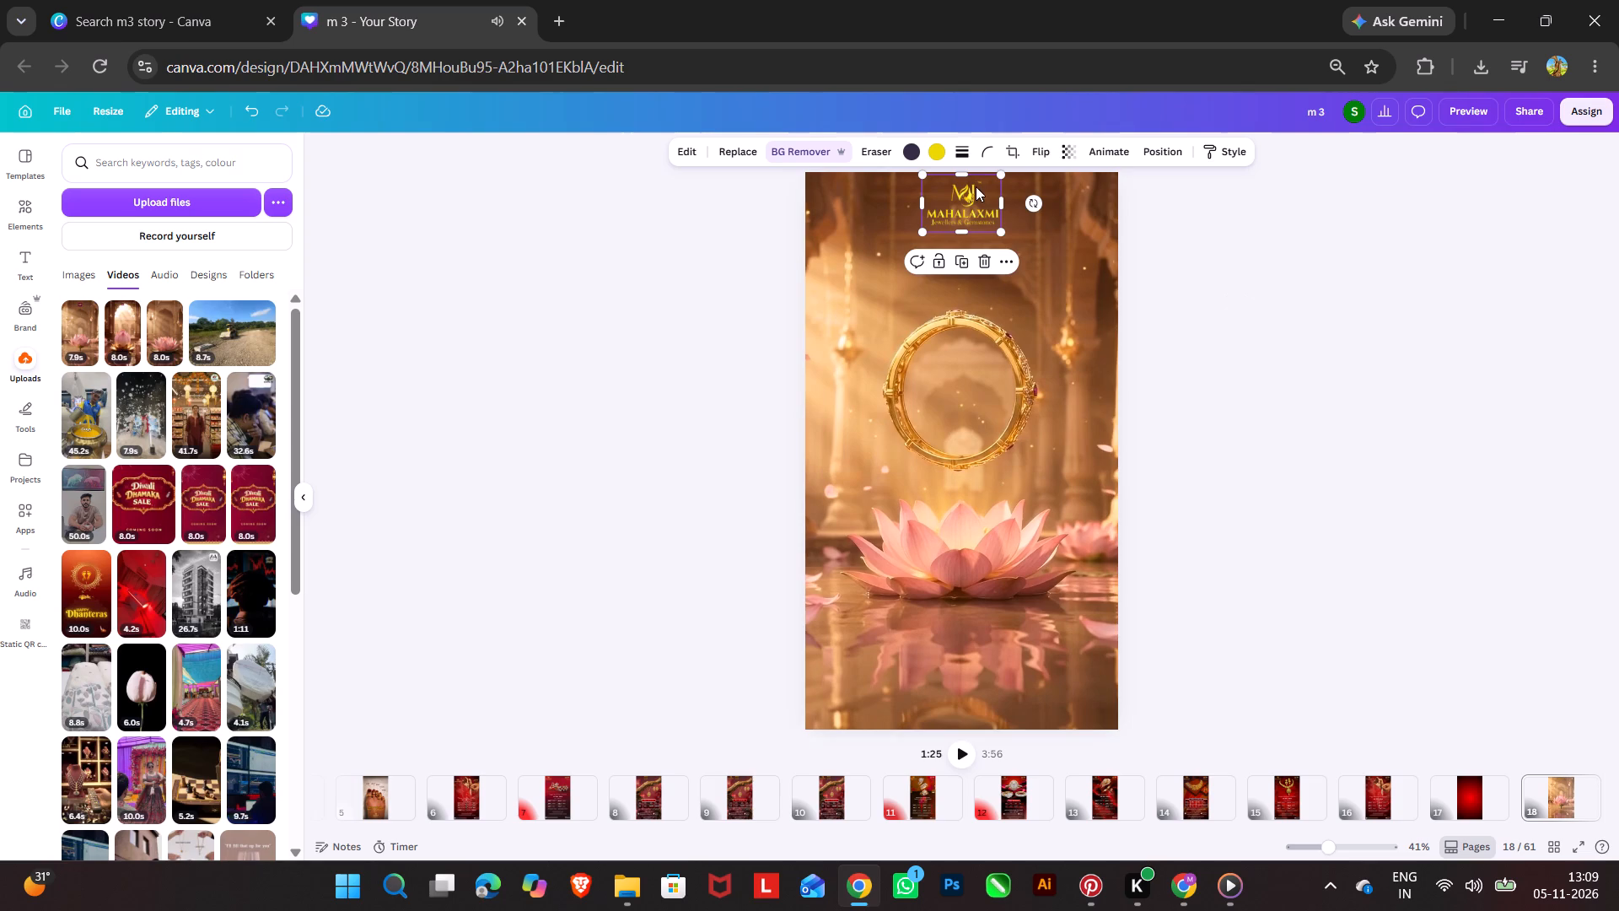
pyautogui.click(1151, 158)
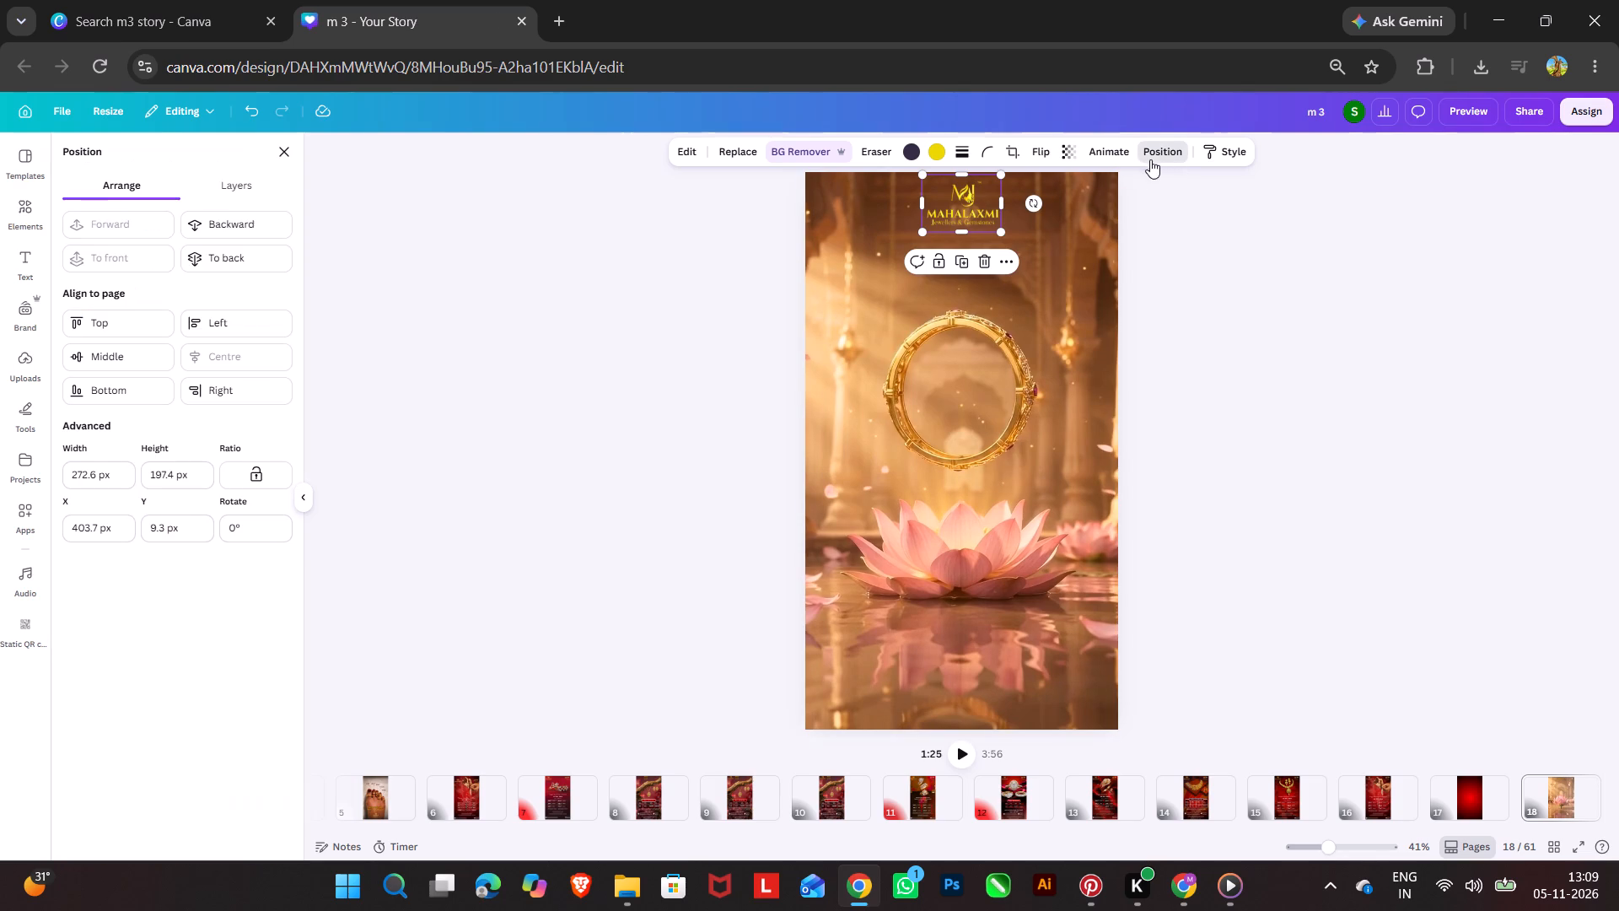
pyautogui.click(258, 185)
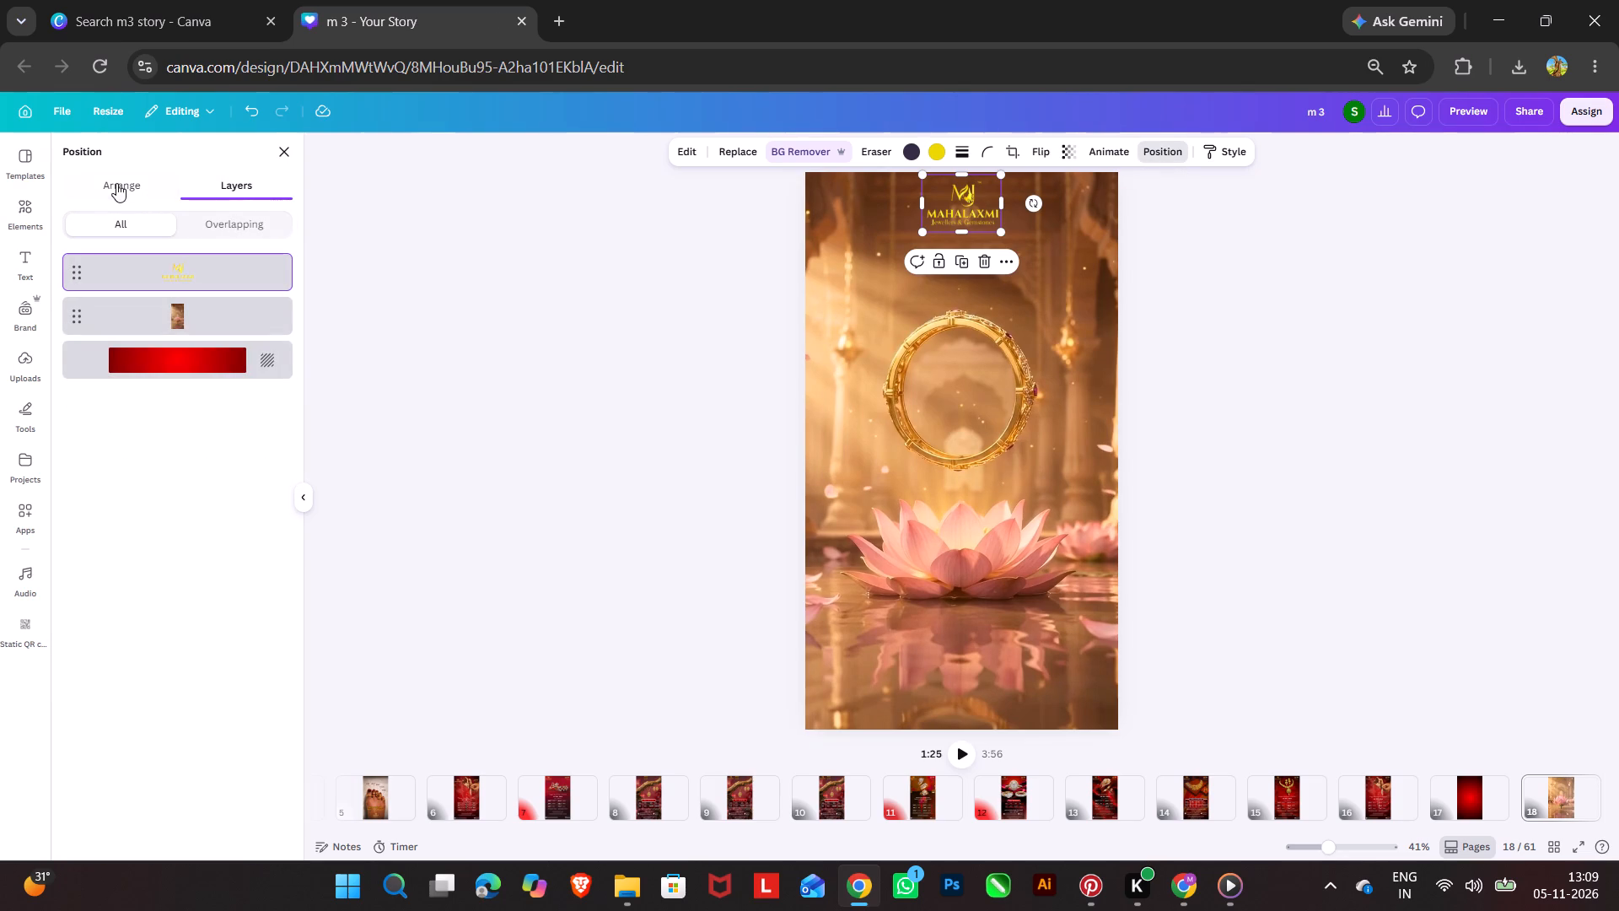
# Apply a Glow shadow to the page 18 logo with blur amount 100 and intensity 50.
pyautogui.click(677, 154)
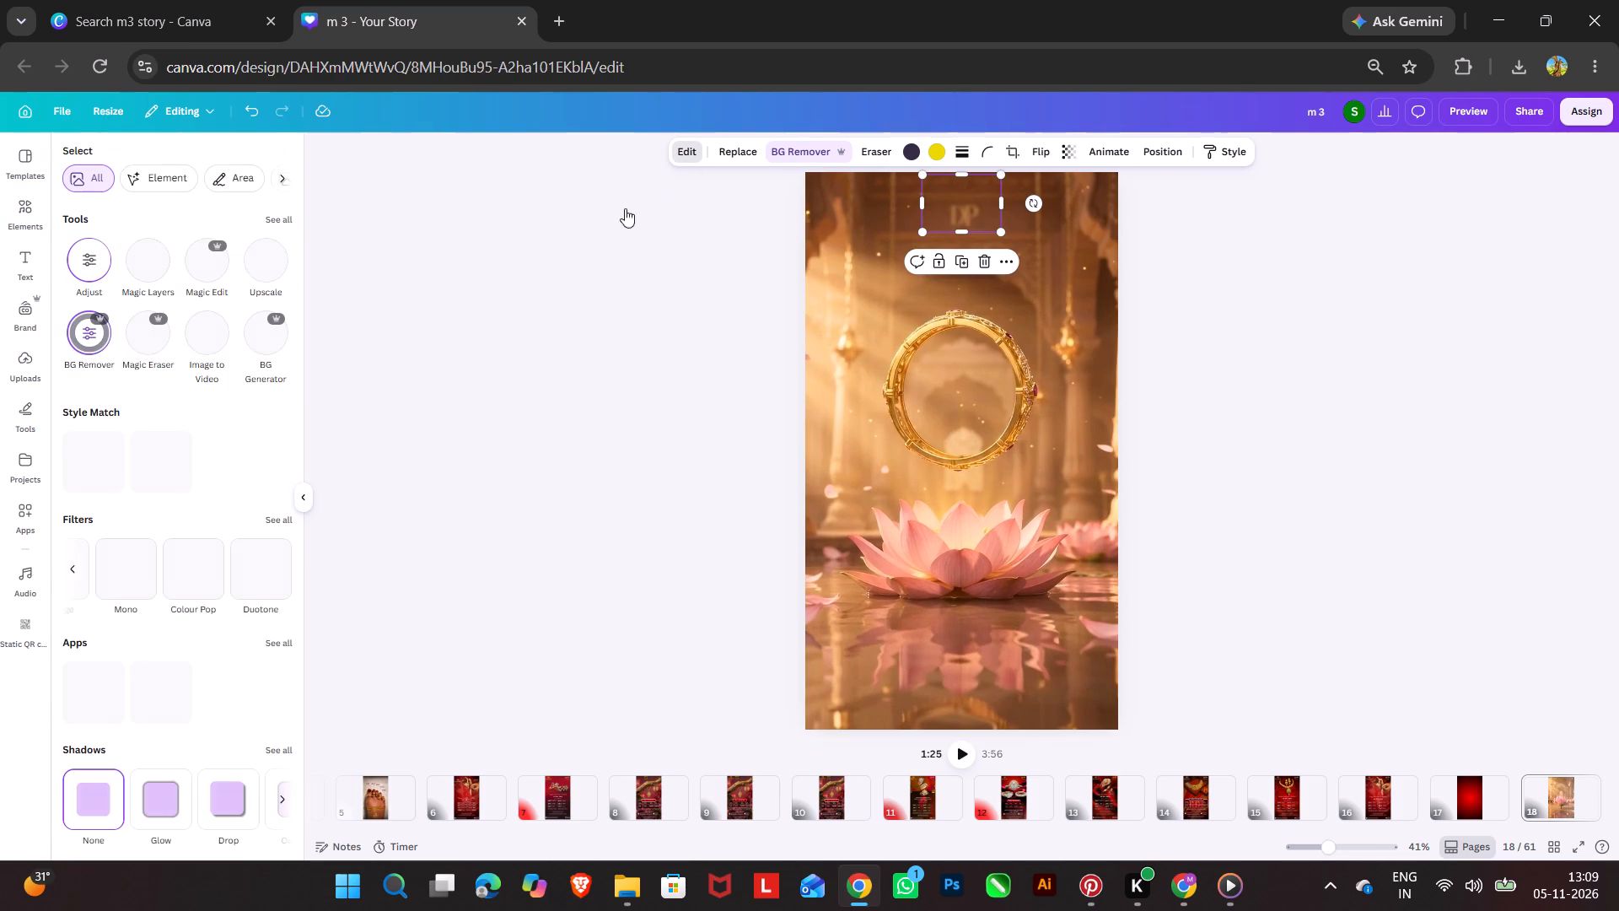
pyautogui.scroll(-1, 164, 807)
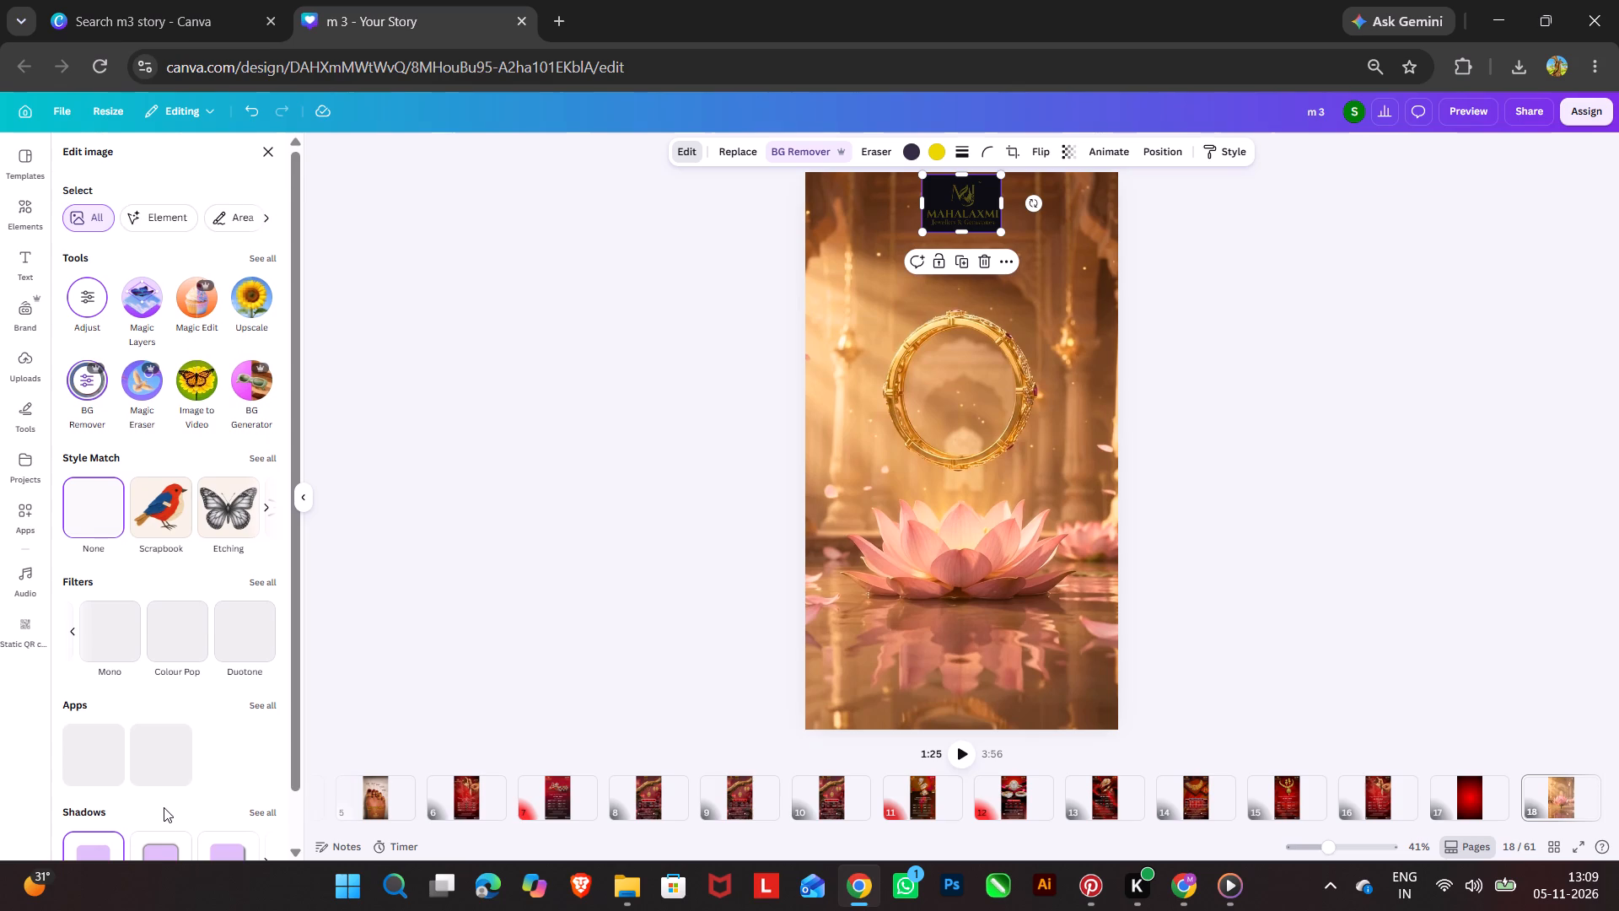
pyautogui.scroll(-1, 164, 807)
pyautogui.click(158, 812)
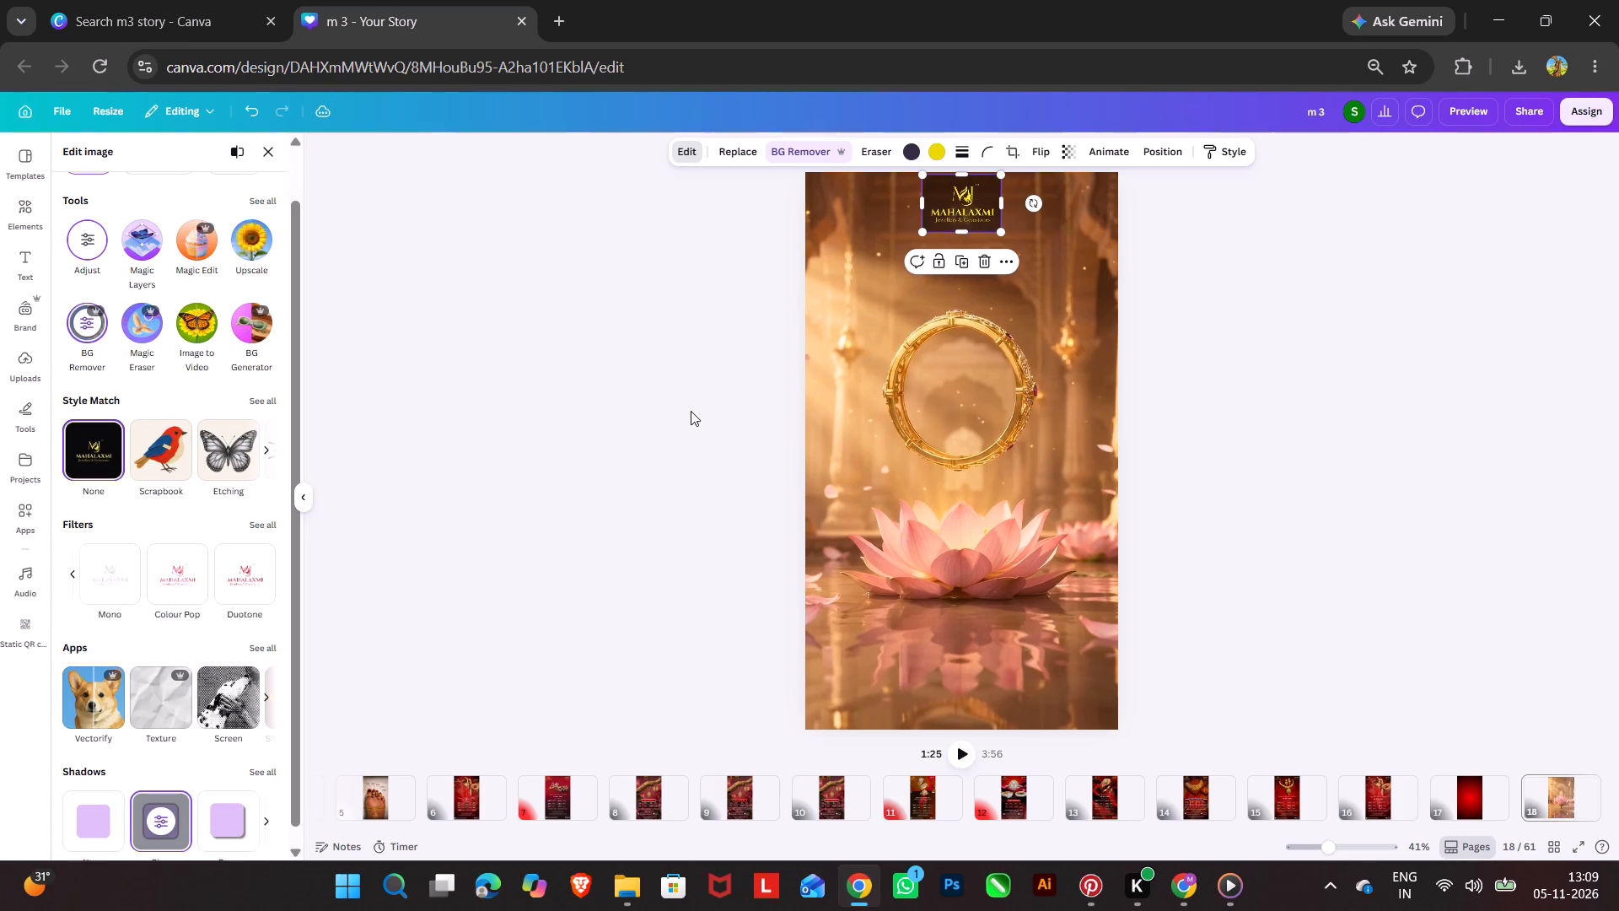
pyautogui.doubleClick(174, 833)
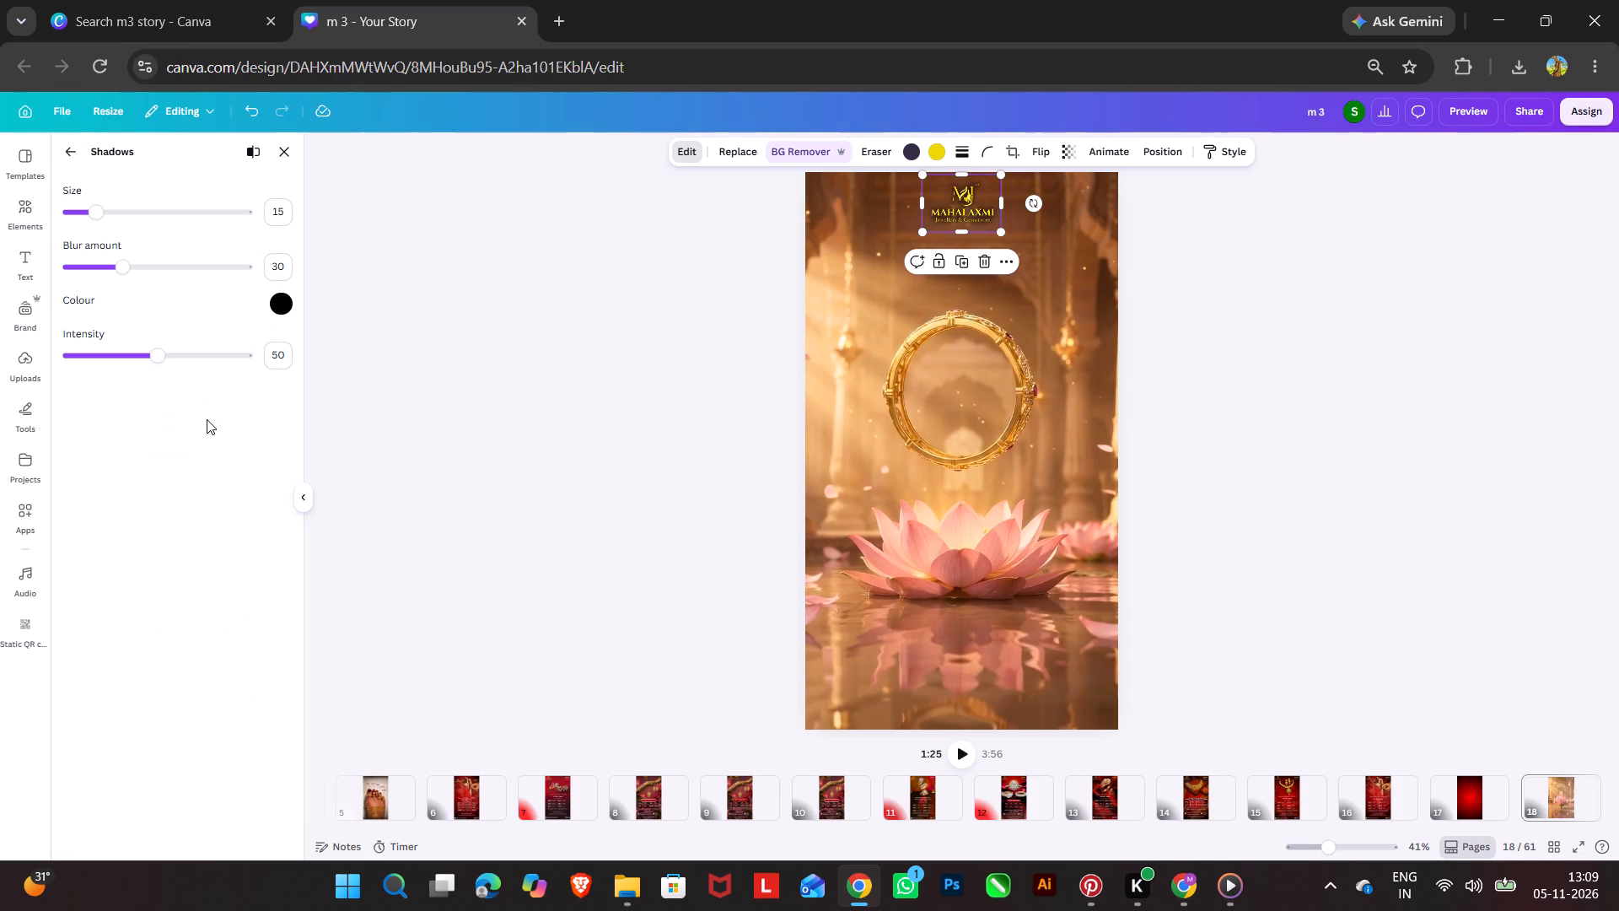
pyautogui.moveTo(160, 359); pyautogui.dragTo(386, 348)
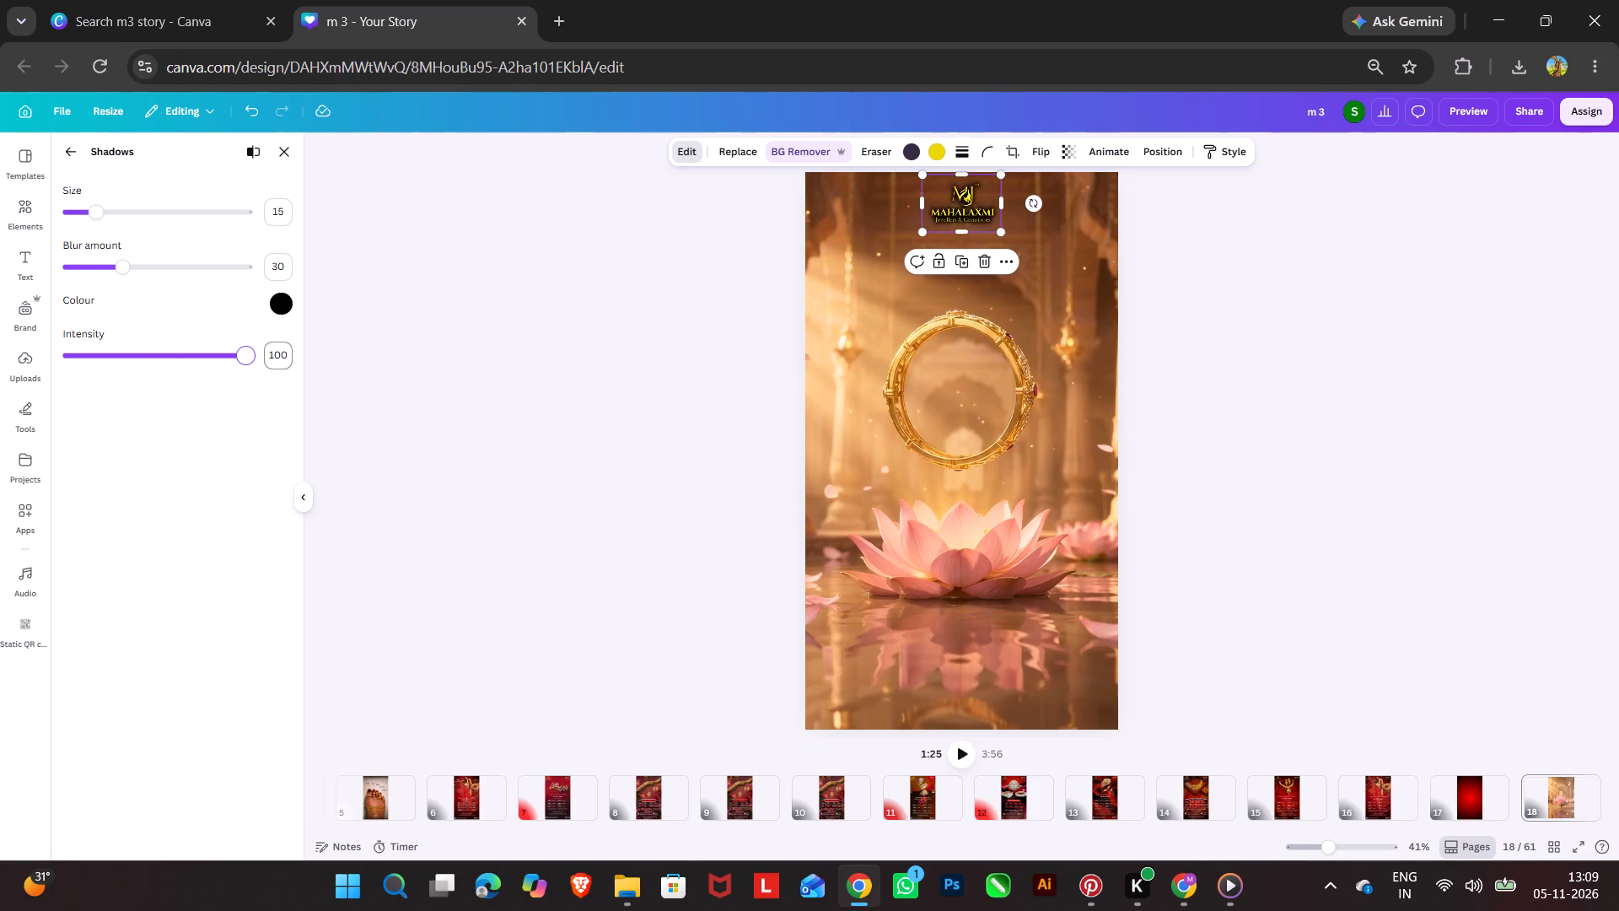
pyautogui.moveTo(120, 269); pyautogui.dragTo(418, 250)
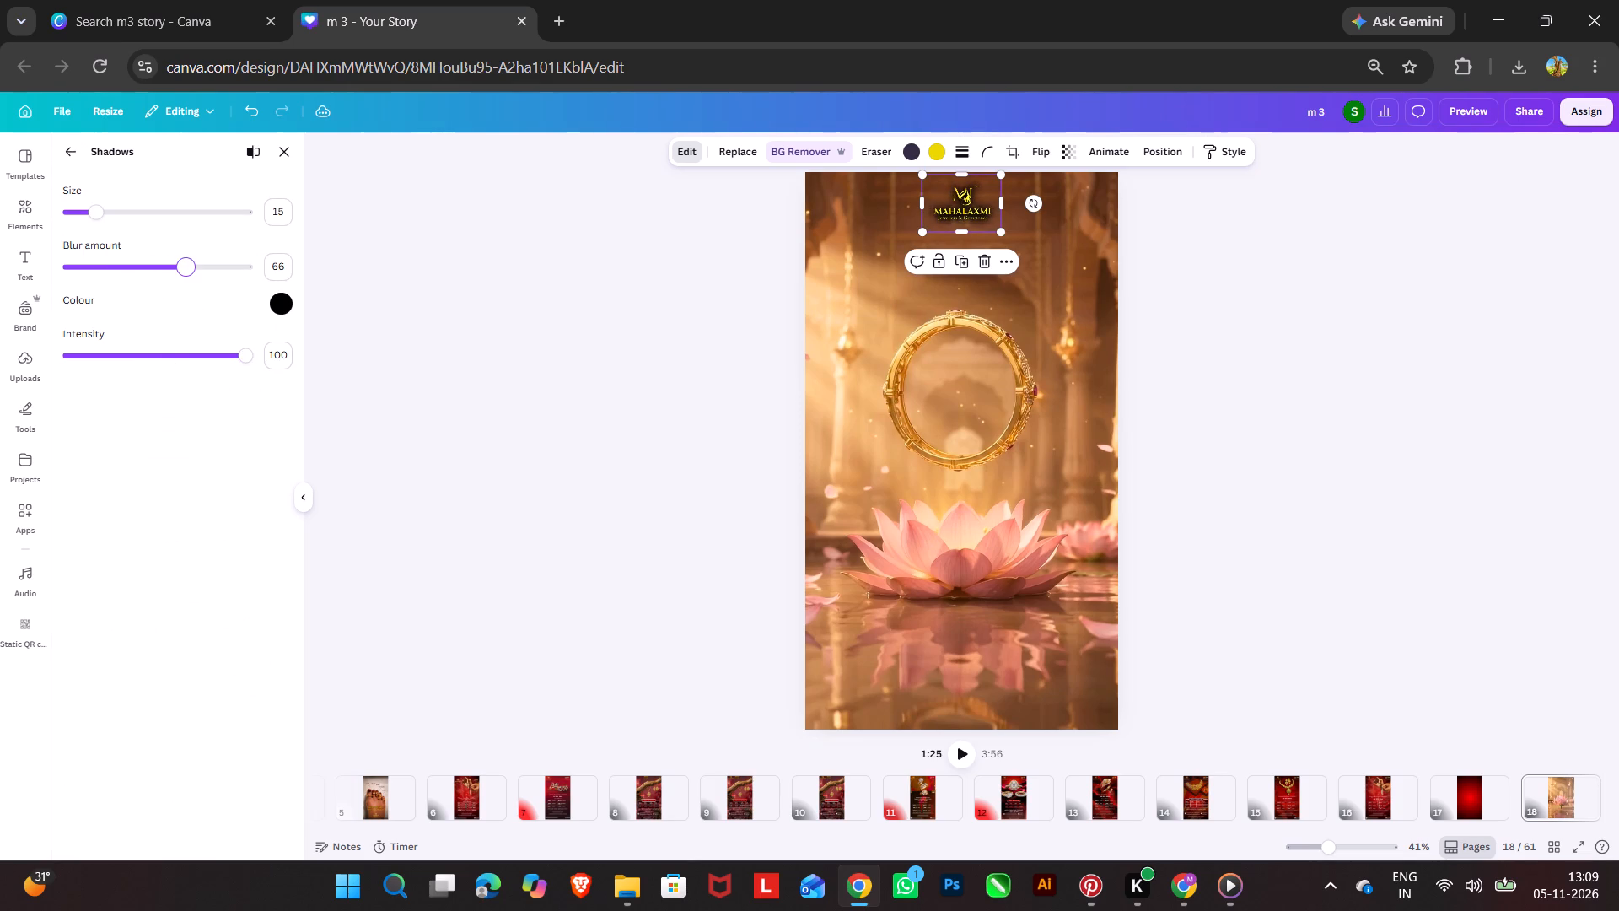
pyautogui.moveTo(418, 250); pyautogui.dragTo(605, 231)
pyautogui.moveTo(245, 360); pyautogui.dragTo(172, 363)
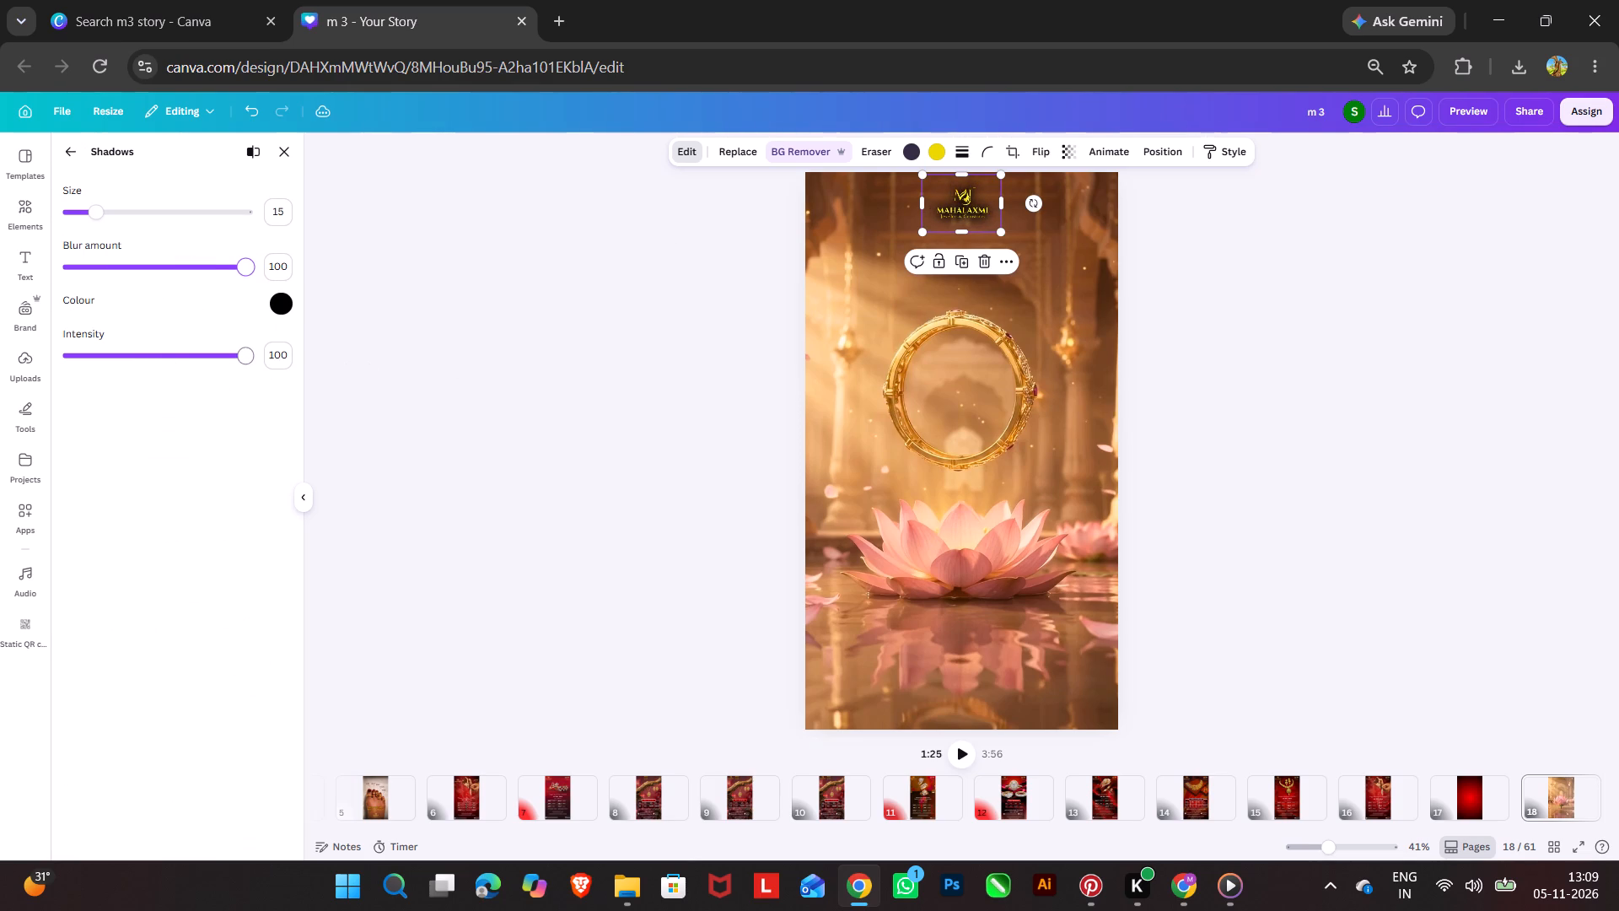
pyautogui.moveTo(172, 363); pyautogui.dragTo(93, 368)
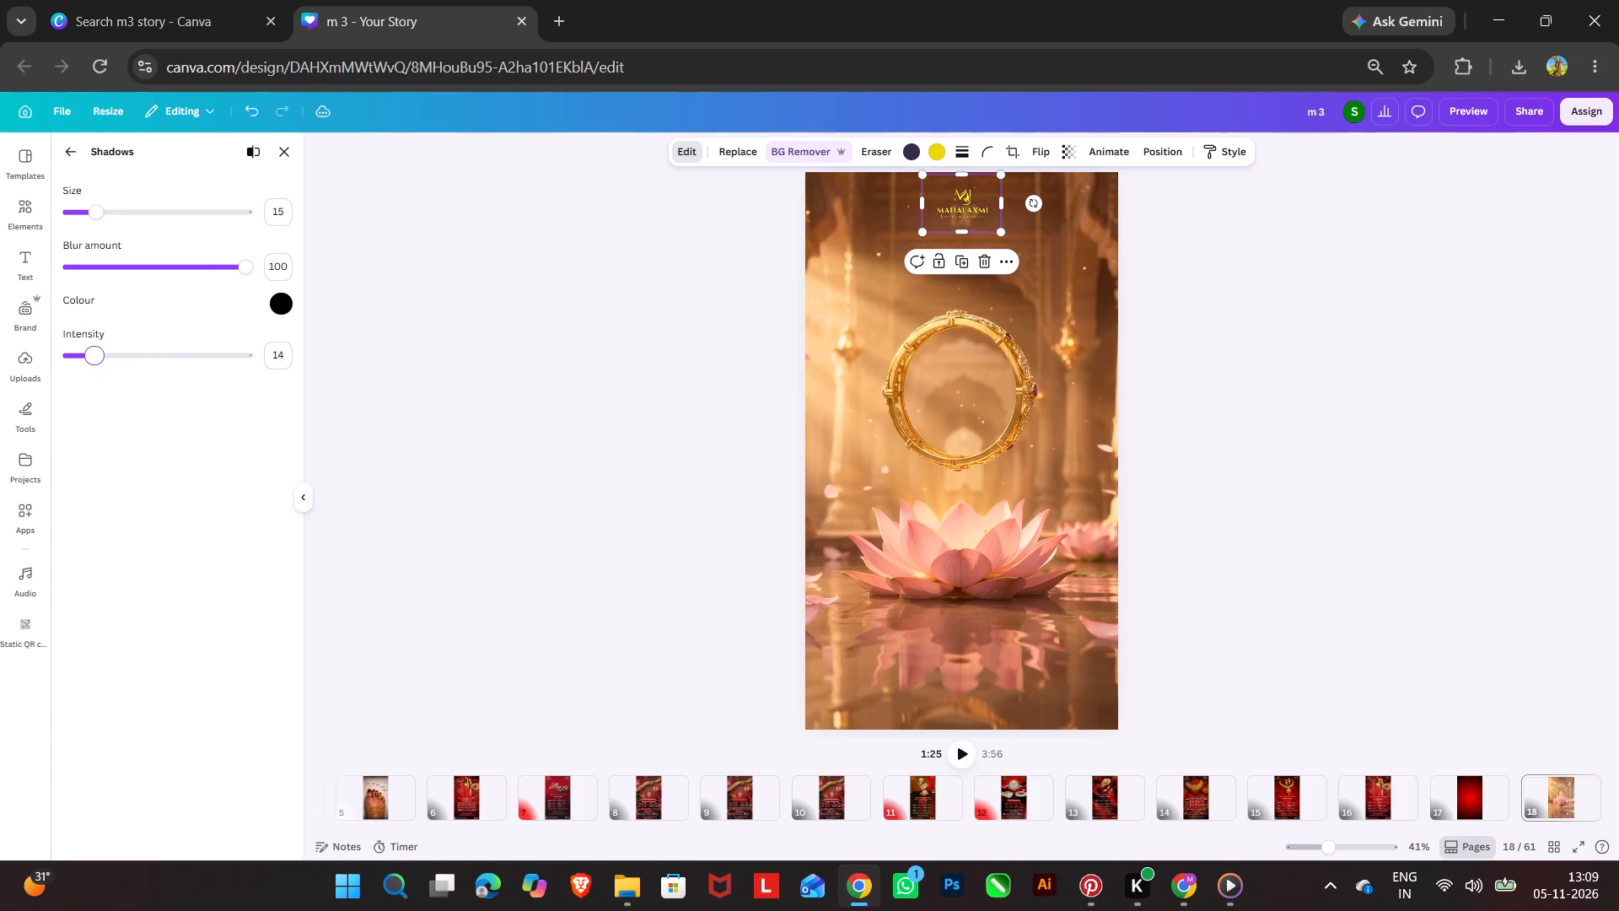
pyautogui.moveTo(93, 368); pyautogui.dragTo(125, 370)
pyautogui.moveTo(125, 370); pyautogui.dragTo(160, 379)
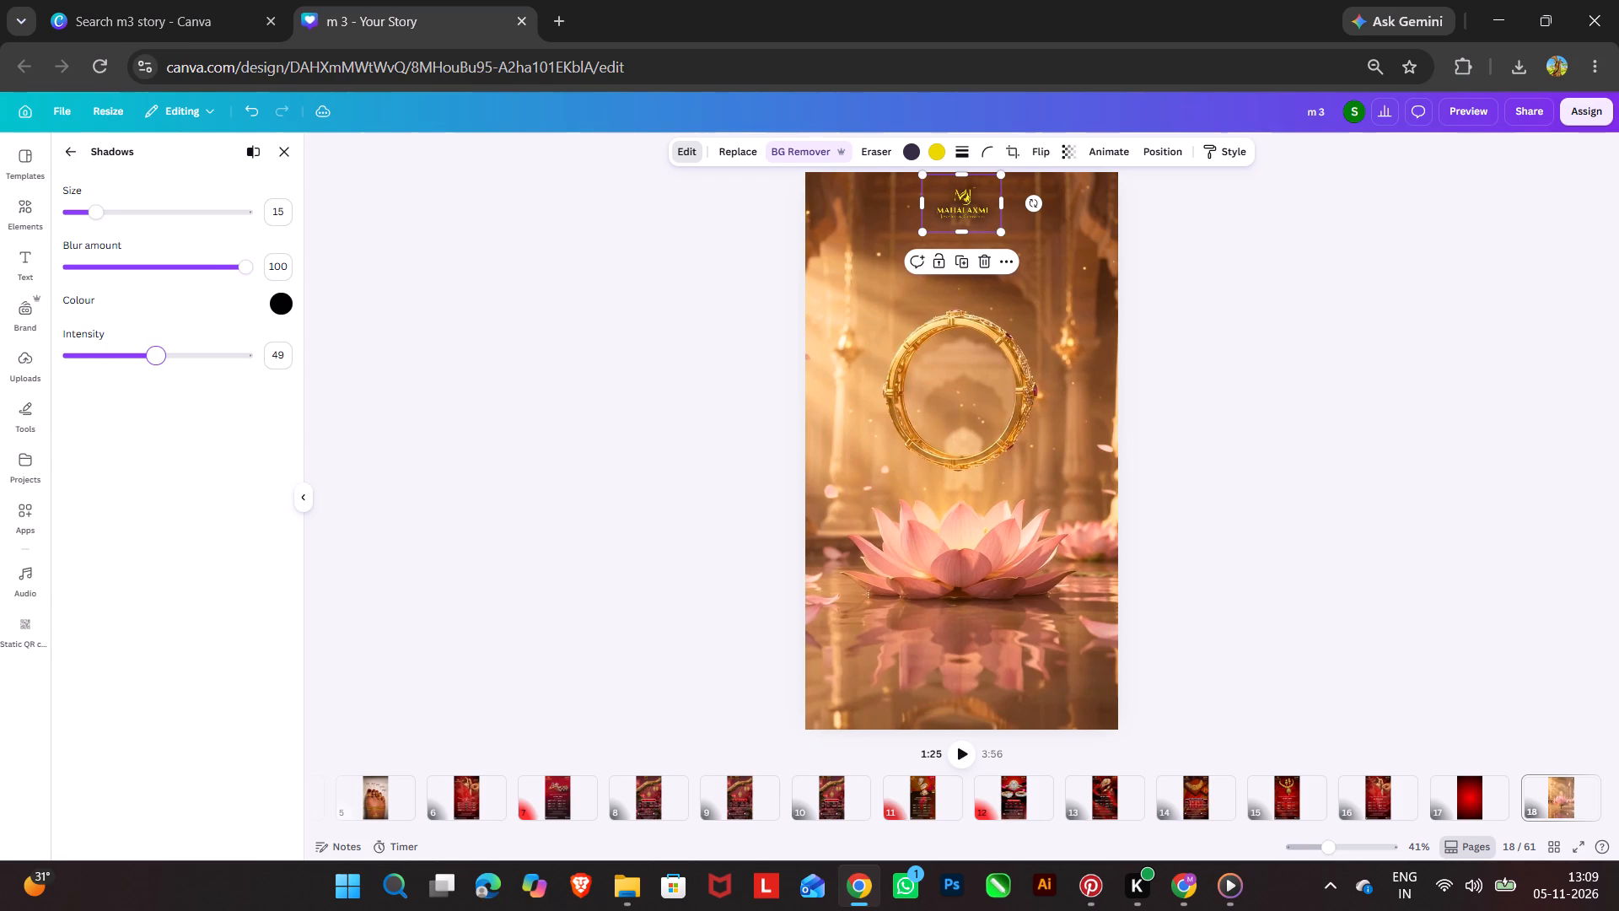
pyautogui.moveTo(160, 379); pyautogui.dragTo(158, 379)
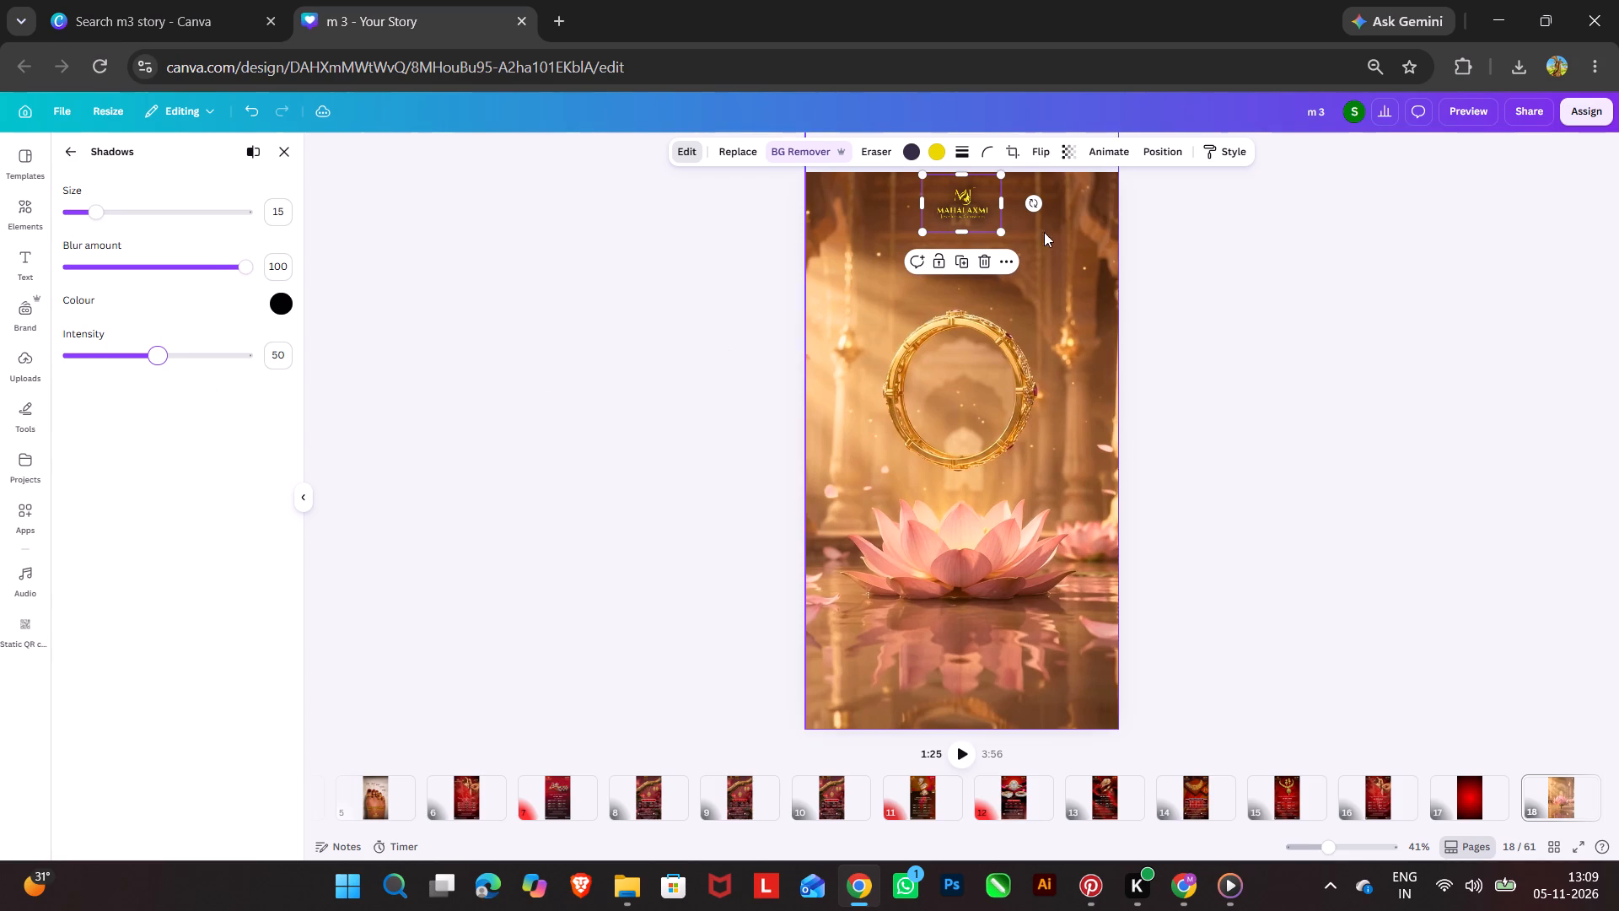
# Enlarge the Mahalaxmi logo on page 18, centre it horizontally above the bangle, and deselect it.
pyautogui.moveTo(920, 233); pyautogui.dragTo(856, 287)
pyautogui.moveTo(933, 236); pyautogui.dragTo(969, 234)
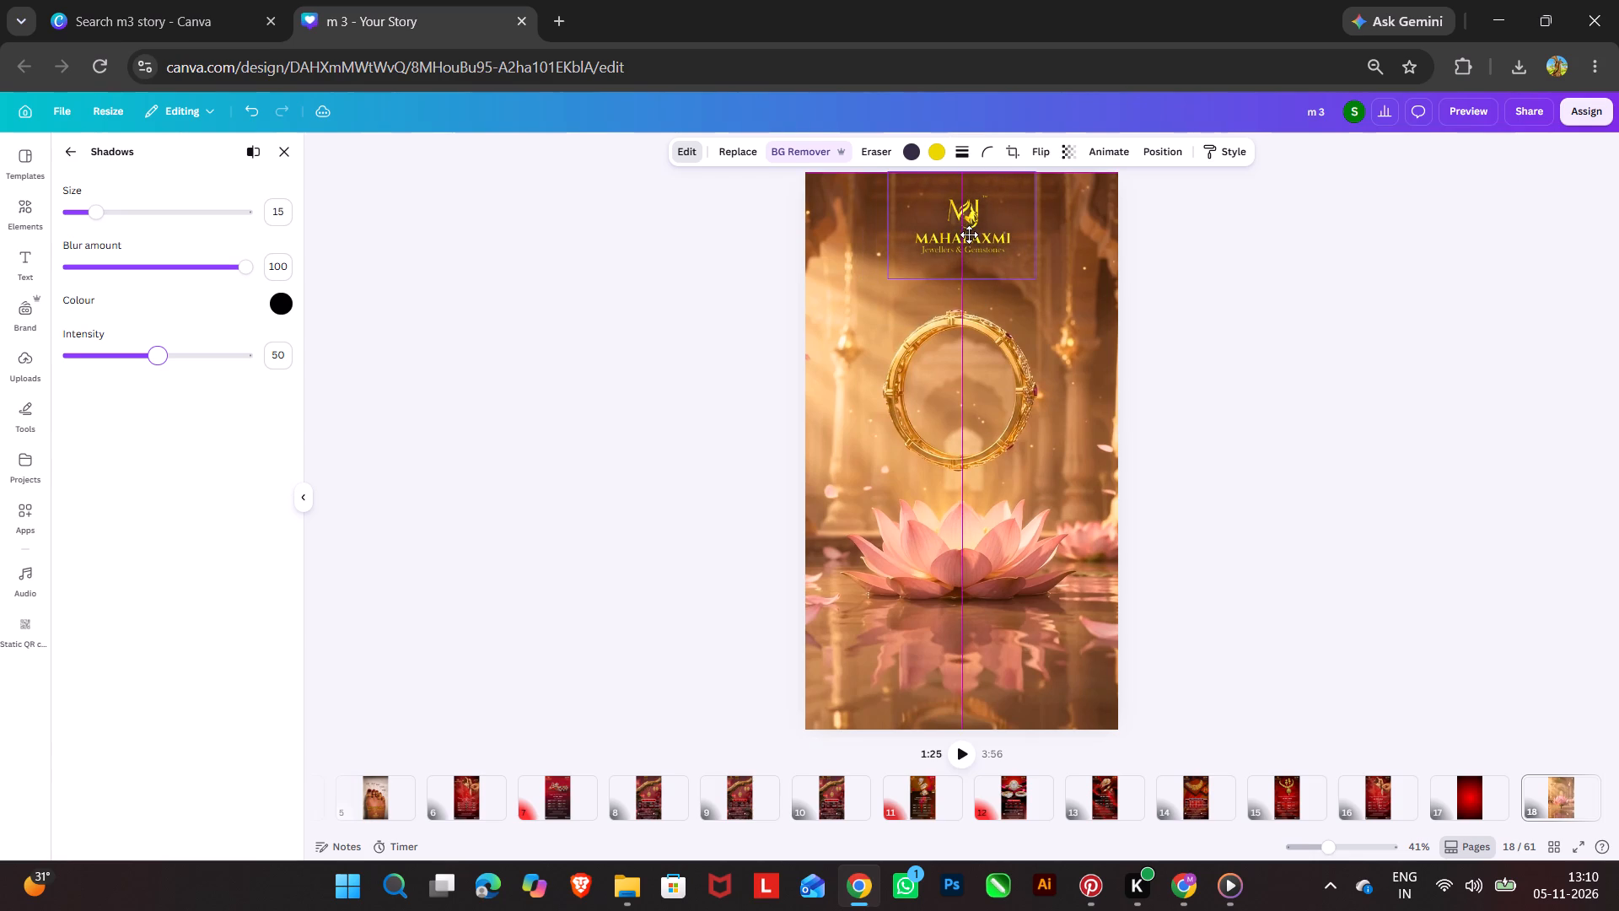
pyautogui.moveTo(969, 234); pyautogui.dragTo(965, 238)
pyautogui.doubleClick(1260, 269)
pyautogui.click(1260, 269)
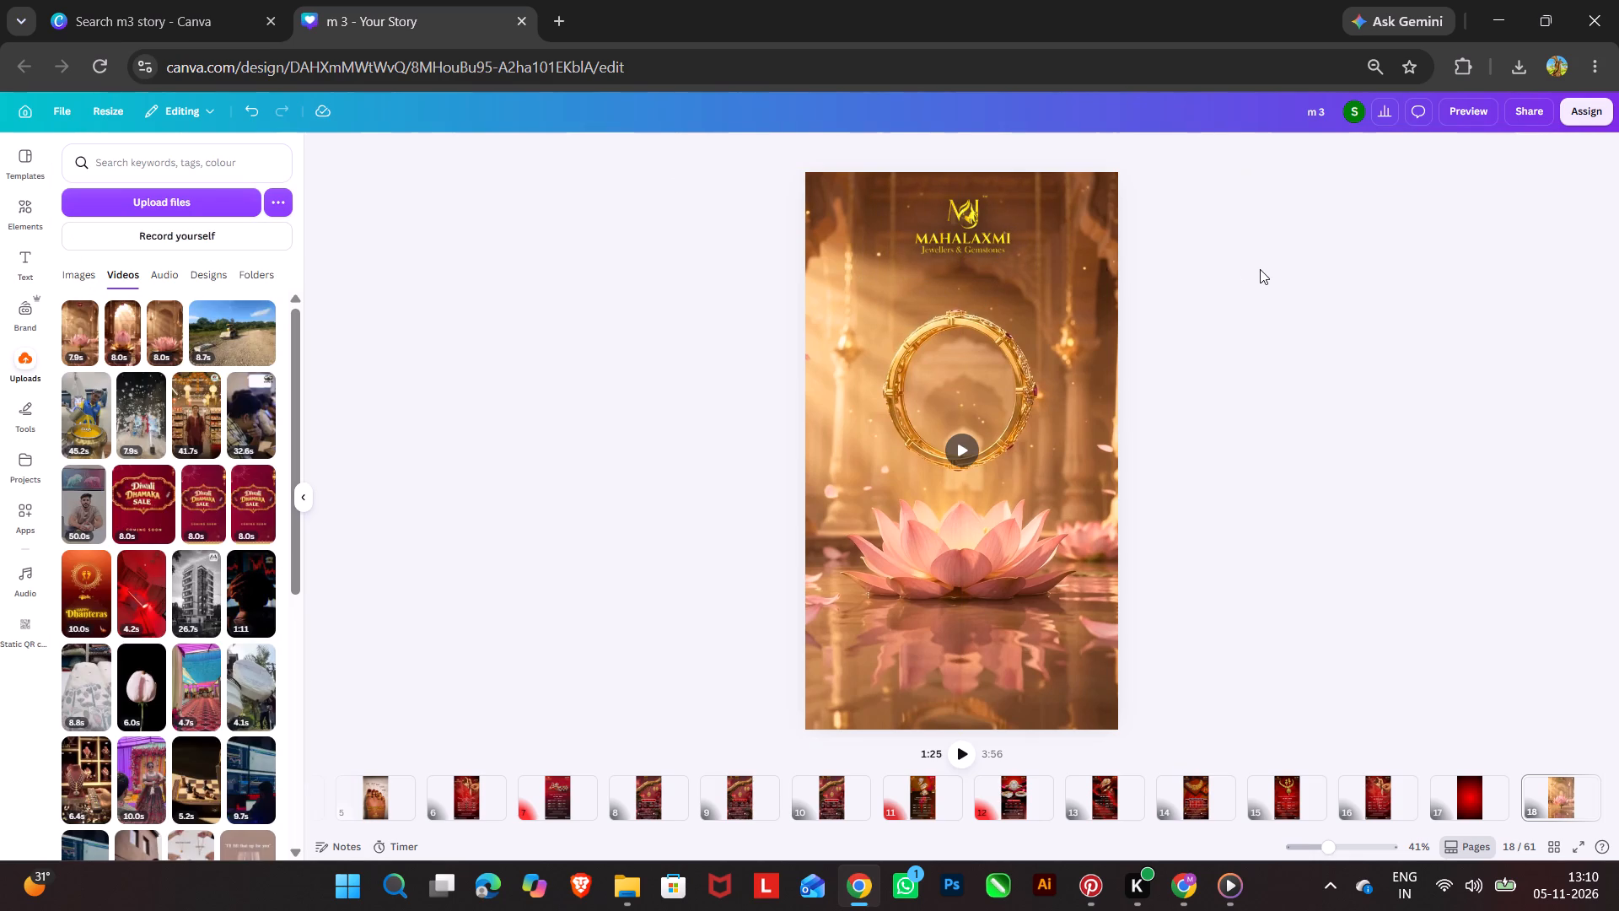
# Change the yellow of the page 18 Mahalaxmi logo to the custom gold #BFA430.
pyautogui.click(1025, 270)
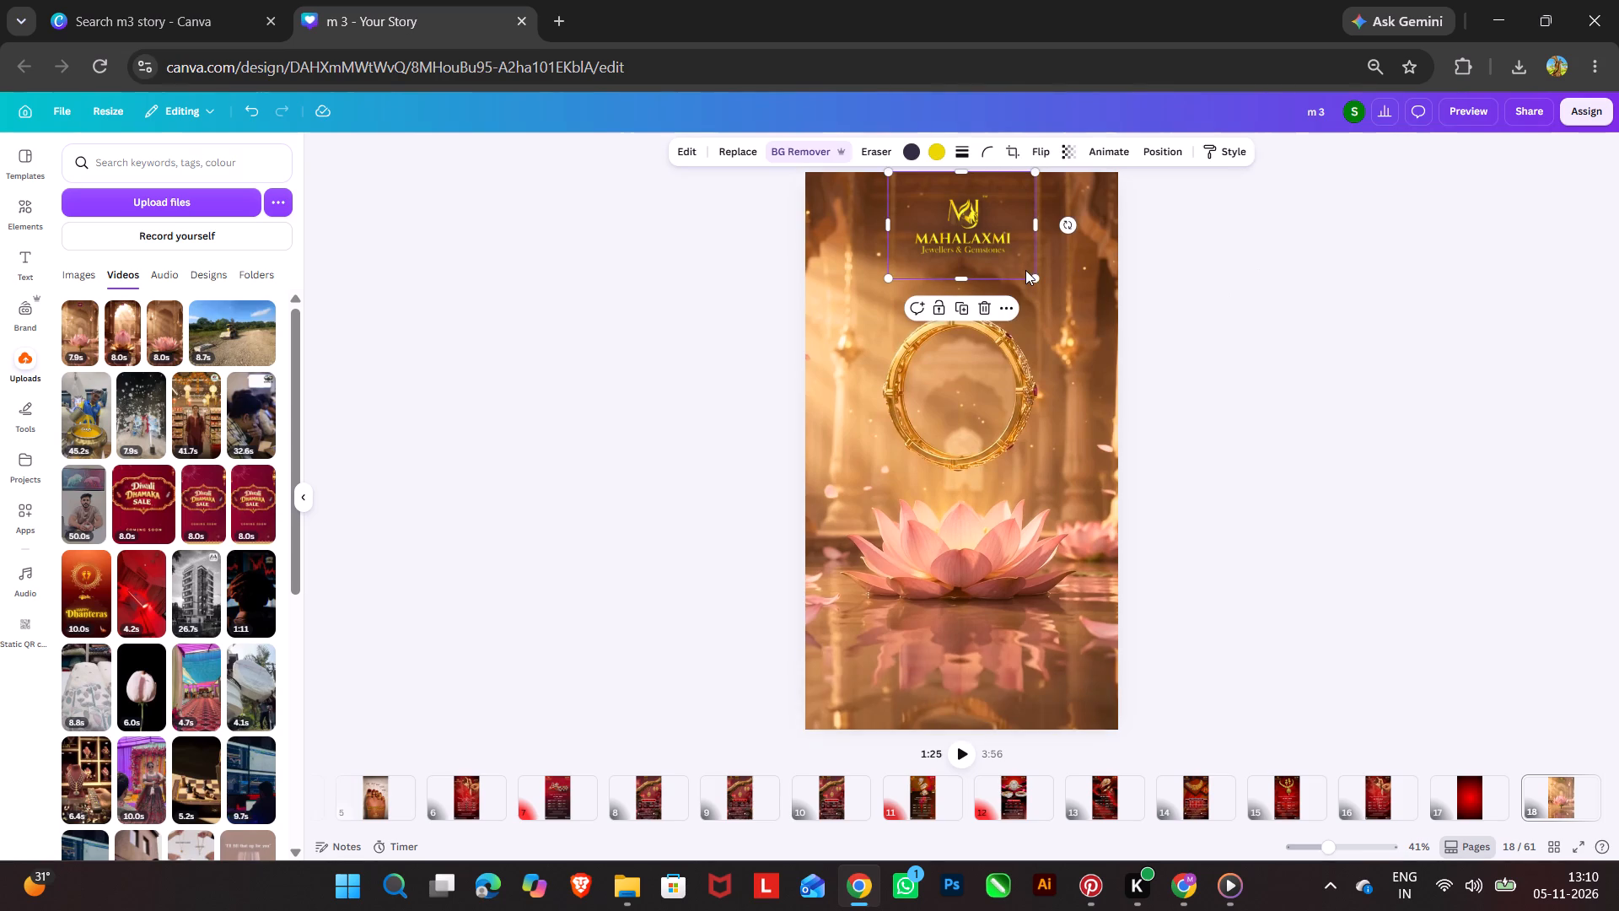
pyautogui.click(939, 151)
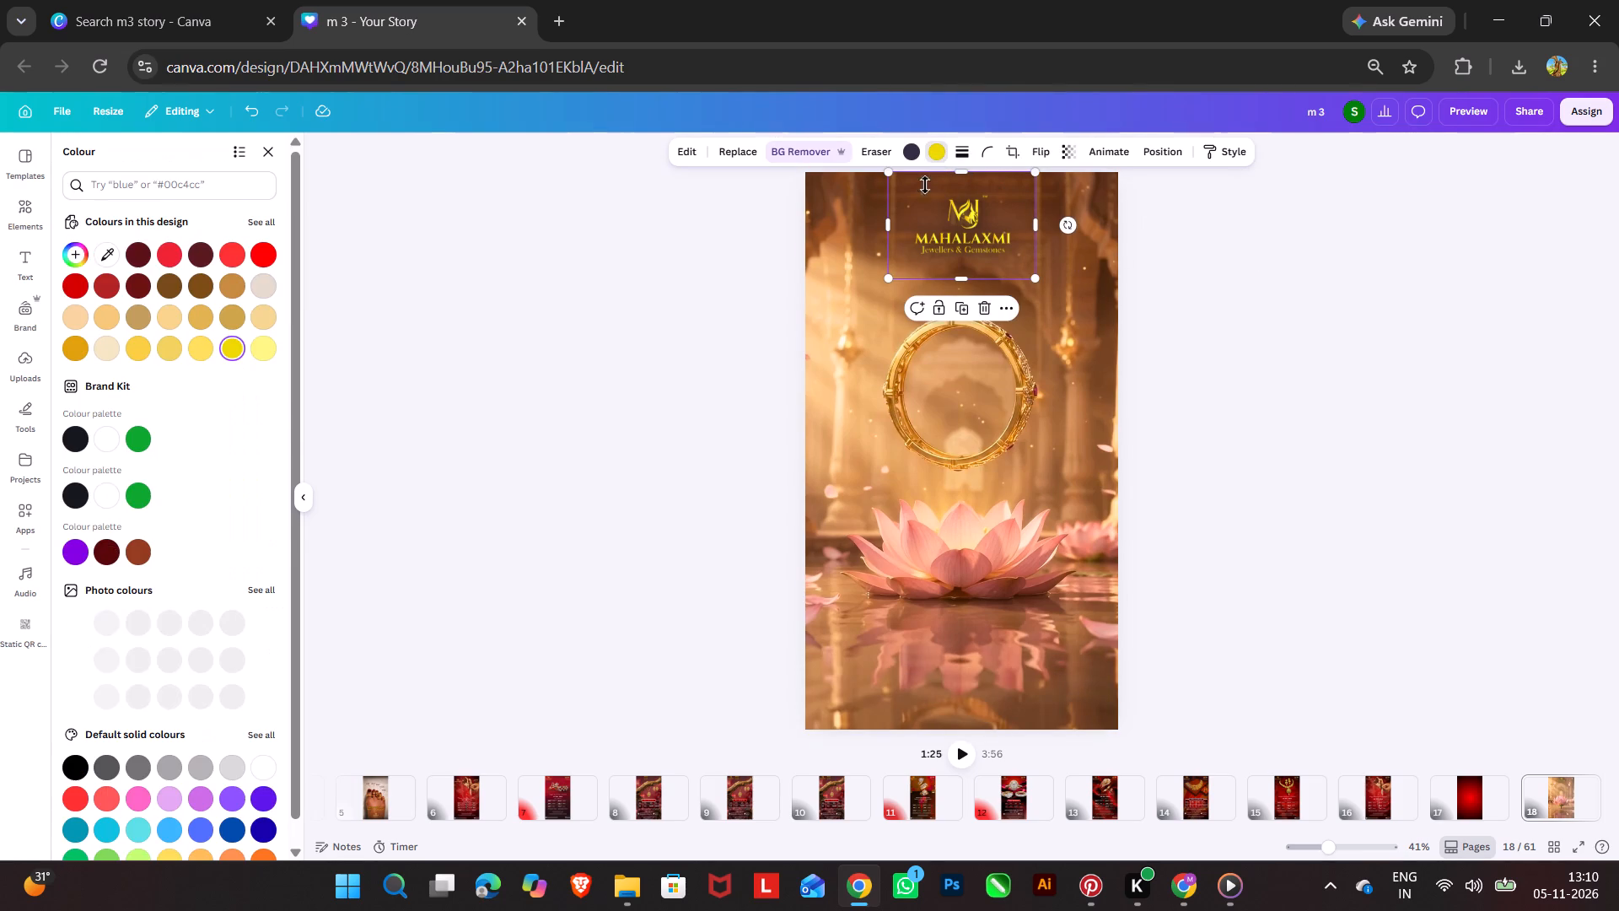
pyautogui.click(78, 245)
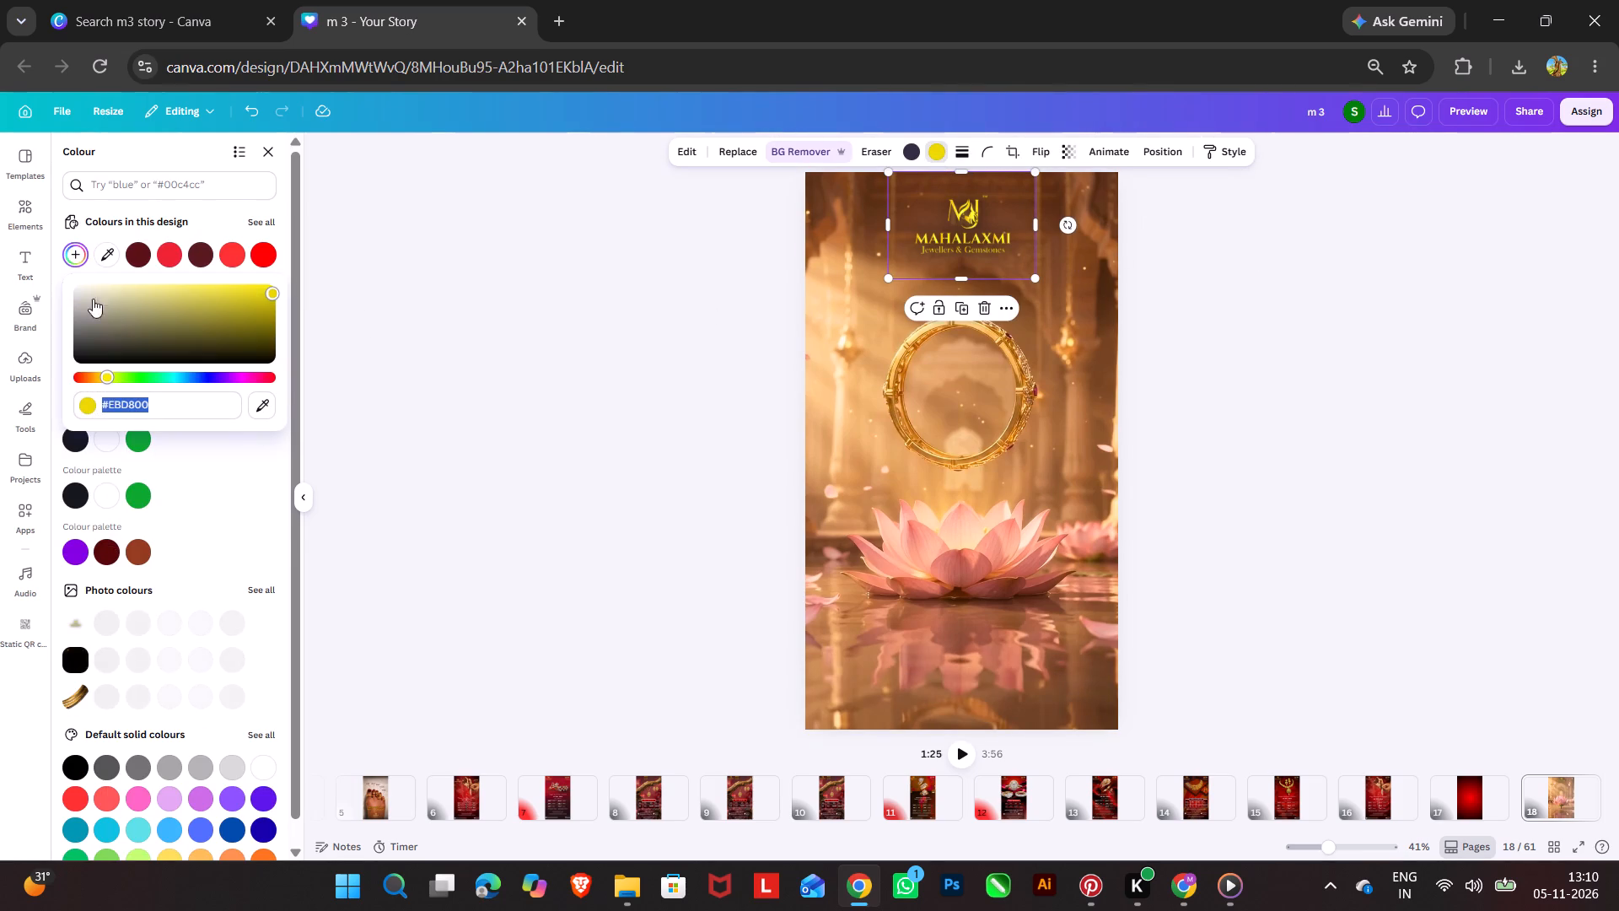
pyautogui.click(105, 377)
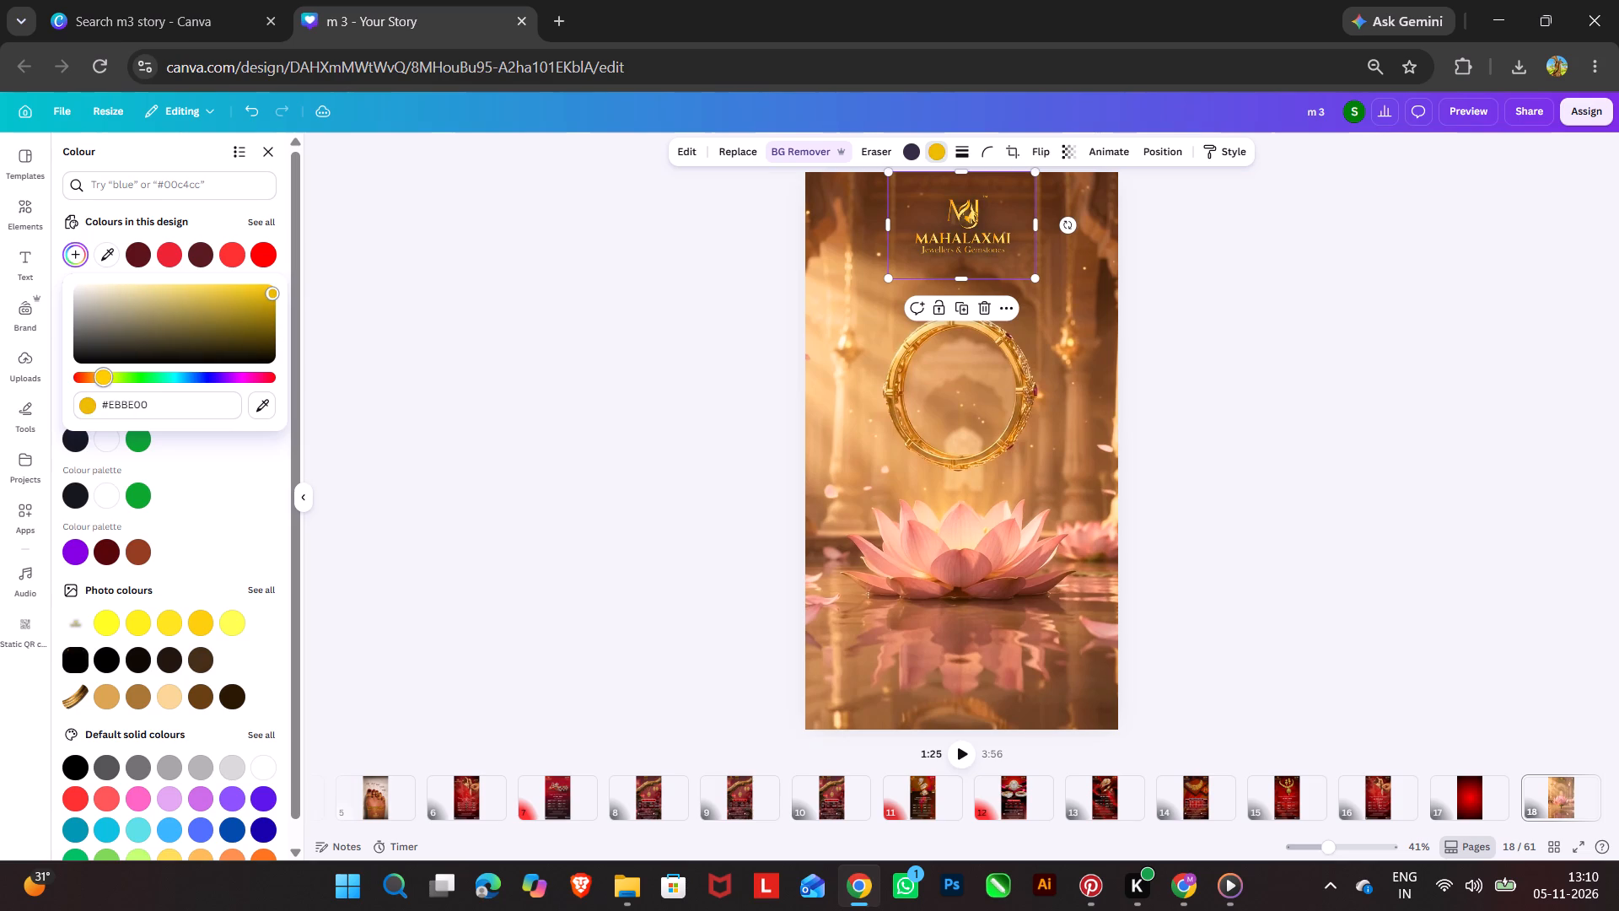
pyautogui.click(106, 377)
pyautogui.click(229, 307)
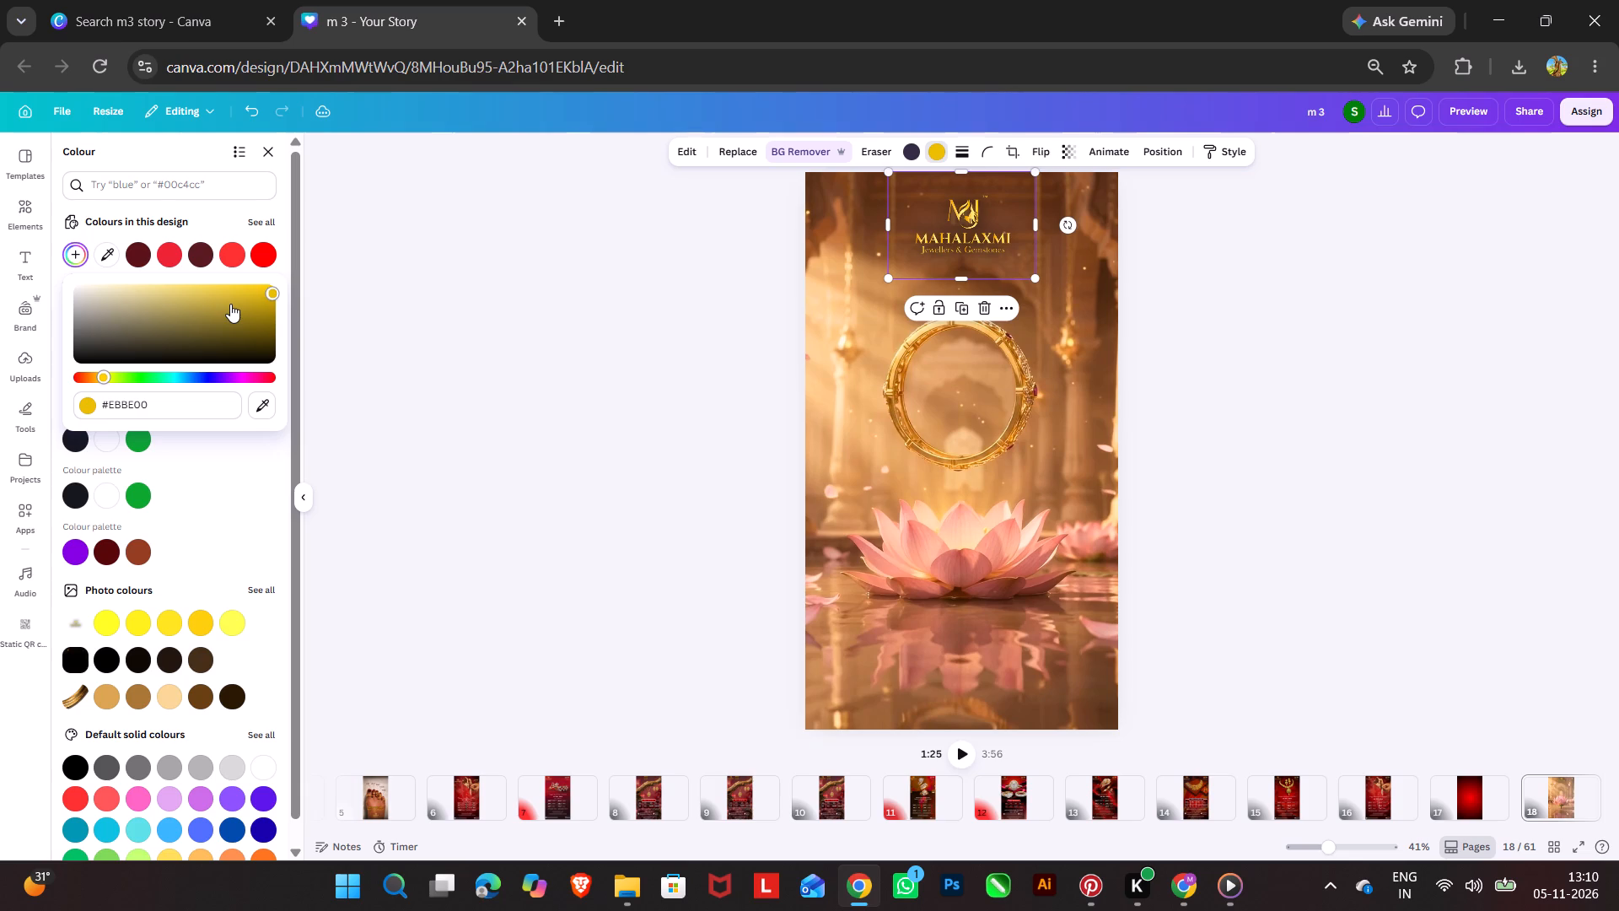
pyautogui.click(231, 302)
pyautogui.click(222, 311)
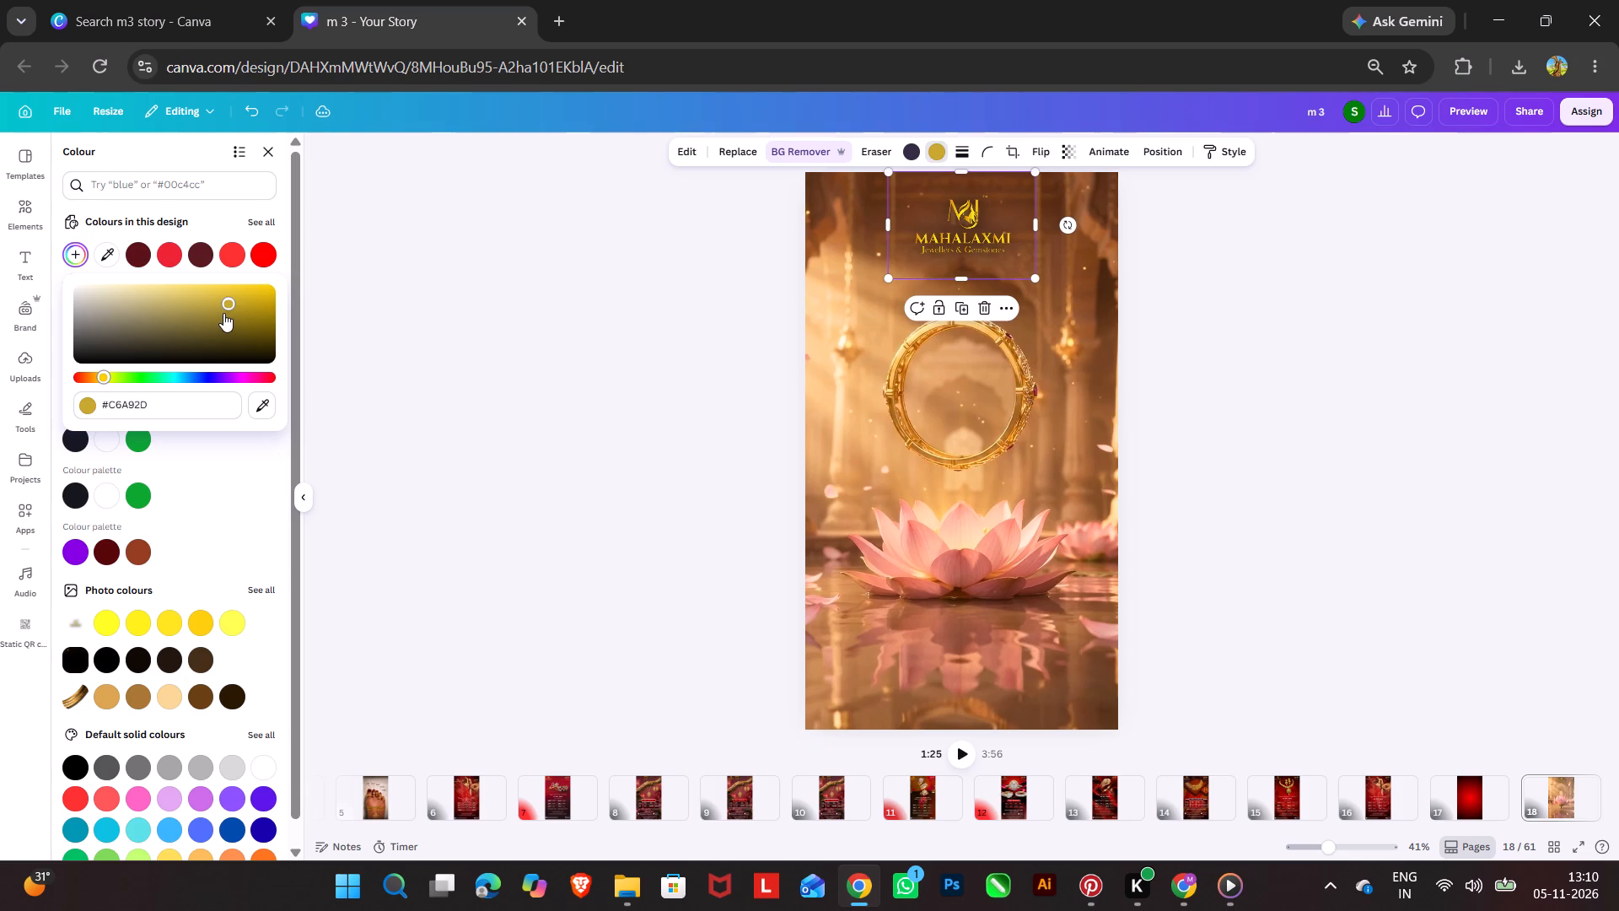
pyautogui.click(226, 316)
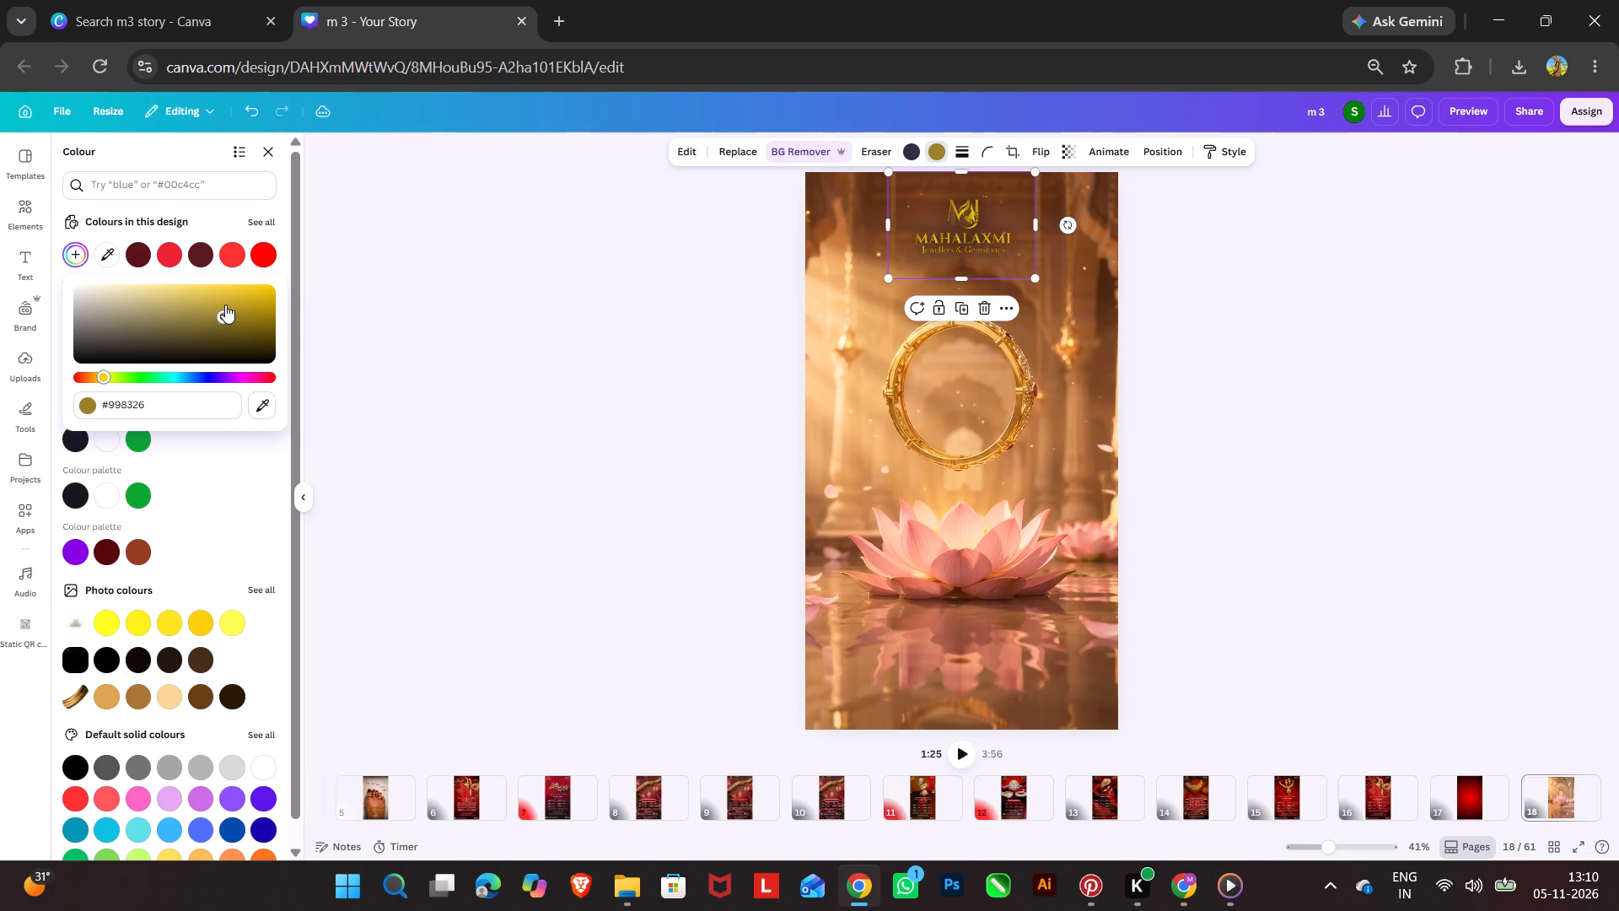
pyautogui.click(225, 305)
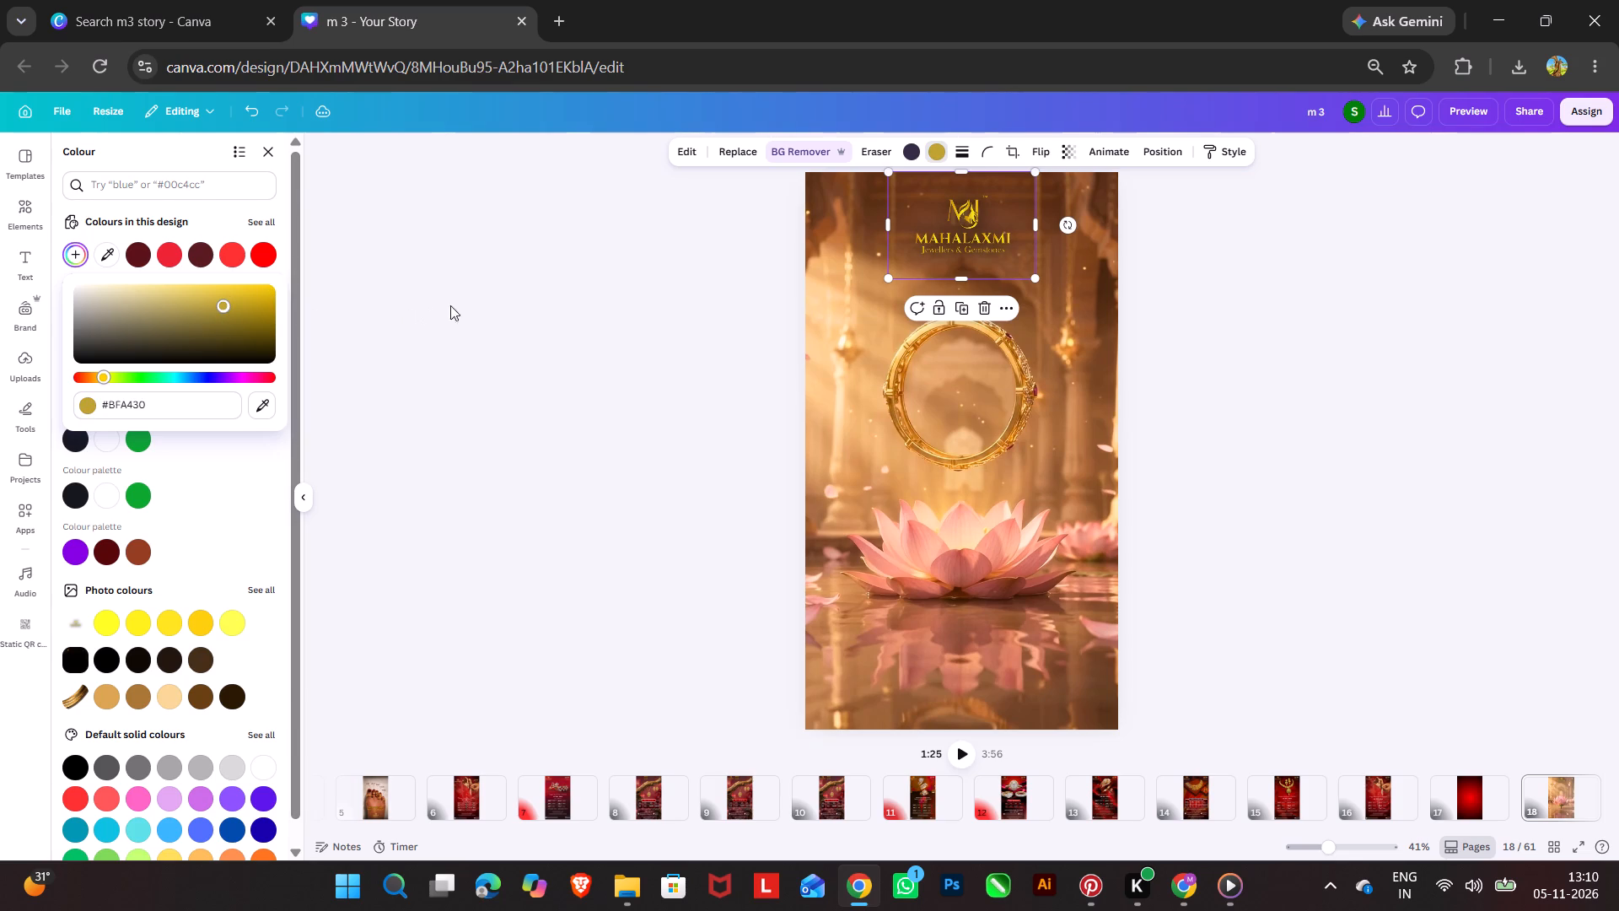
# Deselect the logo, play the story from page 18 to review the branded video, and return to page 18.
pyautogui.tripleClick(479, 298)
pyautogui.click(1001, 417)
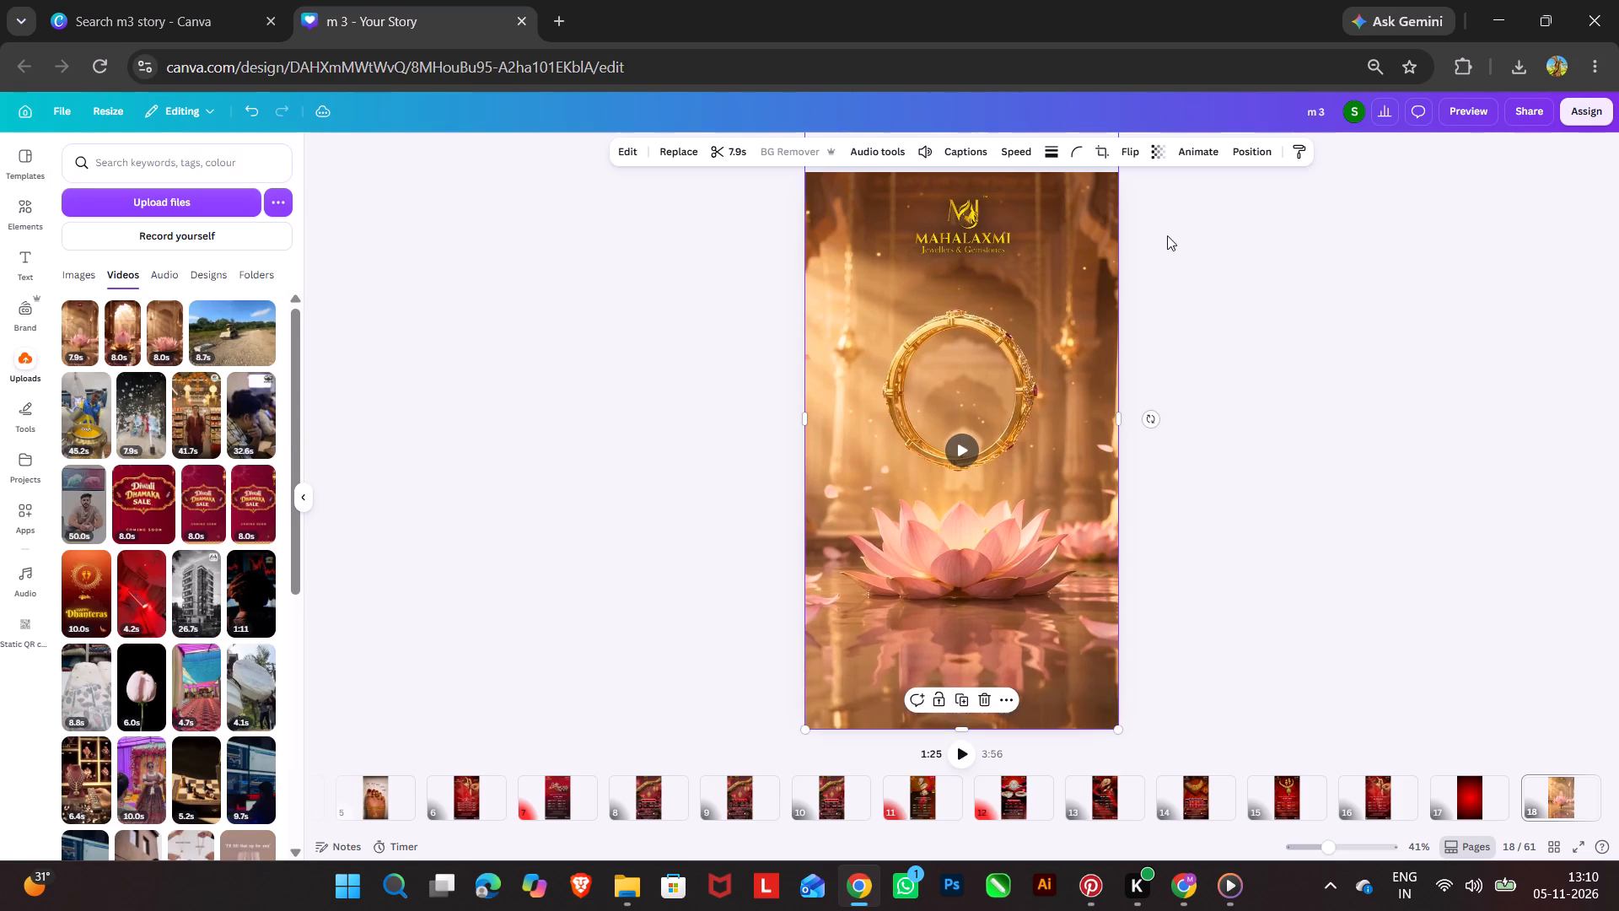
pyautogui.click(956, 752)
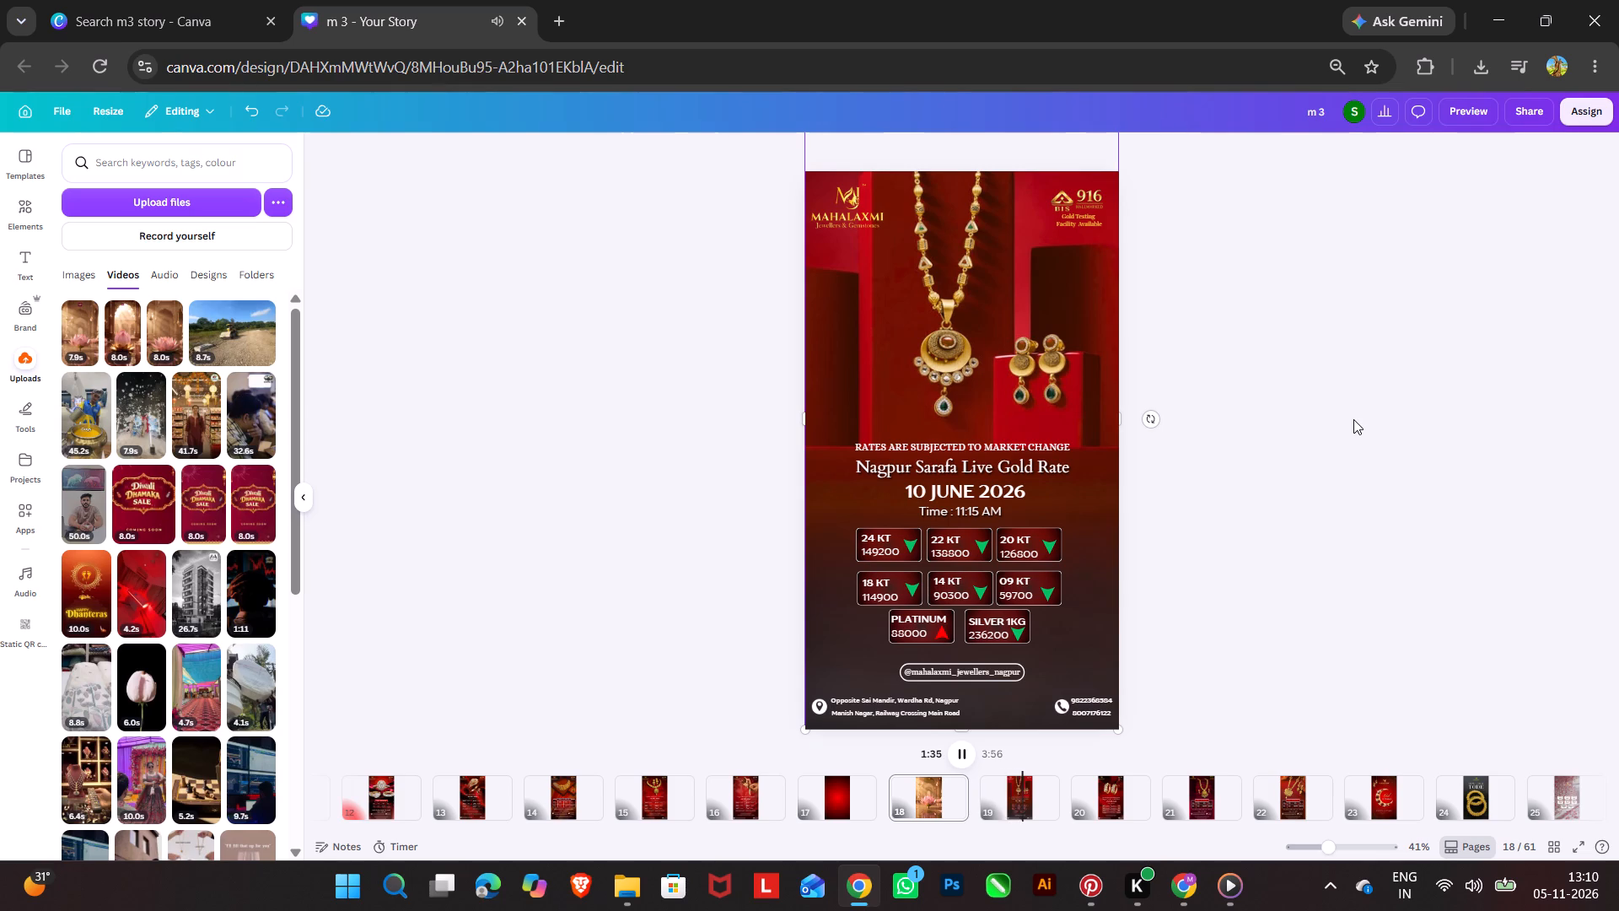
pyautogui.click(930, 787)
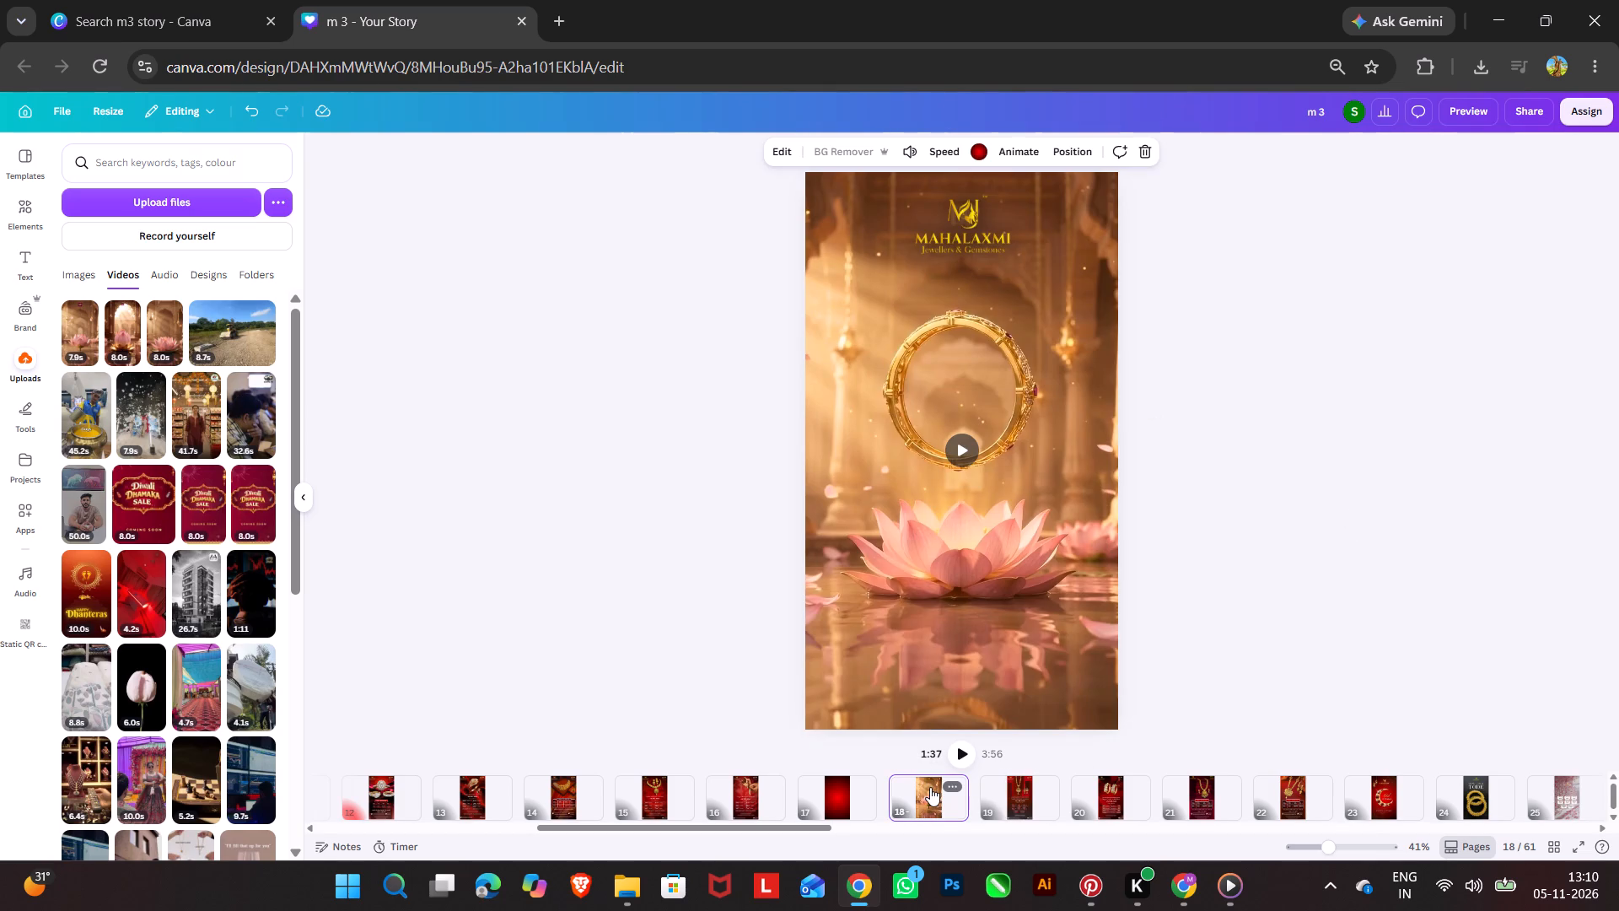
# Switch page 18 to video editing so its elements can be timed on a timeline.
pyautogui.click(991, 625)
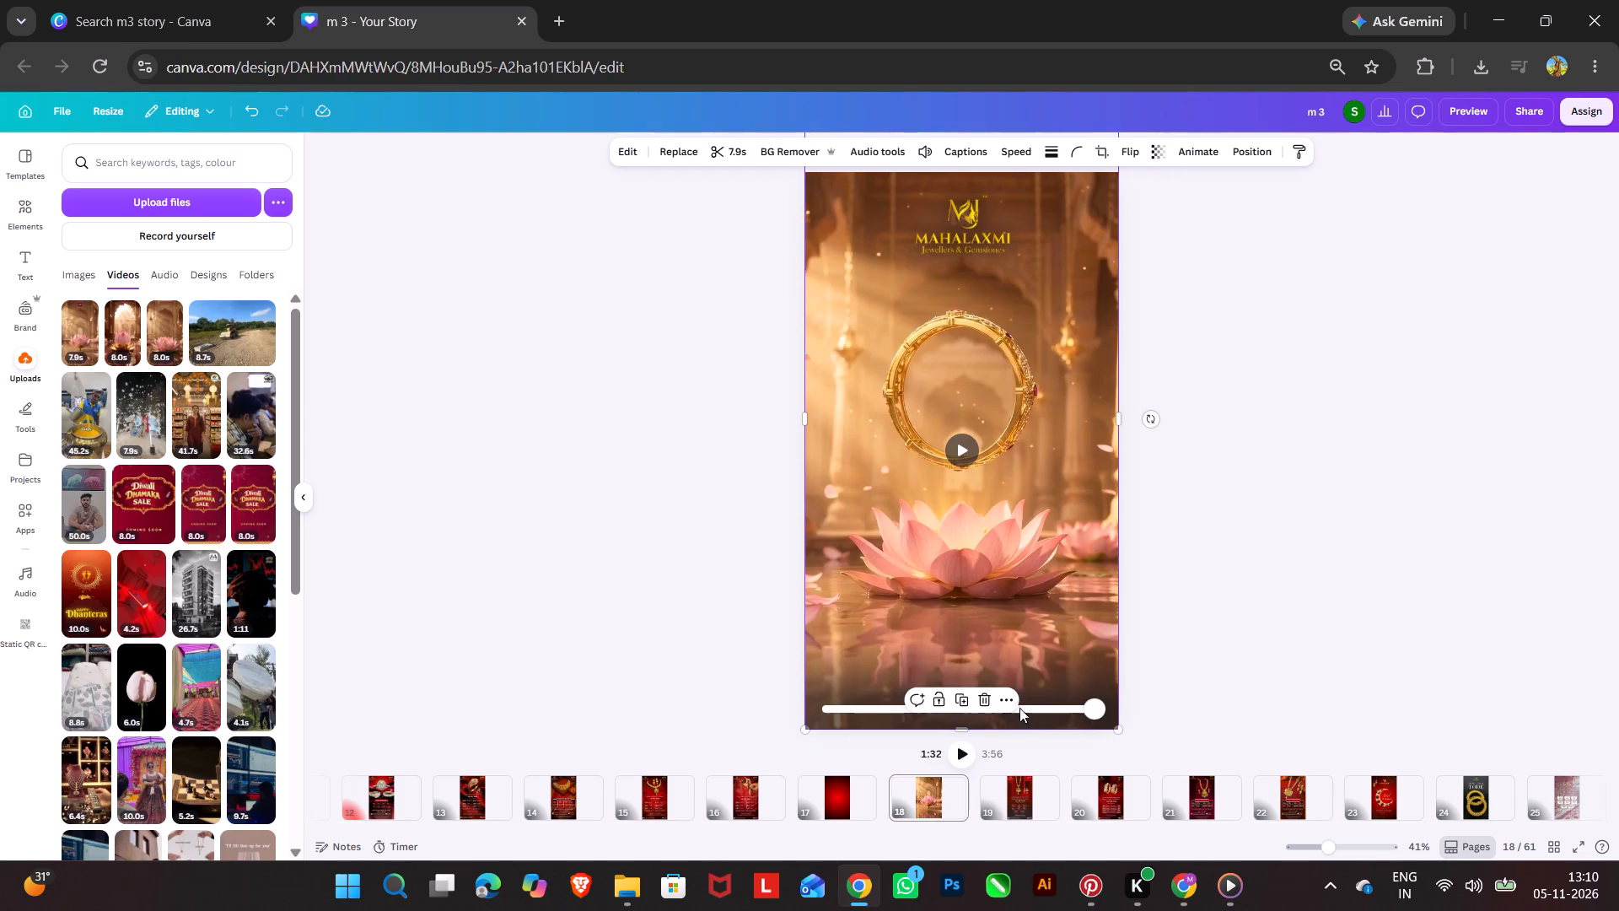
pyautogui.rightClick(1083, 671)
pyautogui.click(1344, 672)
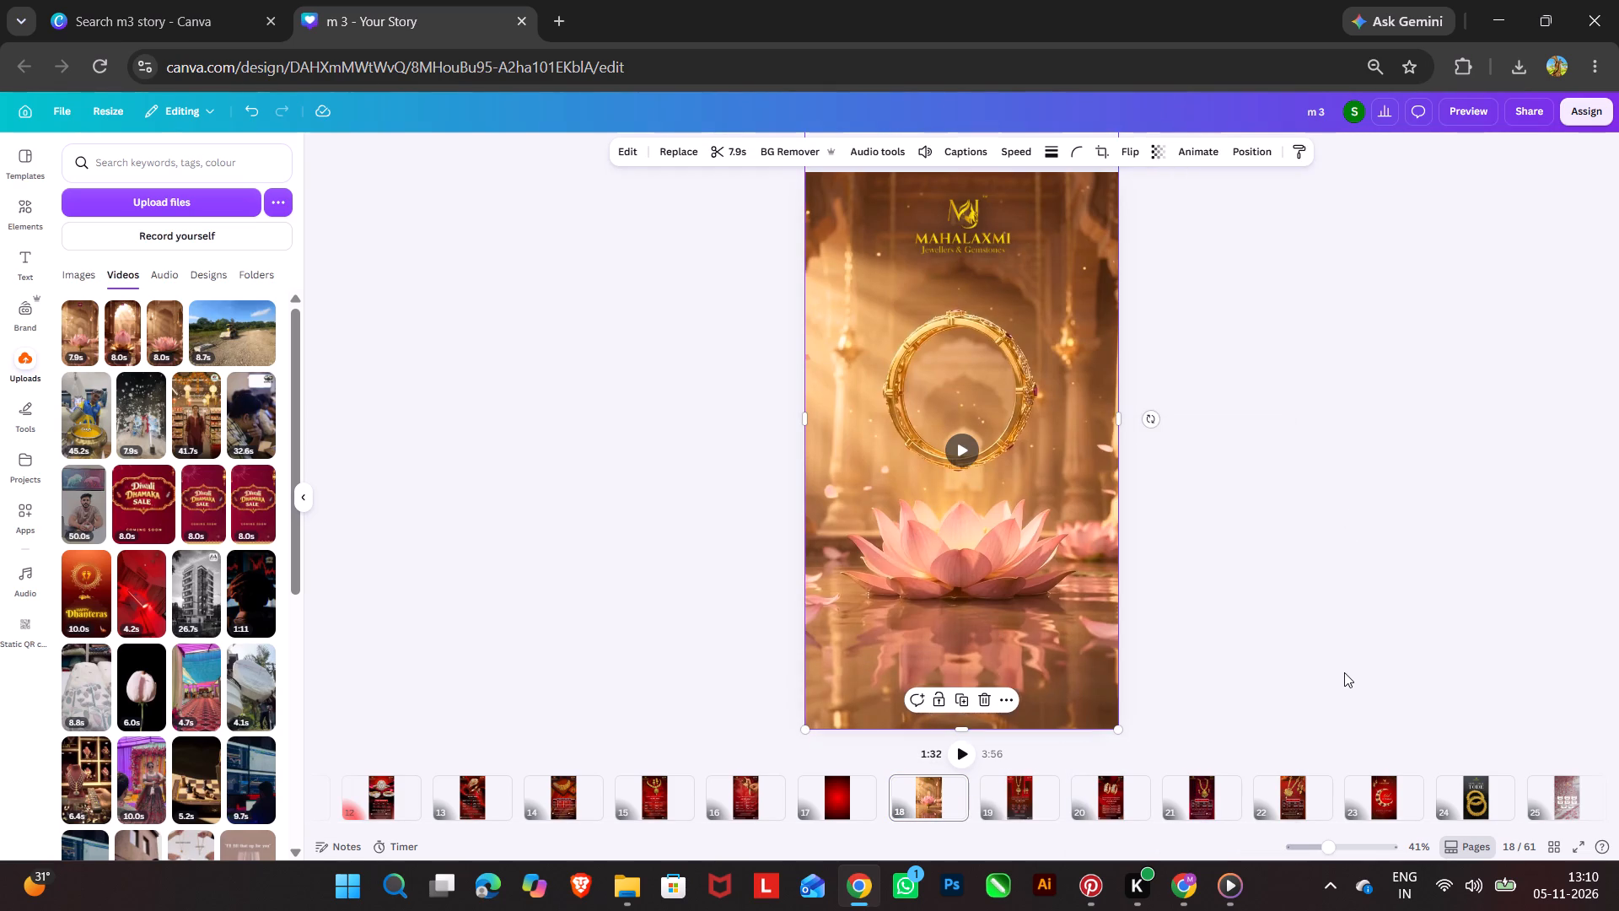
pyautogui.click(1471, 859)
pyautogui.click(1471, 852)
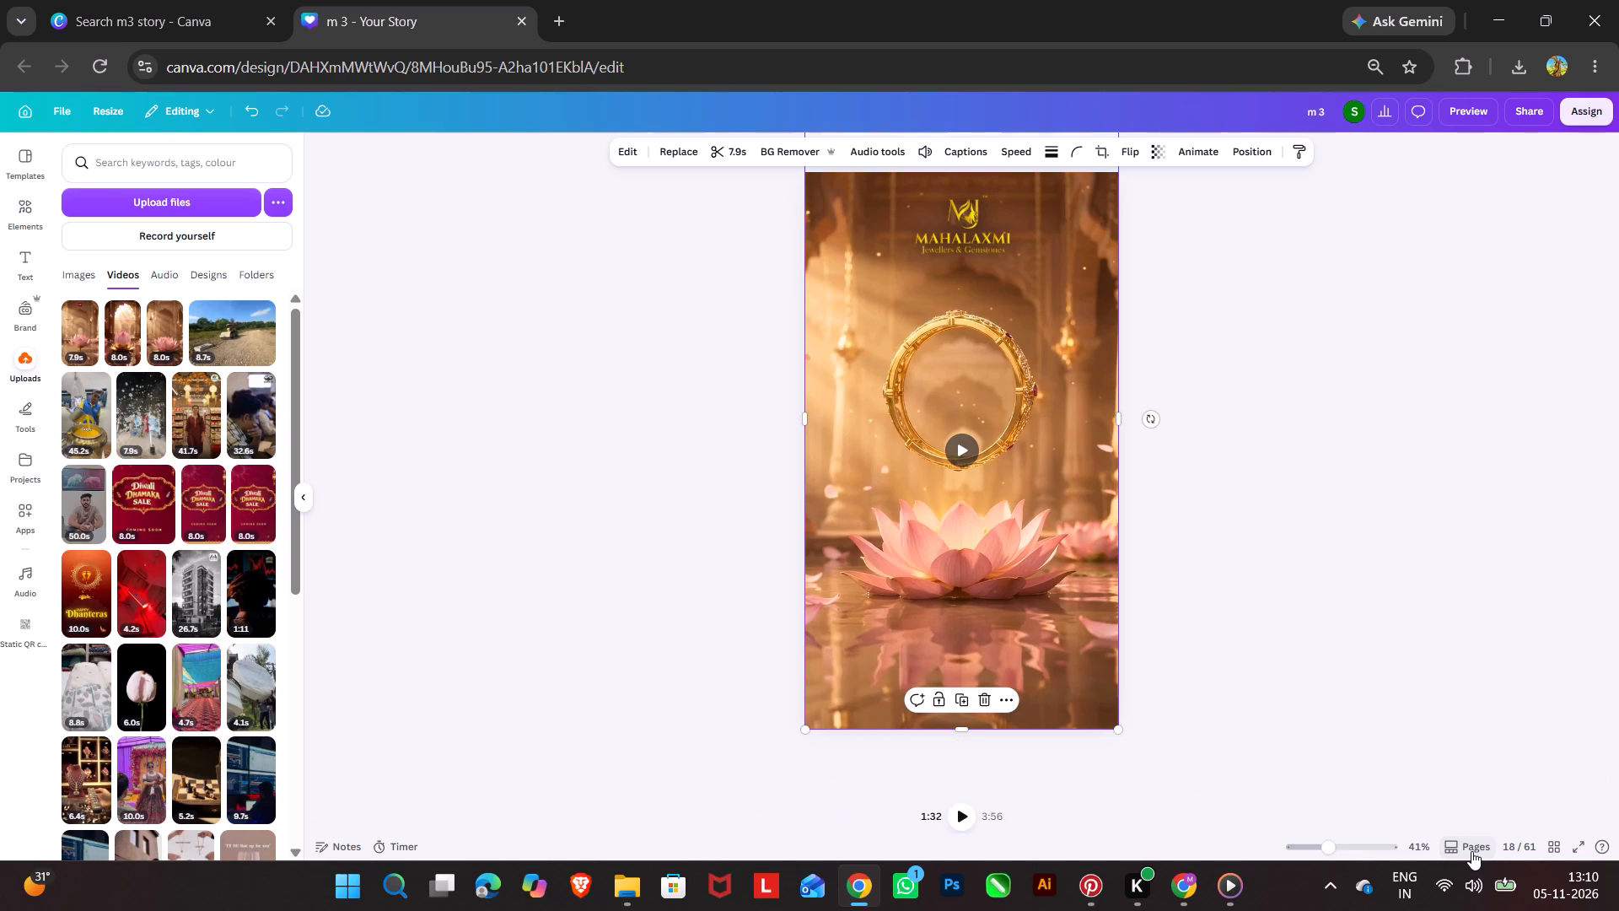
pyautogui.moveTo(960, 775); pyautogui.dragTo(960, 754)
pyautogui.rightClick(1030, 763)
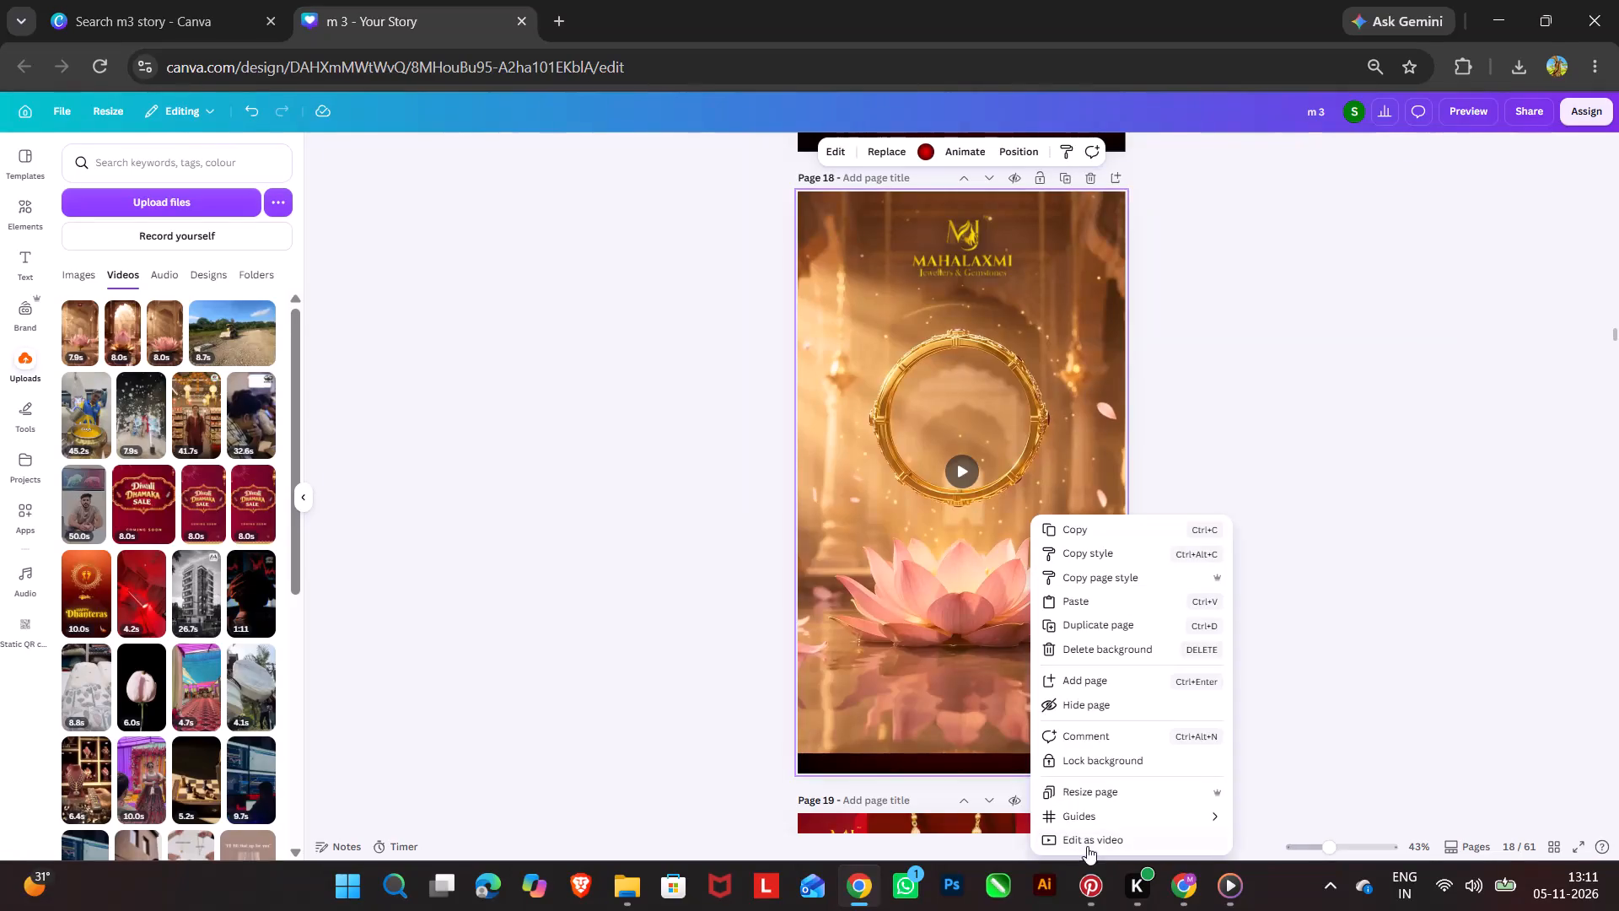
pyautogui.click(1088, 841)
# Extend the lotus bangle video down to the page's bottom edge to cover the black strip.
pyautogui.click(952, 618)
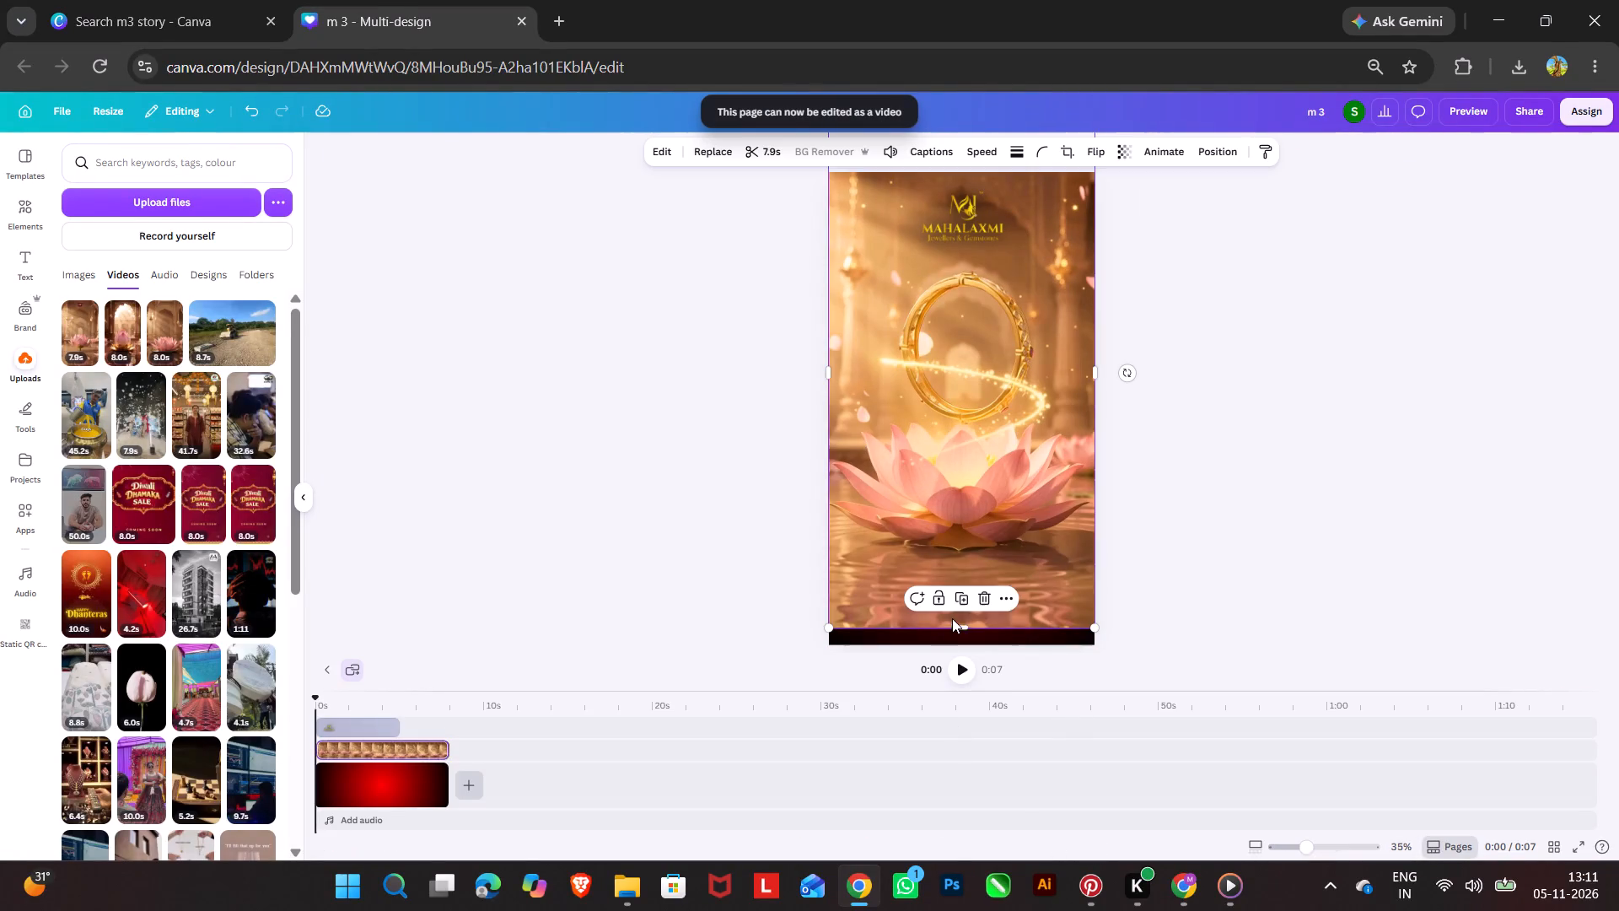
pyautogui.moveTo(961, 627); pyautogui.dragTo(961, 642)
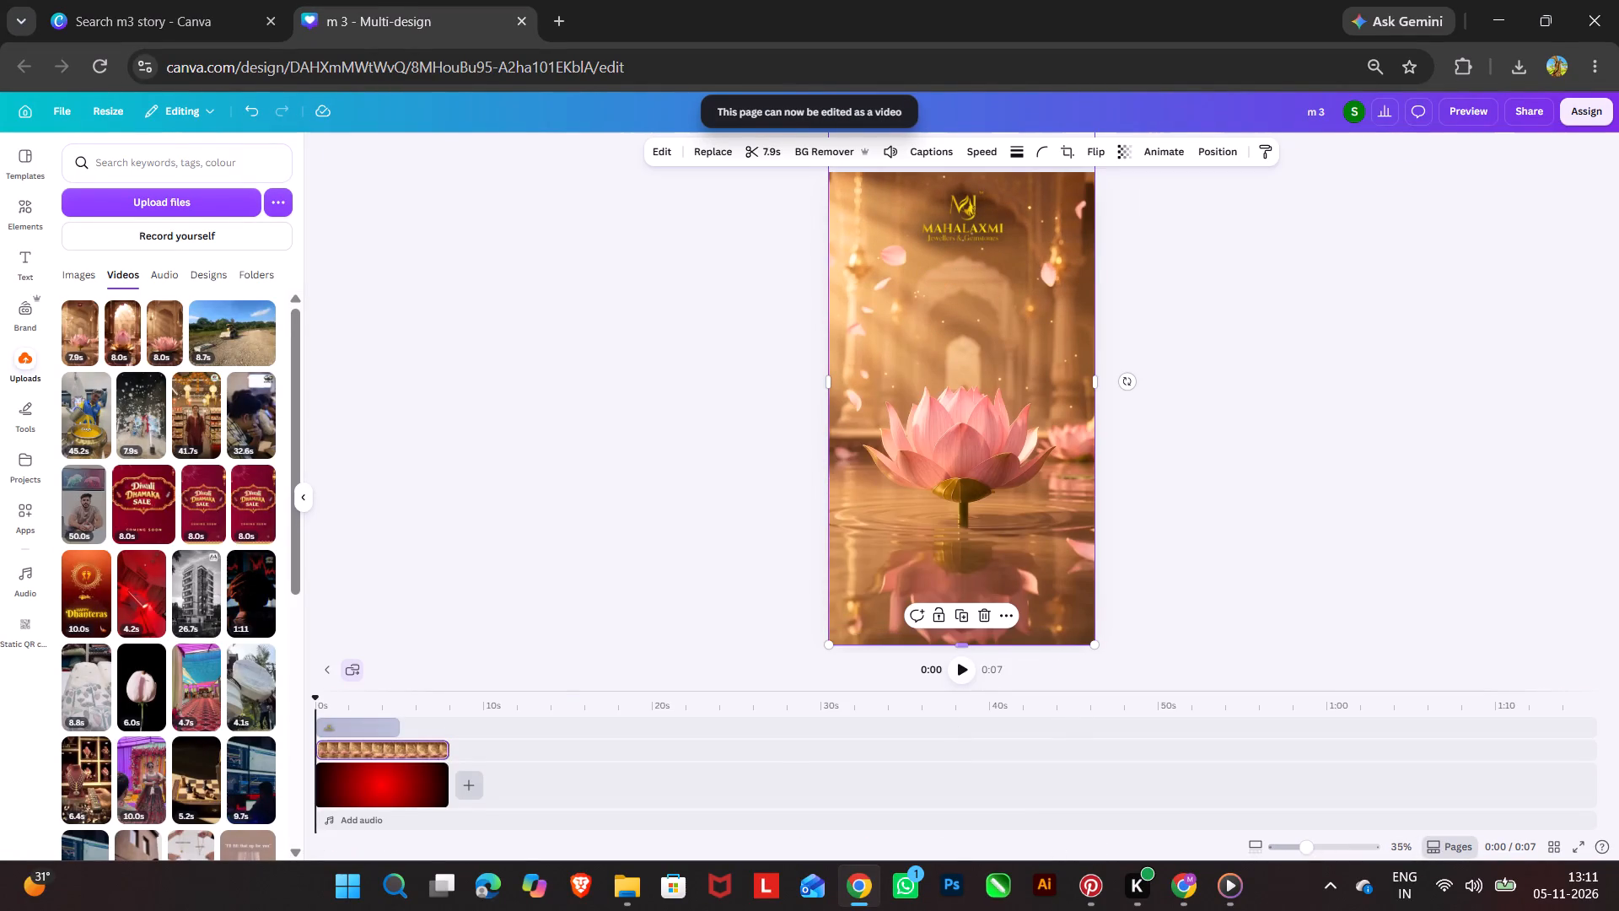
# Extend the end of the Mahalaxmi logo's timeline clip to match the video, giving a 7.9 s duration.
pyautogui.click(383, 732)
pyautogui.moveTo(398, 724); pyautogui.dragTo(406, 724)
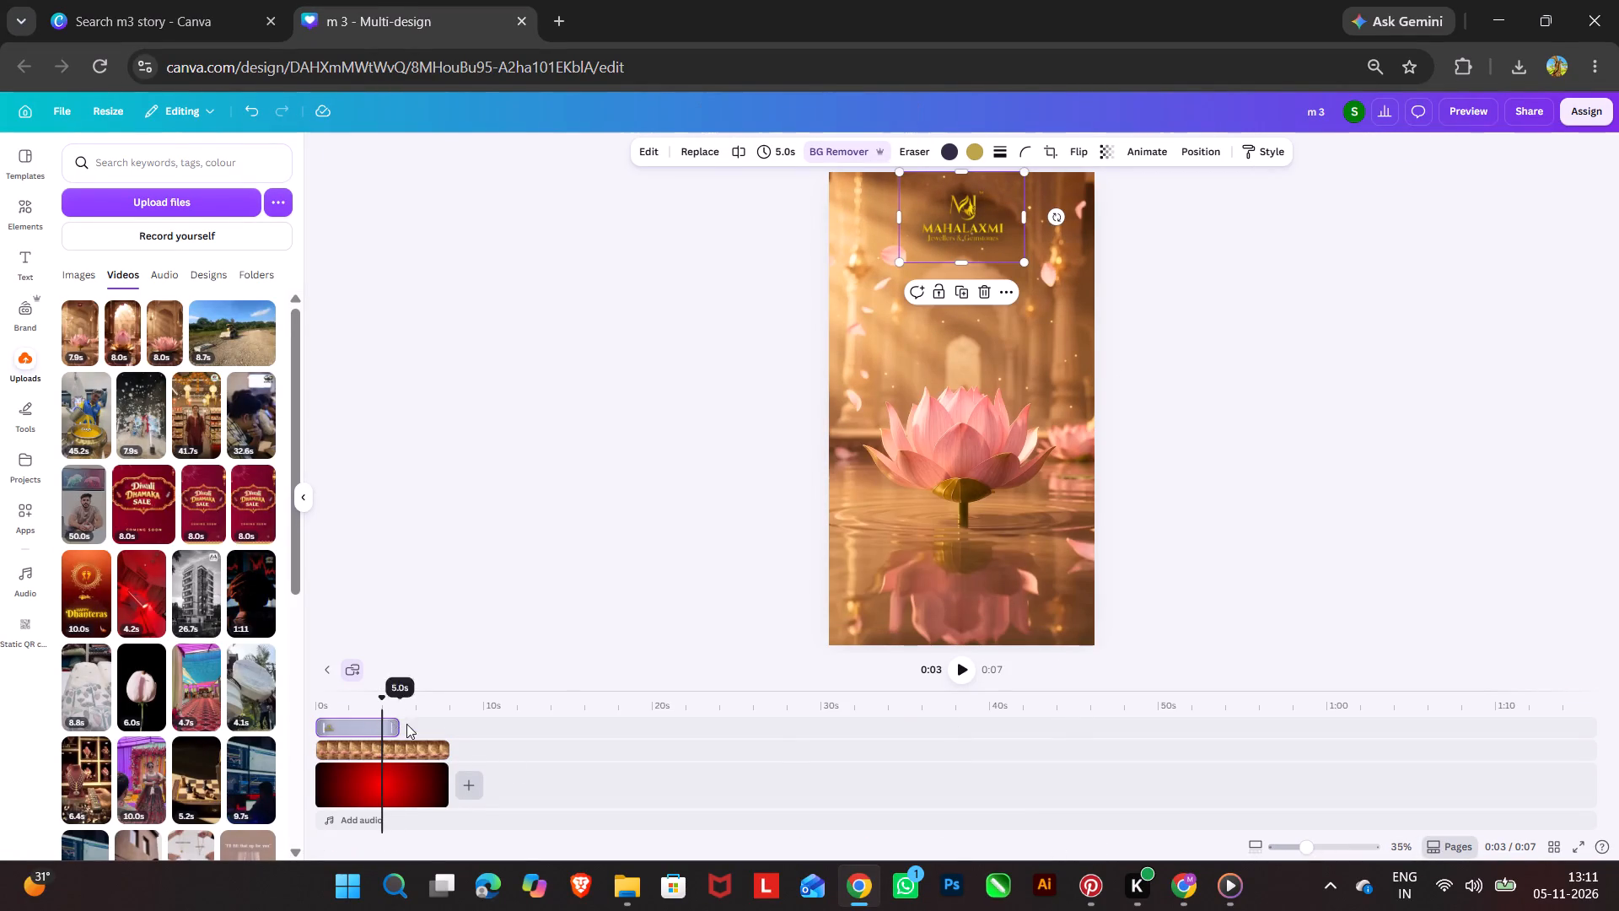
pyautogui.moveTo(406, 724); pyautogui.dragTo(452, 732)
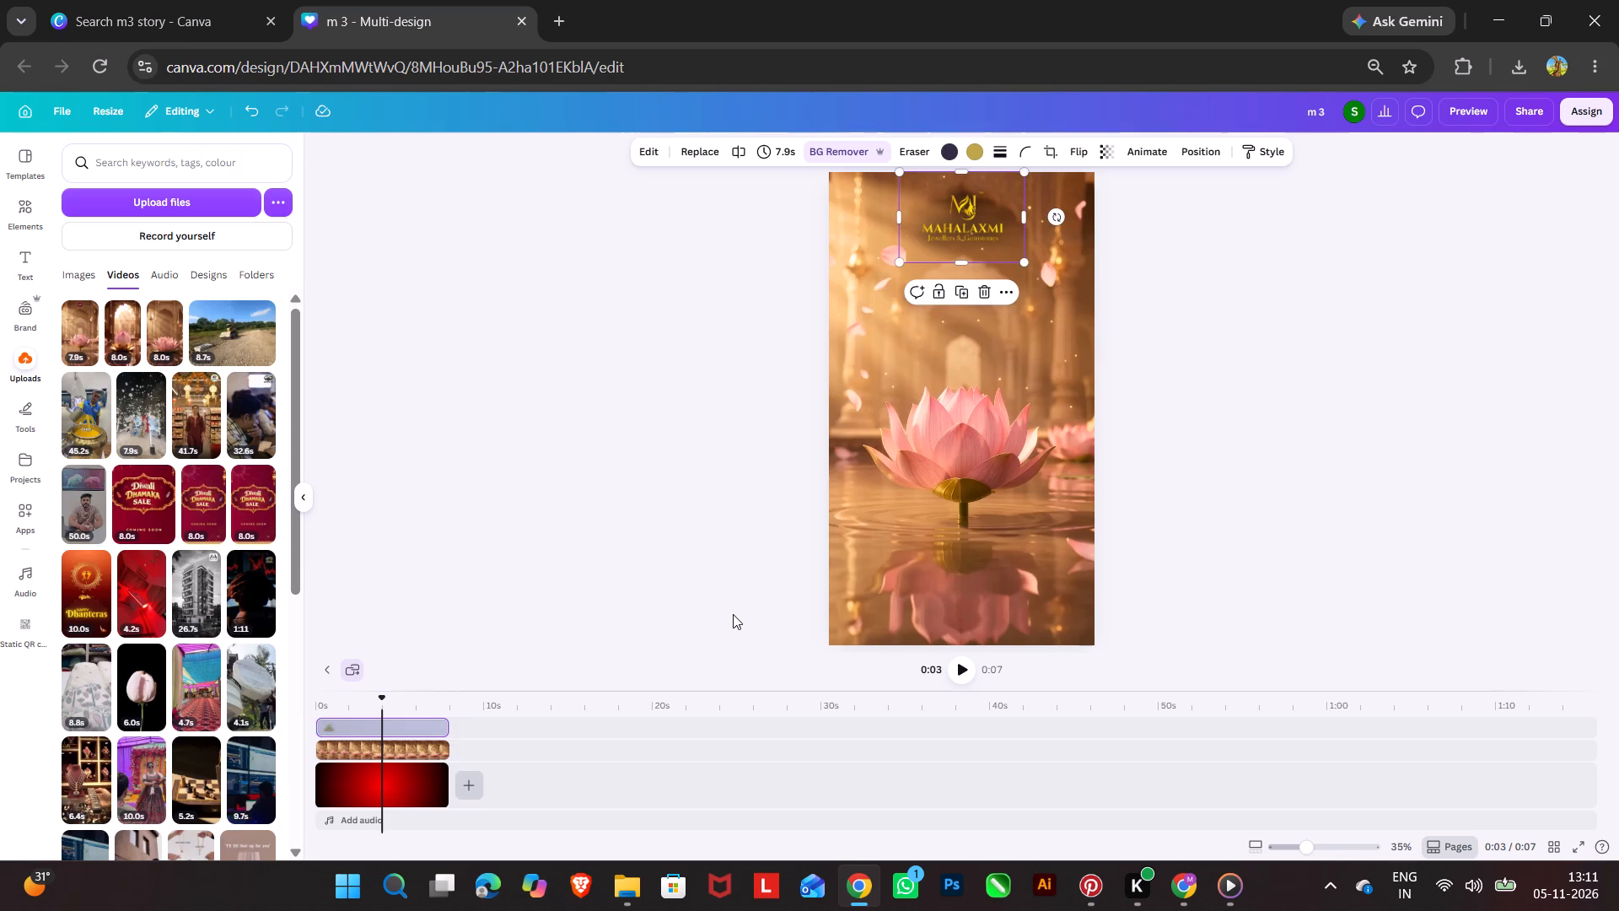
pyautogui.click(733, 614)
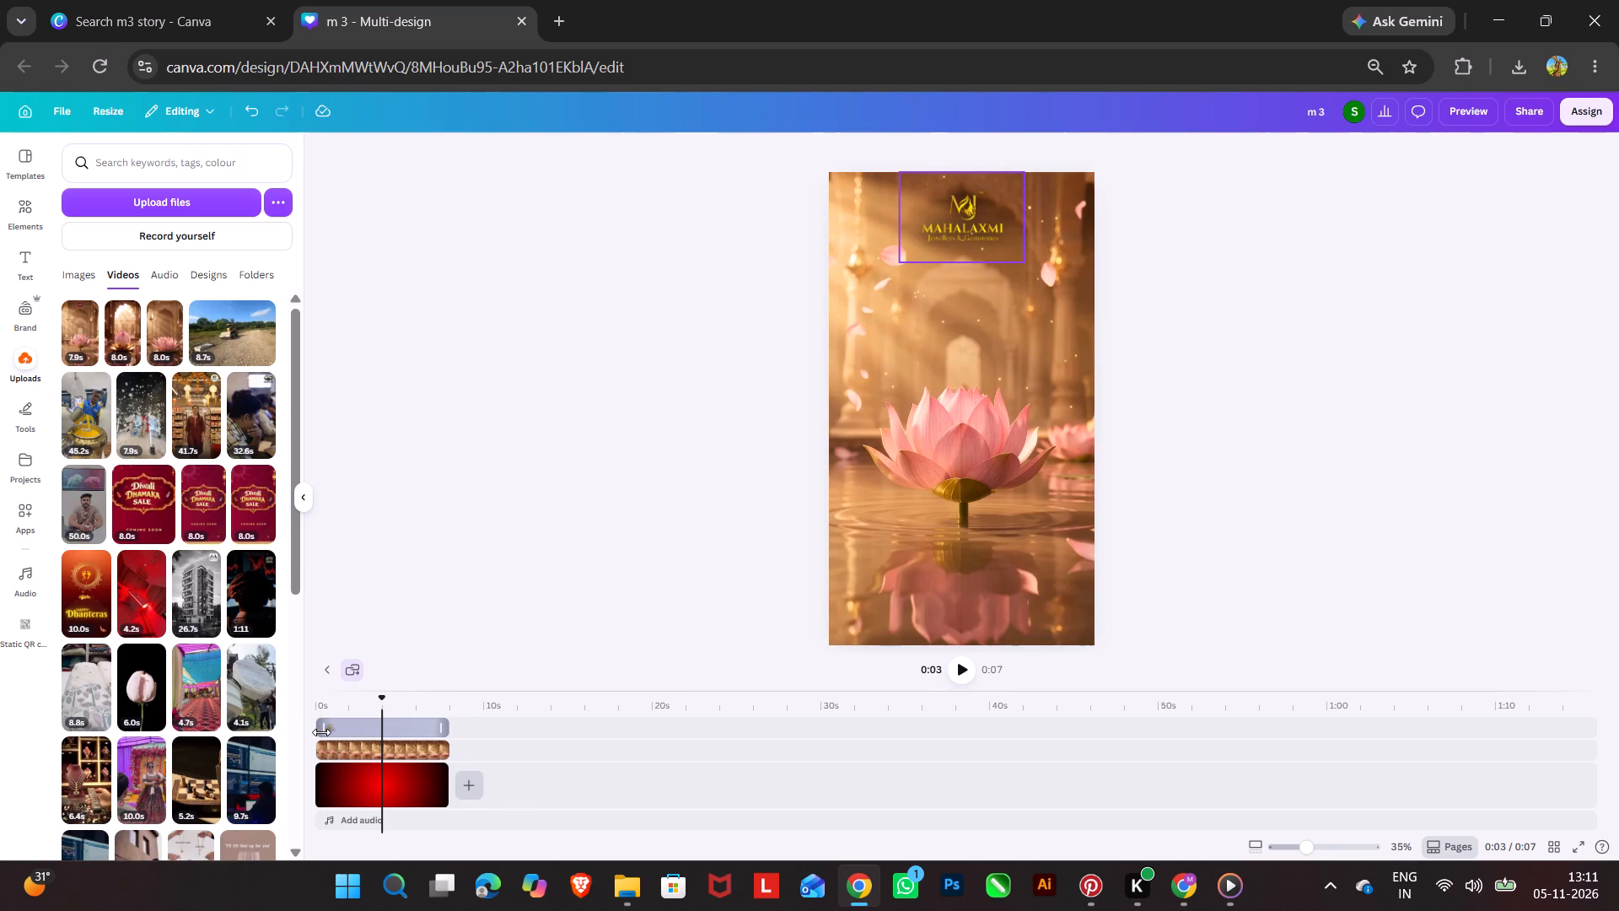
# Trim the start of the logo's timeline clip to a 6.5 s duration and play the page from the beginning.
pyautogui.moveTo(321, 732); pyautogui.dragTo(347, 735)
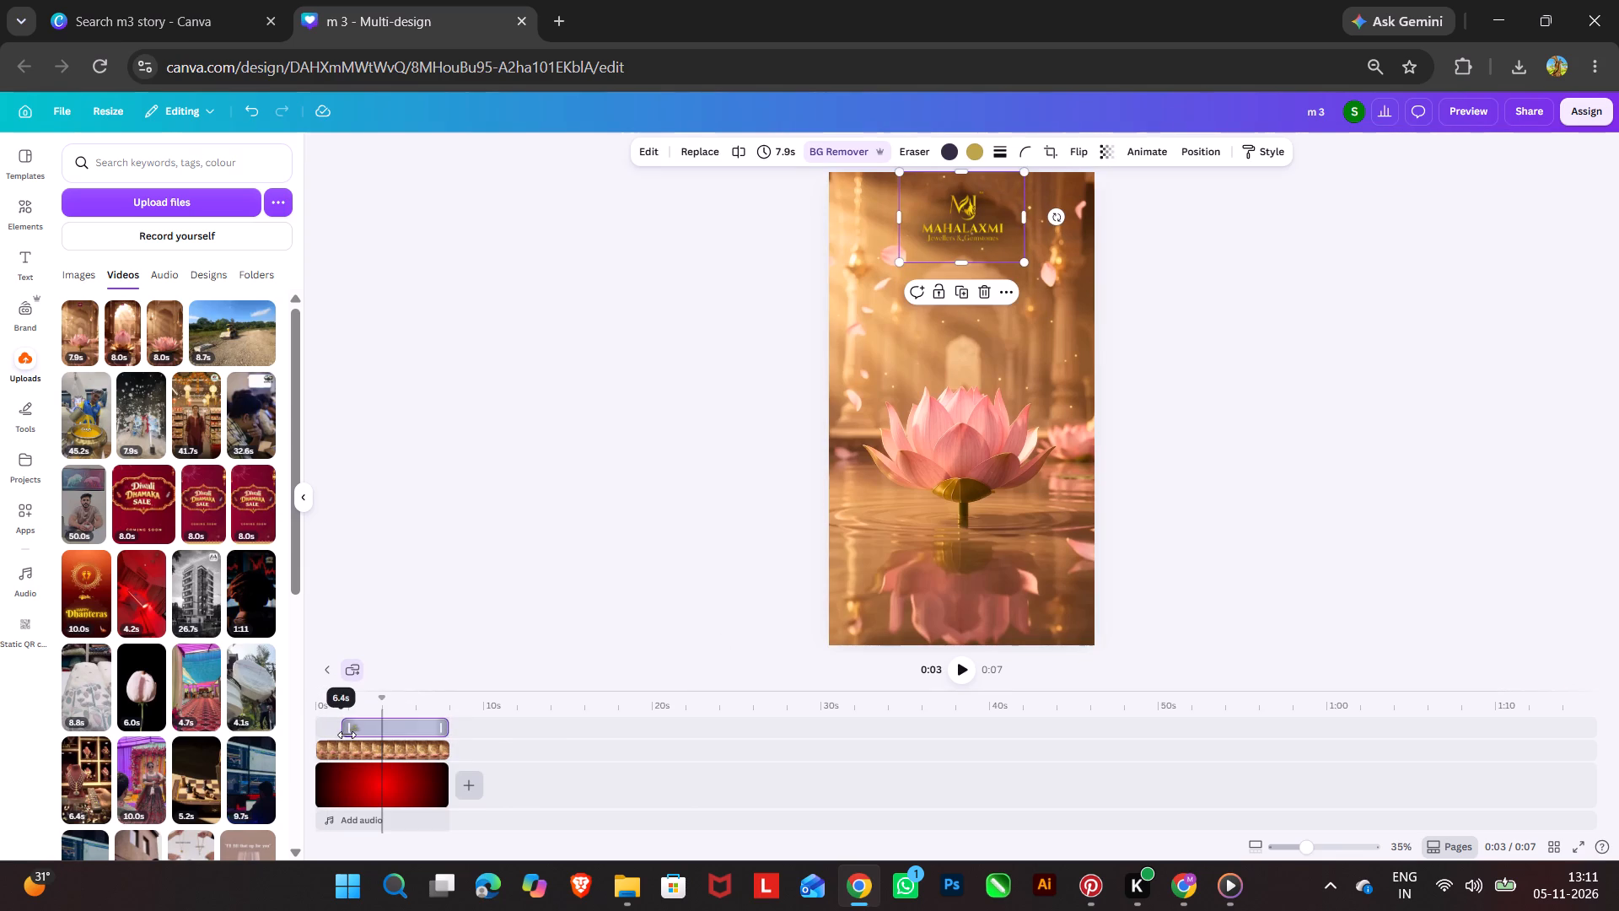
pyautogui.moveTo(347, 735); pyautogui.dragTo(346, 735)
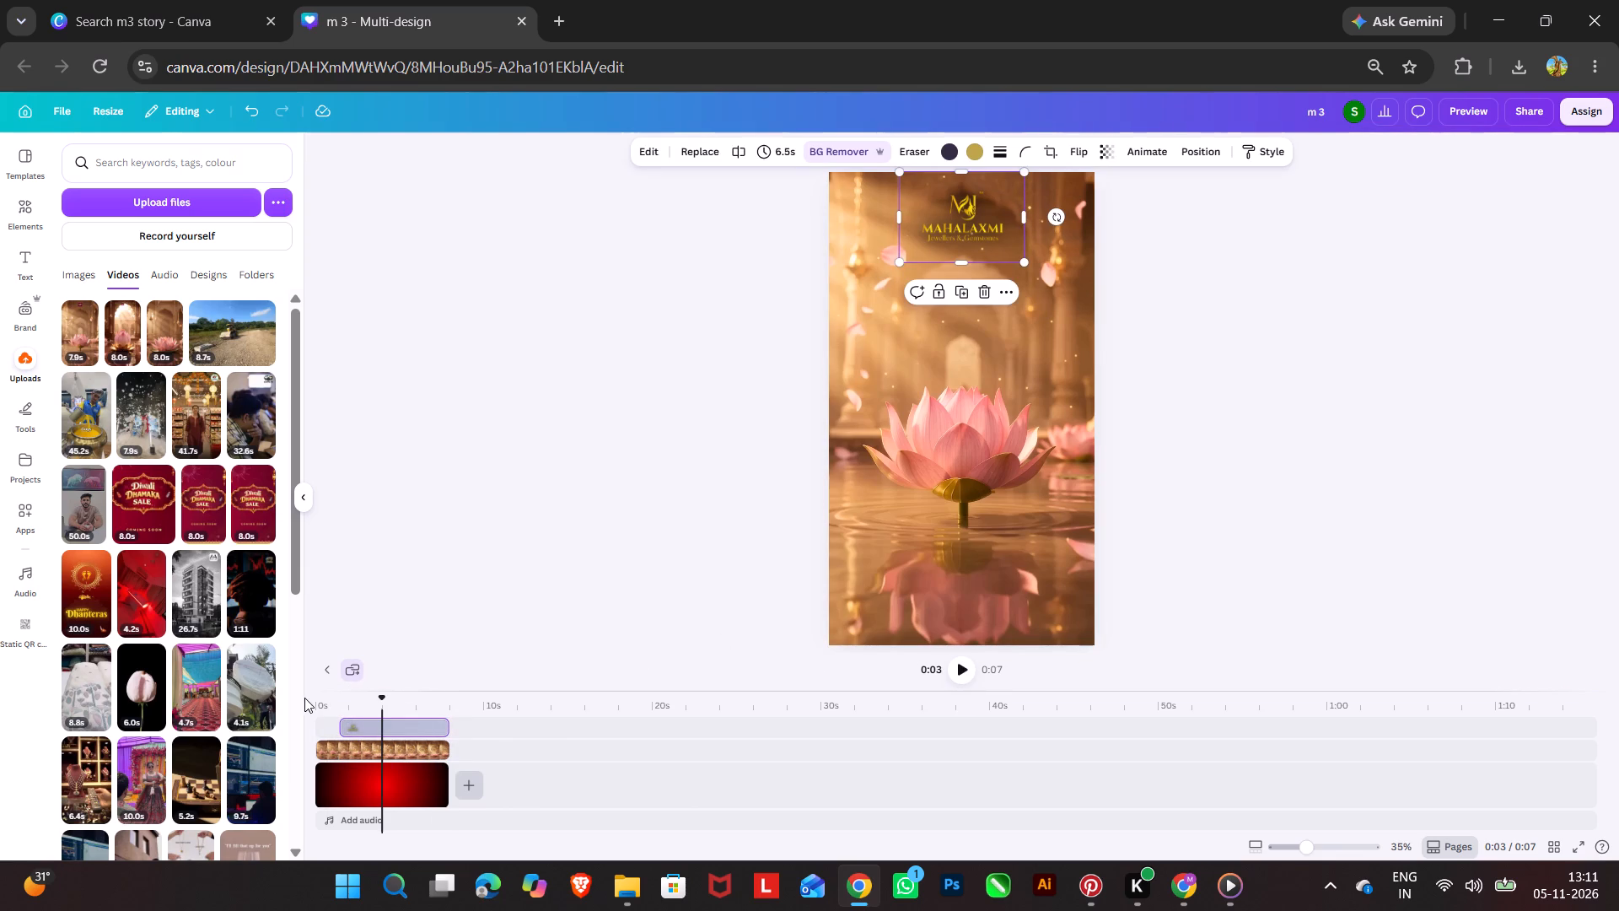
pyautogui.moveTo(383, 698); pyautogui.dragTo(270, 698)
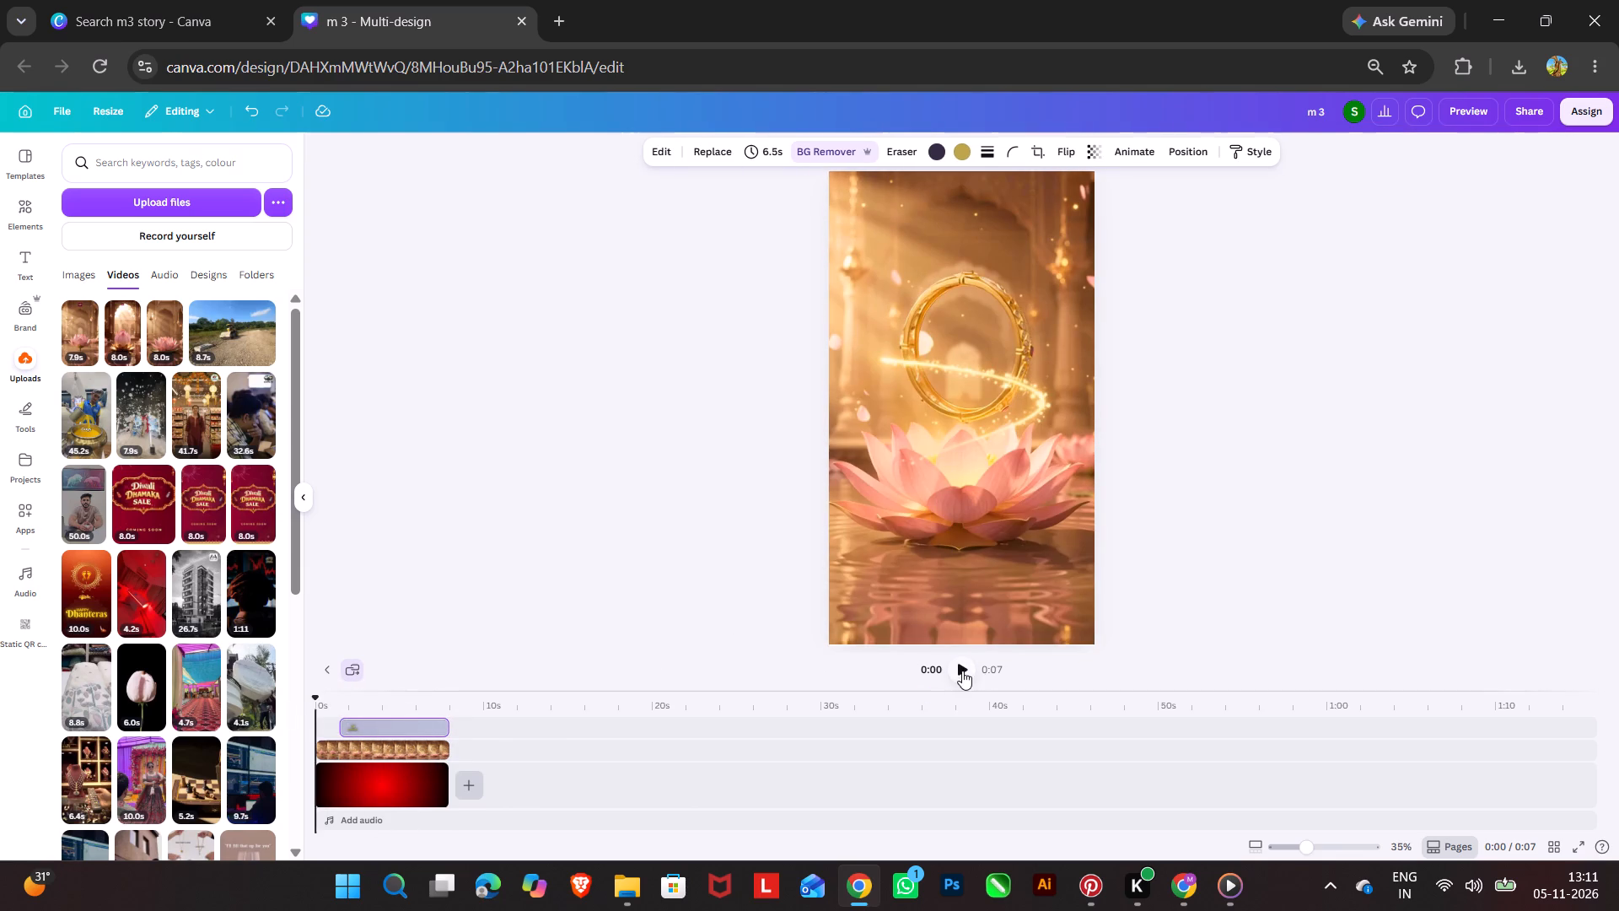
pyautogui.click(962, 671)
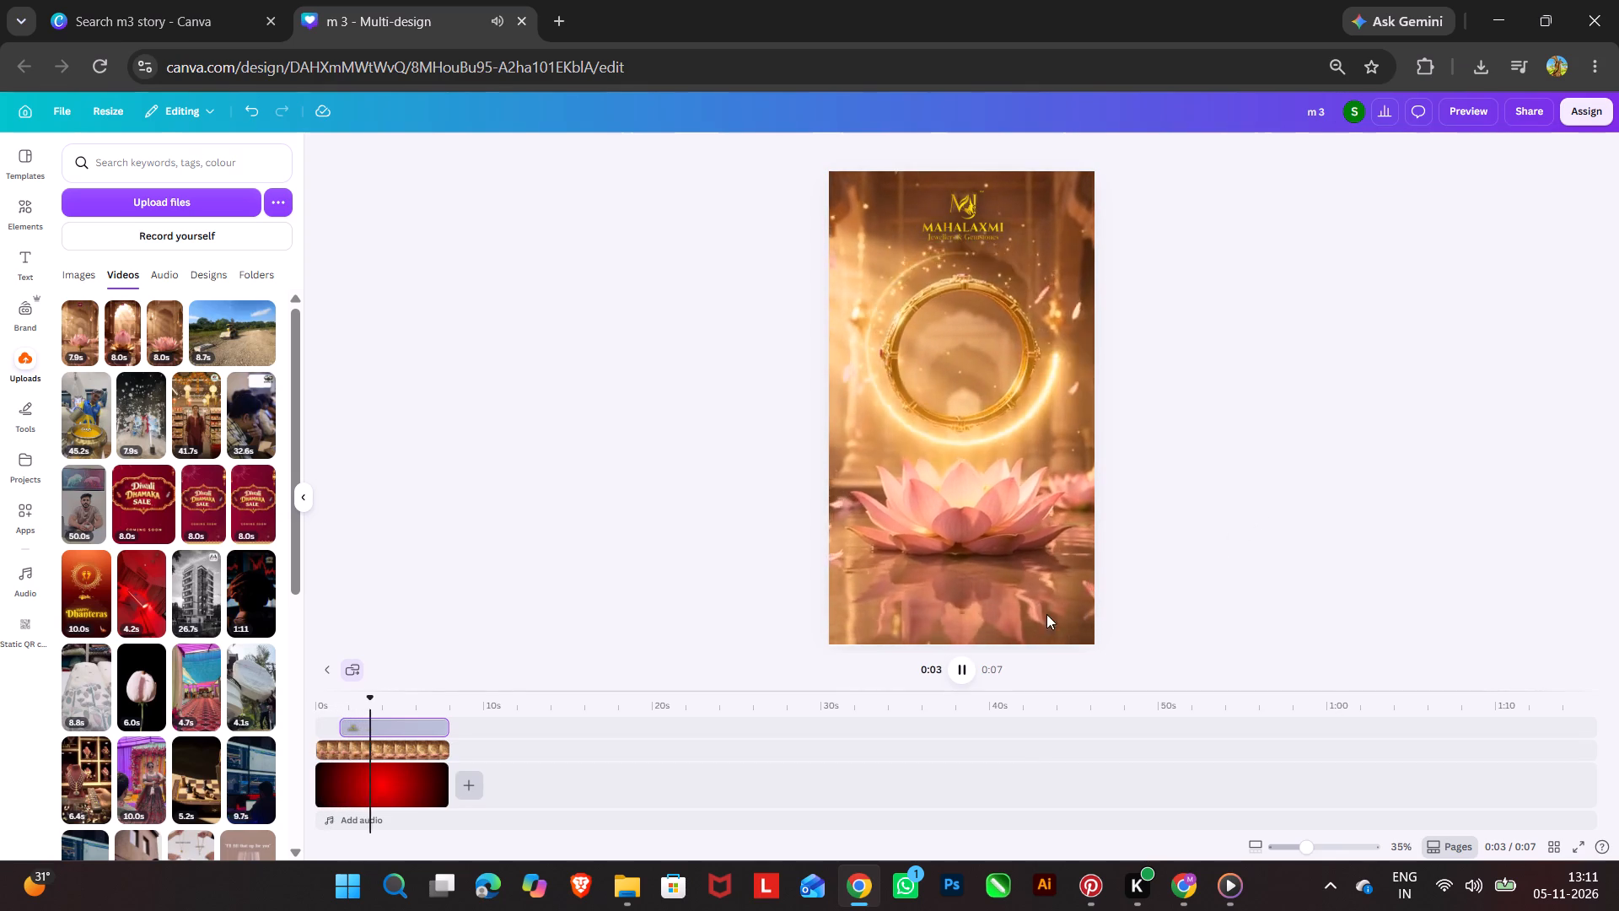
pyautogui.moveTo(401, 702); pyautogui.dragTo(259, 709)
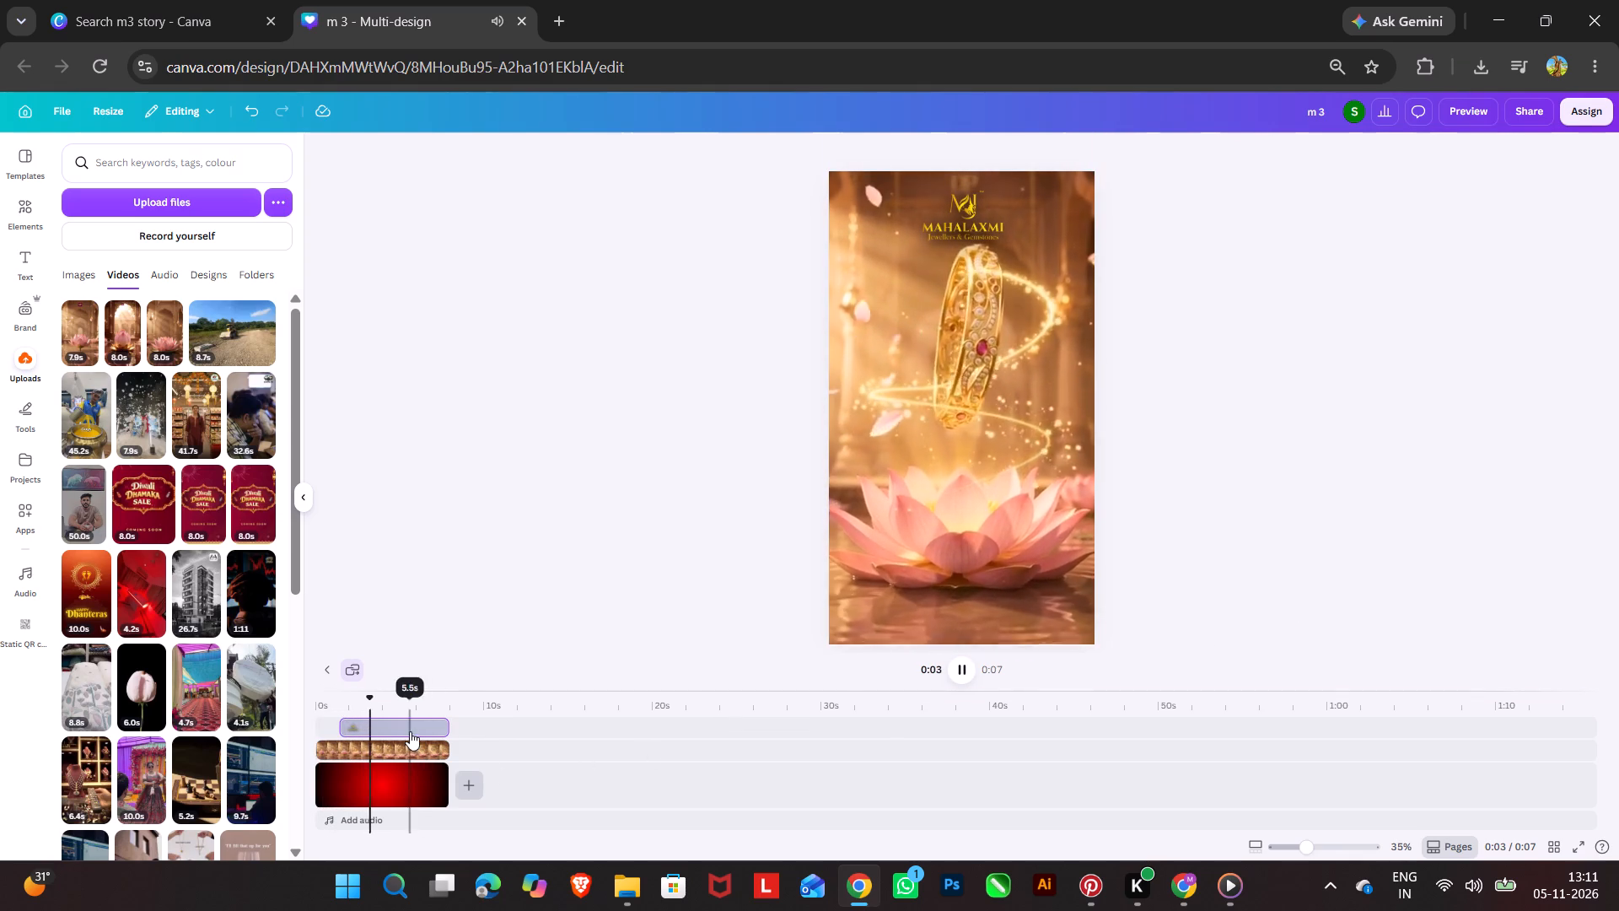
# Apply the Succession animation to the Mahalaxmi logo at Slow speed and preview it from the start.
pyautogui.click(371, 730)
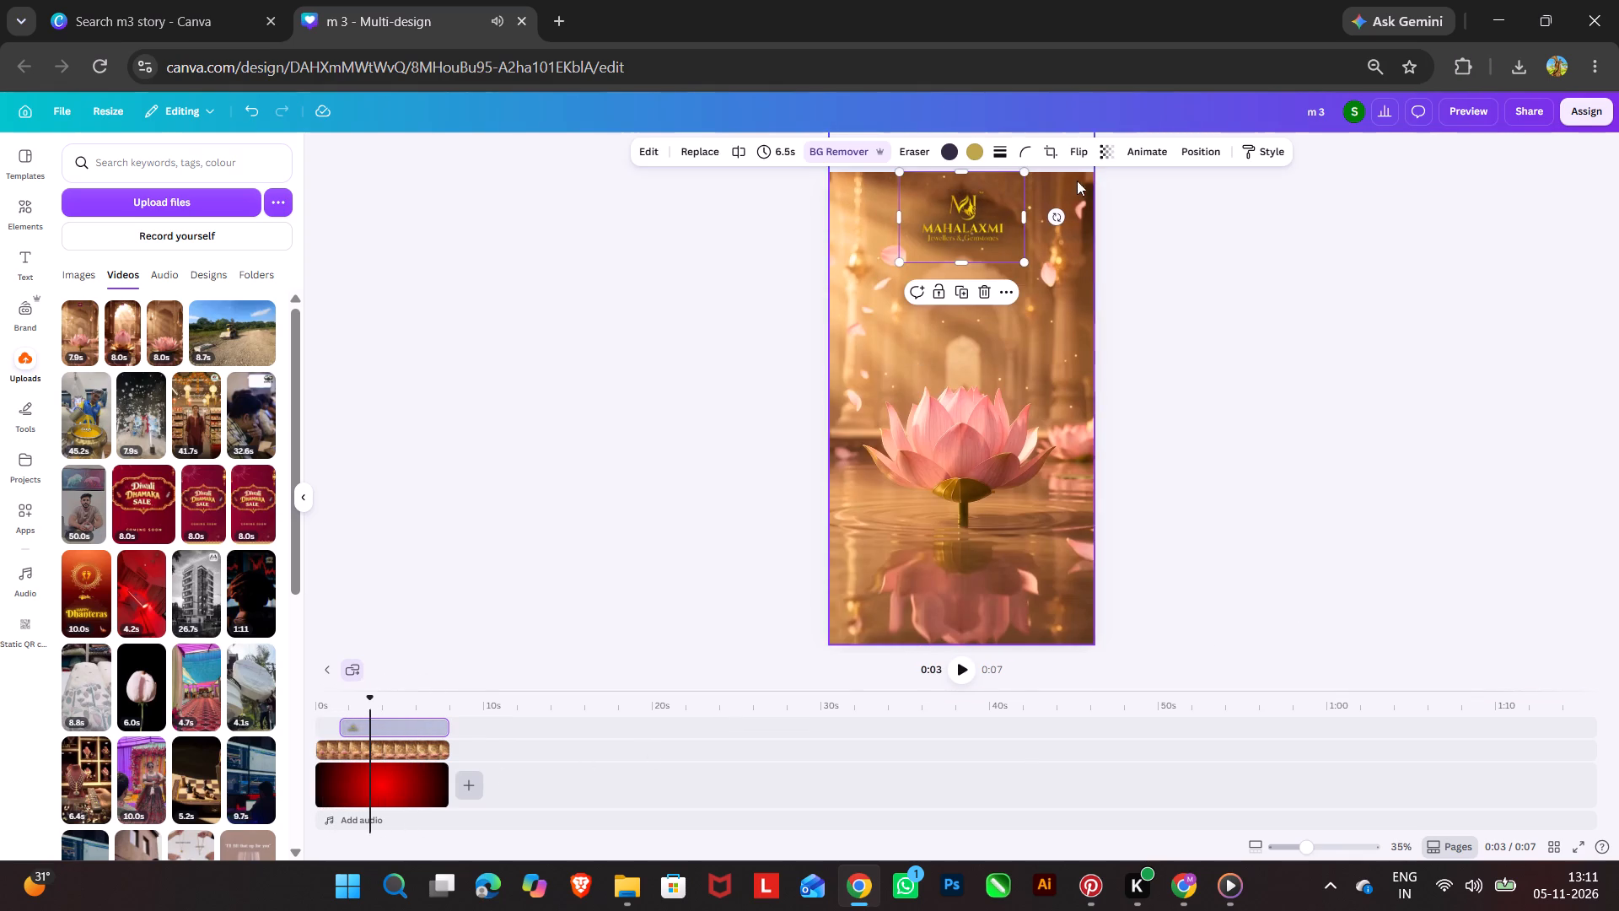
pyautogui.click(1146, 151)
pyautogui.scroll(-2, 172, 671)
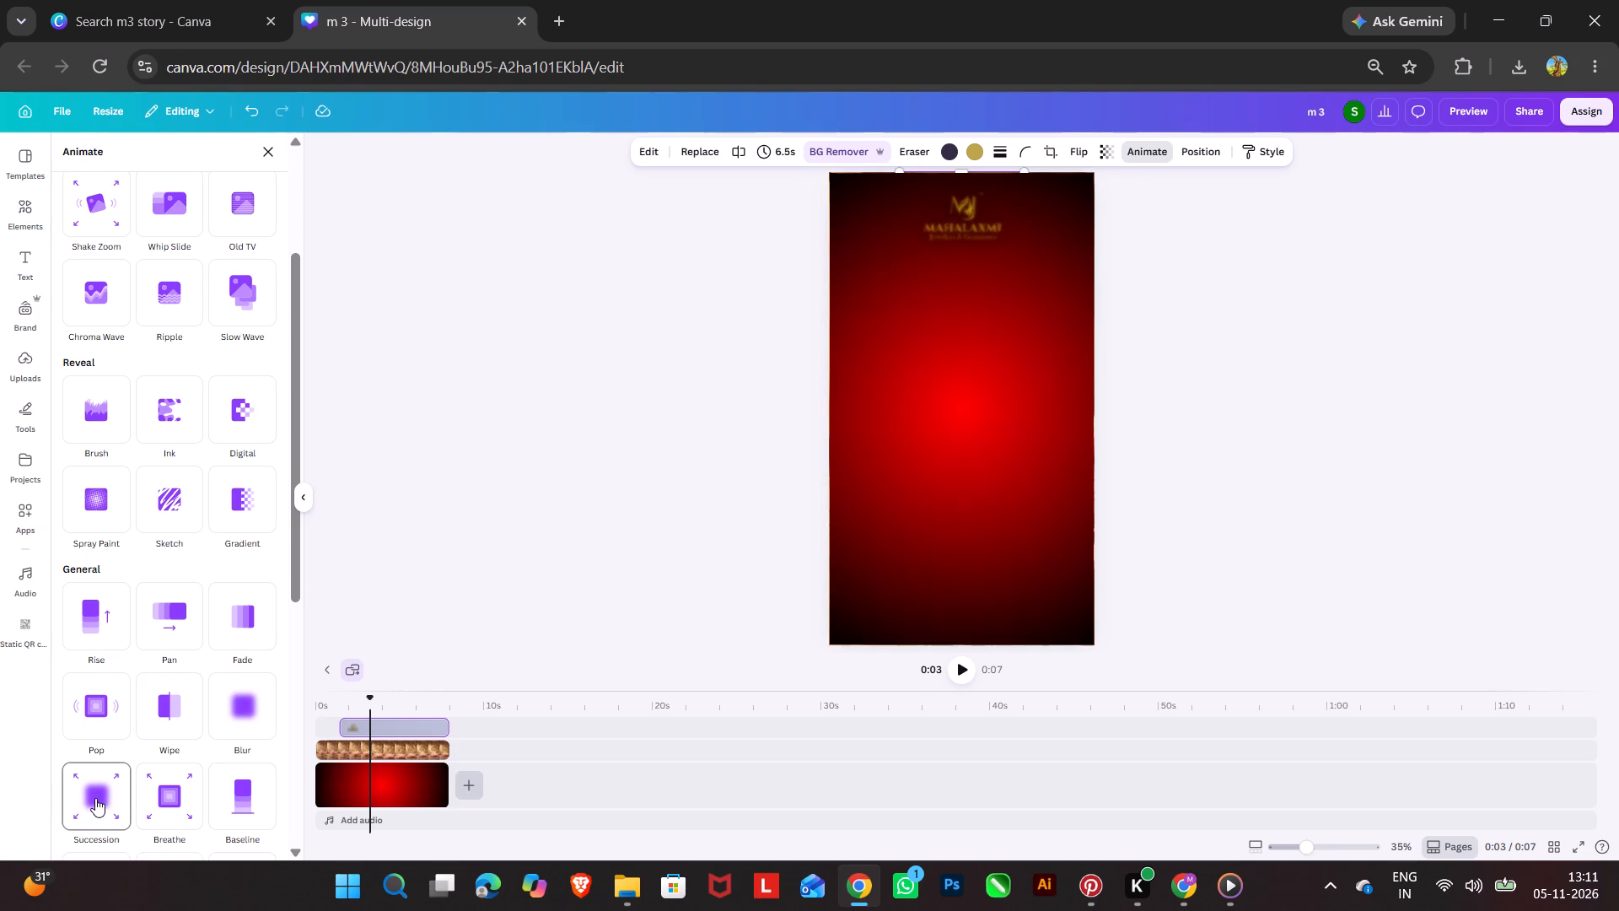
pyautogui.click(95, 798)
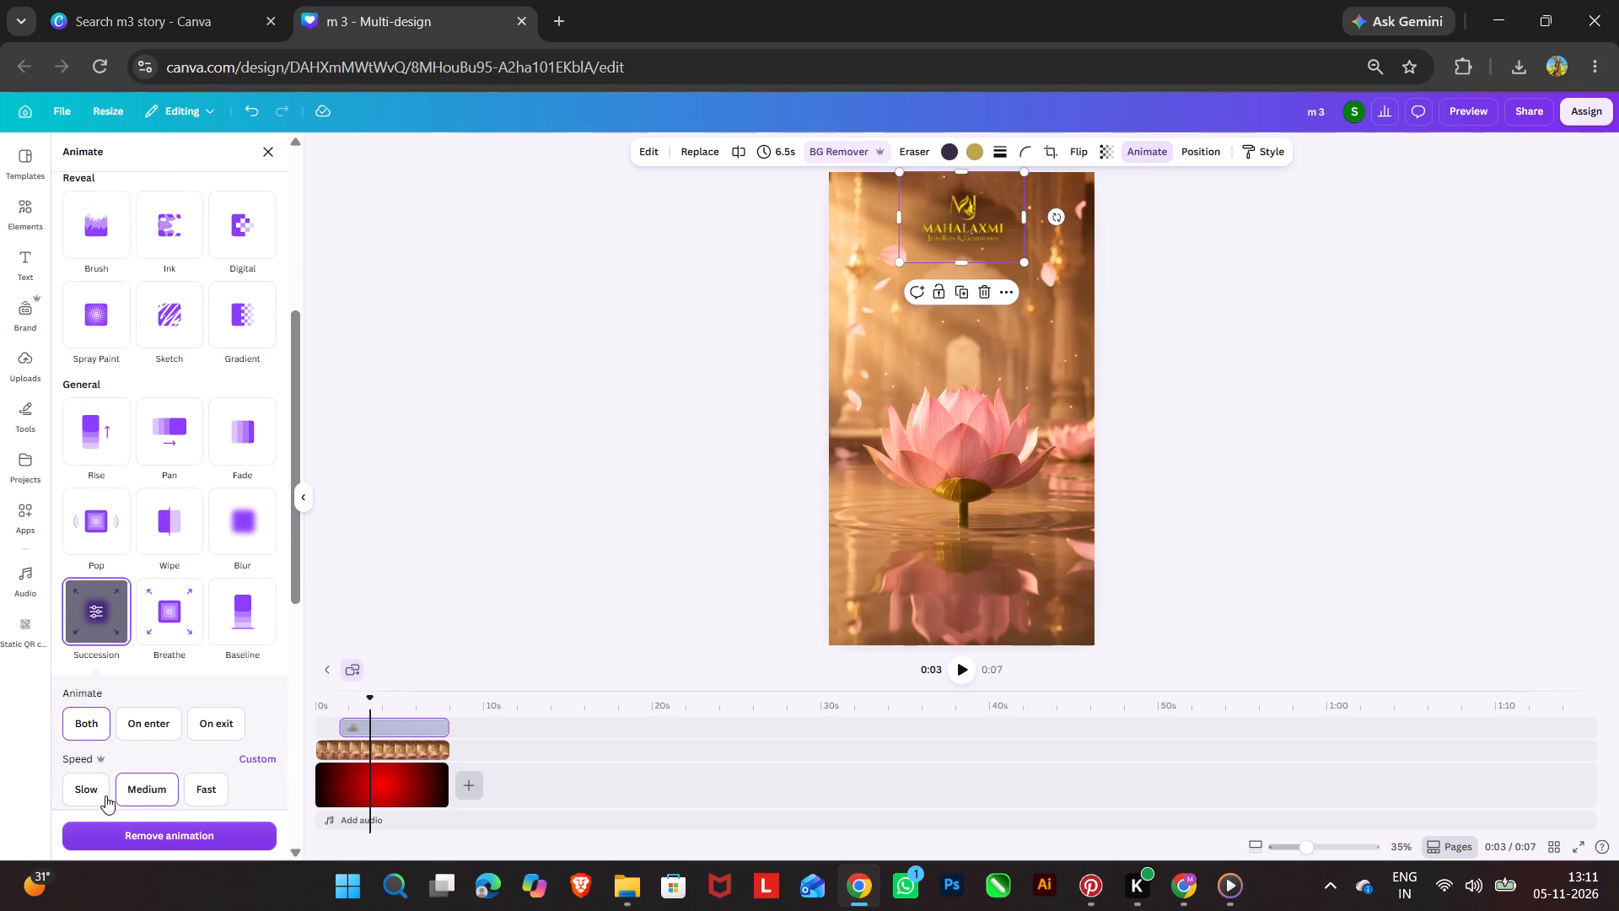
pyautogui.click(90, 795)
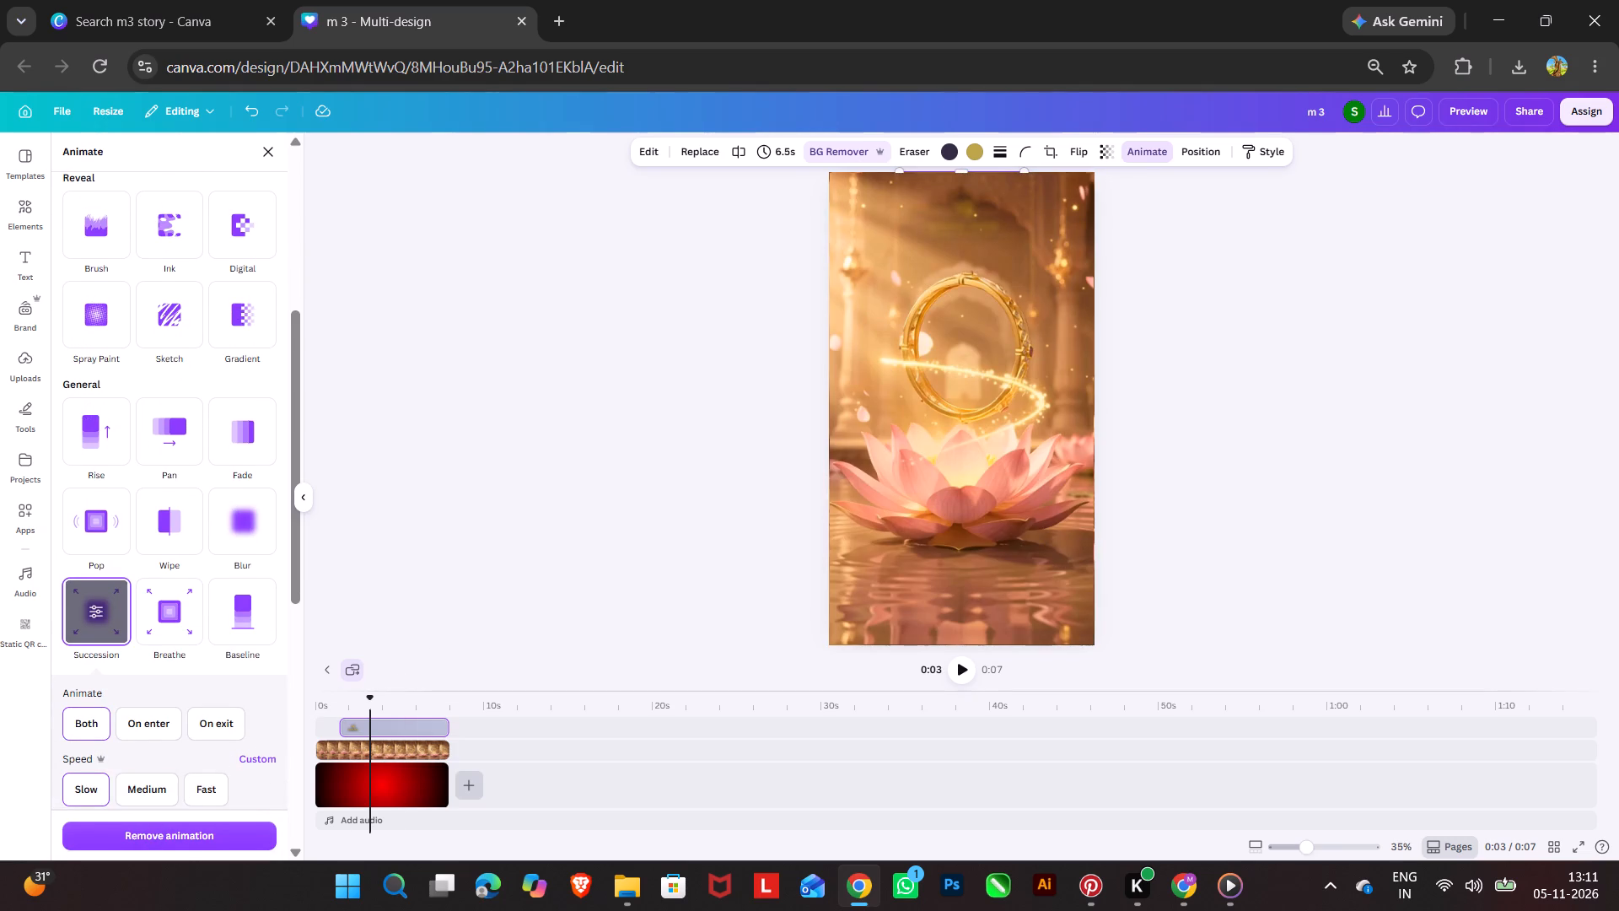
pyautogui.moveTo(369, 702); pyautogui.dragTo(196, 717)
pyautogui.click(958, 665)
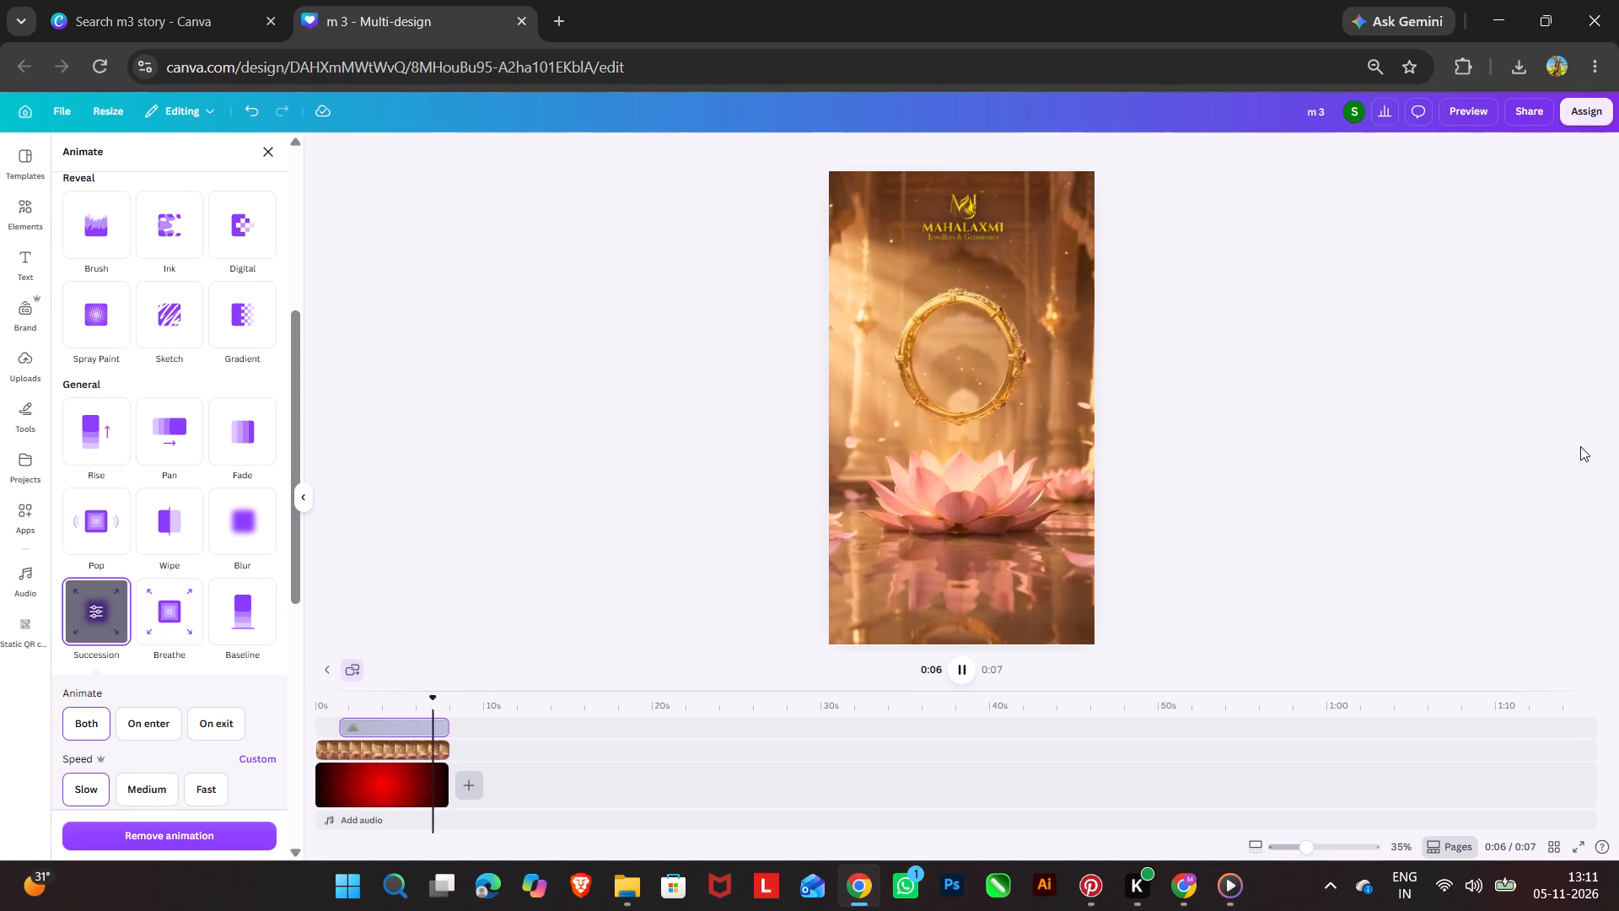
pyautogui.click(964, 663)
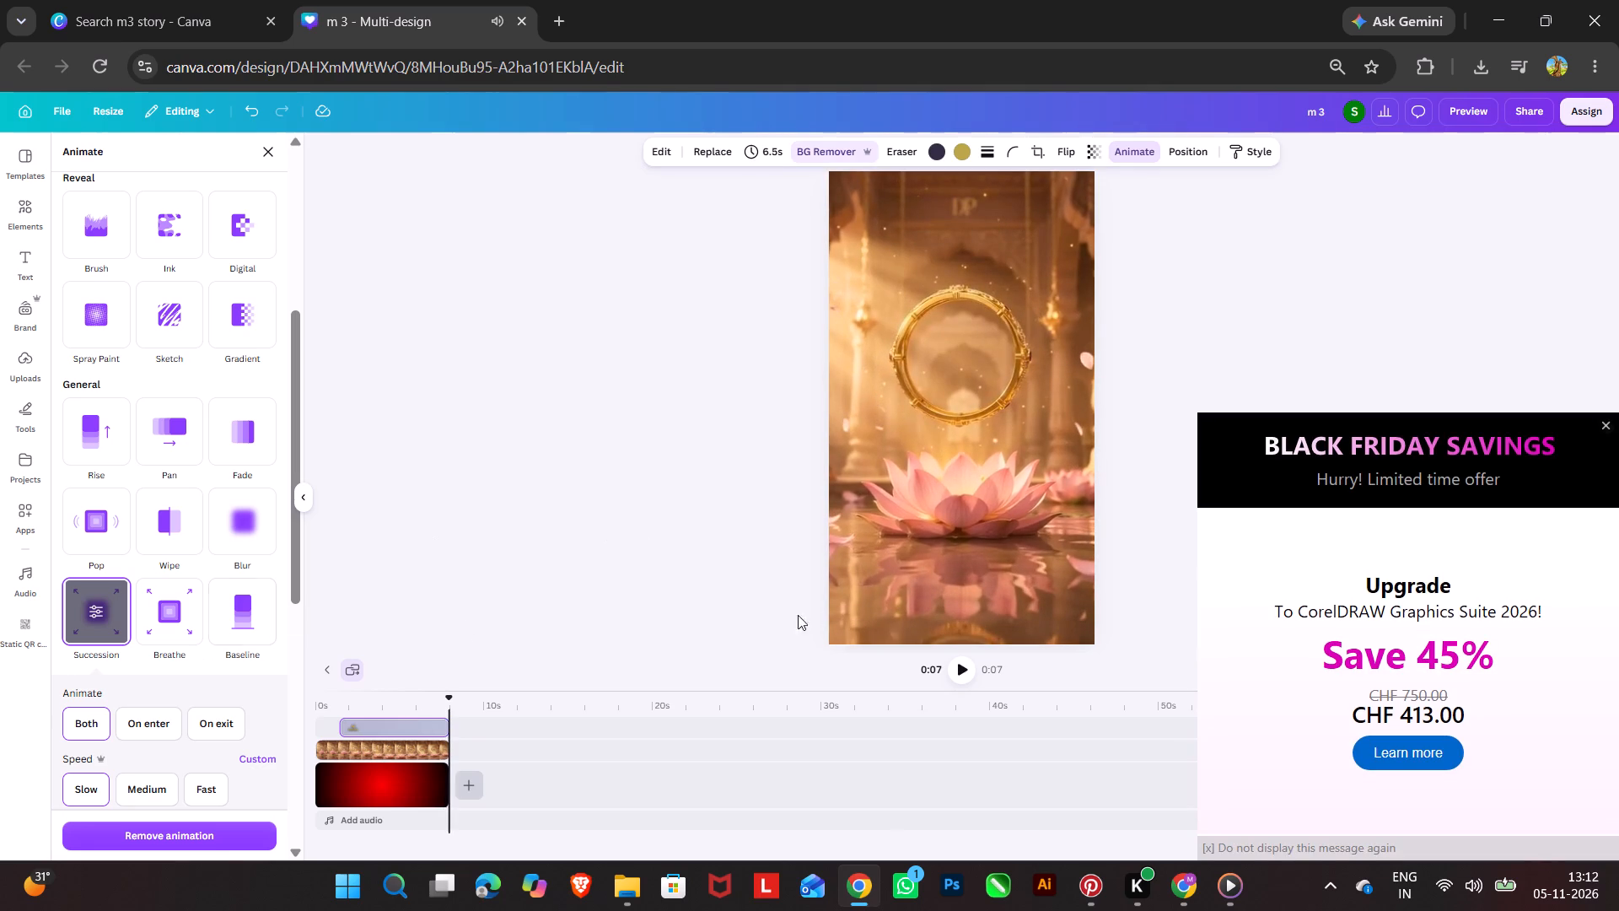
# Set the logo's Succession animation to On enter with maximum intensity, and preview it from the start.
pyautogui.click(148, 719)
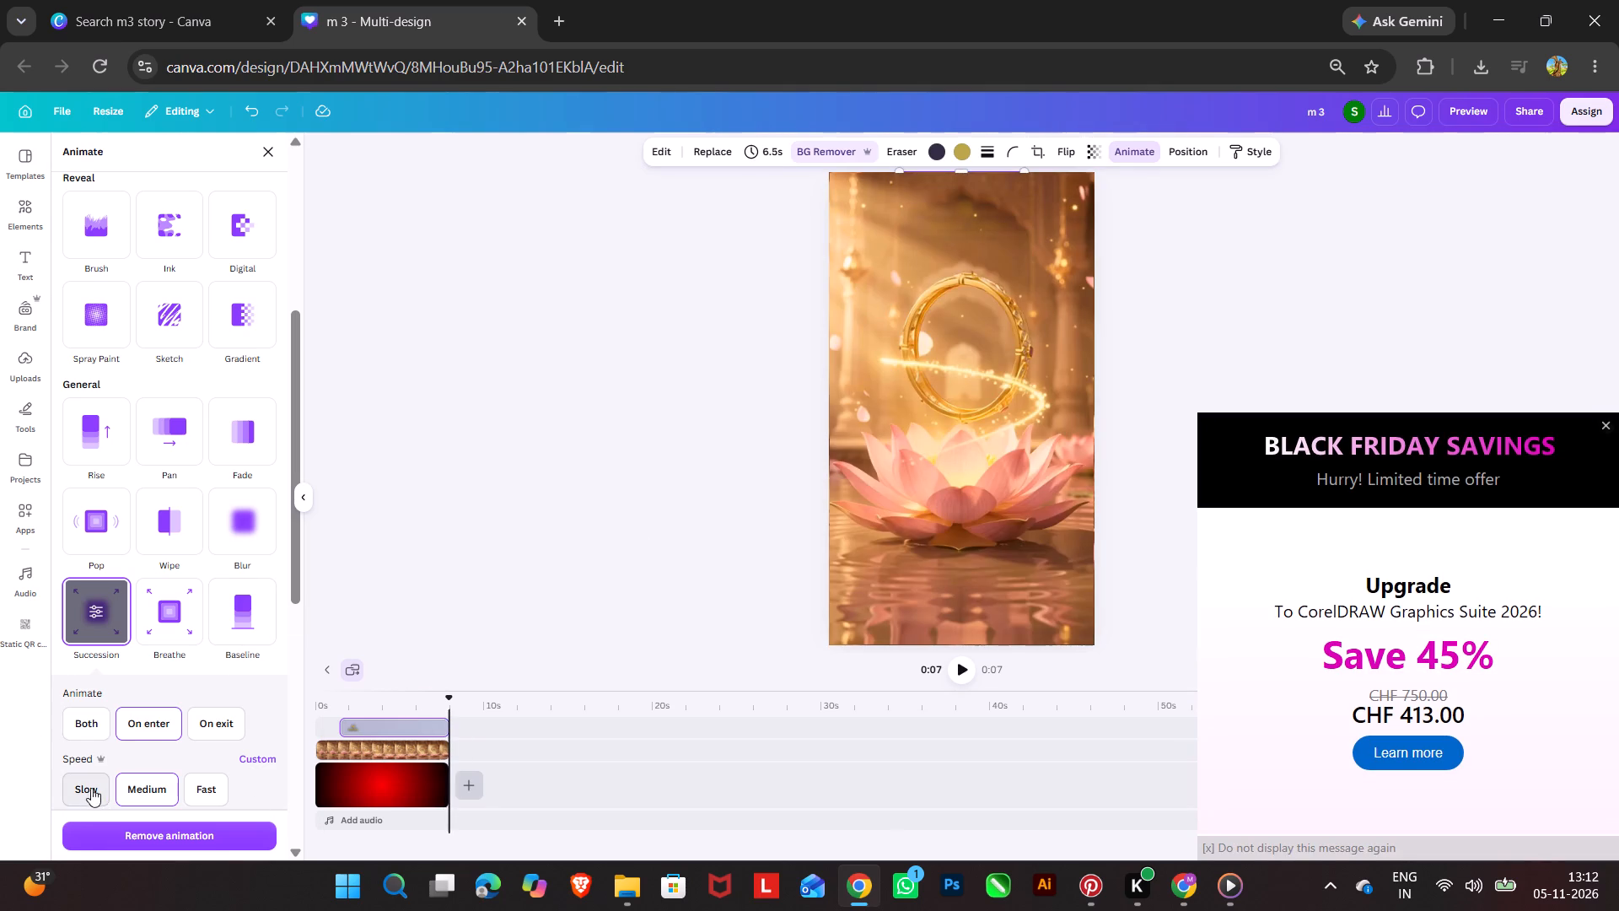
pyautogui.scroll(-2, 159, 755)
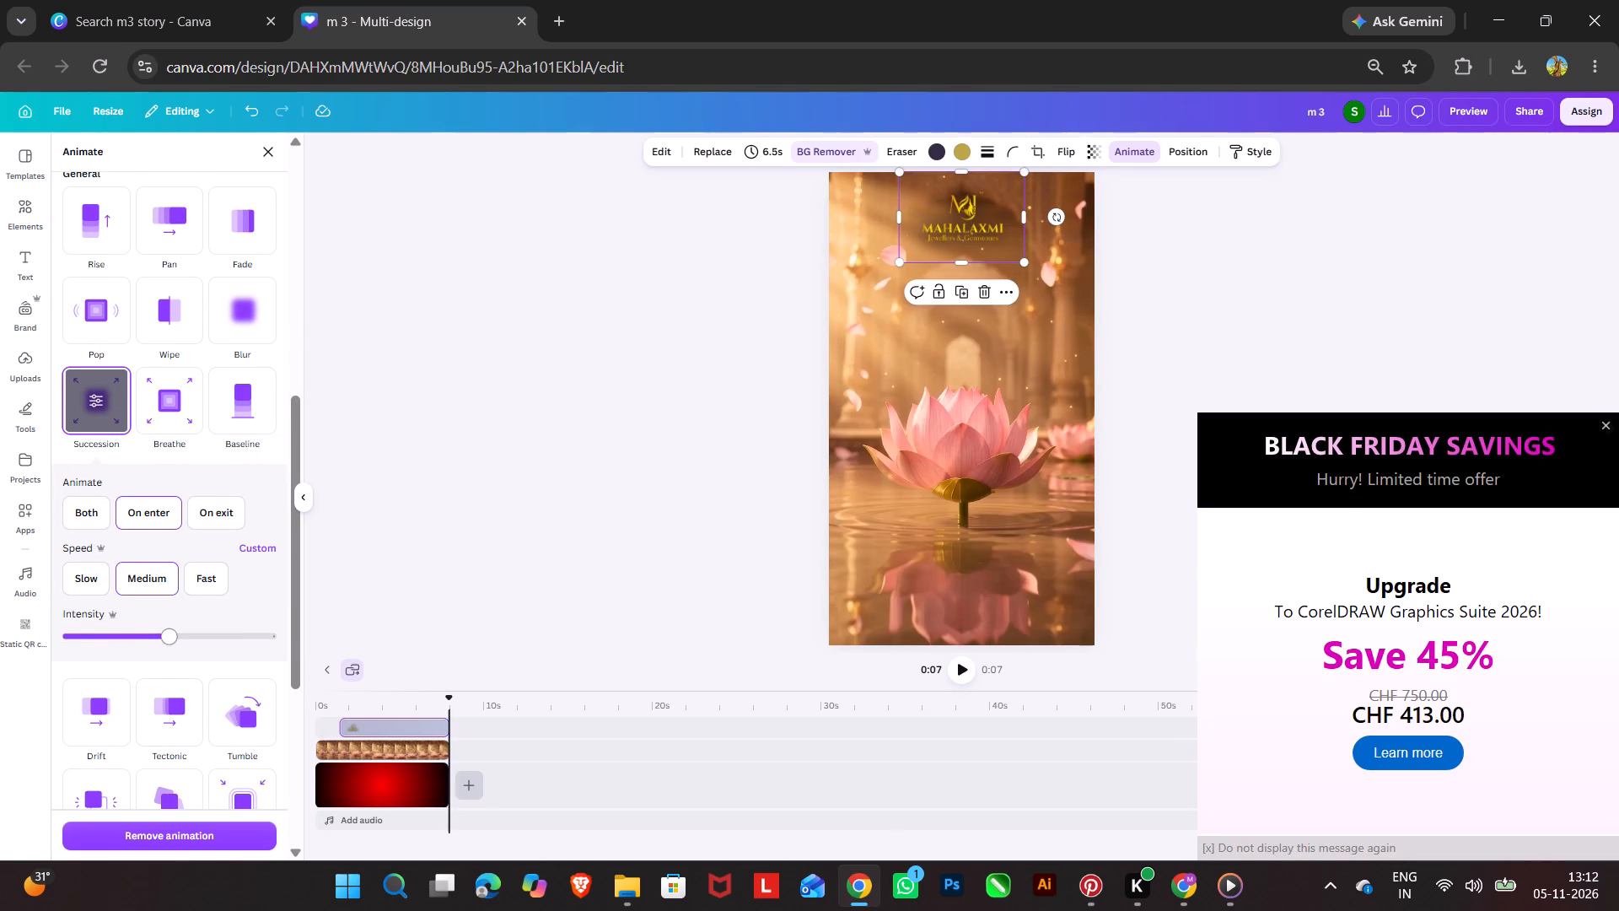
pyautogui.moveTo(166, 641); pyautogui.dragTo(363, 649)
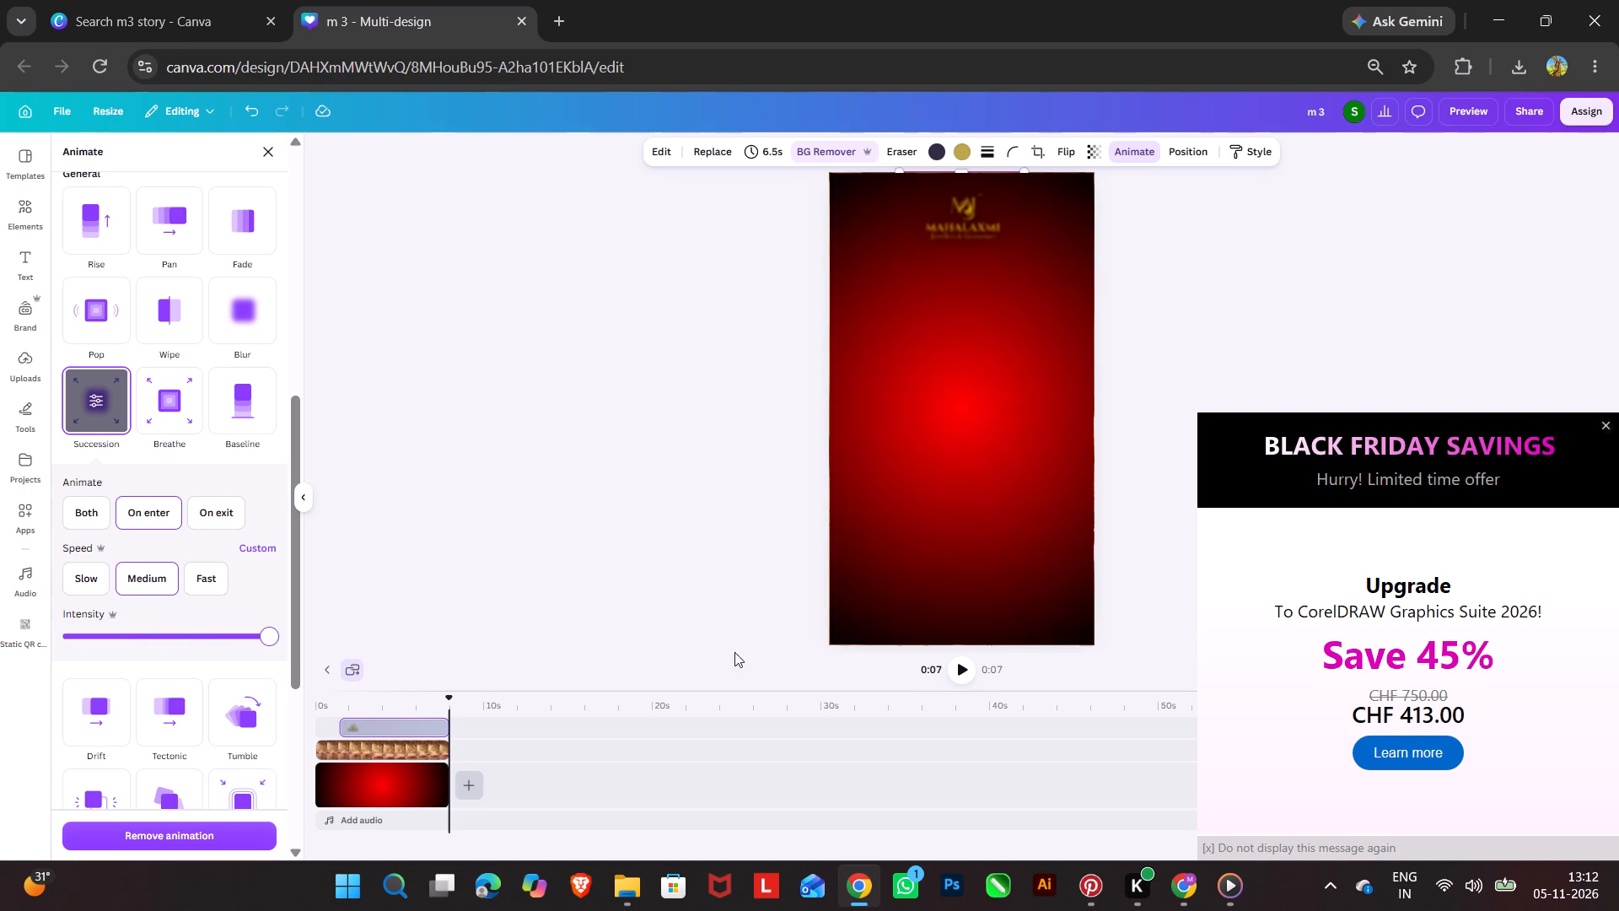
pyautogui.moveTo(448, 698); pyautogui.dragTo(232, 717)
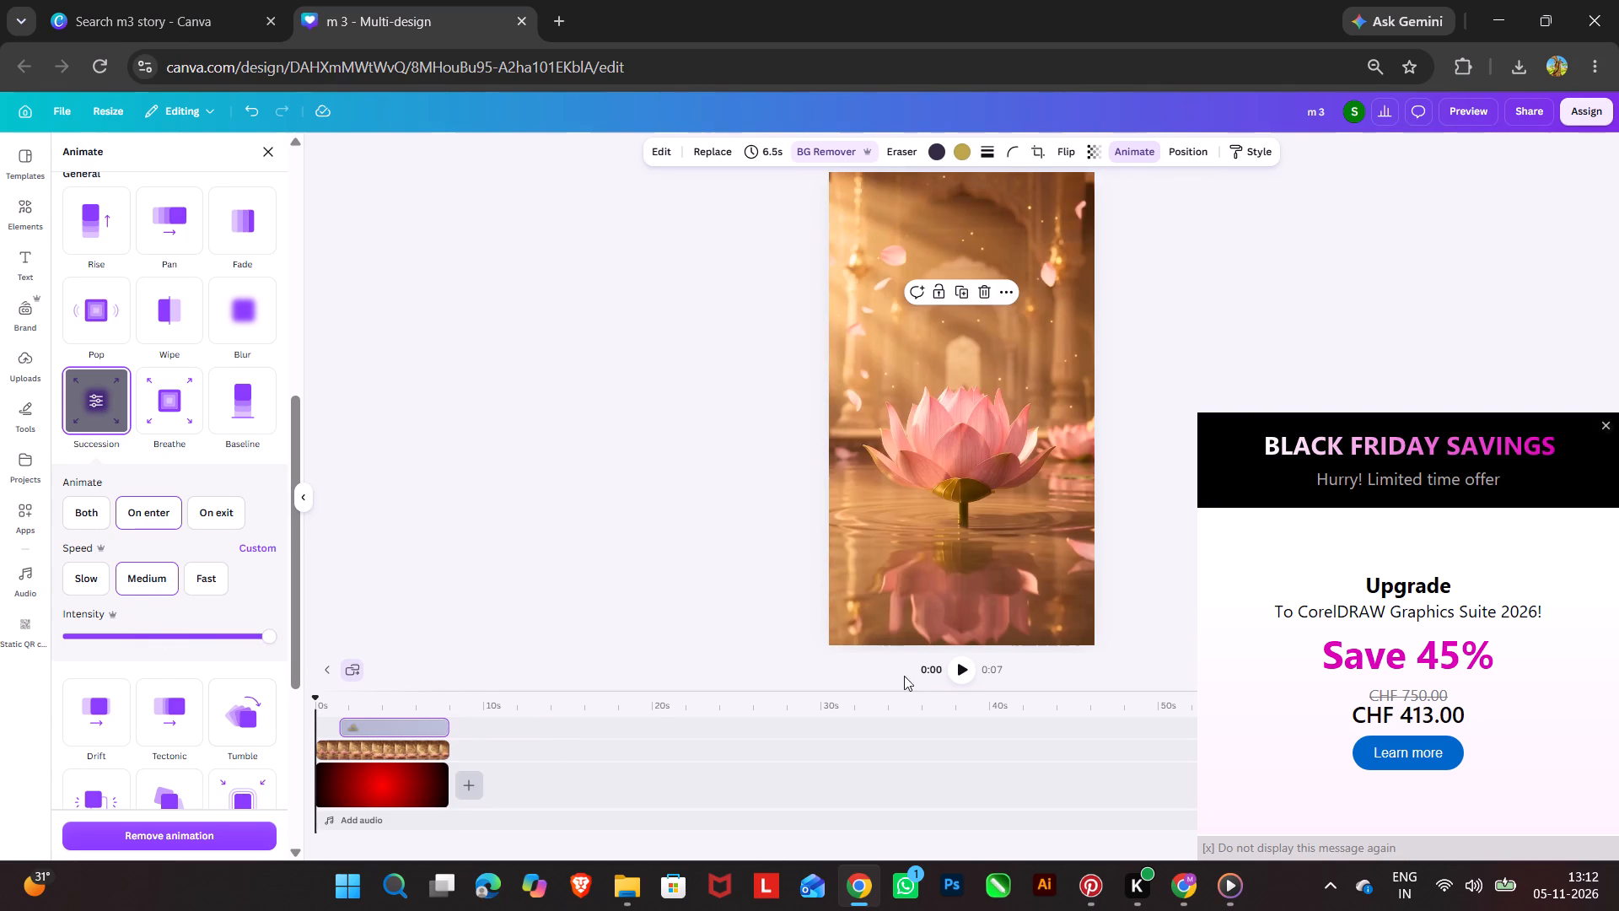
pyautogui.click(960, 662)
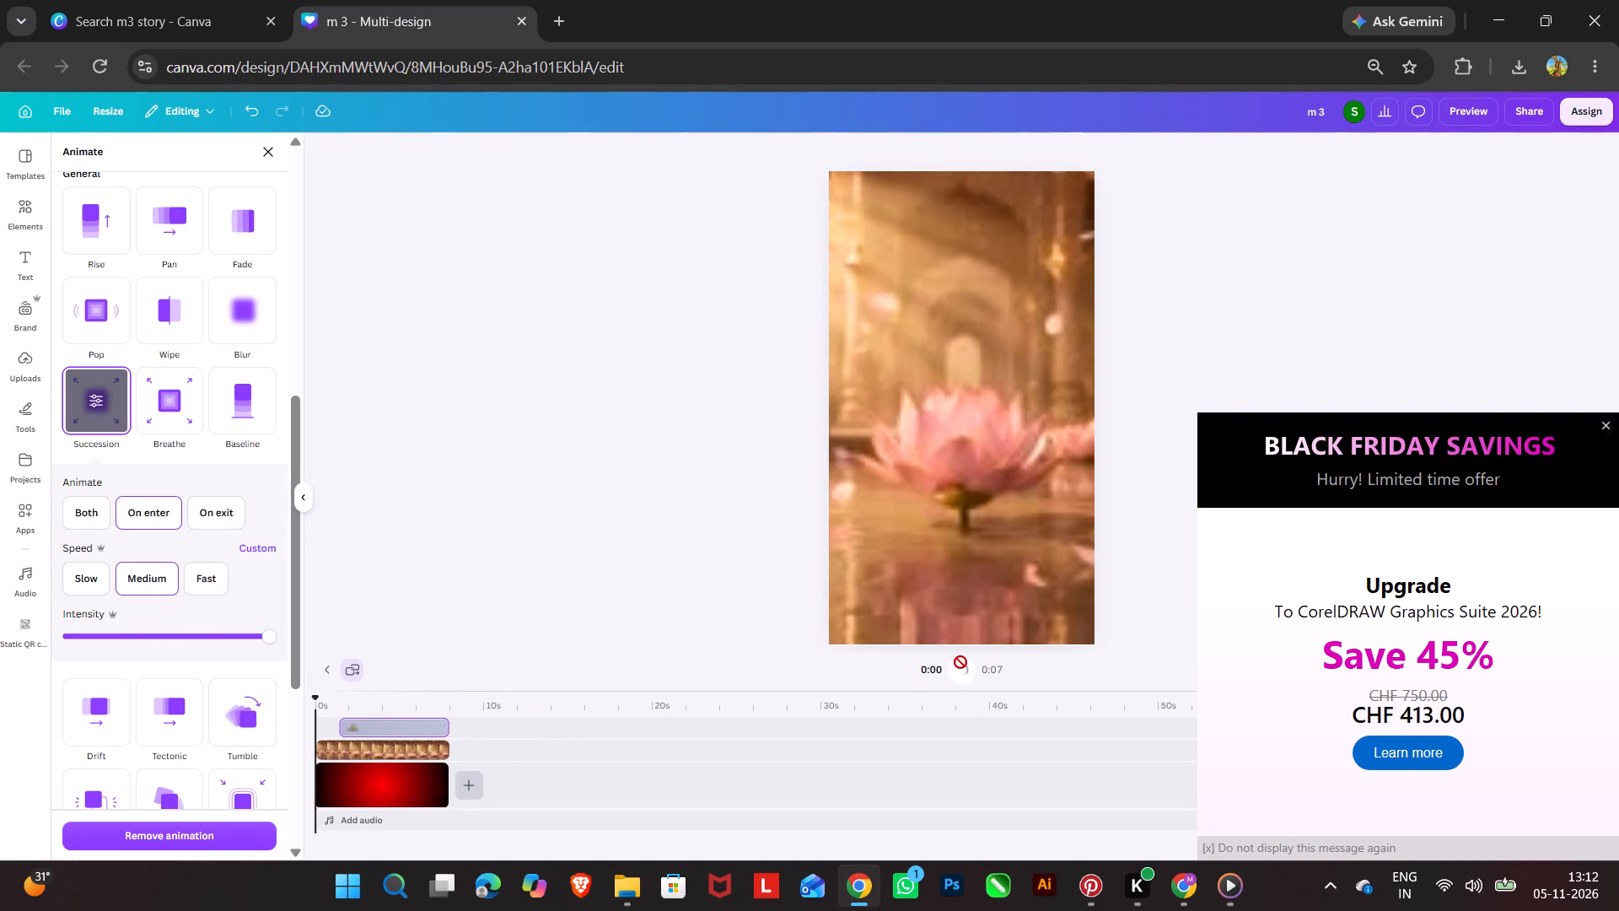
pyautogui.click(1606, 425)
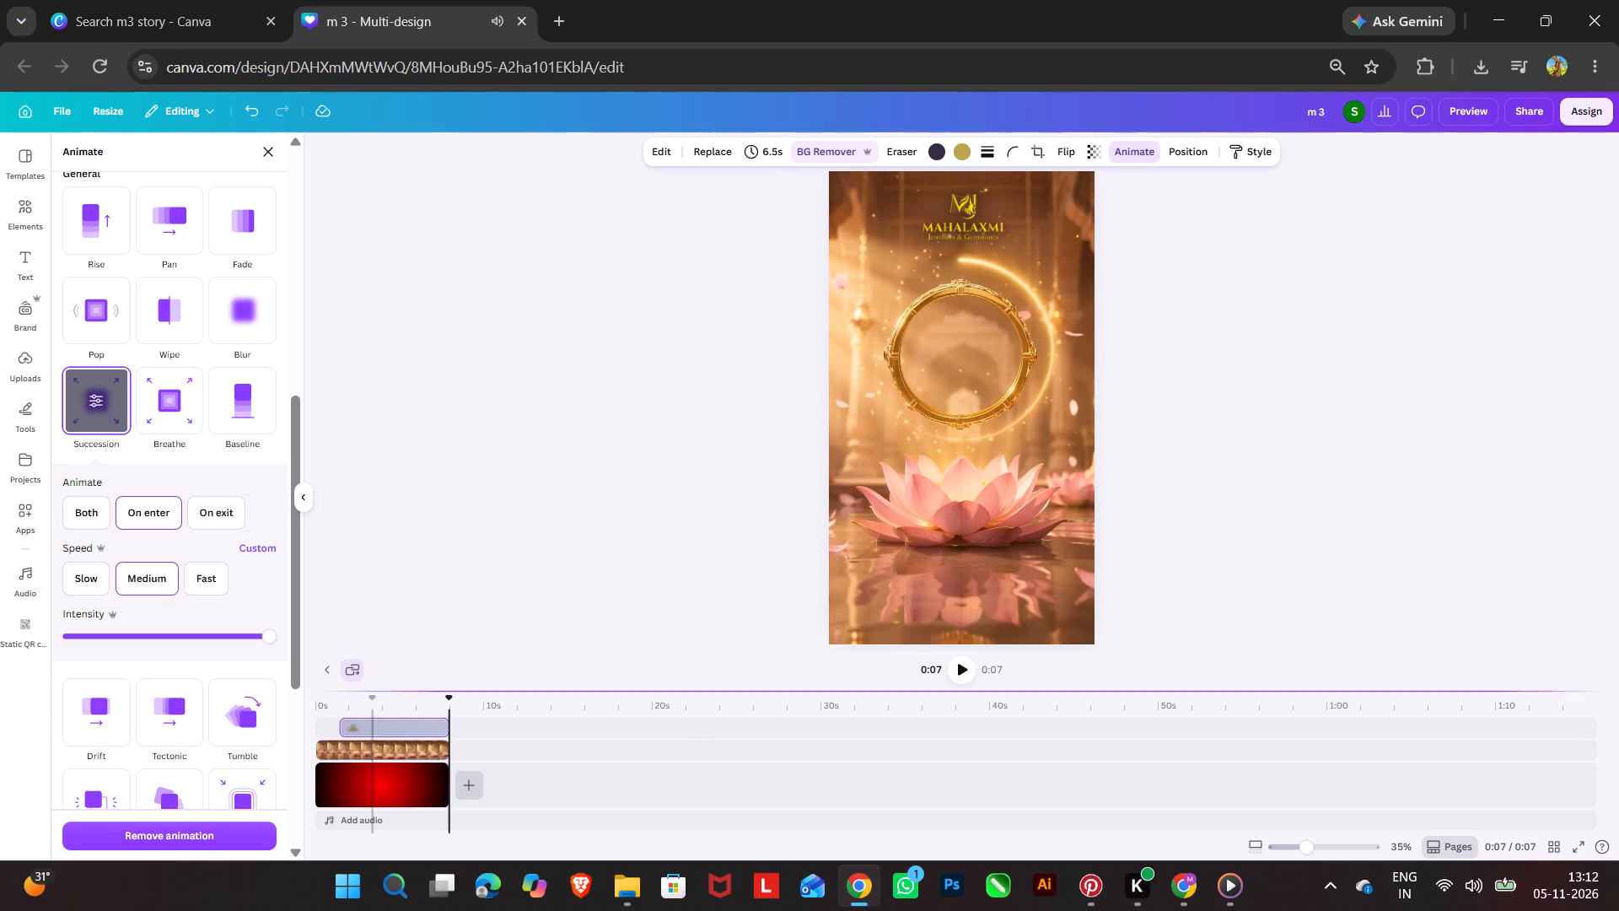
pyautogui.moveTo(446, 698); pyautogui.dragTo(180, 703)
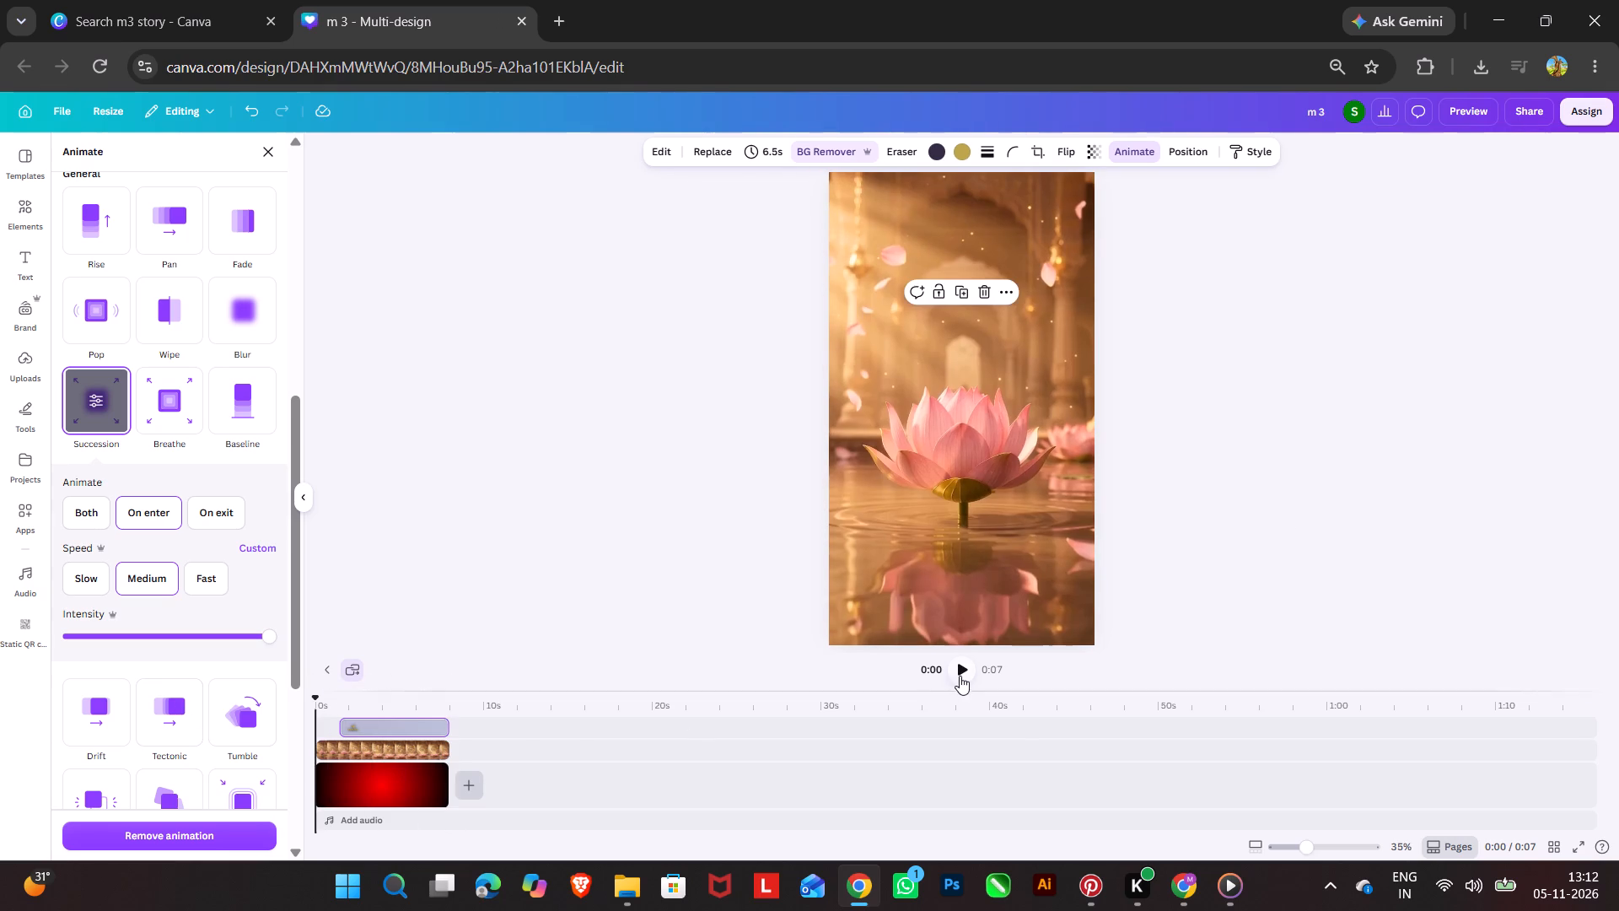
pyautogui.click(960, 673)
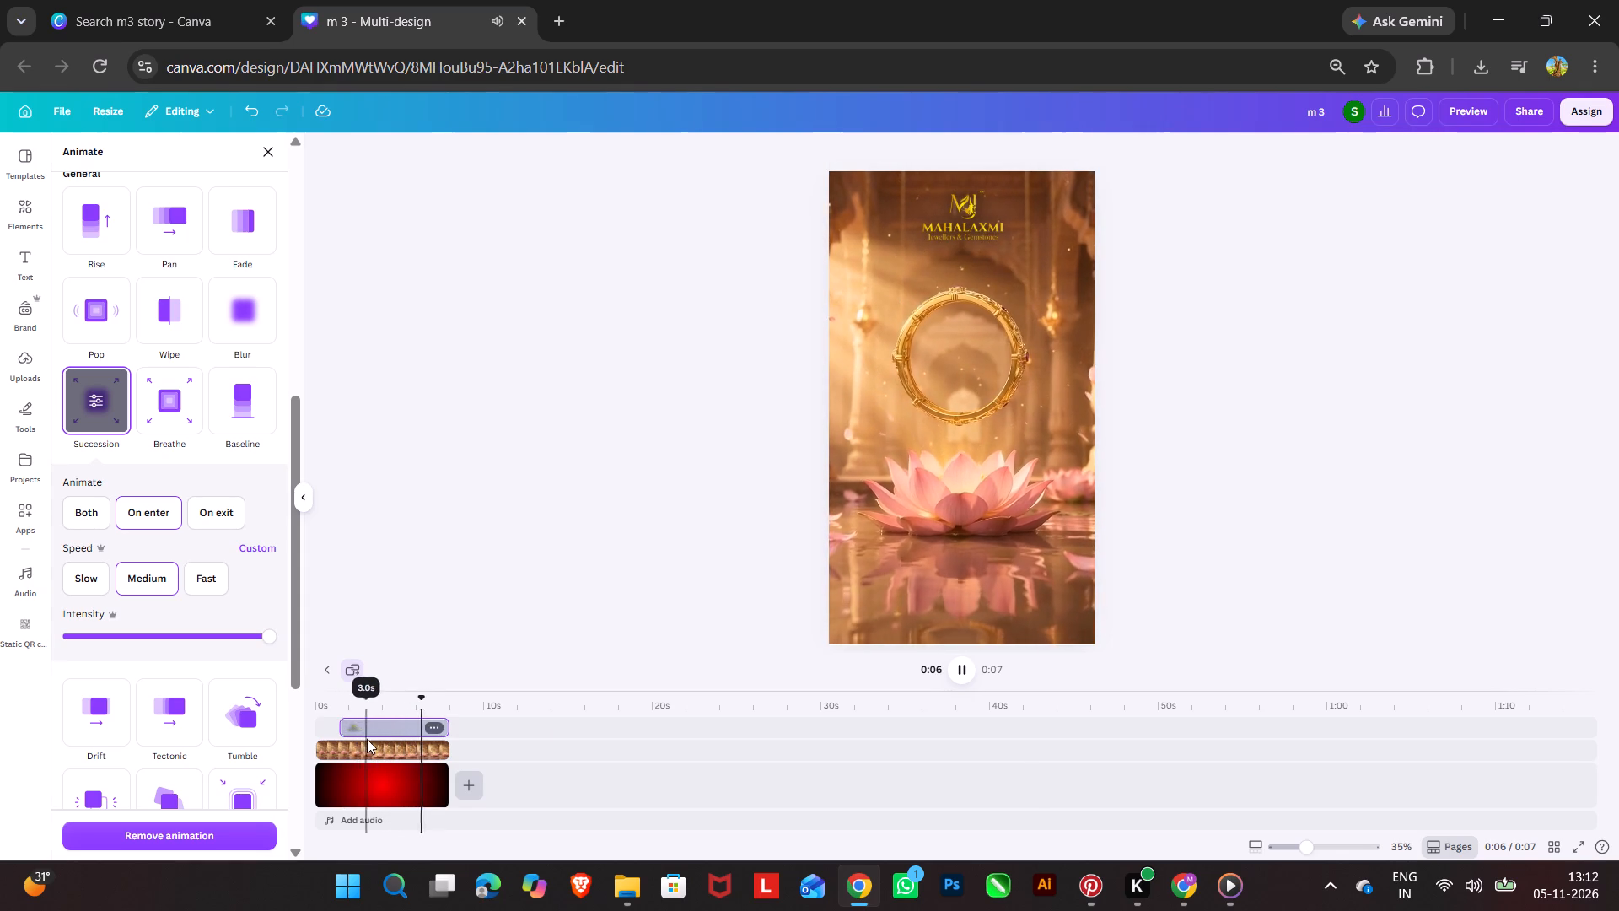
# Start the logo's timeline clip earlier, giving a 7.0 s duration, and replay the page to check the timing.
pyautogui.click(345, 729)
pyautogui.moveTo(345, 729); pyautogui.dragTo(335, 729)
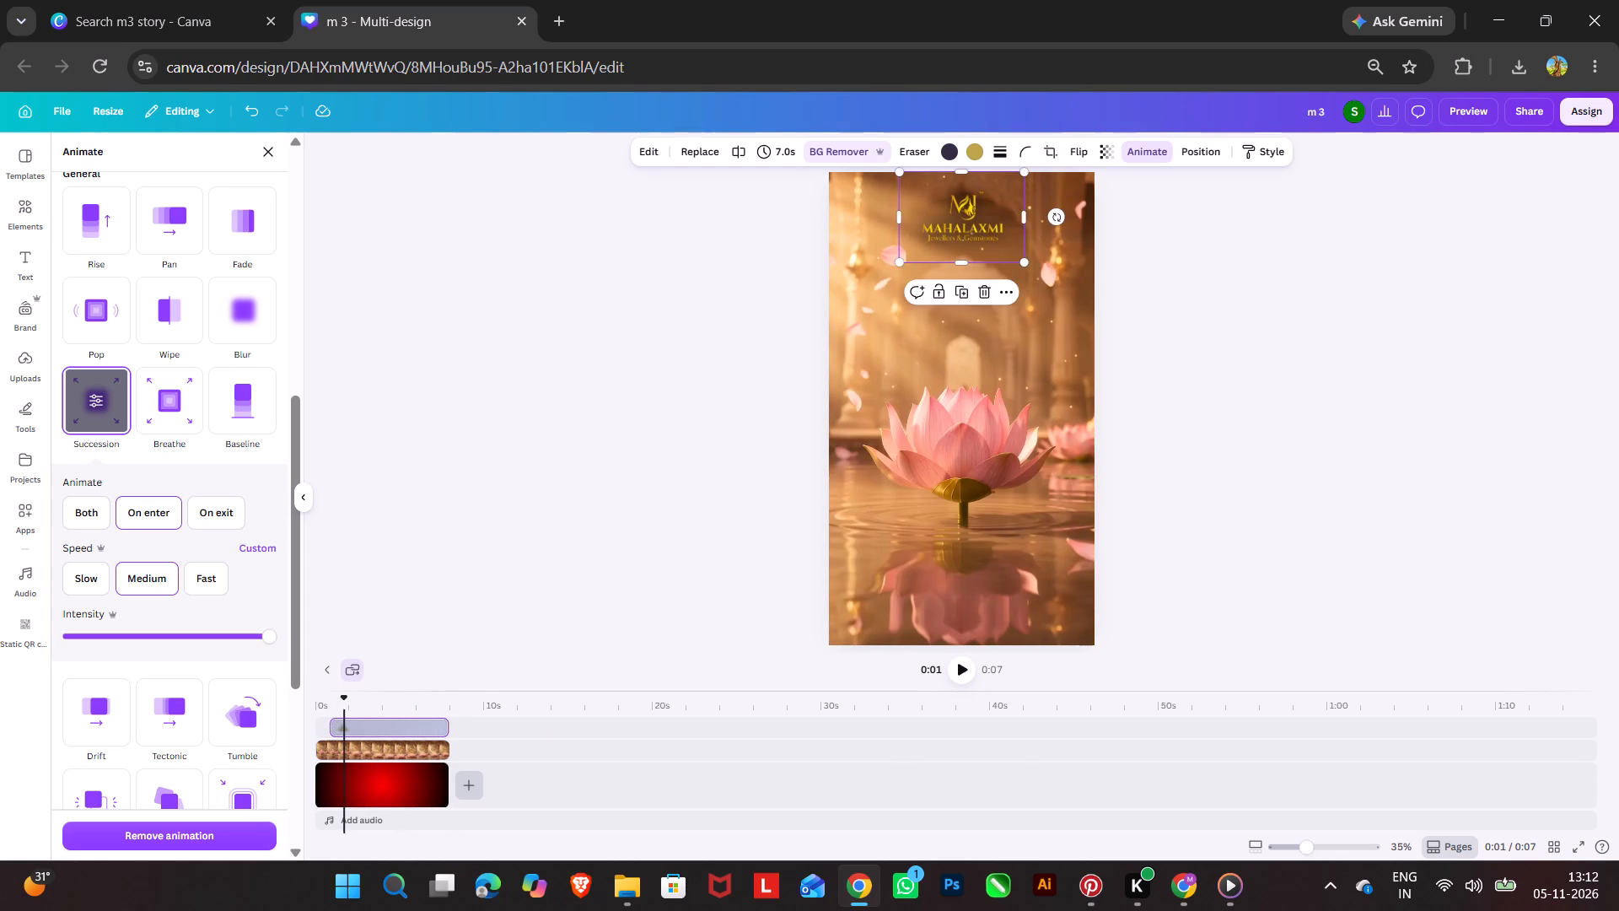
pyautogui.moveTo(342, 701); pyautogui.dragTo(257, 703)
pyautogui.click(961, 672)
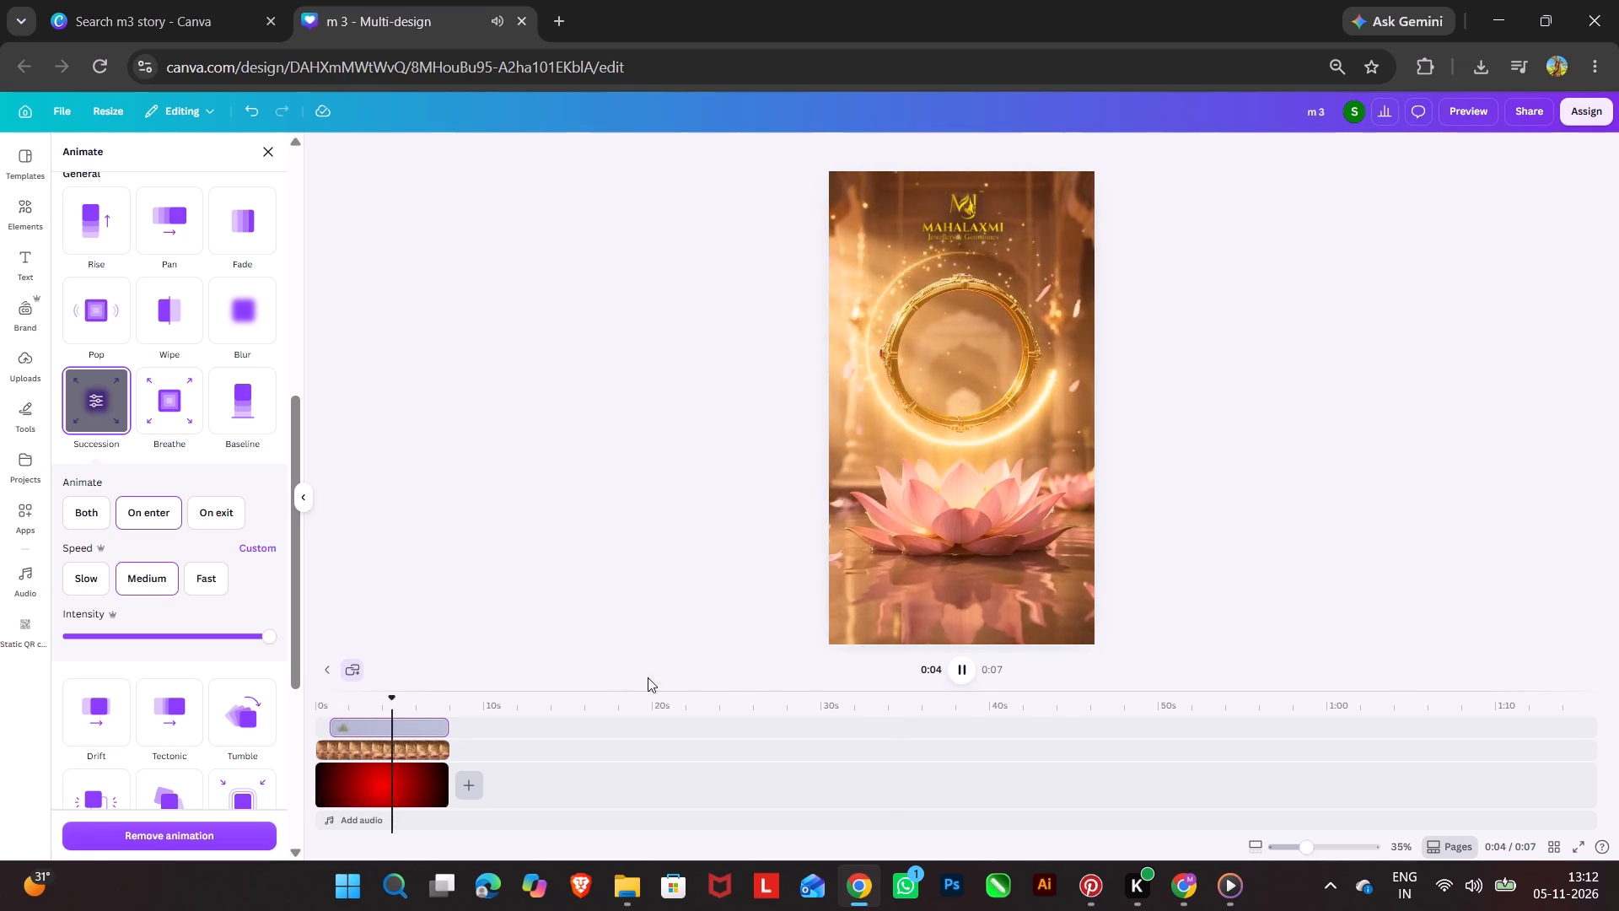
pyautogui.moveTo(401, 697); pyautogui.dragTo(230, 714)
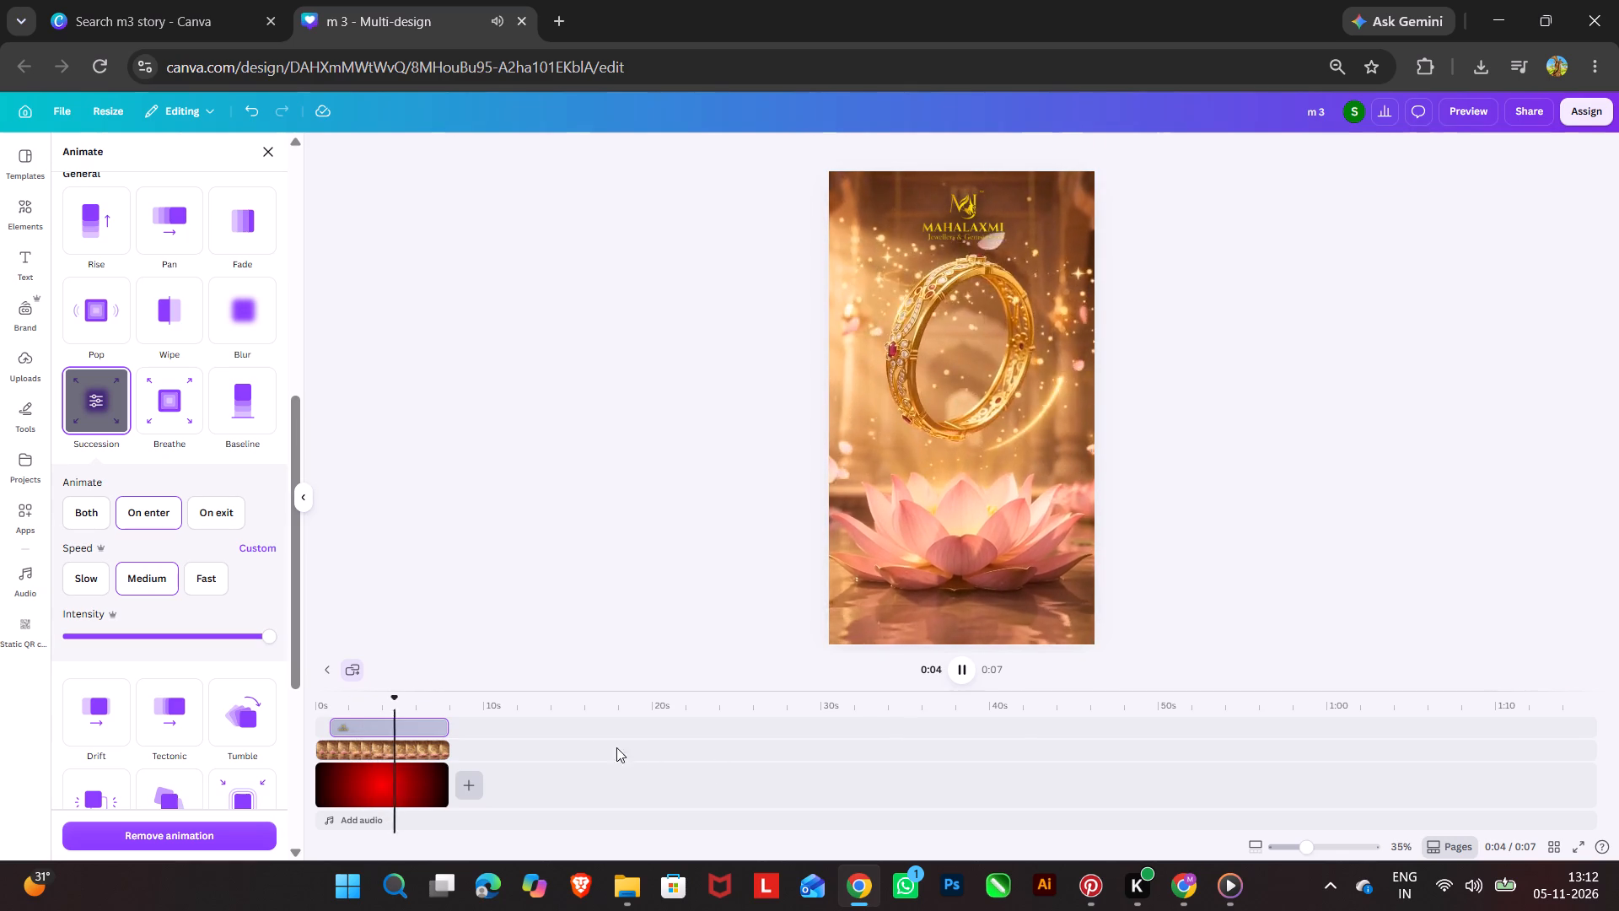
pyautogui.moveTo(406, 699); pyautogui.dragTo(364, 703)
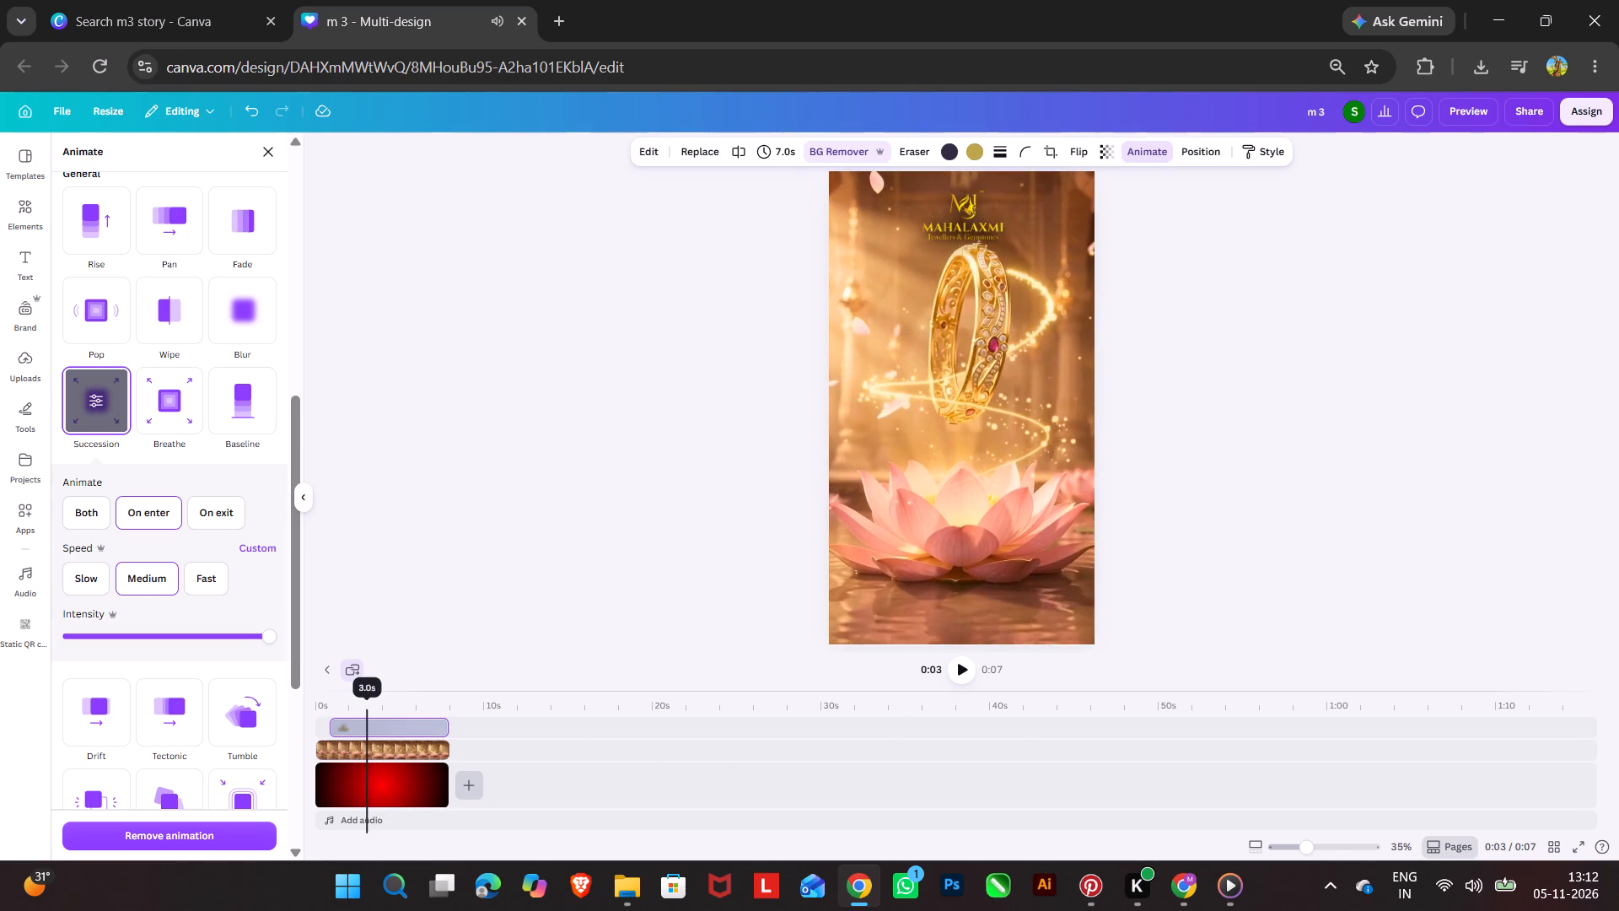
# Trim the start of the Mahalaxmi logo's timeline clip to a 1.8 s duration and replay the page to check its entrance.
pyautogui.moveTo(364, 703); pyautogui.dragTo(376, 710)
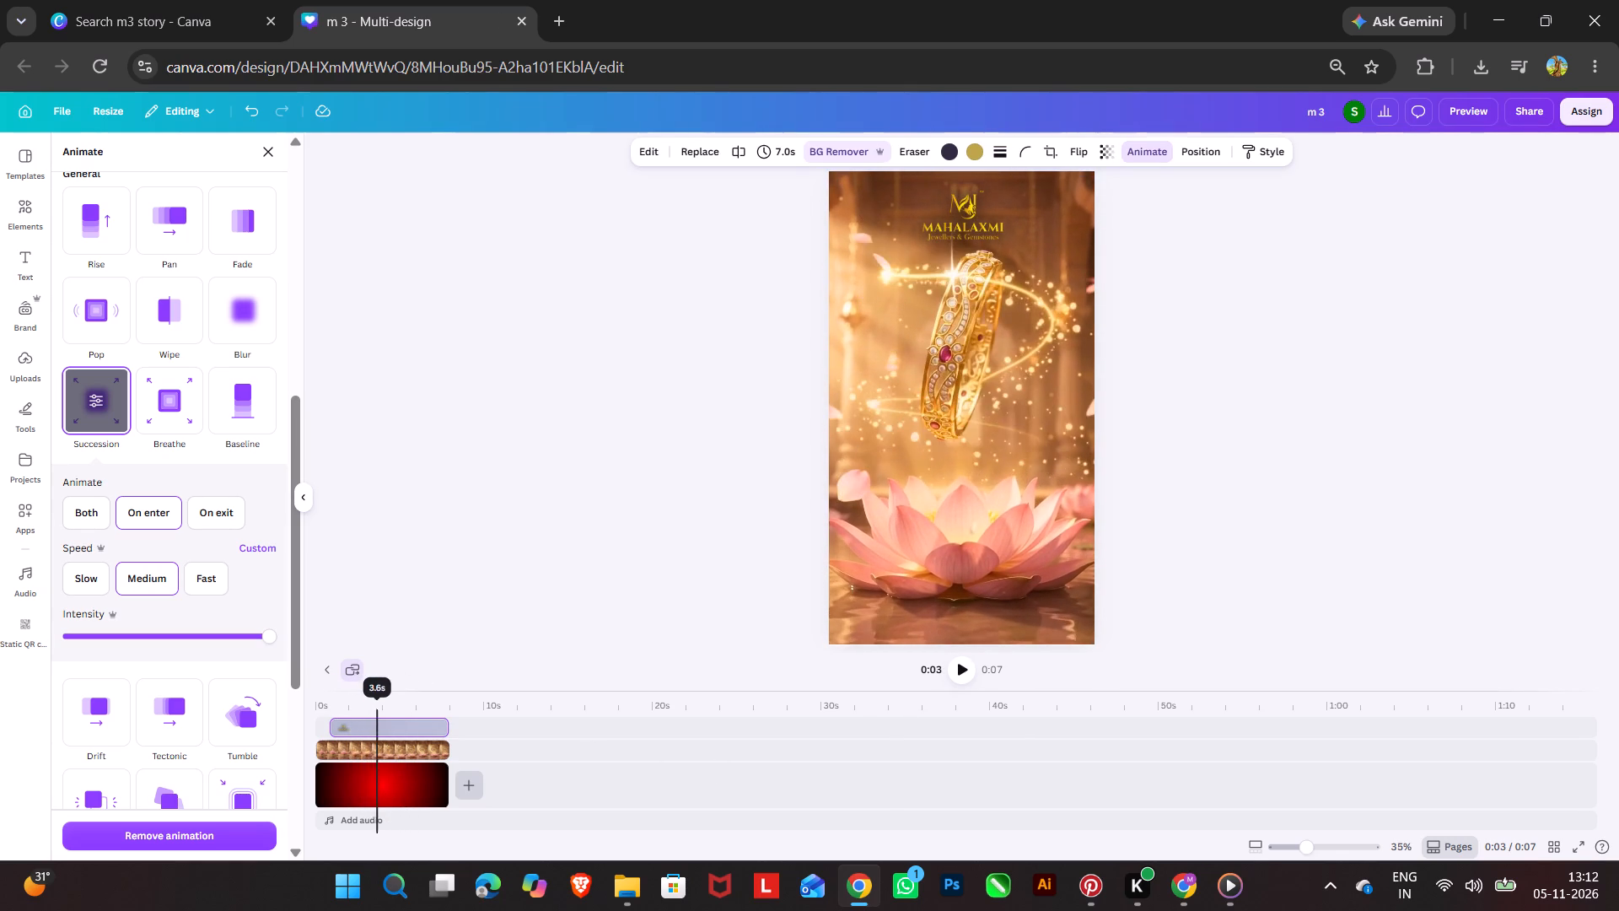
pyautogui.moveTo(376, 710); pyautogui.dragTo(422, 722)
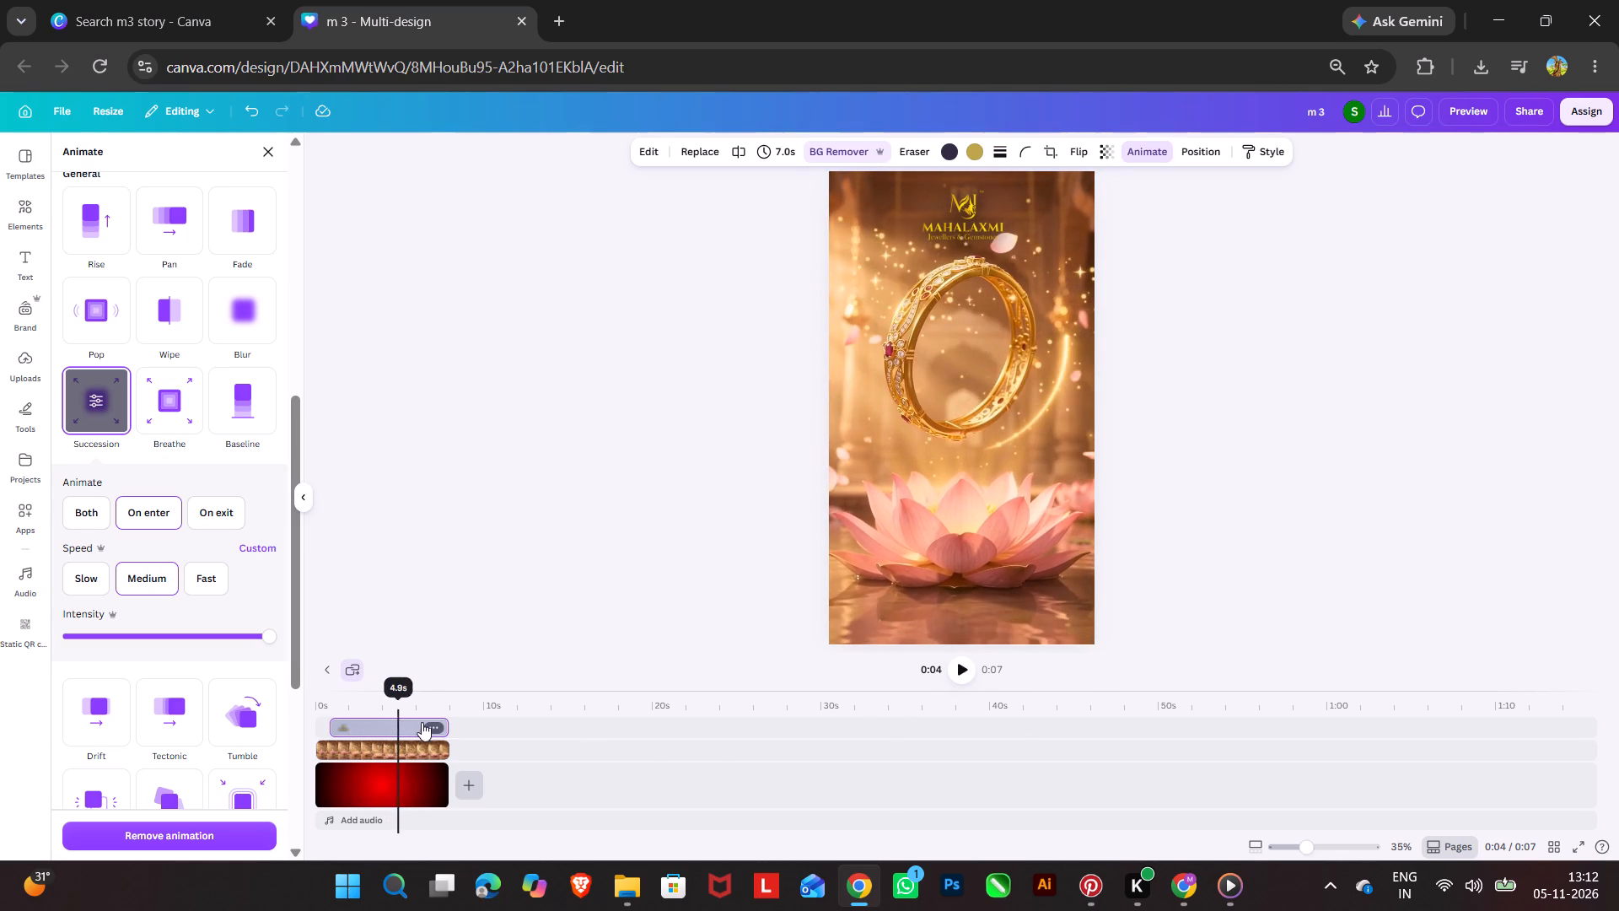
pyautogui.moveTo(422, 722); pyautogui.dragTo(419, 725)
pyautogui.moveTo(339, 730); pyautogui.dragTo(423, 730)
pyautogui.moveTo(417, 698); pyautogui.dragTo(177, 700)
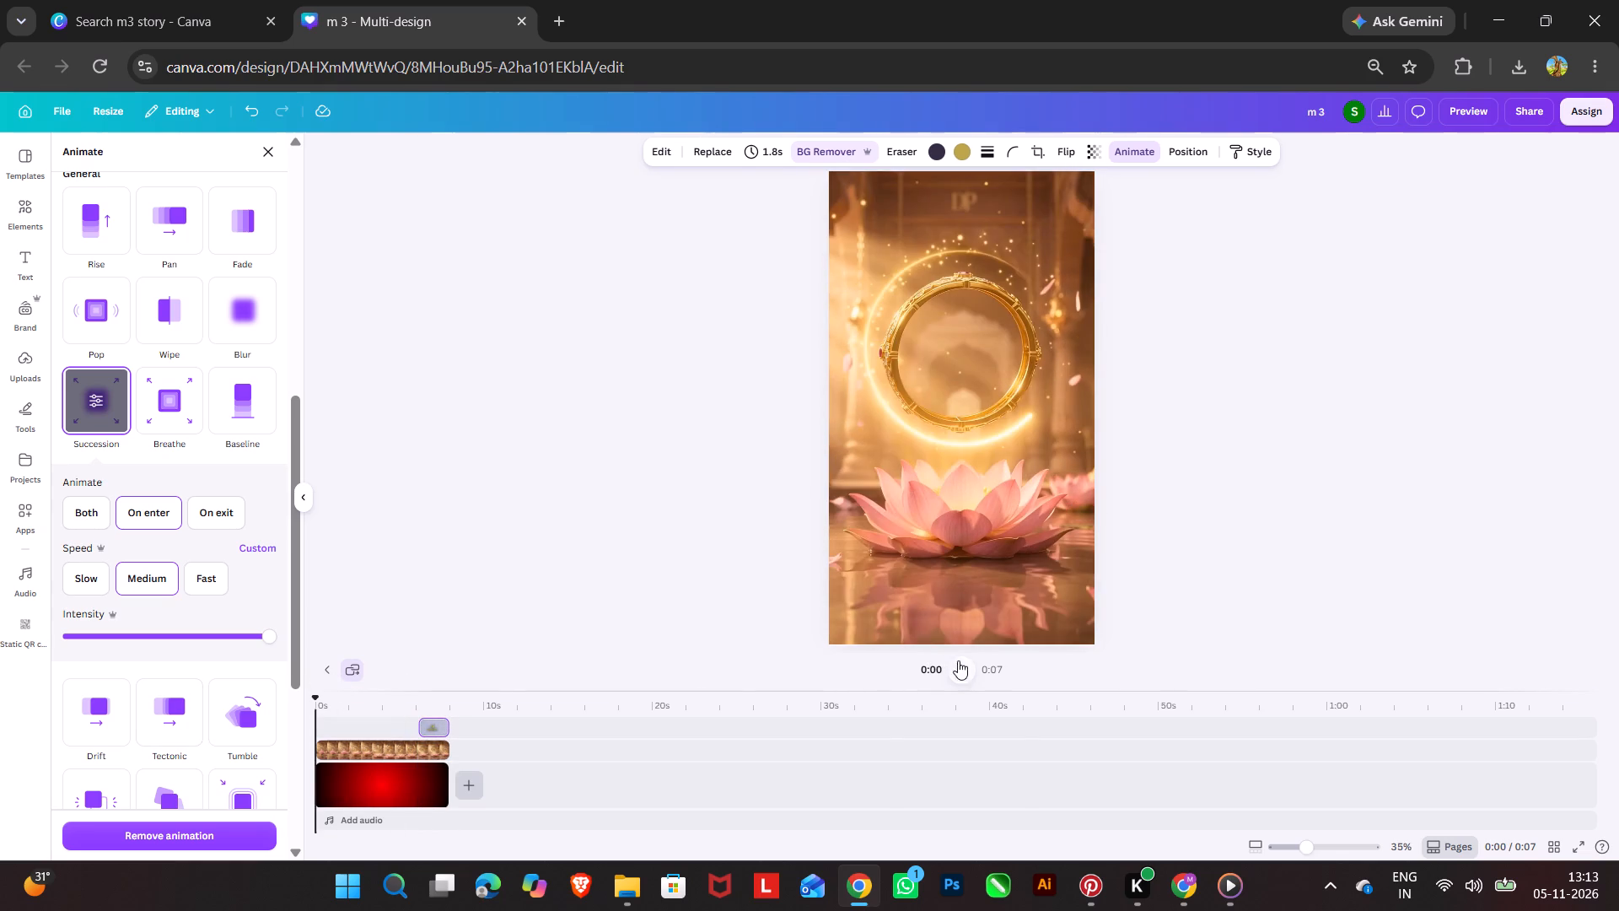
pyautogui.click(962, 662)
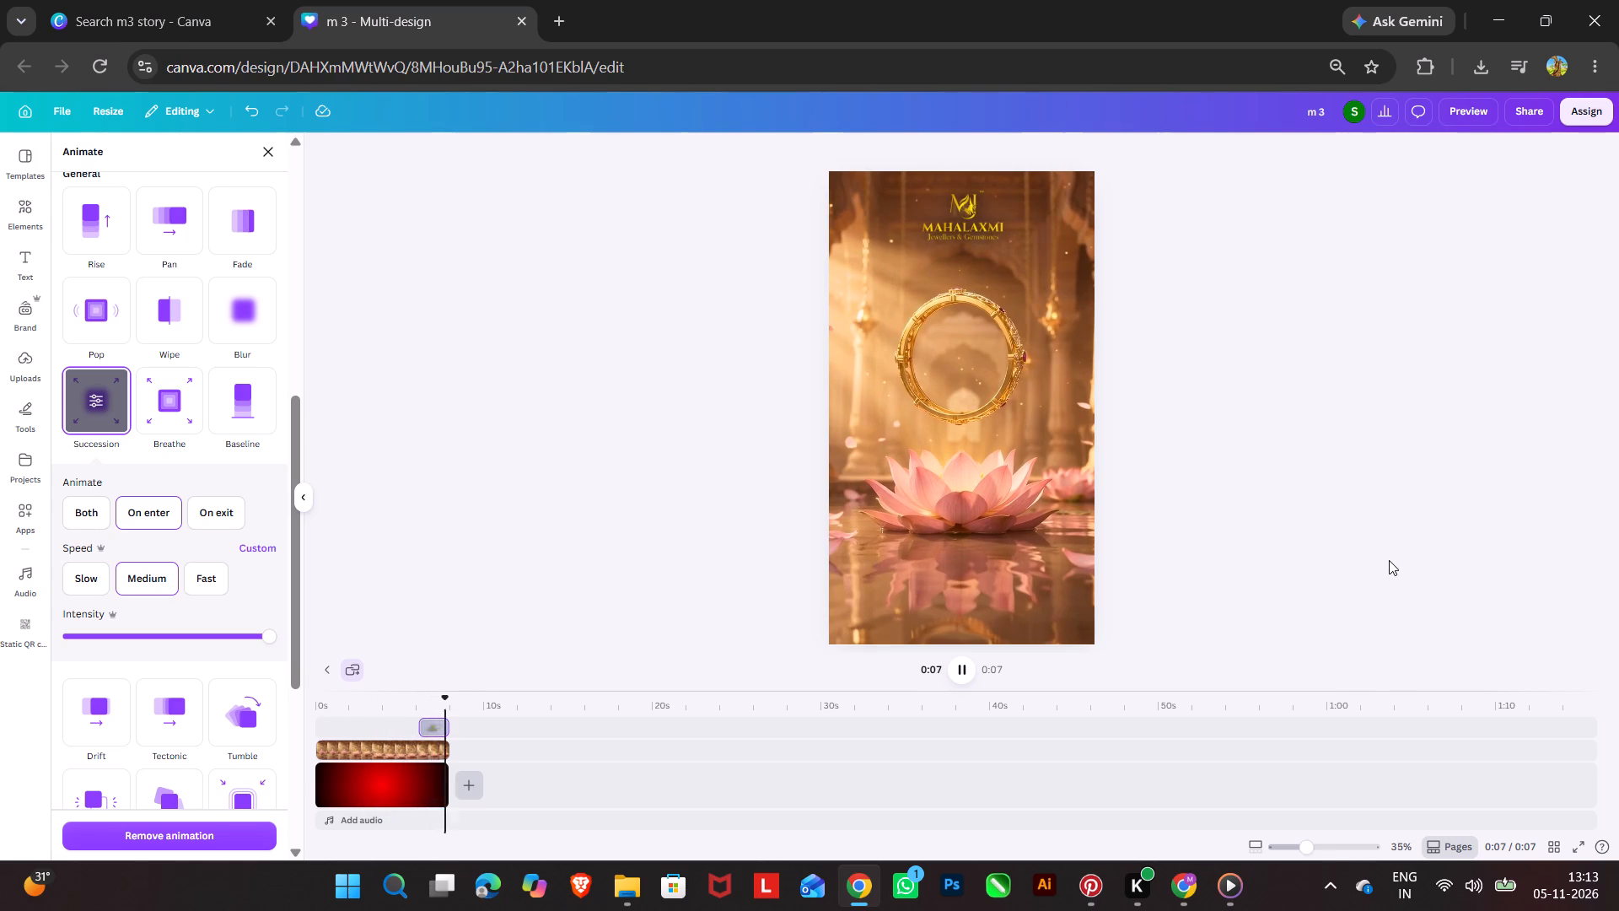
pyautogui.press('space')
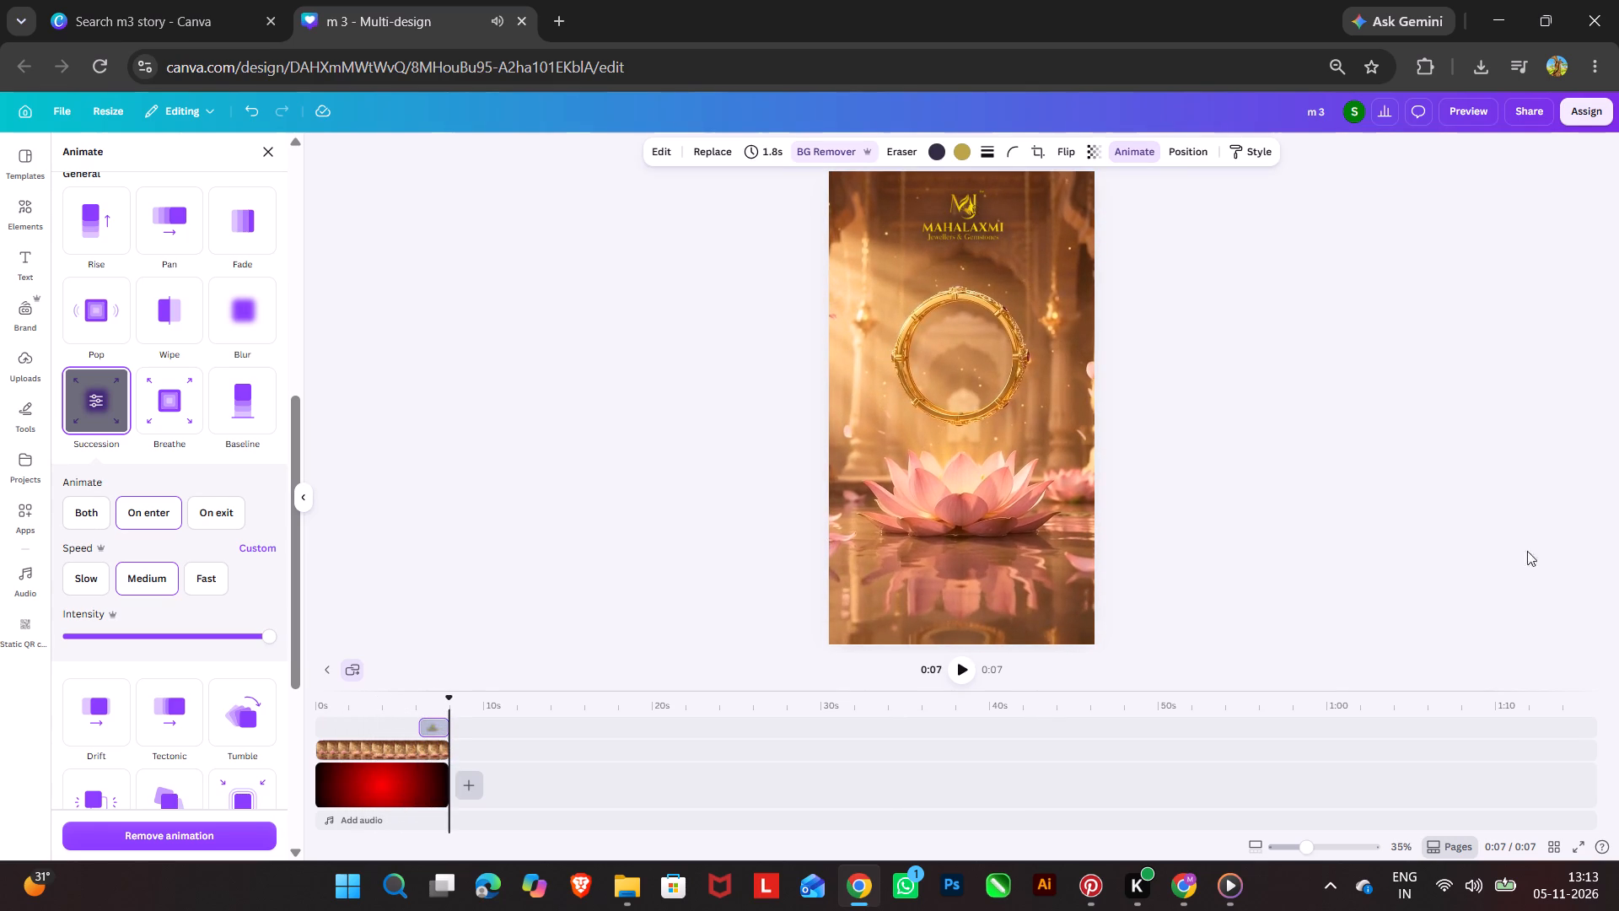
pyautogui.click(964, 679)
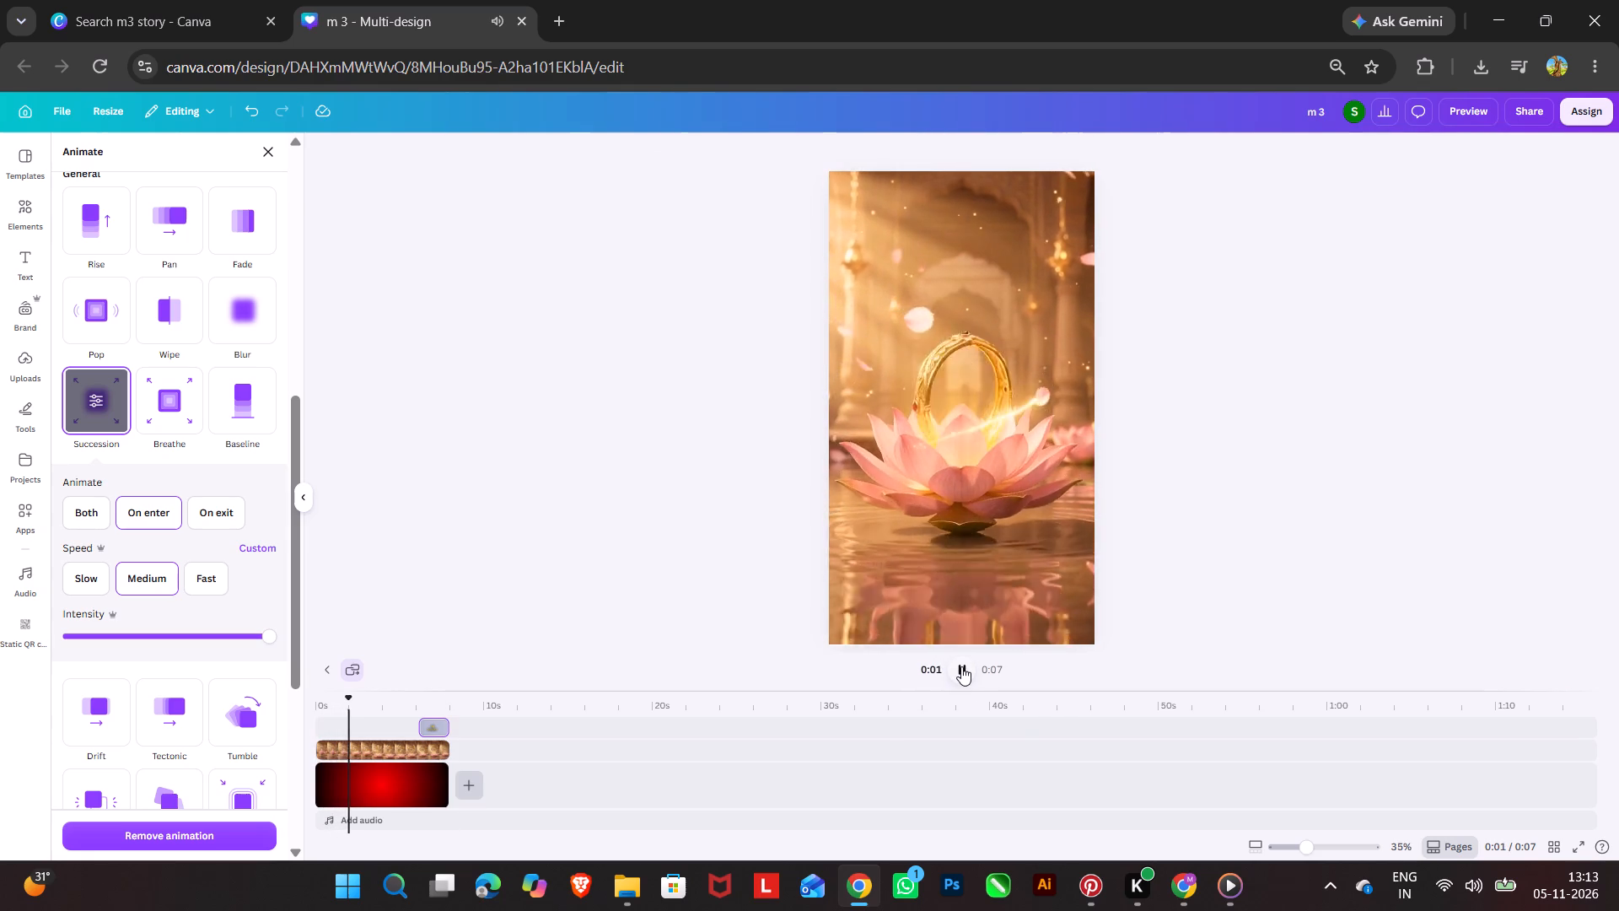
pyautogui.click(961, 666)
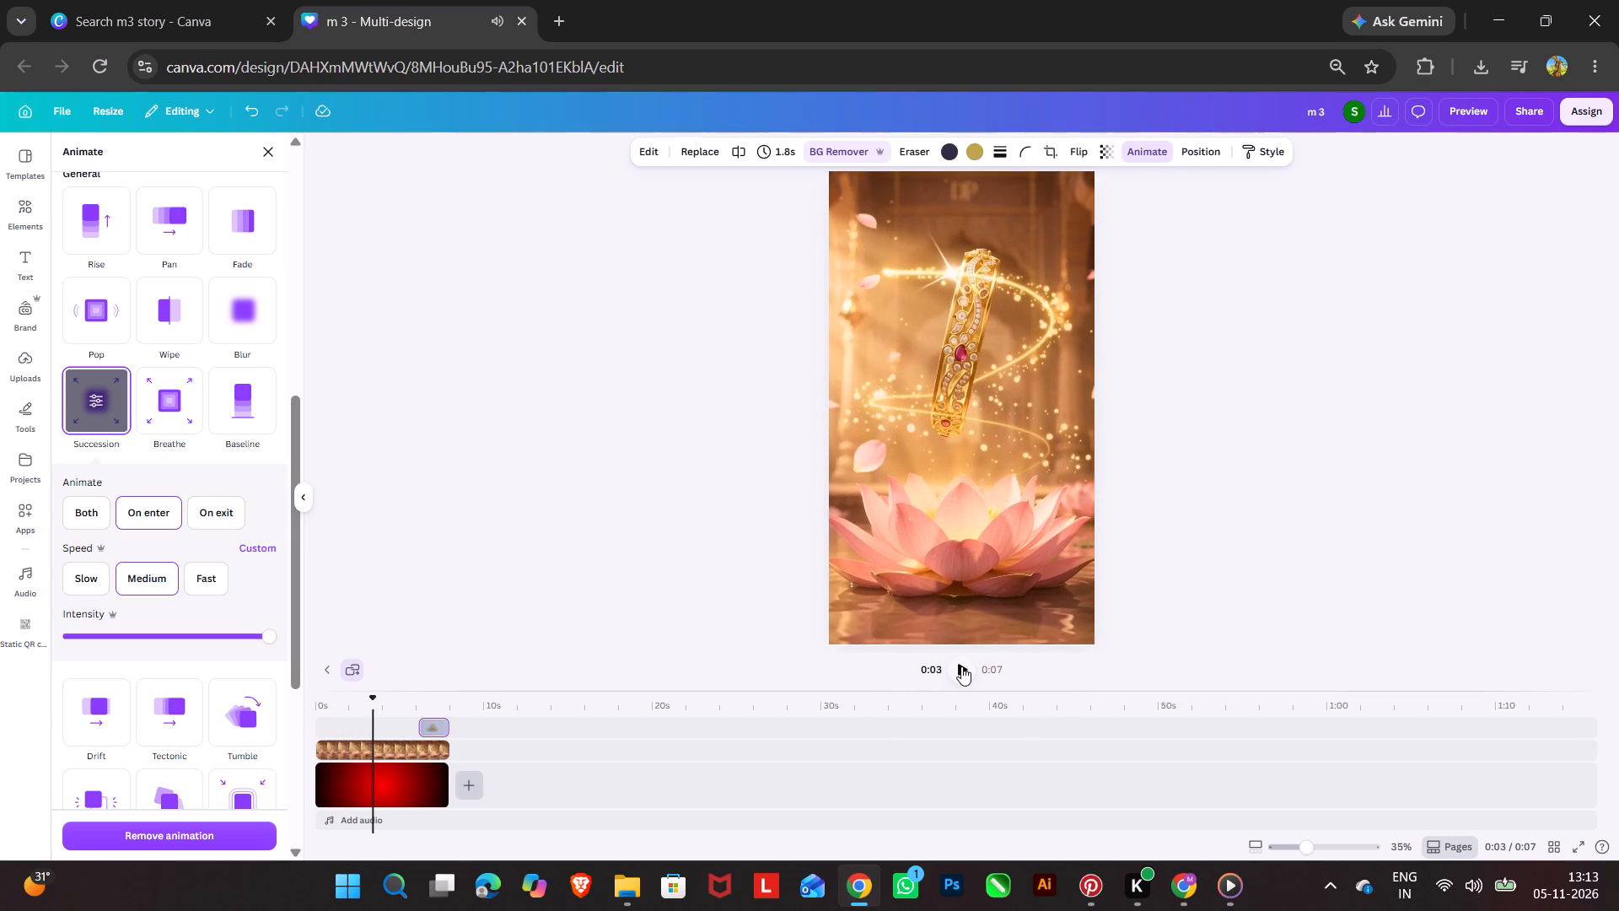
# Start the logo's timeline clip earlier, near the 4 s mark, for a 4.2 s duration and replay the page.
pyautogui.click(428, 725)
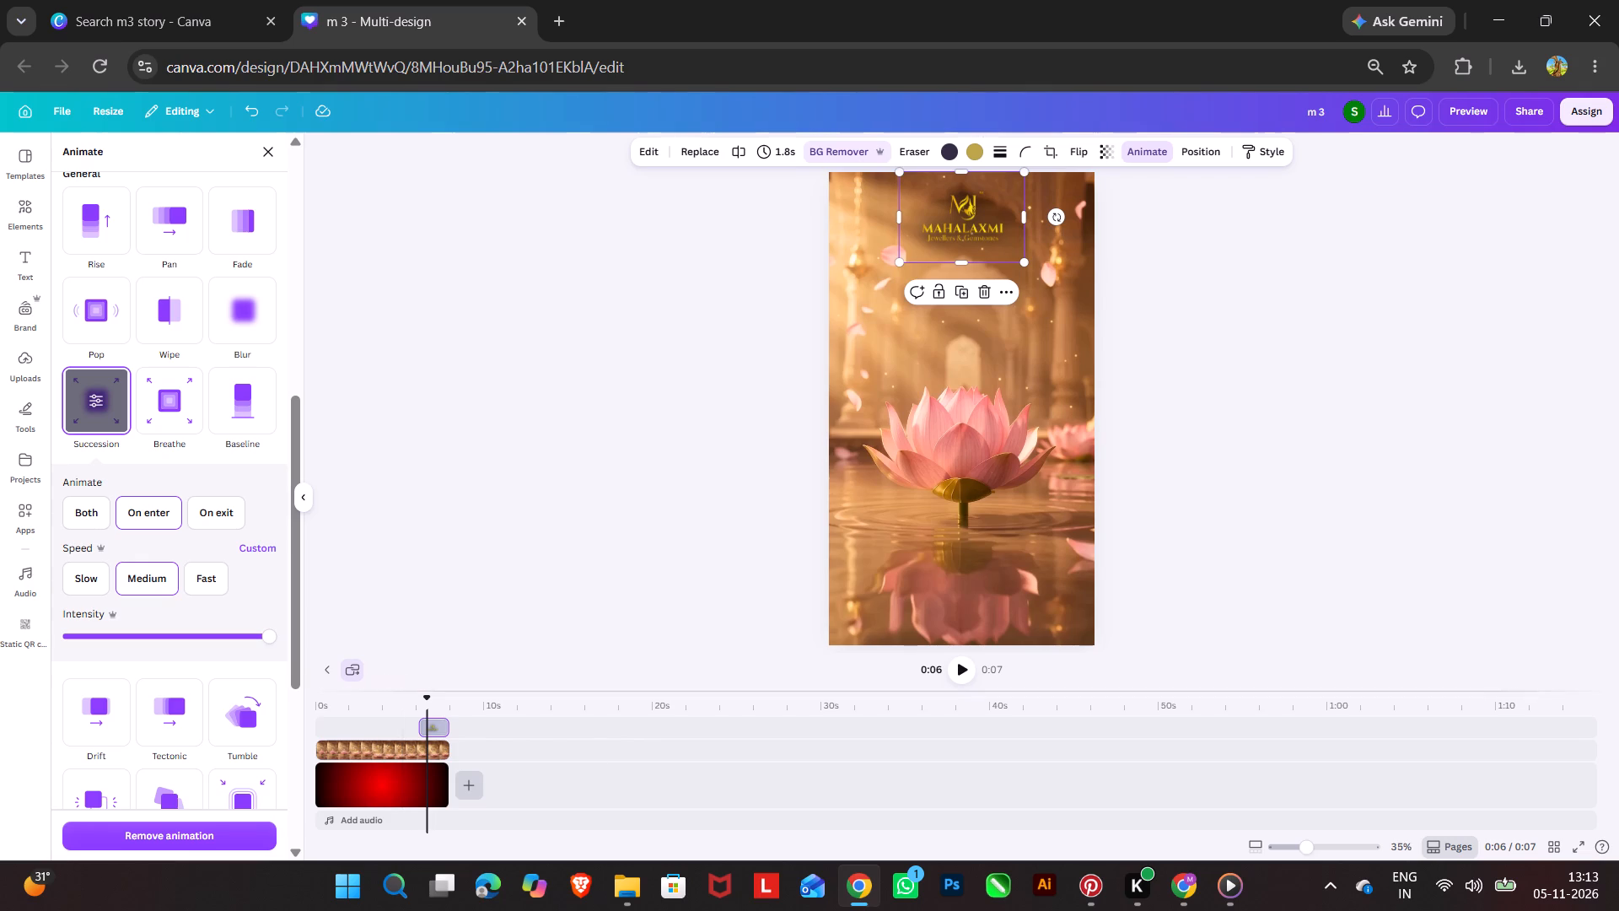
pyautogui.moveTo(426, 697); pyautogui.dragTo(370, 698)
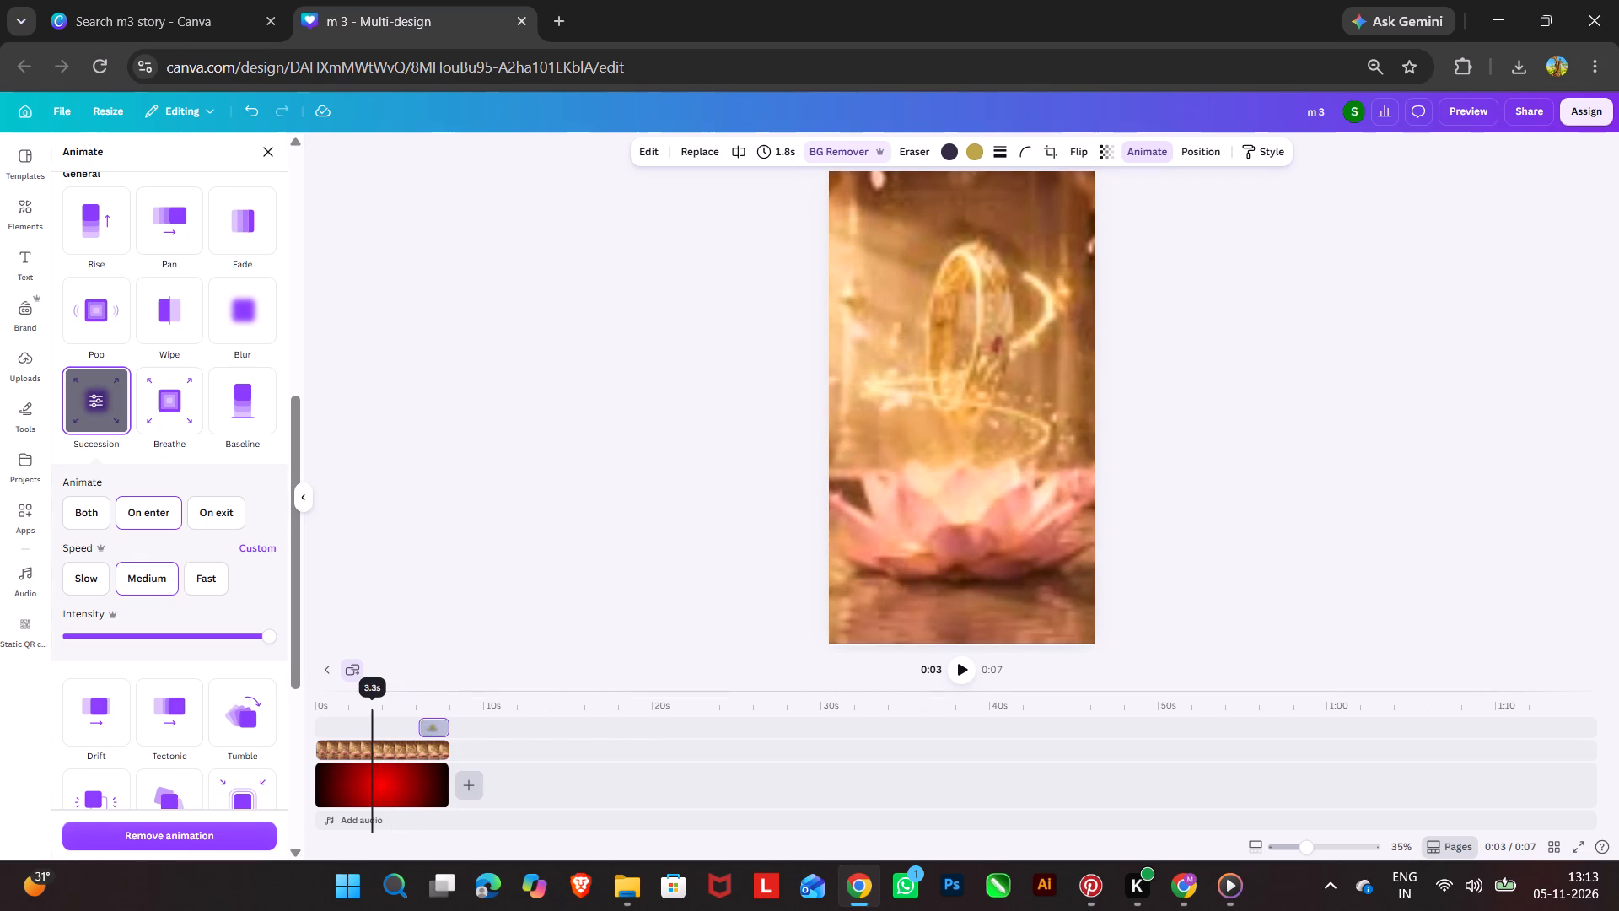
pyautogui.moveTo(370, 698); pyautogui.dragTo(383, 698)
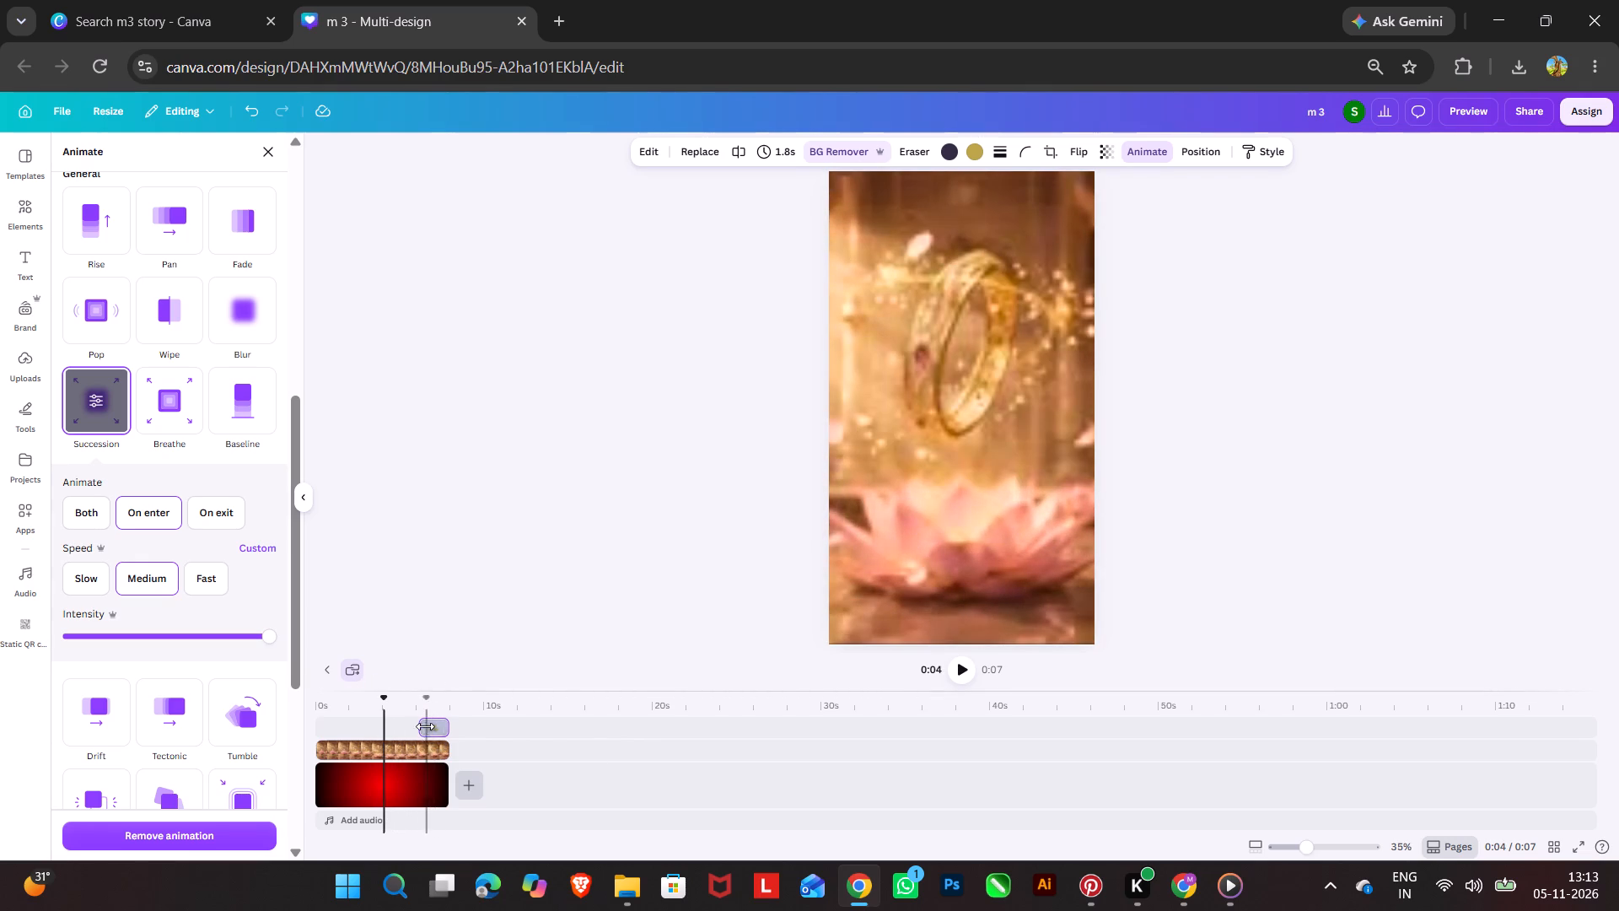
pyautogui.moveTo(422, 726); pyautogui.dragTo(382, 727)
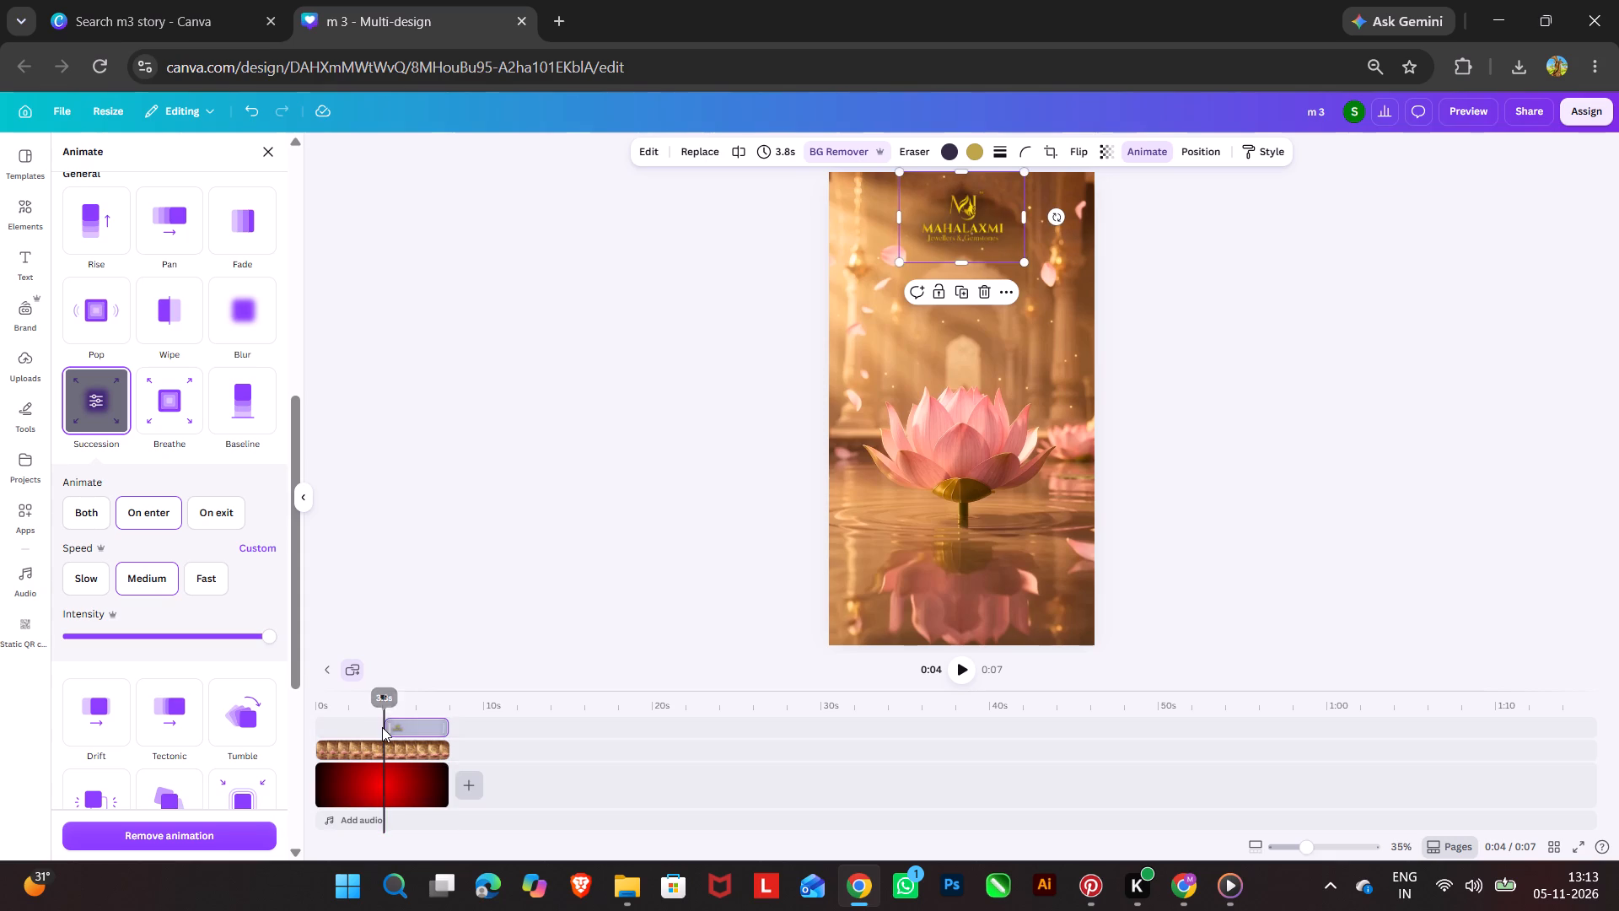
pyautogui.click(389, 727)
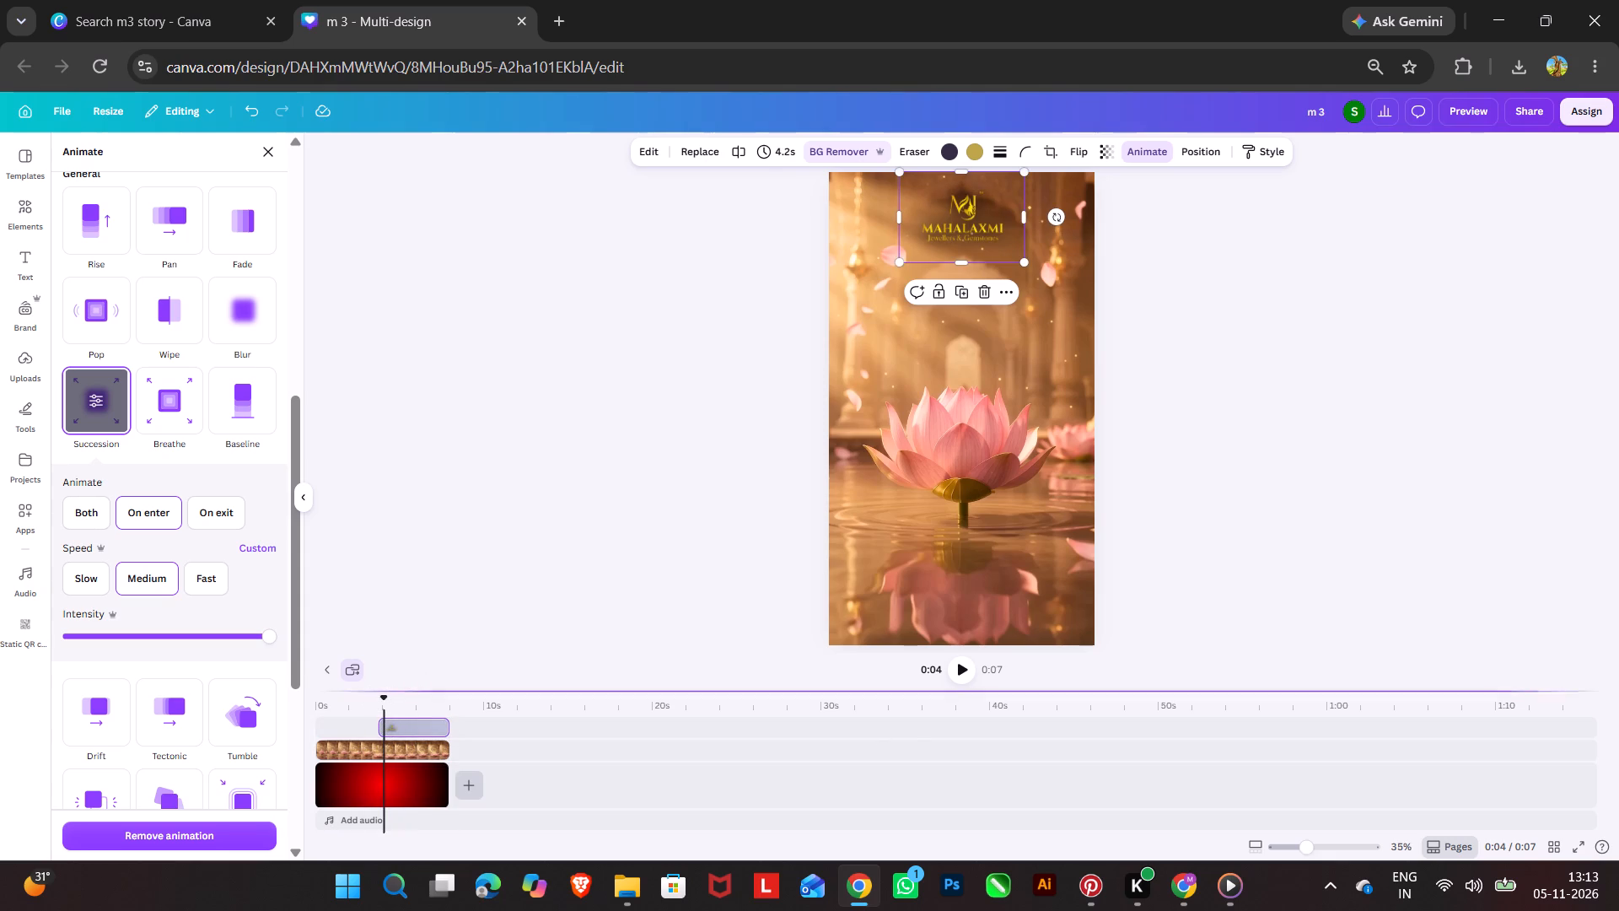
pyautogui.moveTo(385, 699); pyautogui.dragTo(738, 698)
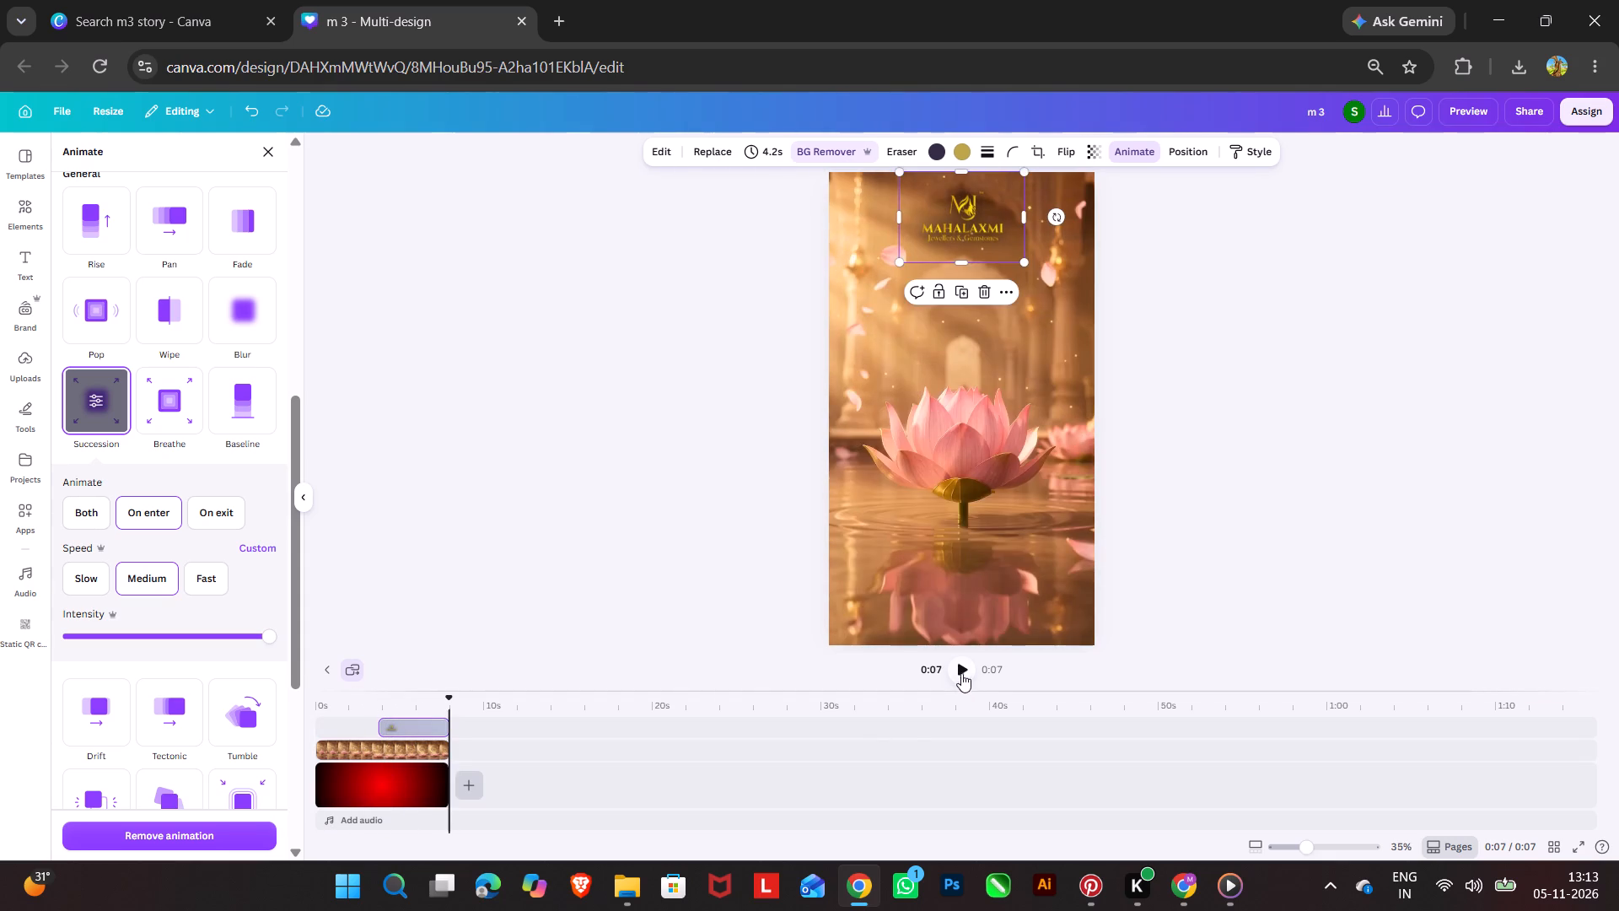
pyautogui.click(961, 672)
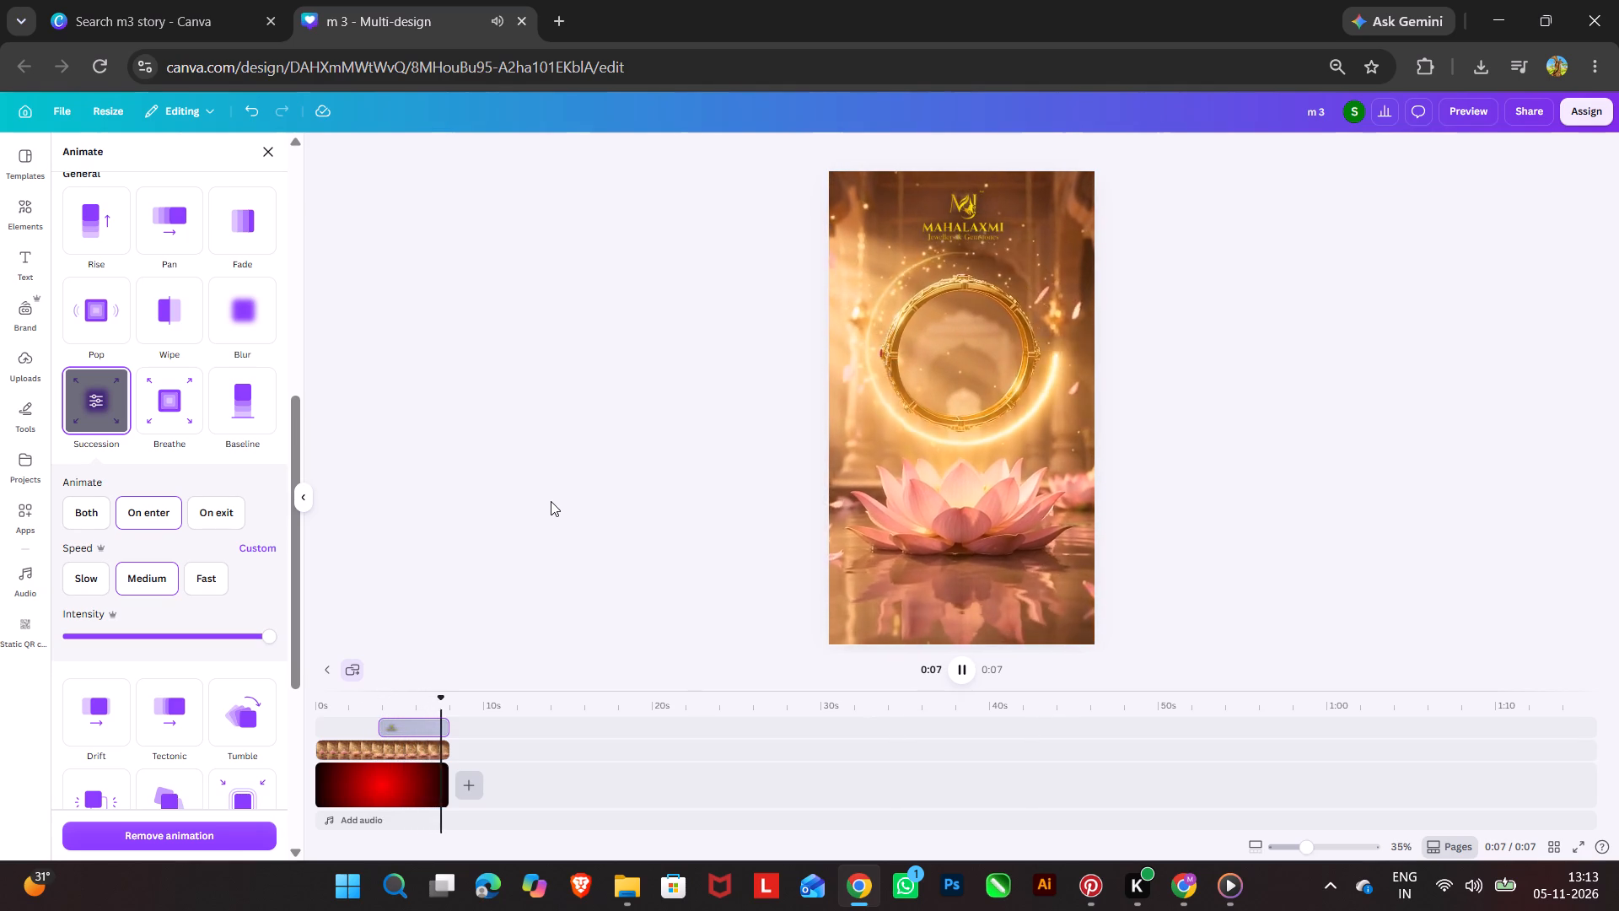
# Enlarge the Mahalaxmi logo, centre it horizontally near the top of the page, and play the page to check it.
pyautogui.click(975, 225)
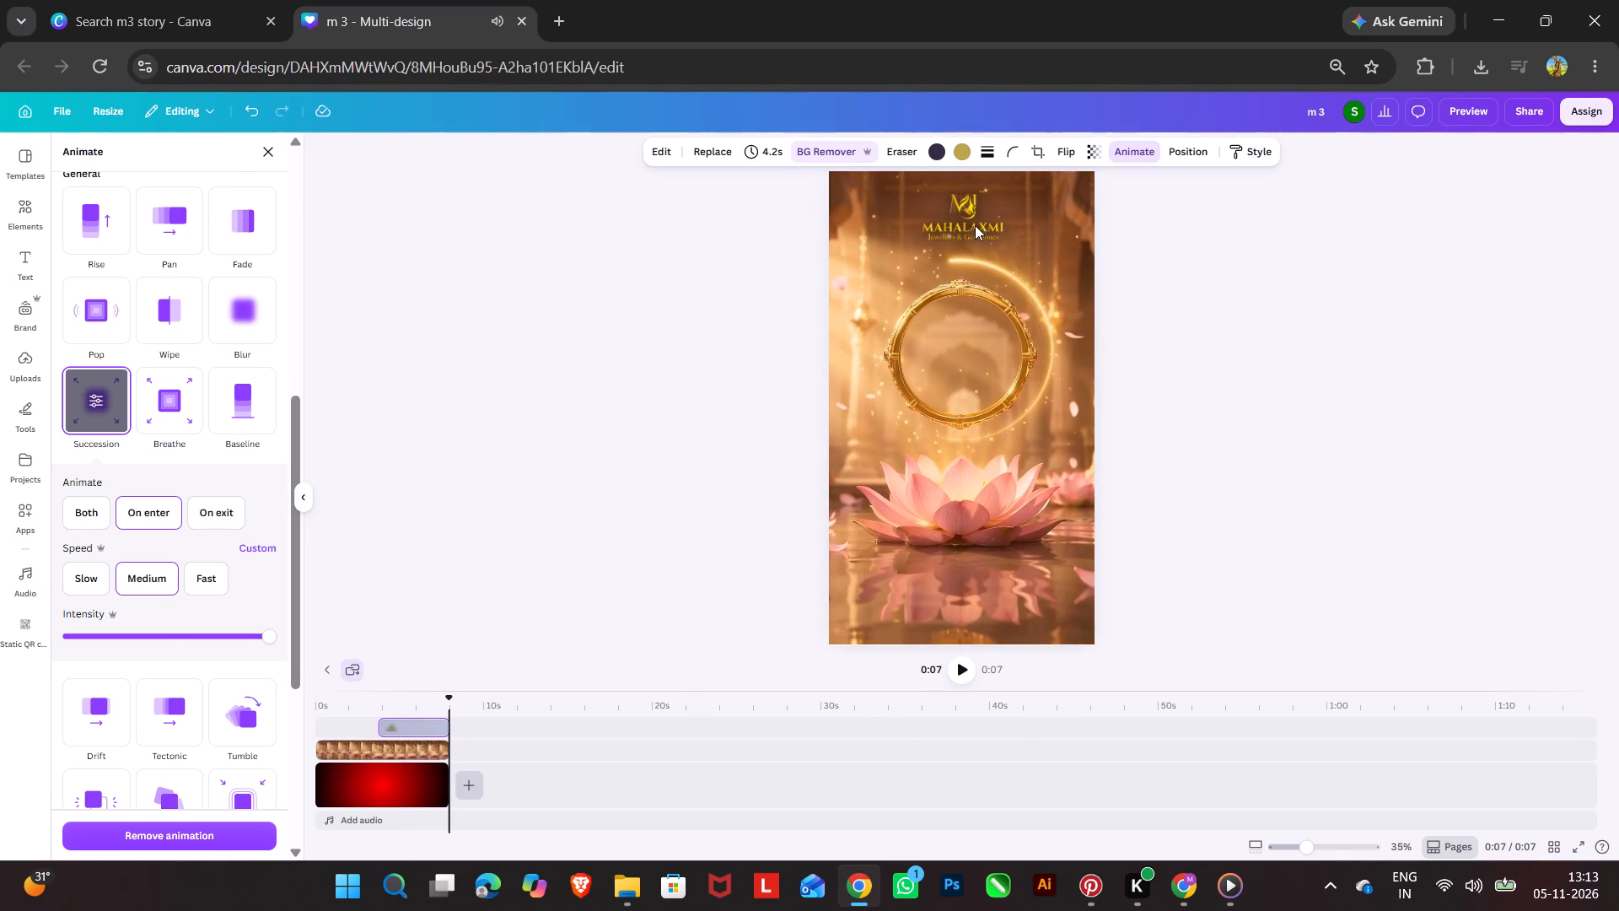
pyautogui.click(927, 202)
pyautogui.moveTo(902, 172); pyautogui.dragTo(874, 163)
pyautogui.moveTo(1027, 269); pyautogui.dragTo(1040, 272)
pyautogui.click(968, 221)
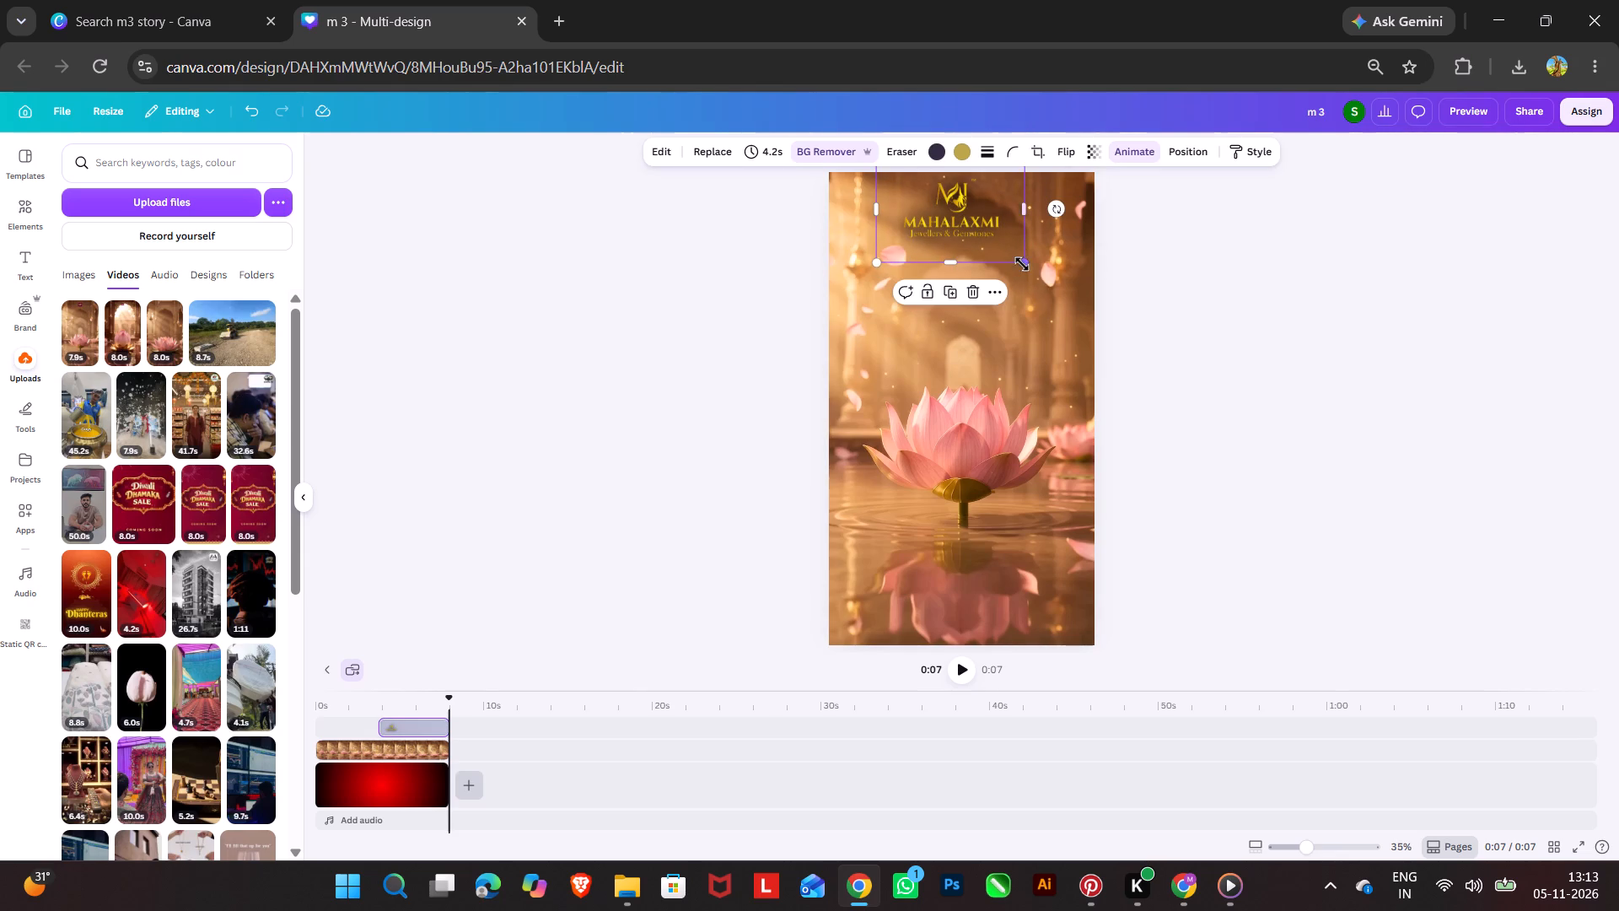
pyautogui.moveTo(1022, 264); pyautogui.dragTo(1038, 274)
pyautogui.moveTo(965, 219); pyautogui.dragTo(973, 219)
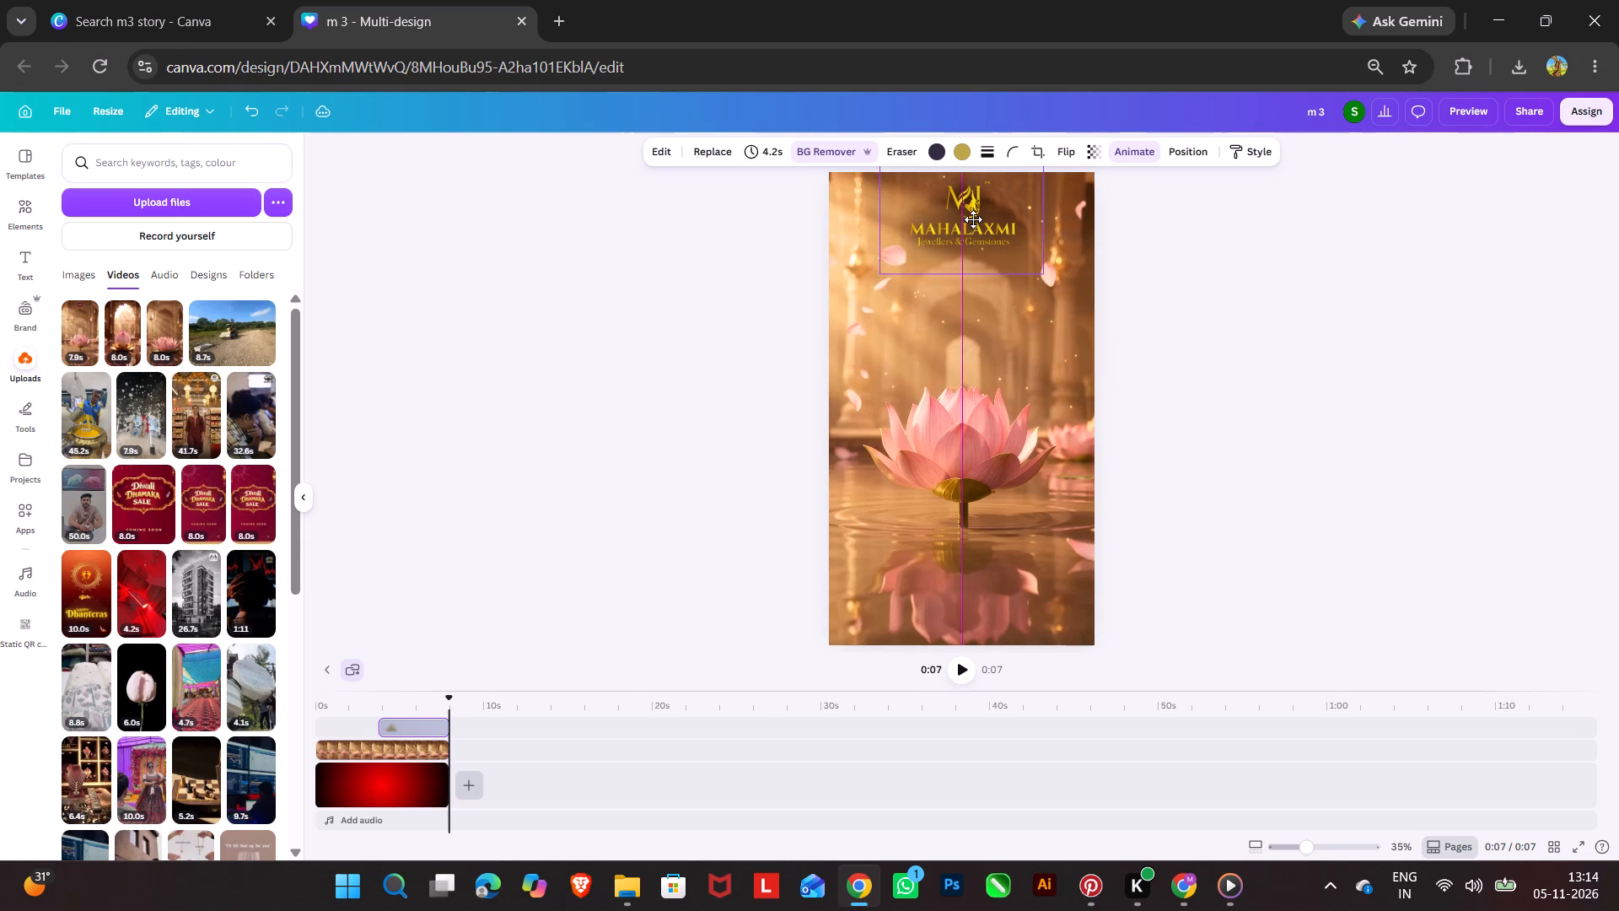
pyautogui.moveTo(973, 219); pyautogui.dragTo(973, 218)
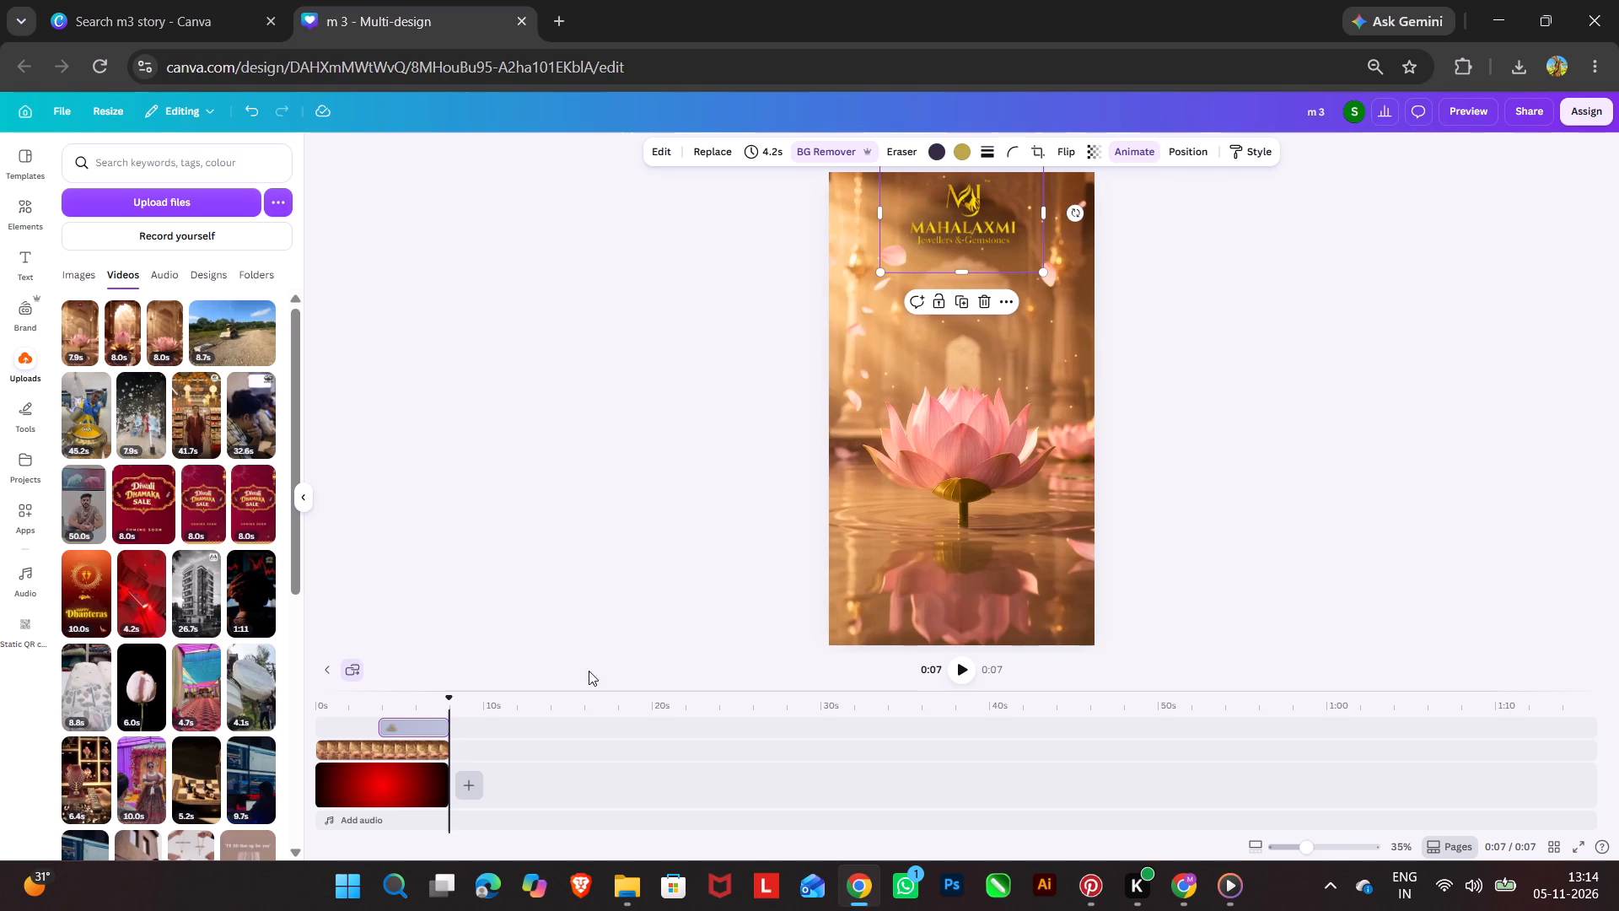
pyautogui.click(956, 672)
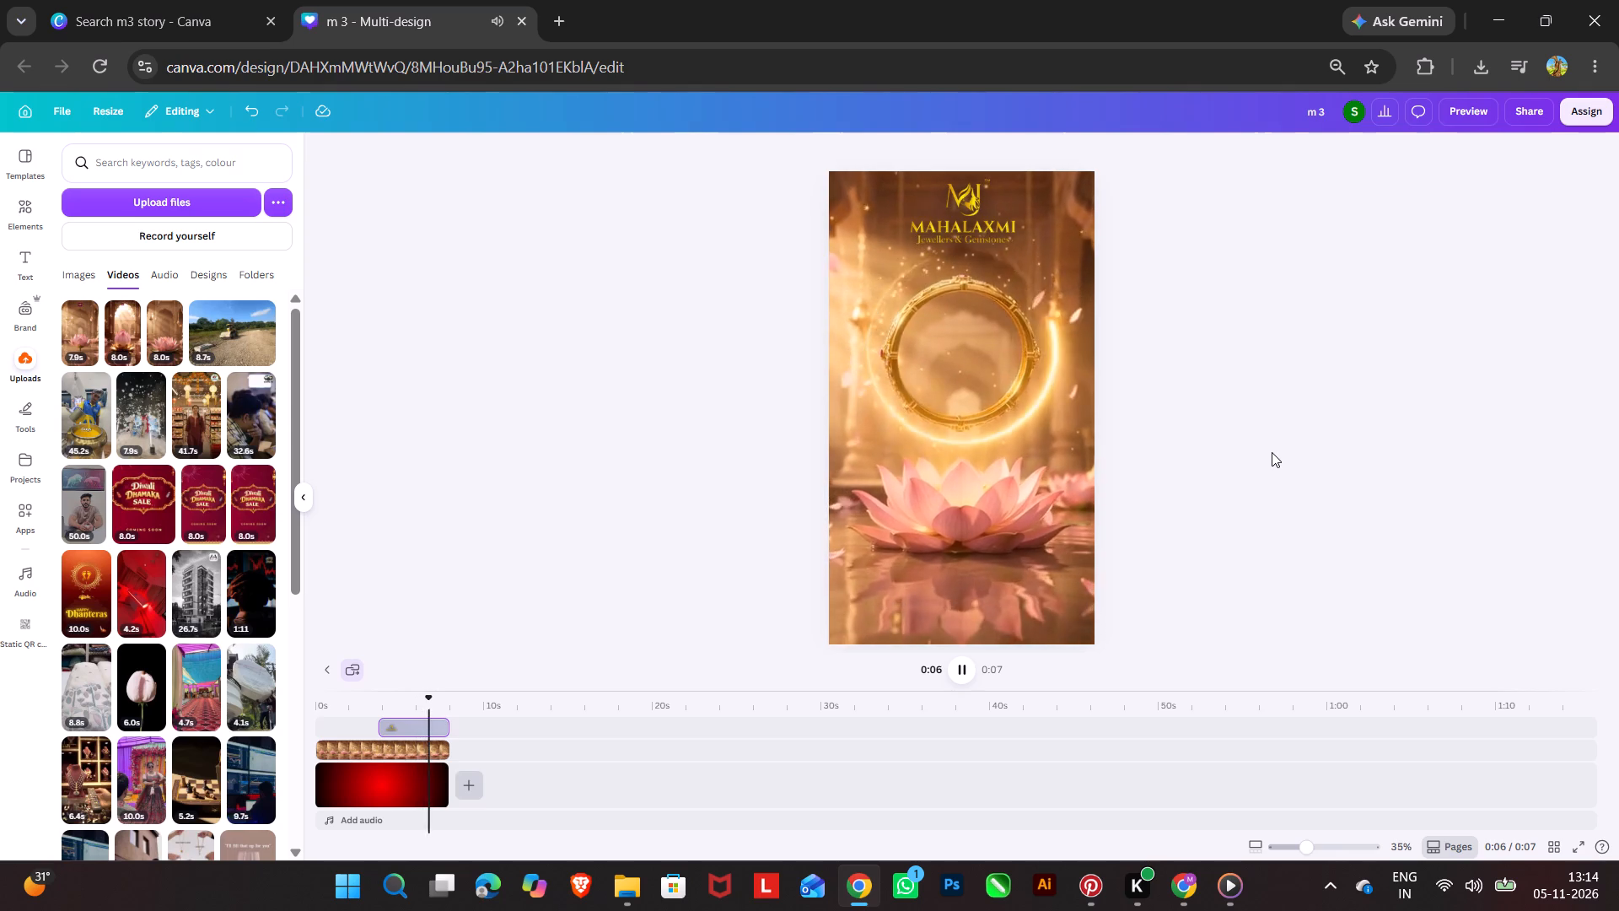
pyautogui.click(955, 665)
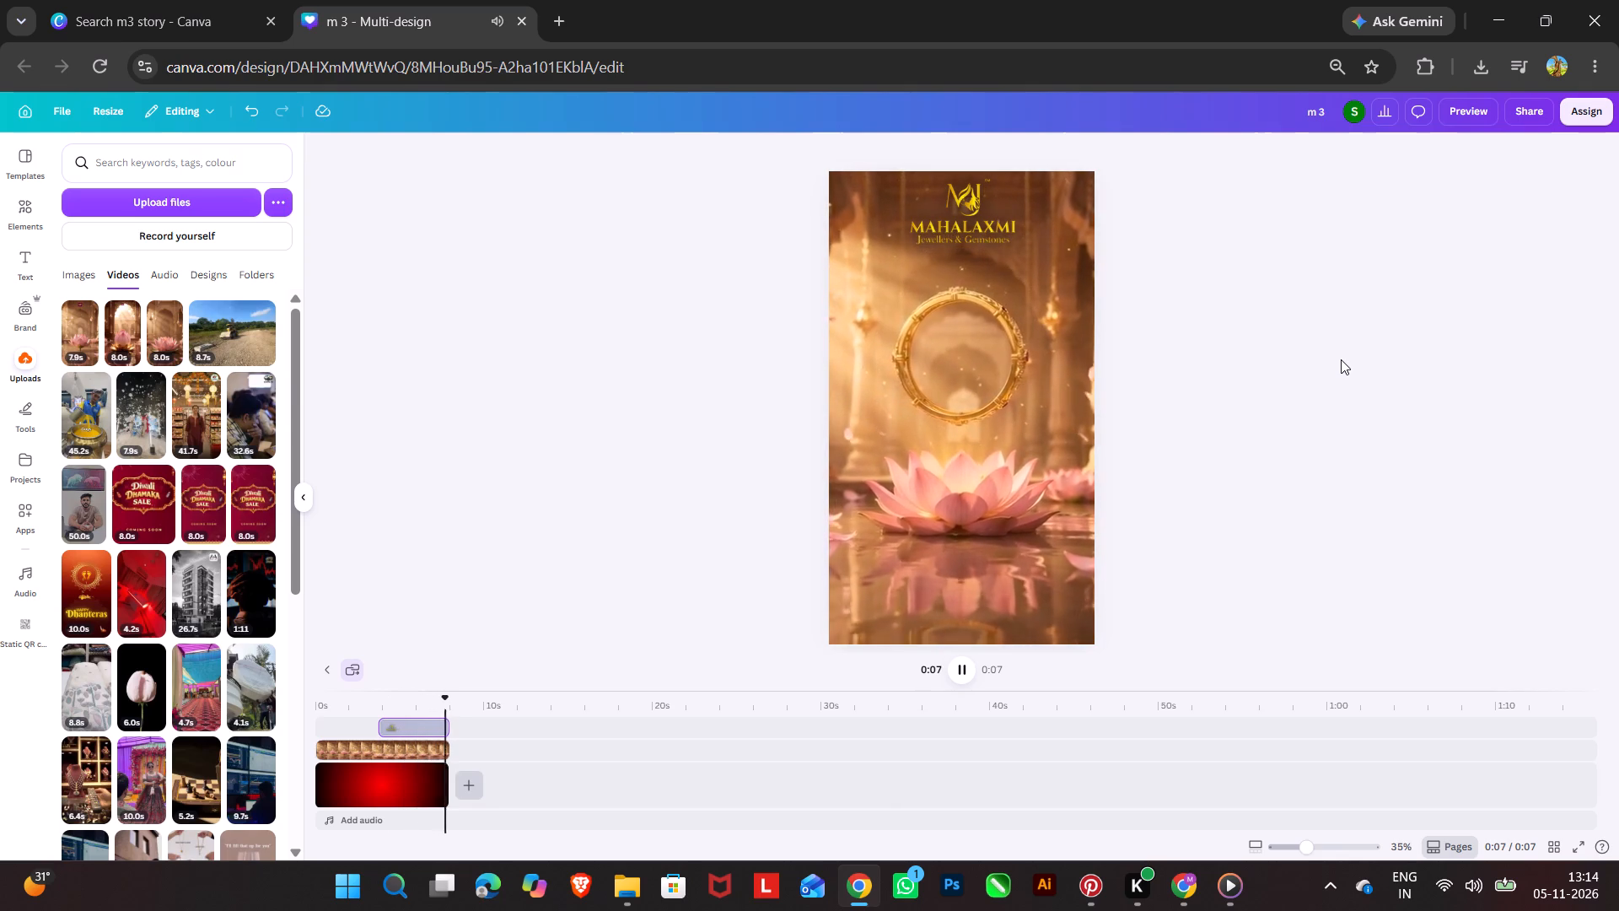
# Extend the logo's timeline clip back to the page's beginning for a 7.9 s duration and replay the page.
pyautogui.click(400, 735)
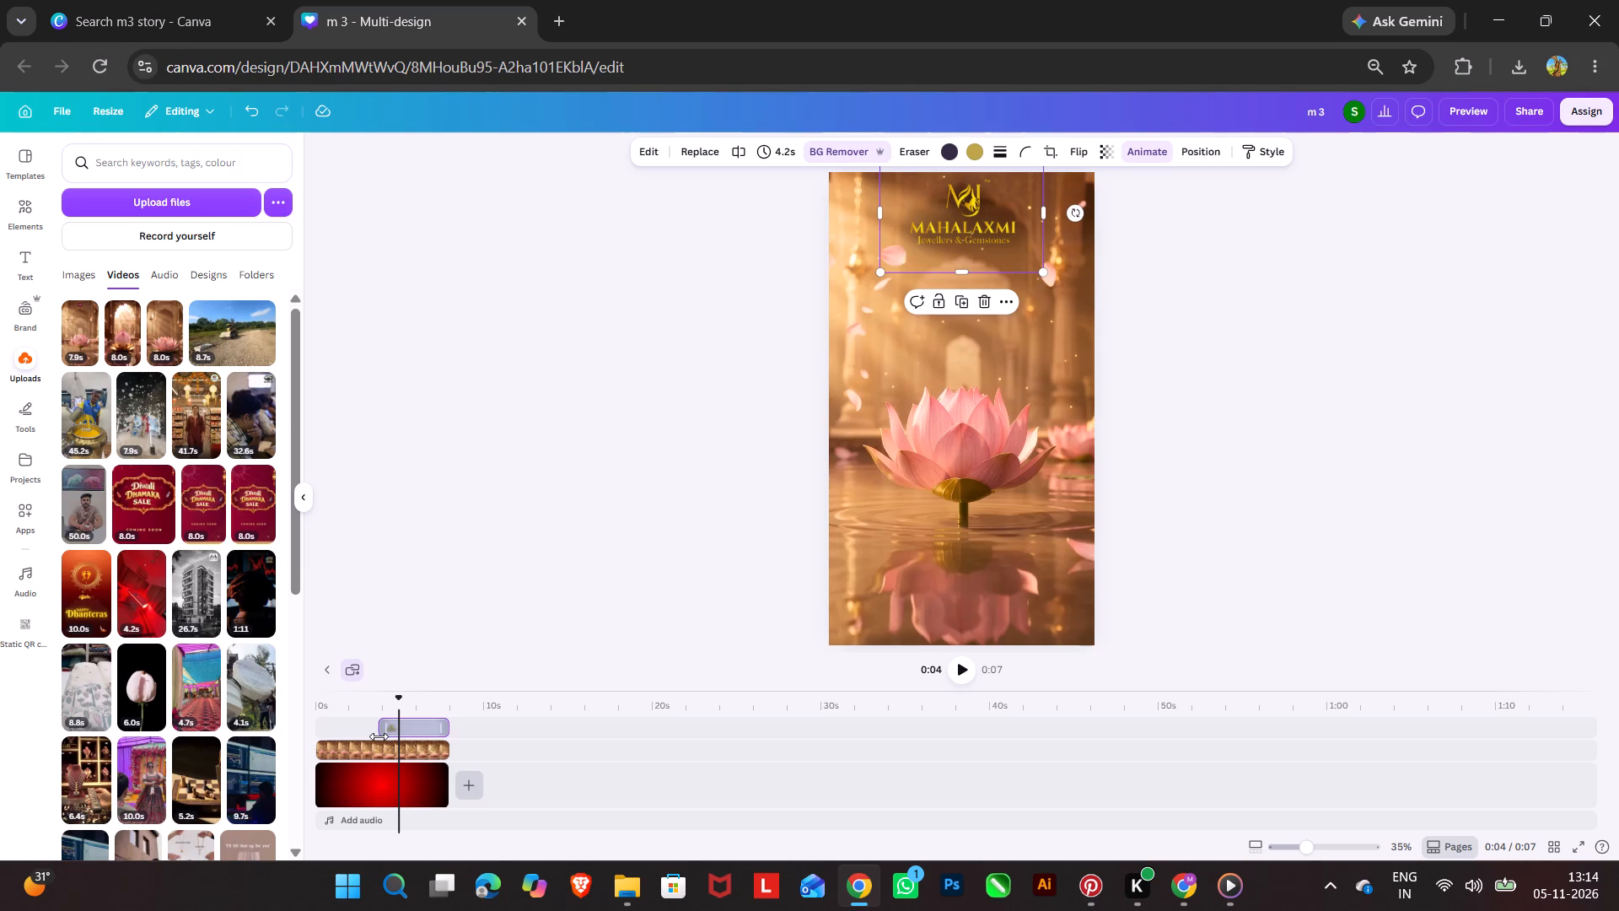
pyautogui.moveTo(385, 730); pyautogui.dragTo(267, 733)
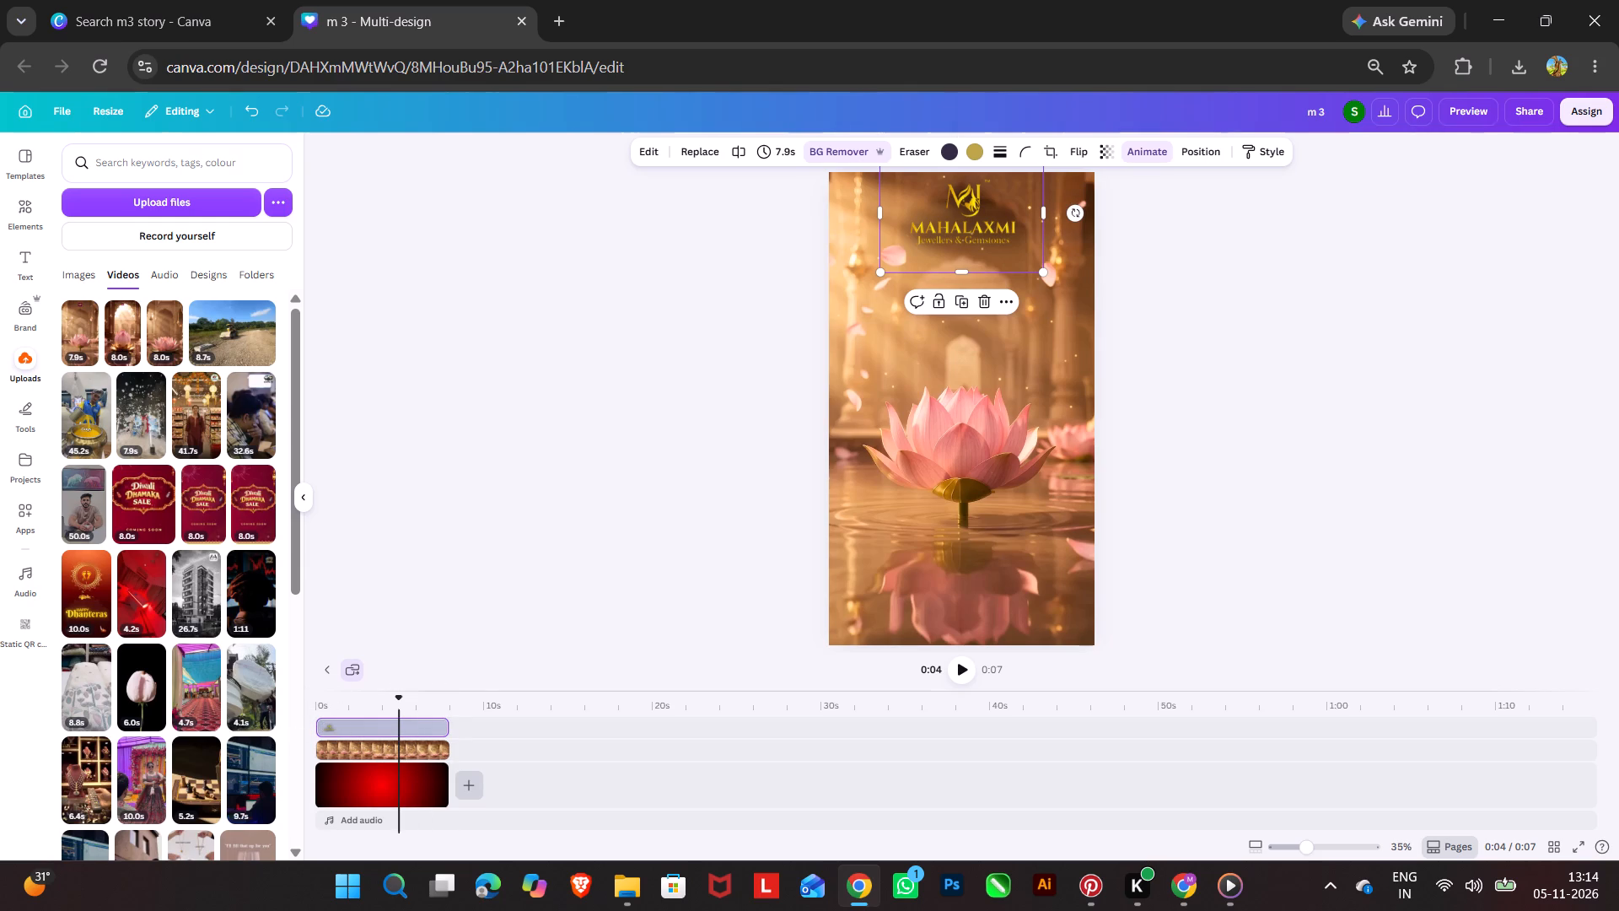
pyautogui.moveTo(398, 698); pyautogui.dragTo(247, 706)
pyautogui.click(960, 668)
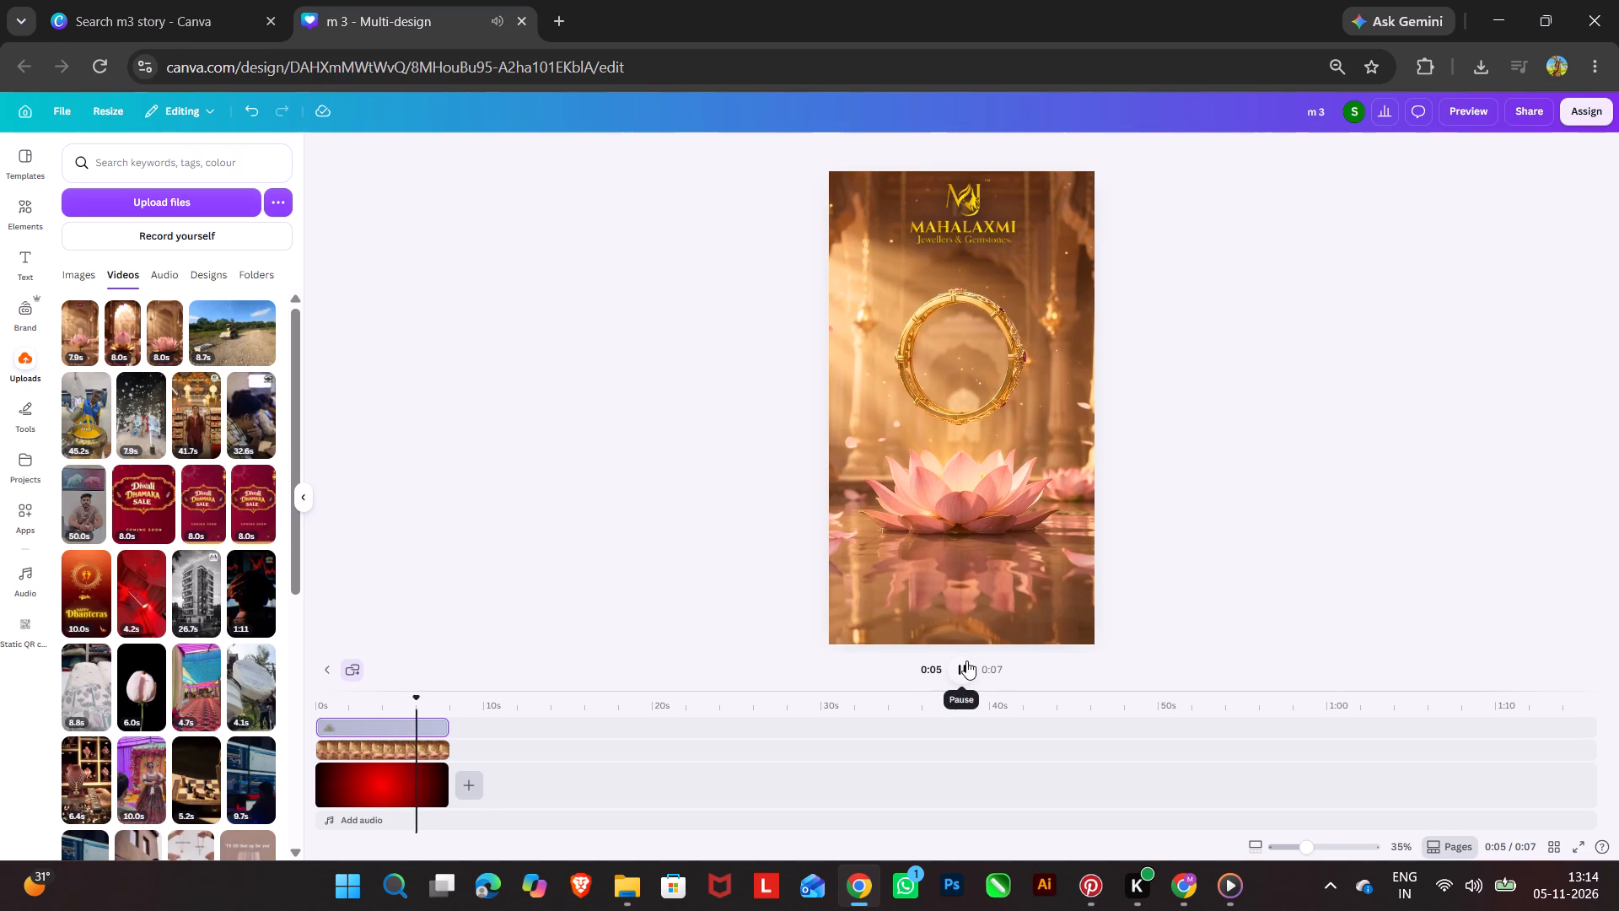
pyautogui.click(970, 208)
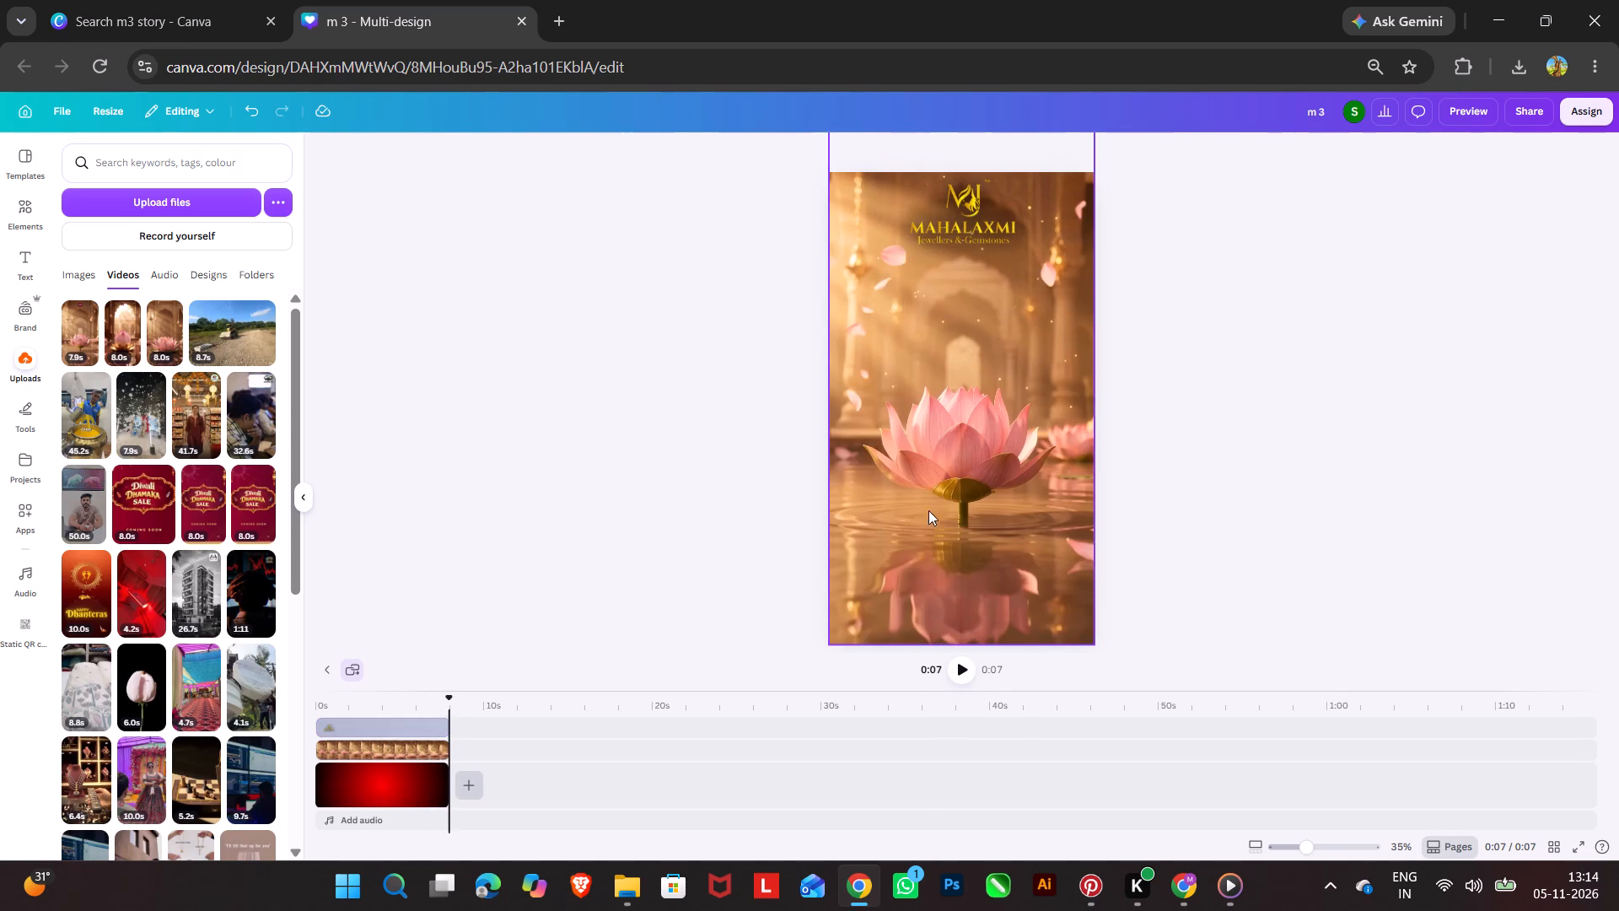
pyautogui.click(959, 669)
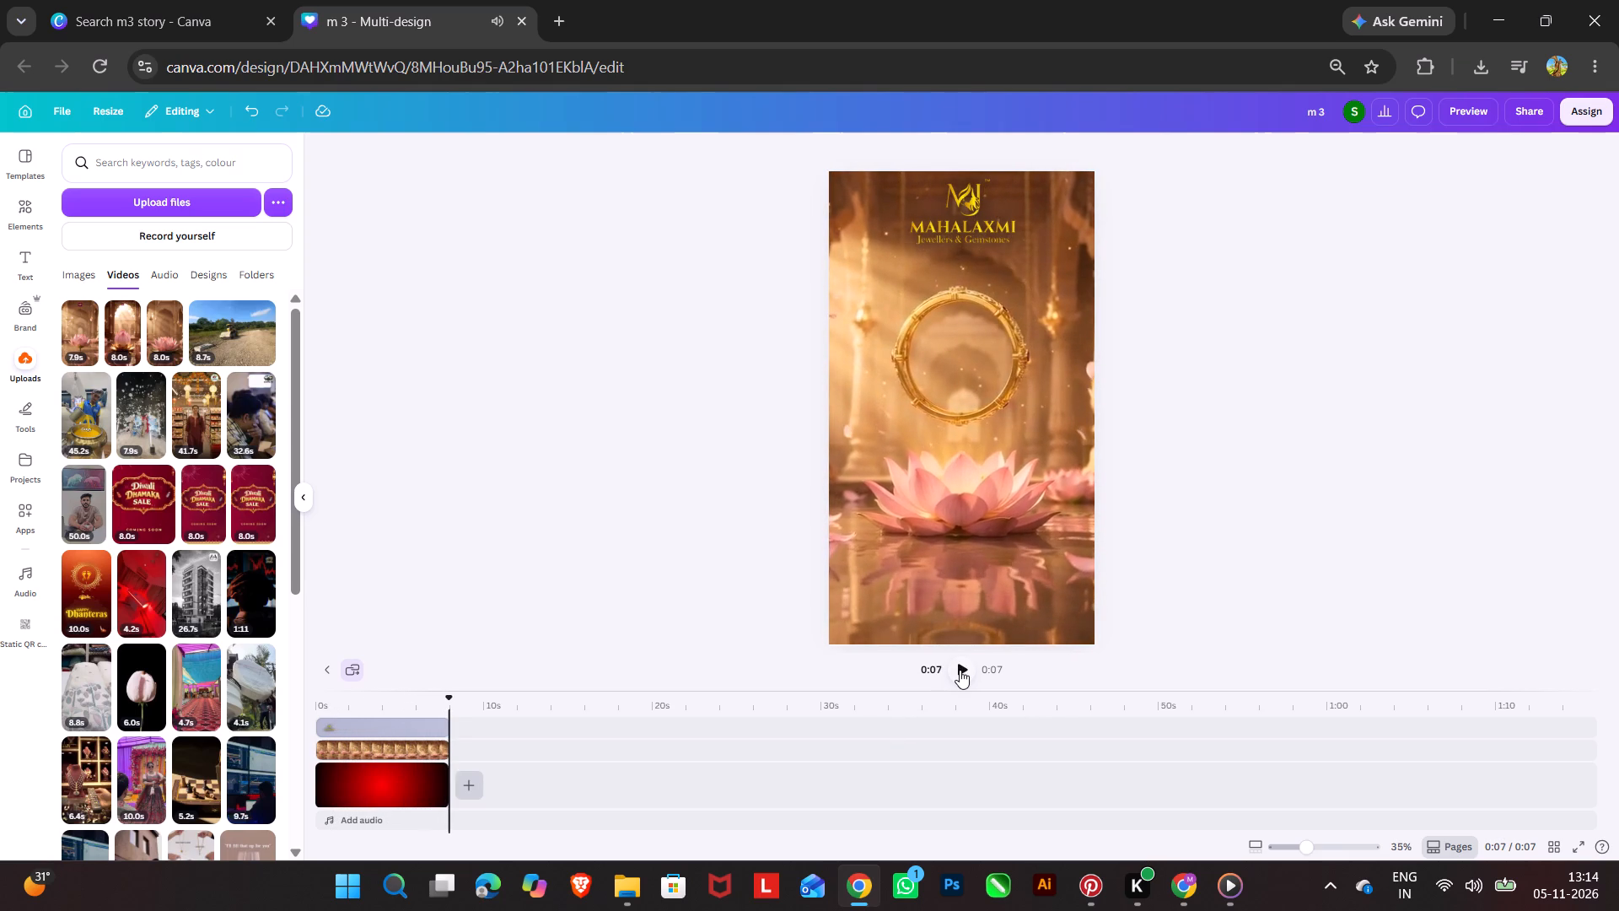
pyautogui.click(960, 670)
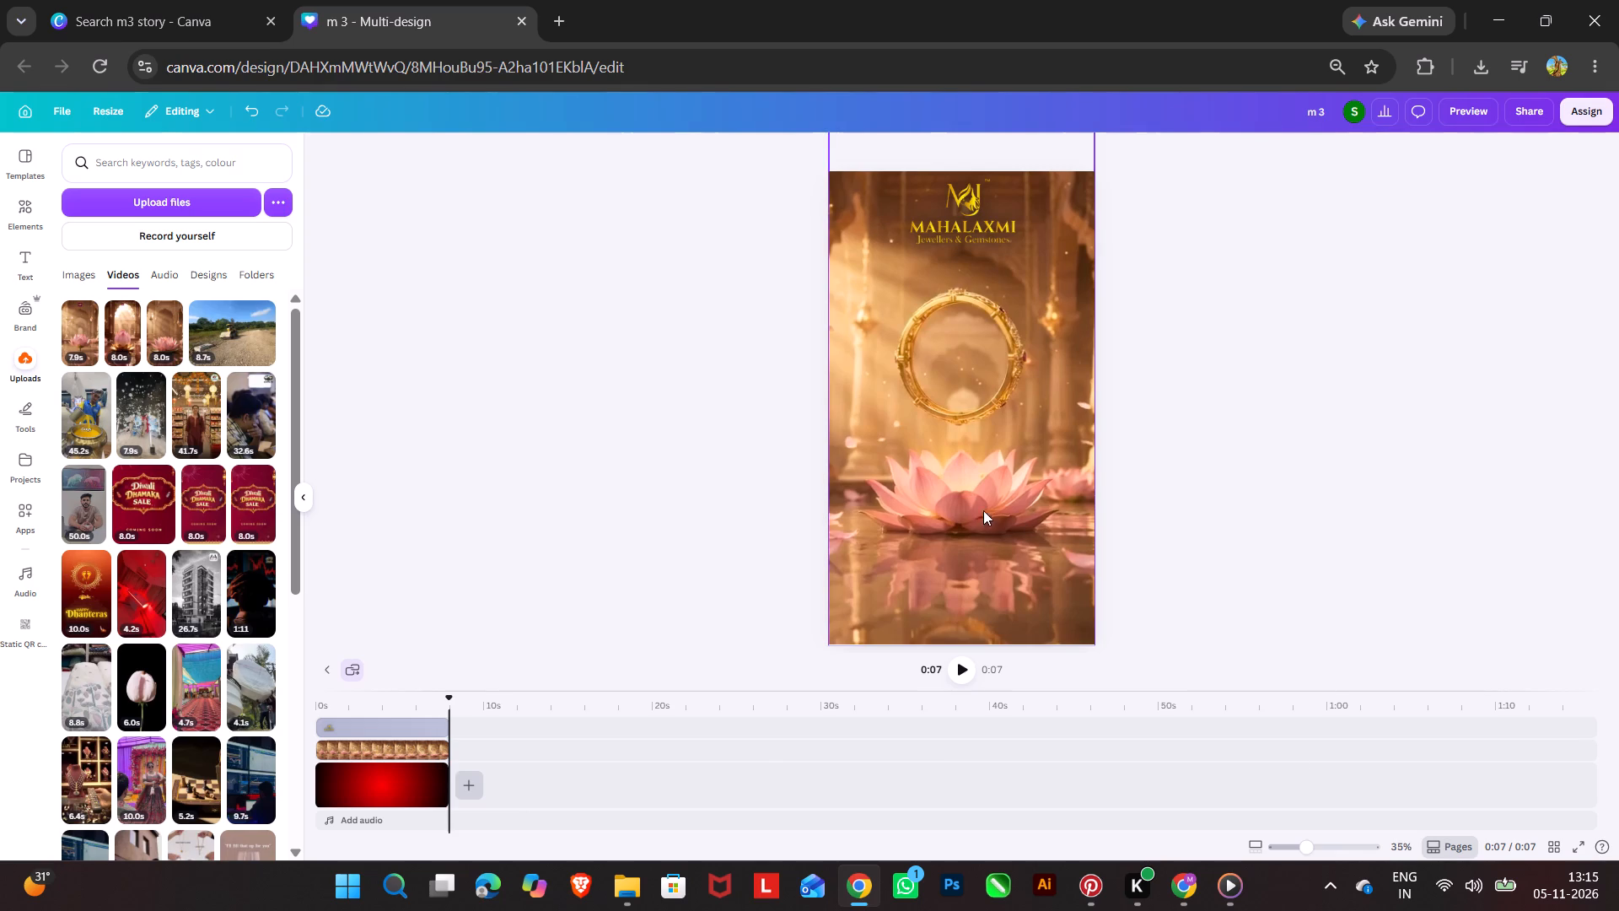
pyautogui.click(966, 670)
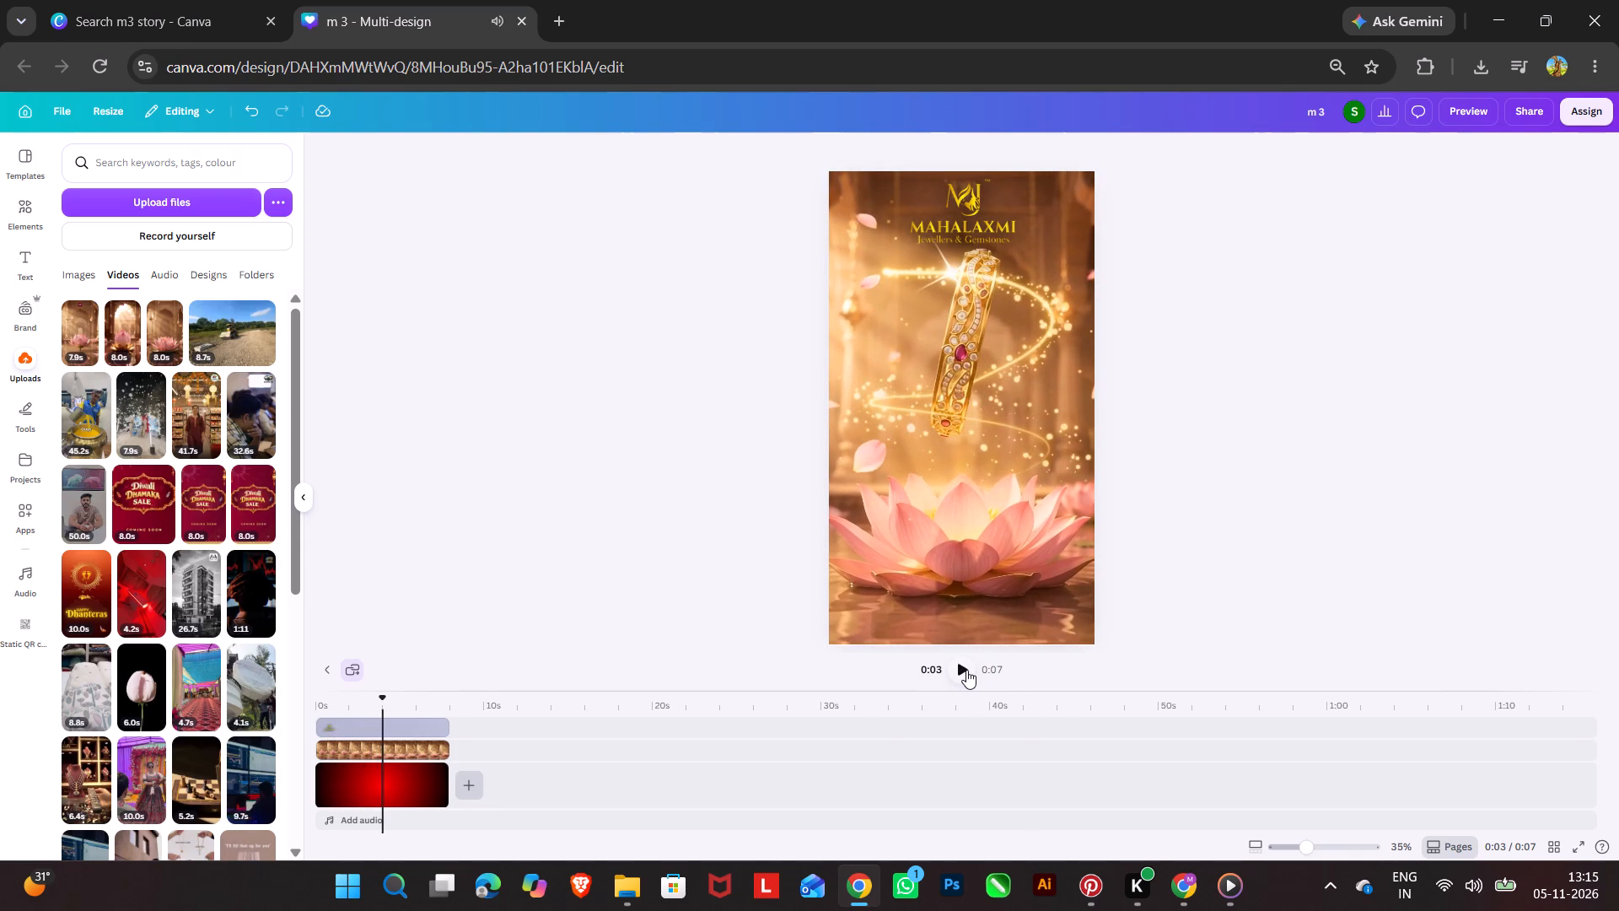
# Find the cut point in the lotus bangle video and trim its end to a 3.7 s duration.
pyautogui.click(403, 750)
pyautogui.moveTo(402, 699); pyautogui.dragTo(392, 699)
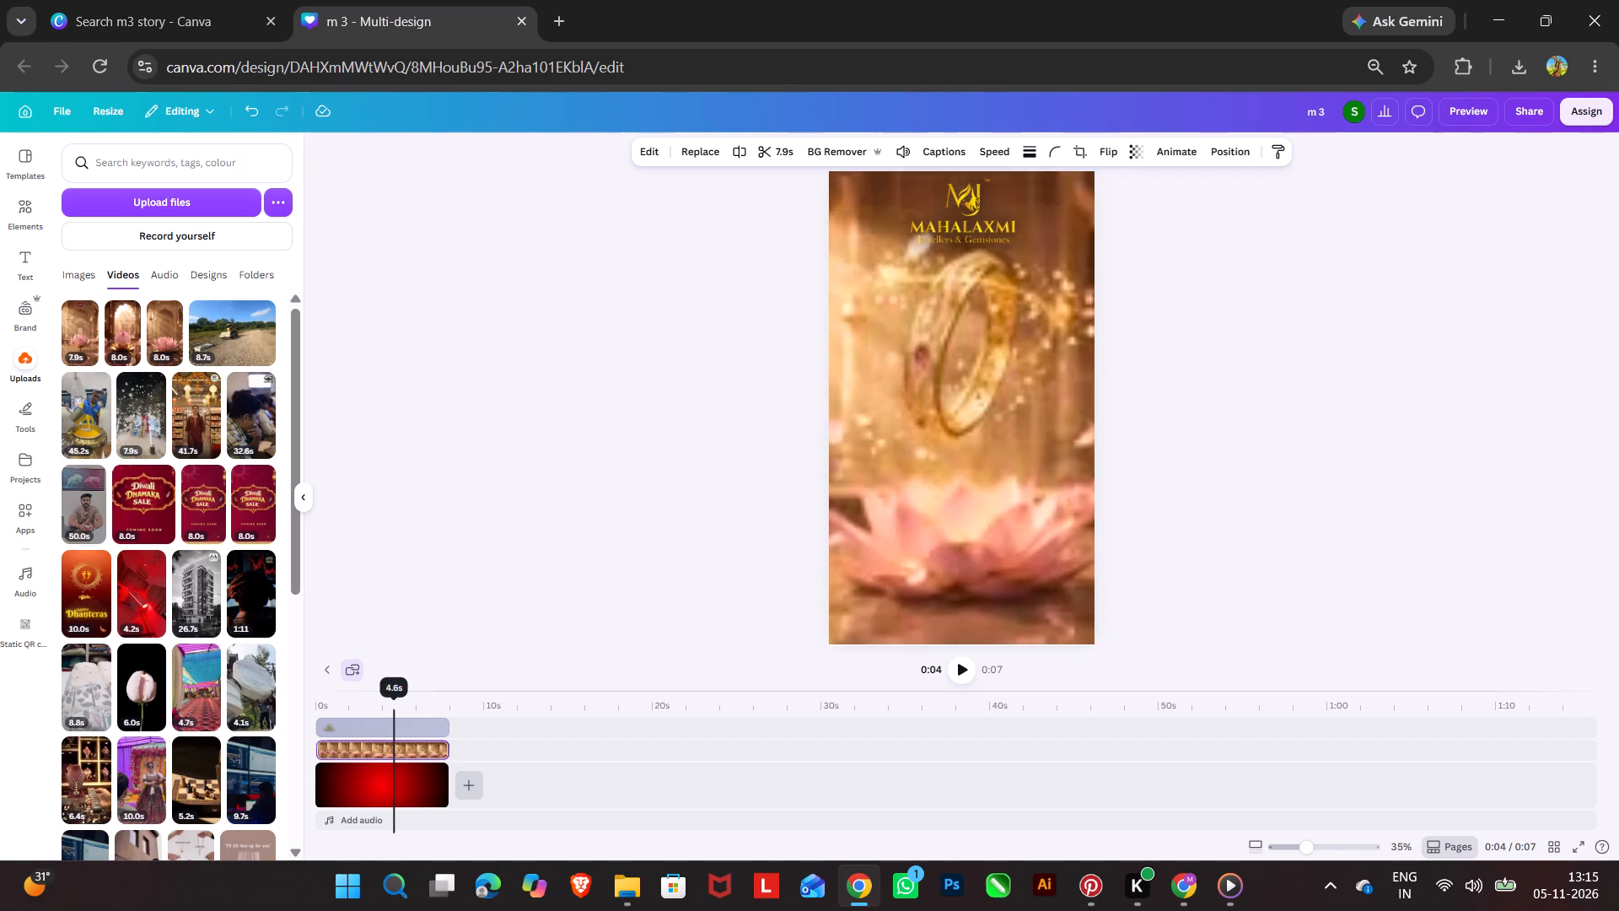
pyautogui.moveTo(392, 699); pyautogui.dragTo(371, 699)
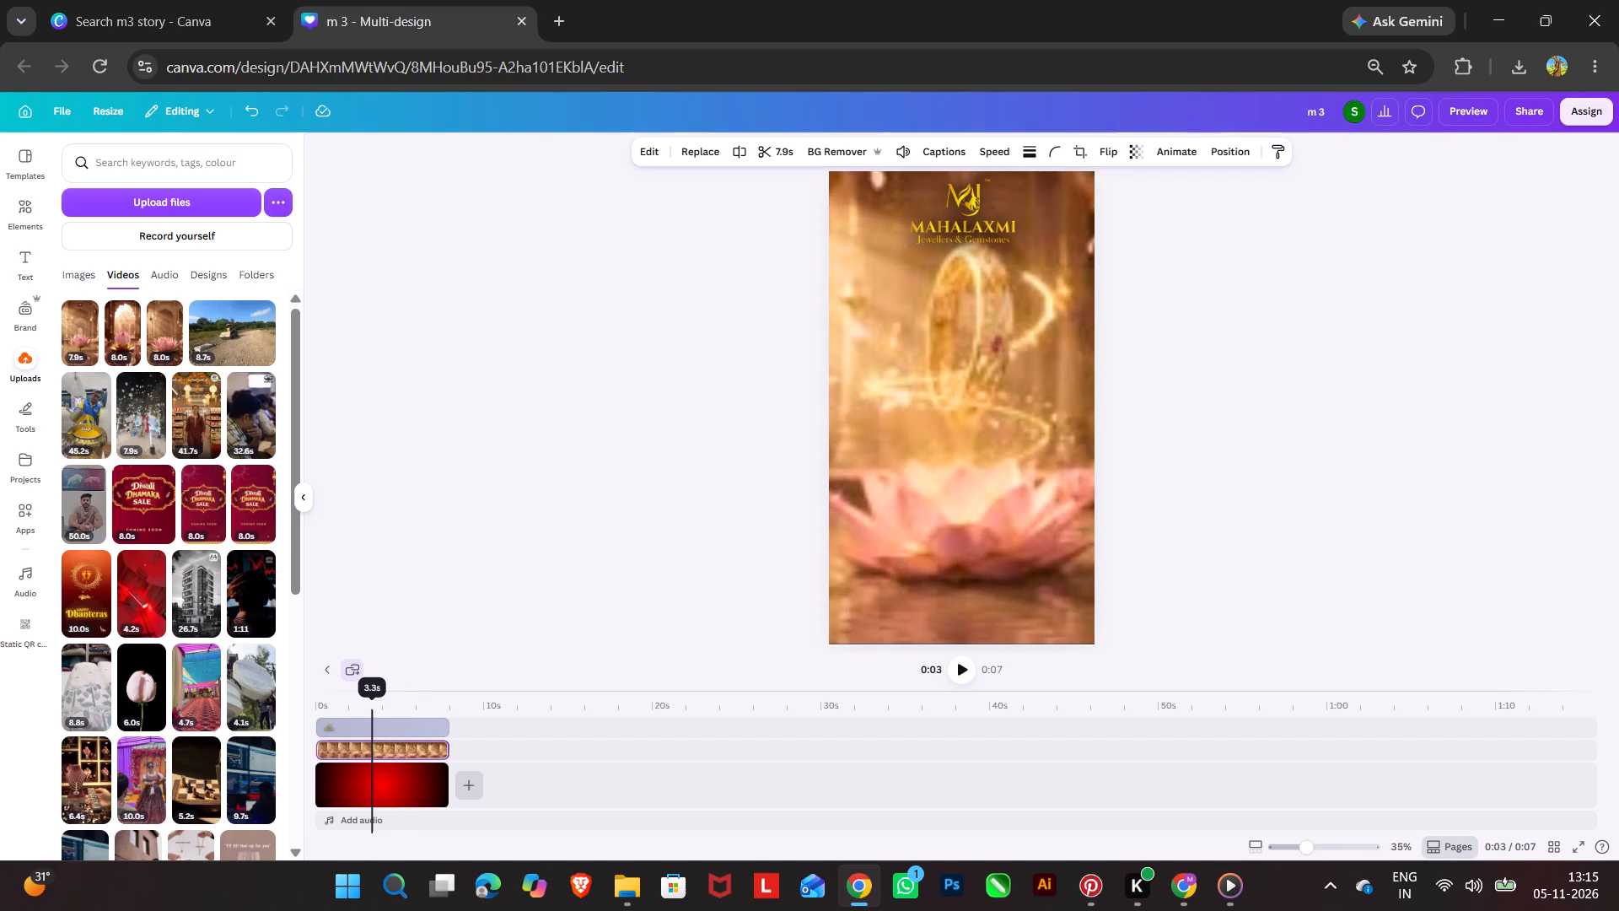
pyautogui.moveTo(371, 699); pyautogui.dragTo(379, 699)
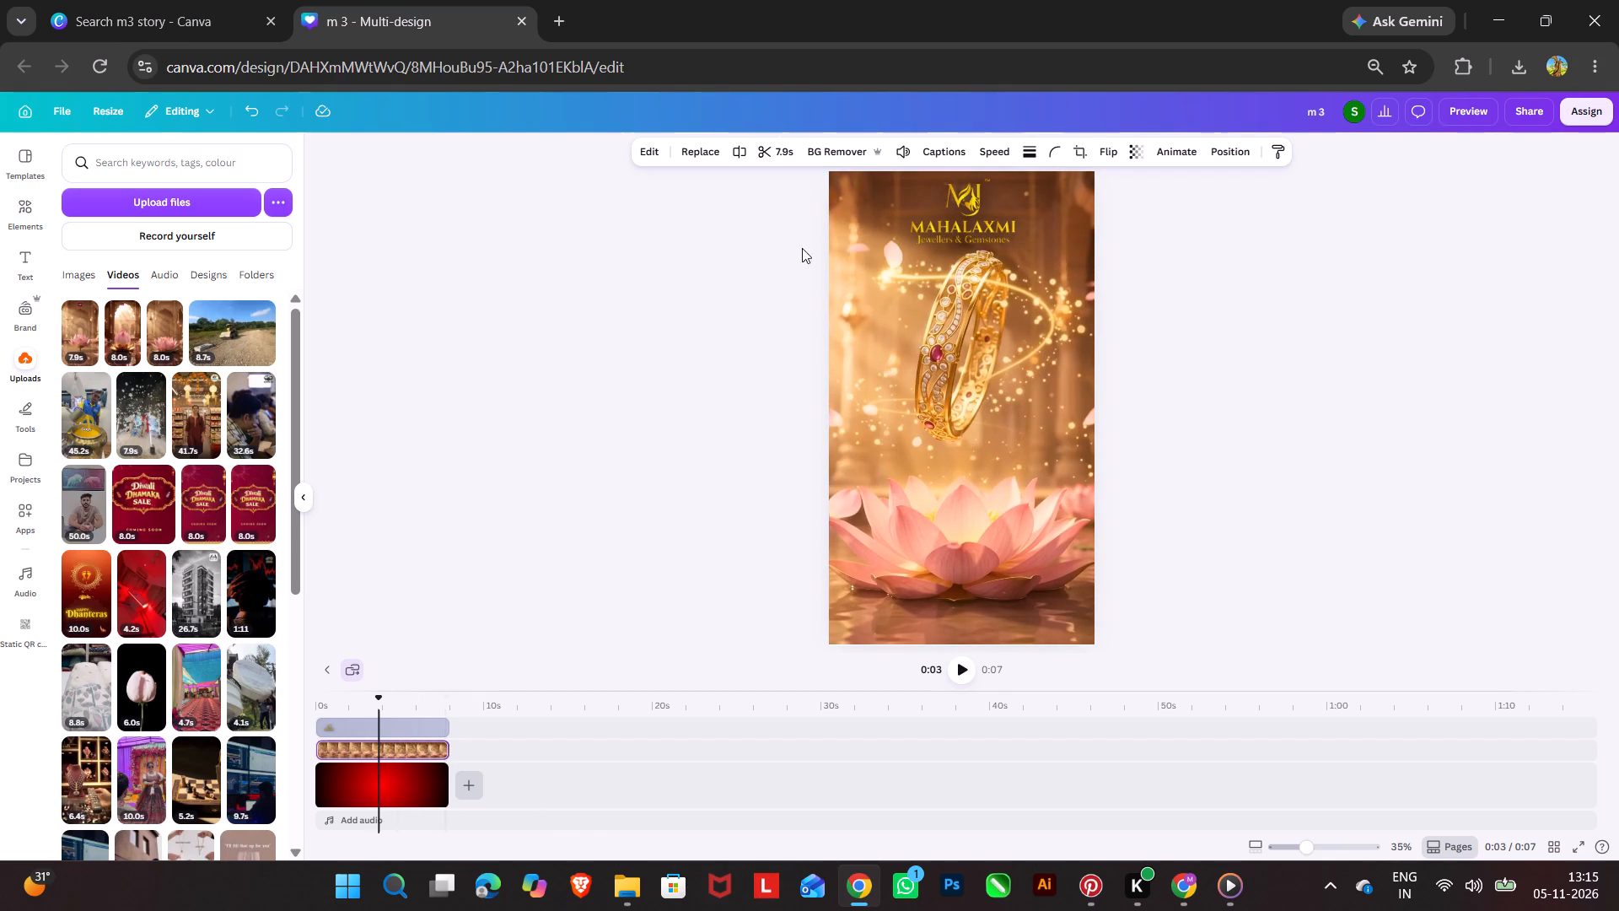
pyautogui.click(778, 148)
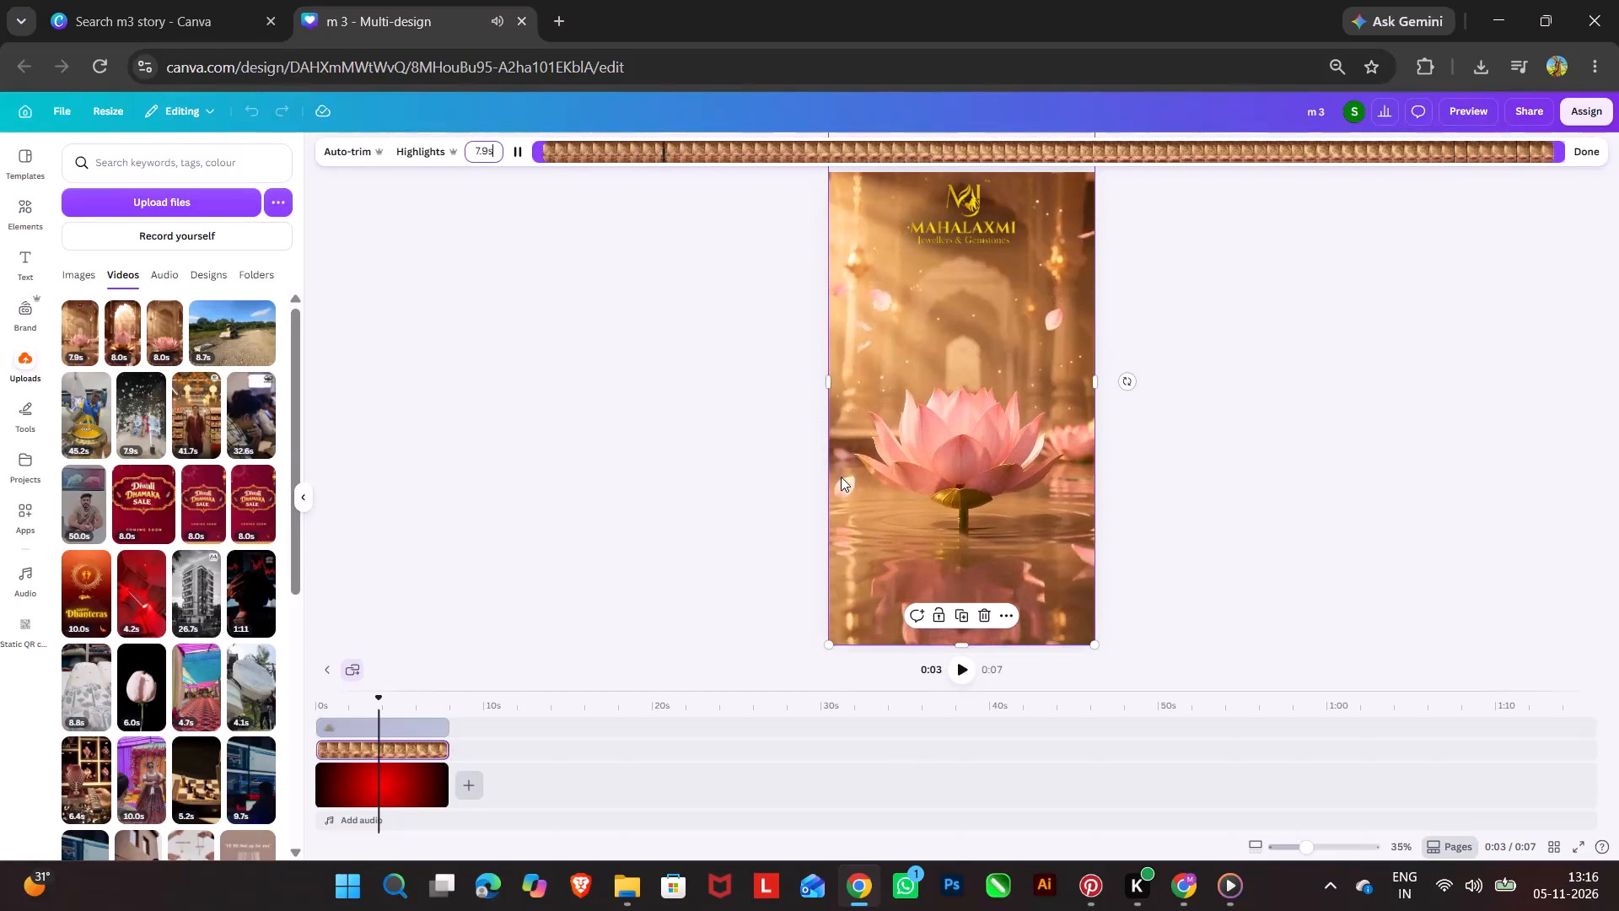
pyautogui.click(962, 669)
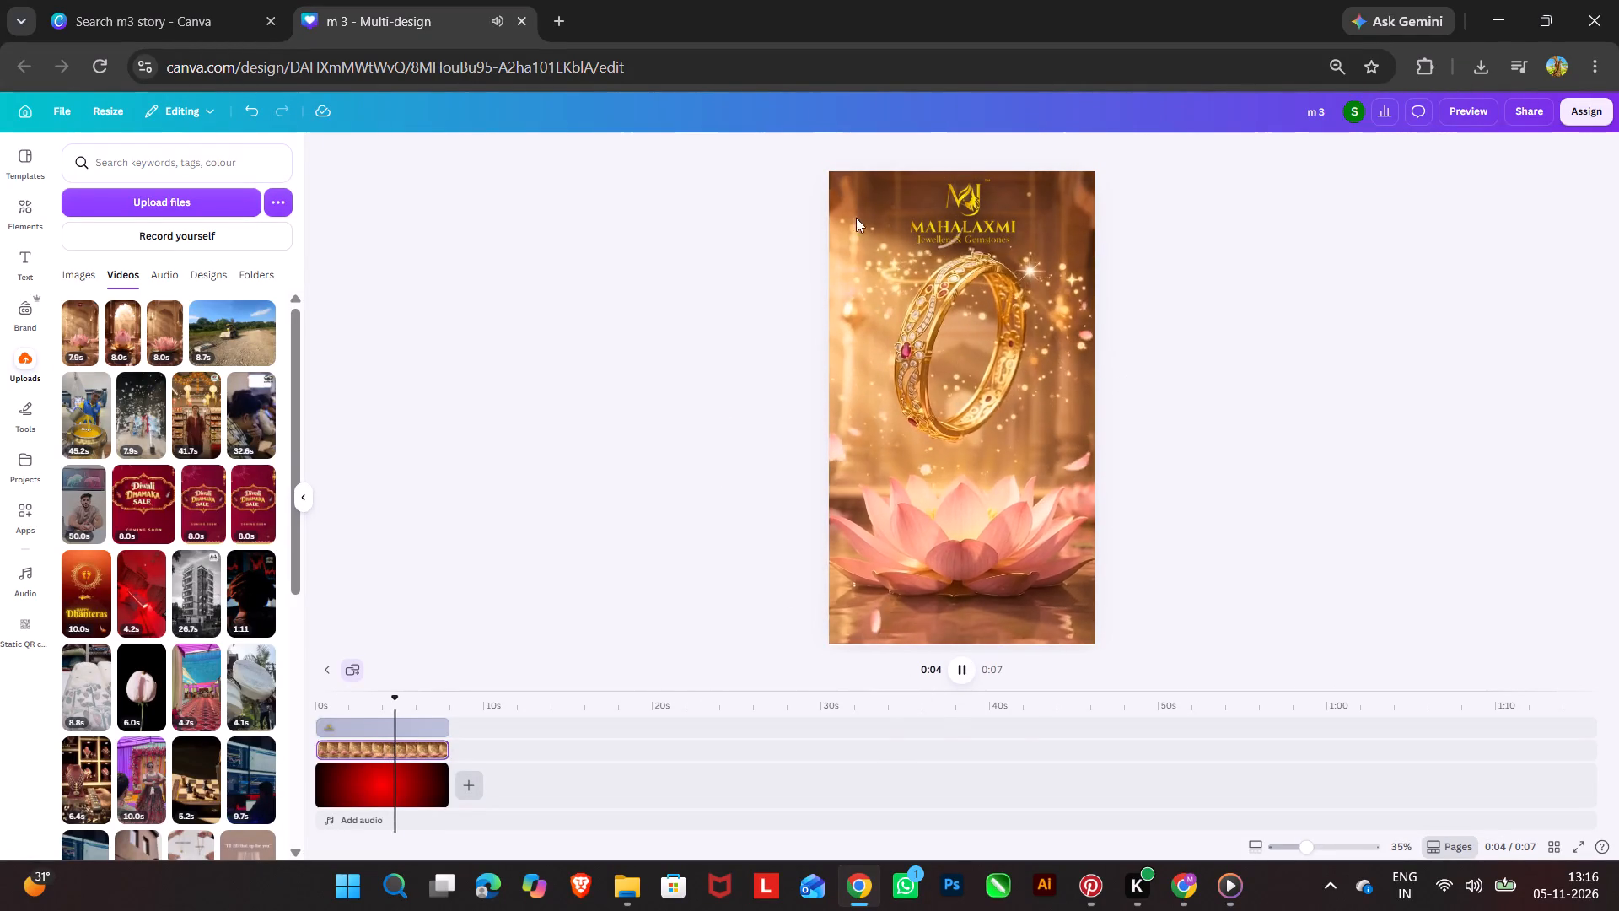
pyautogui.click(365, 748)
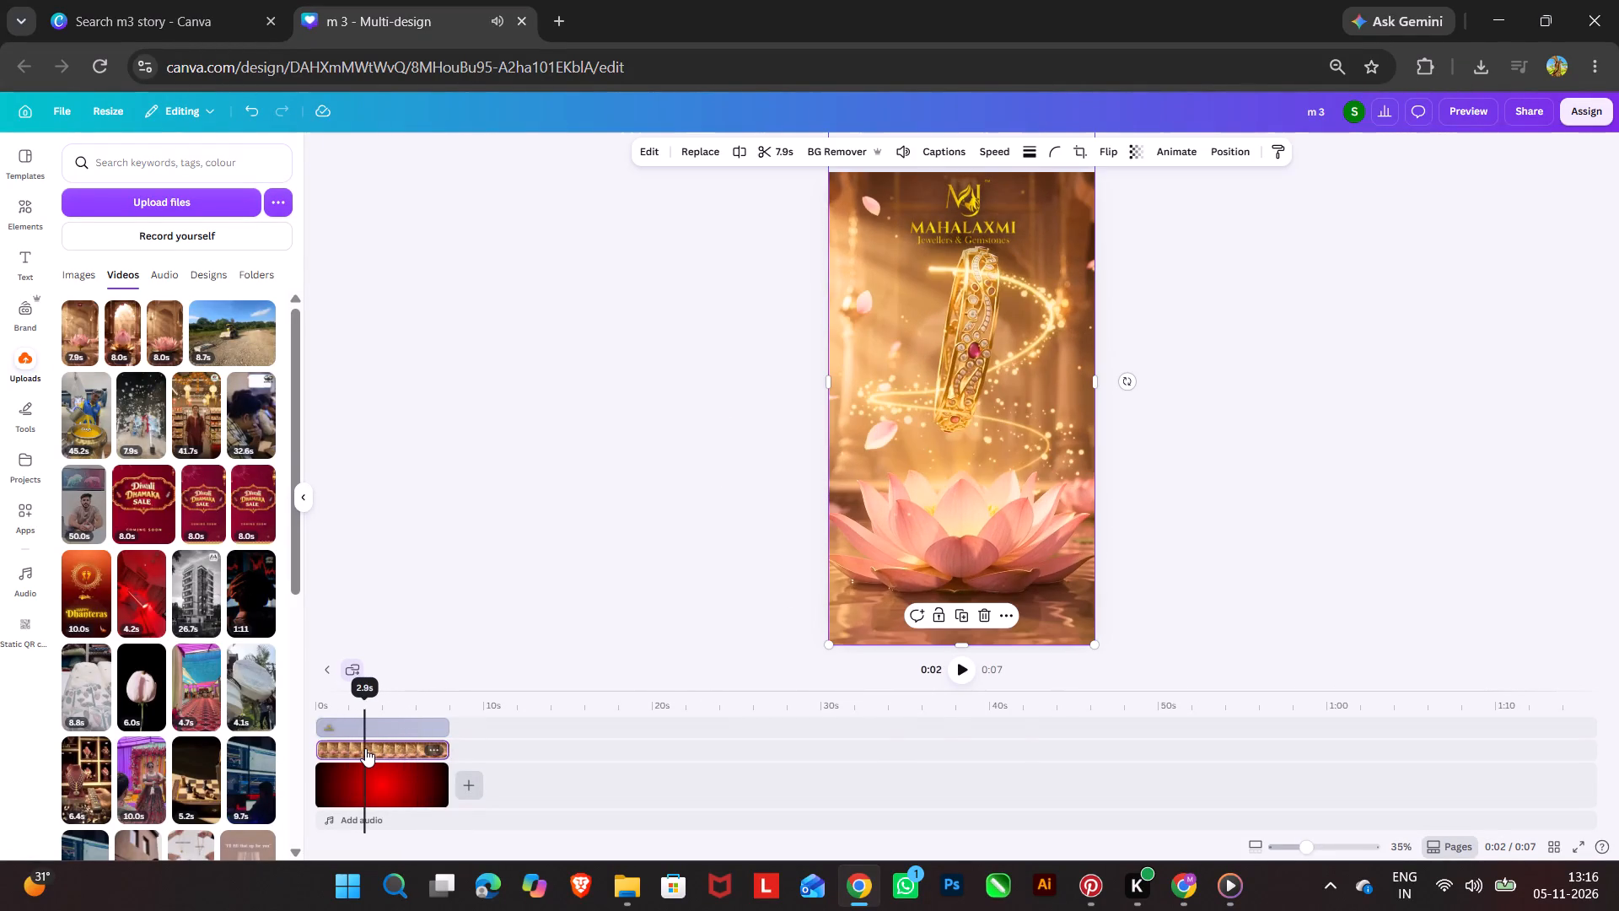
pyautogui.click(767, 144)
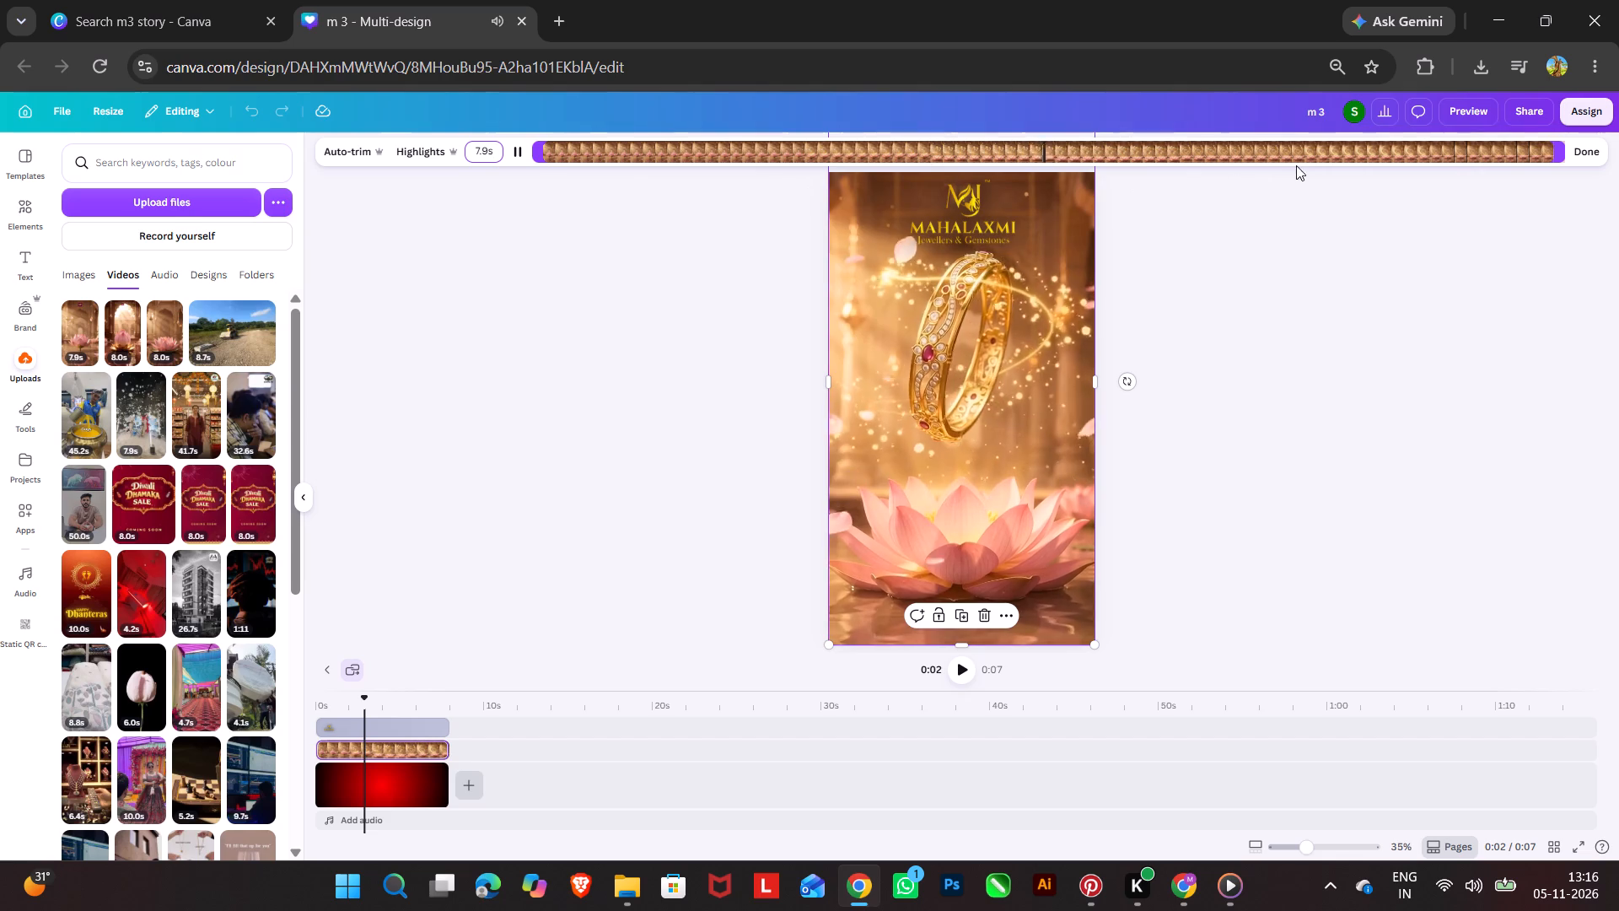
pyautogui.click(989, 154)
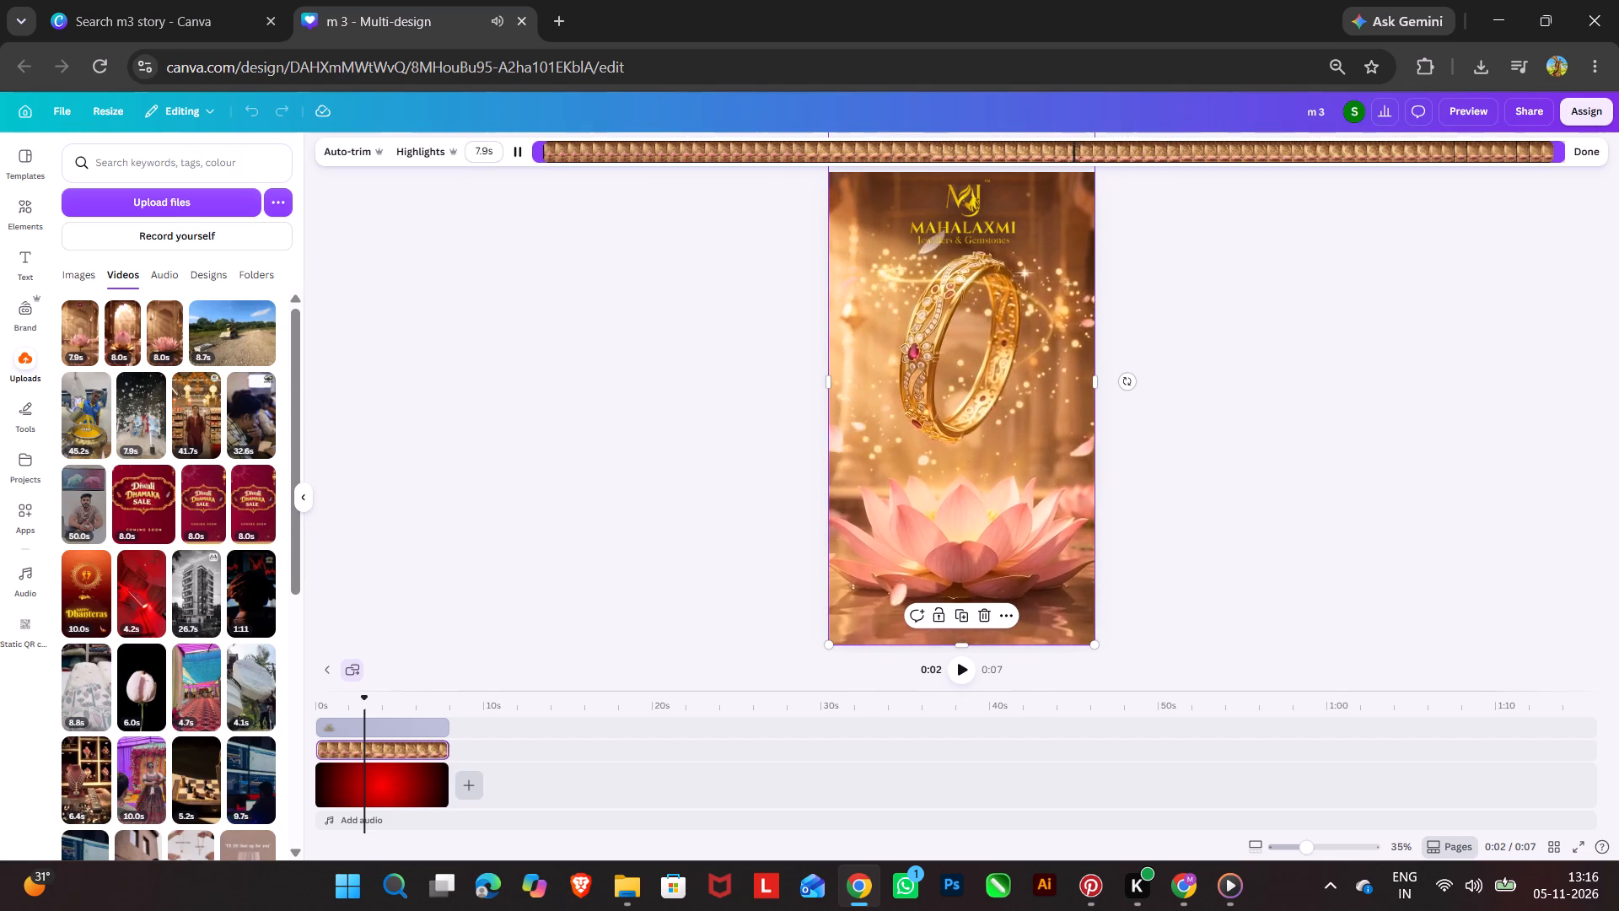
pyautogui.moveTo(1562, 151); pyautogui.dragTo(1466, 170)
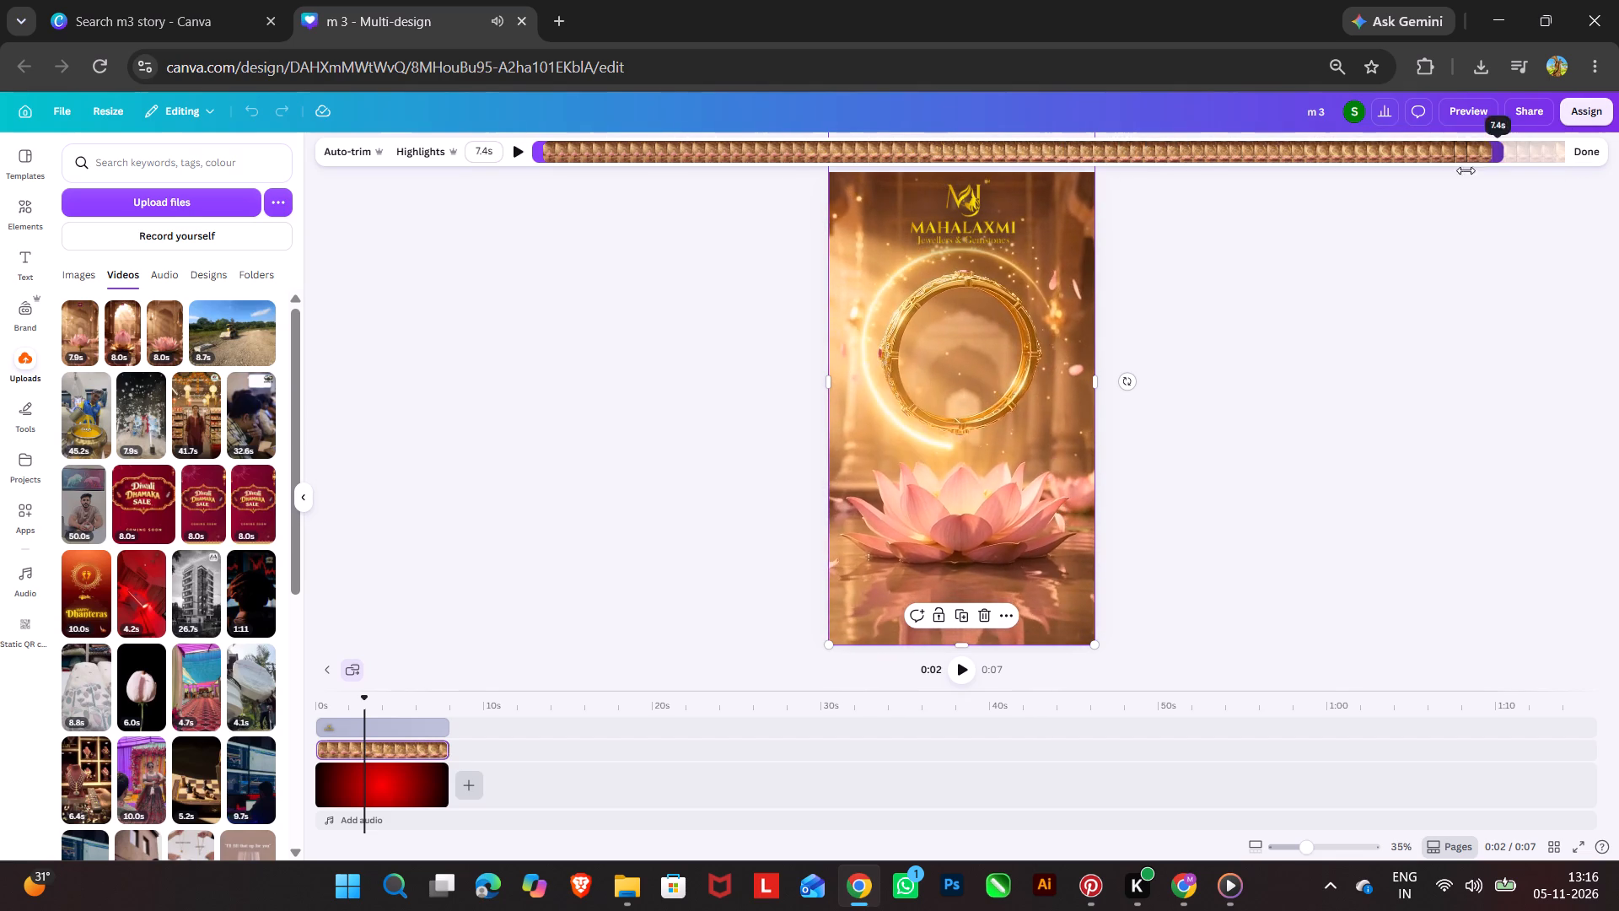
pyautogui.moveTo(1466, 170); pyautogui.dragTo(873, 220)
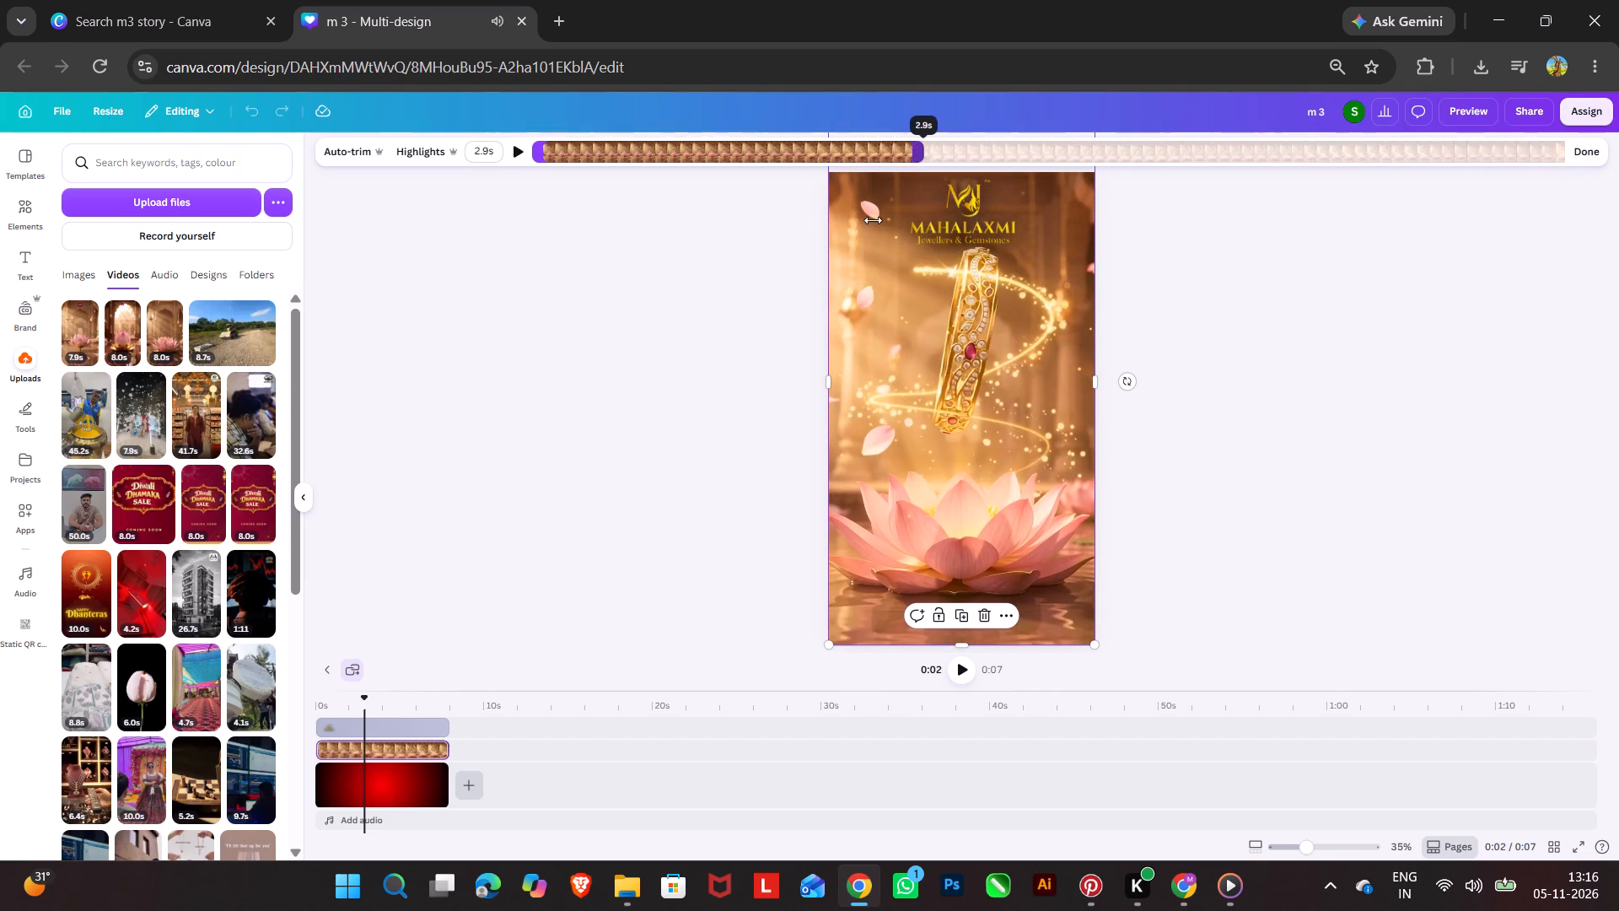
pyautogui.moveTo(873, 220); pyautogui.dragTo(724, 239)
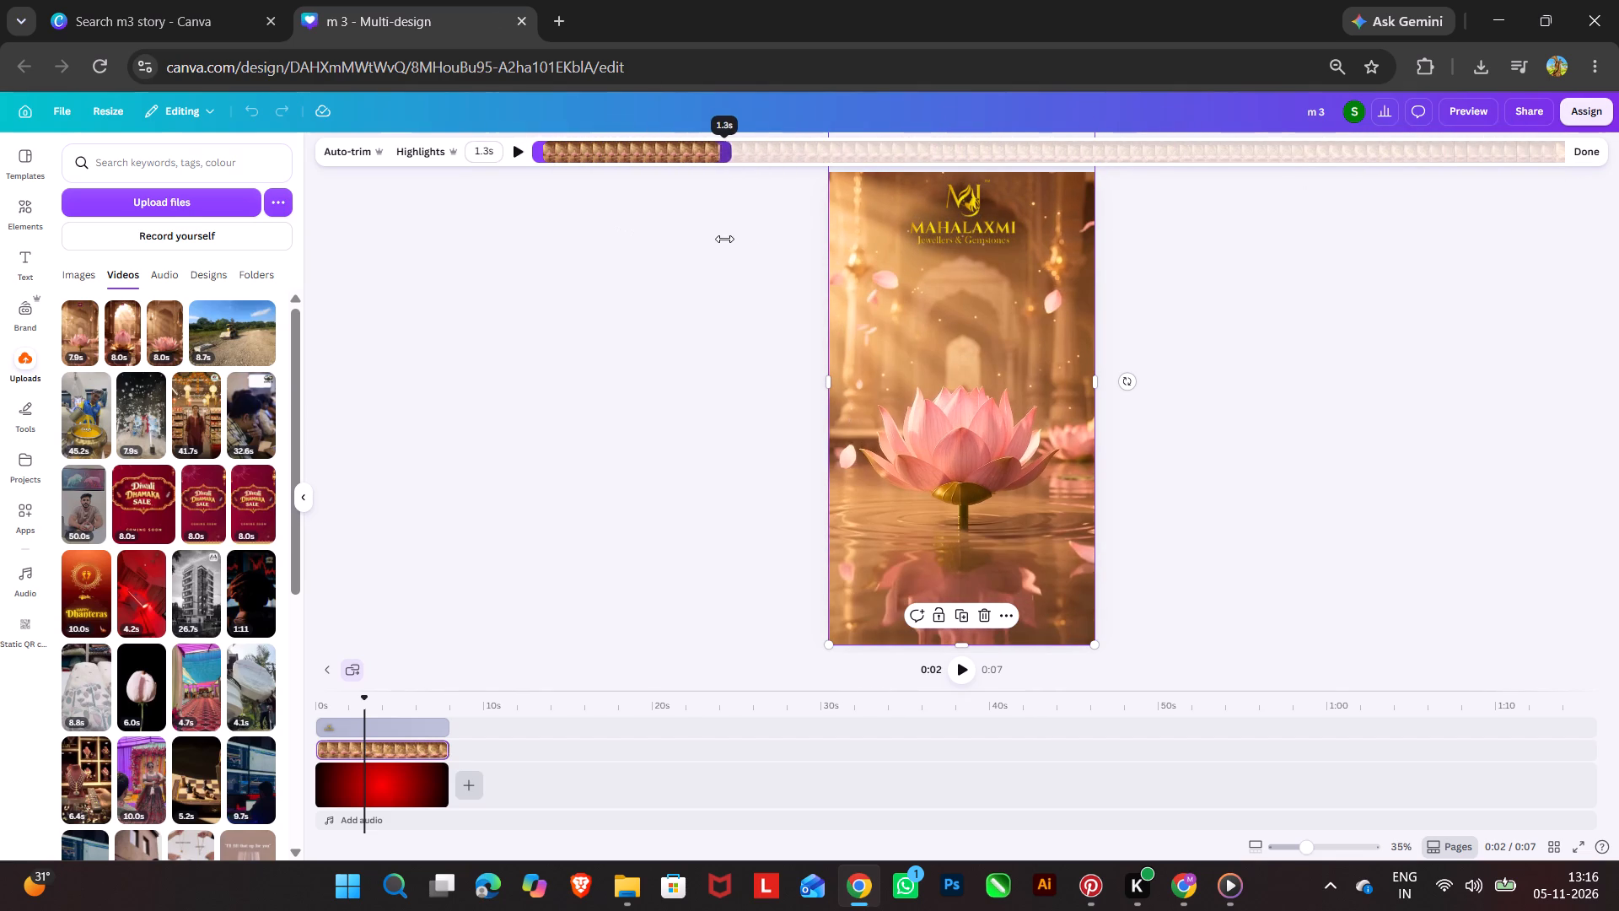
pyautogui.moveTo(724, 239); pyautogui.dragTo(1019, 265)
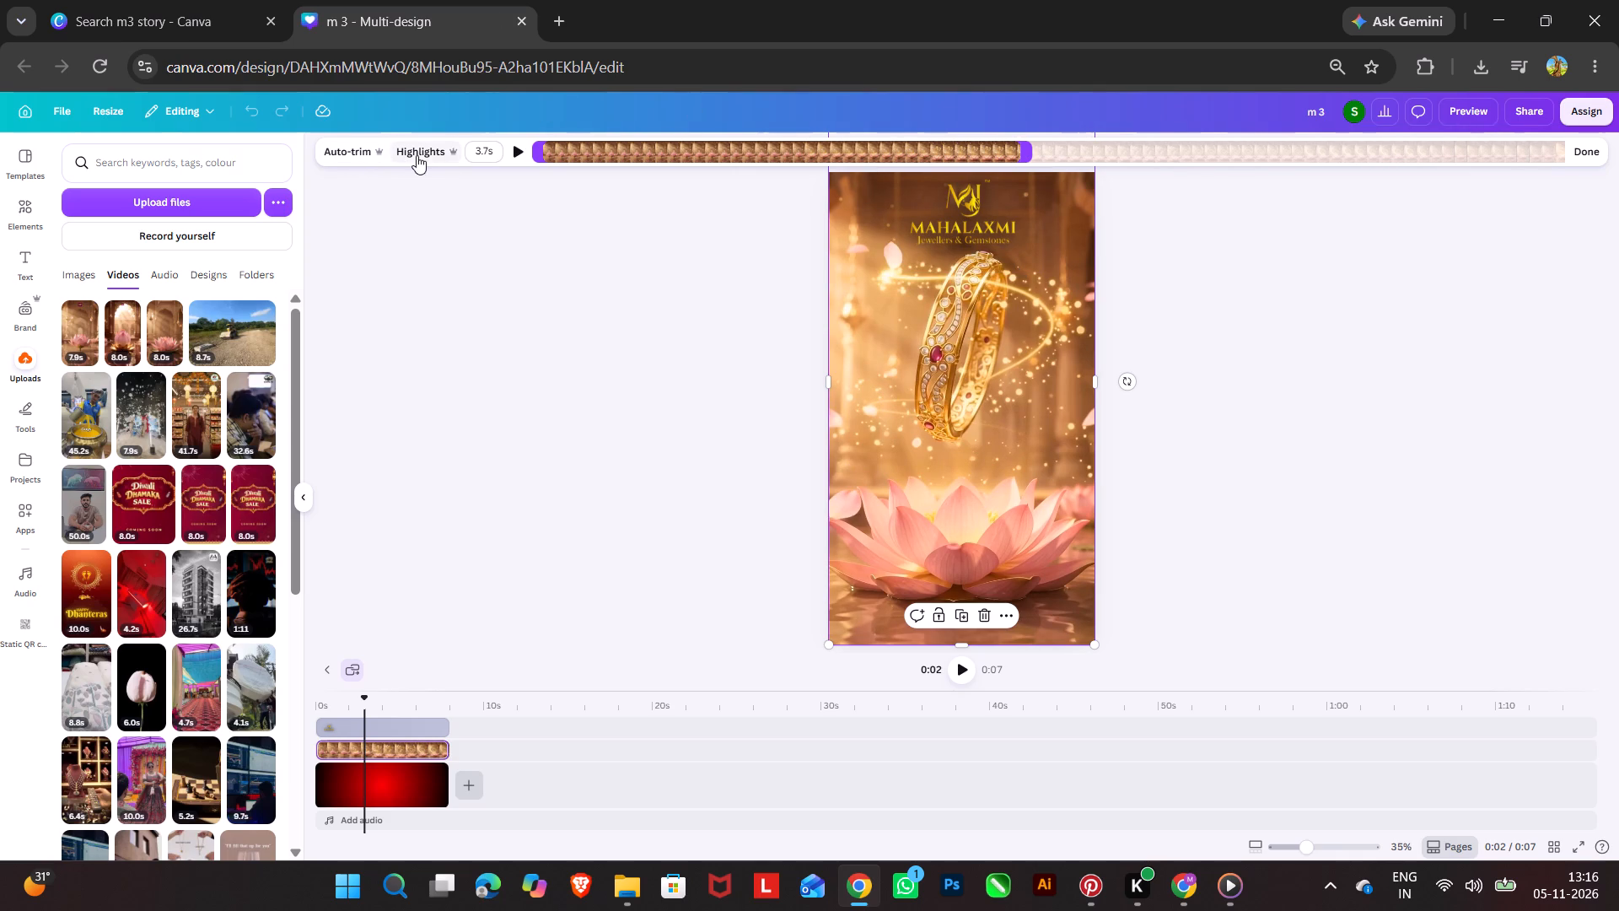
pyautogui.click(1588, 155)
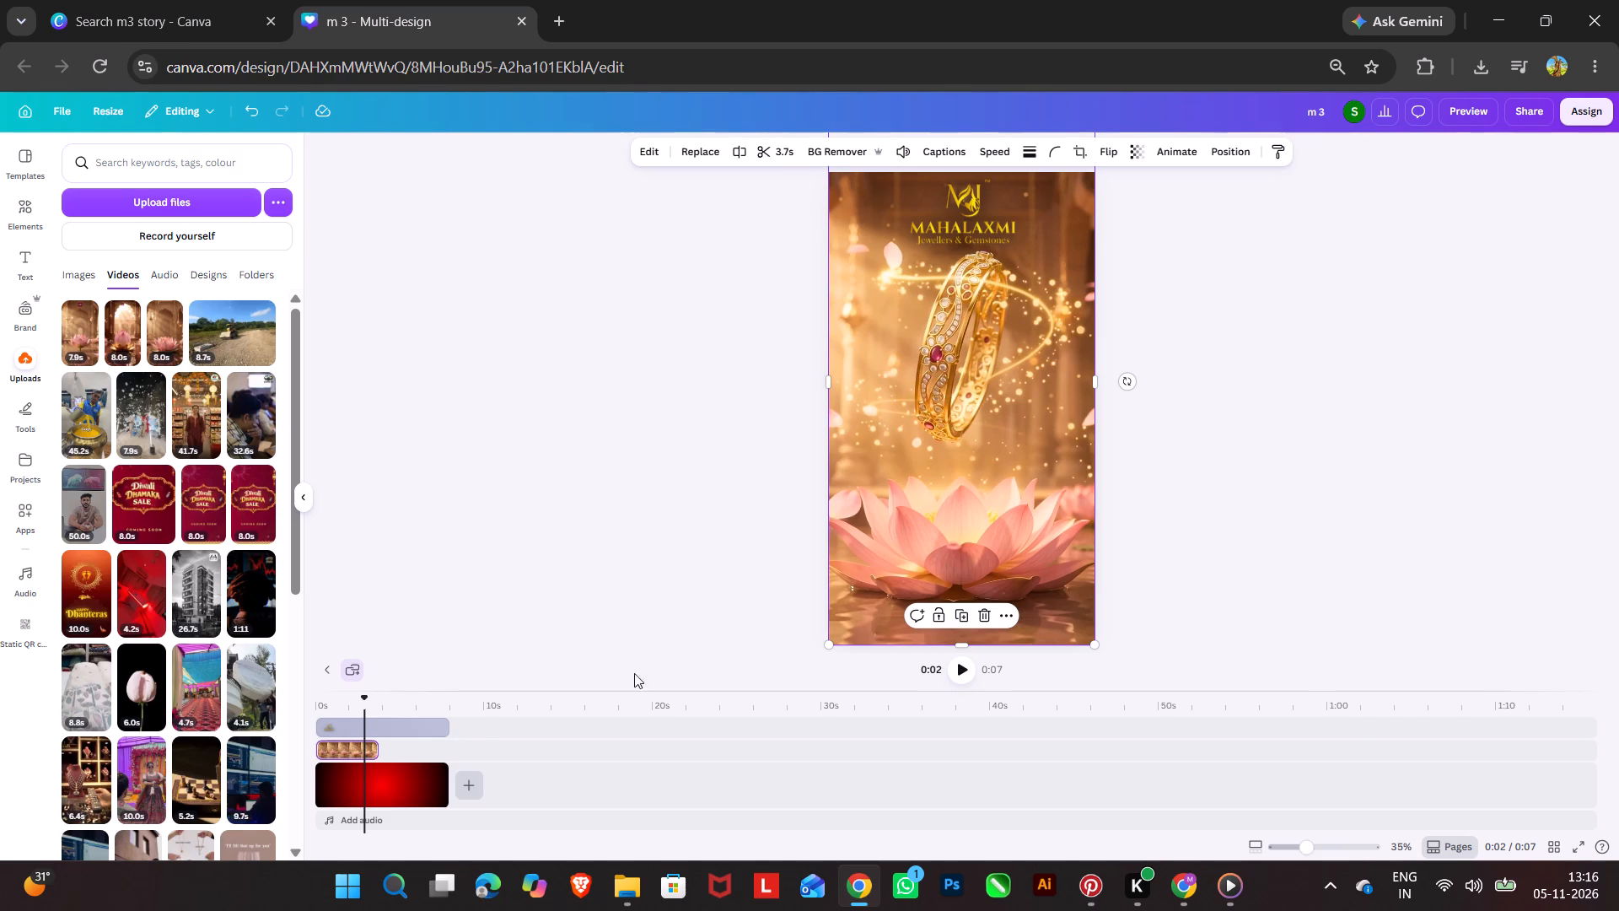
# Duplicate the trimmed lotus bangle video on the page.
pyautogui.click(336, 748)
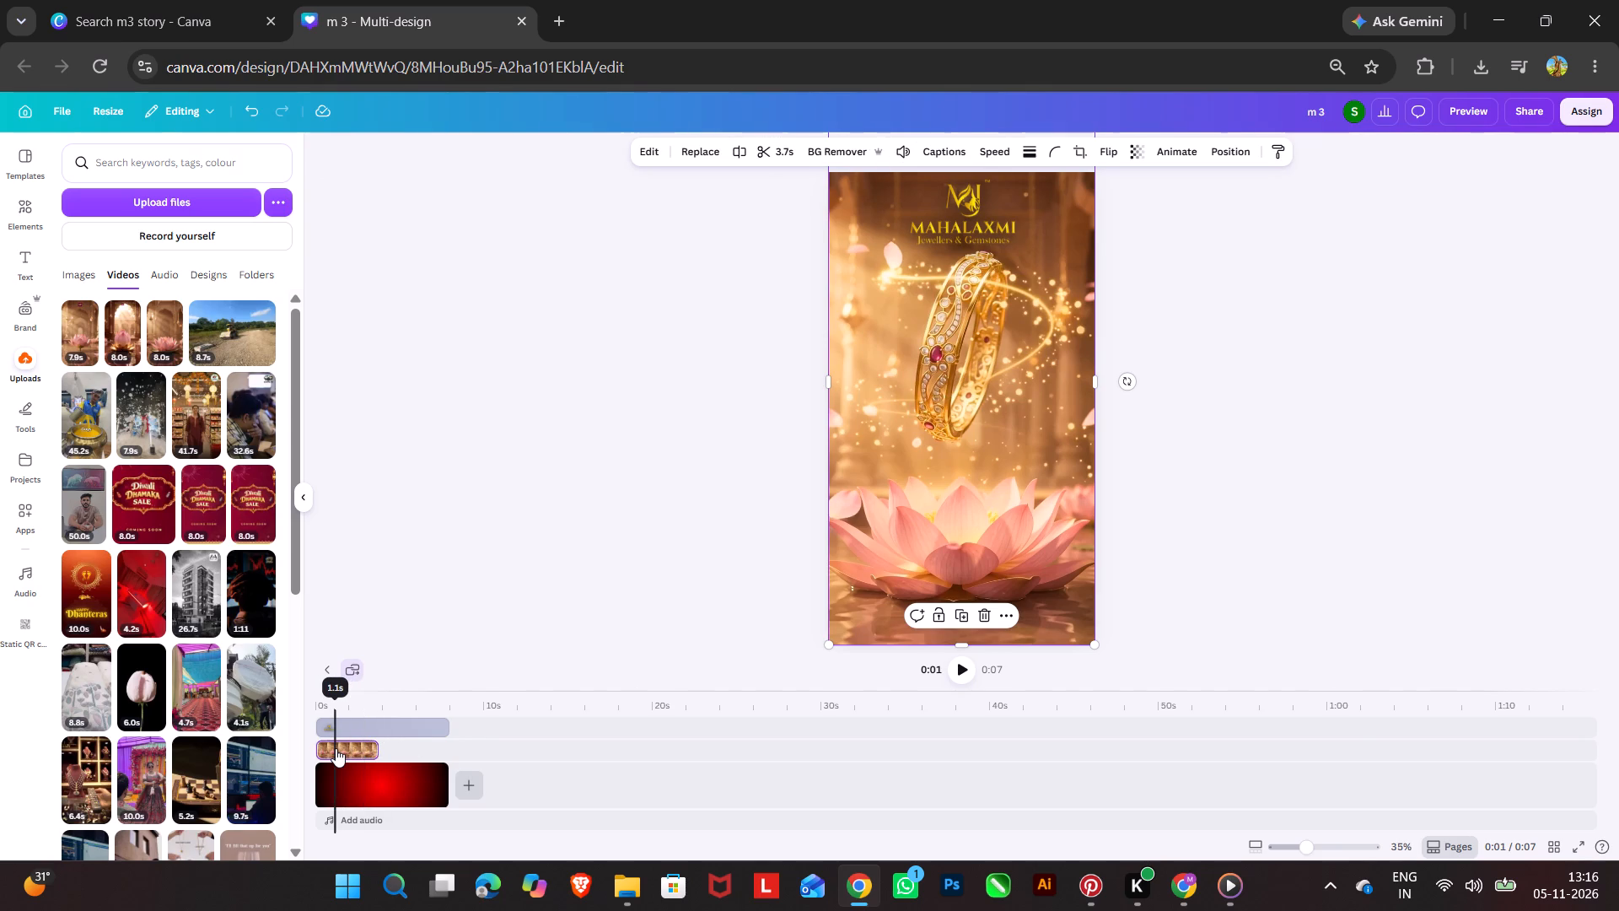
pyautogui.hotkey('ctrl', 'd')
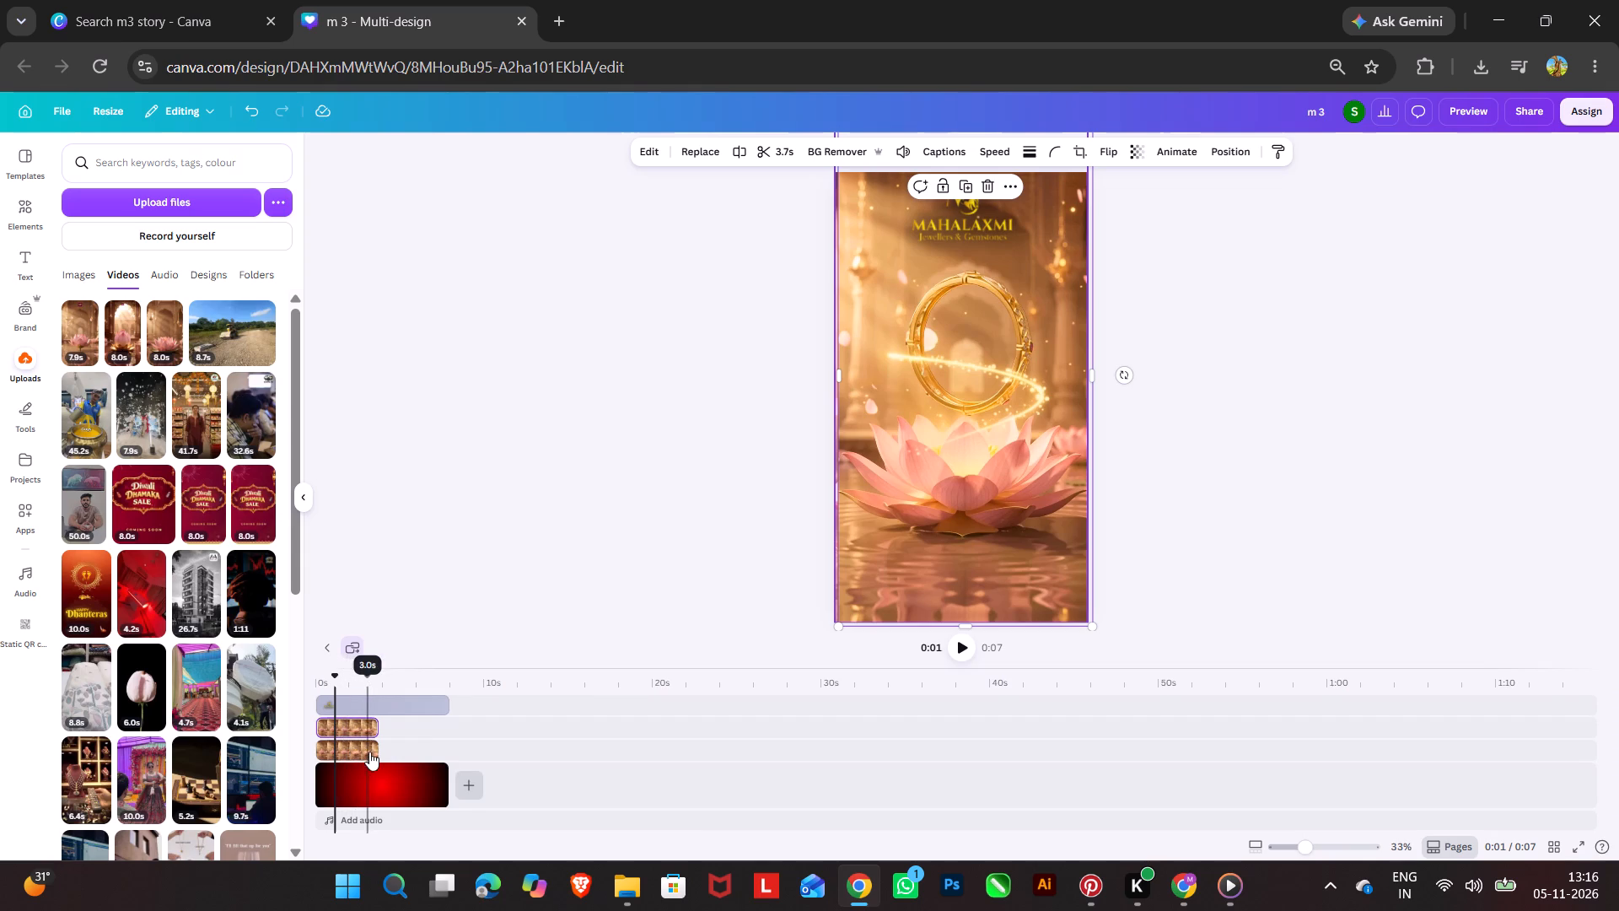
# Extend the lower video clip to the page's end and trim its start to where the upper clip ends, for a 4.1 s duration.
pyautogui.click(369, 750)
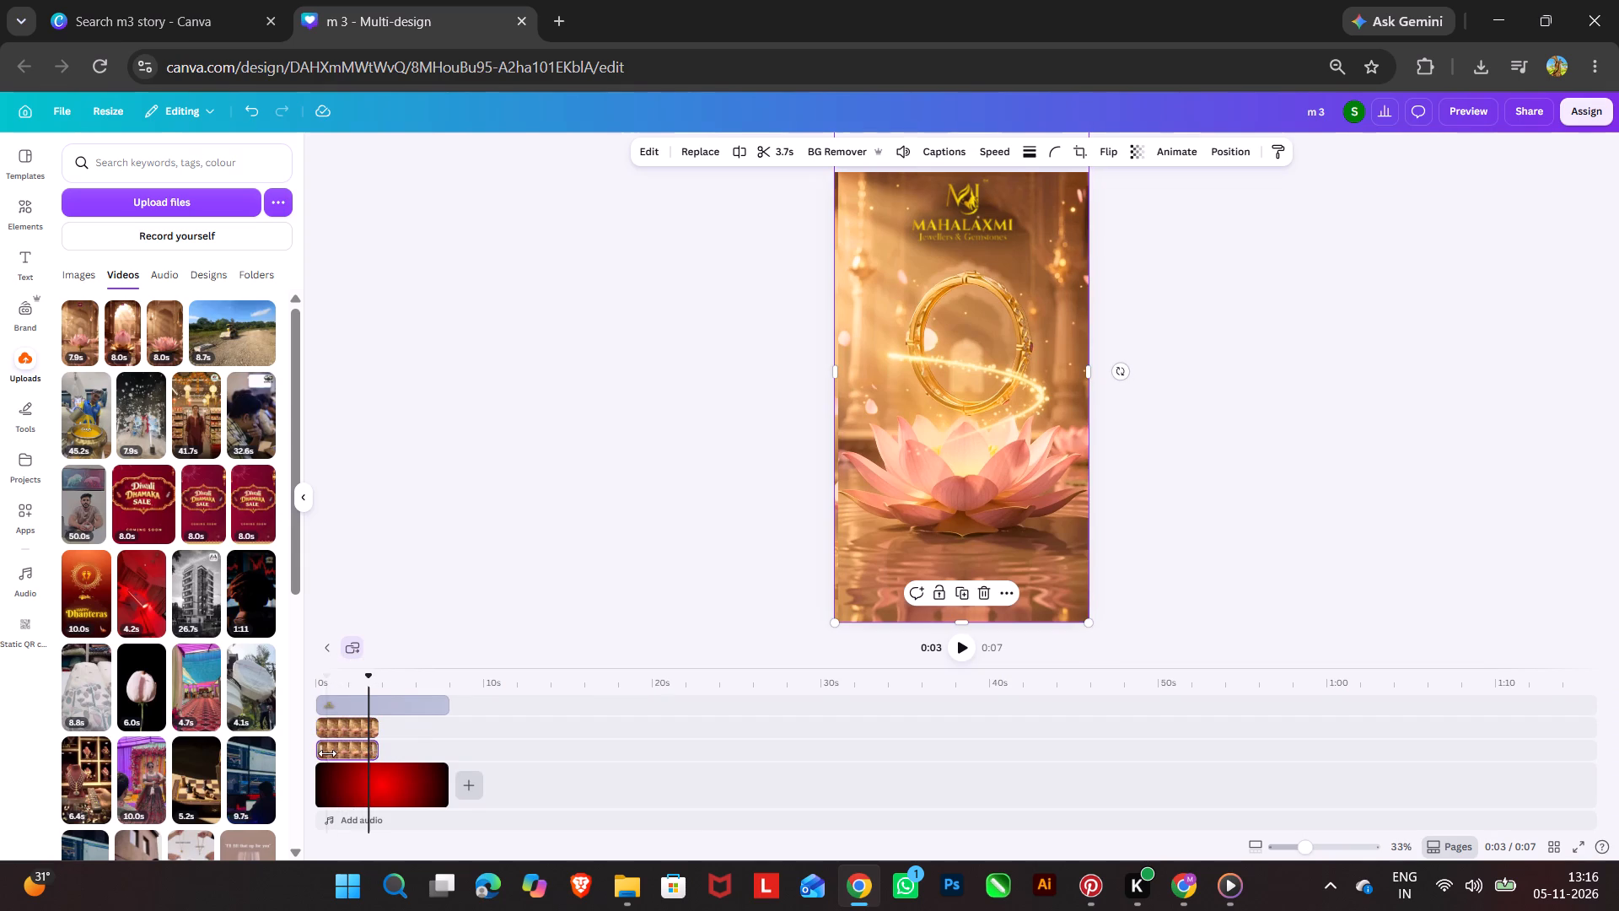
pyautogui.moveTo(368, 673); pyautogui.dragTo(373, 673)
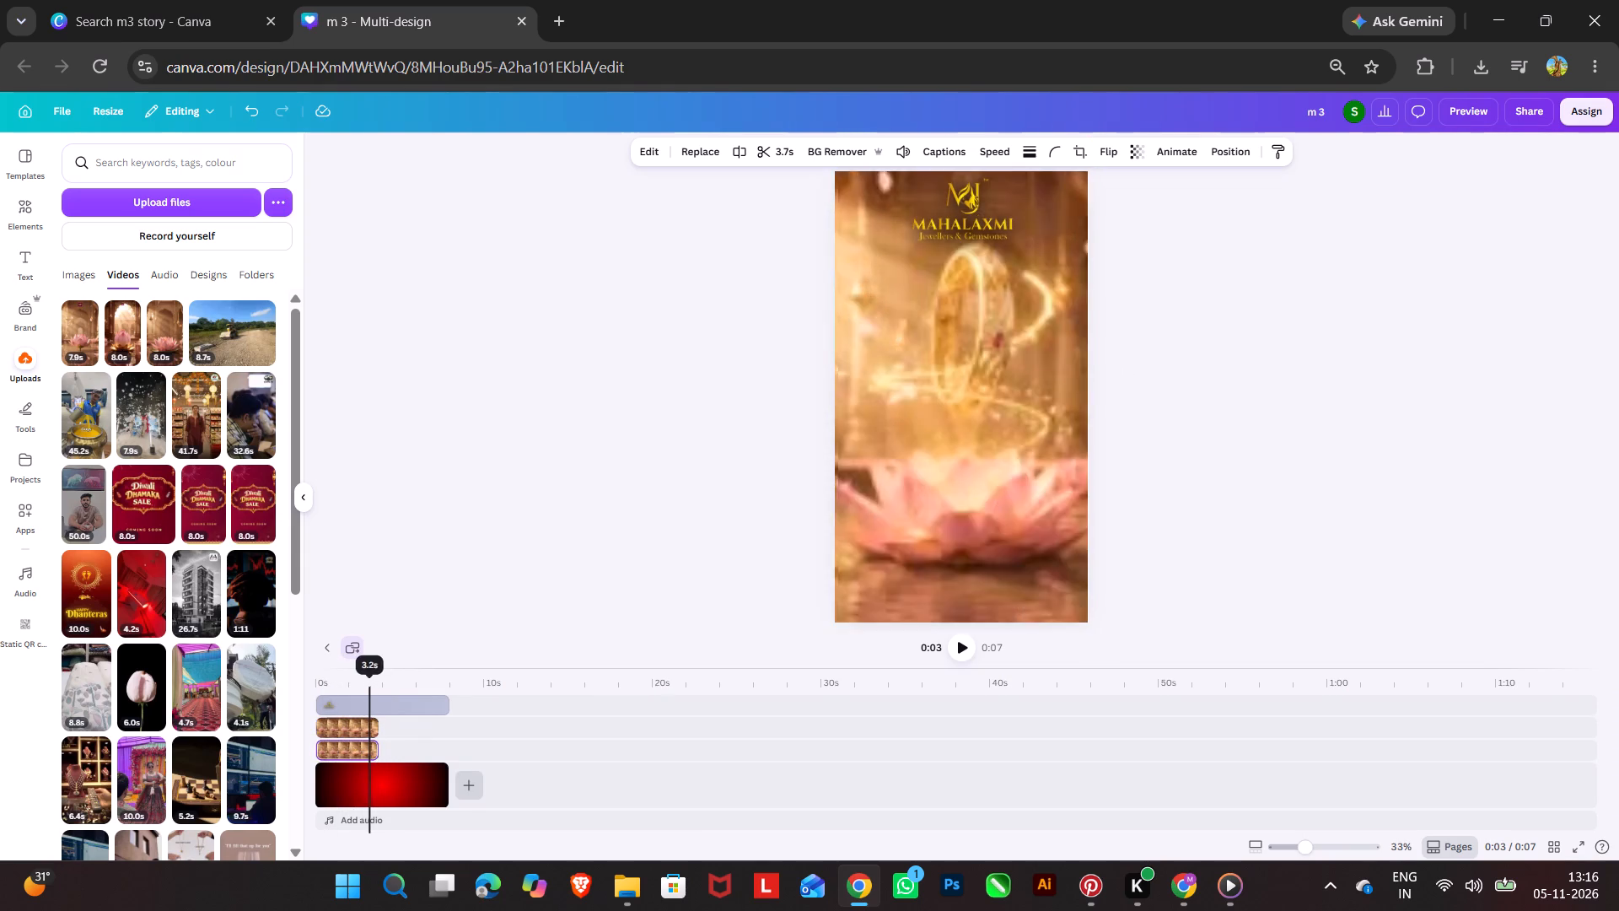
pyautogui.moveTo(373, 673); pyautogui.dragTo(379, 675)
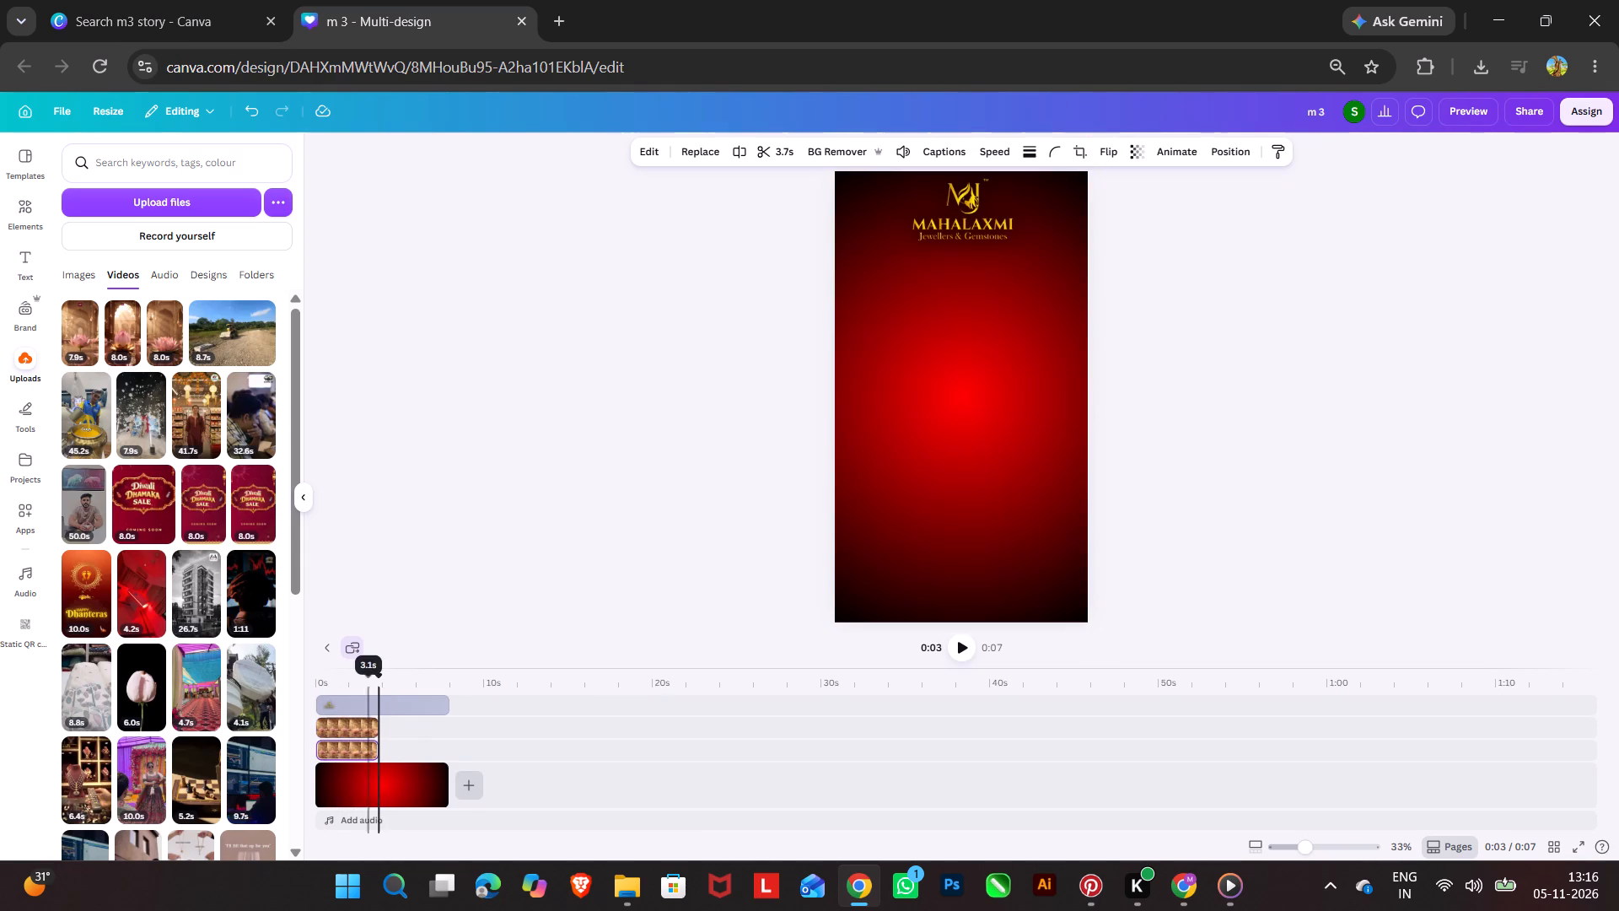
pyautogui.moveTo(371, 751); pyautogui.dragTo(450, 754)
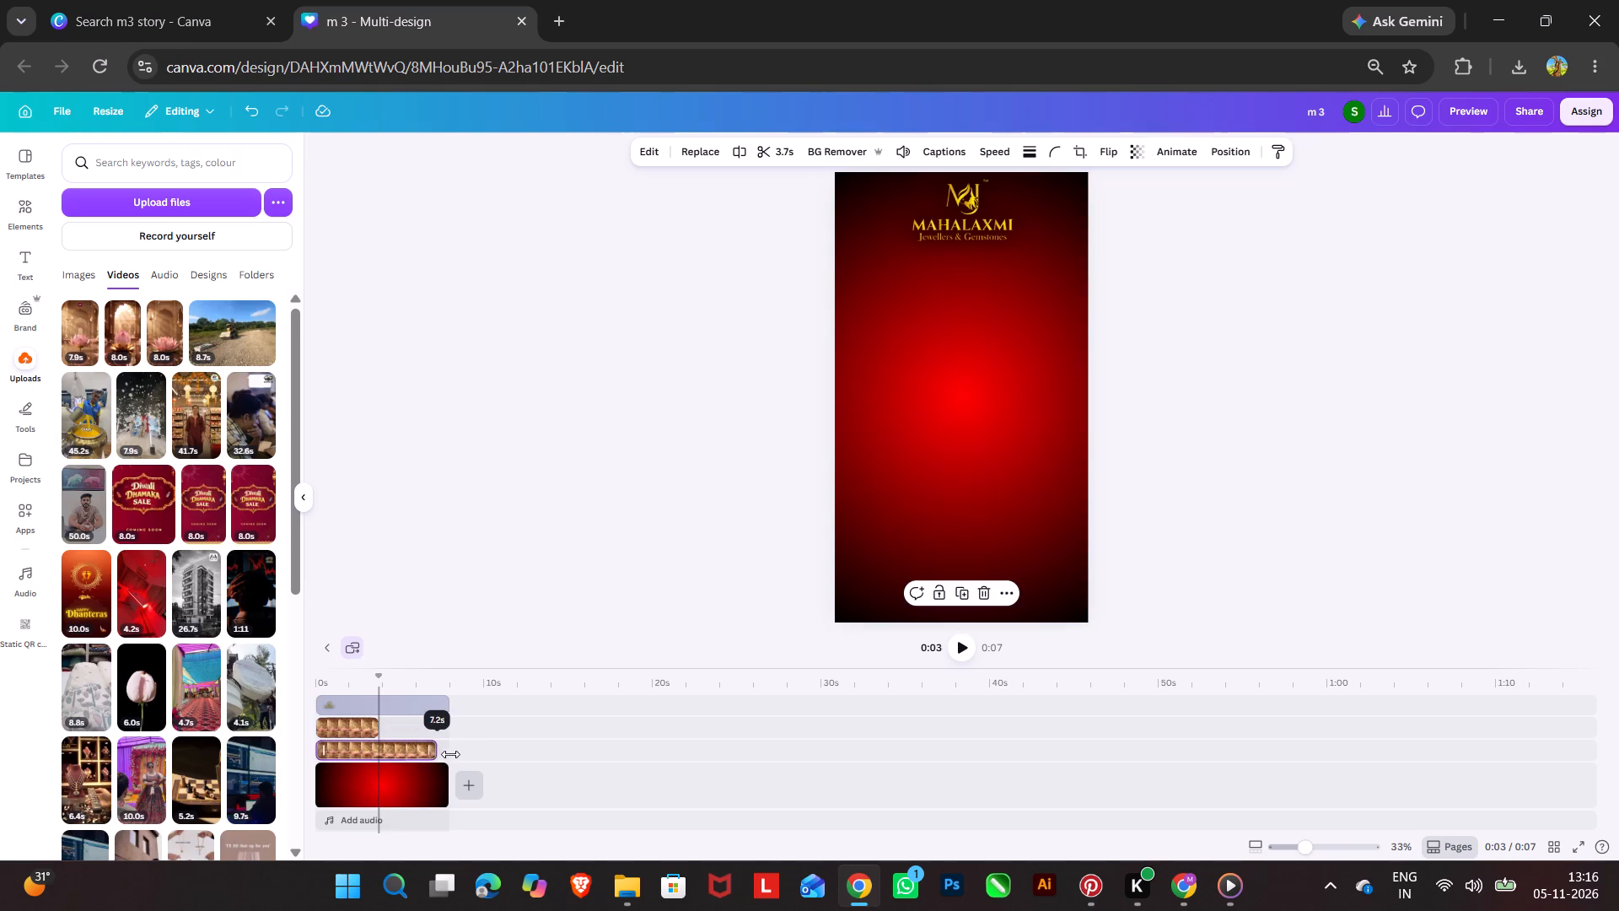
pyautogui.moveTo(450, 754); pyautogui.dragTo(466, 756)
pyautogui.moveTo(317, 749); pyautogui.dragTo(373, 750)
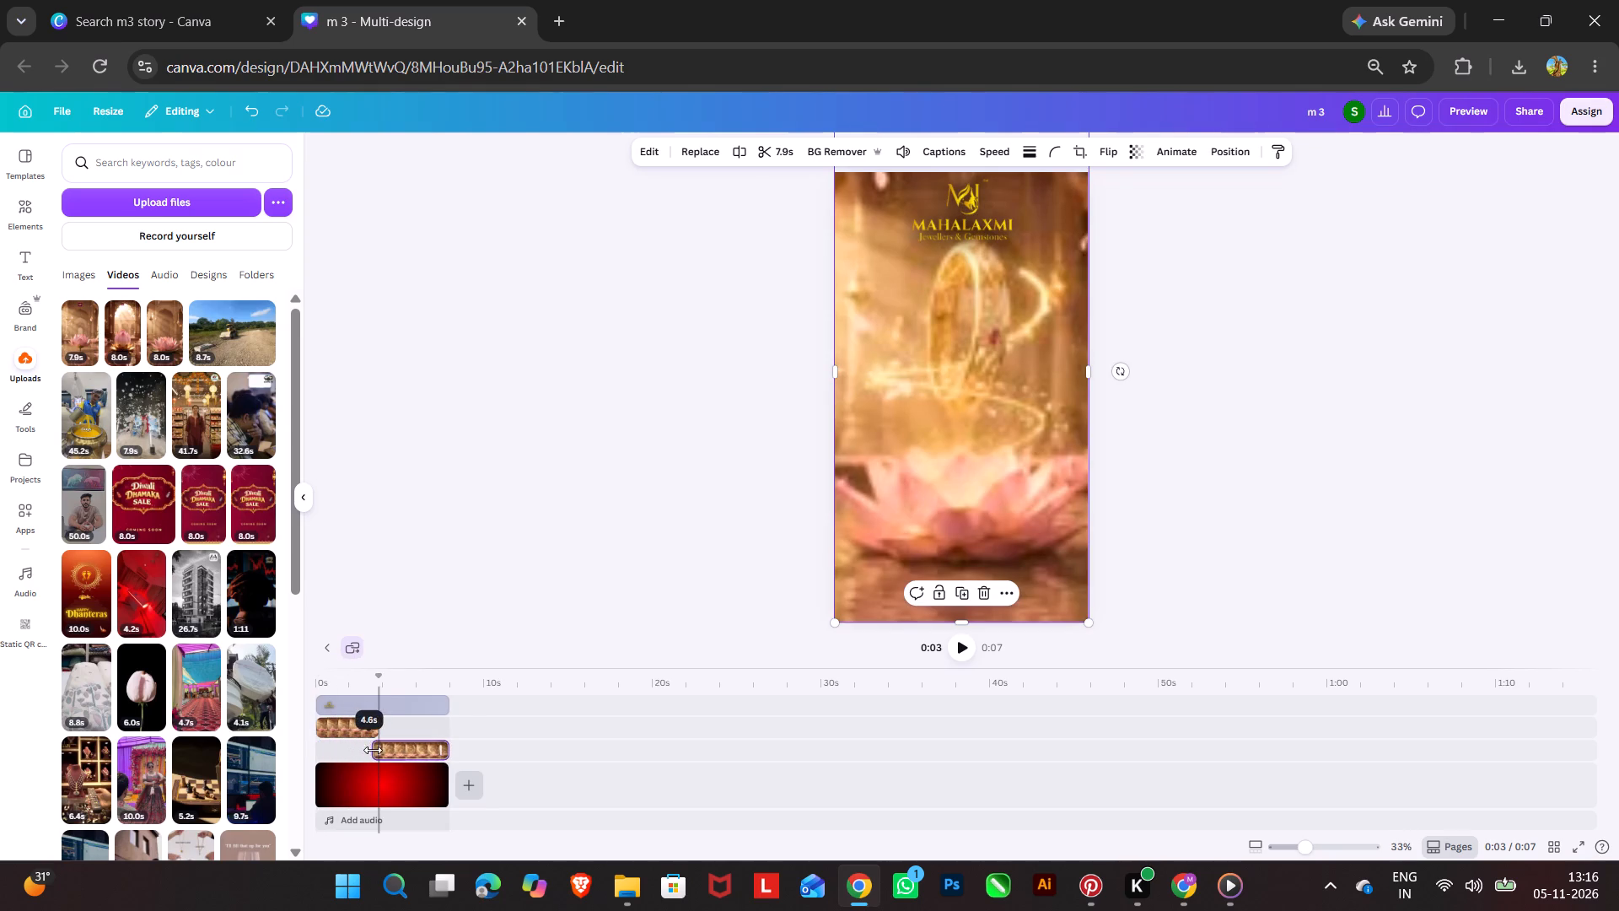
pyautogui.moveTo(373, 750); pyautogui.dragTo(379, 751)
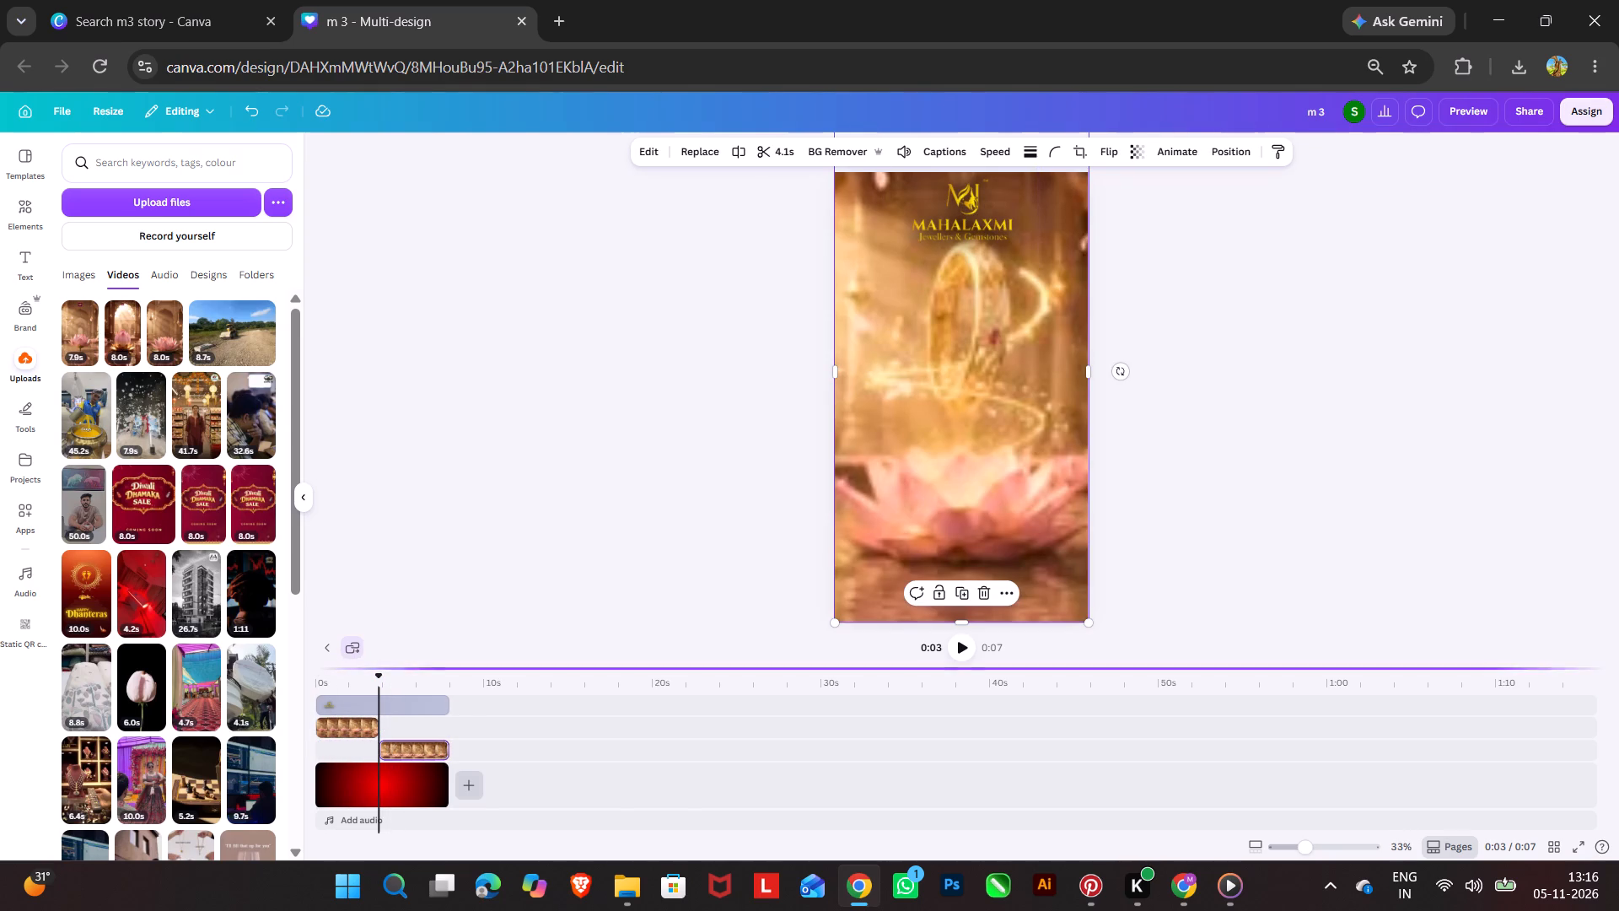
# Move the offset duplicate video flush with the page edges and replay the page to check the cut between the two clips.
pyautogui.moveTo(377, 677); pyautogui.dragTo(265, 677)
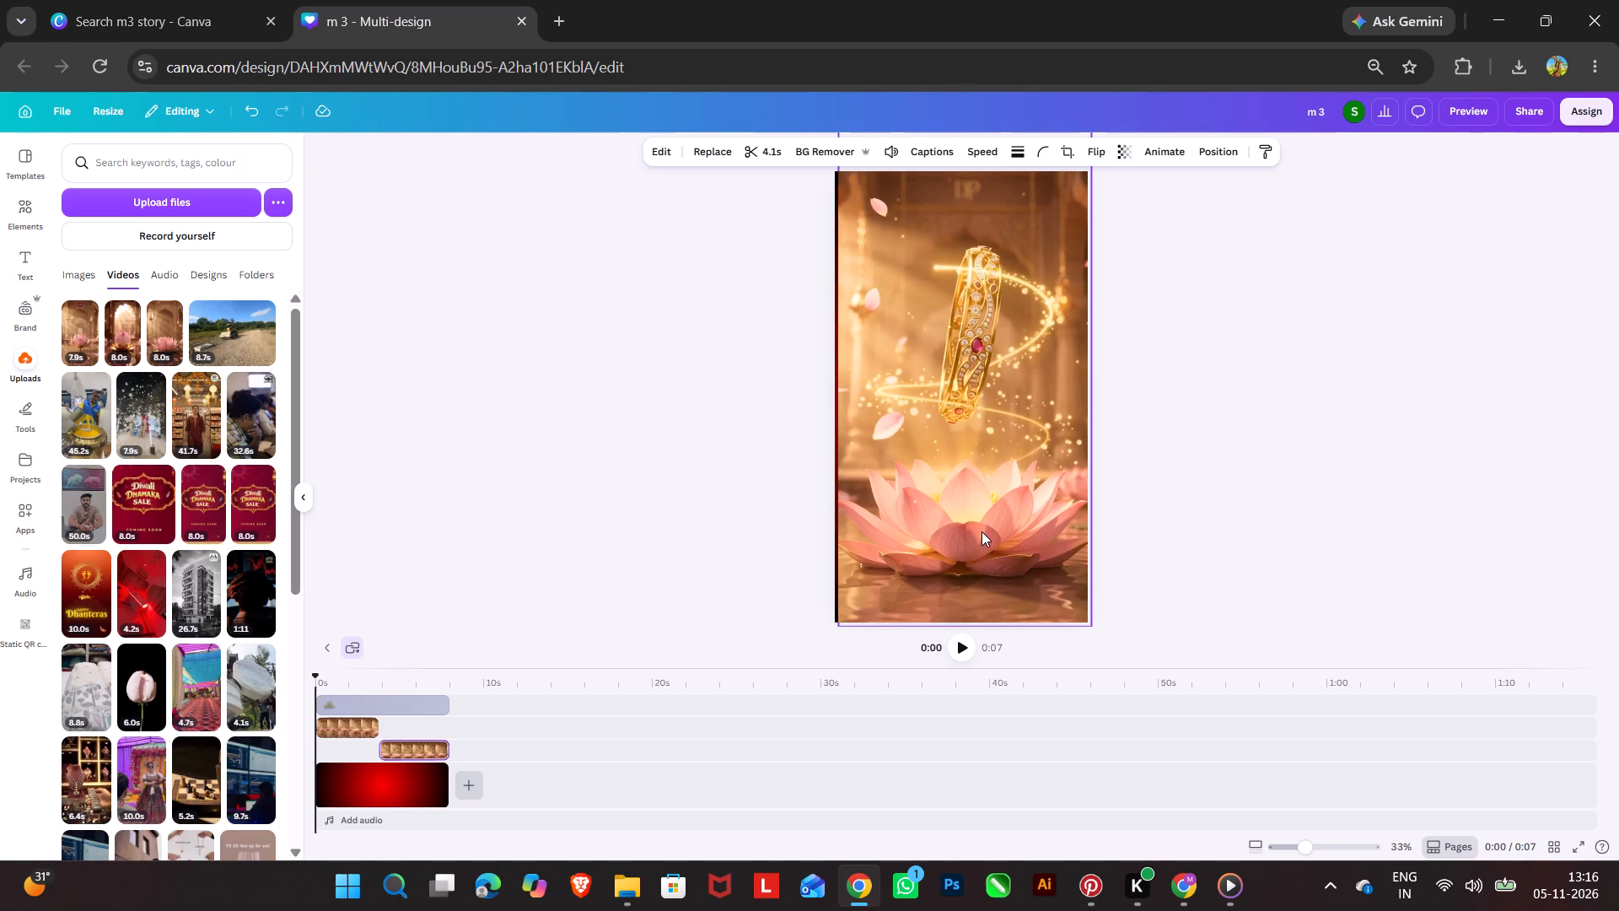
pyautogui.click(982, 531)
pyautogui.moveTo(982, 531); pyautogui.dragTo(974, 531)
pyautogui.click(962, 650)
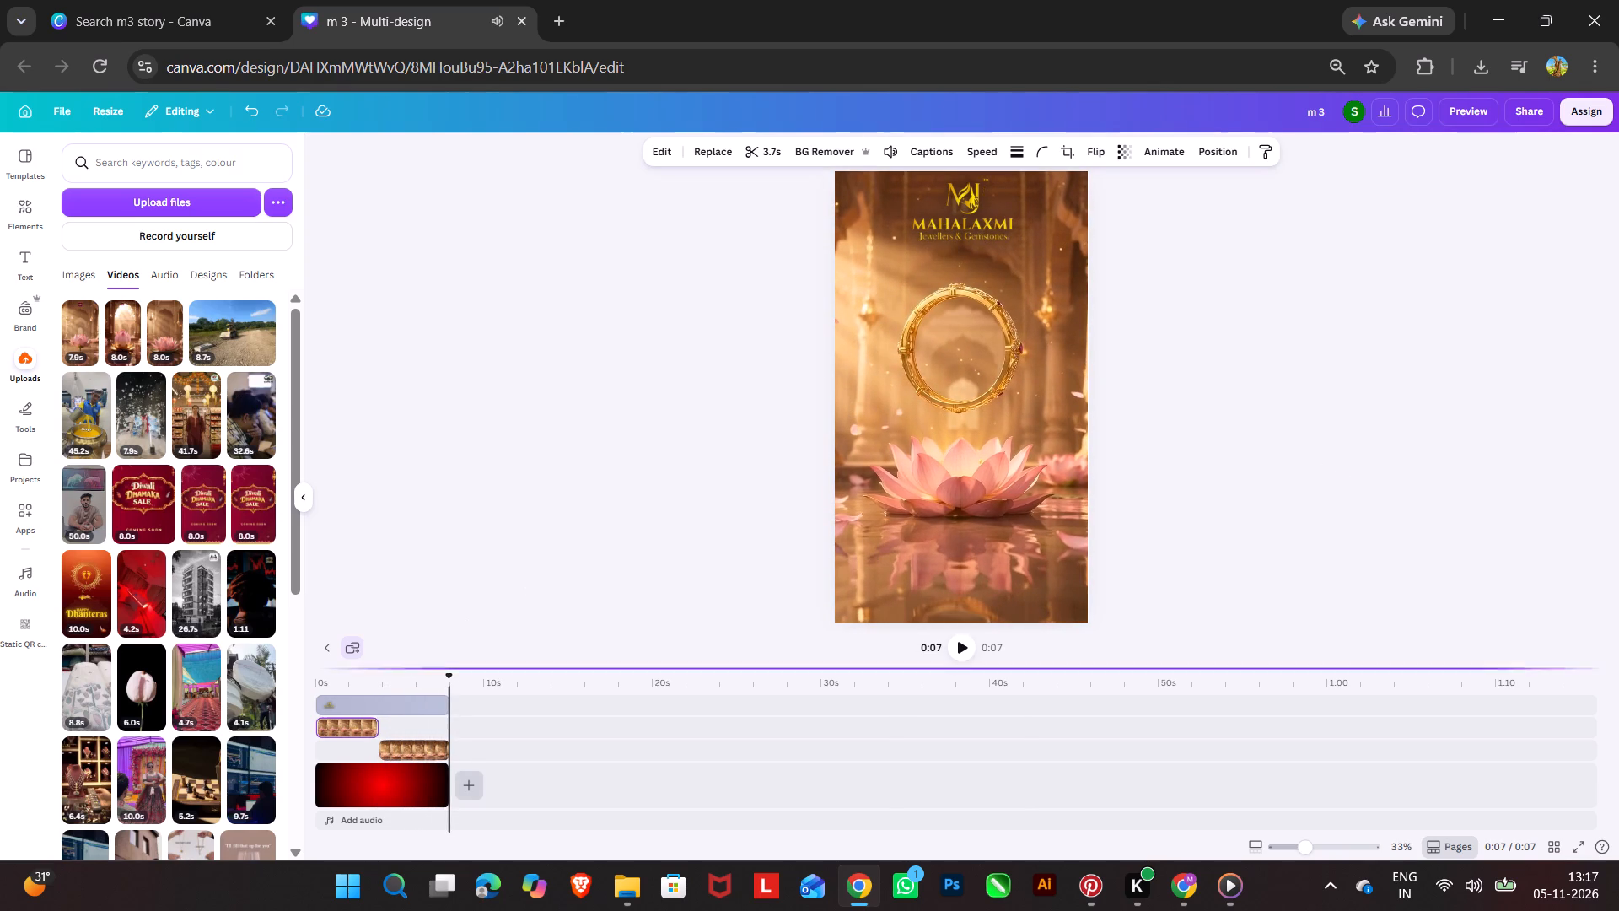
pyautogui.moveTo(446, 676); pyautogui.dragTo(169, 664)
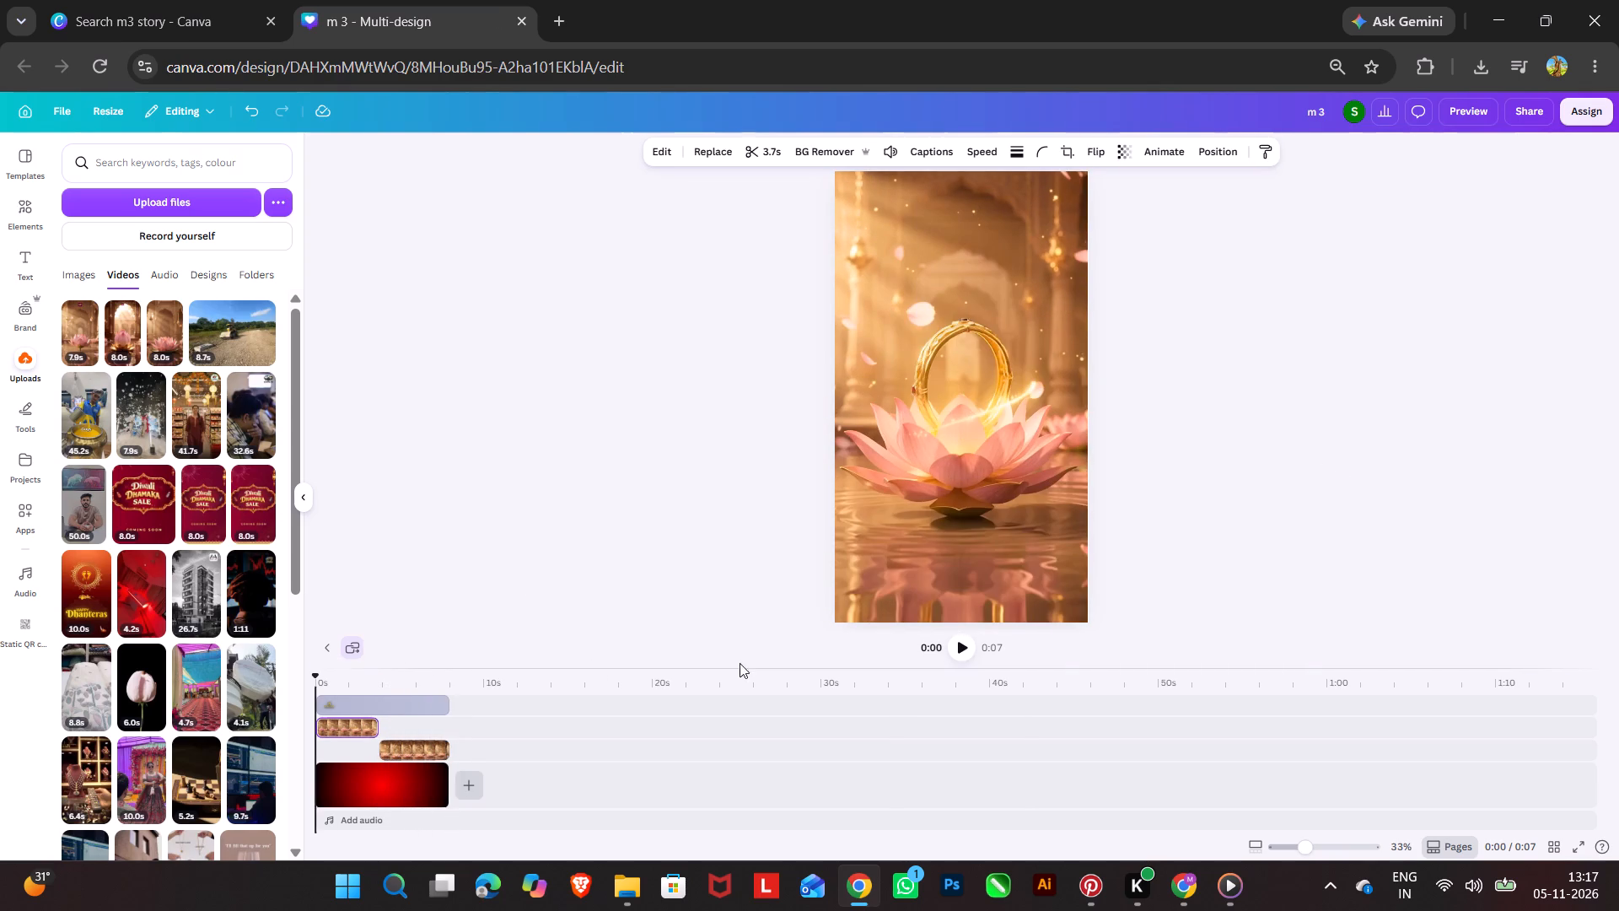
pyautogui.click(963, 640)
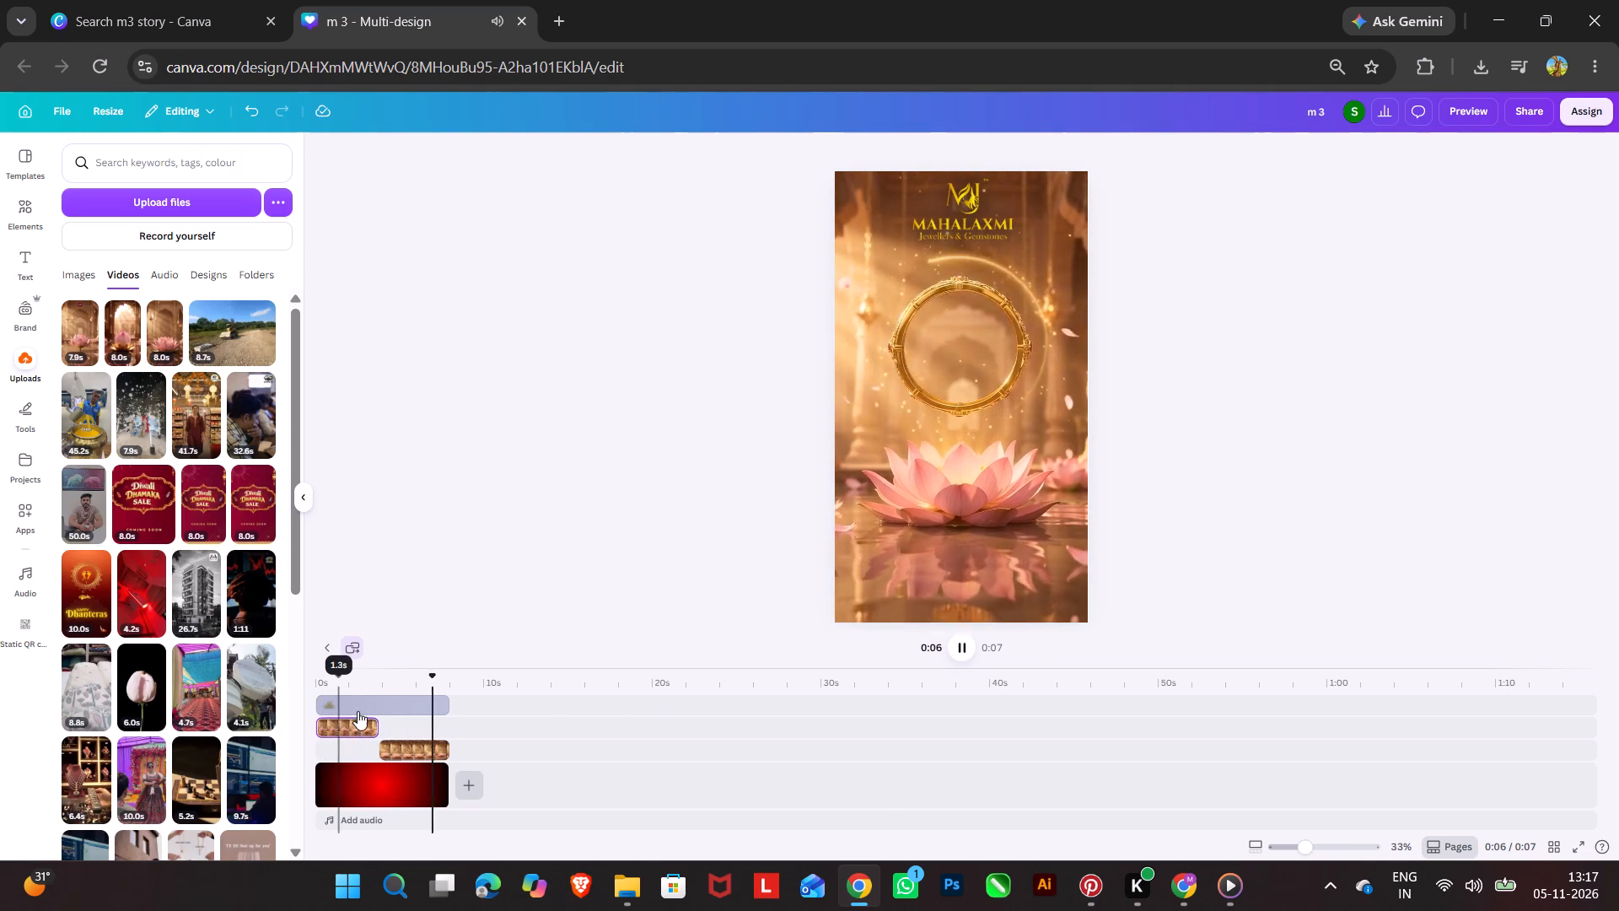
pyautogui.moveTo(451, 677); pyautogui.dragTo(180, 677)
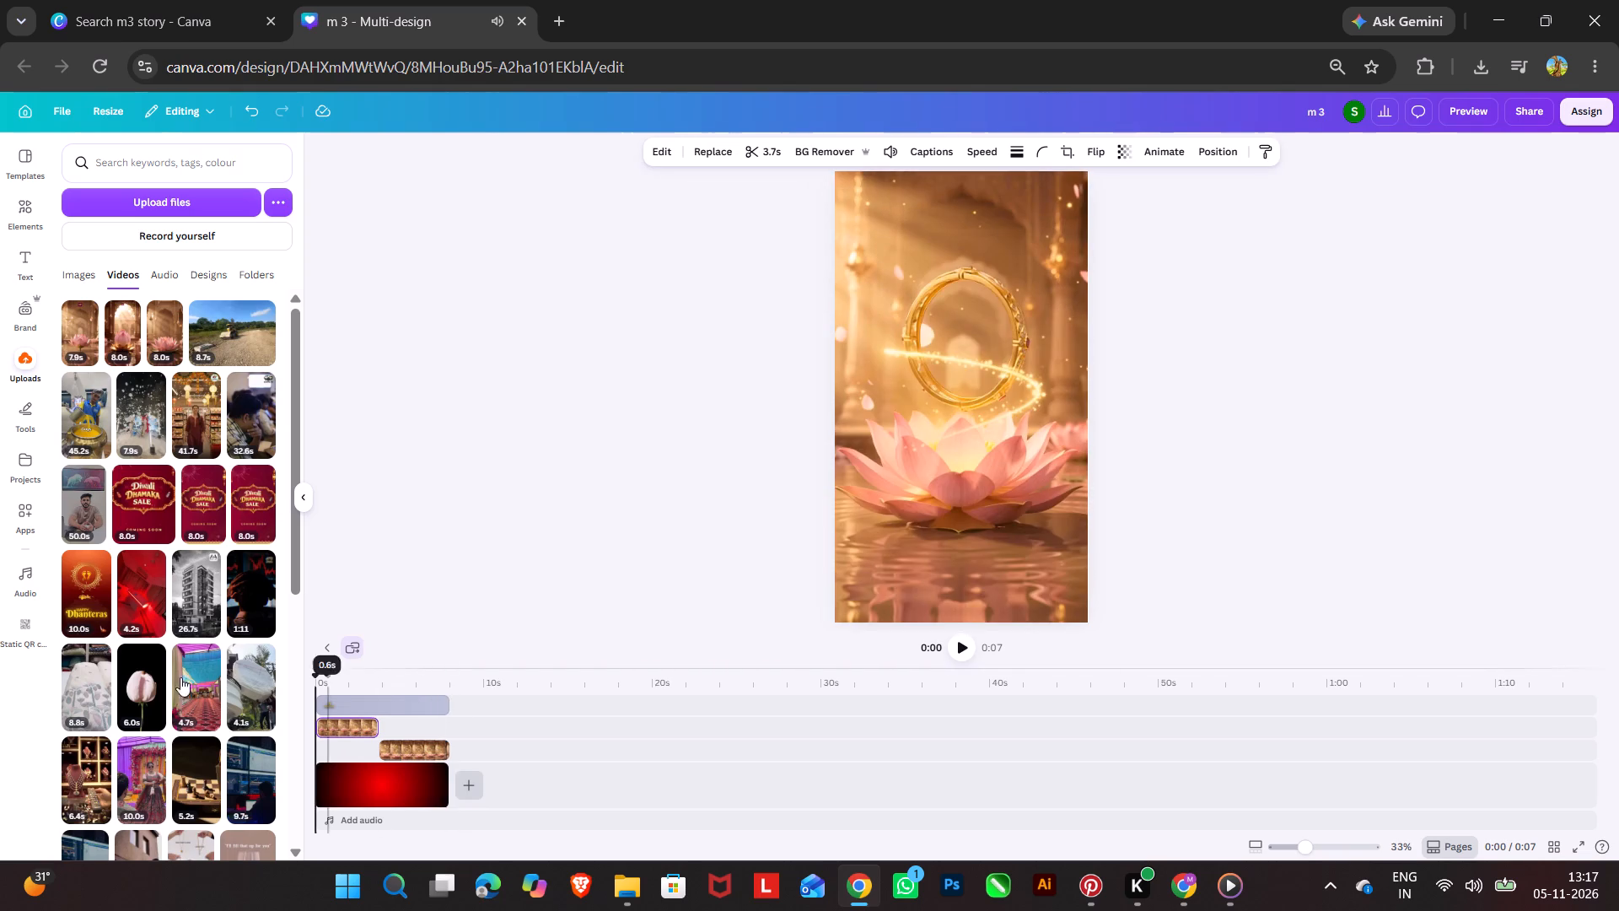
pyautogui.moveTo(180, 677); pyautogui.dragTo(166, 677)
pyautogui.click(967, 643)
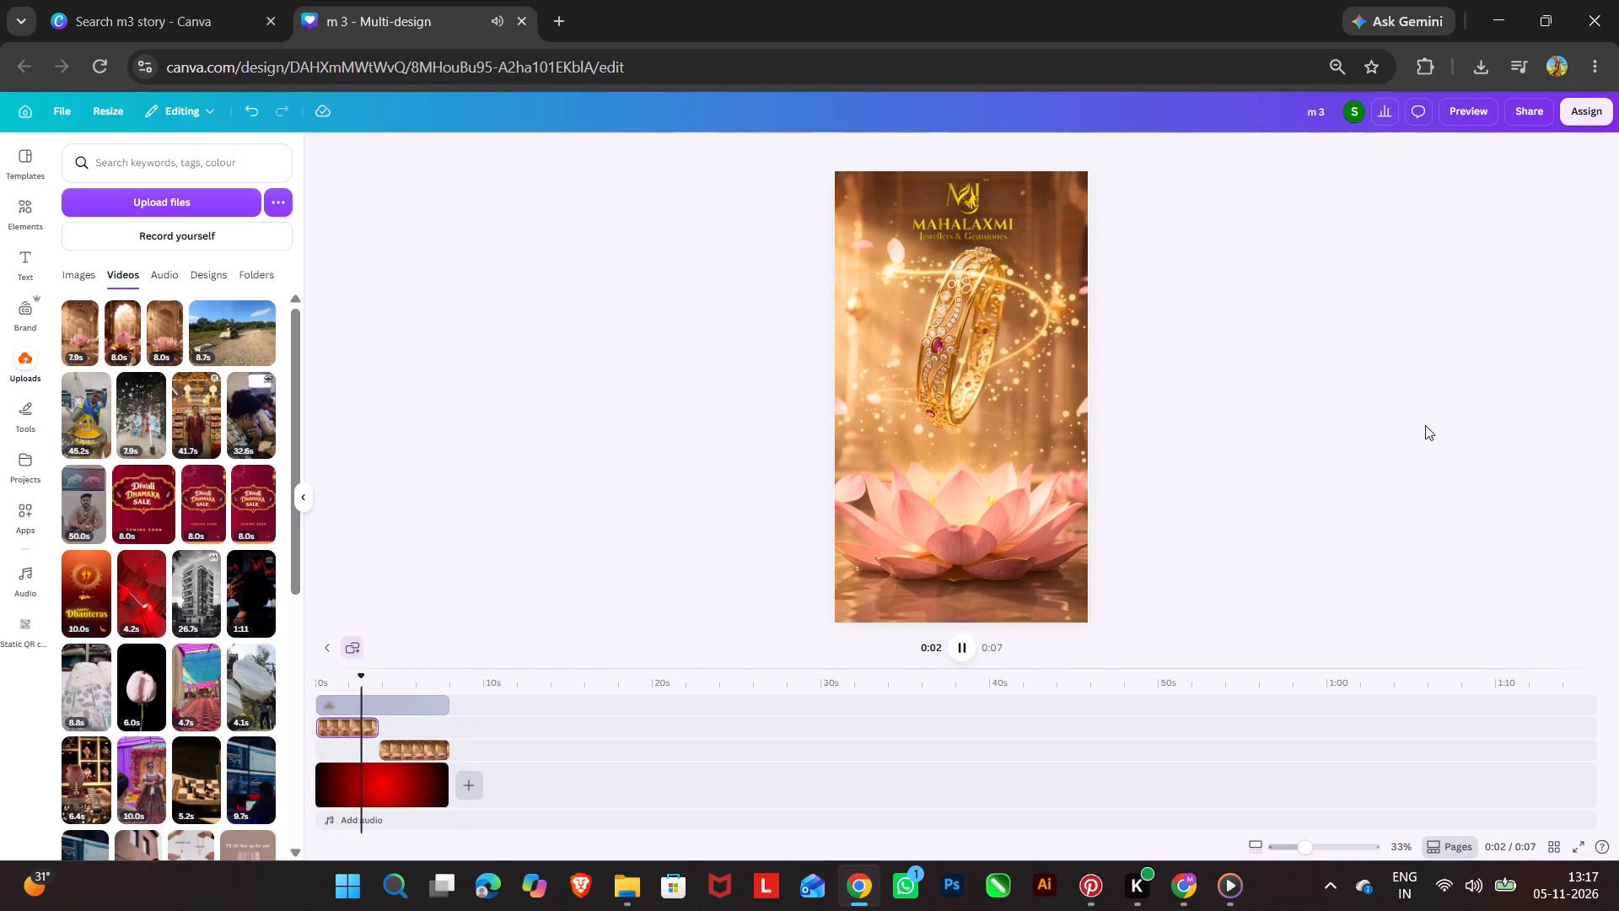
# Extend the end of the first video clip to a 4.3 s duration so it overlaps the second clip, and replay the page.
pyautogui.click(363, 725)
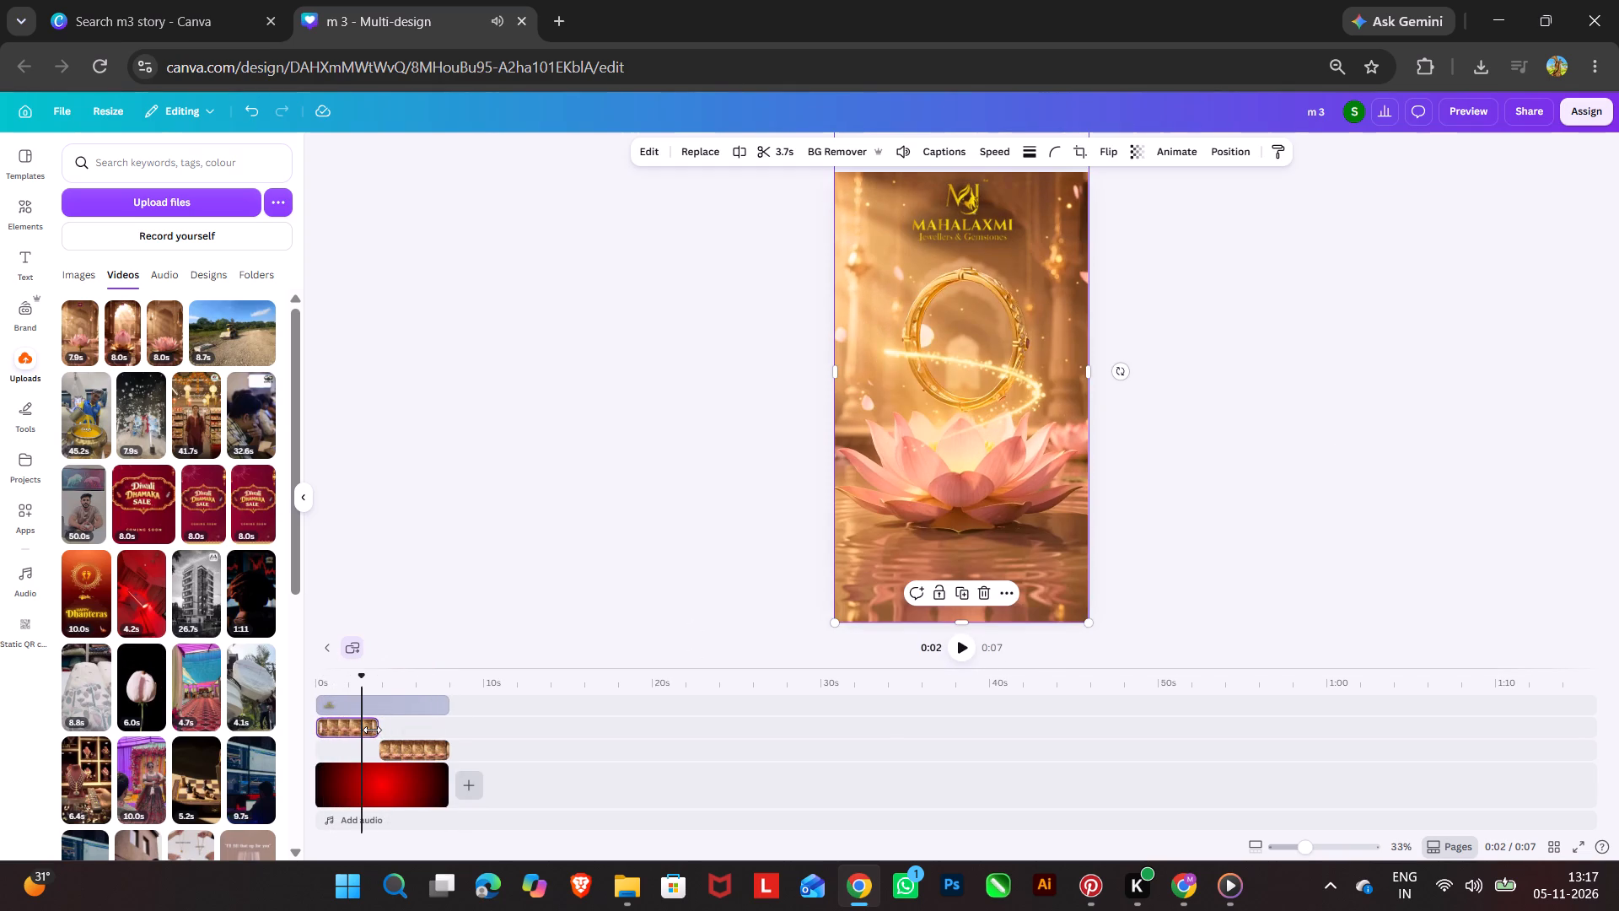
pyautogui.moveTo(373, 730); pyautogui.dragTo(383, 730)
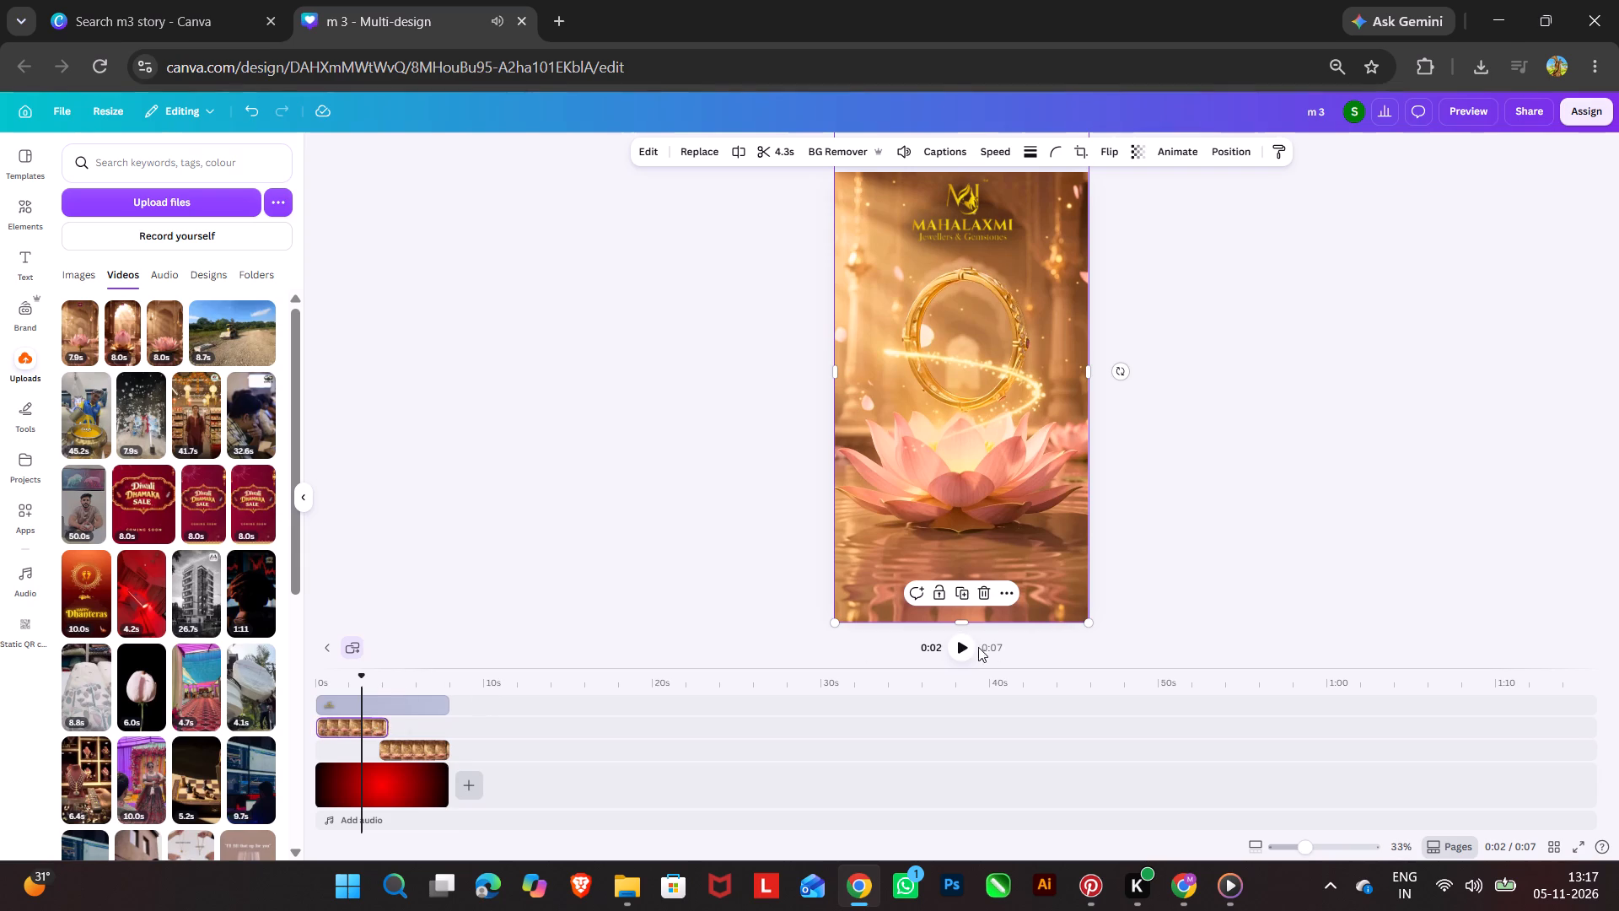
pyautogui.click(971, 647)
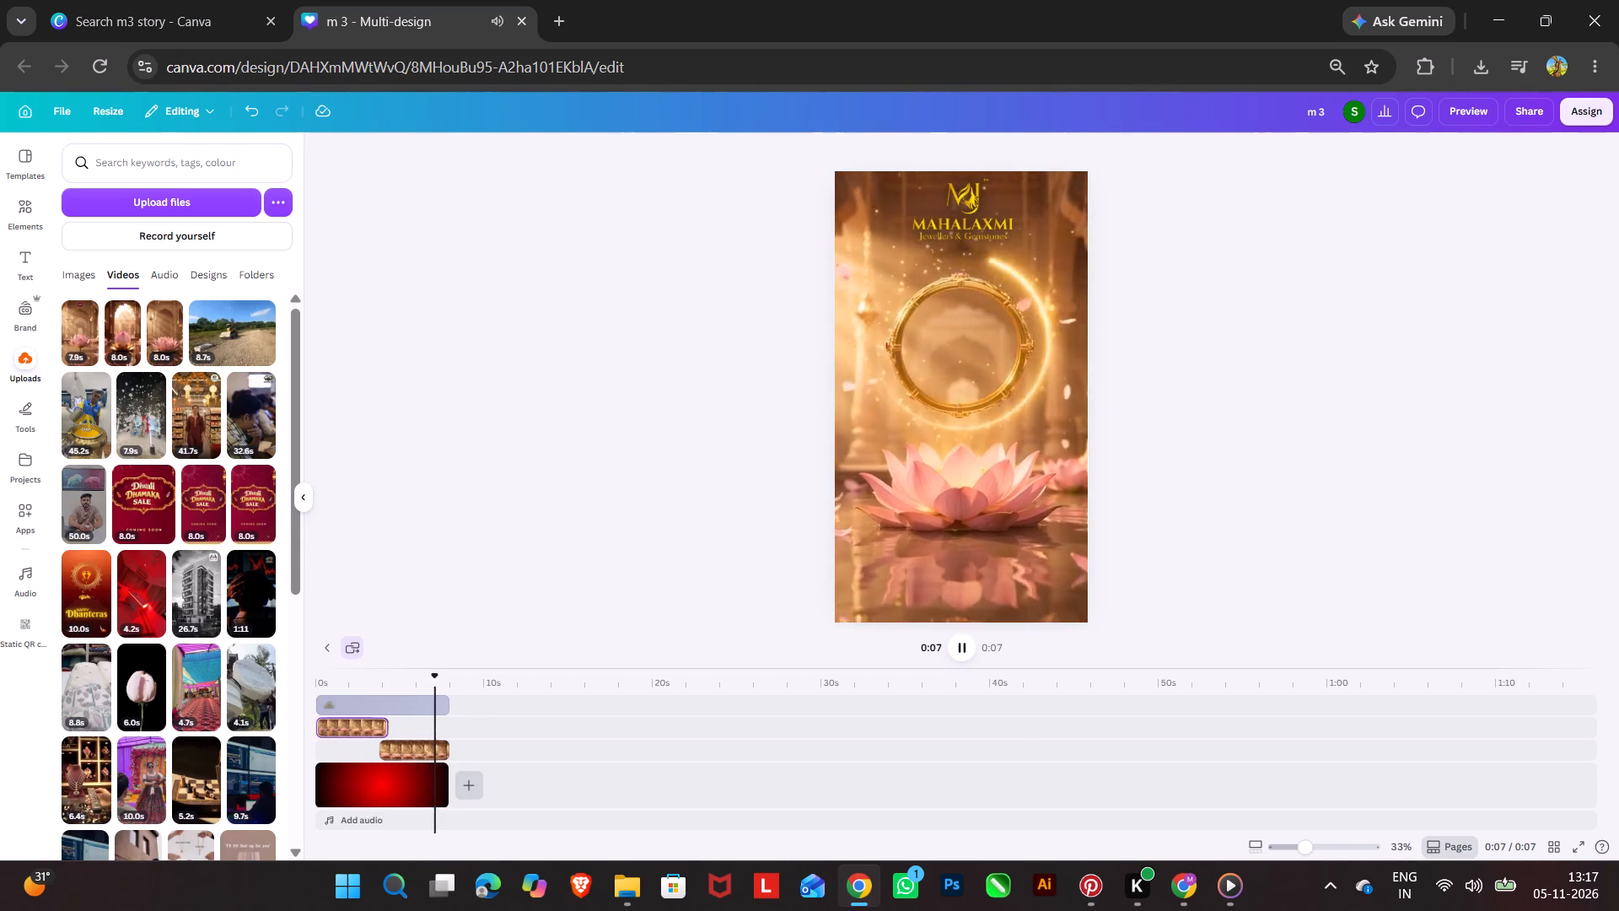
pyautogui.moveTo(433, 675); pyautogui.dragTo(187, 675)
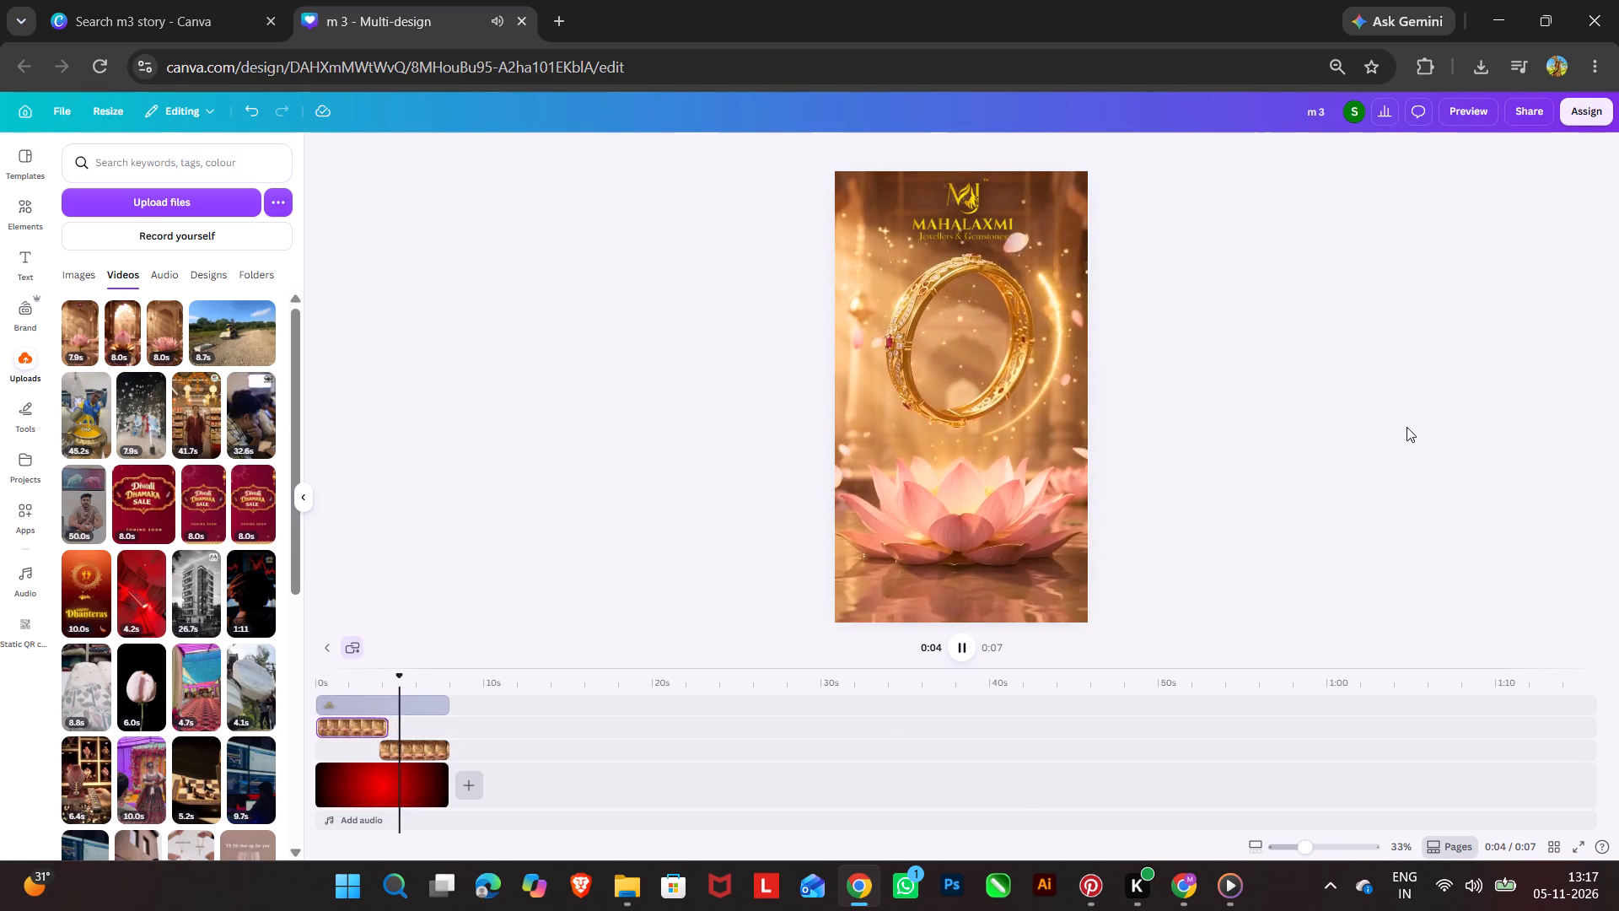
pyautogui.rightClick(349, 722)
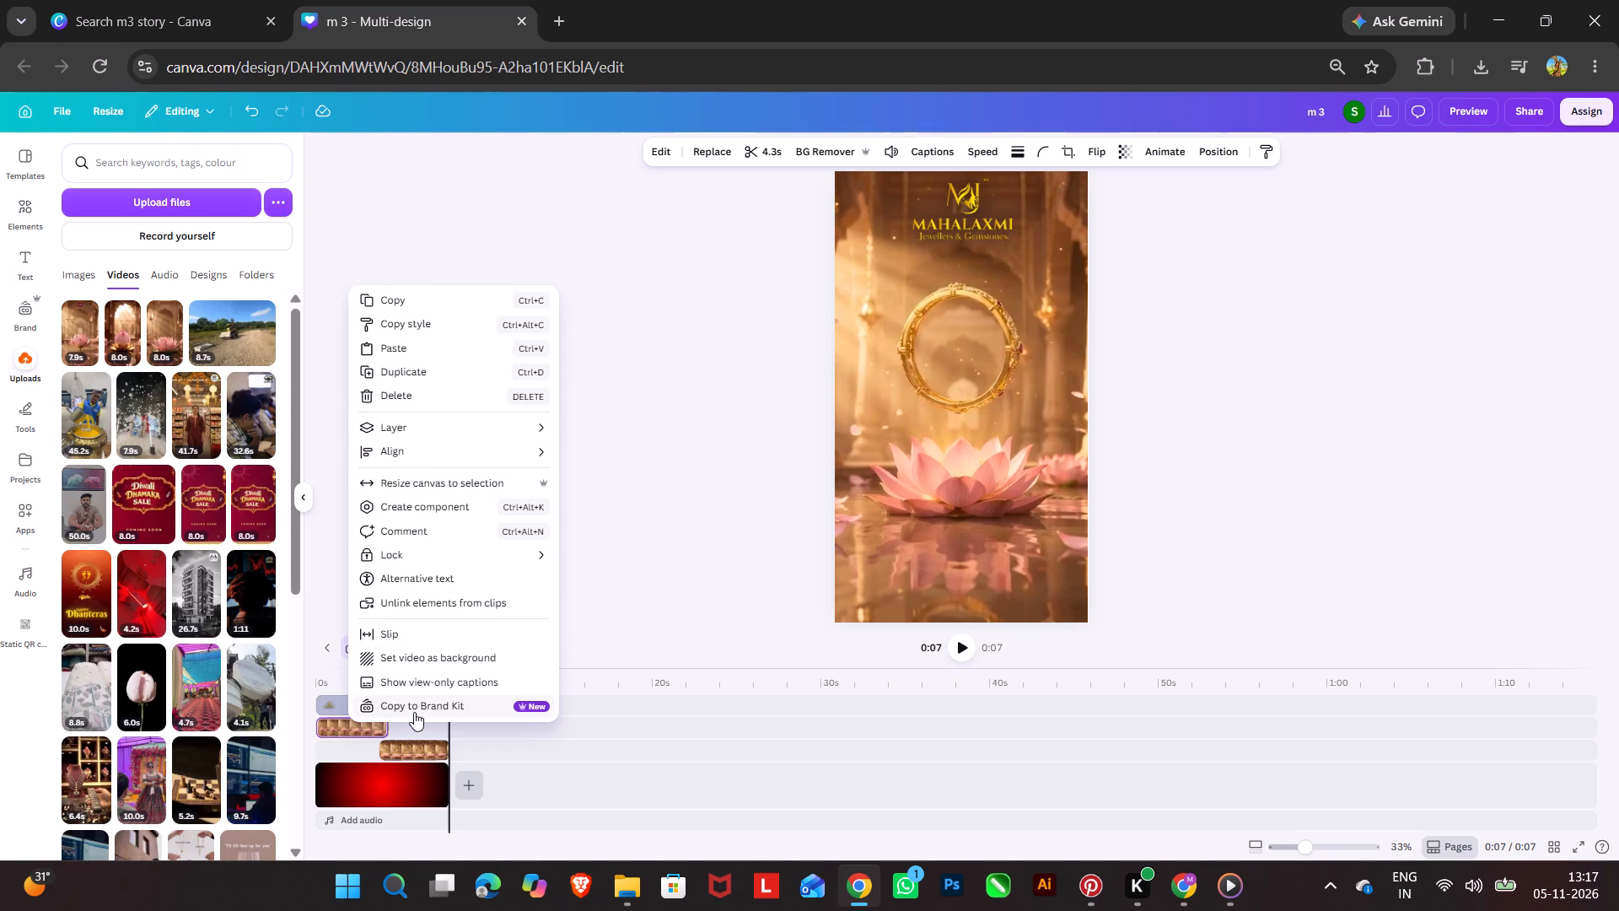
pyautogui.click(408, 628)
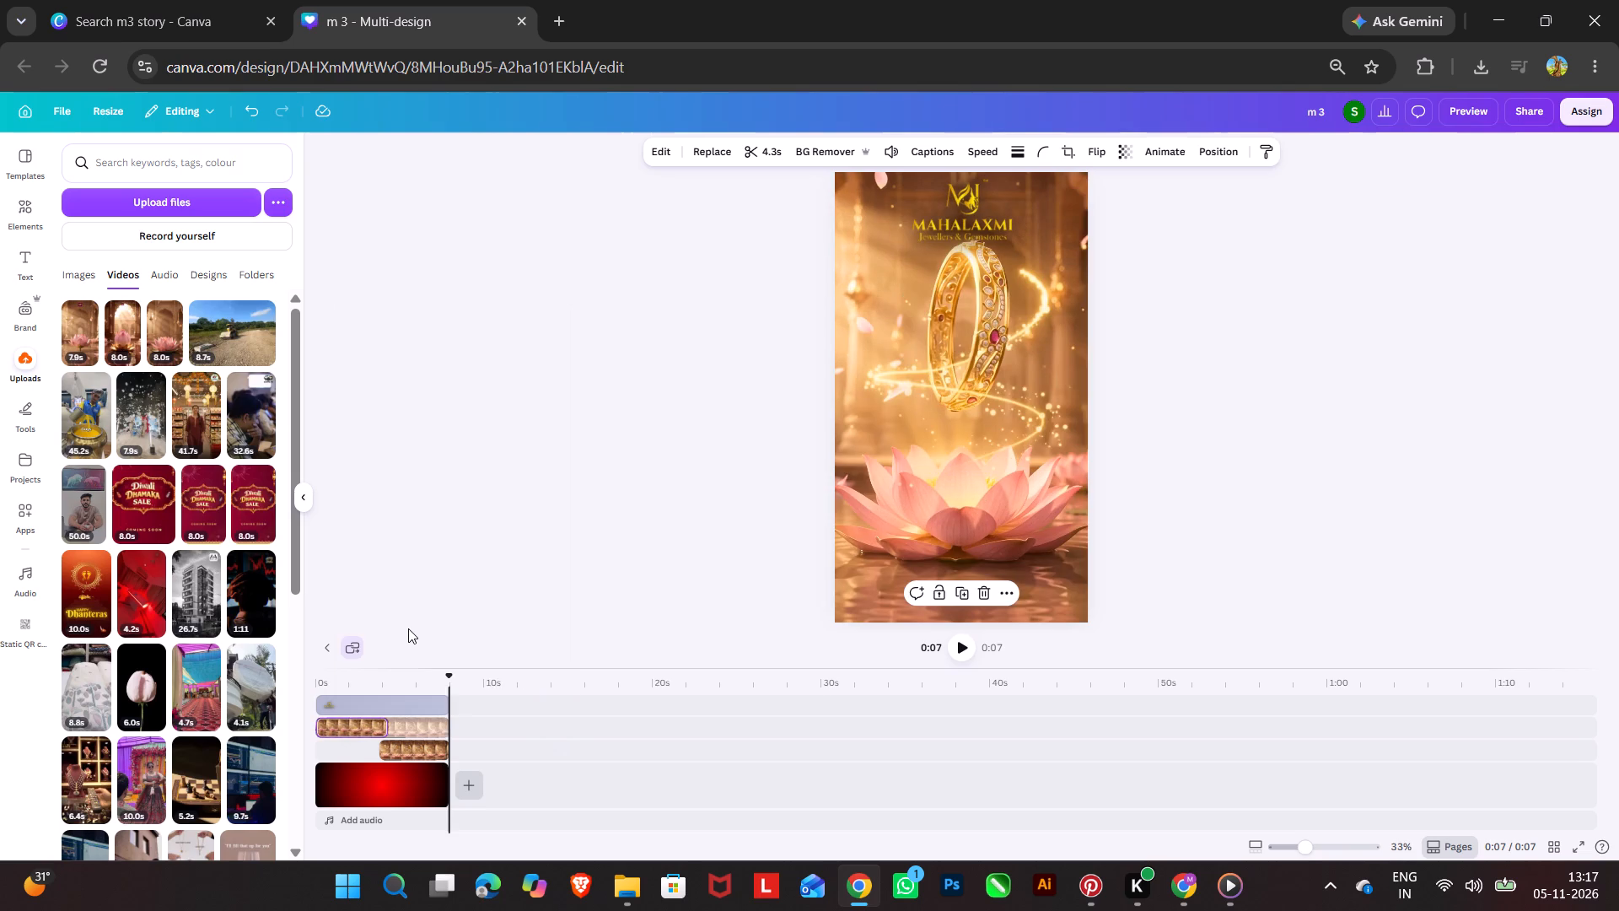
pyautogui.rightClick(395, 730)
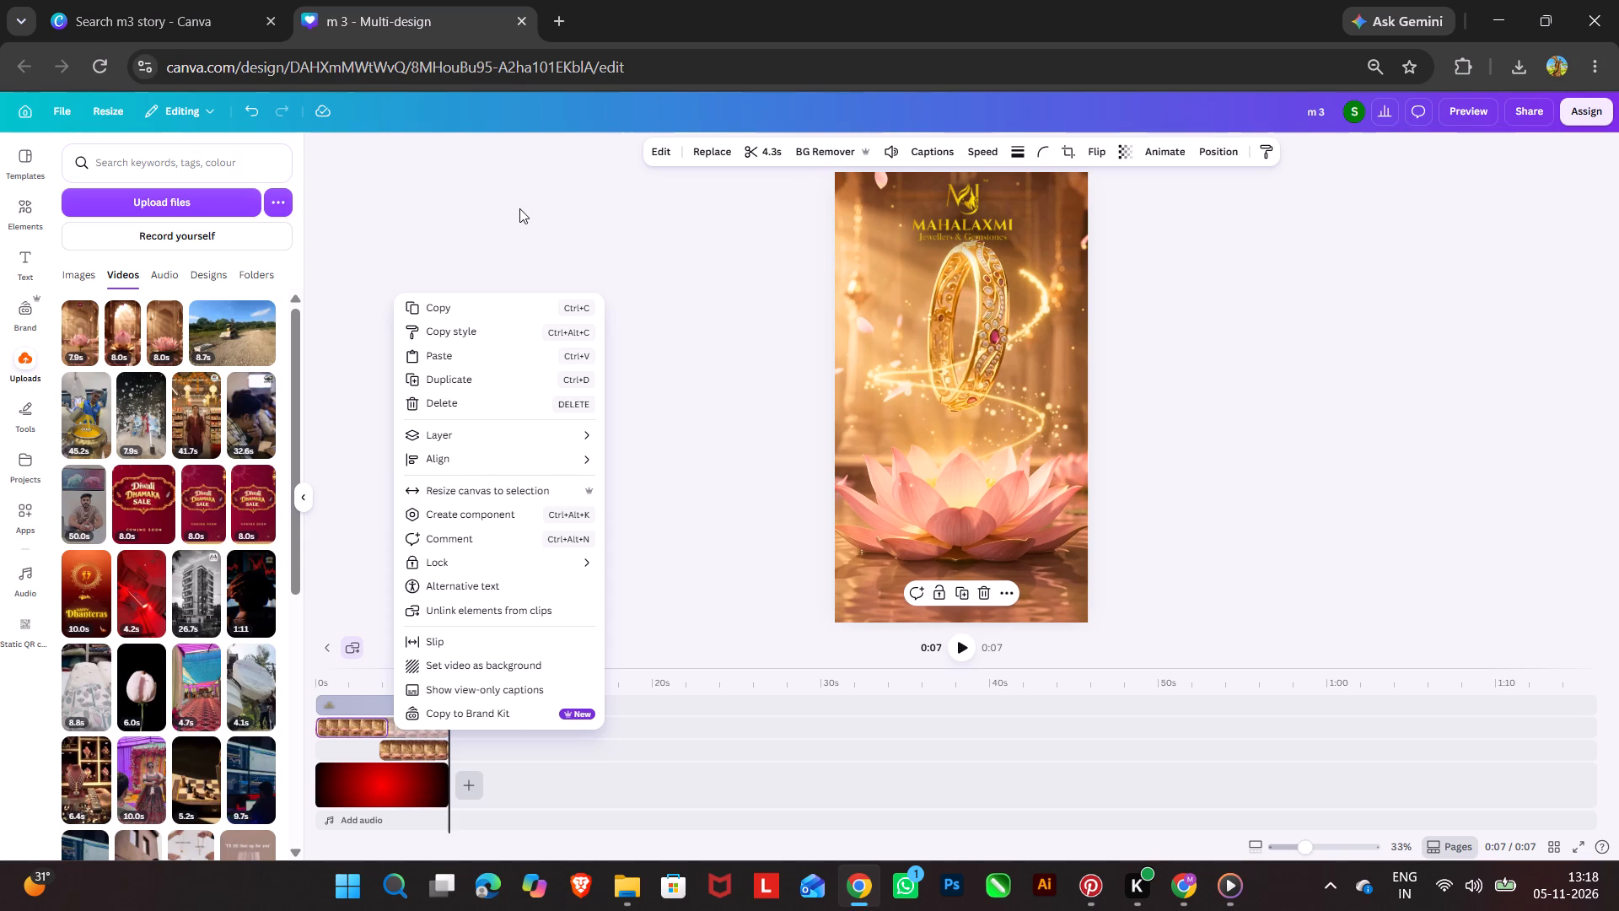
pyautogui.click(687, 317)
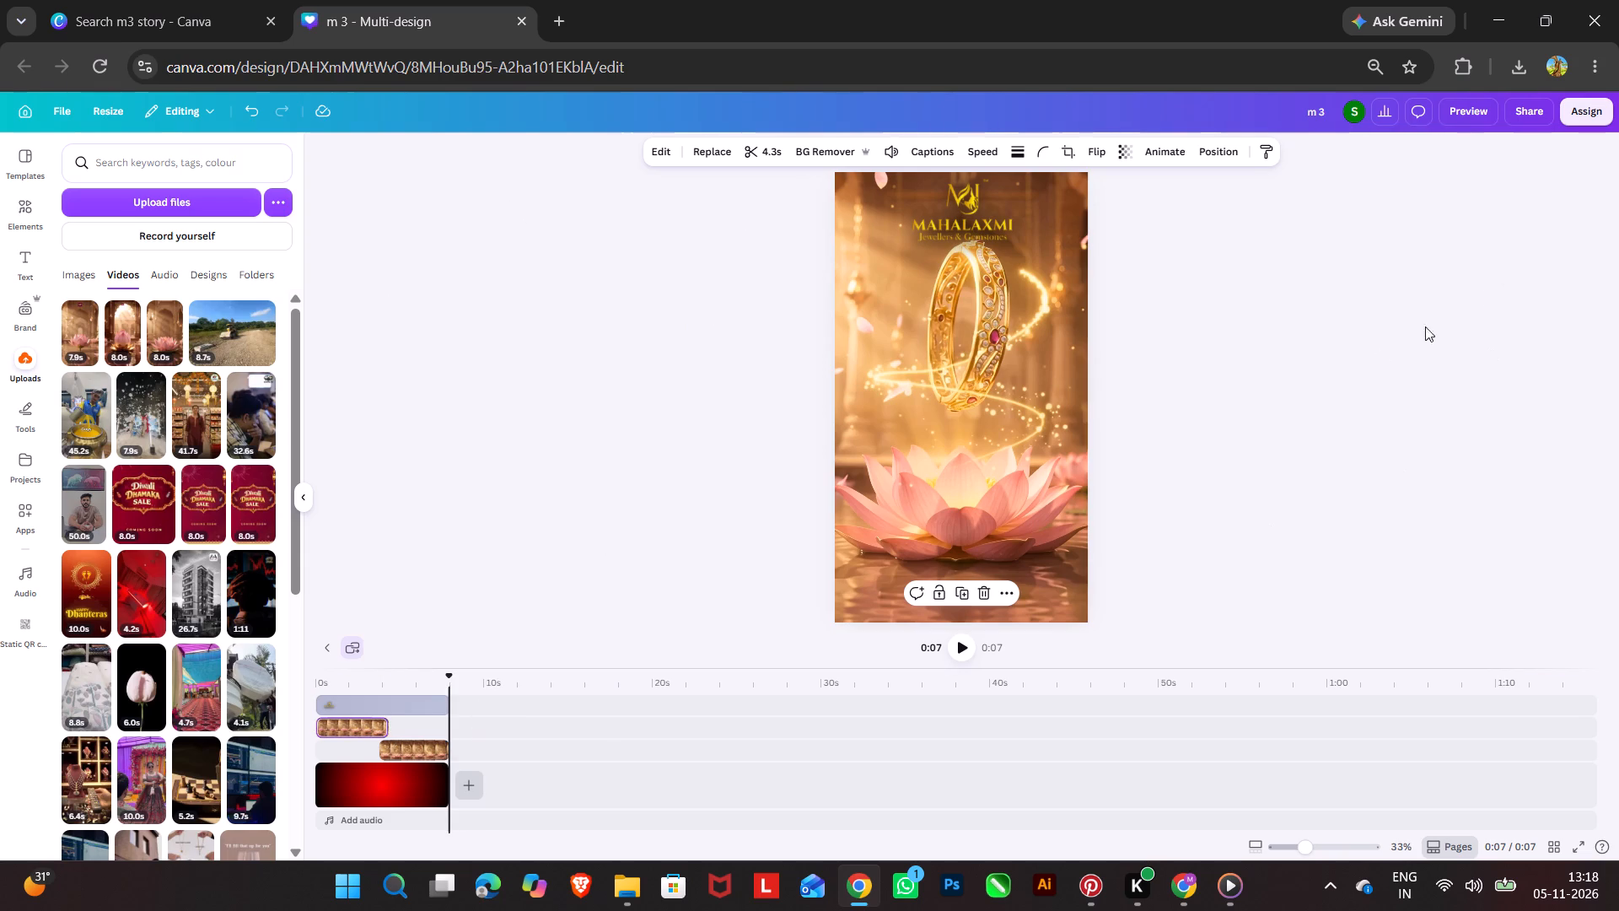
# Stretch the second bangle clip vertically past the page to about 1,080 by 2,700 px and shift it down below the logo.
pyautogui.click(1018, 407)
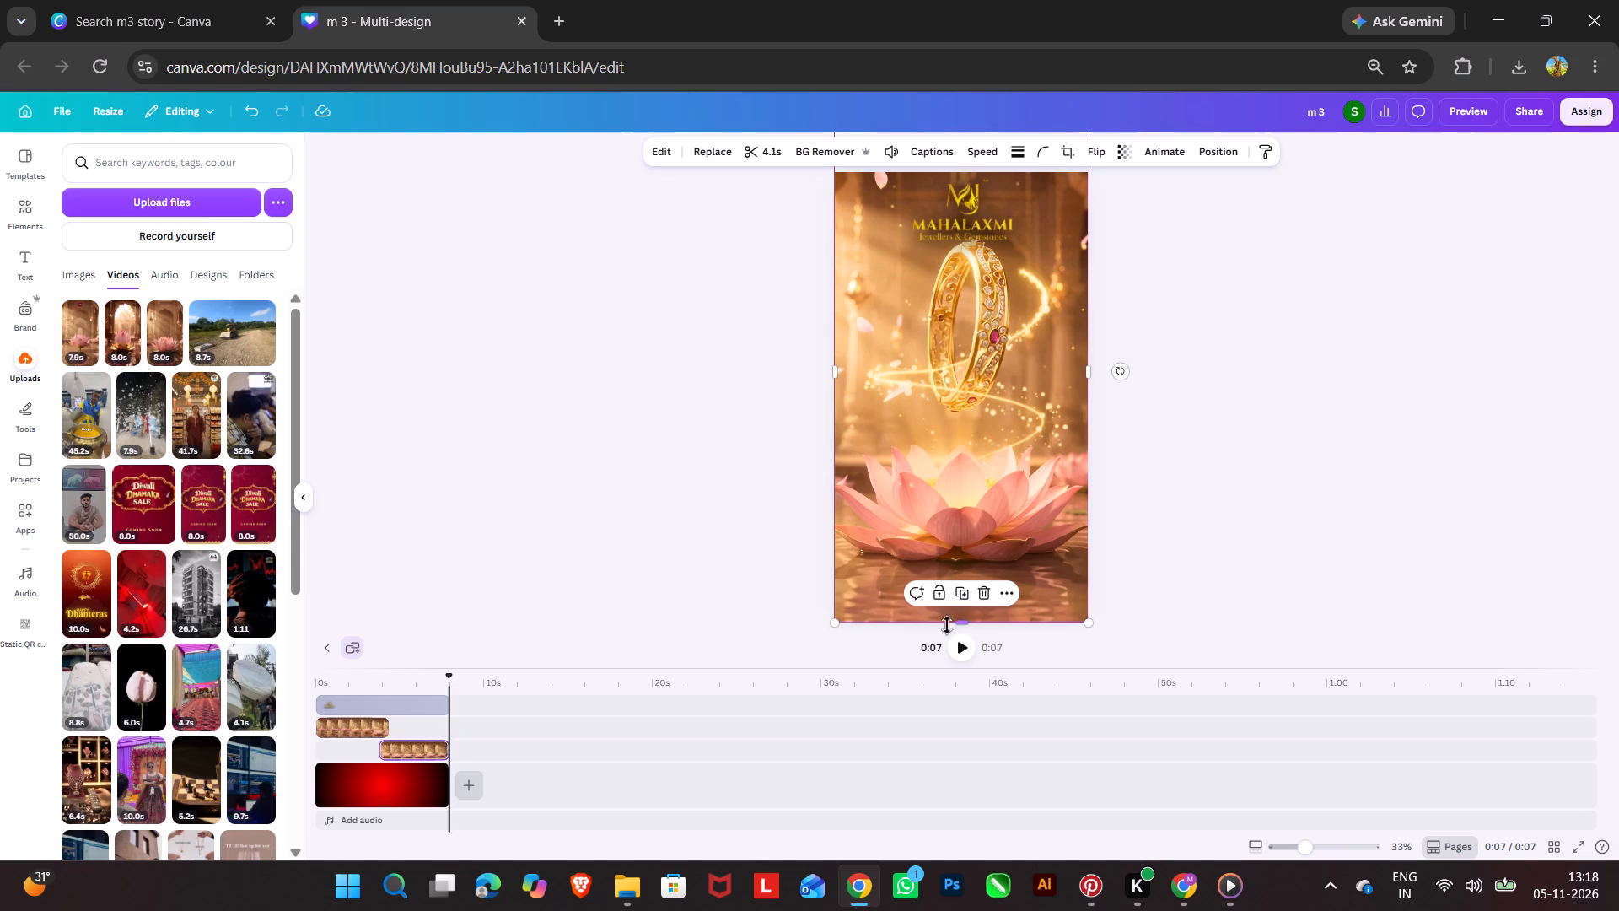
pyautogui.moveTo(960, 624); pyautogui.dragTo(966, 663)
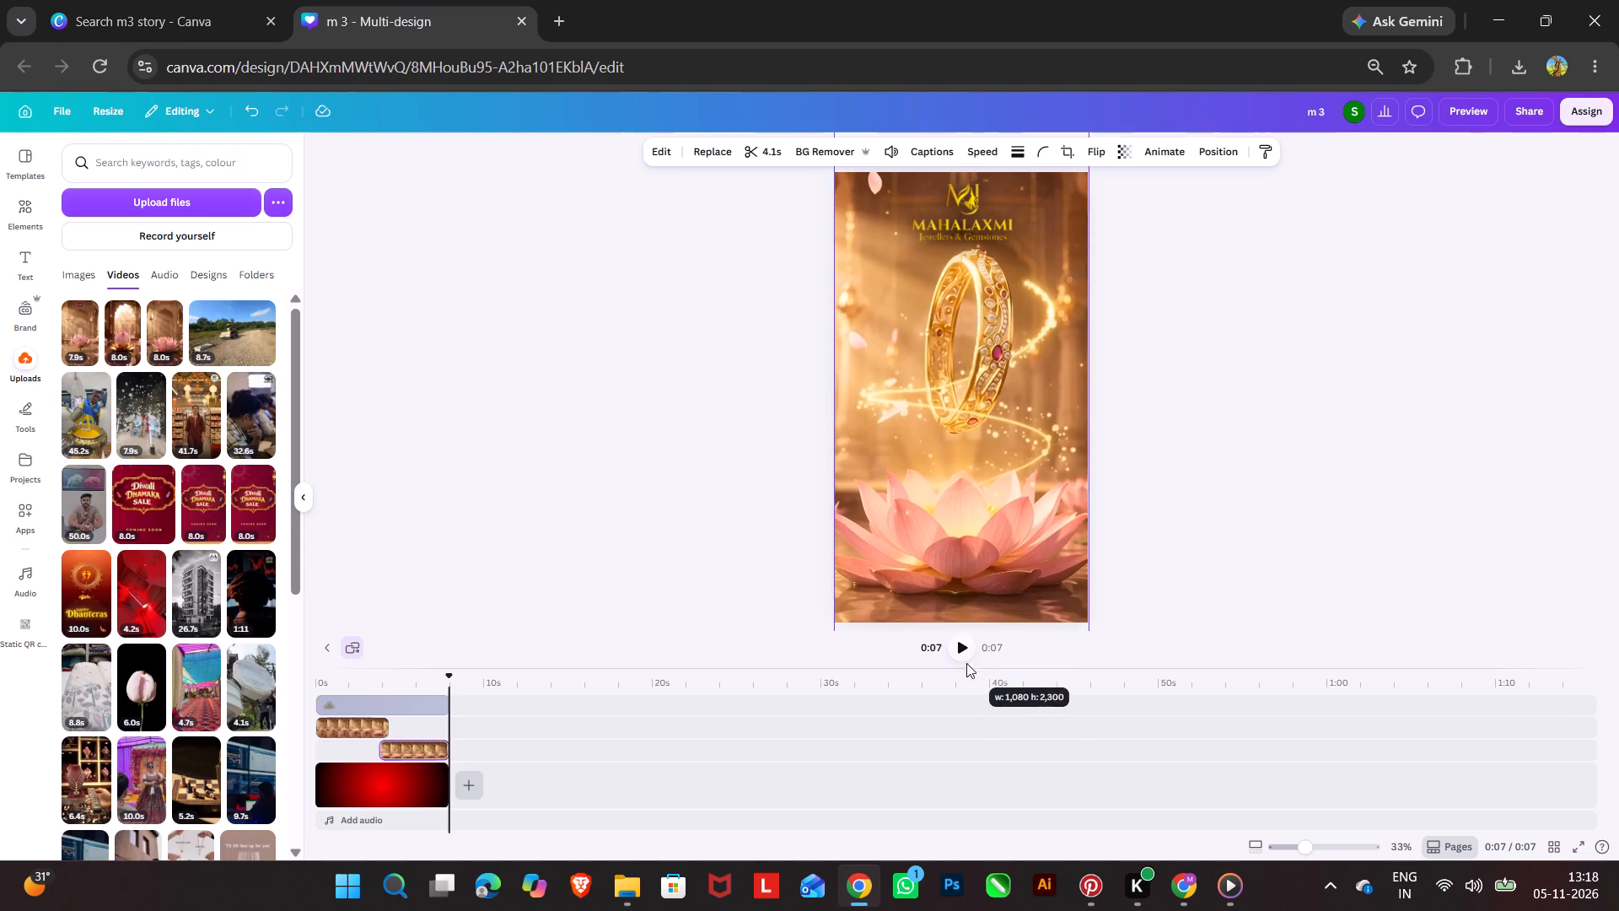
pyautogui.moveTo(966, 663); pyautogui.dragTo(965, 760)
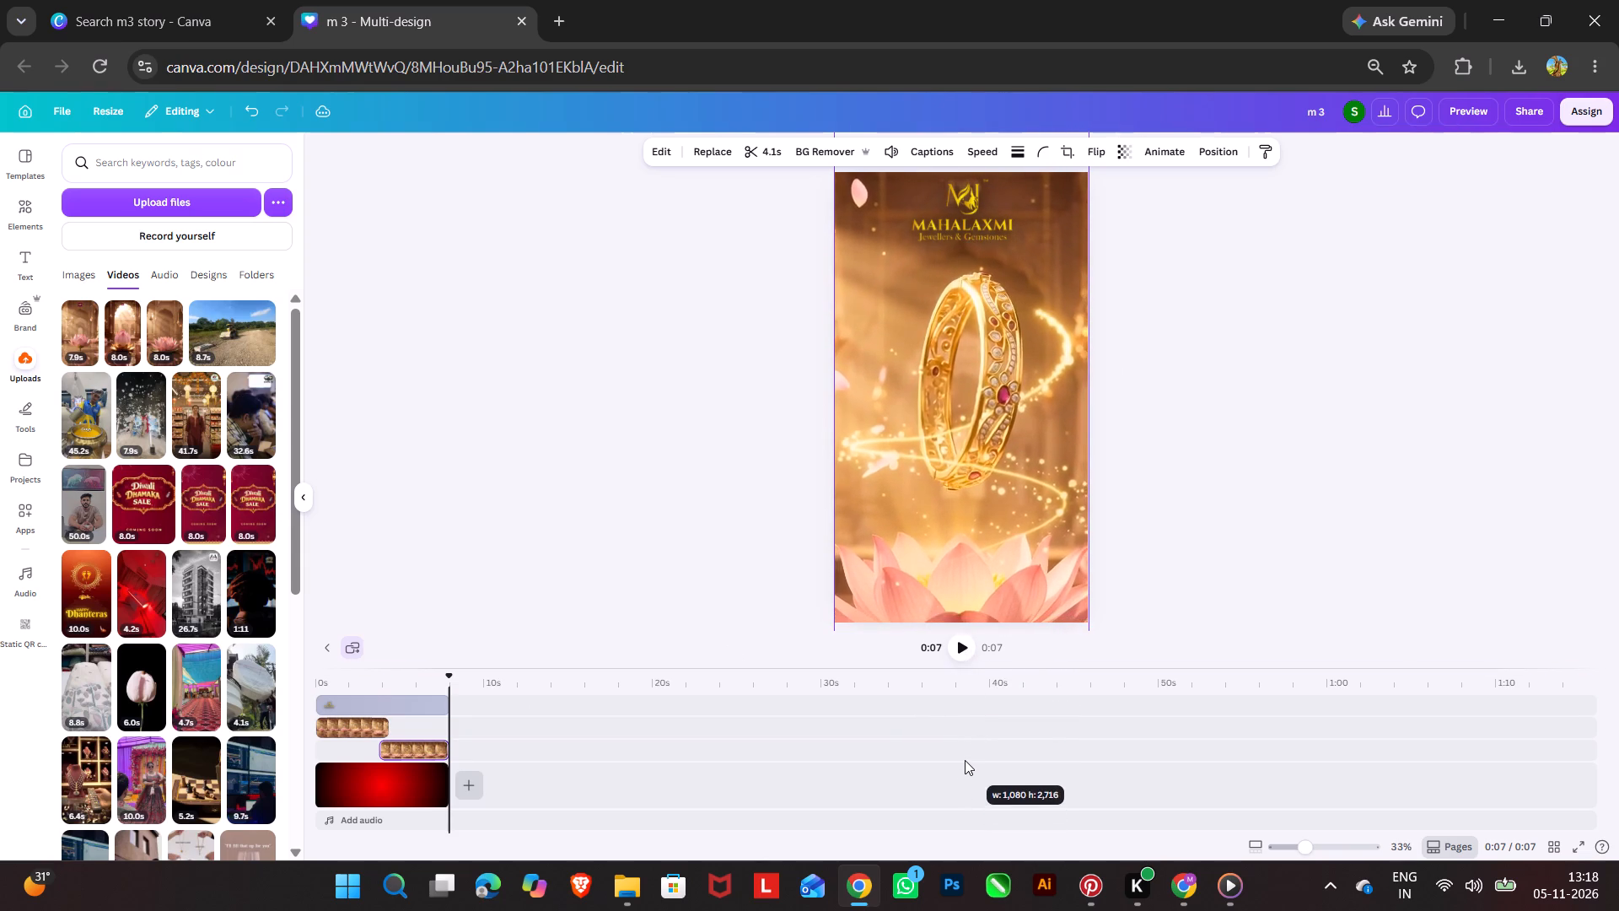
pyautogui.moveTo(965, 760); pyautogui.dragTo(970, 743)
pyautogui.moveTo(980, 403); pyautogui.dragTo(978, 428)
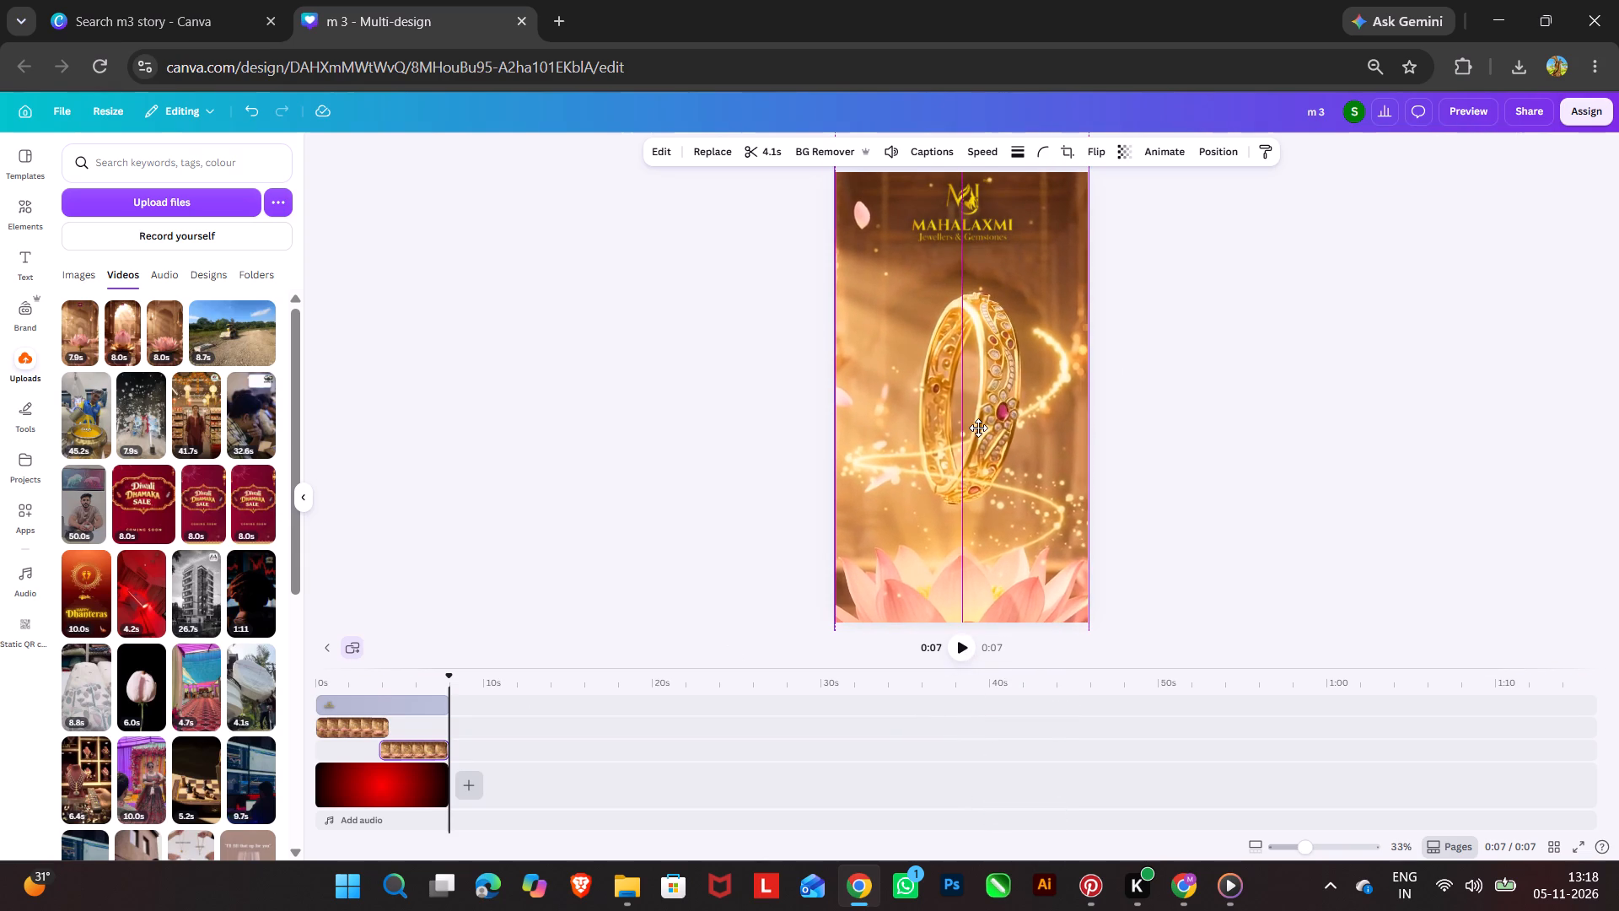
pyautogui.moveTo(978, 428); pyautogui.dragTo(976, 422)
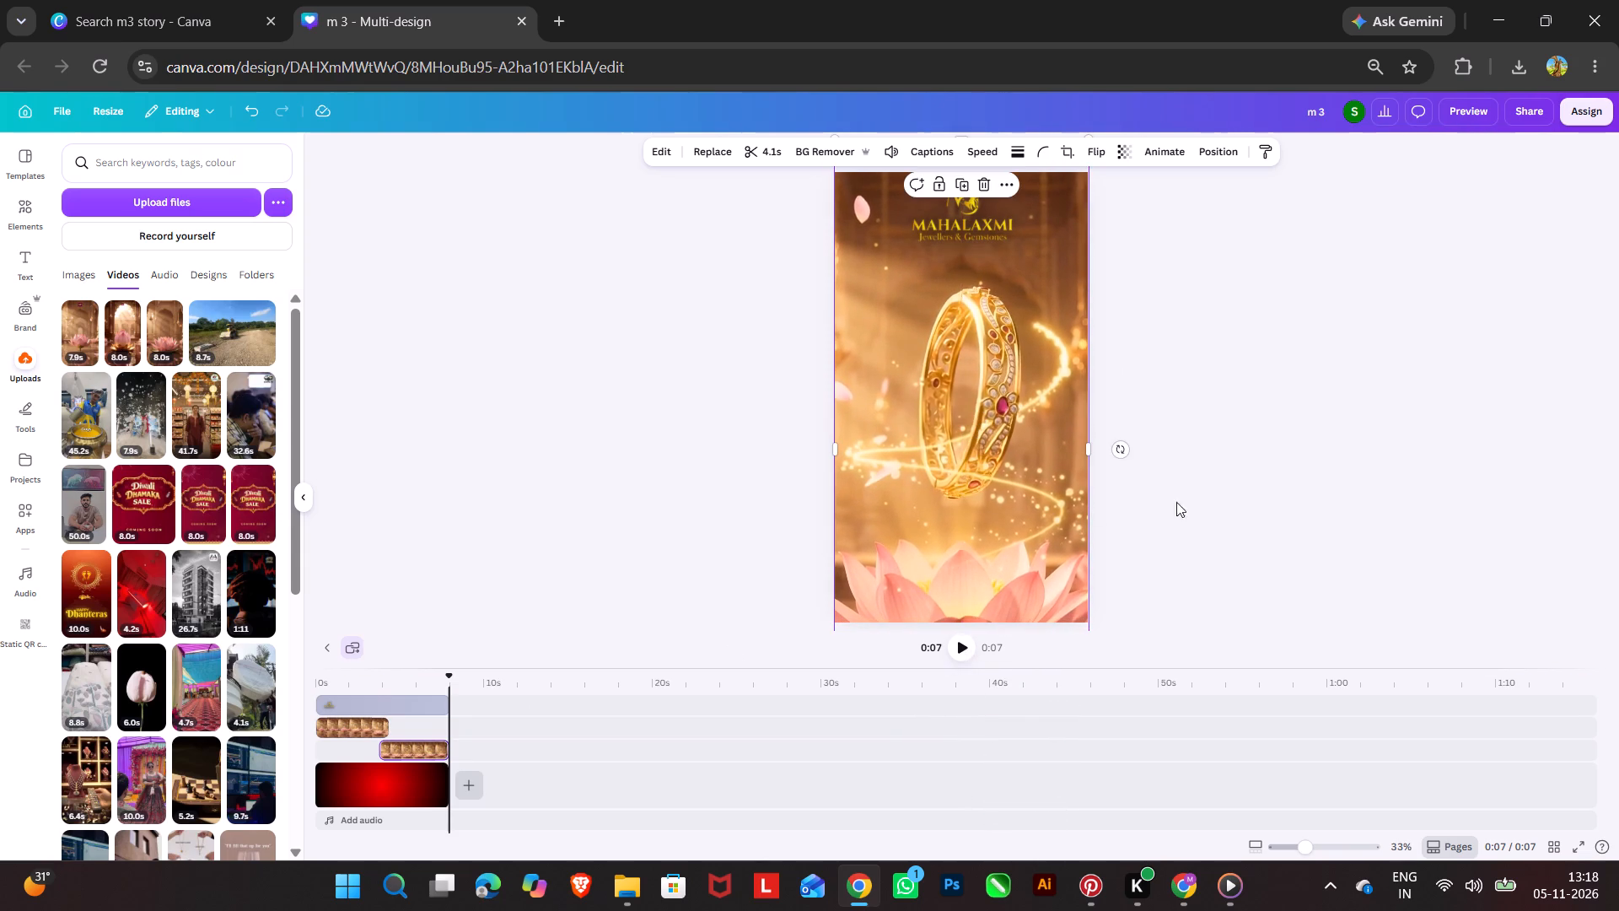
pyautogui.click(1205, 482)
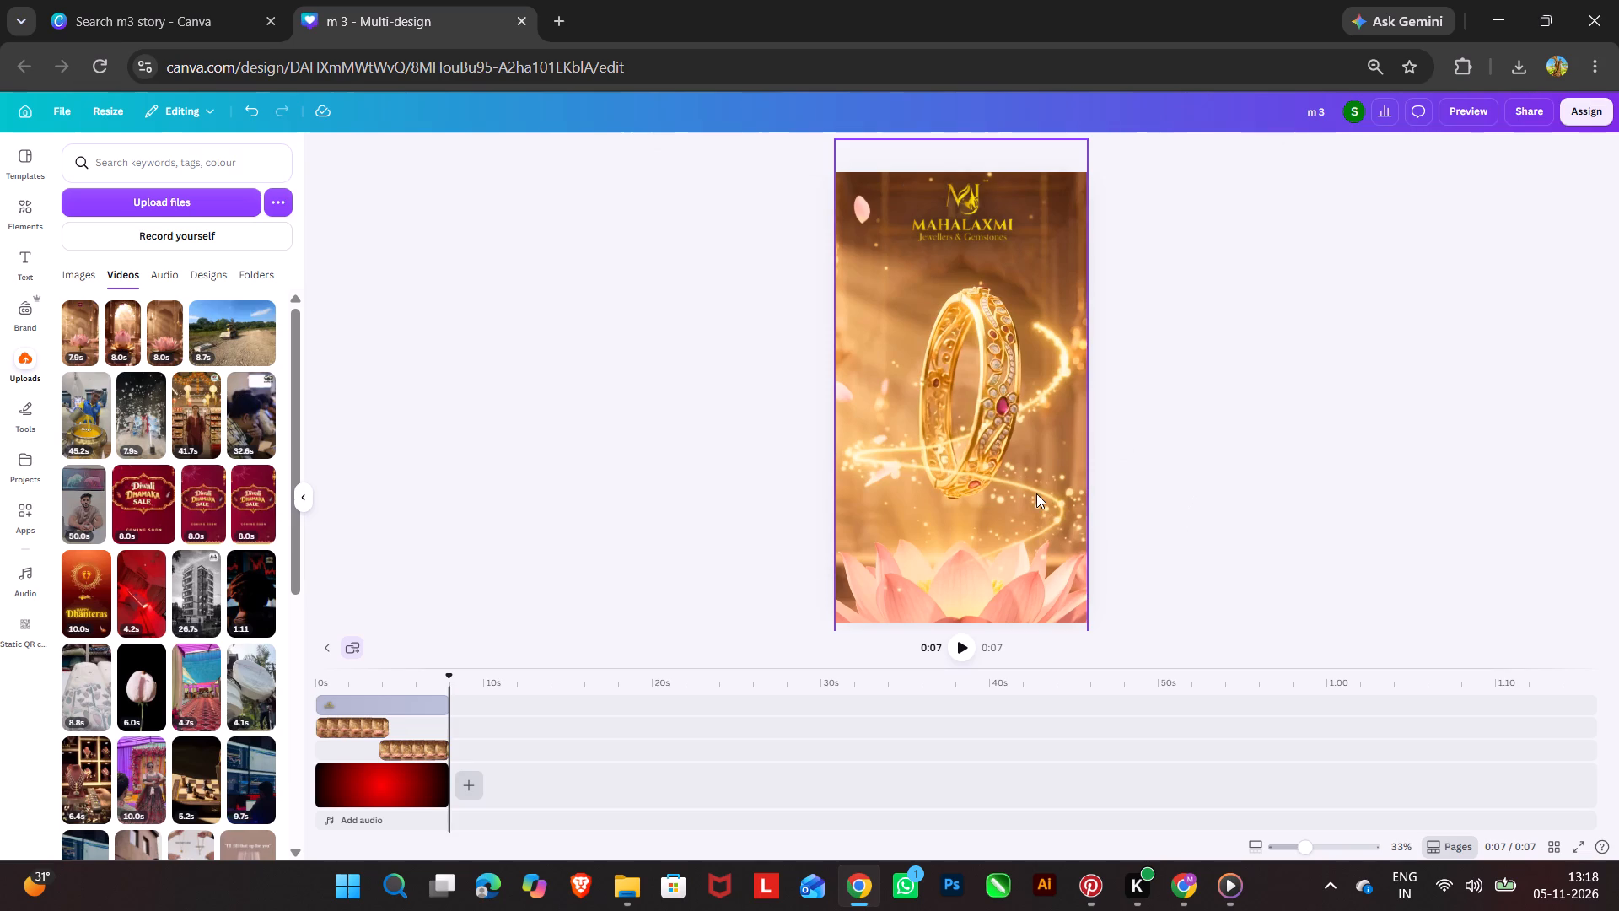
# Replay the page twice from the start to check the enlarged second clip and its transition from the first.
pyautogui.moveTo(454, 671); pyautogui.dragTo(322, 682)
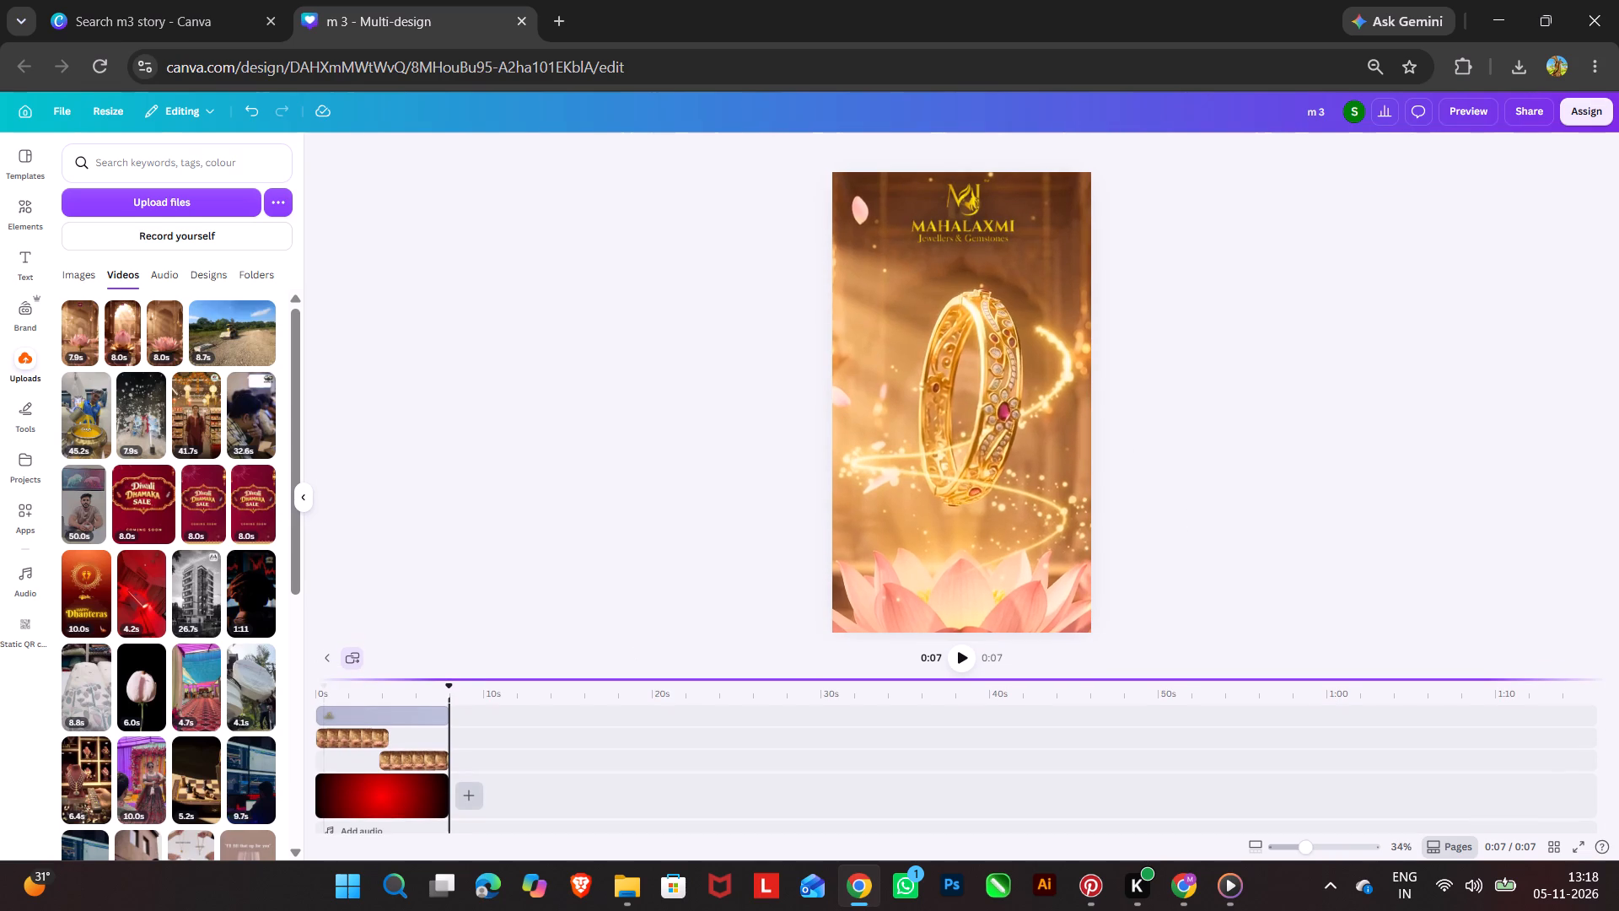
pyautogui.moveTo(448, 683); pyautogui.dragTo(494, 682)
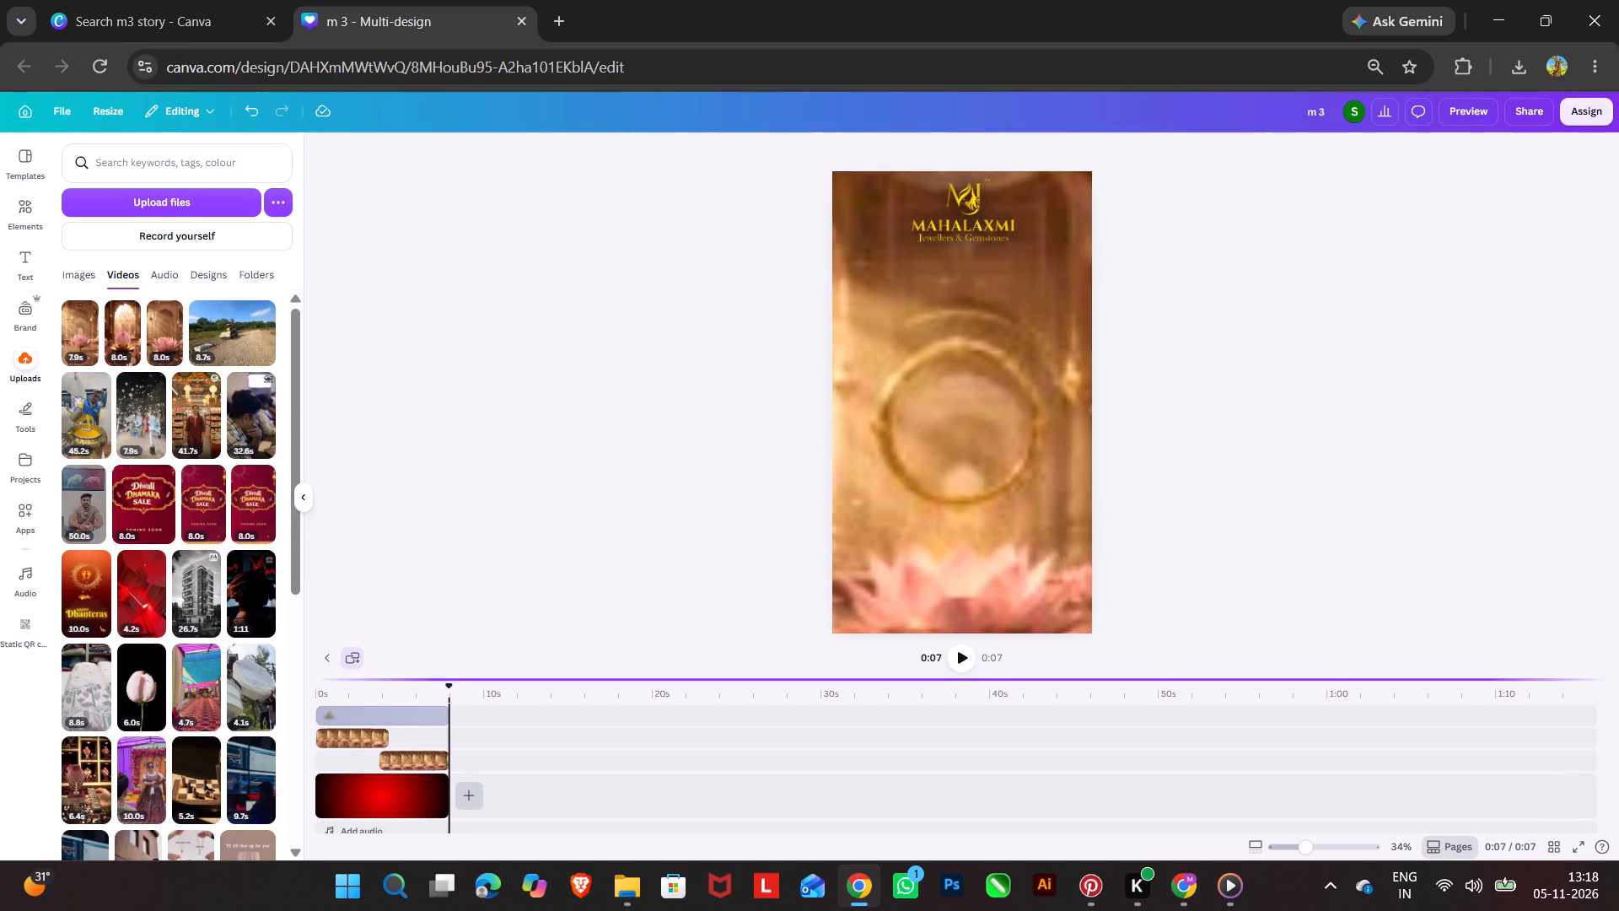
pyautogui.moveTo(486, 686); pyautogui.dragTo(521, 687)
pyautogui.moveTo(452, 685); pyautogui.dragTo(378, 696)
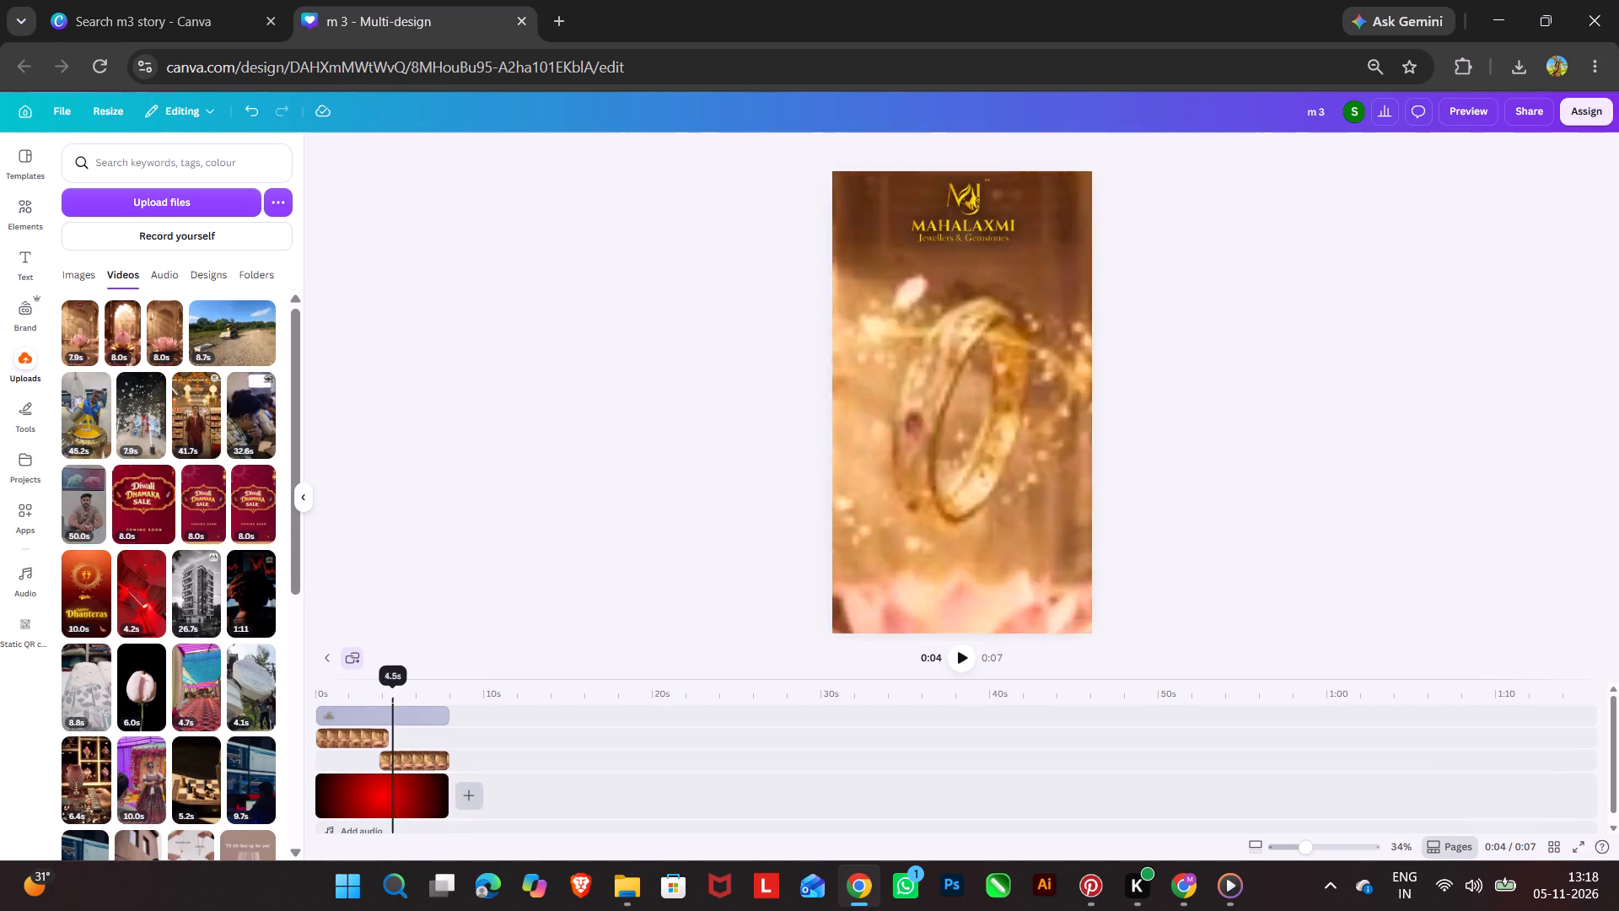
pyautogui.moveTo(378, 696); pyautogui.dragTo(243, 698)
pyautogui.click(956, 658)
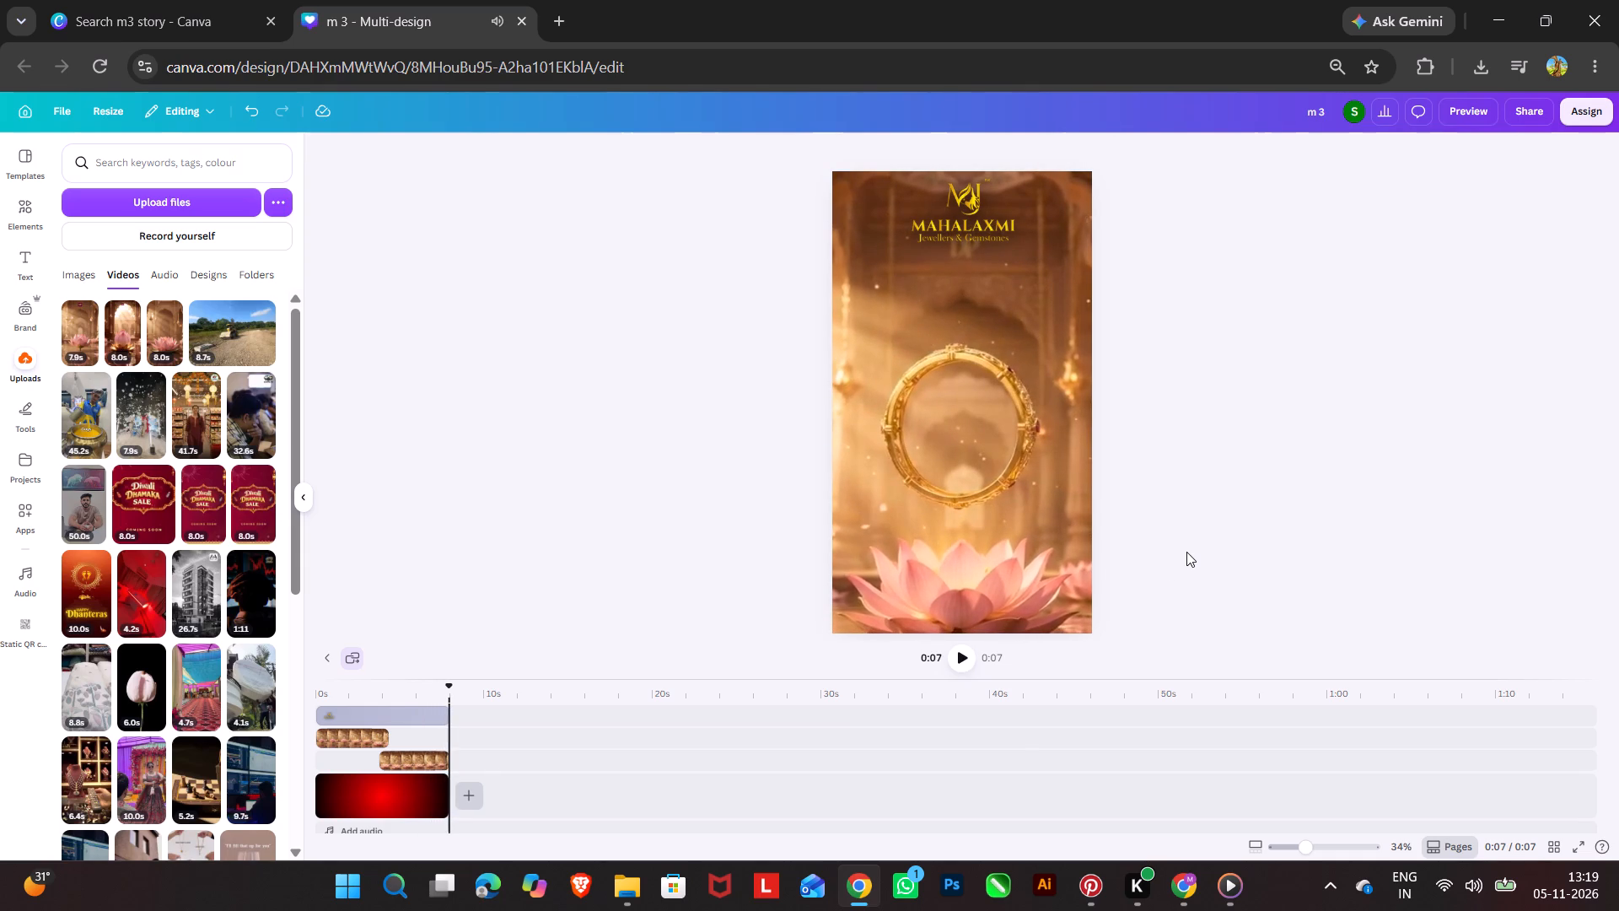
pyautogui.moveTo(453, 690); pyautogui.dragTo(265, 679)
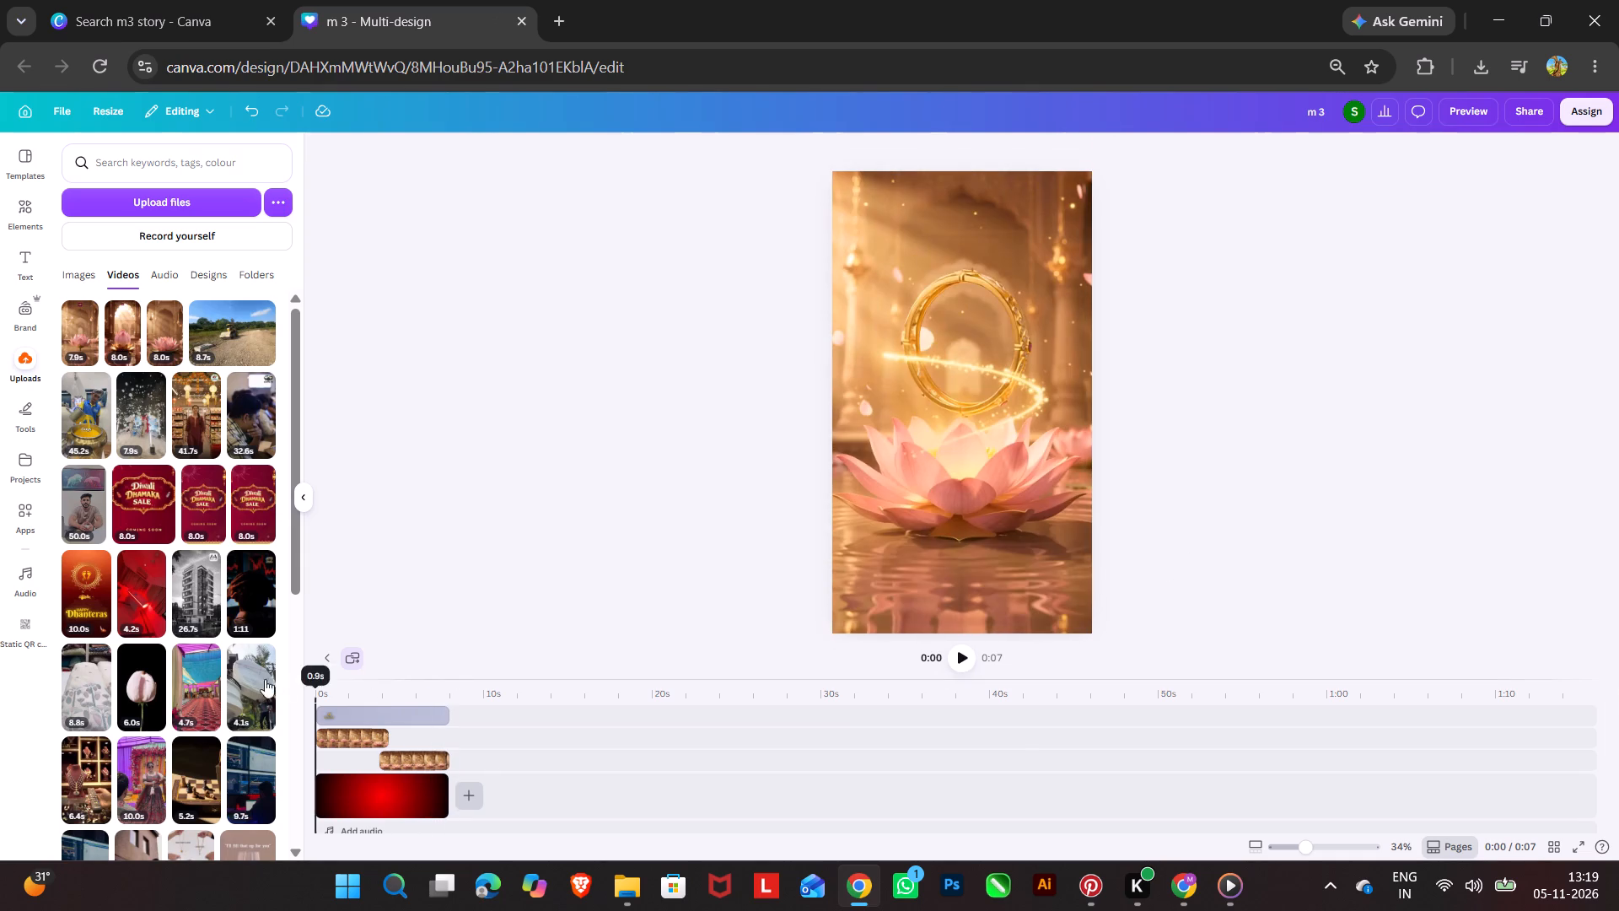
pyautogui.moveTo(265, 679); pyautogui.dragTo(244, 677)
pyautogui.click(958, 645)
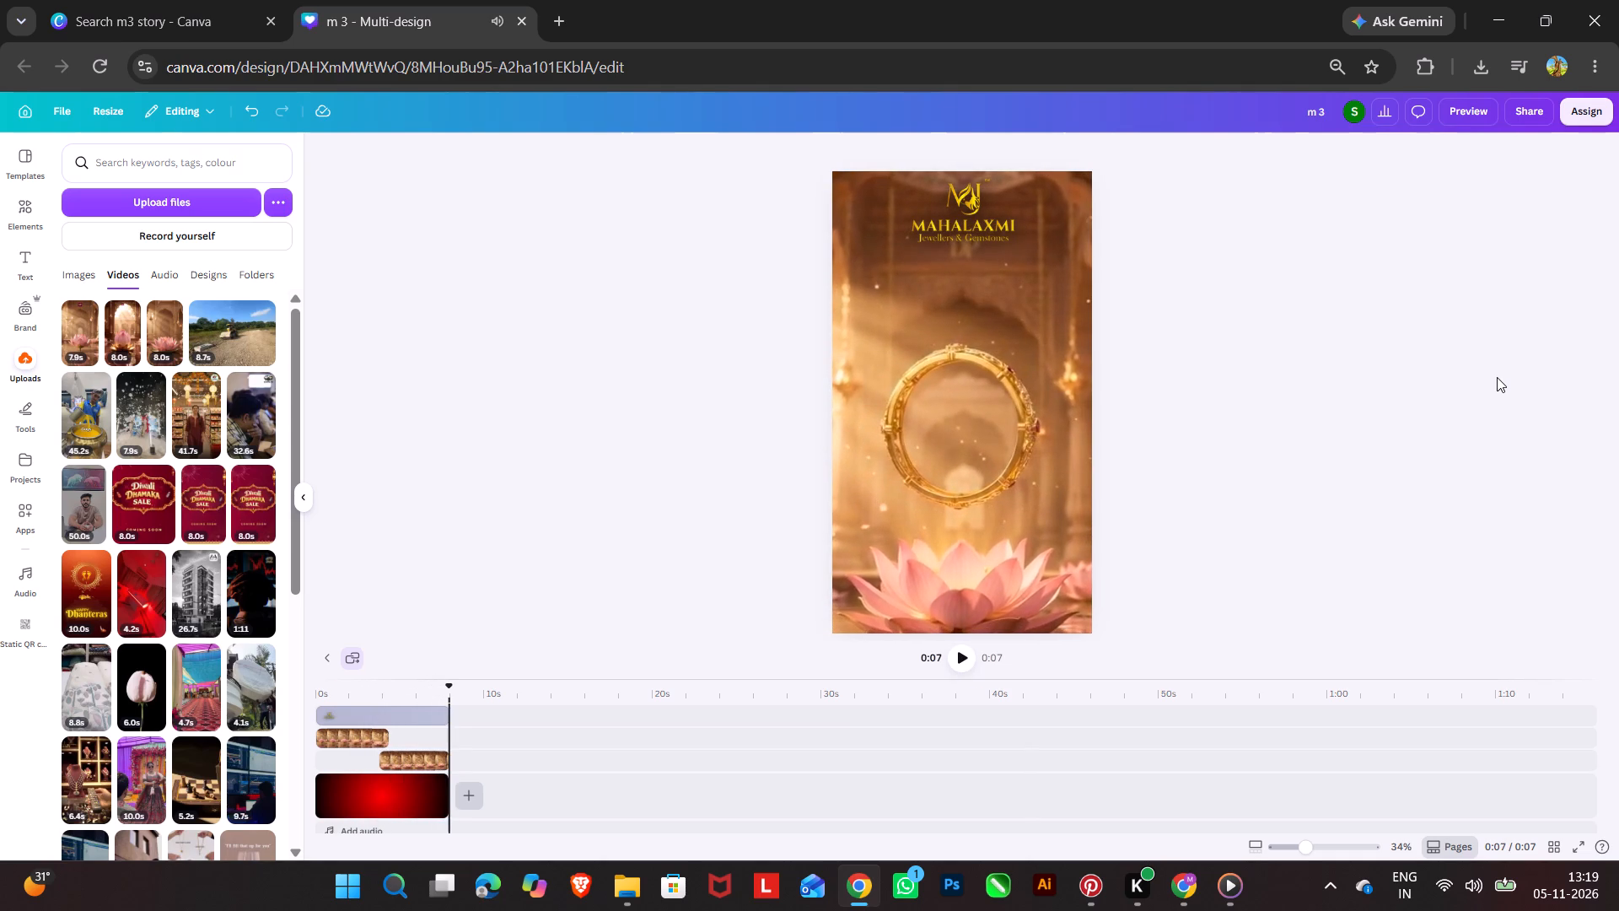
# Move the enlarged second clip up so the full lotus shows on the page, and replay the page from the start.
pyautogui.click(1009, 393)
pyautogui.moveTo(1002, 429); pyautogui.dragTo(1005, 366)
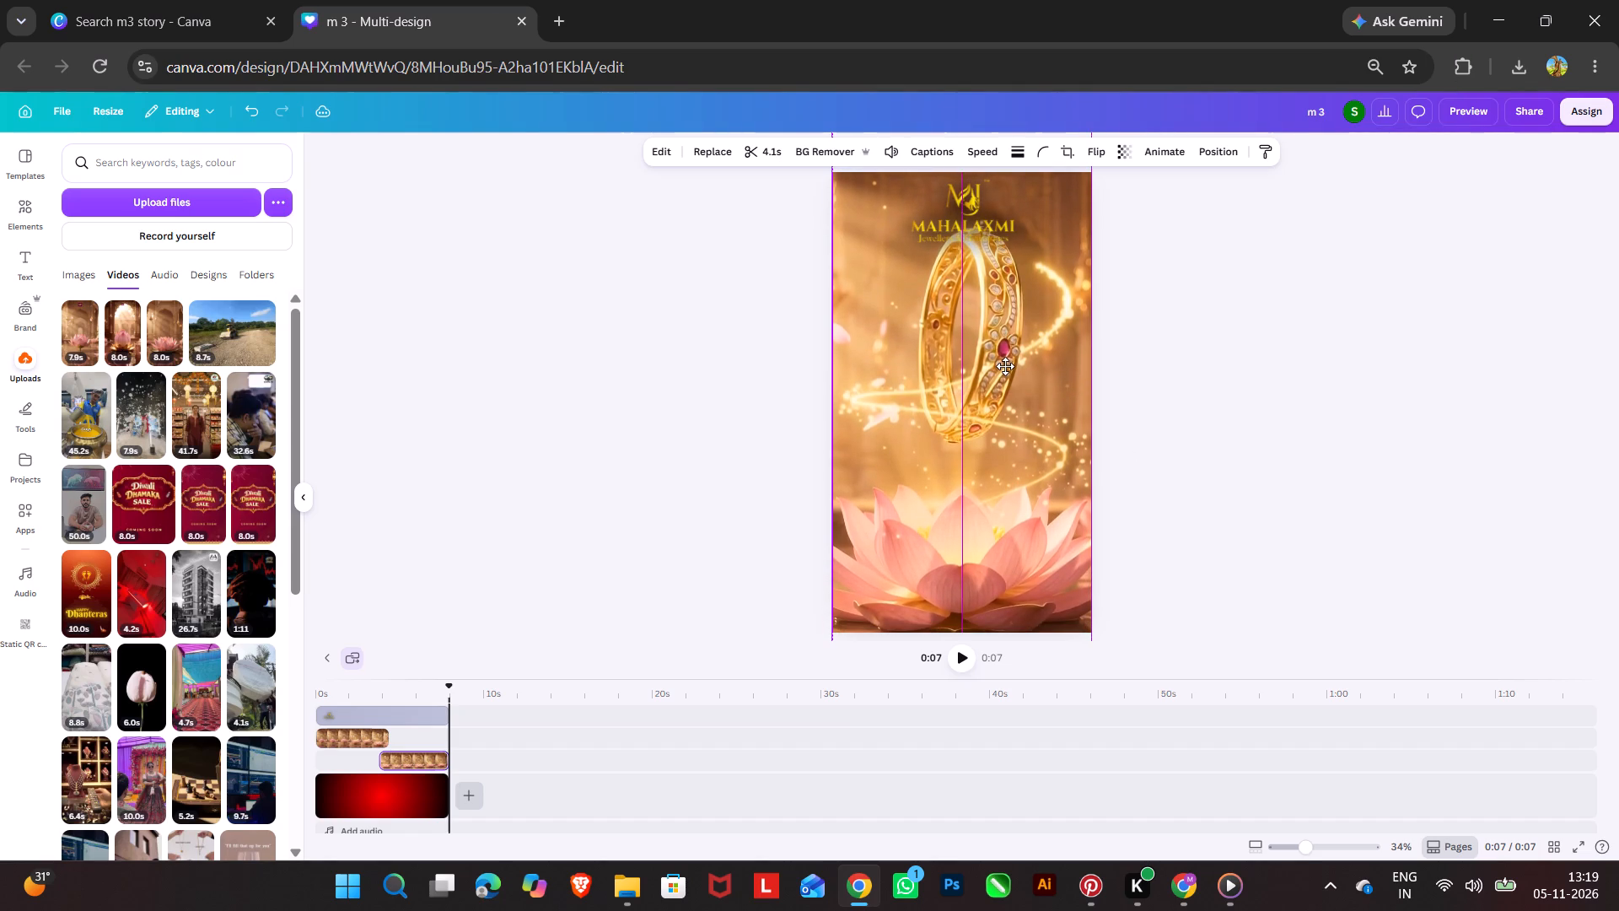
pyautogui.moveTo(1005, 366); pyautogui.dragTo(1004, 364)
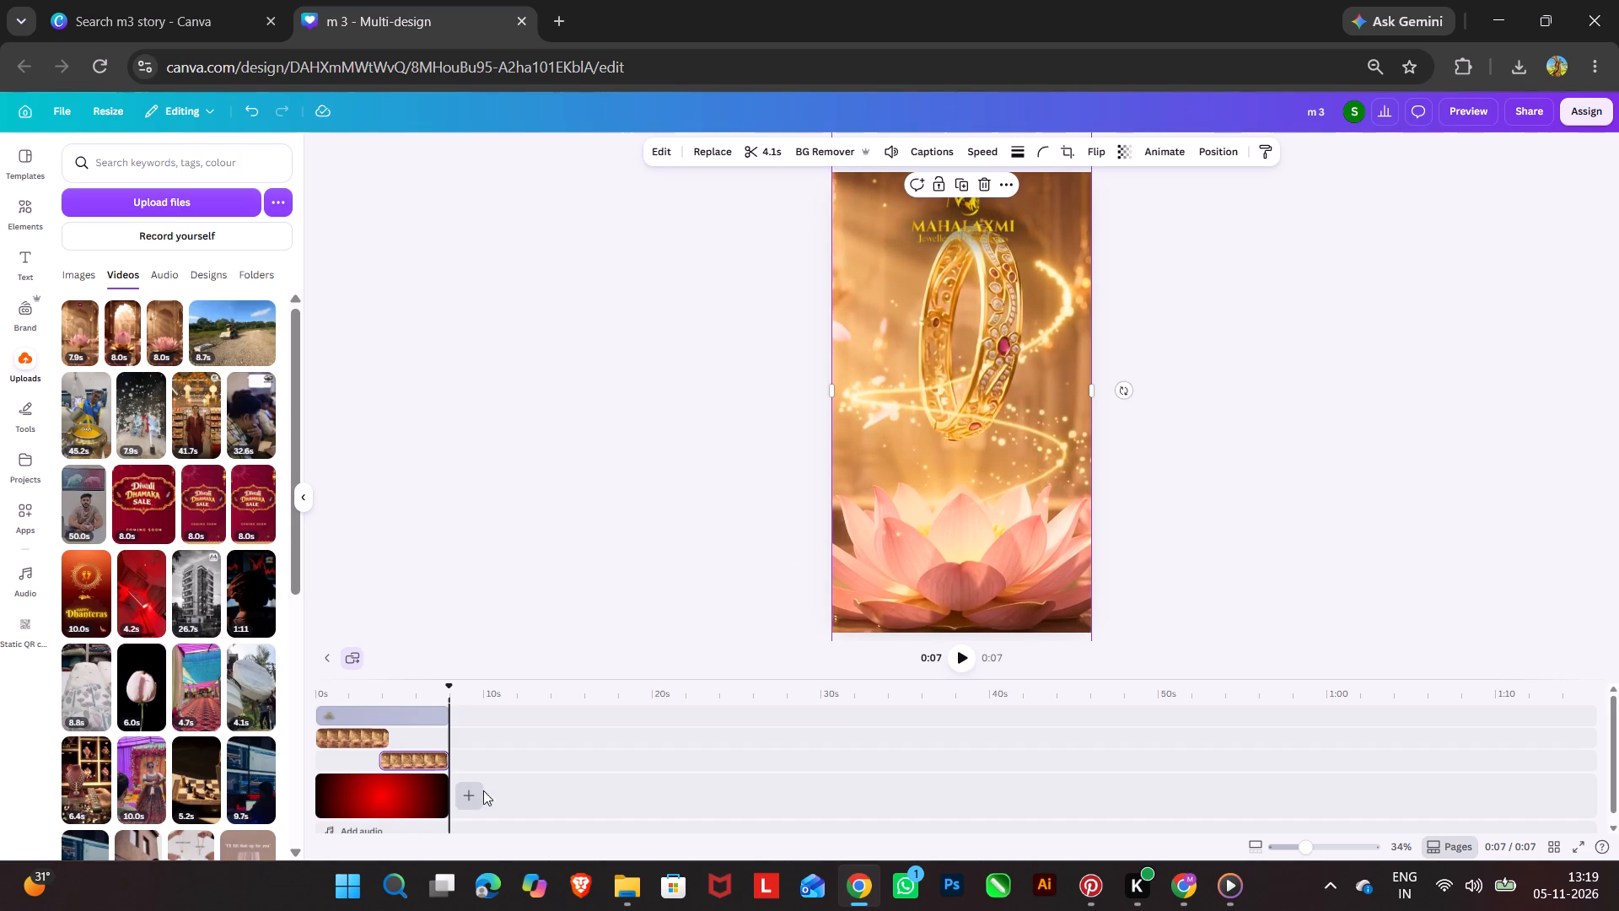
pyautogui.moveTo(450, 688); pyautogui.dragTo(212, 687)
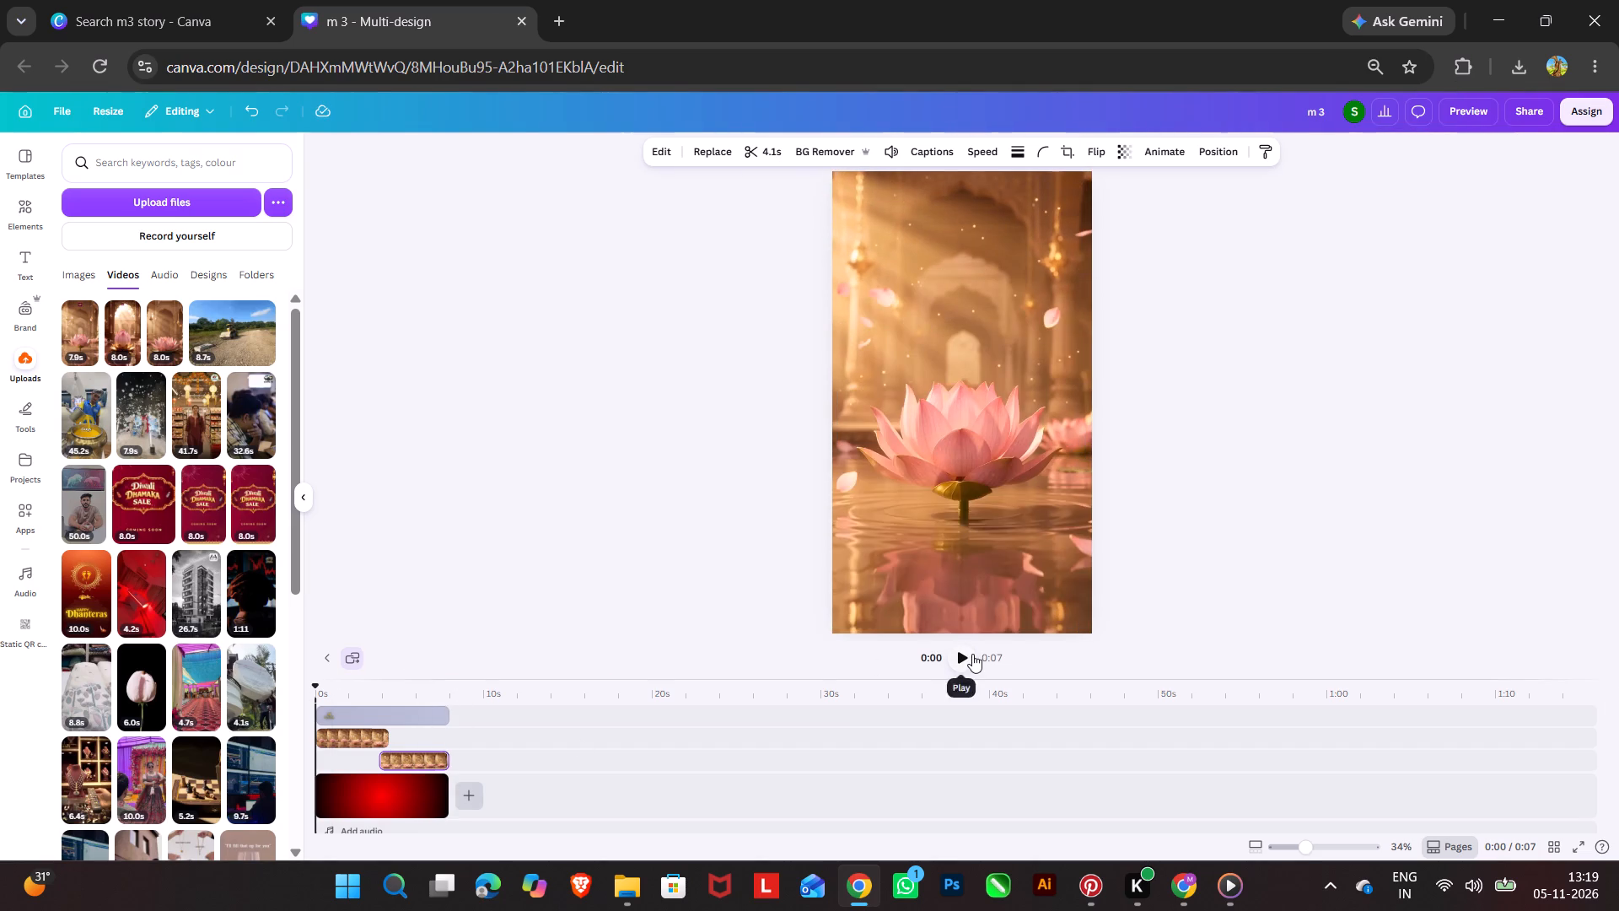
pyautogui.click(972, 654)
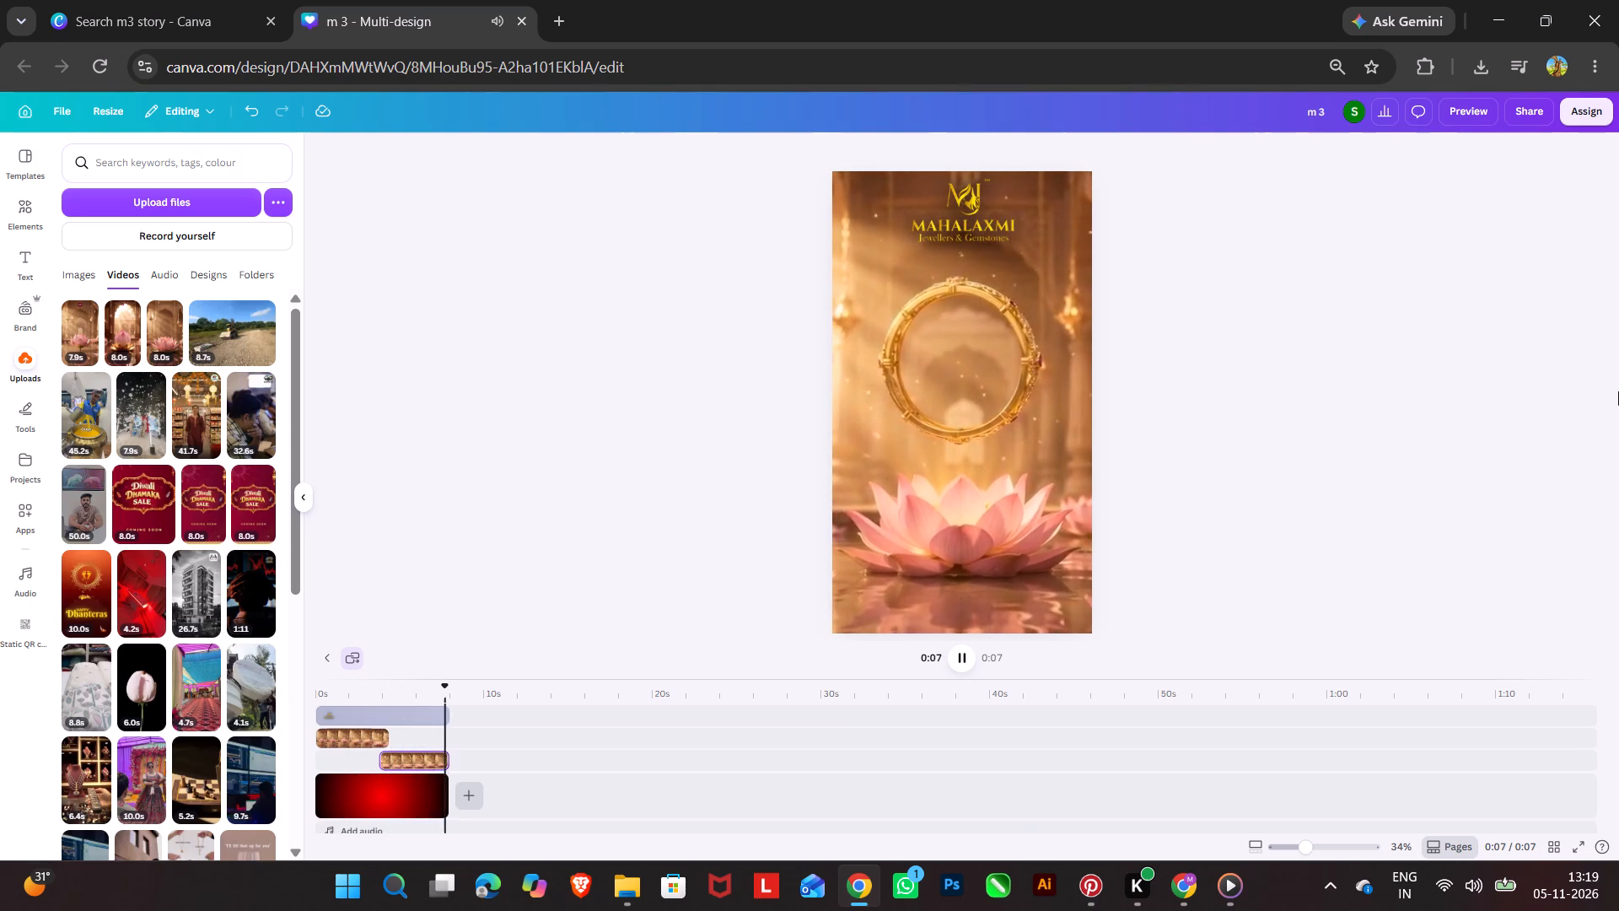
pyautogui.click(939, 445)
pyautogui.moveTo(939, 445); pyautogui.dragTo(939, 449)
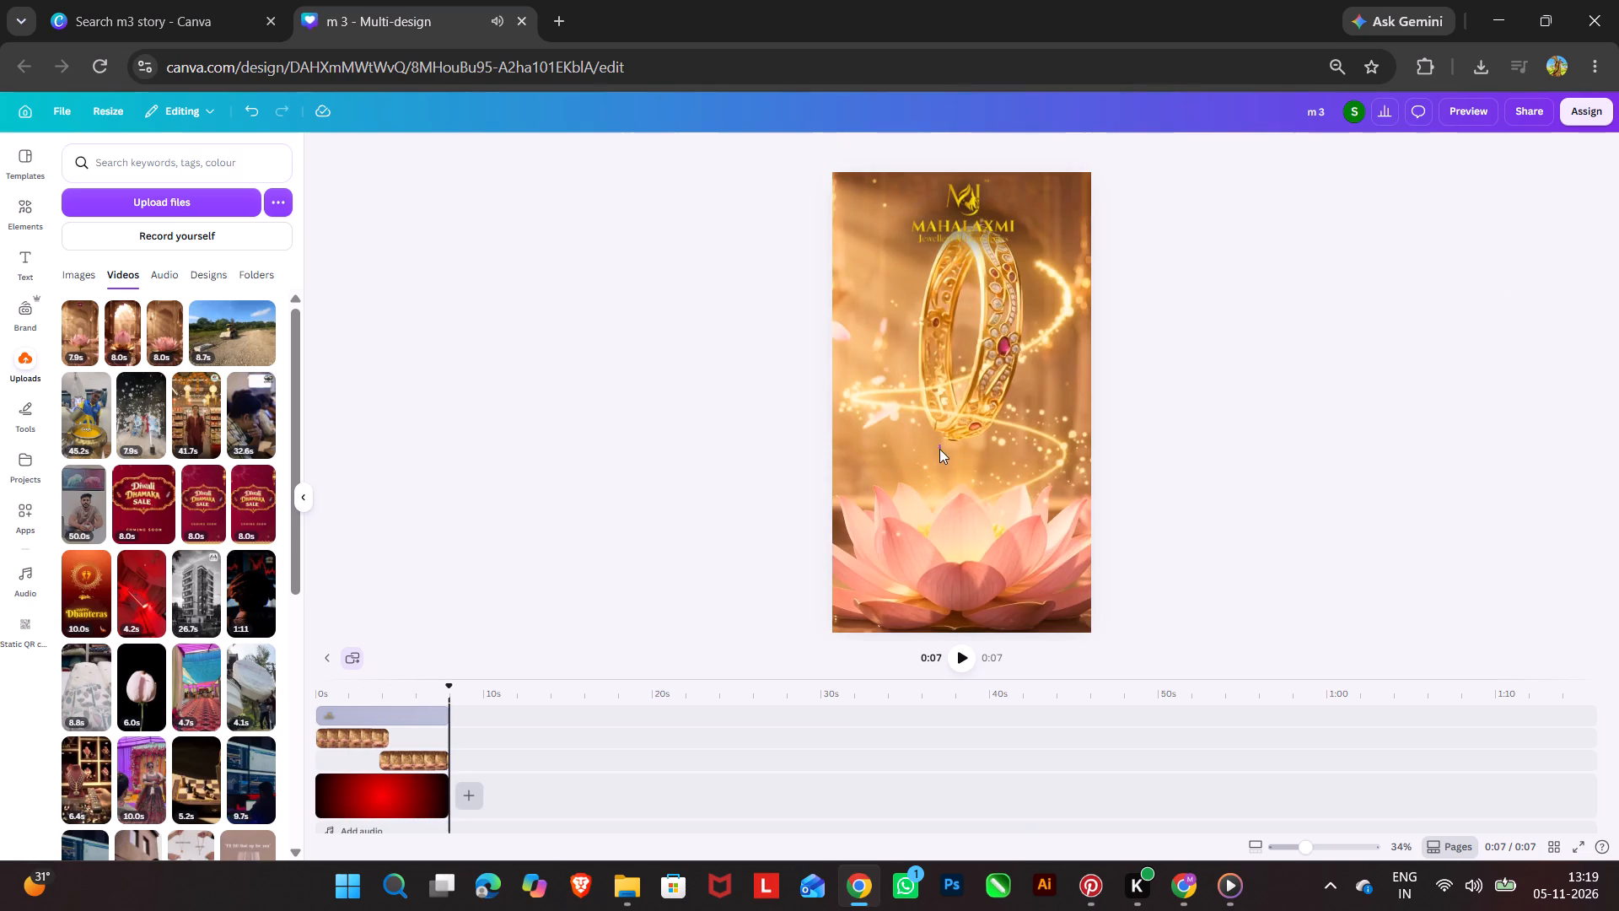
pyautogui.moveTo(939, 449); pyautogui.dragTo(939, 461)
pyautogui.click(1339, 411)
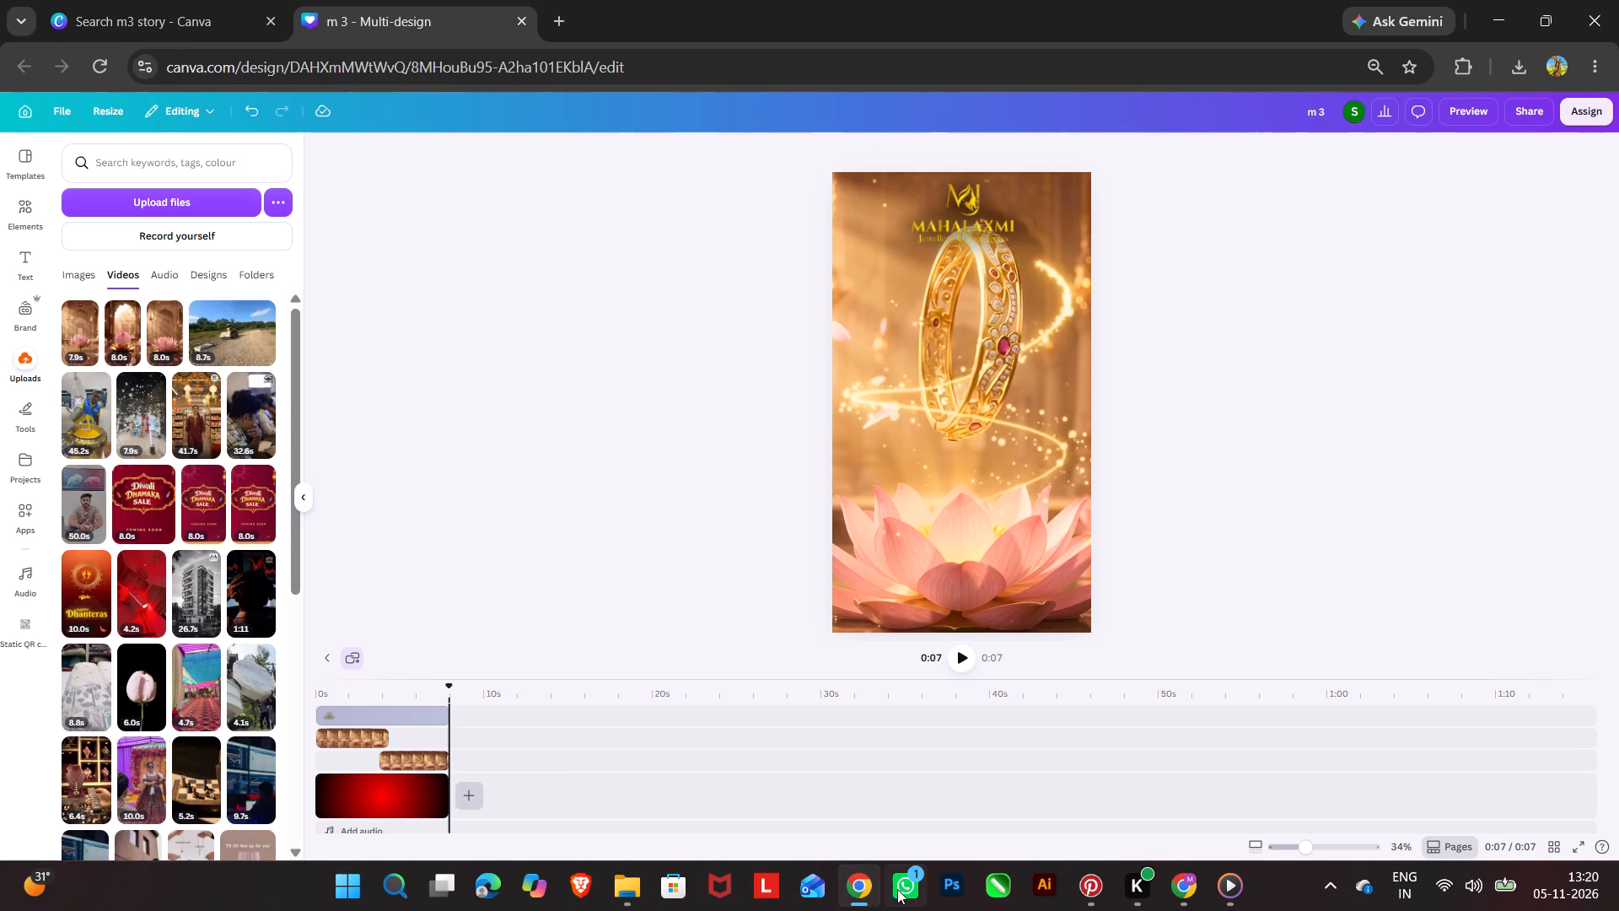
# Minimise the Canva window and the media player to return to the Google Flow project.
pyautogui.click(1513, 19)
pyautogui.click(1498, 4)
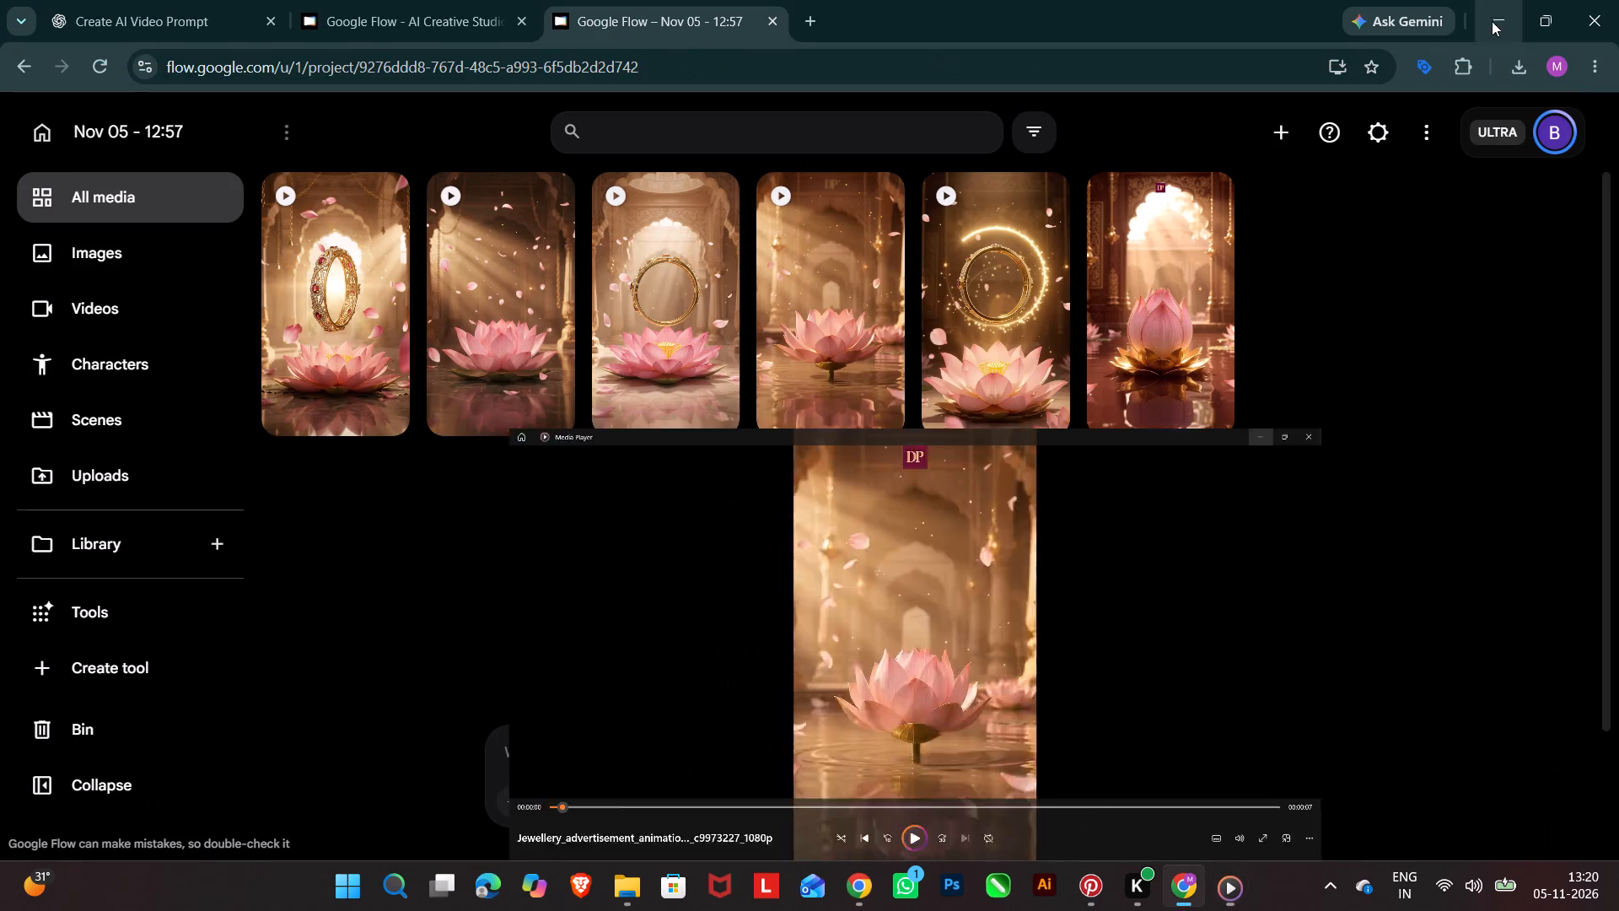
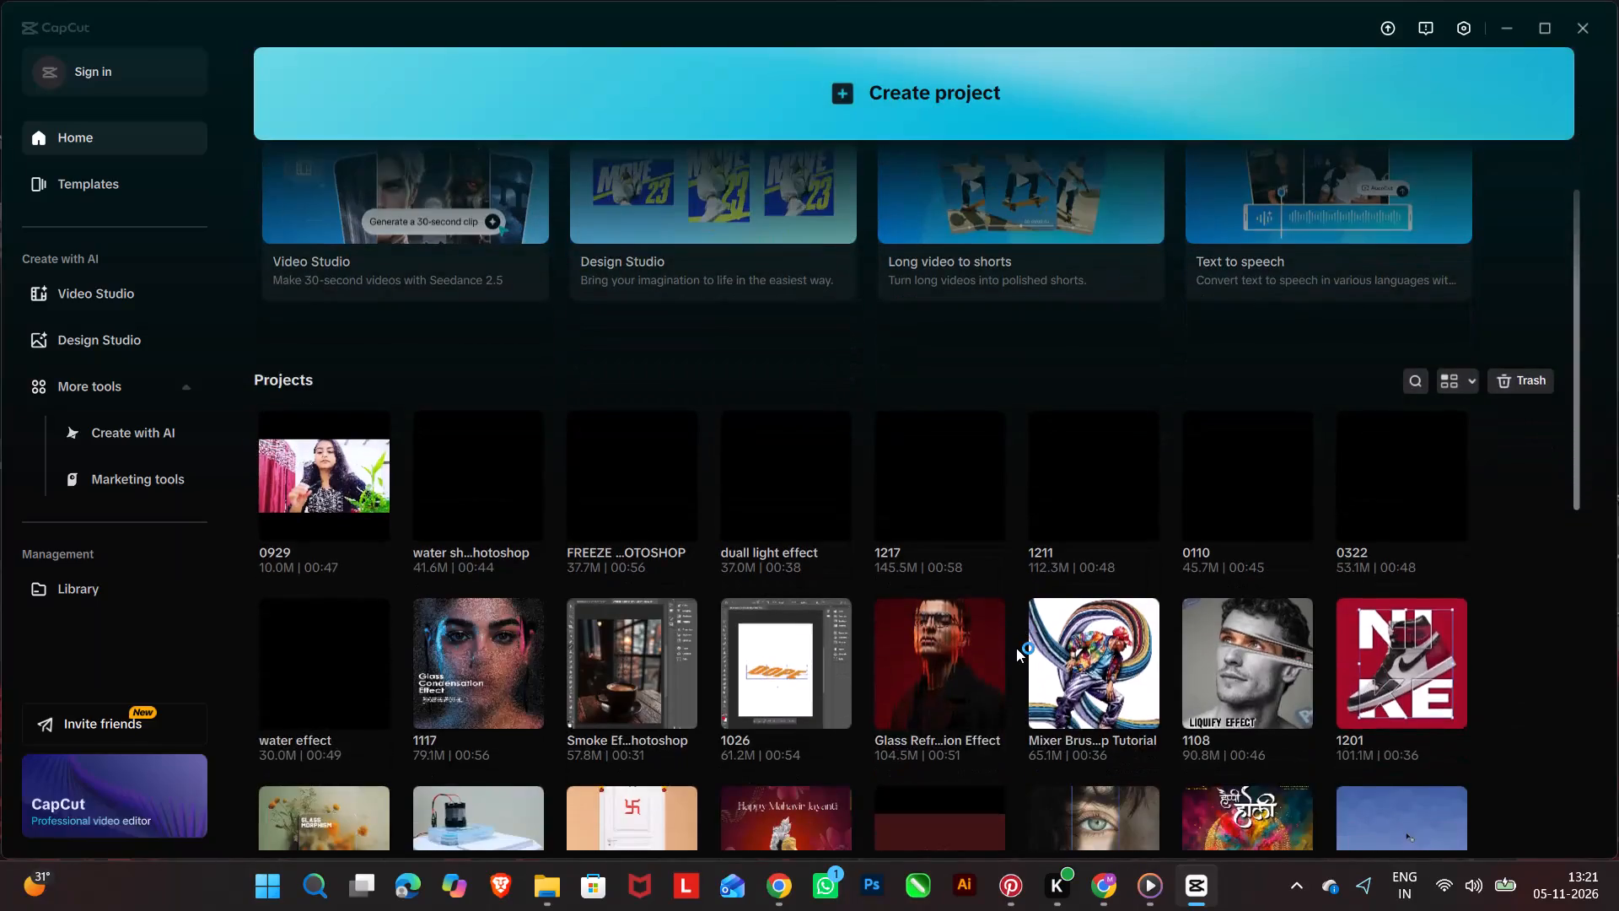
# Look through the existing projects on the CapCut home page, from the newest to the oldest and back.
pyautogui.scroll(-2, 1018, 643)
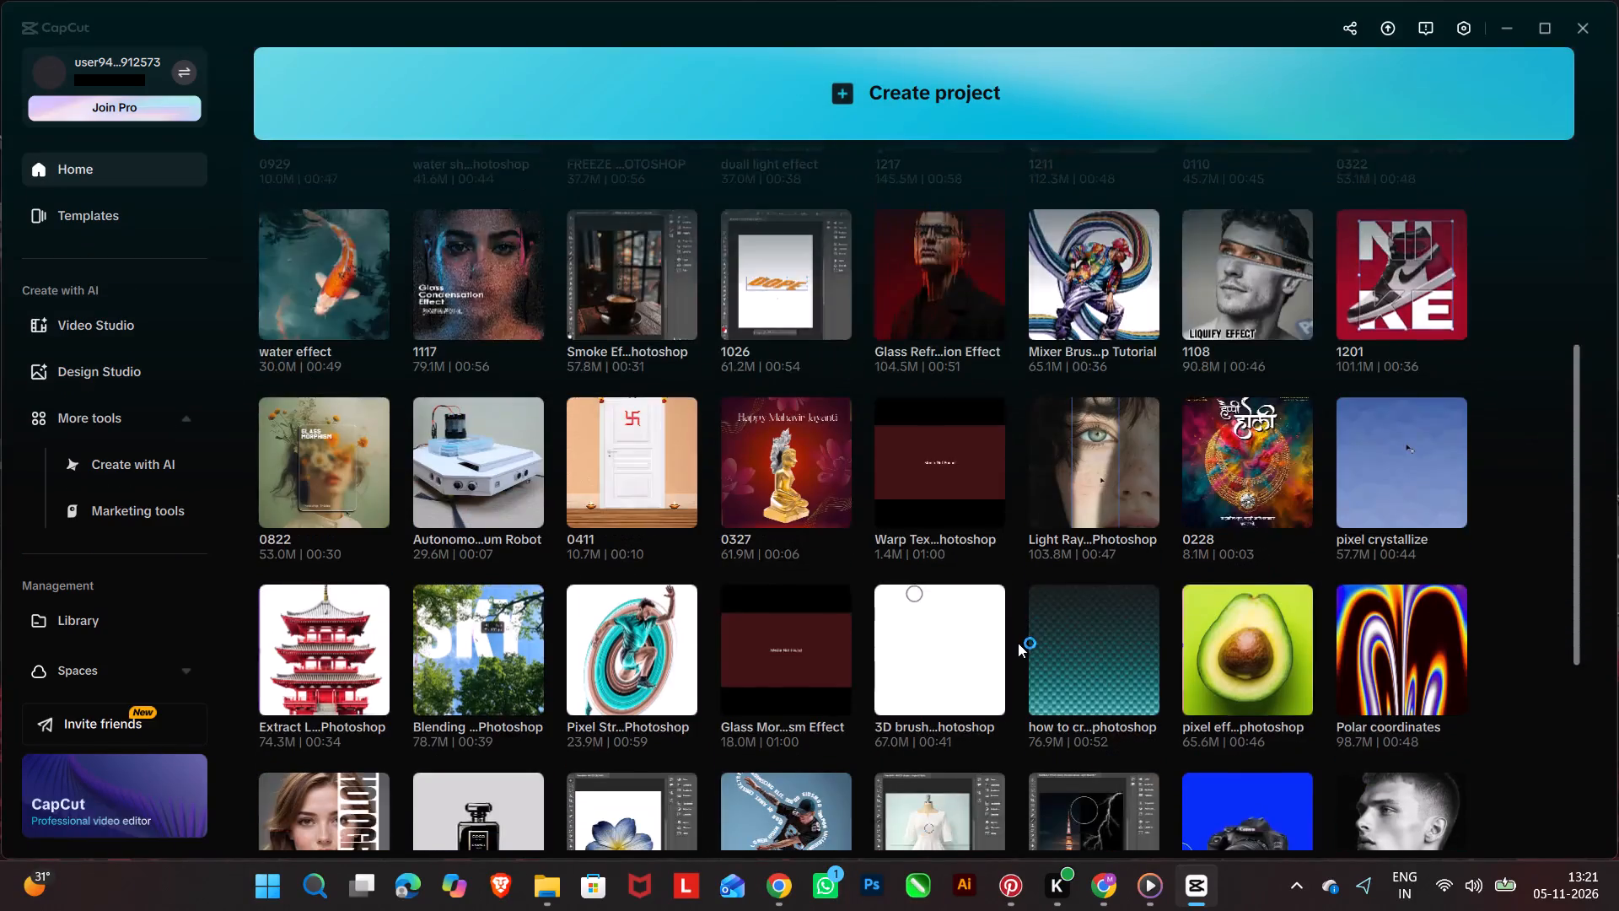
pyautogui.scroll(-13, 1018, 643)
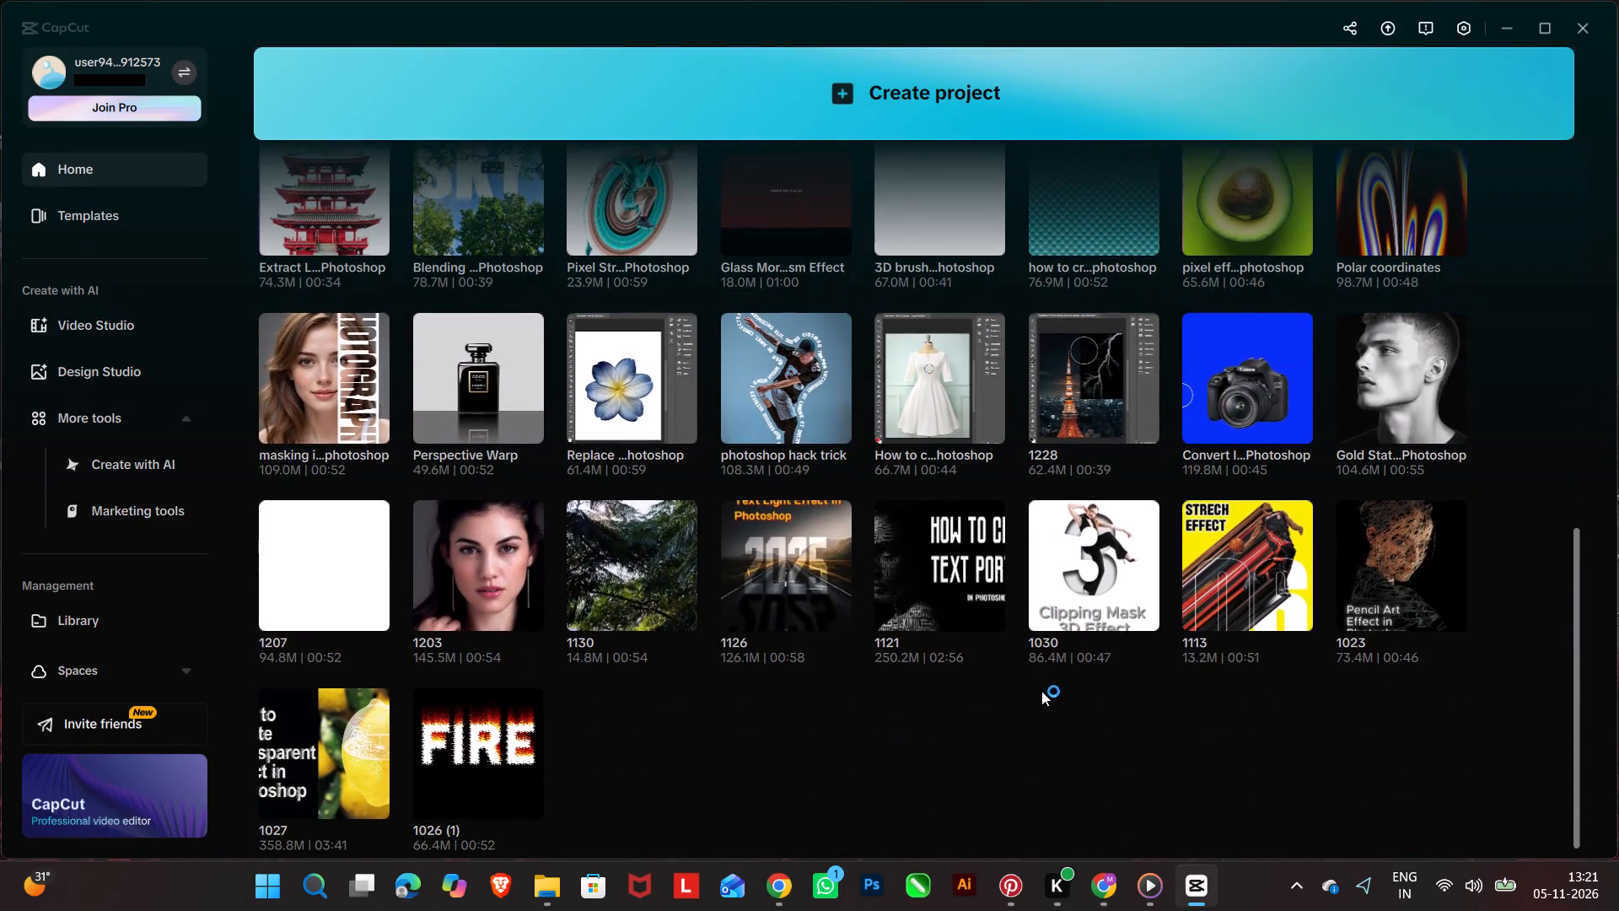
pyautogui.scroll(2, 1035, 677)
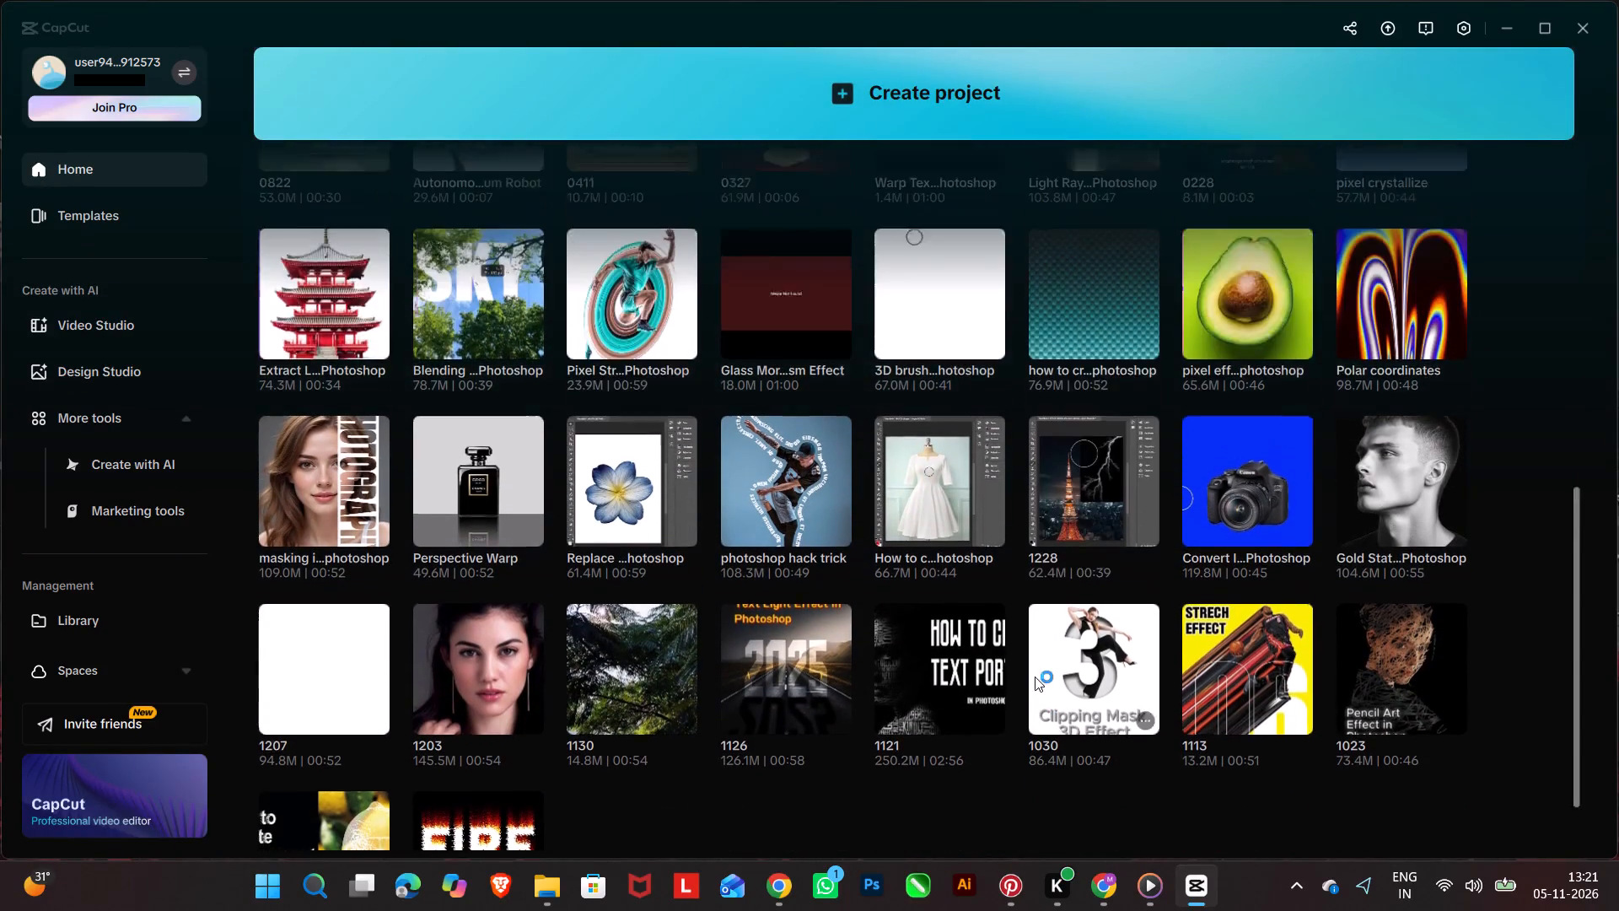
pyautogui.scroll(9, 1035, 677)
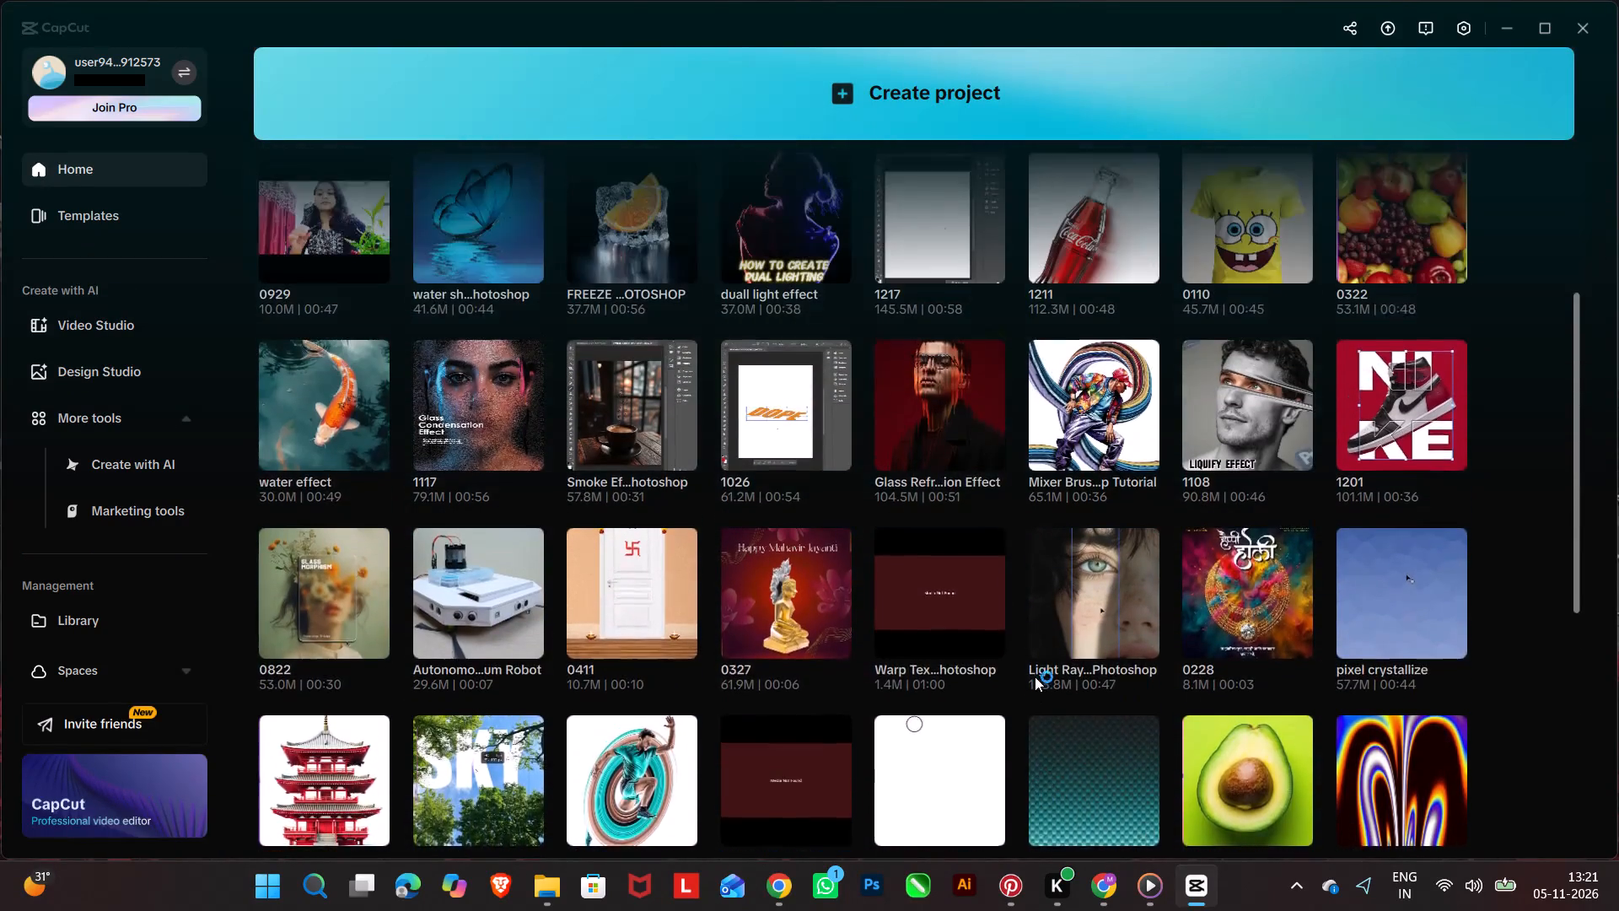
pyautogui.scroll(1, 1035, 677)
pyautogui.scroll(-13, 1034, 677)
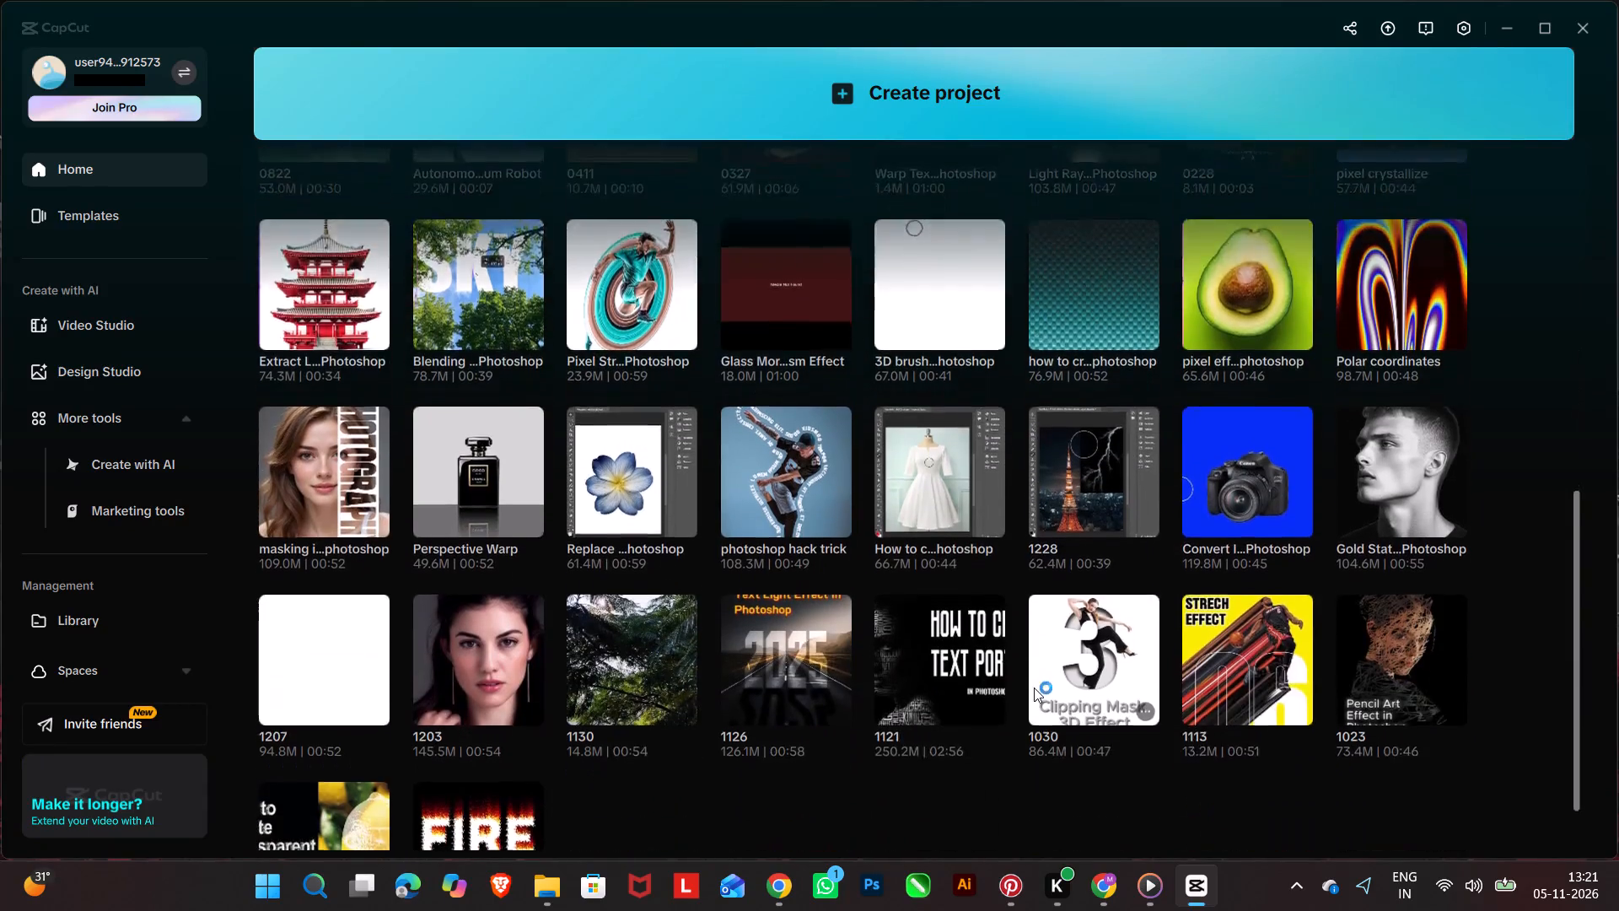
pyautogui.scroll(-7, 1034, 687)
pyautogui.scroll(3, 1041, 687)
pyautogui.scroll(13, 939, 584)
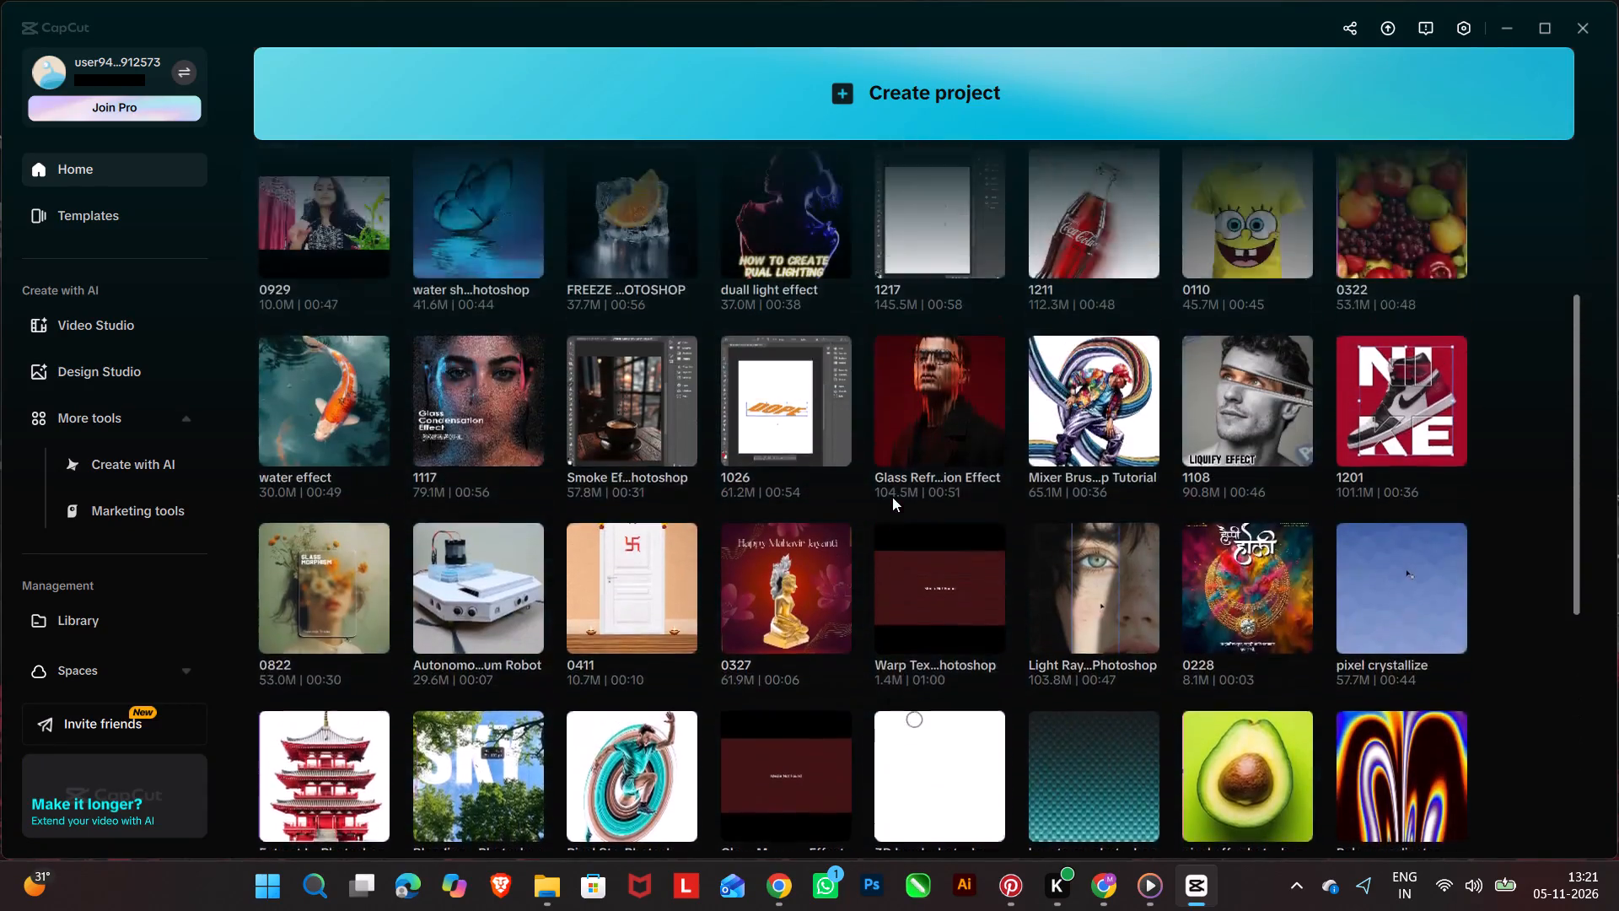
pyautogui.scroll(20, 892, 497)
pyautogui.scroll(9, 892, 497)
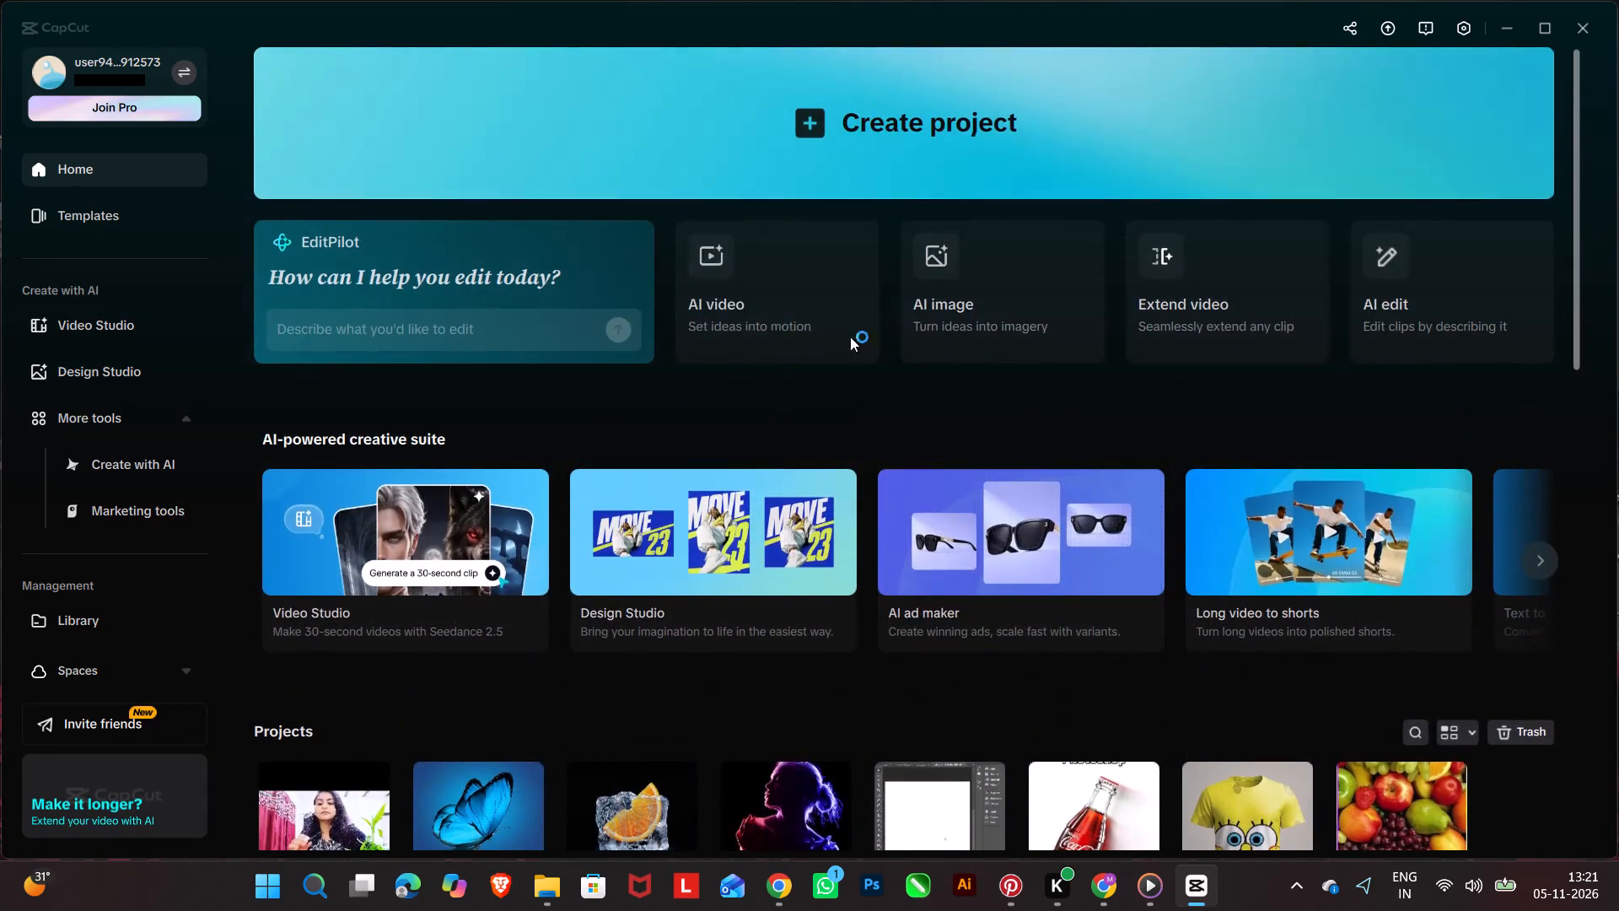
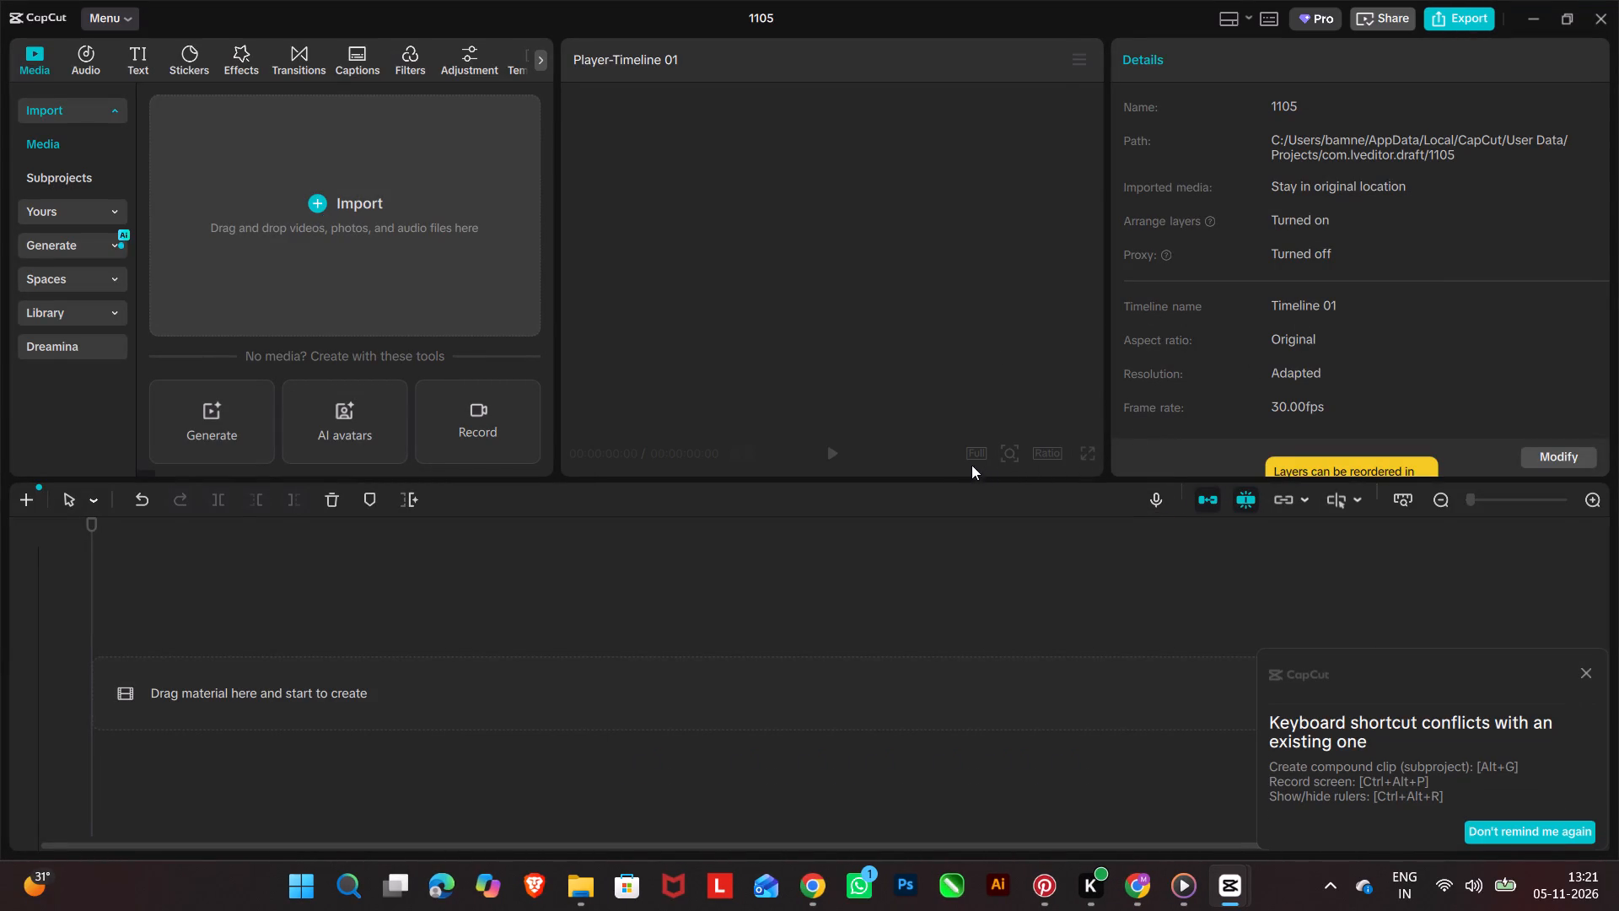
# Switch to the browser's downloads and play the newest jewellery advertisement clip, ending in c9973227_1080p, in Media Player.
pyautogui.click(325, 193)
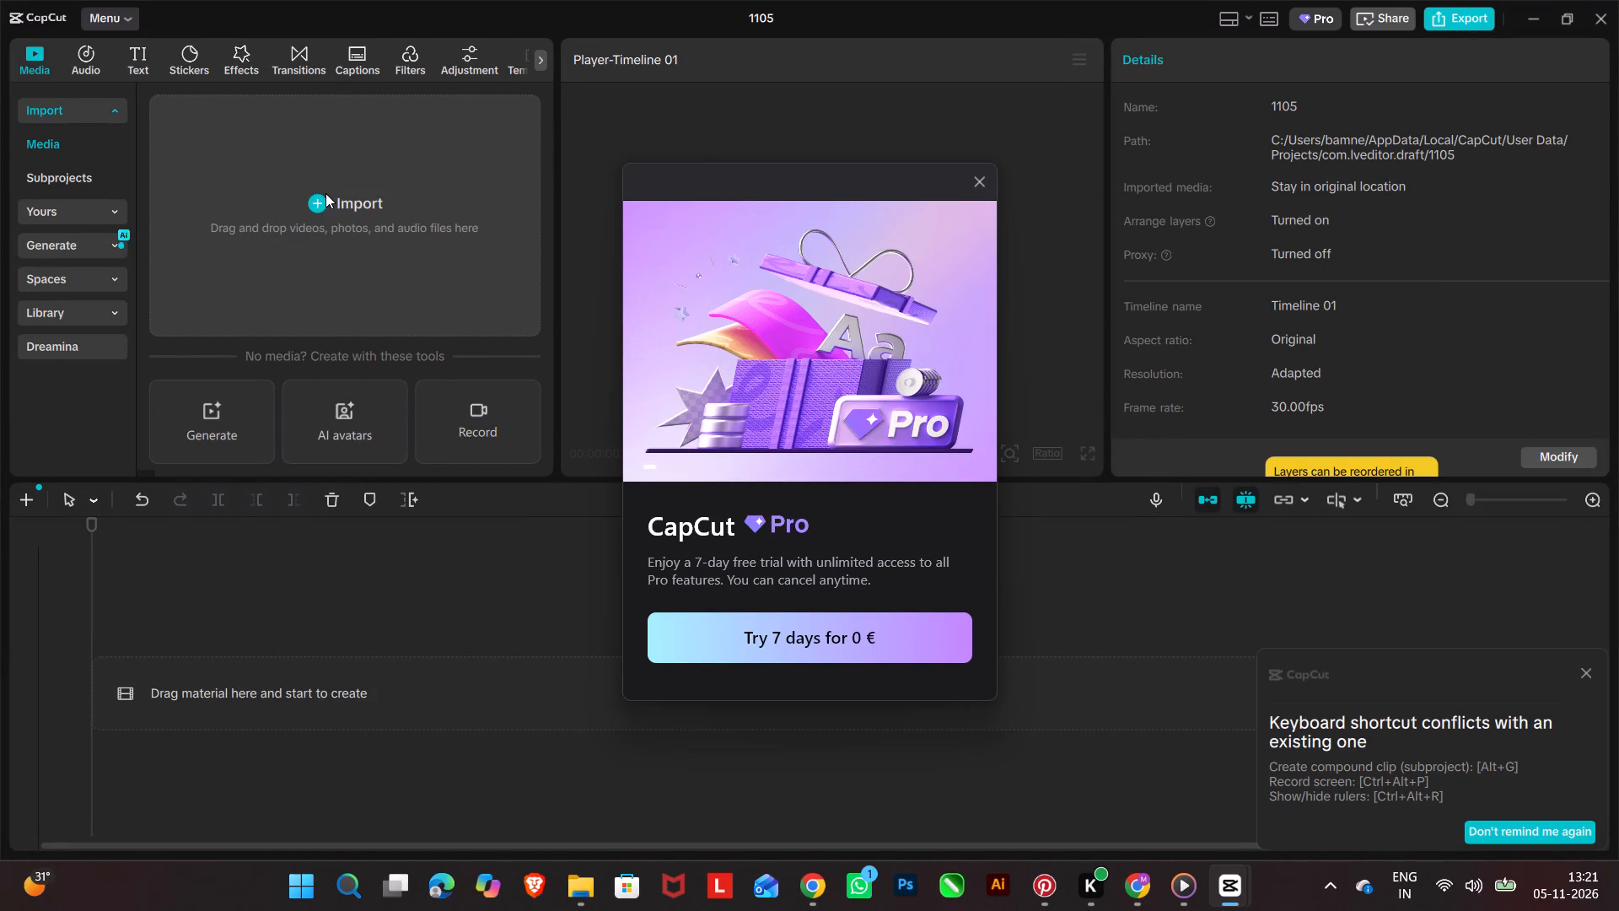
pyautogui.click(973, 182)
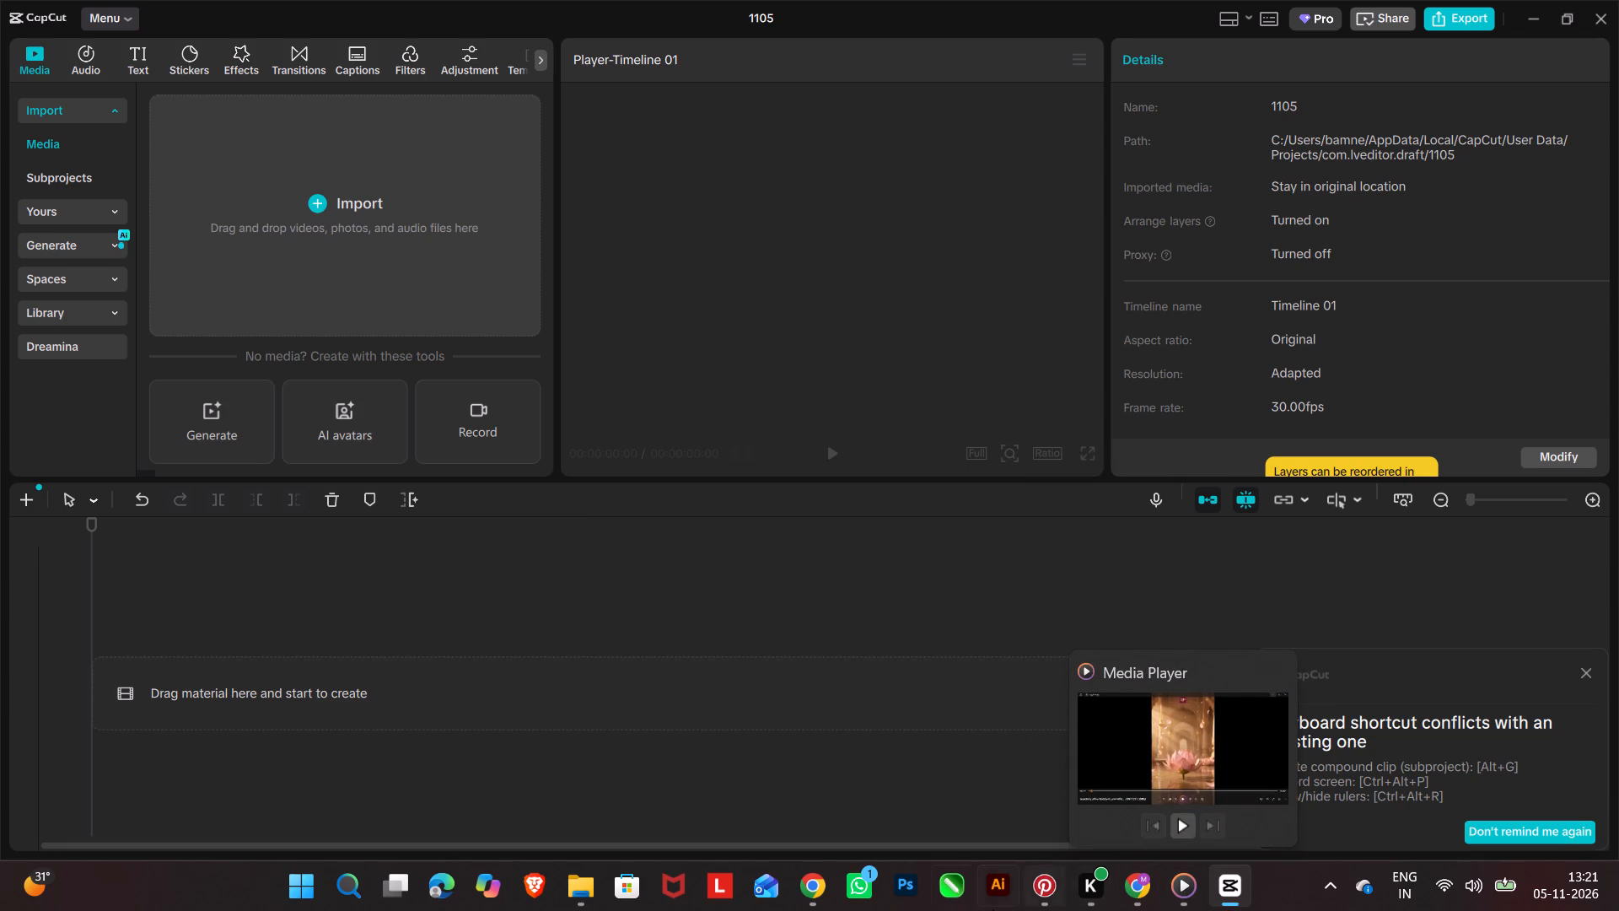
pyautogui.click(1181, 892)
pyautogui.click(1138, 889)
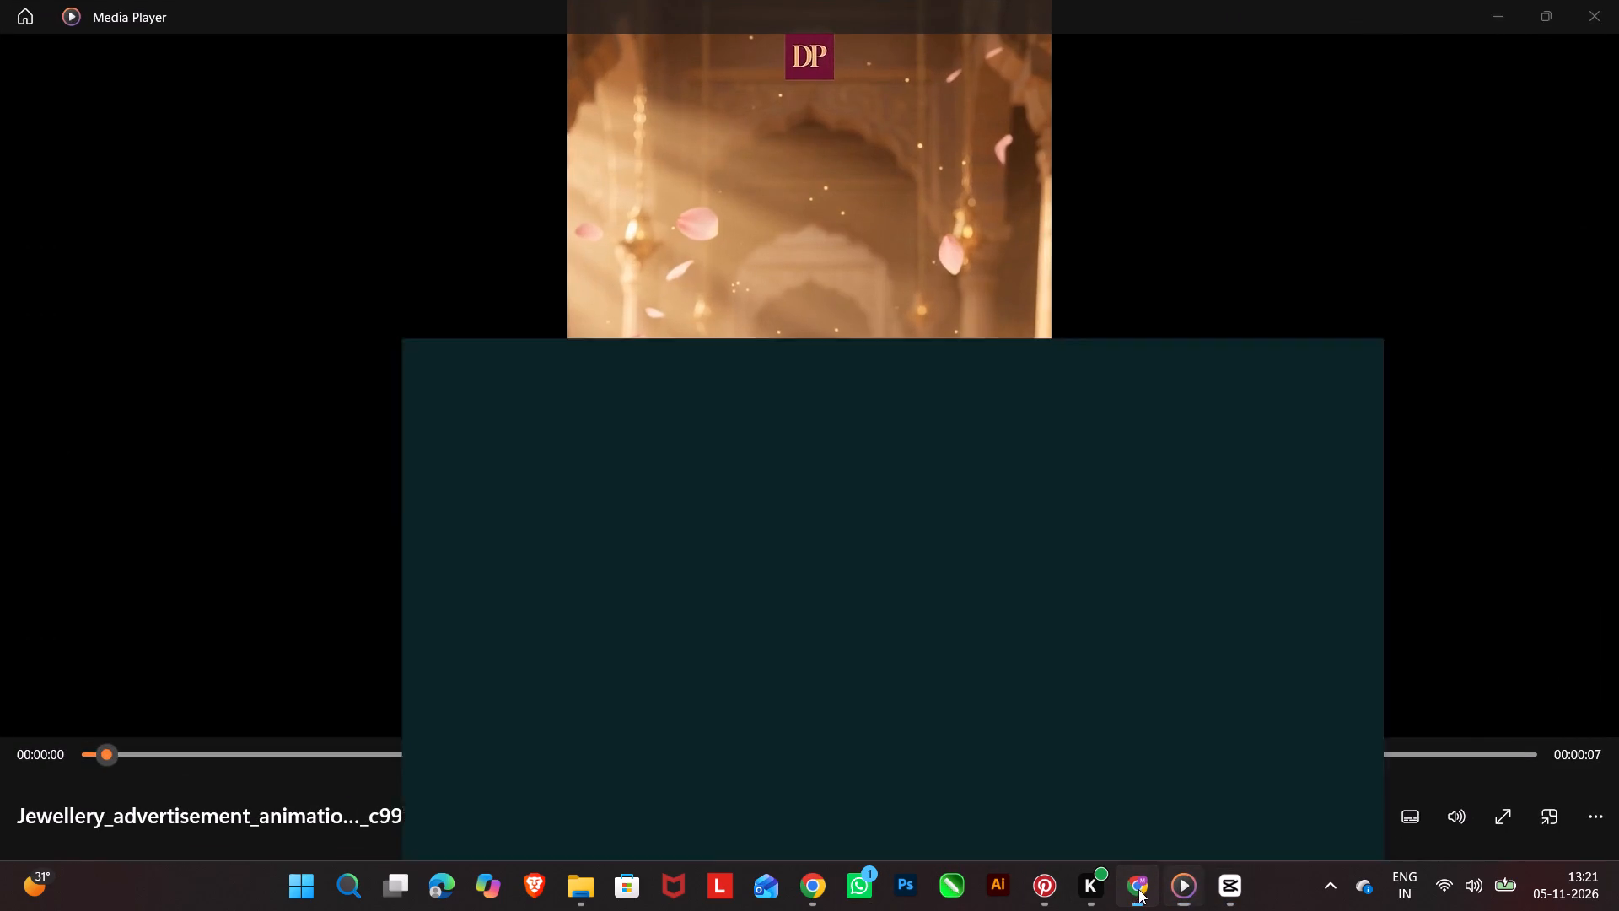
pyautogui.click(1516, 51)
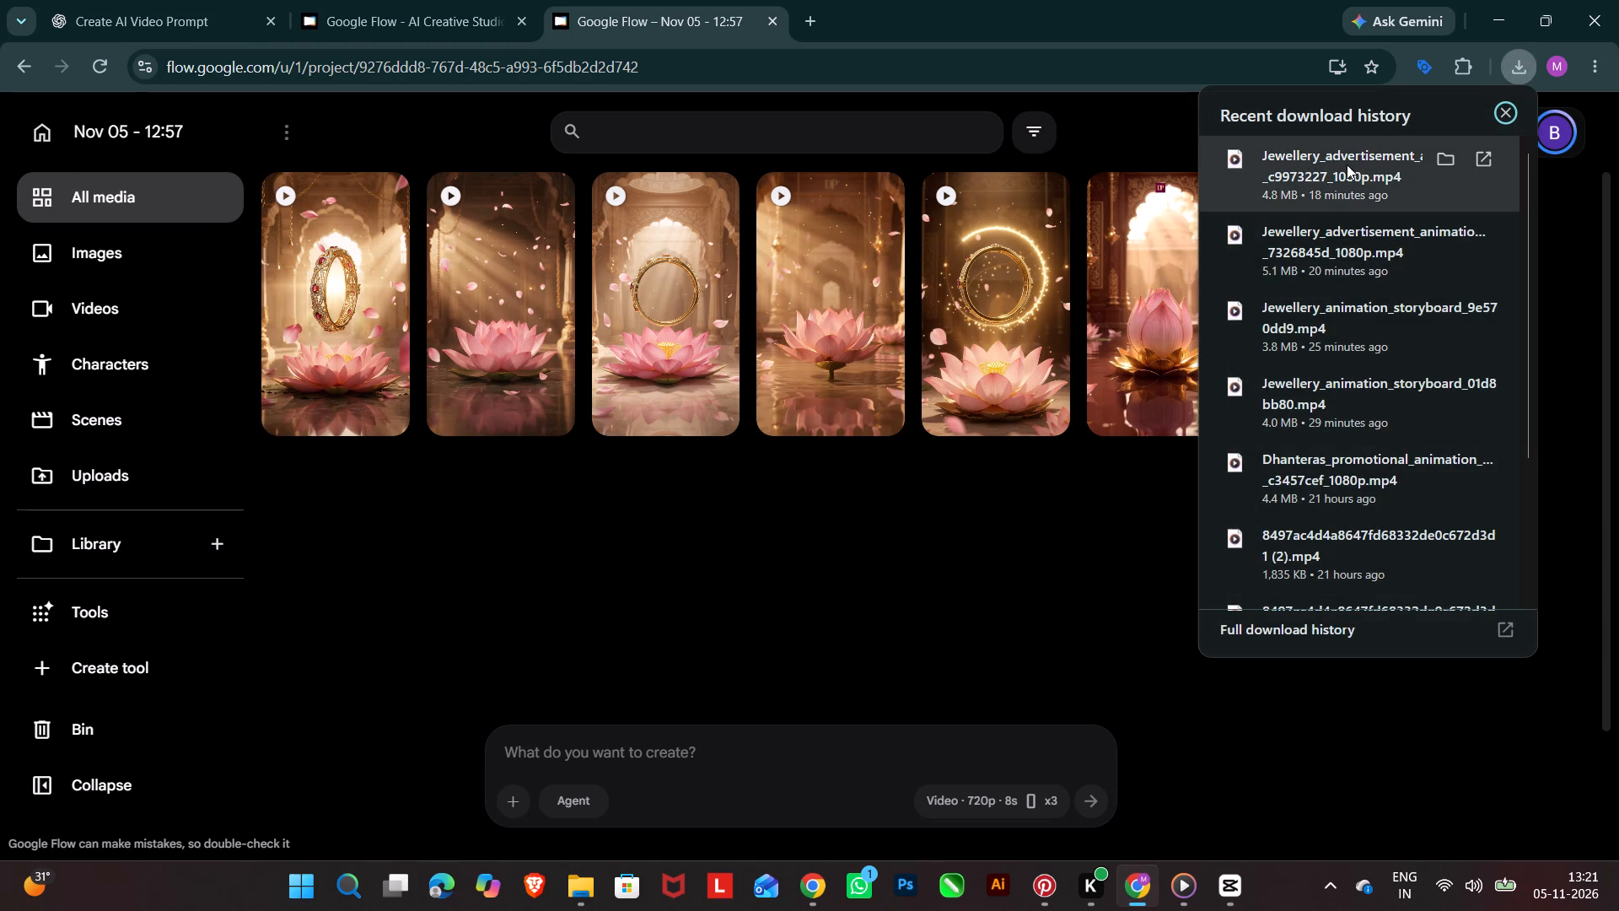
pyautogui.click(1347, 164)
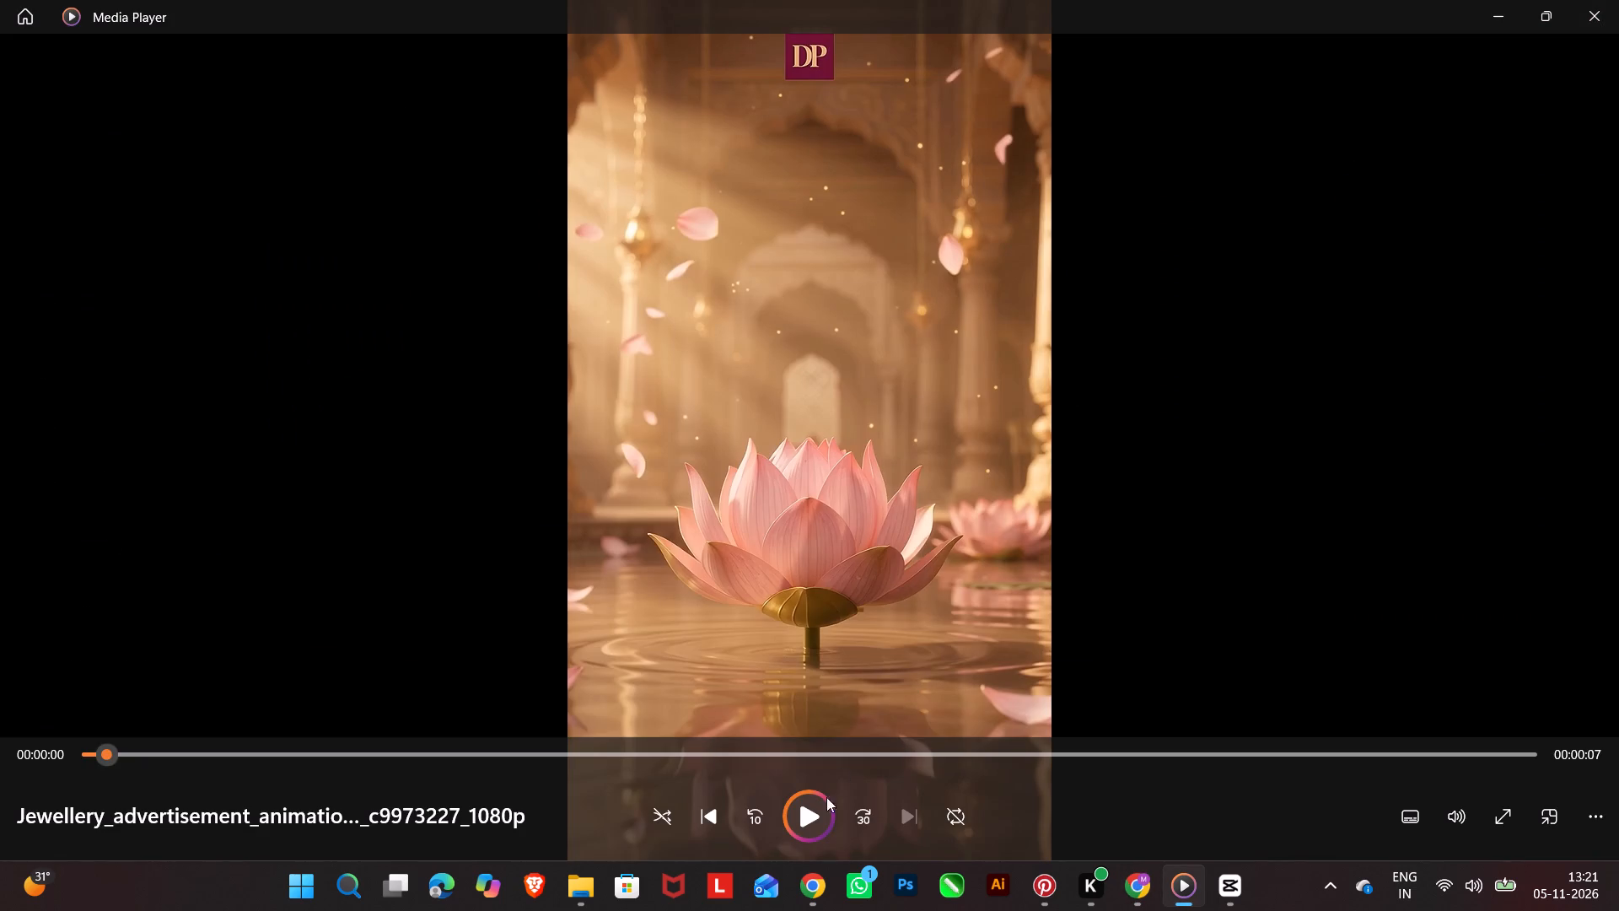
pyautogui.click(815, 817)
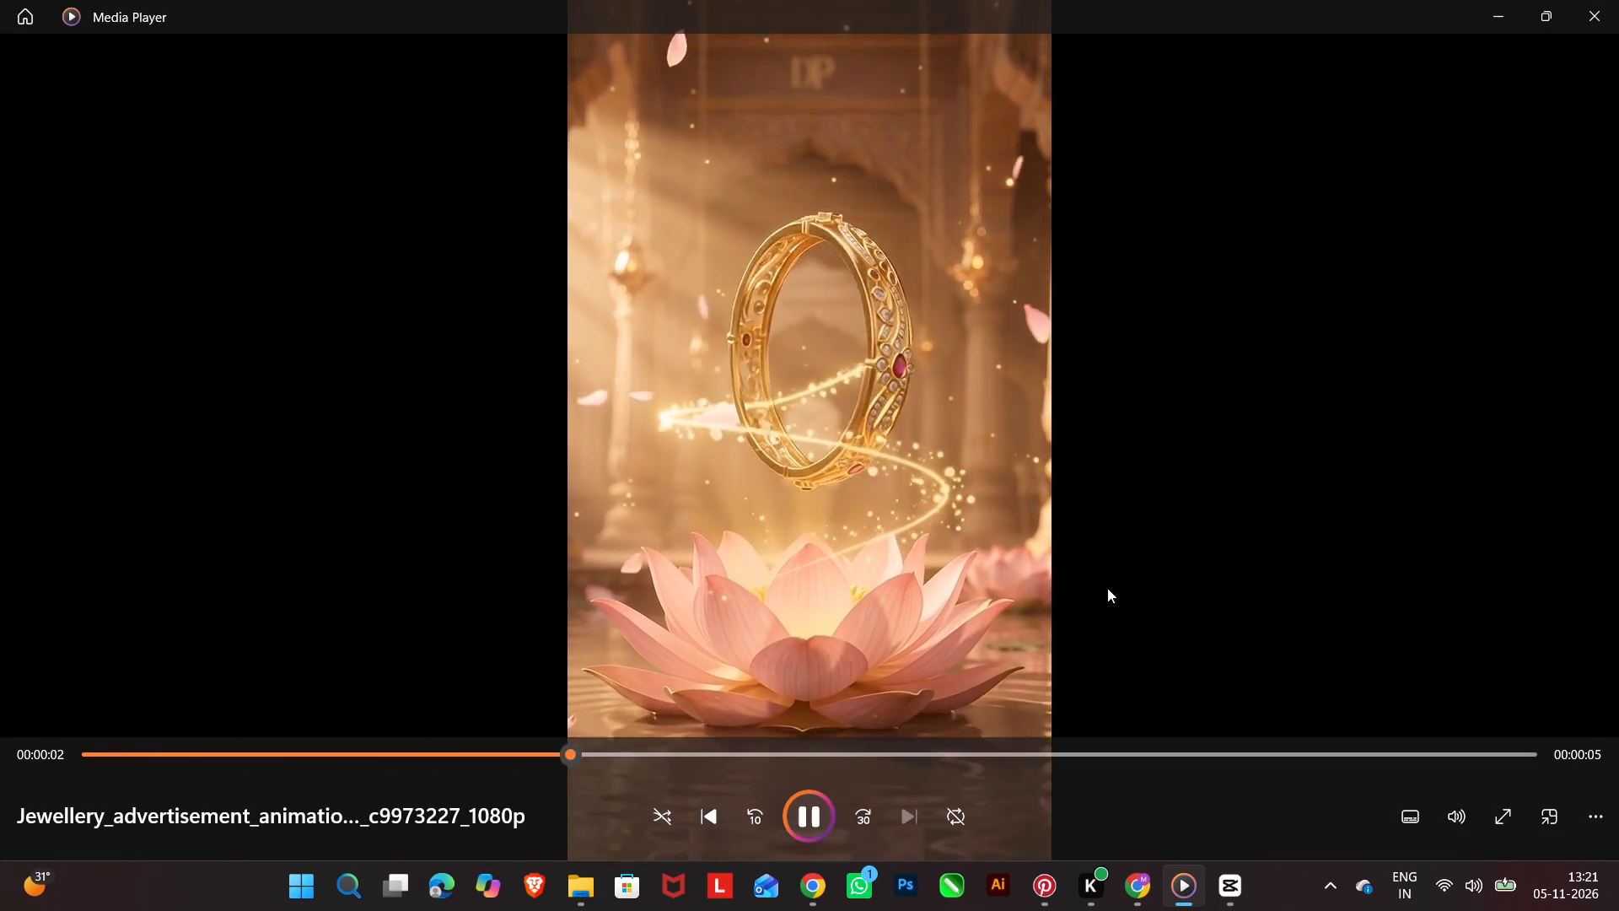
pyautogui.click(1594, 19)
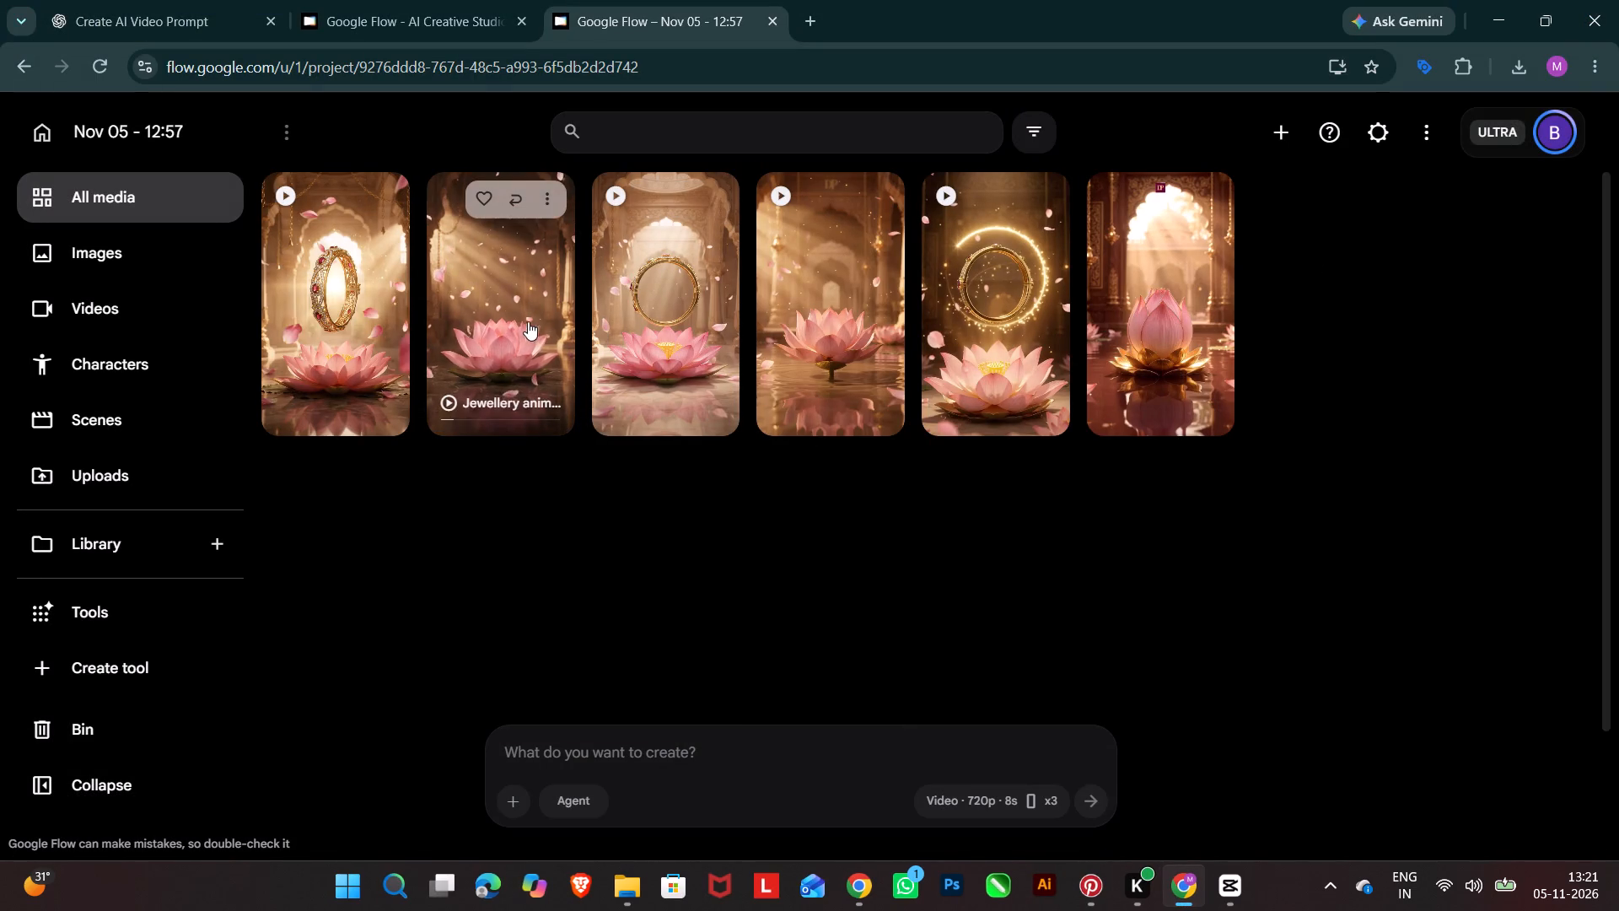
pyautogui.click(514, 321)
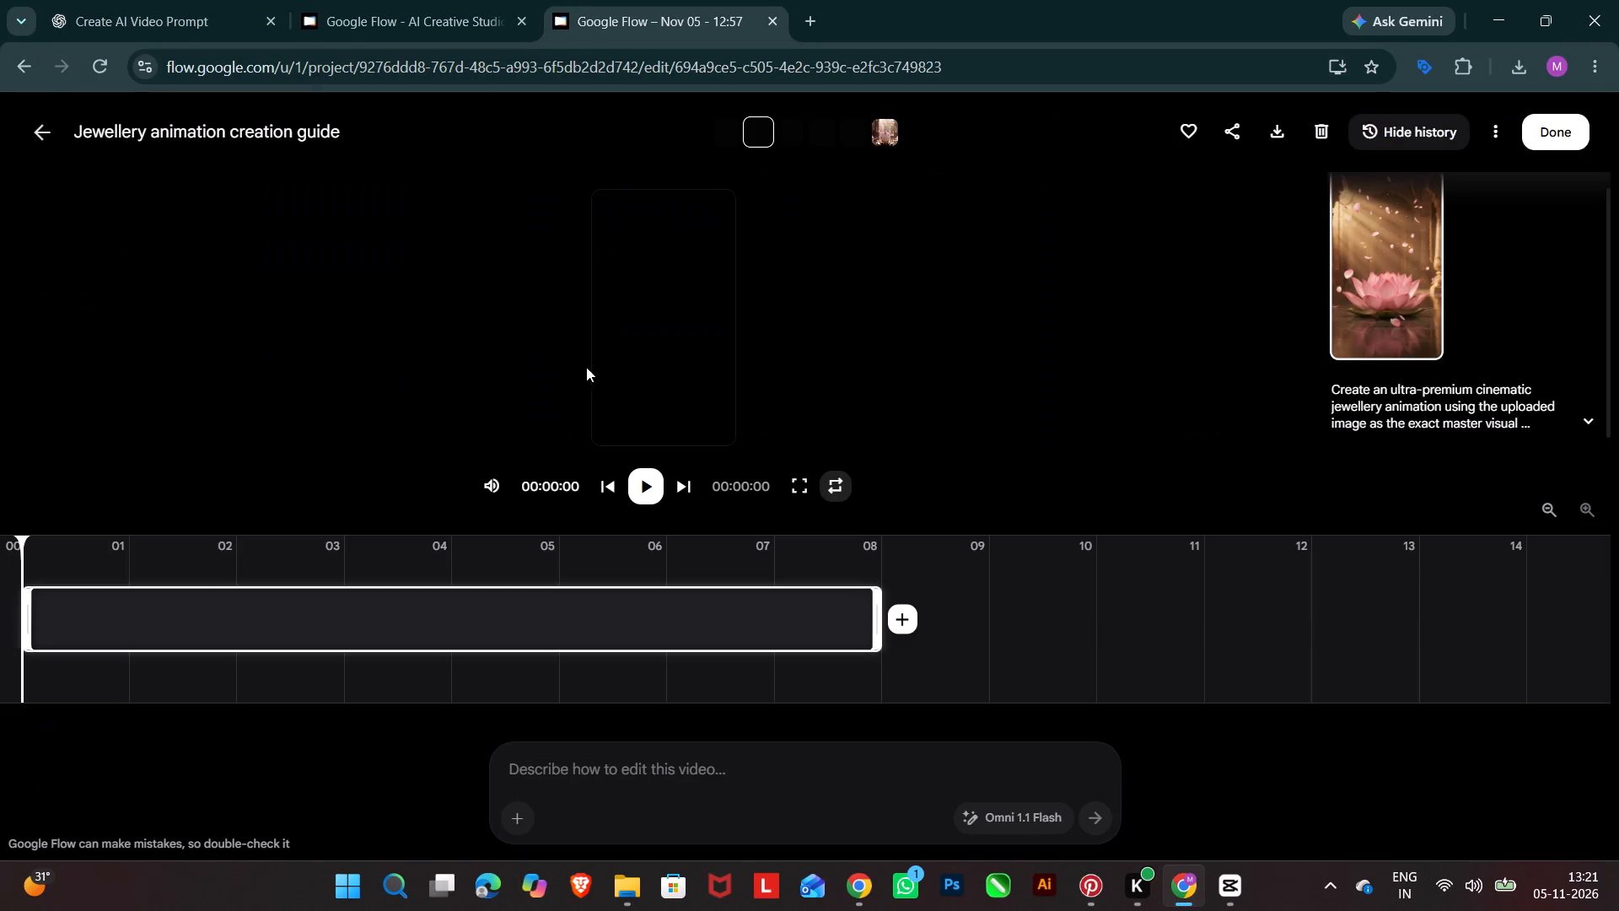
pyautogui.click(790, 487)
pyautogui.click(791, 852)
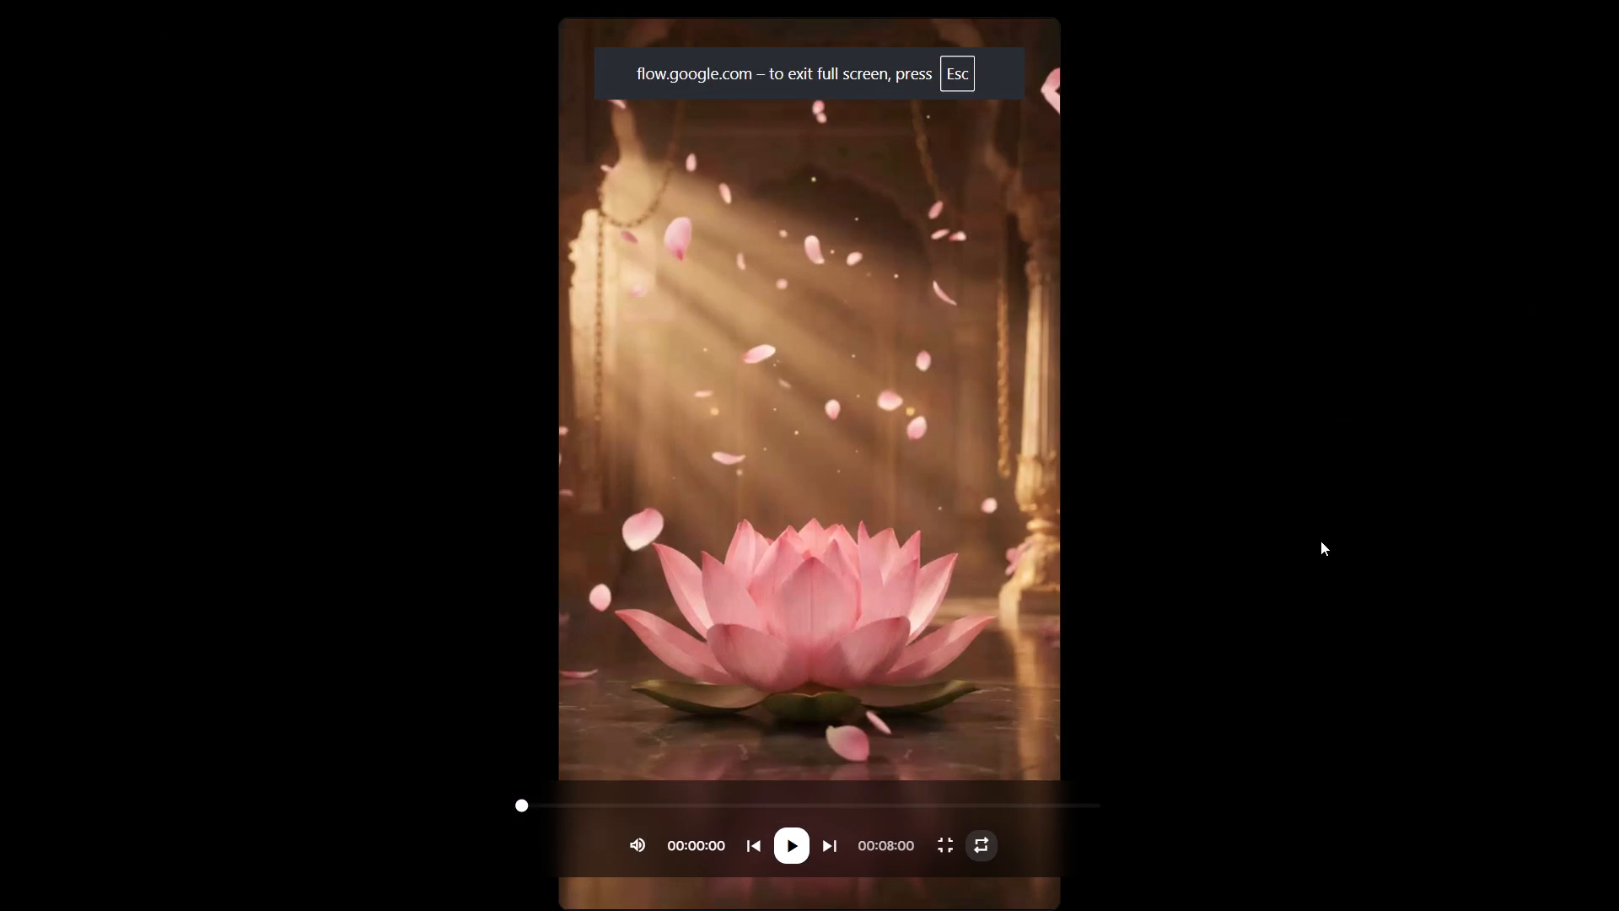
pyautogui.click(794, 844)
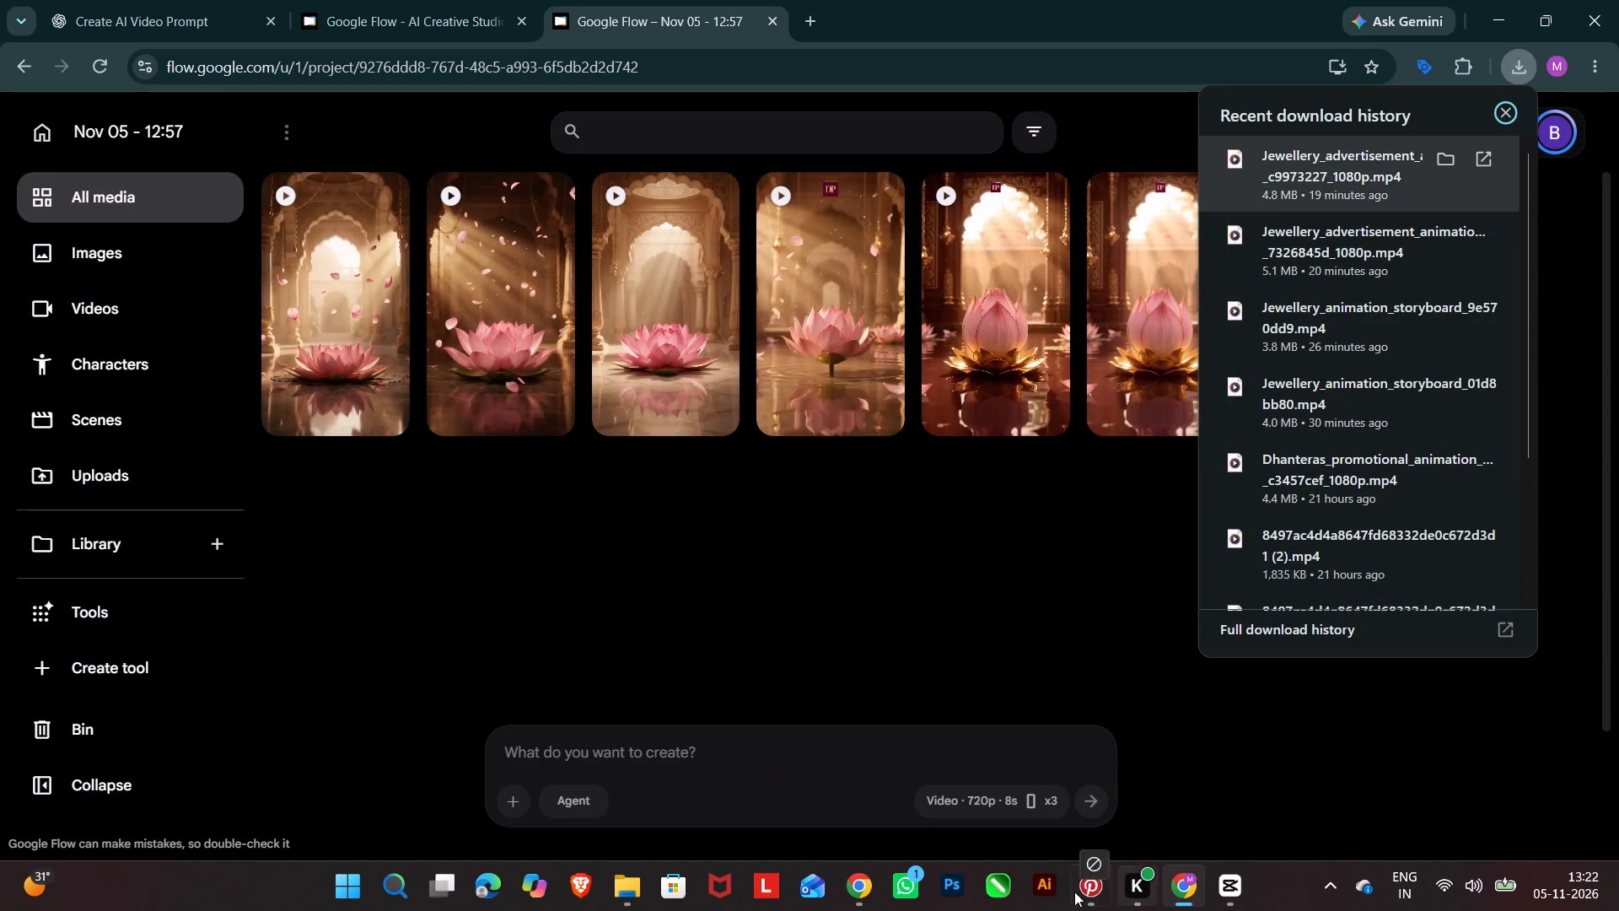
pyautogui.moveTo(1074, 892); pyautogui.dragTo(388, 227)
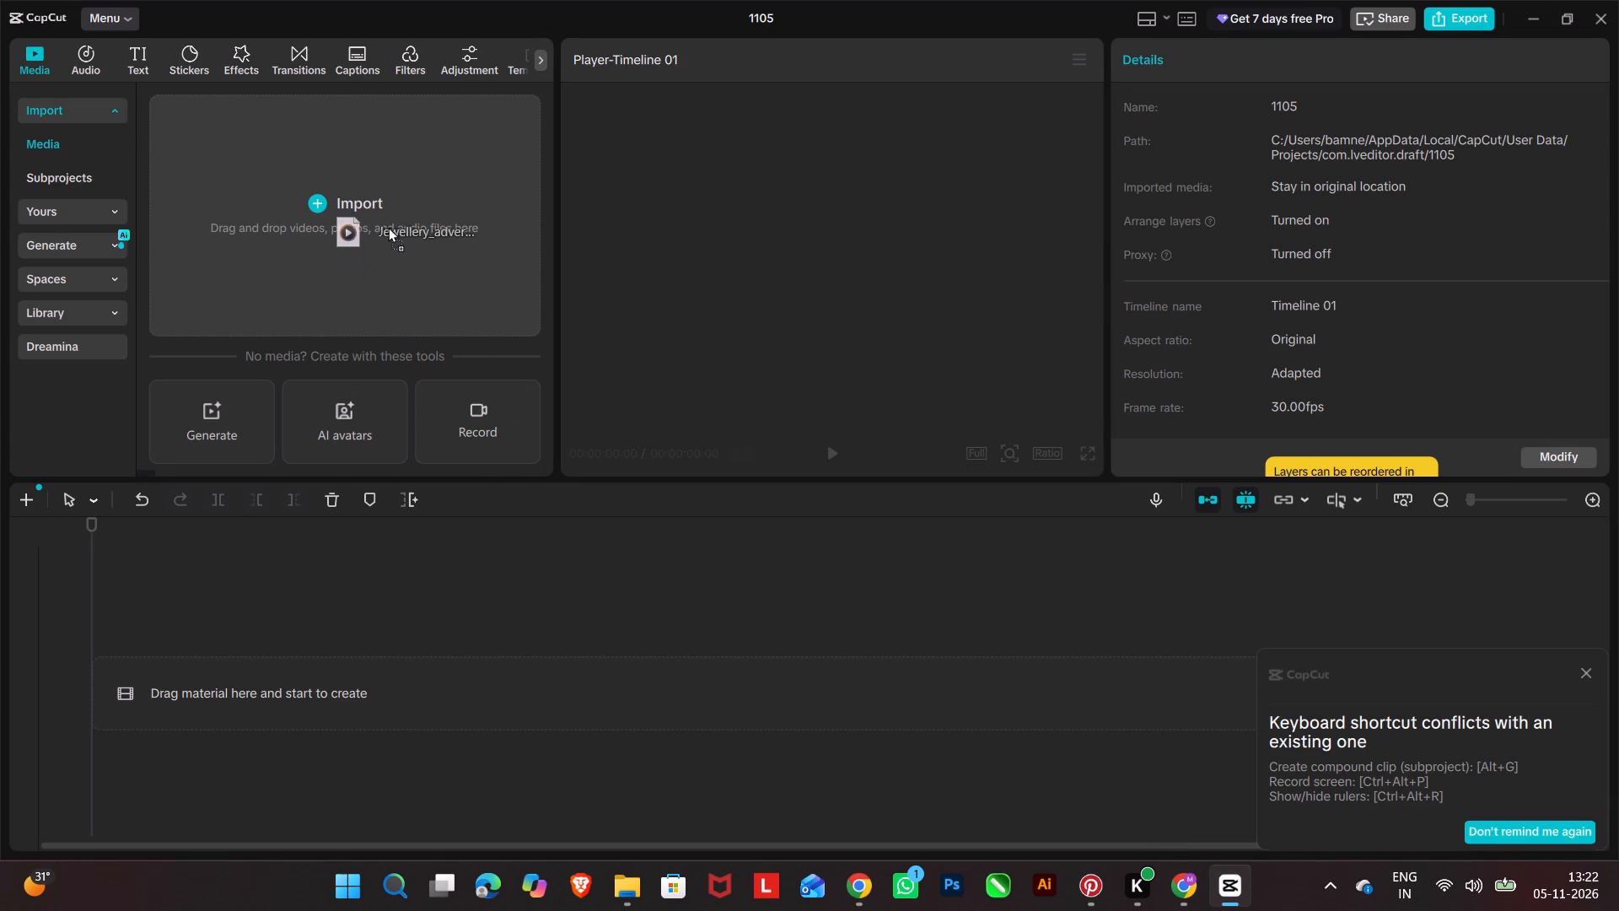
pyautogui.moveTo(388, 227); pyautogui.dragTo(514, 694)
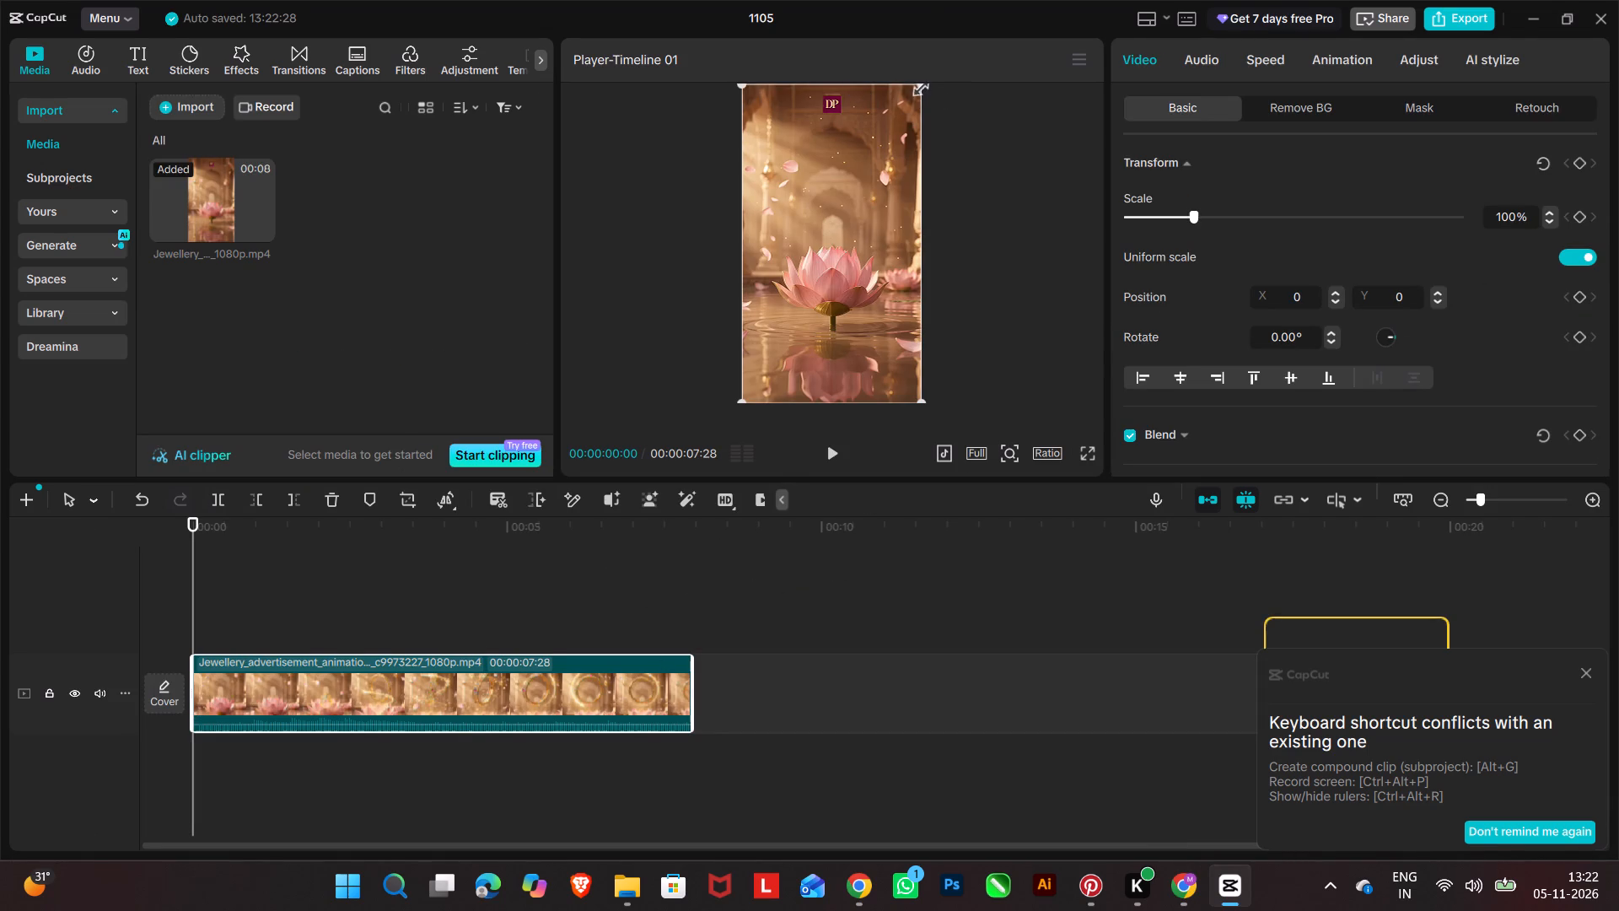
# Enlarge the clip in the player to a scale of 125% so the DP logo is cropped out of frame.
pyautogui.moveTo(917, 84); pyautogui.dragTo(925, 78)
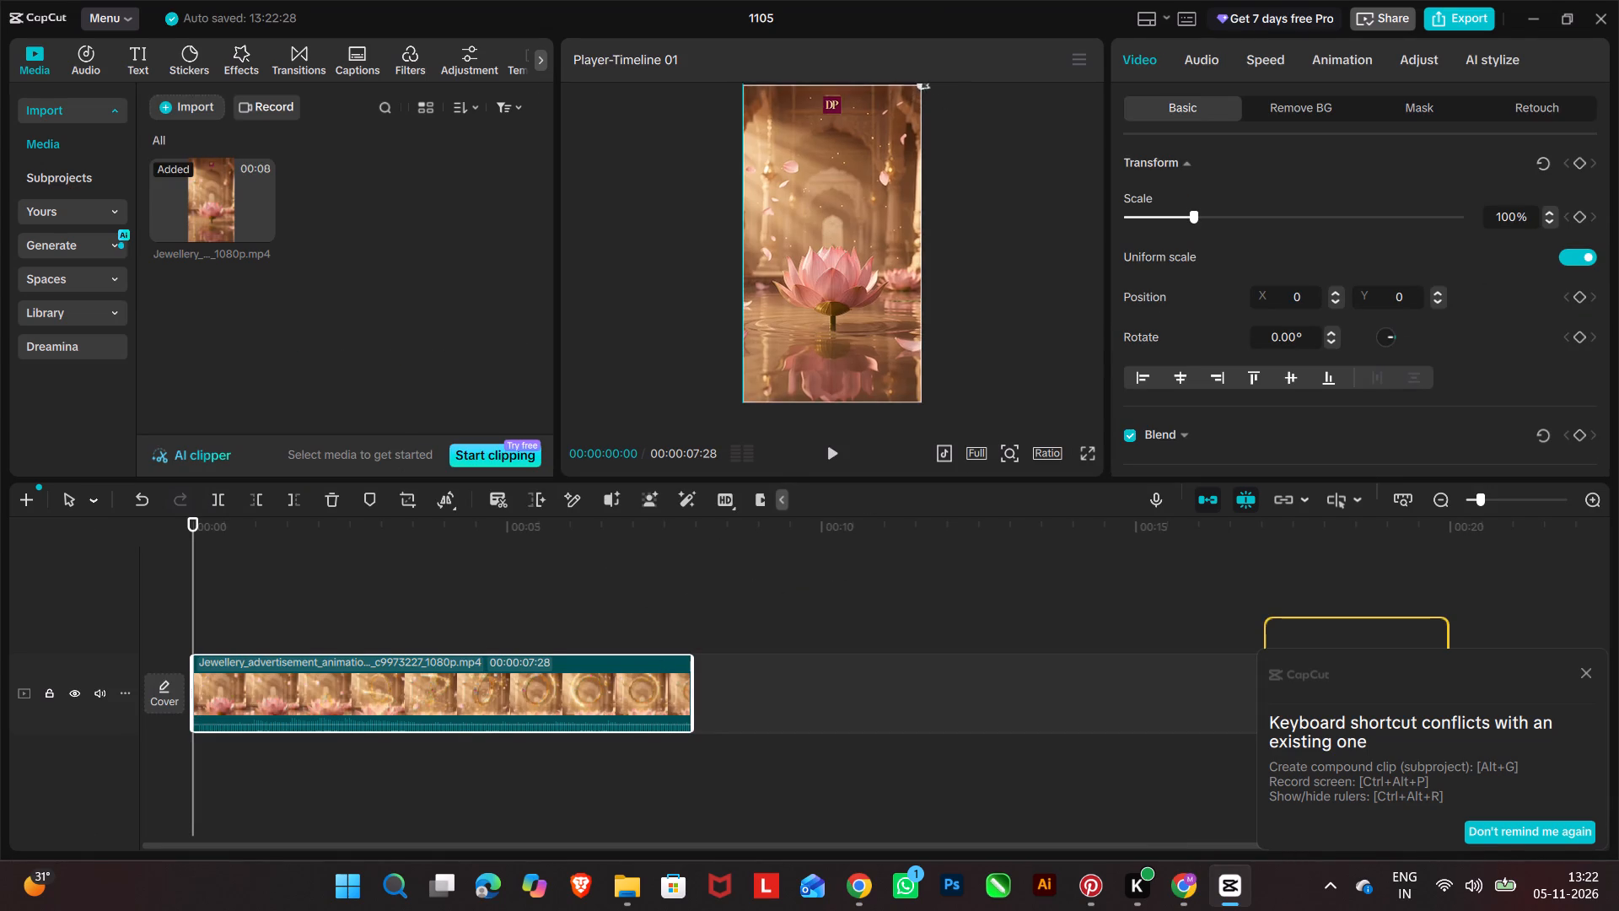
pyautogui.moveTo(925, 78); pyautogui.dragTo(976, 49)
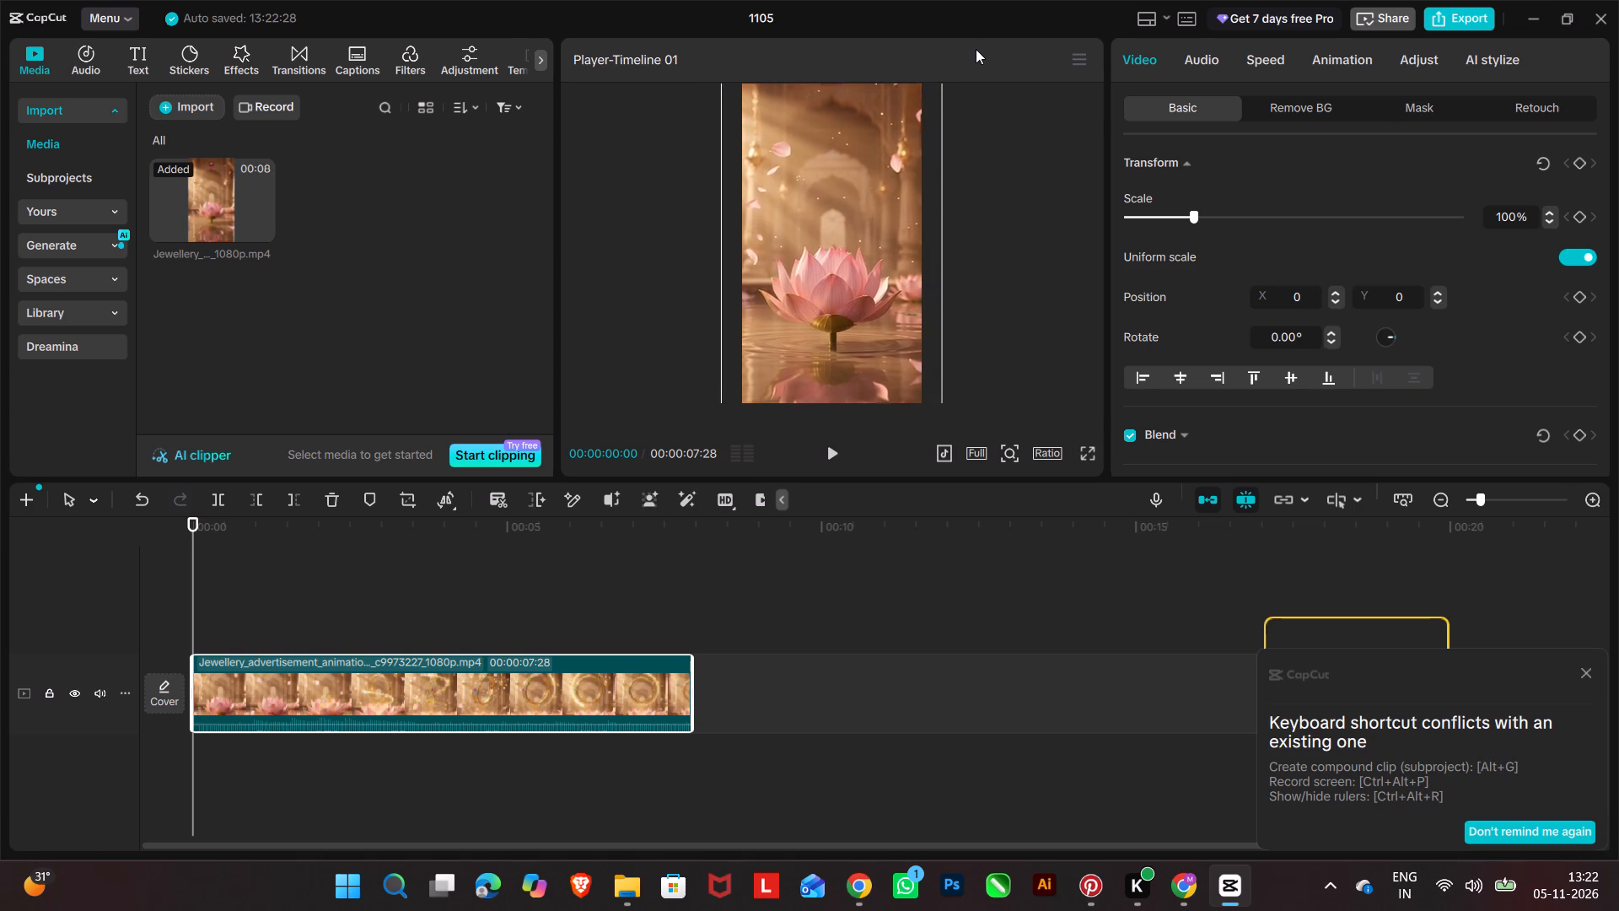
pyautogui.moveTo(976, 49); pyautogui.dragTo(980, 47)
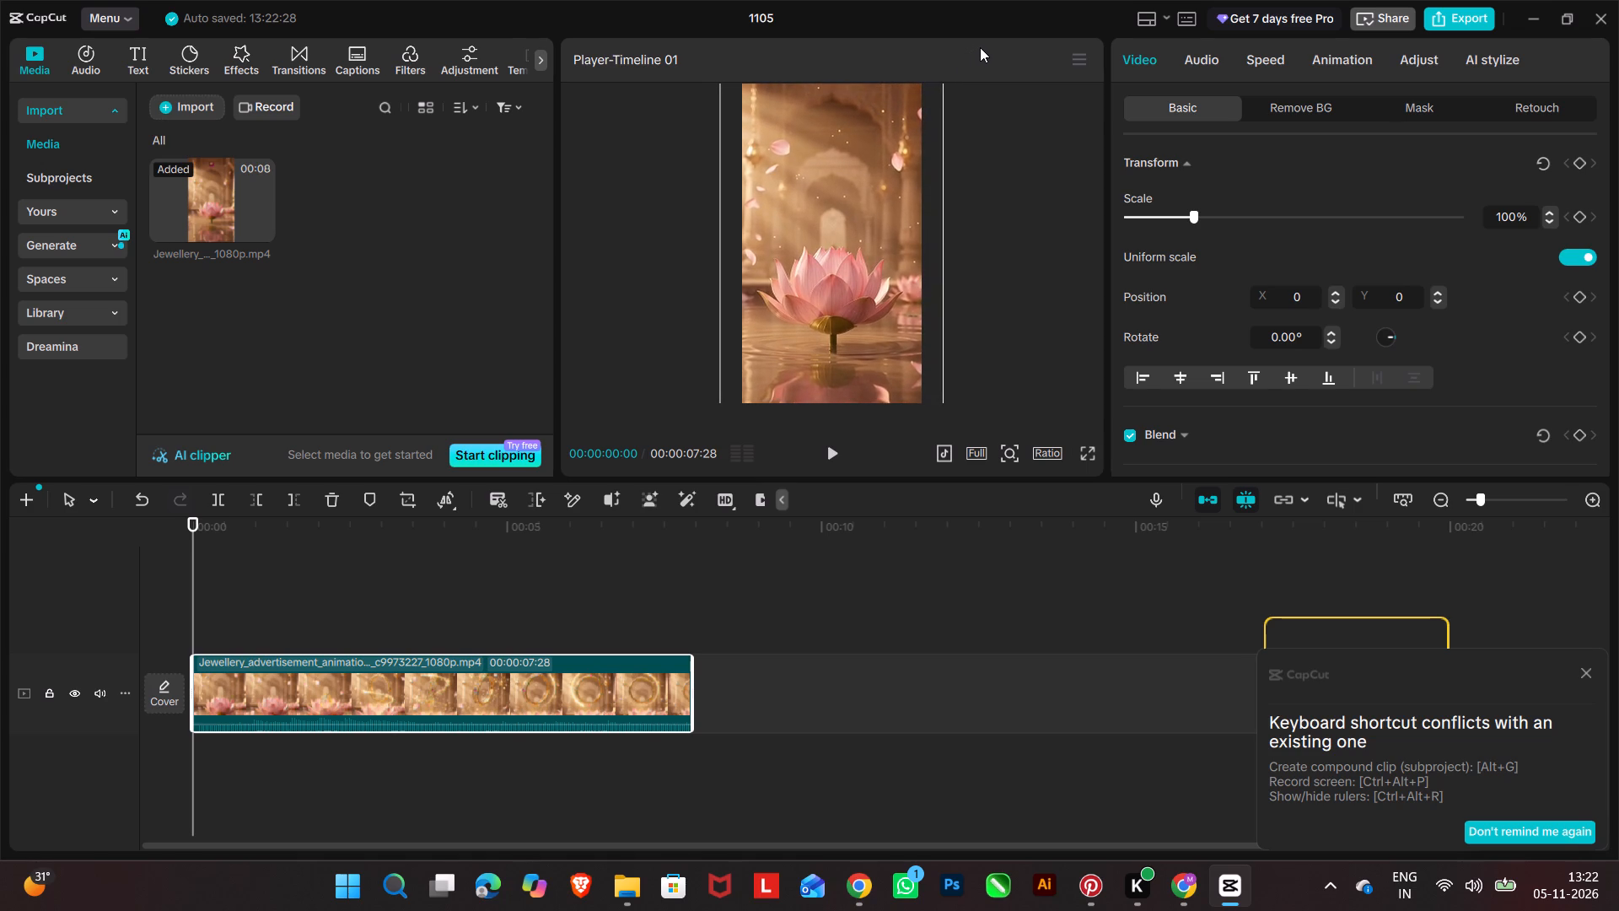
pyautogui.moveTo(980, 47); pyautogui.dragTo(982, 46)
# Set the social media preview overlay to Instagram Reels.
pyautogui.click(949, 452)
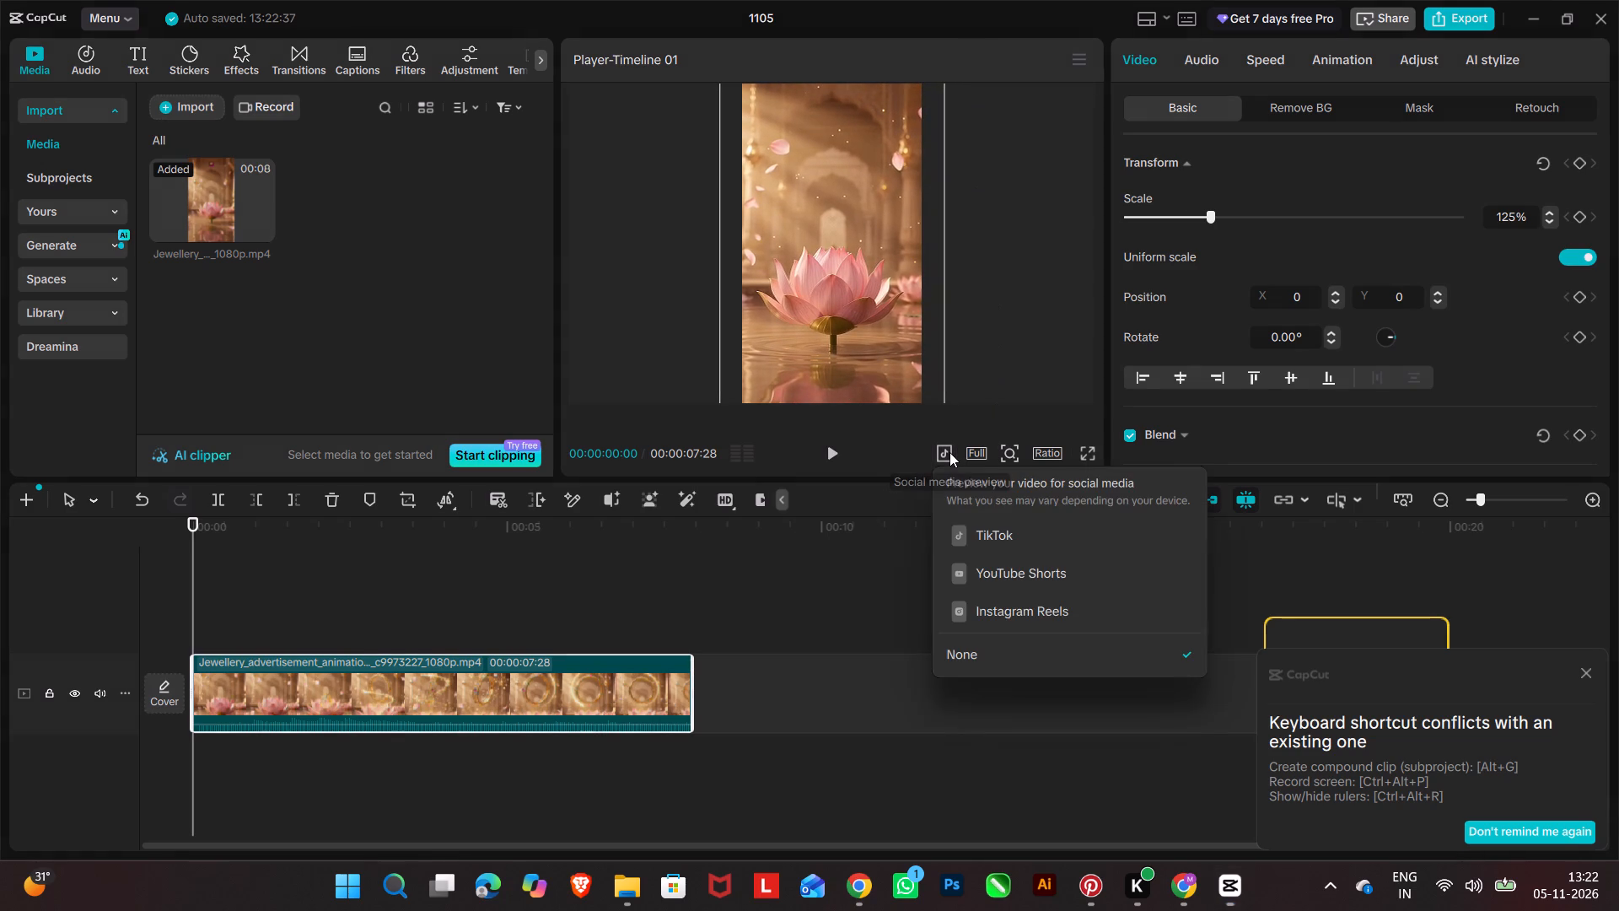
pyautogui.click(1006, 606)
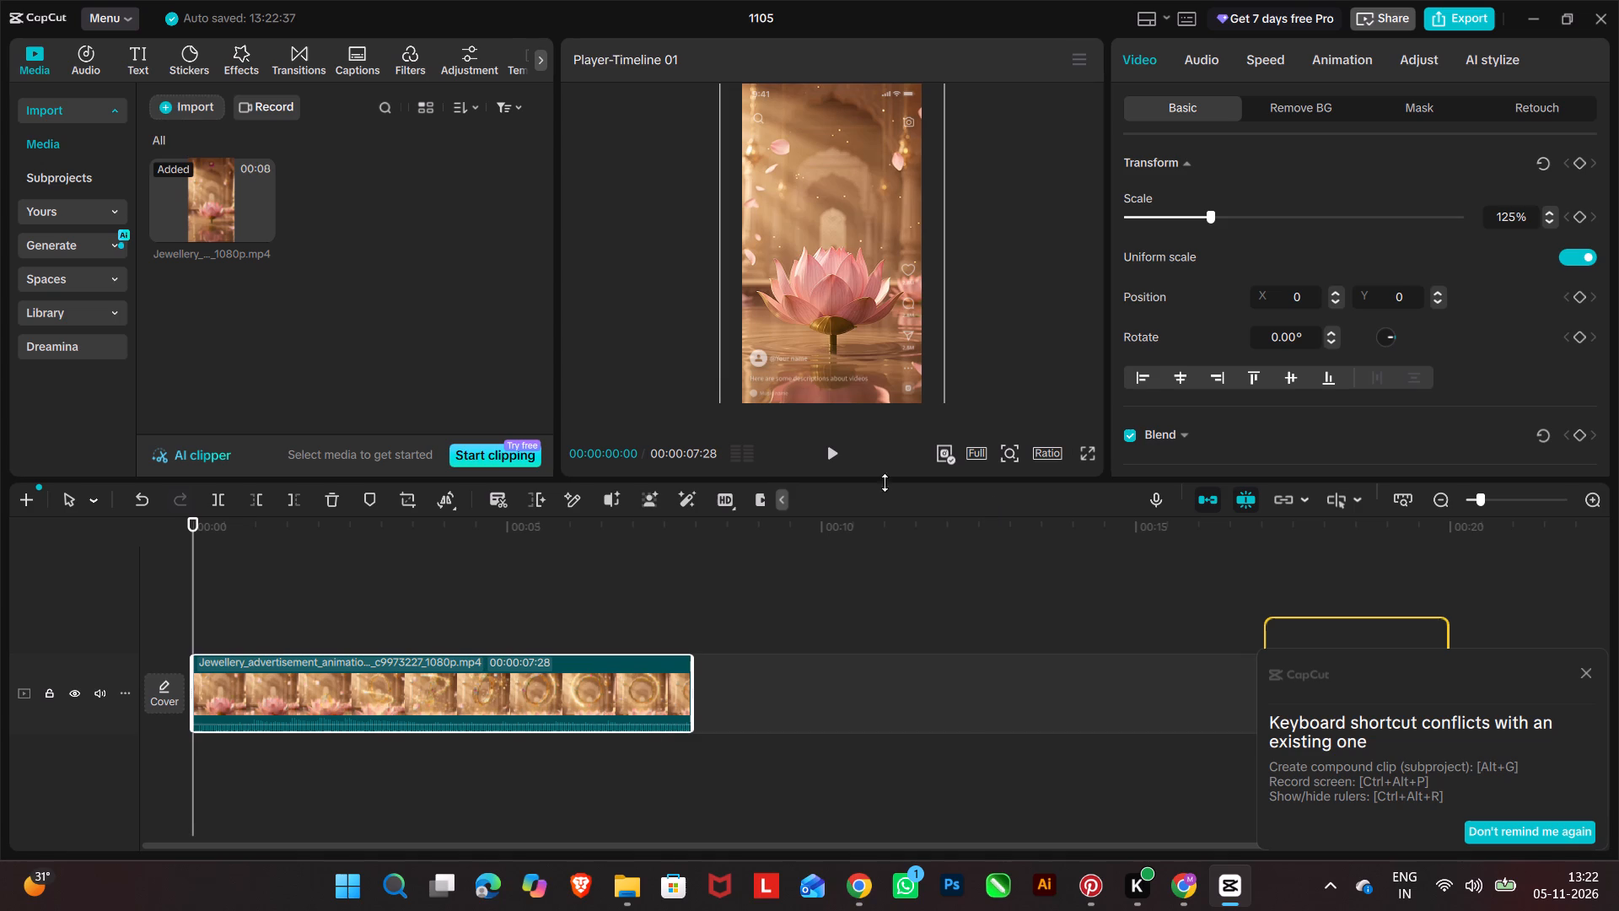
# Play the clip up to 00:00:03:14 and split it there.
pyautogui.click(831, 455)
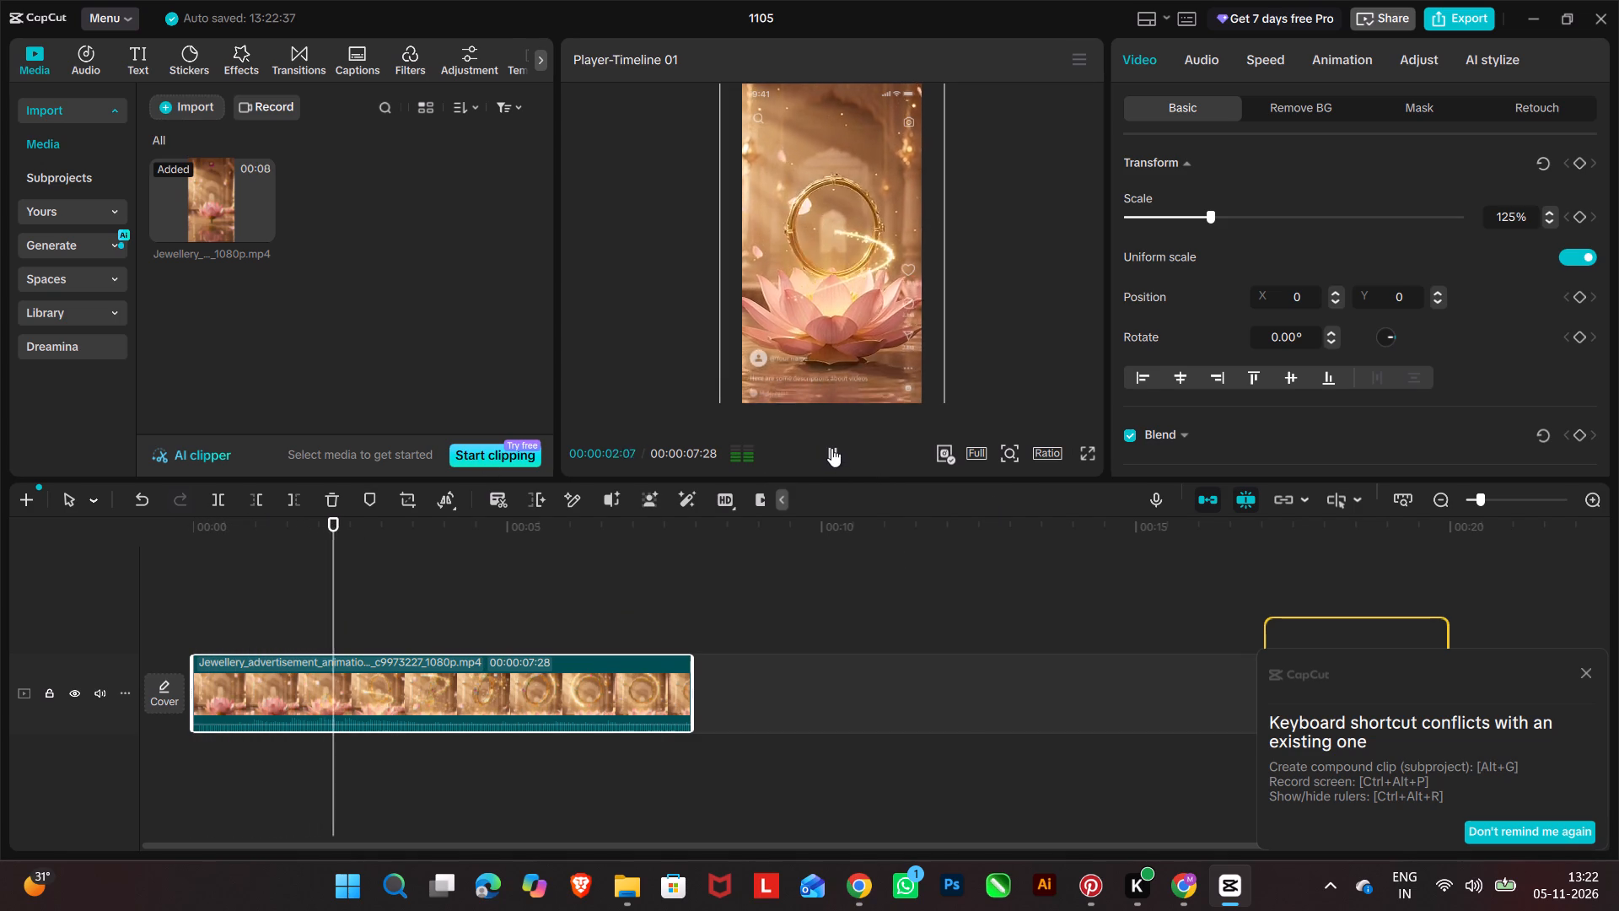
pyautogui.click(831, 448)
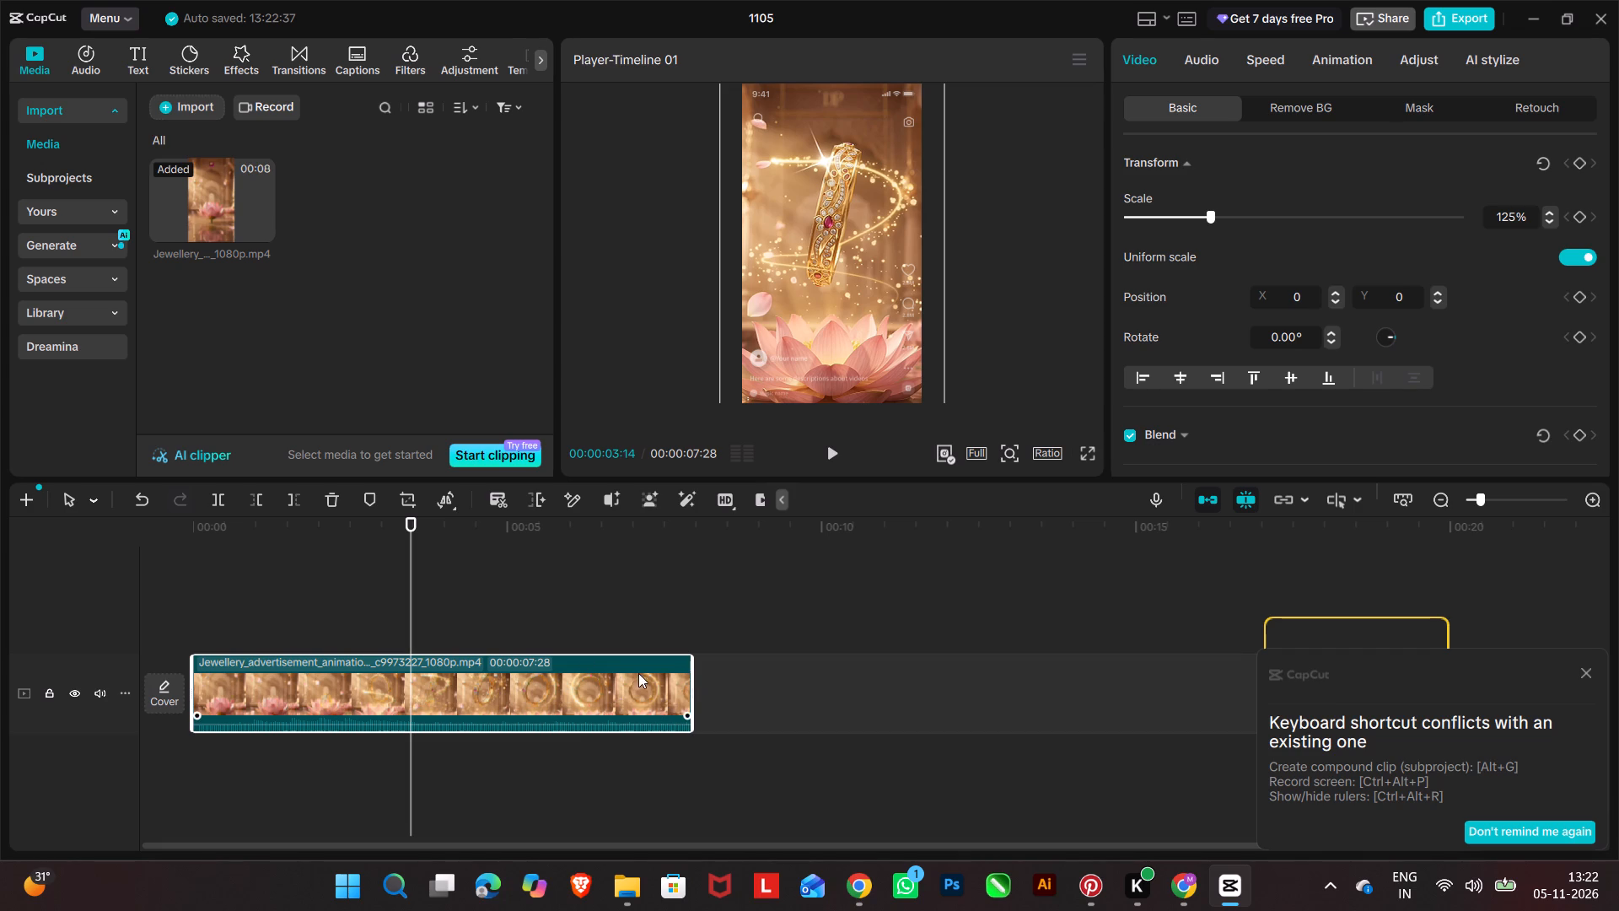
pyautogui.click(221, 504)
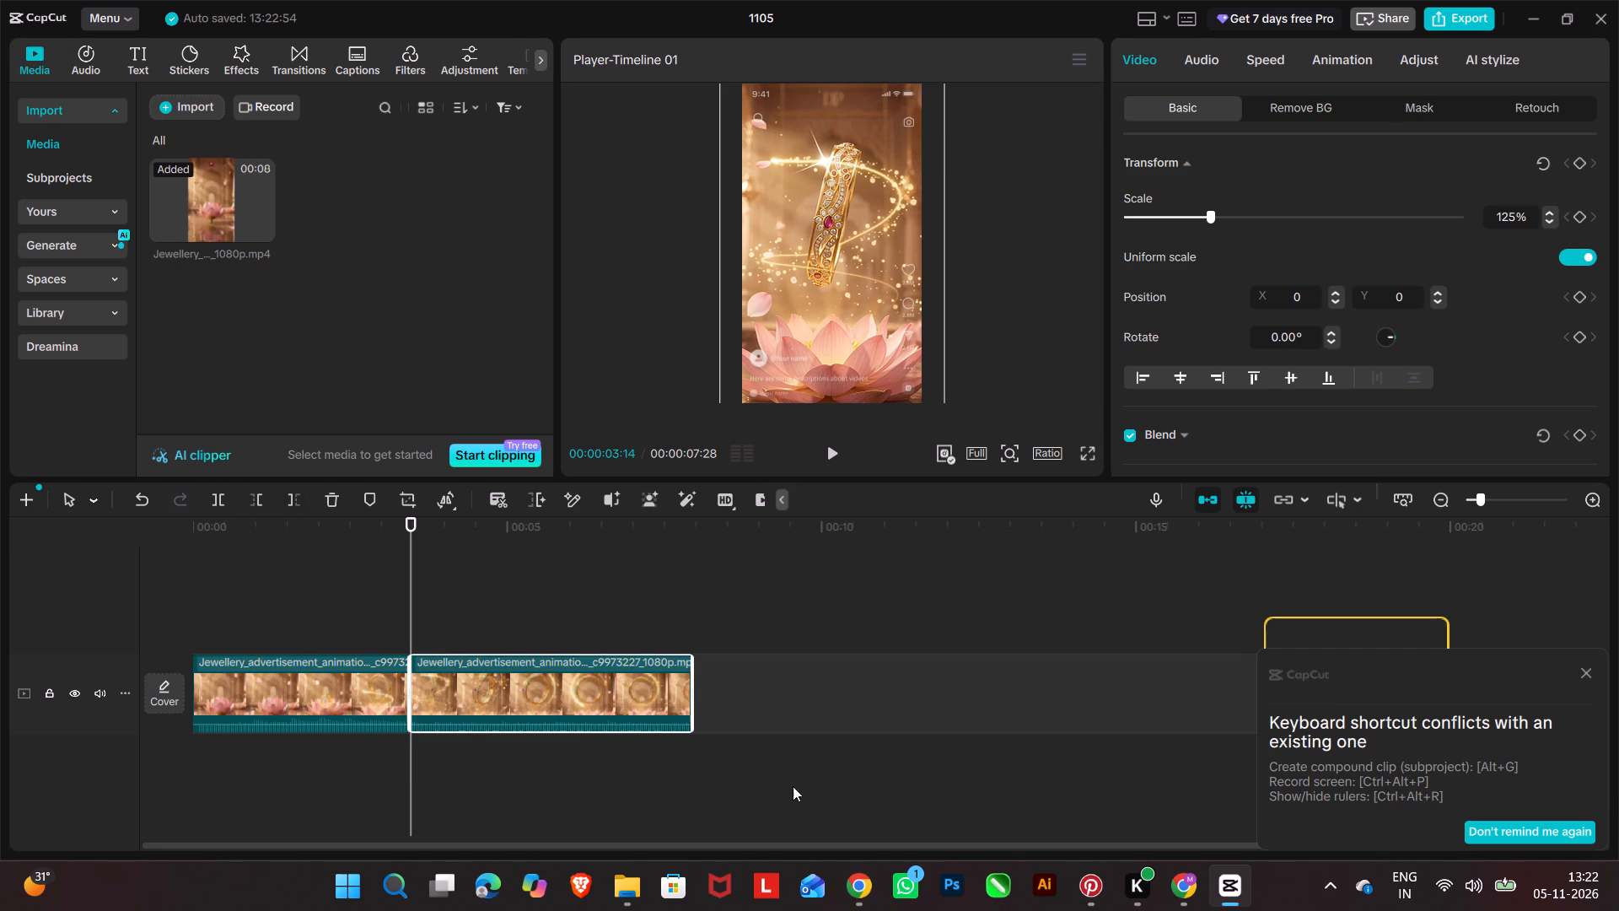
# Search the transitions library for "fadin", then refine the search to "fade in".
pyautogui.click(307, 56)
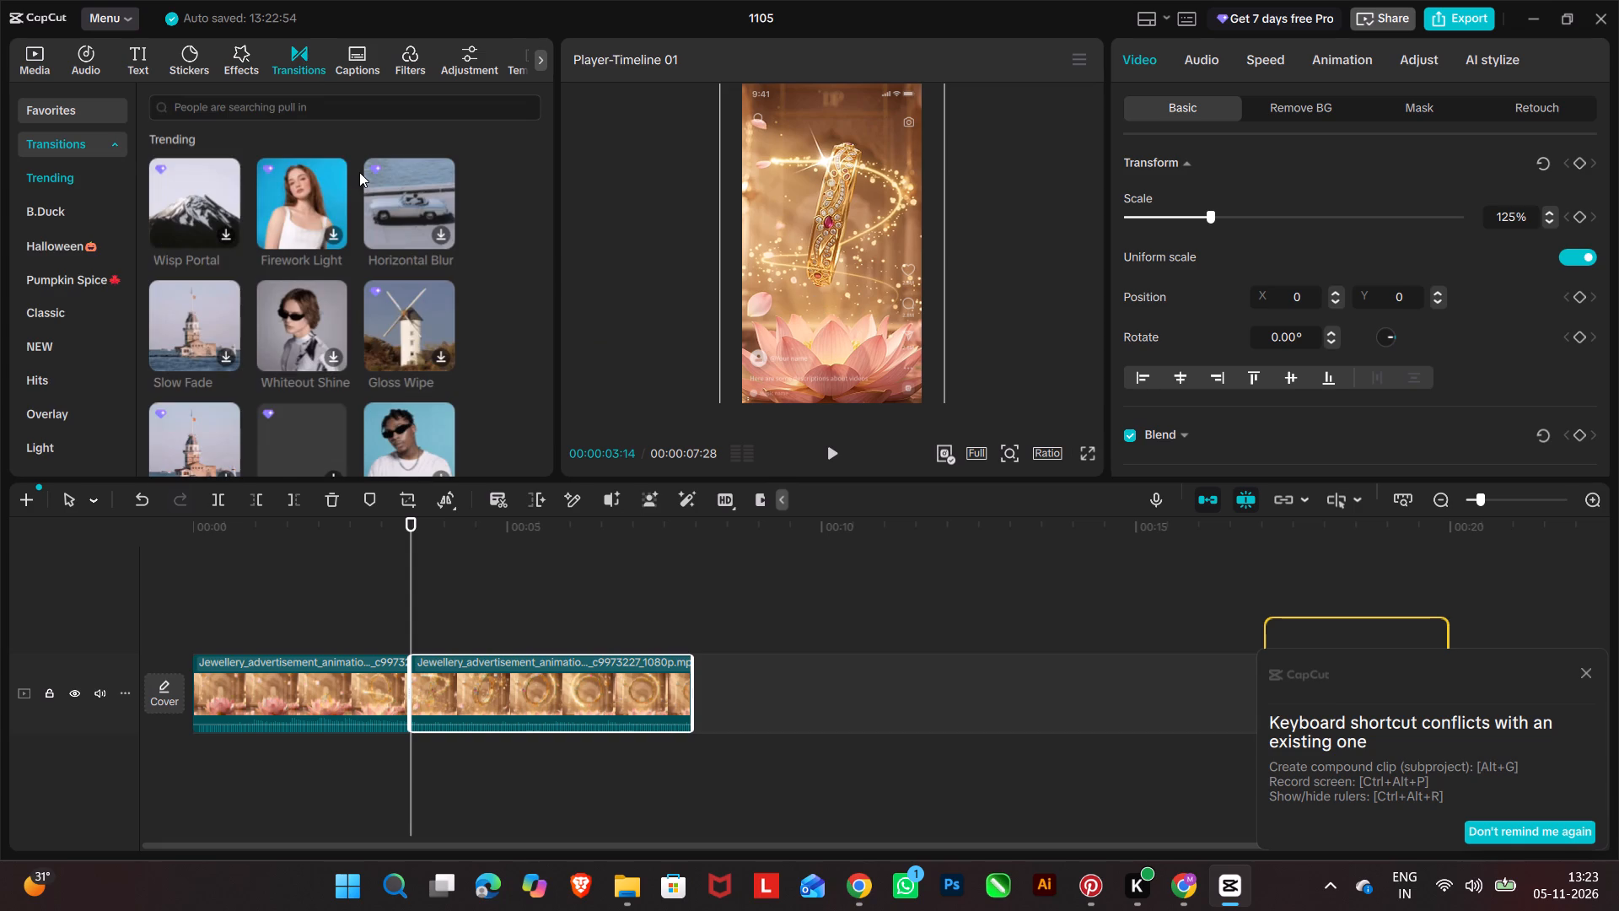
pyautogui.click(314, 114)
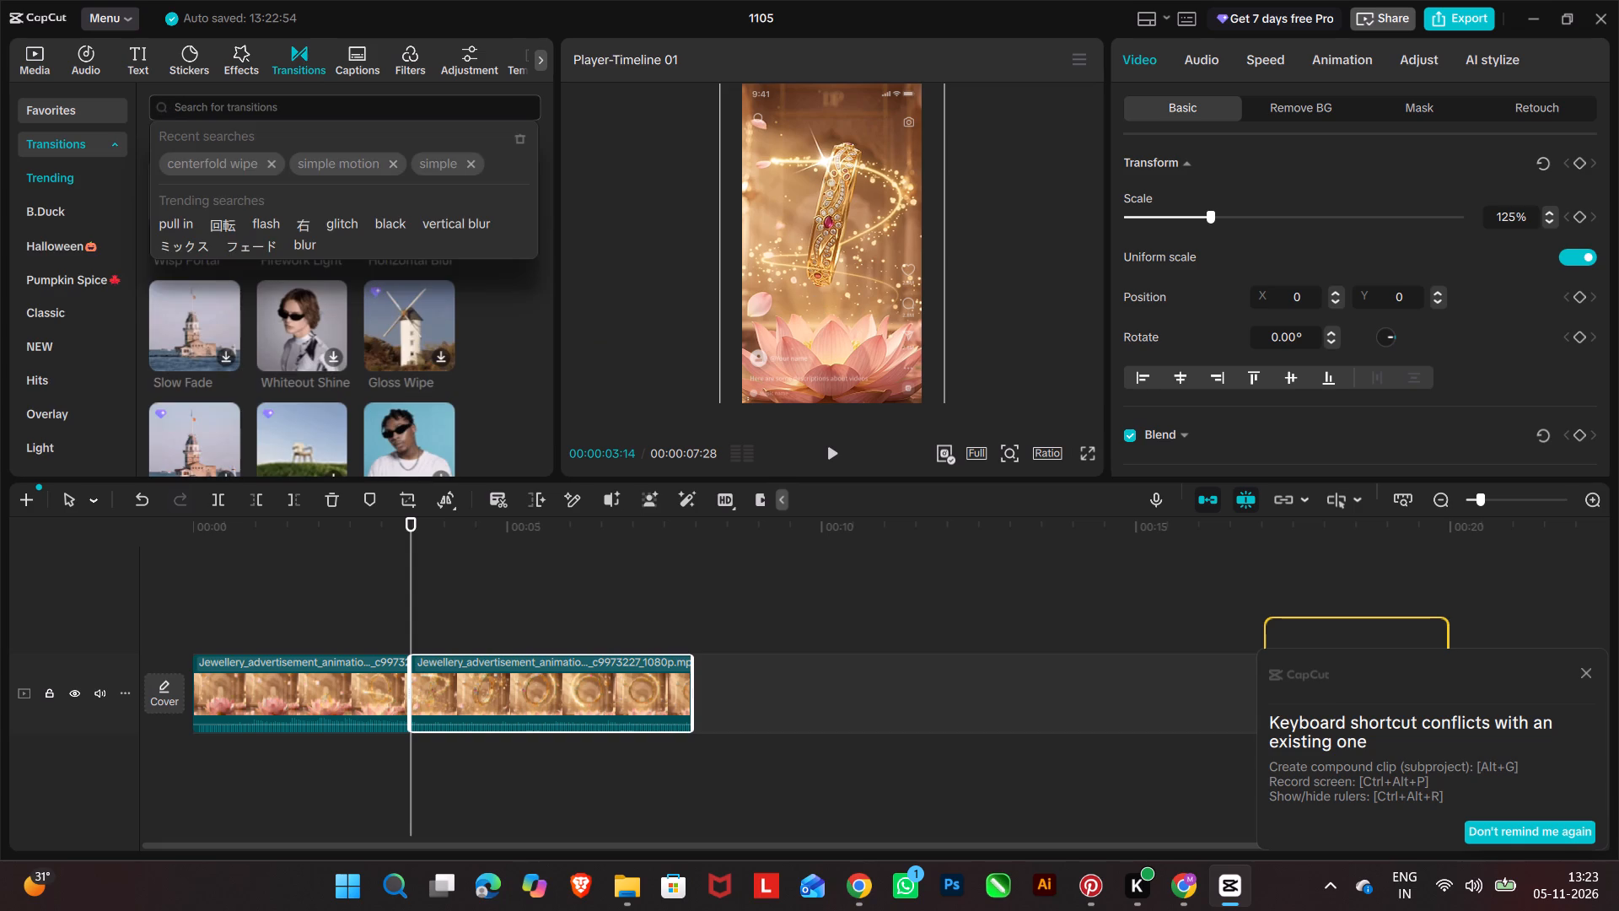
pyautogui.write('fadin')
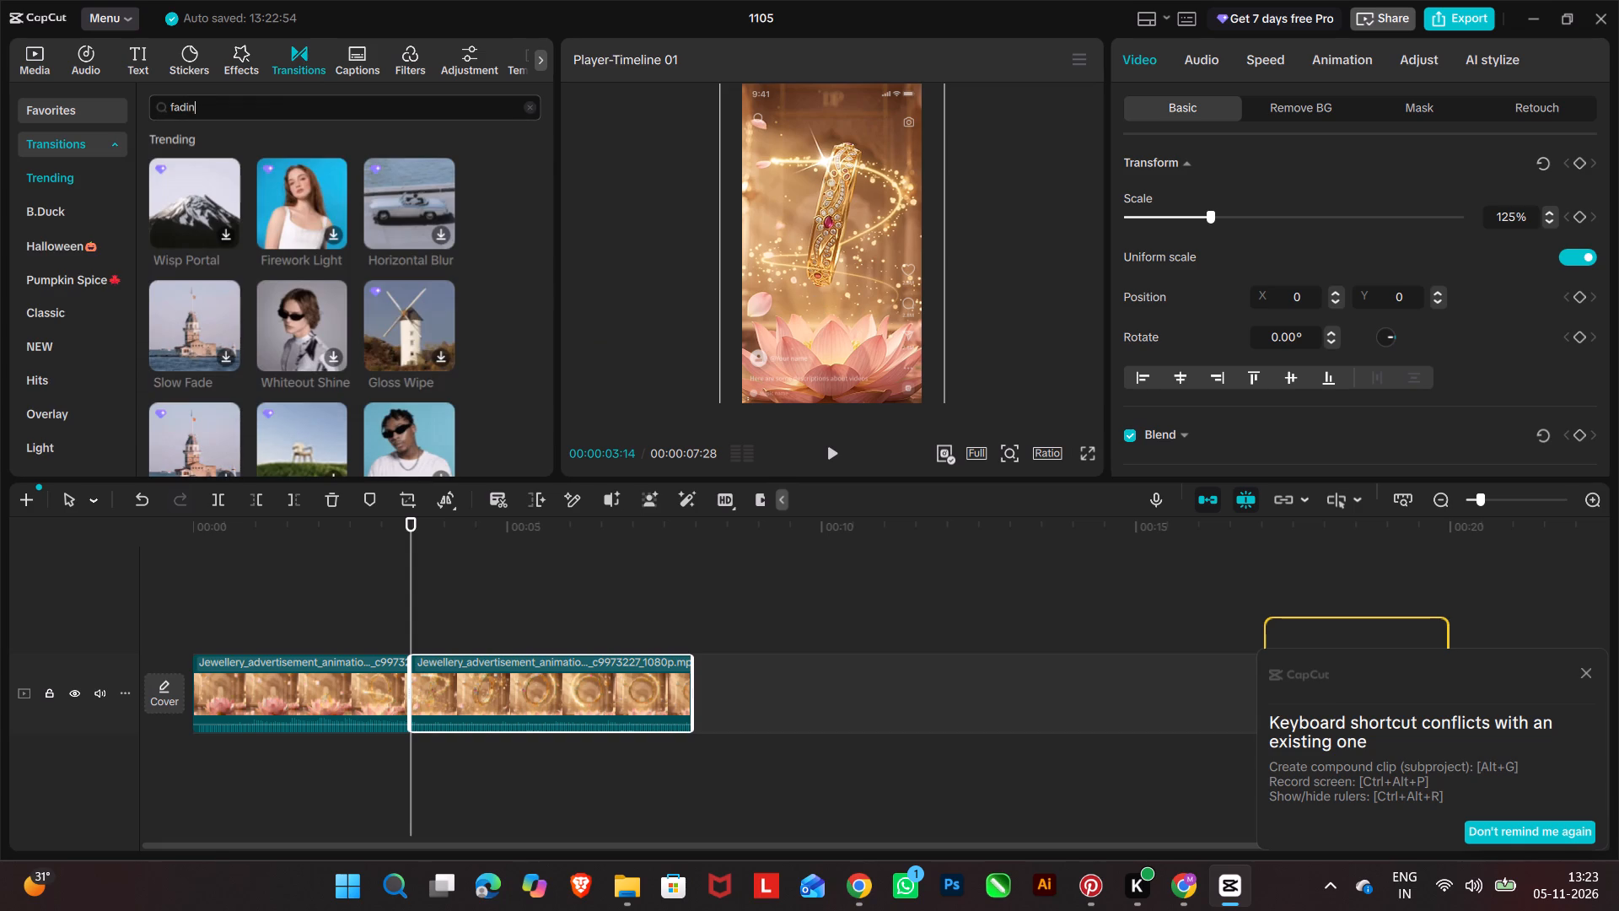
pyautogui.press('Return')
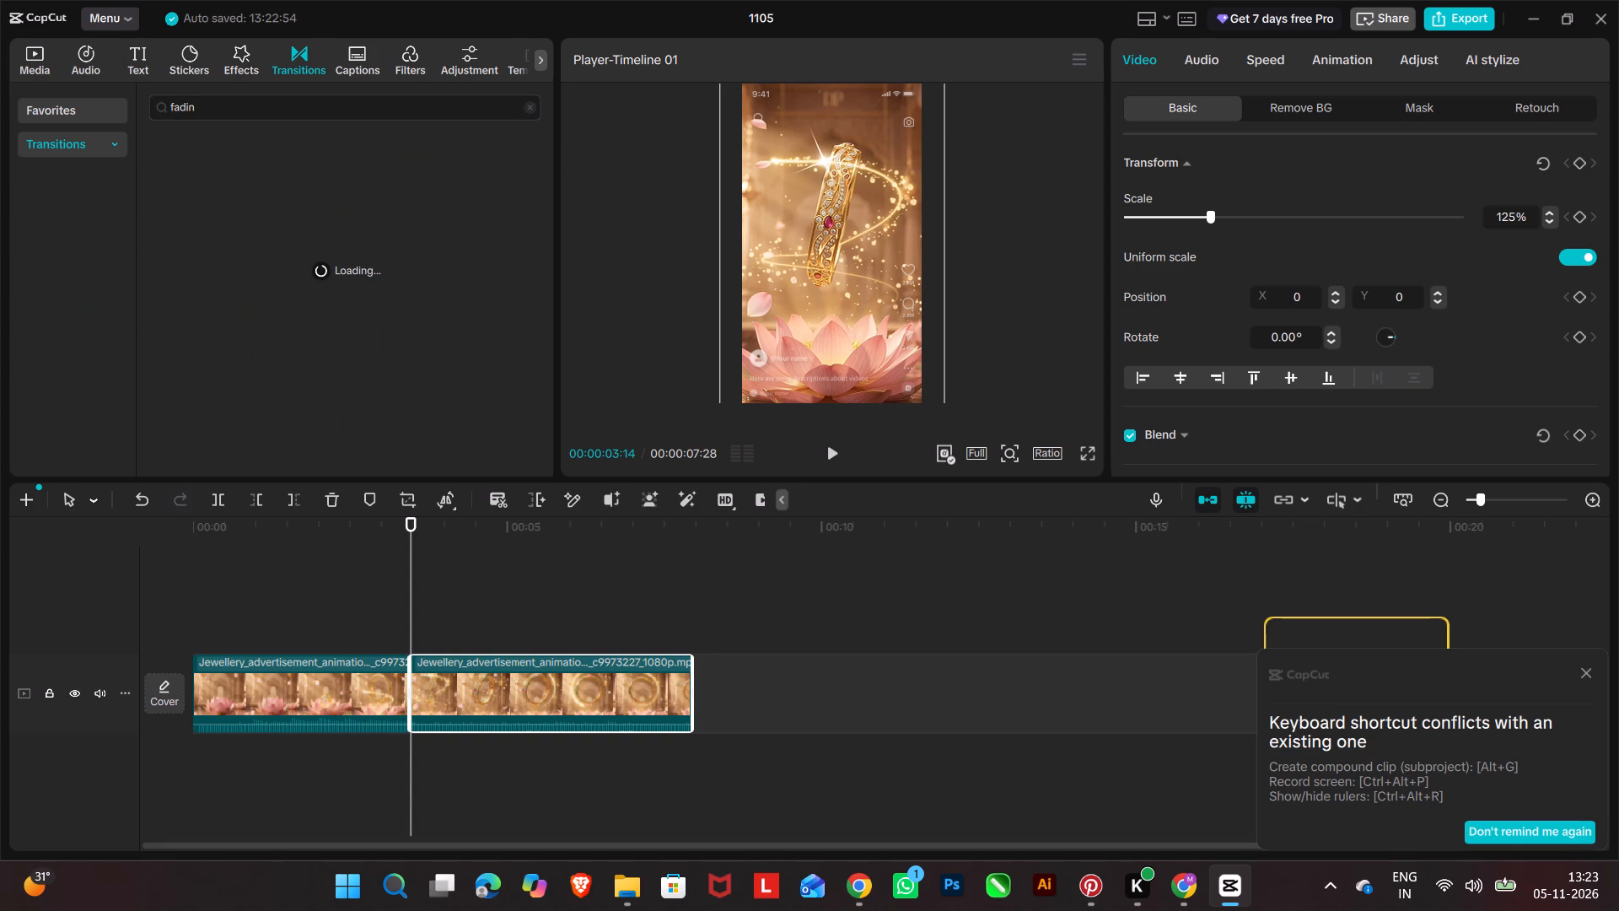
pyautogui.click(179, 106)
pyautogui.click(186, 106)
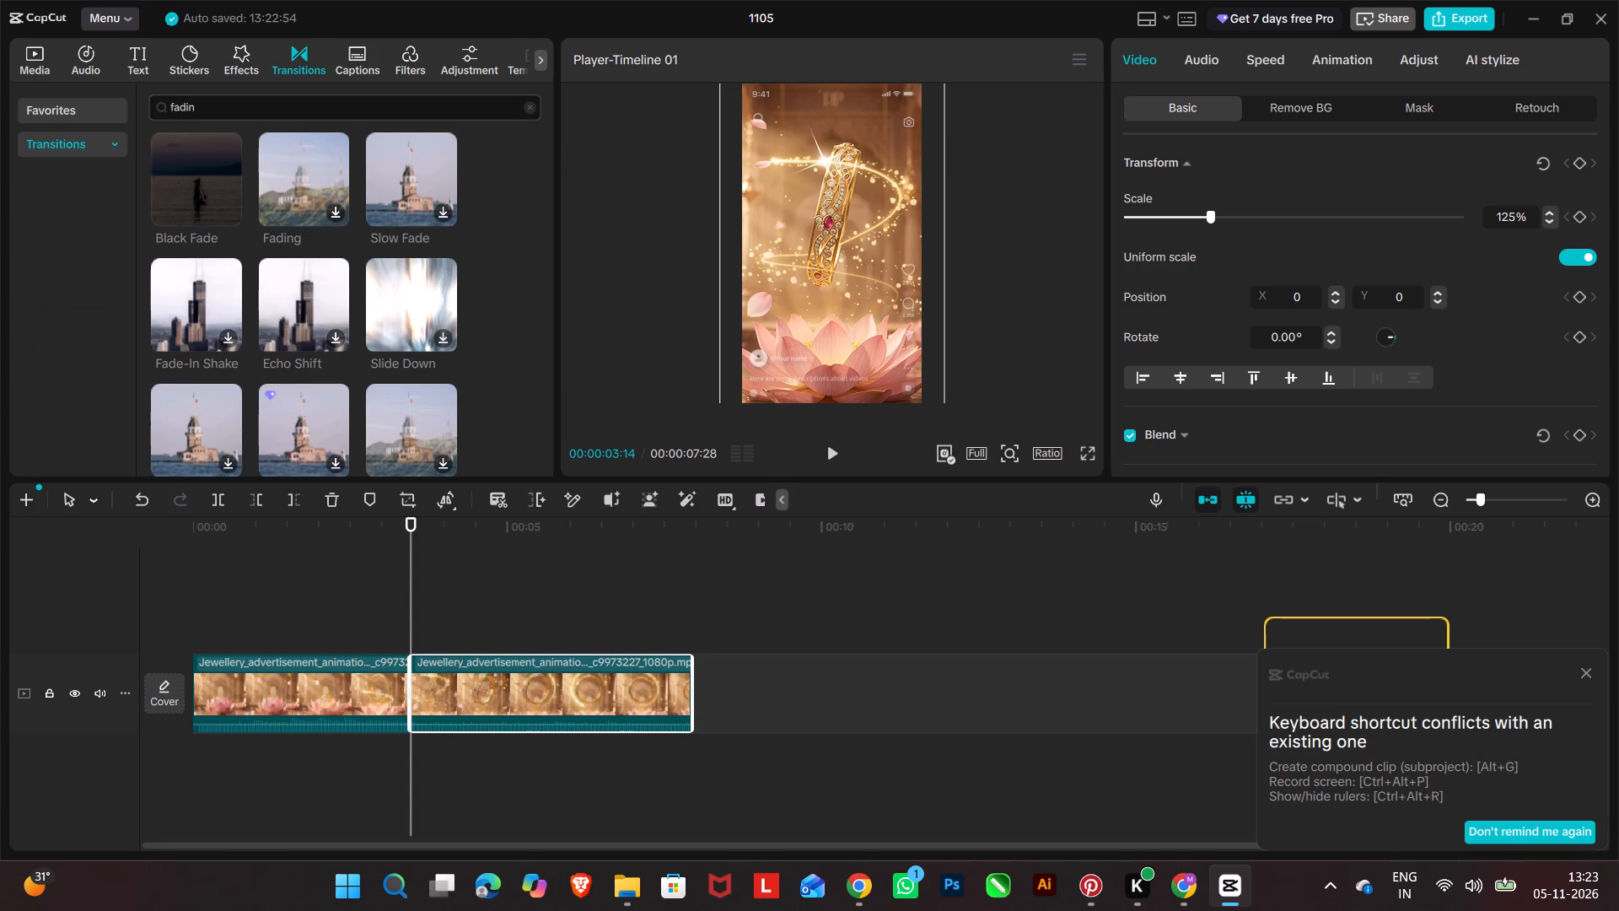
pyautogui.press('r')
pyautogui.press('BackSpace')
pyautogui.write('e')
pyautogui.press('space')
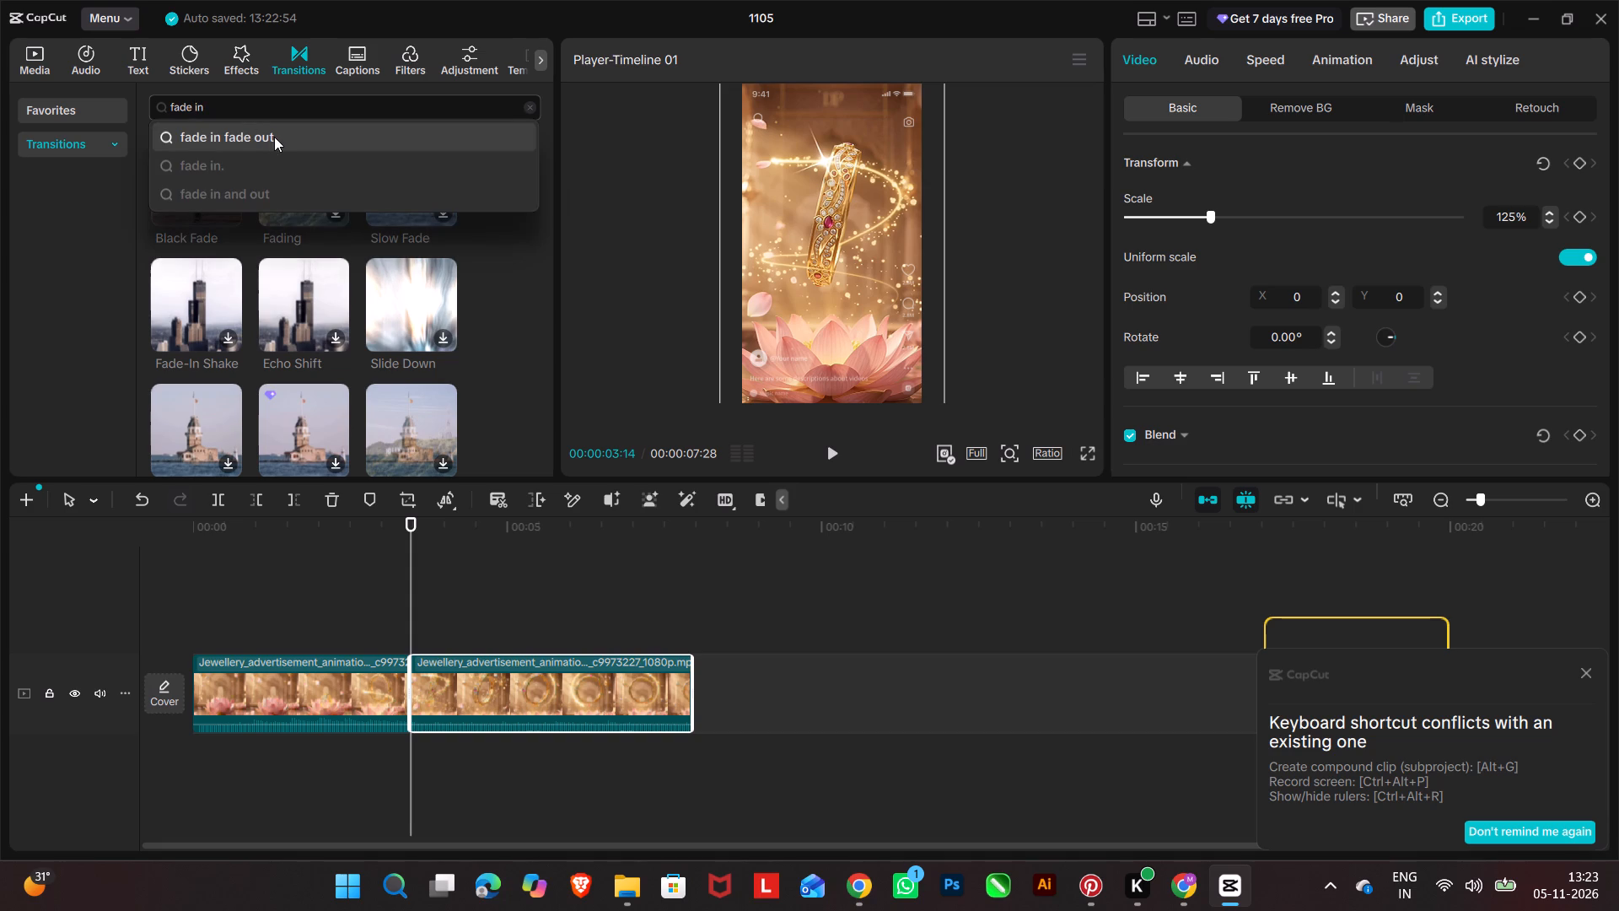
pyautogui.press('Return')
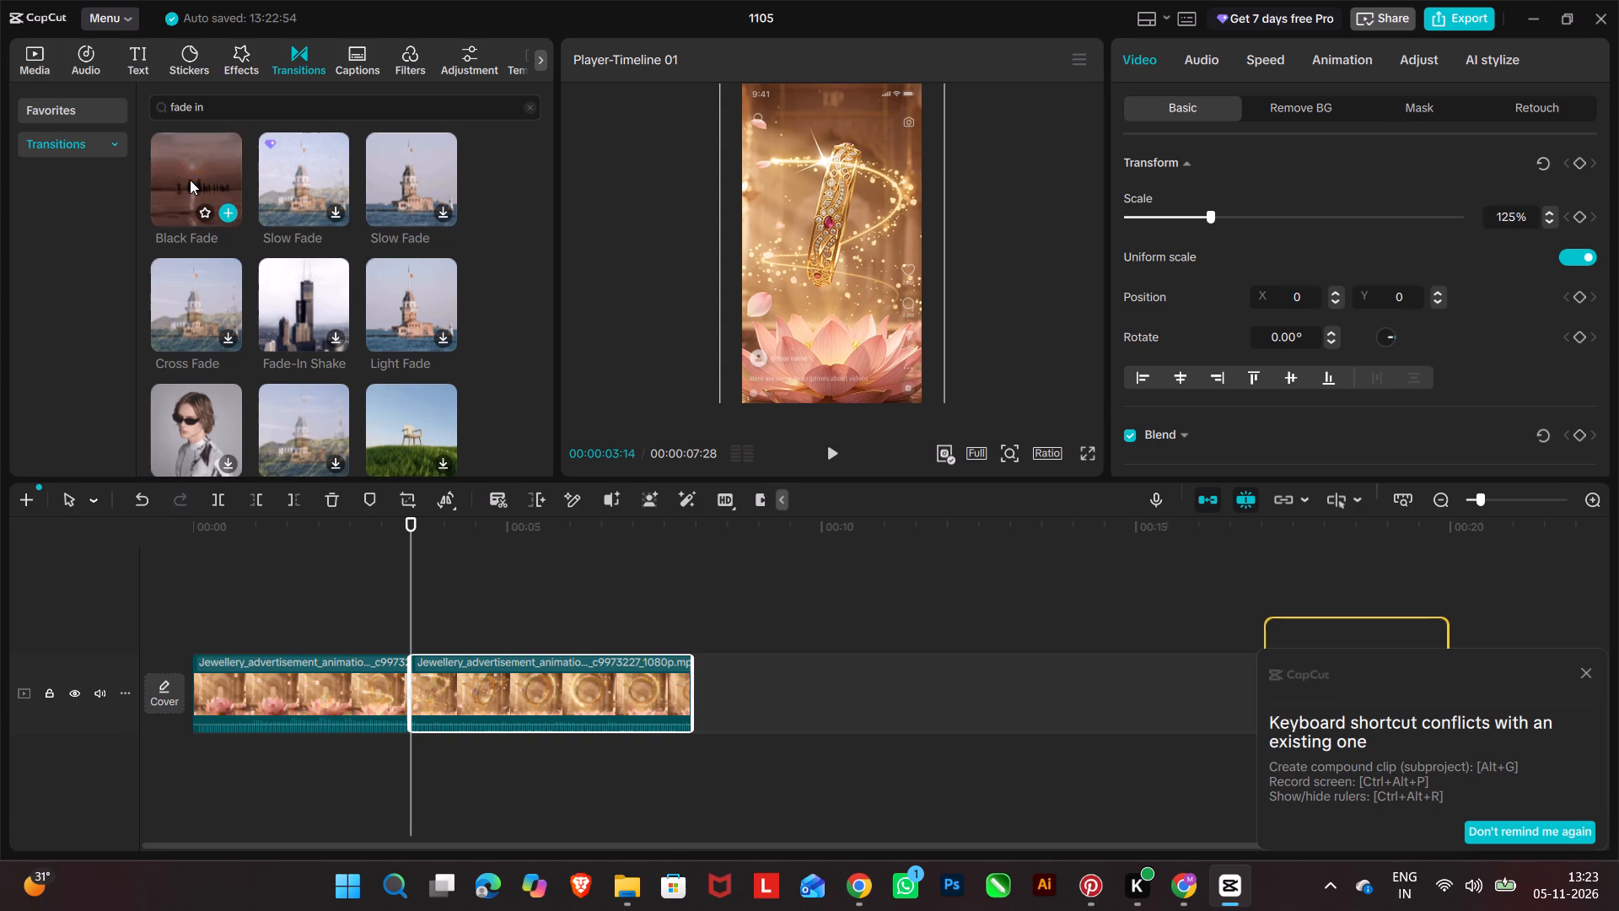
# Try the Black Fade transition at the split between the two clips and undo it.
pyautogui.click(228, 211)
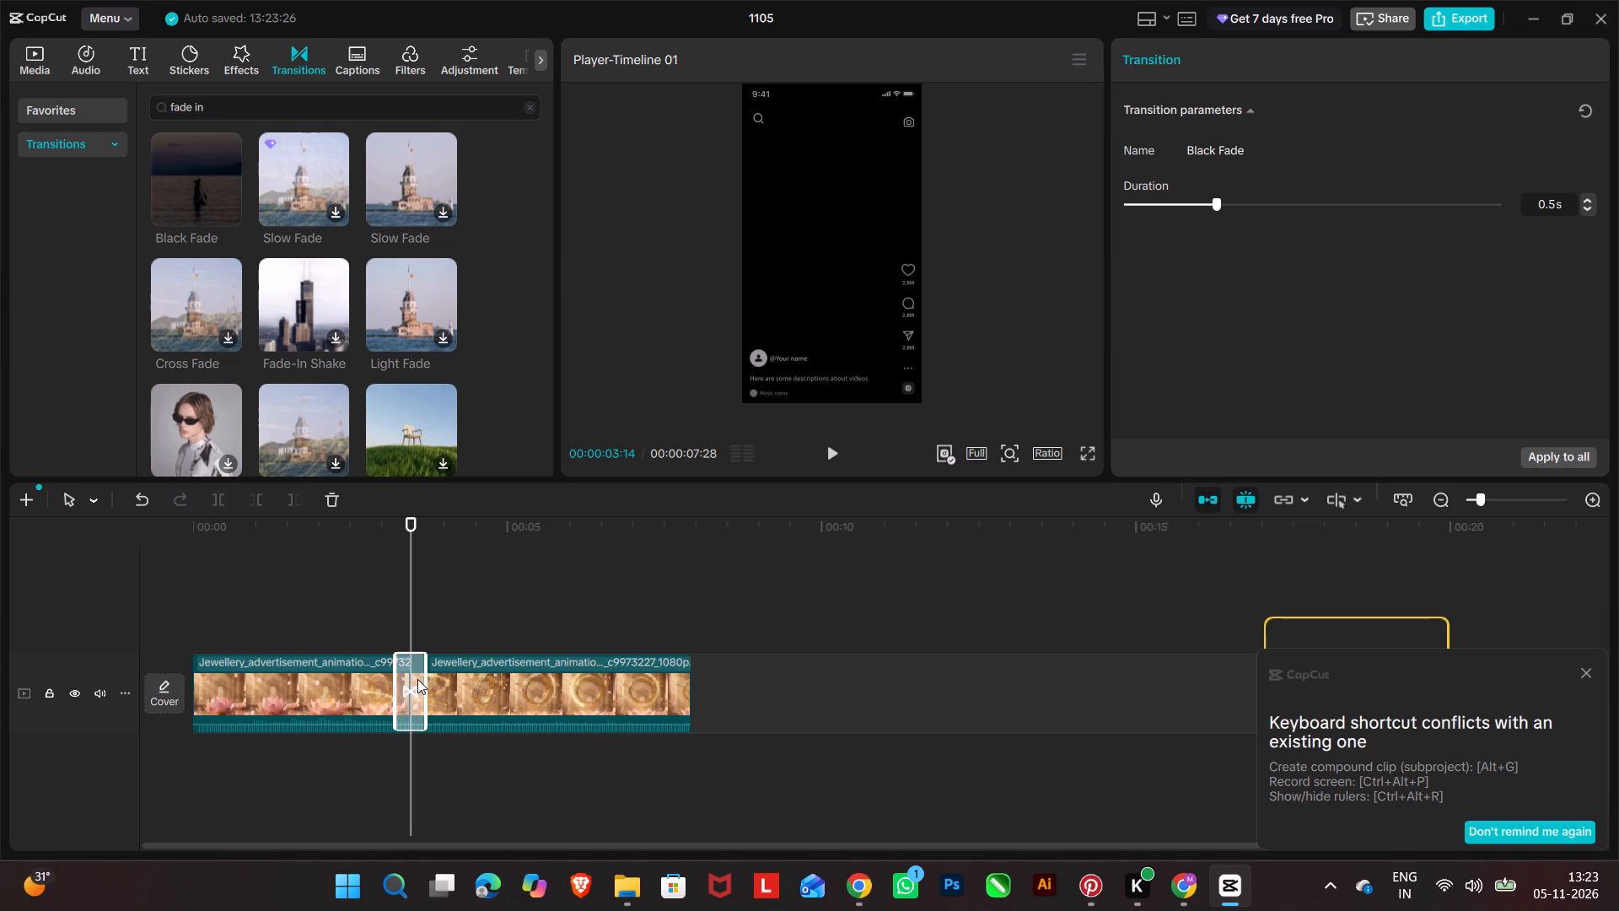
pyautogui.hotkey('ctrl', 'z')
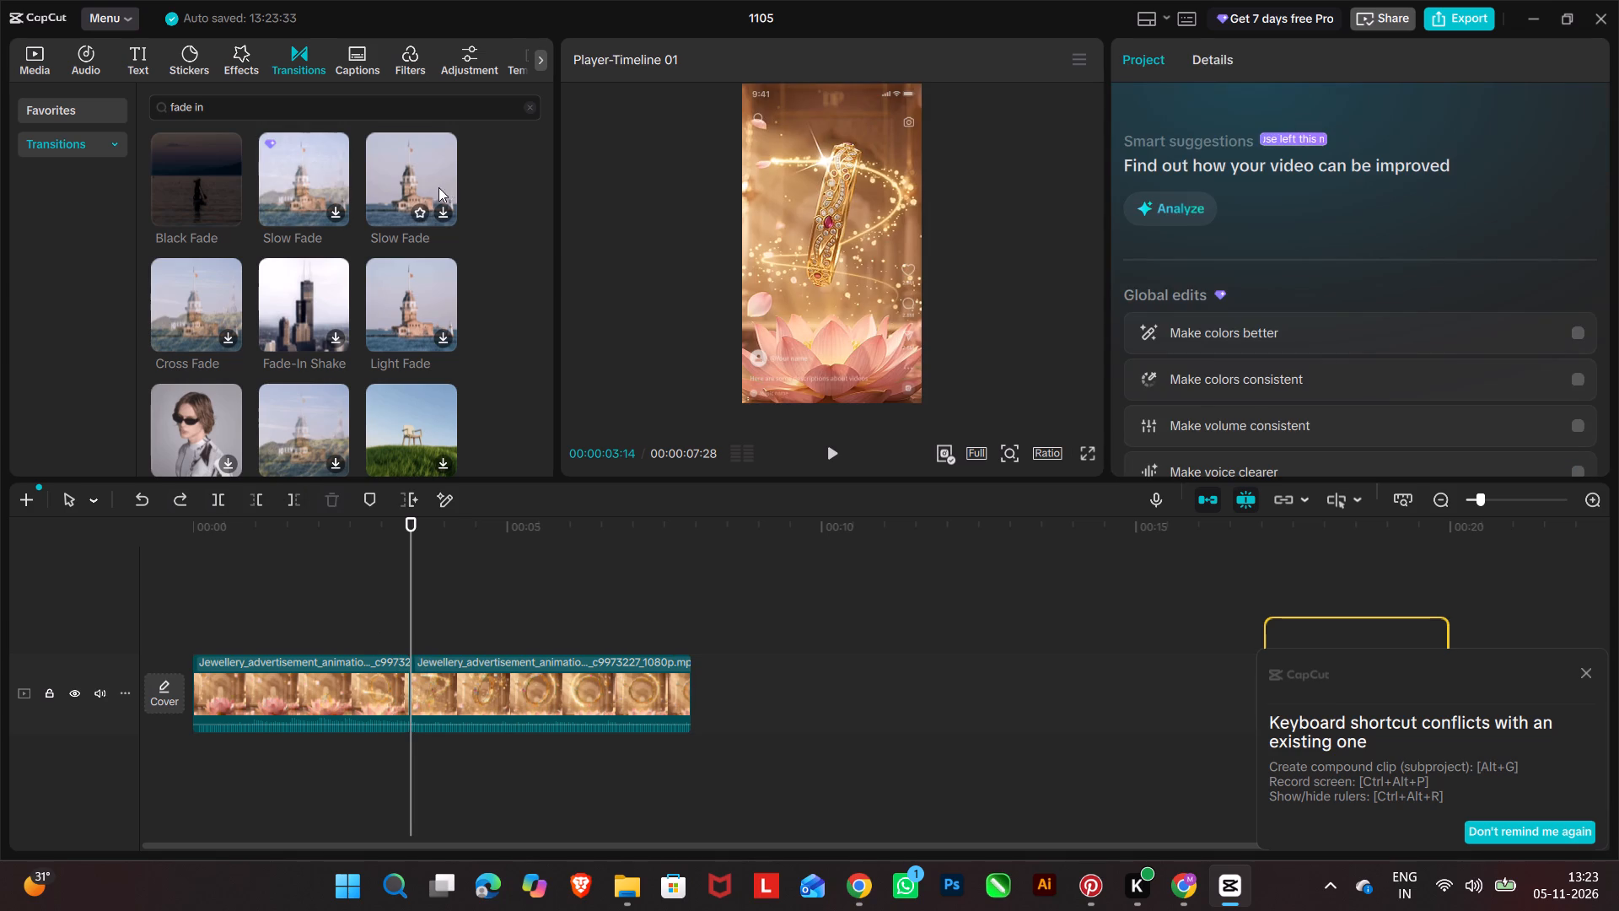
# Search the transitions library for "mix" and apply the Mix transition at the split between the two clips.
pyautogui.click(207, 106)
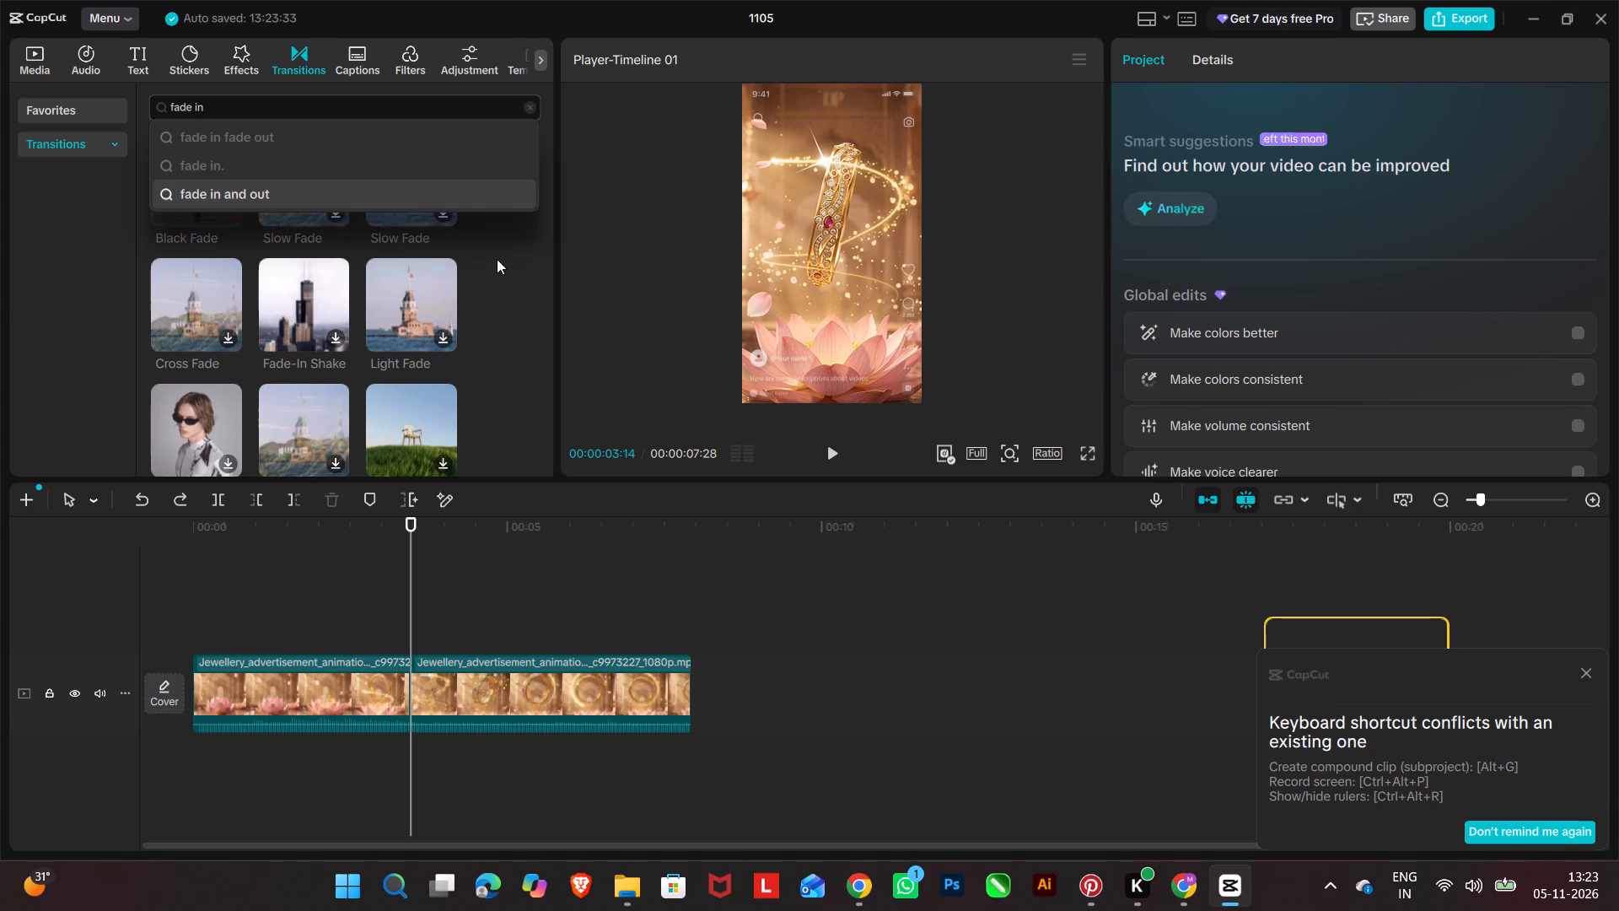
pyautogui.click(497, 259)
pyautogui.click(201, 95)
pyautogui.moveTo(221, 105); pyautogui.dragTo(149, 111)
pyautogui.write('mix')
pyautogui.press('space')
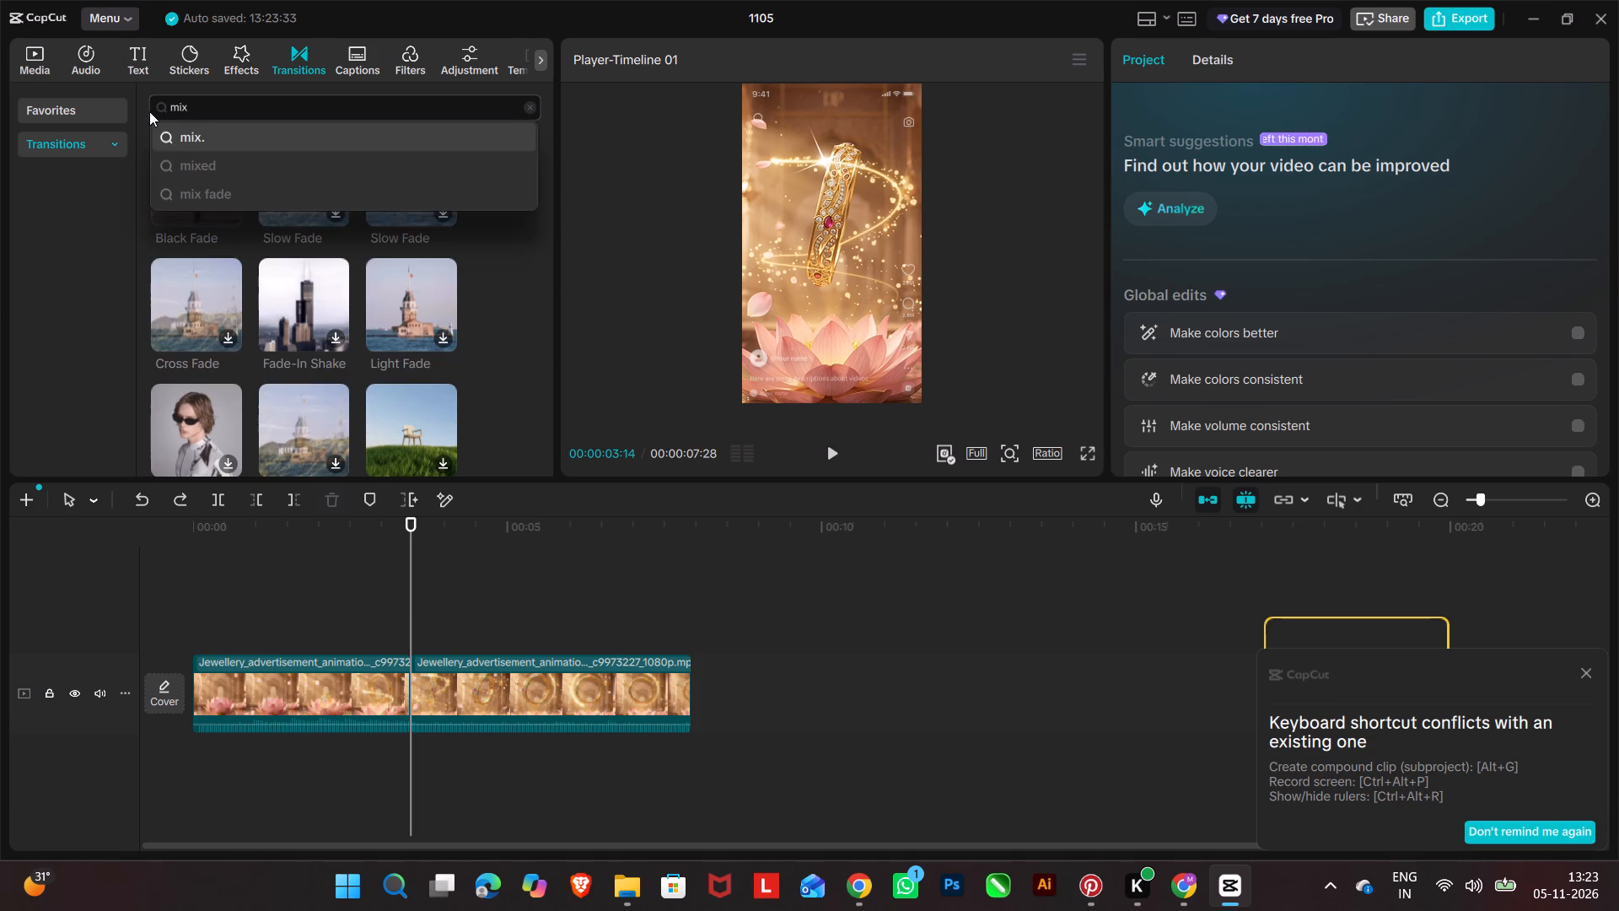
pyautogui.press('Return')
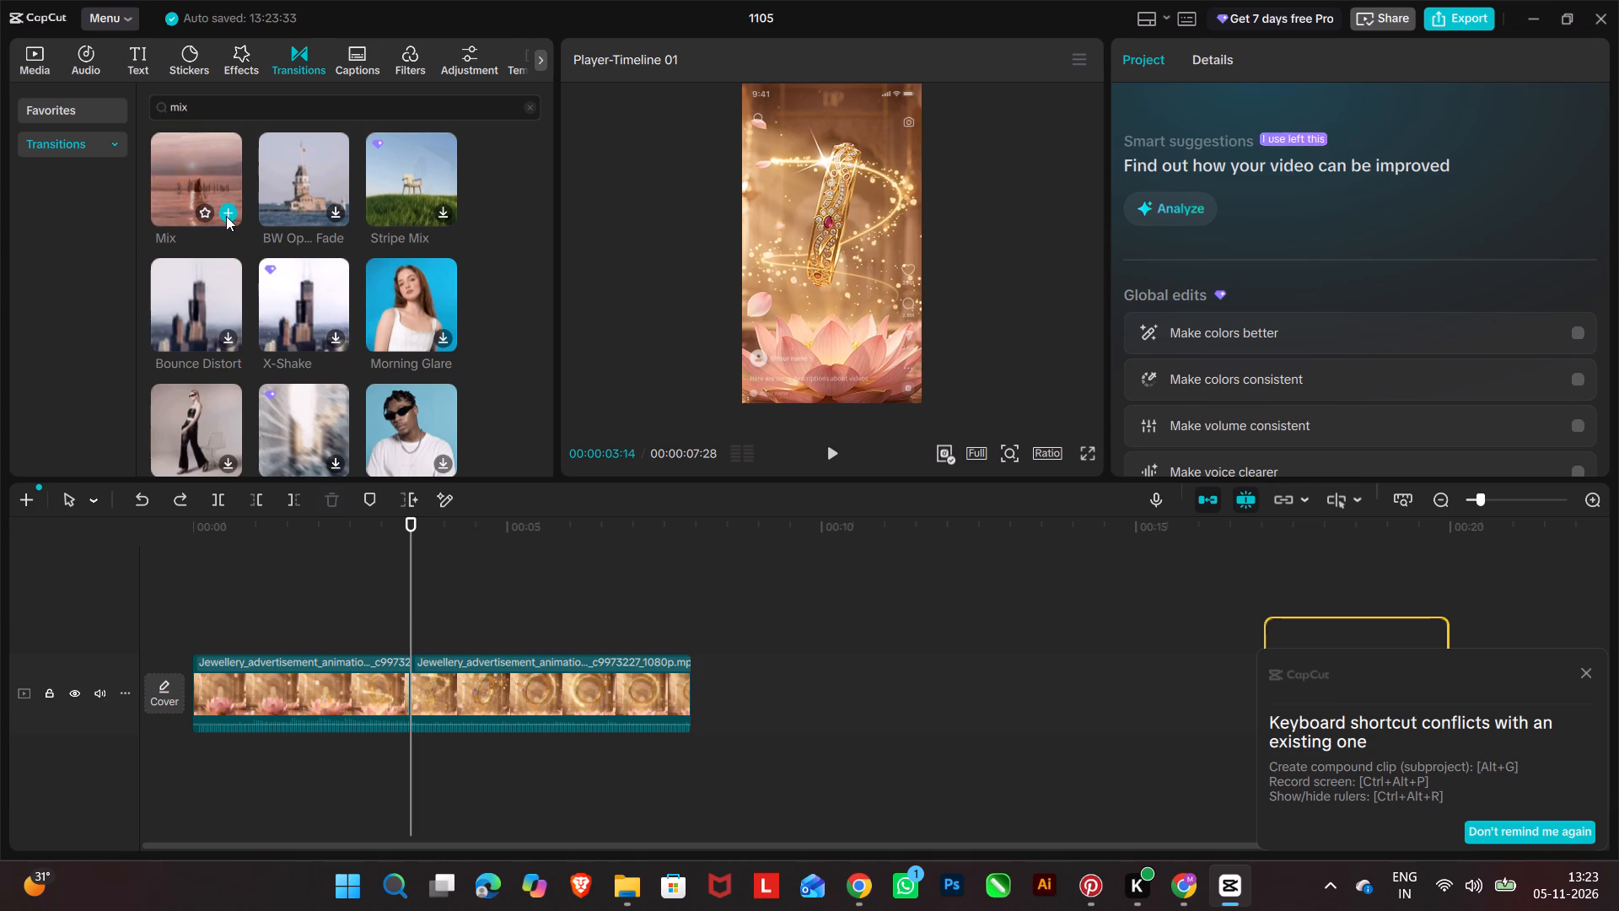
pyautogui.click(227, 212)
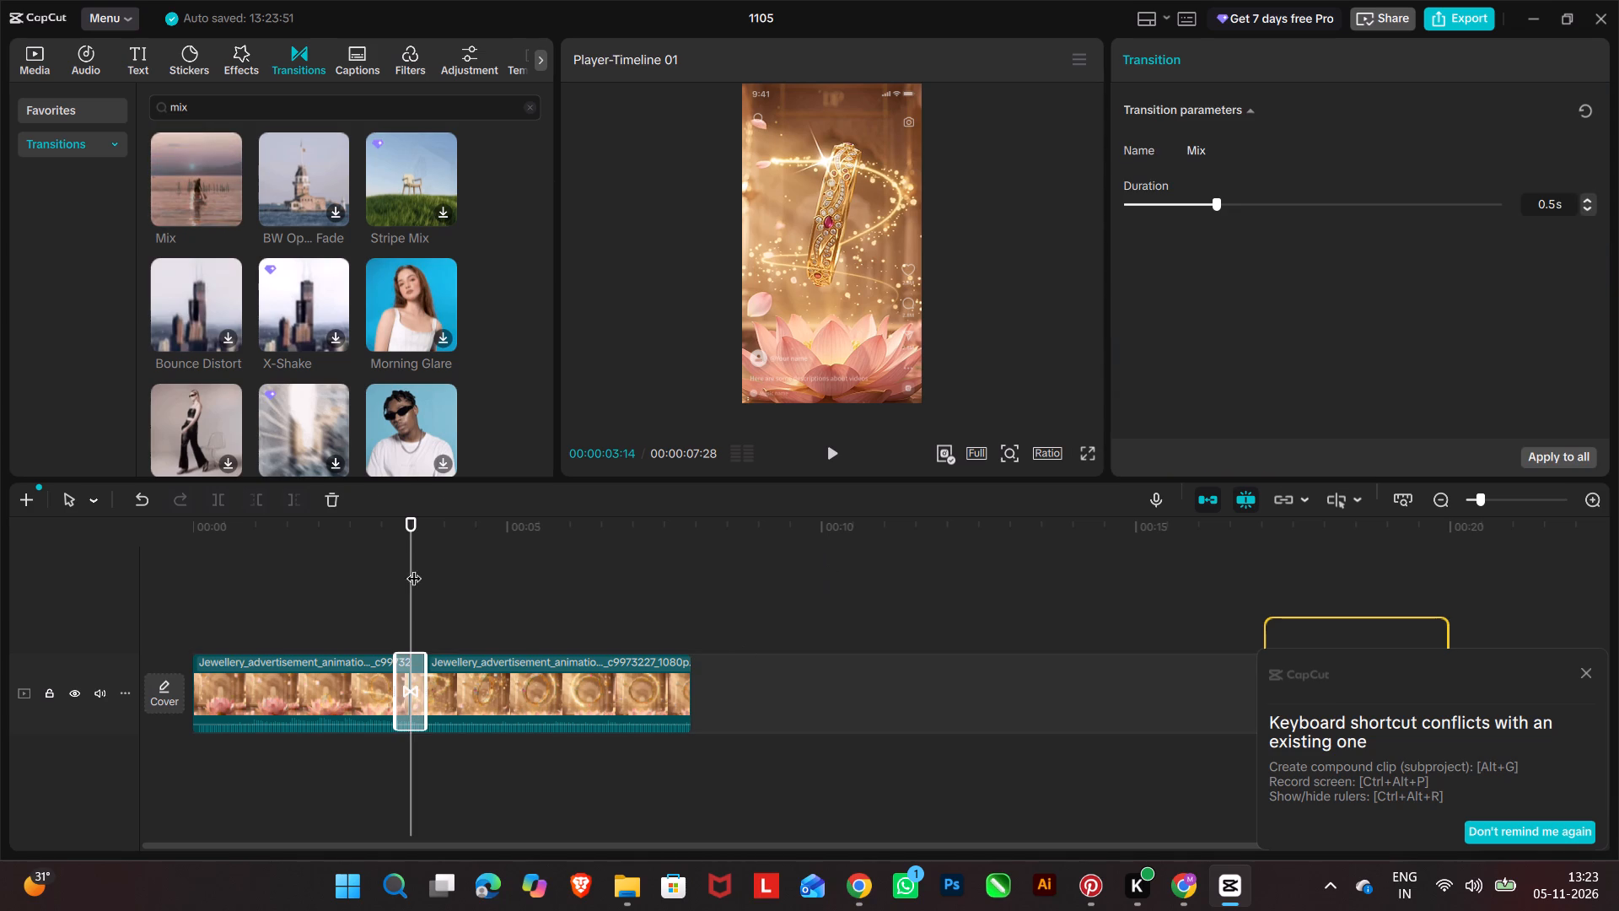
# Play the timeline from the start to review the Mix transition between the clips.
pyautogui.moveTo(412, 518); pyautogui.dragTo(145, 568)
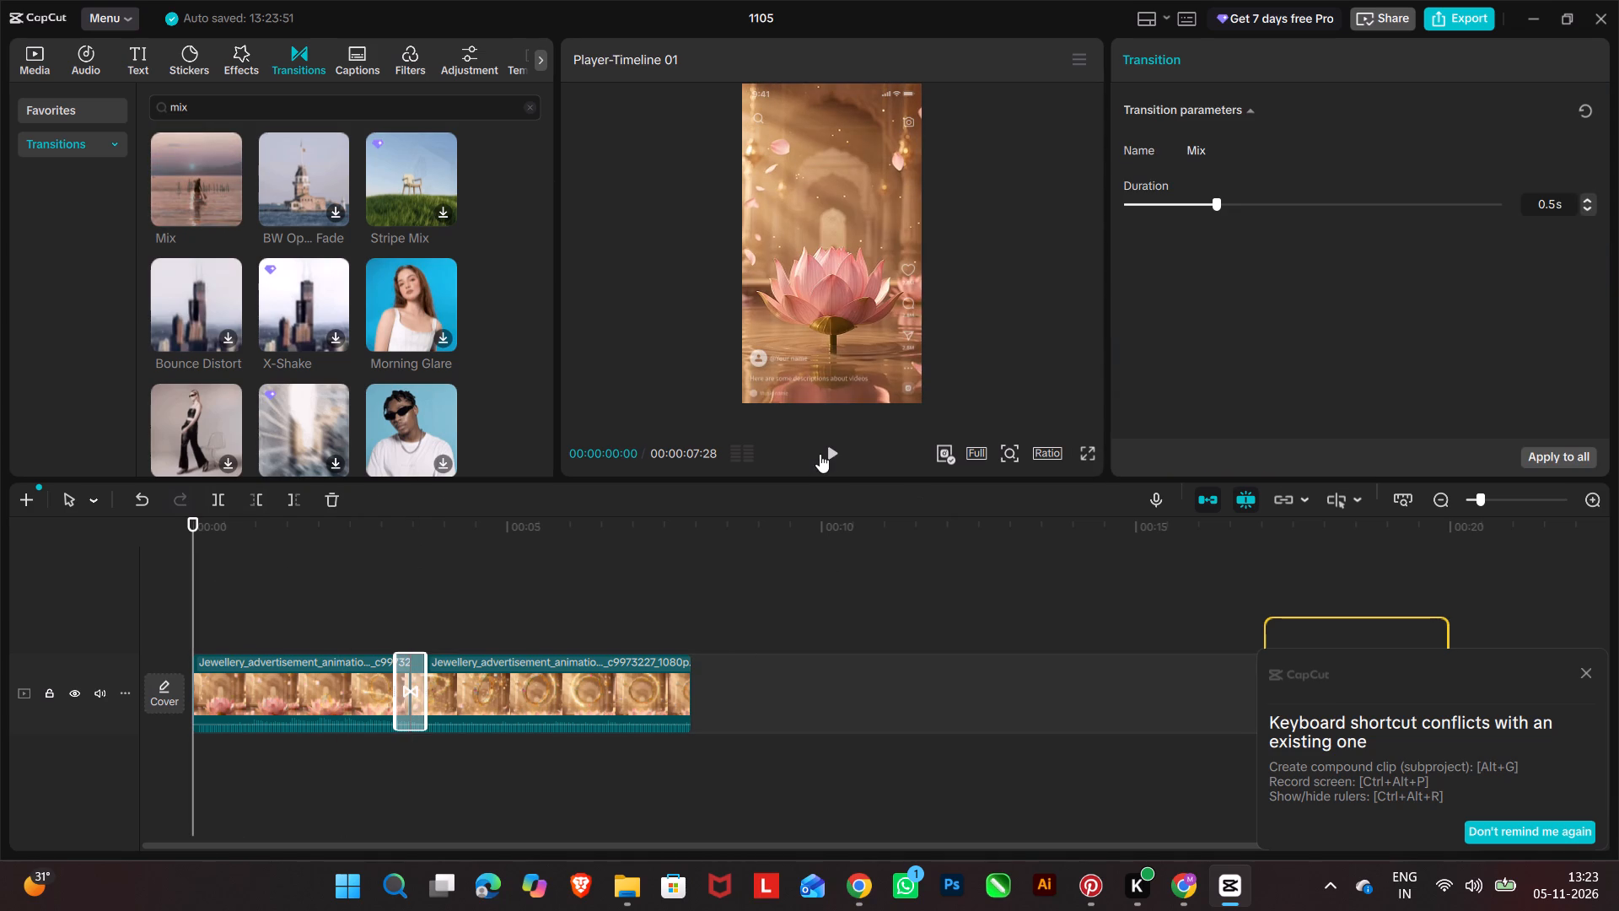
pyautogui.click(828, 452)
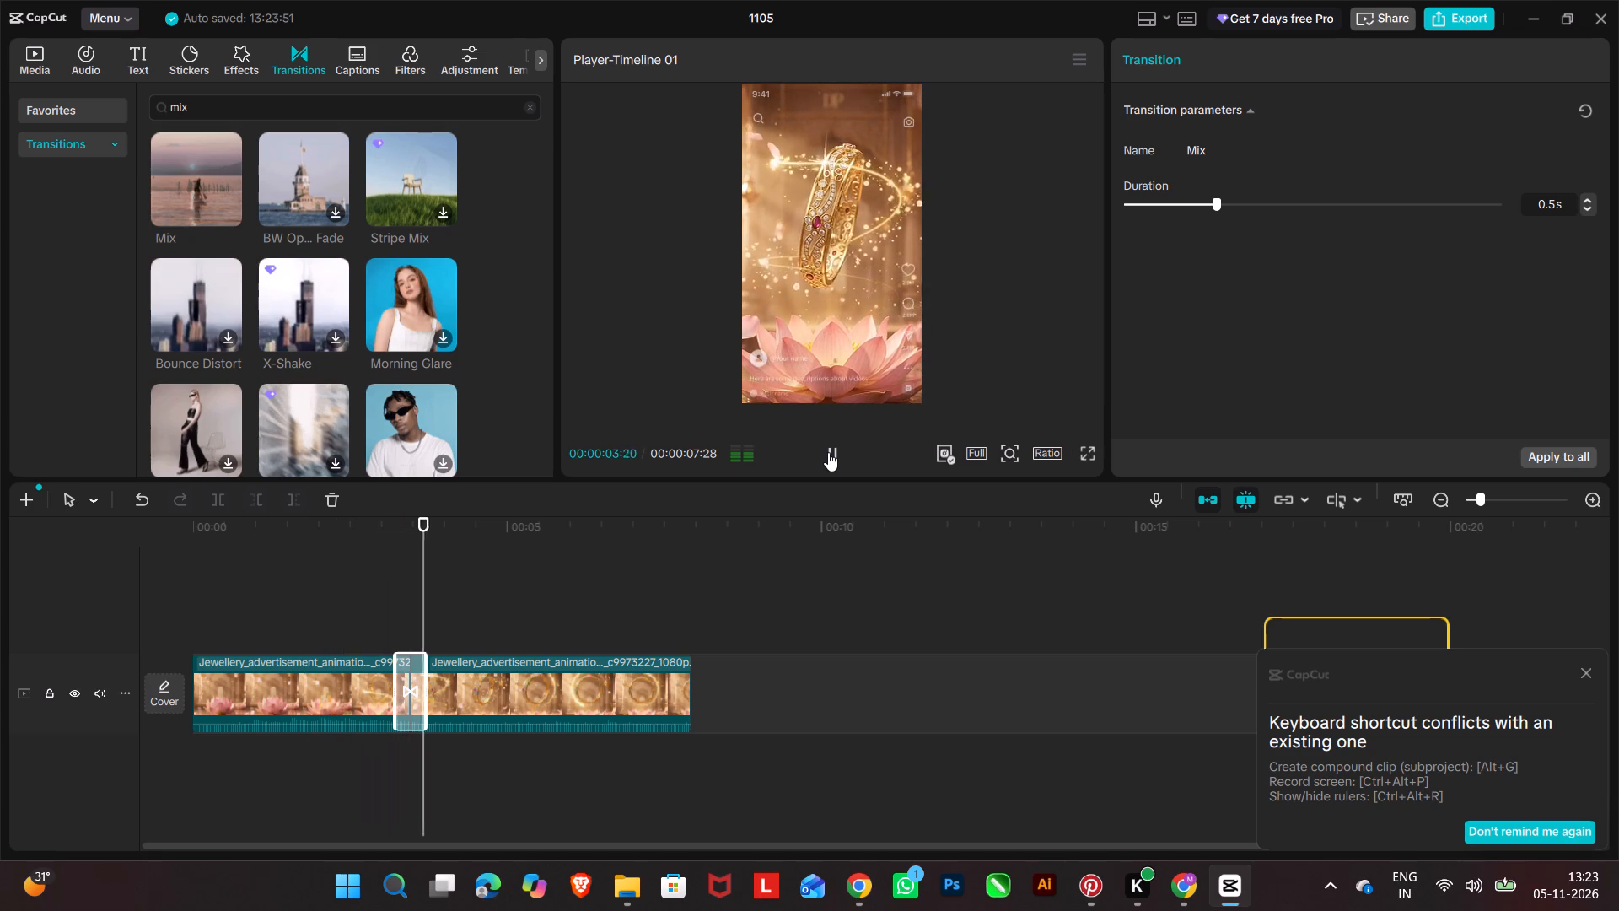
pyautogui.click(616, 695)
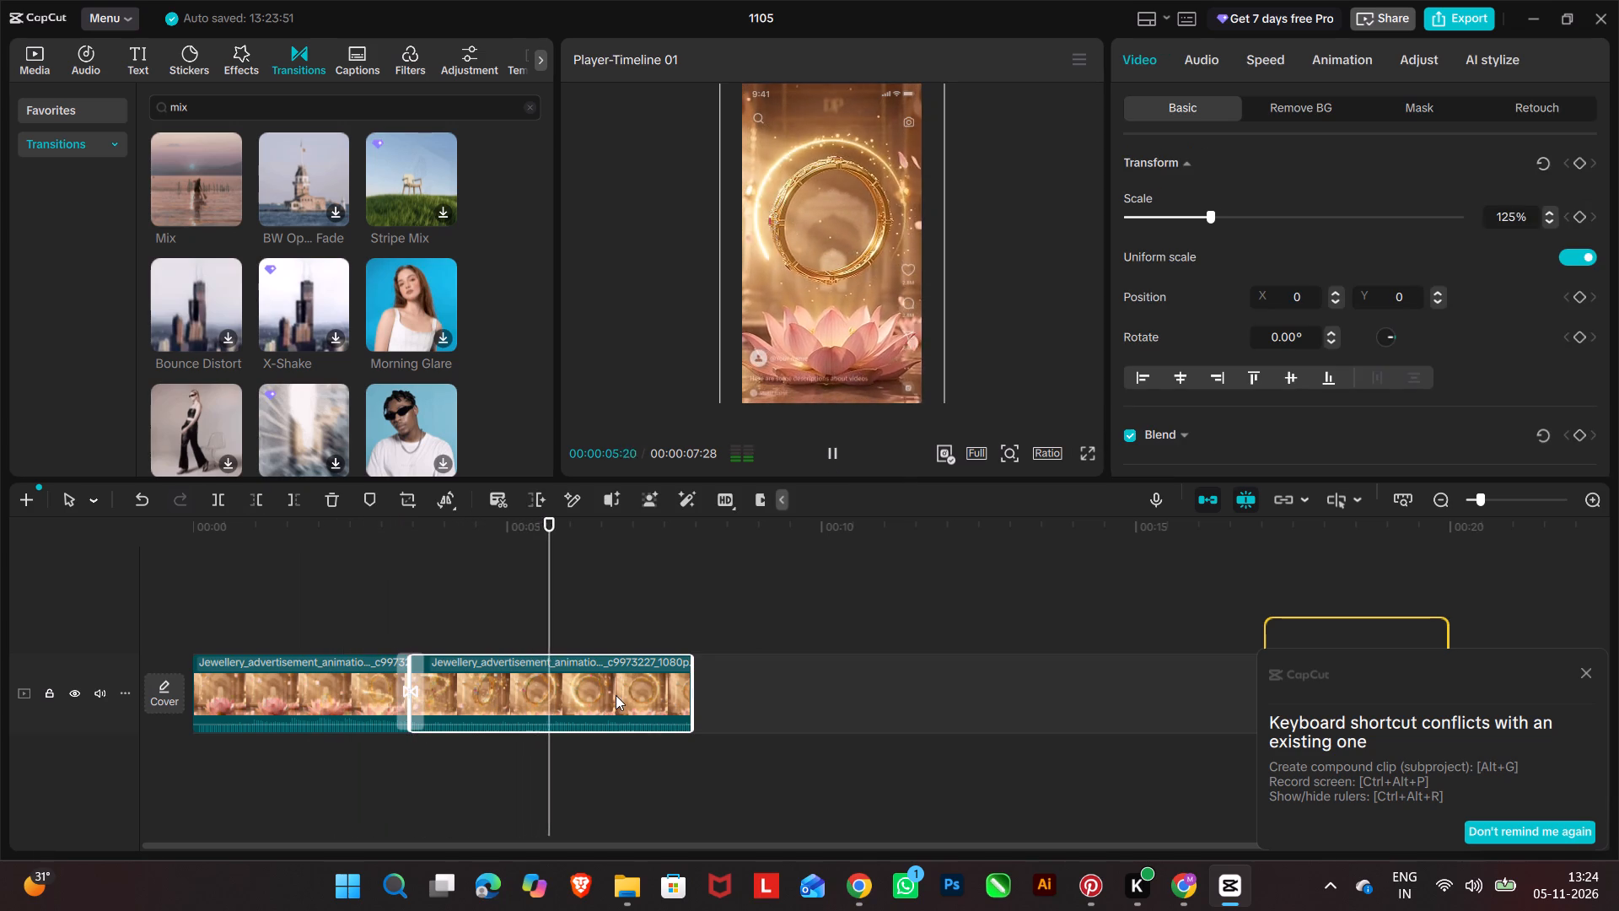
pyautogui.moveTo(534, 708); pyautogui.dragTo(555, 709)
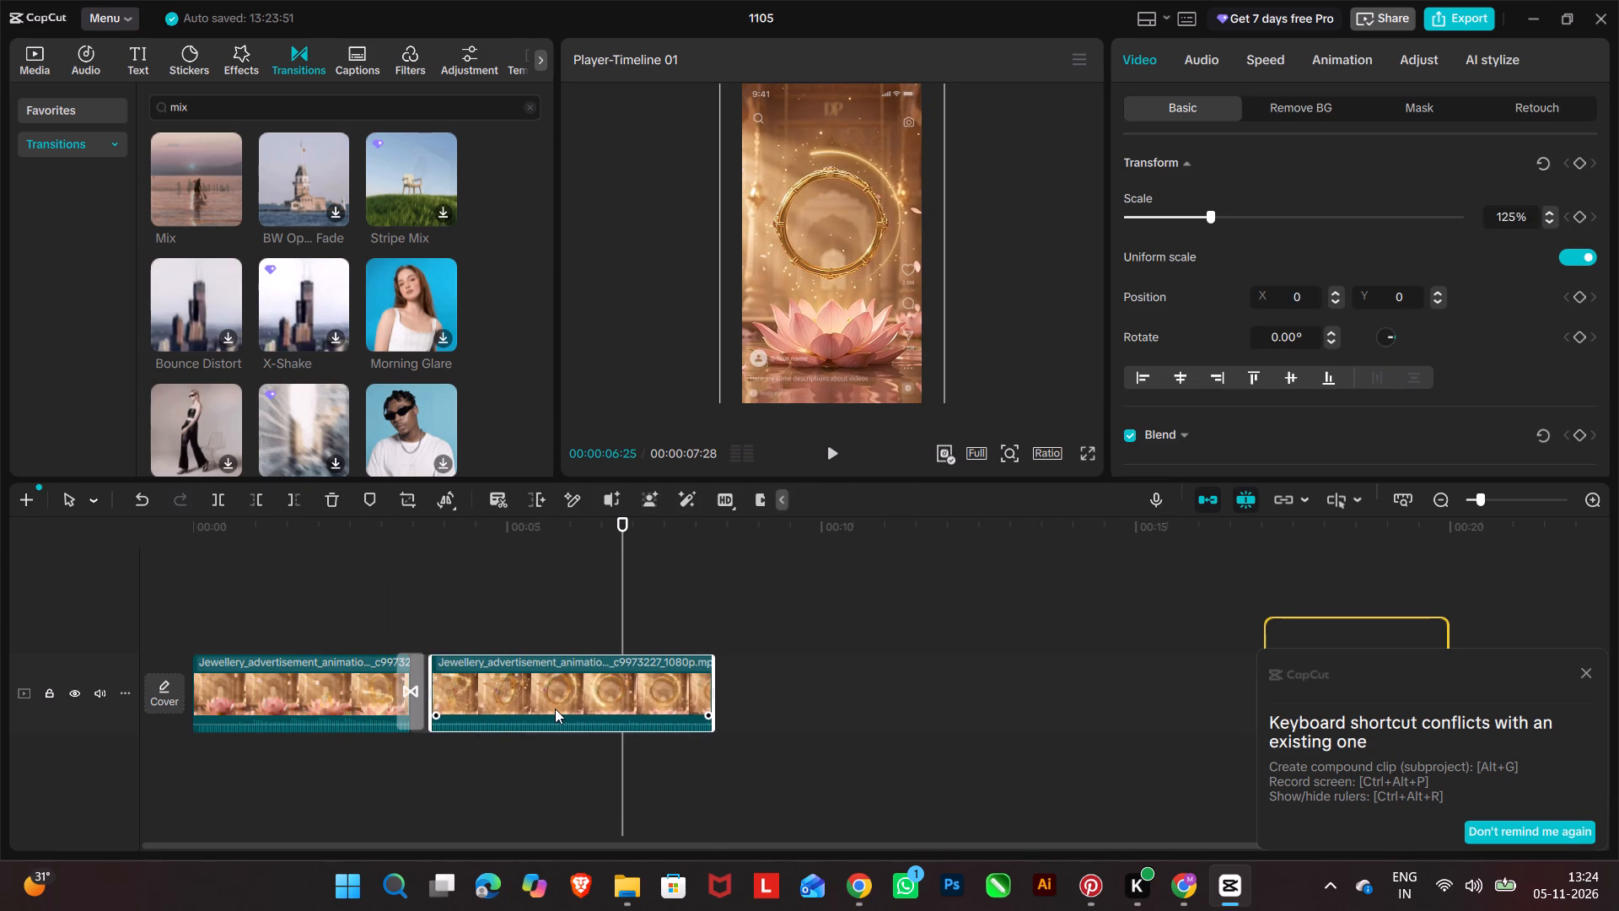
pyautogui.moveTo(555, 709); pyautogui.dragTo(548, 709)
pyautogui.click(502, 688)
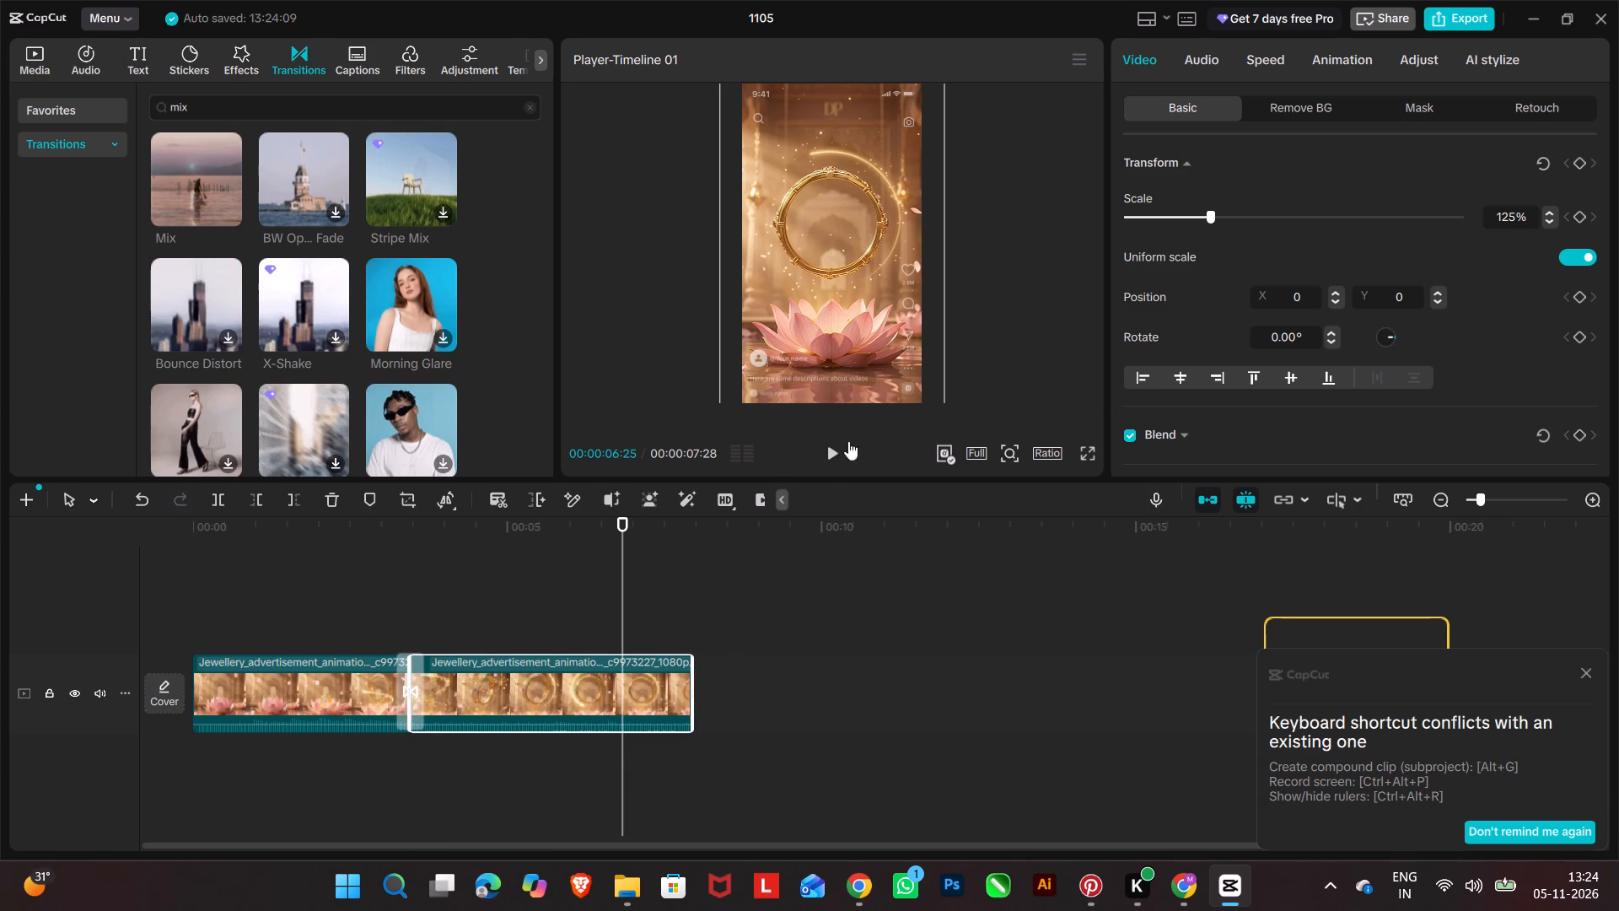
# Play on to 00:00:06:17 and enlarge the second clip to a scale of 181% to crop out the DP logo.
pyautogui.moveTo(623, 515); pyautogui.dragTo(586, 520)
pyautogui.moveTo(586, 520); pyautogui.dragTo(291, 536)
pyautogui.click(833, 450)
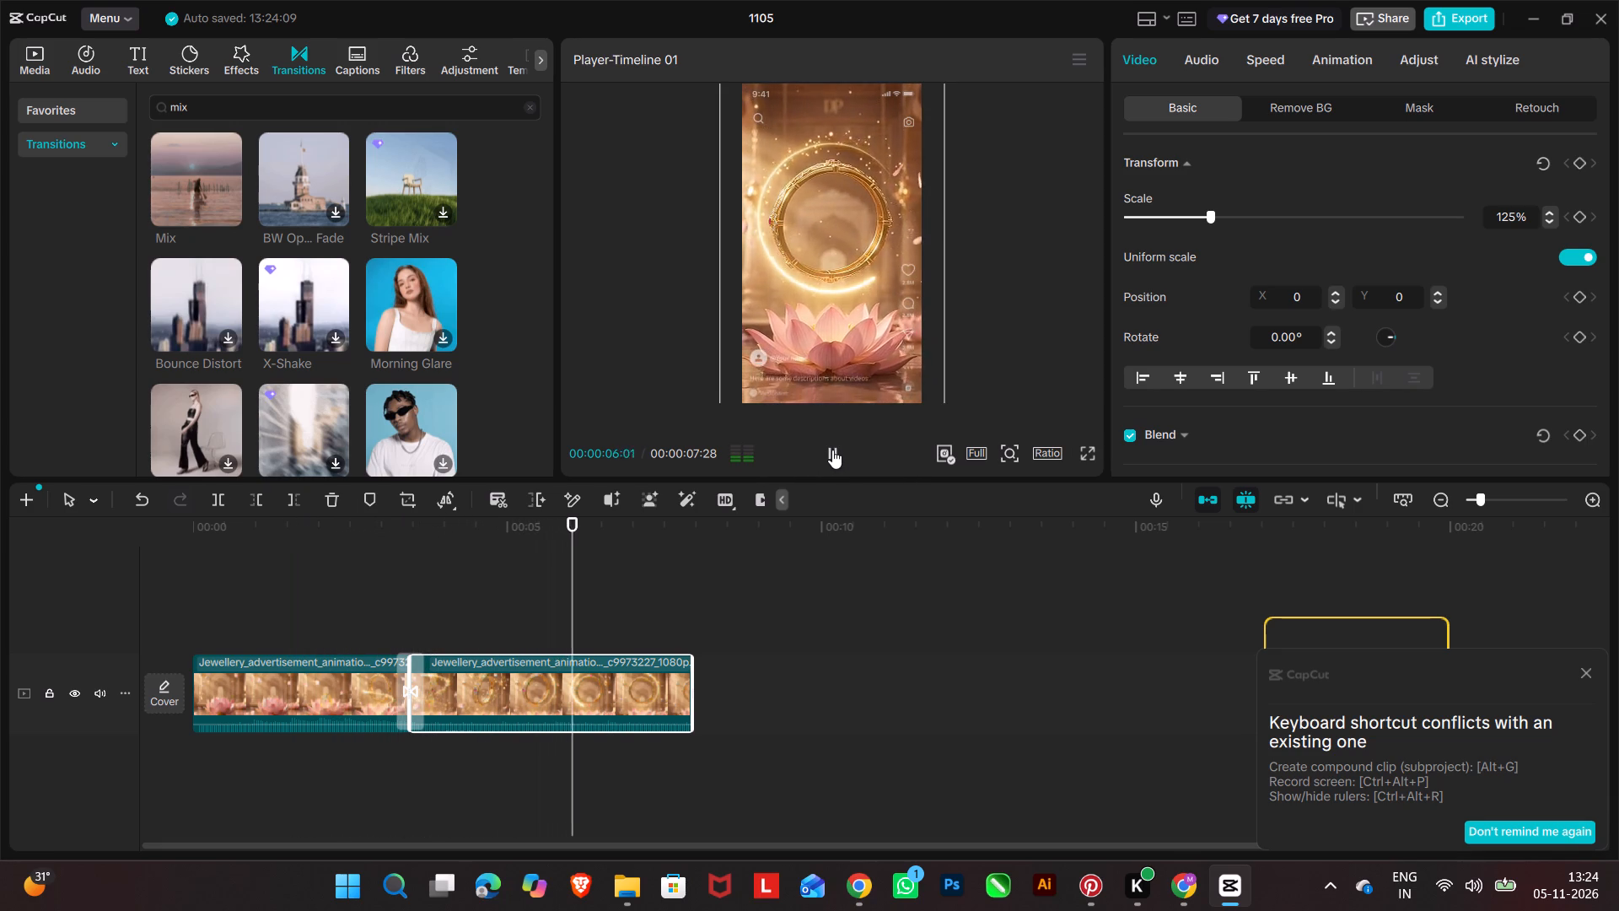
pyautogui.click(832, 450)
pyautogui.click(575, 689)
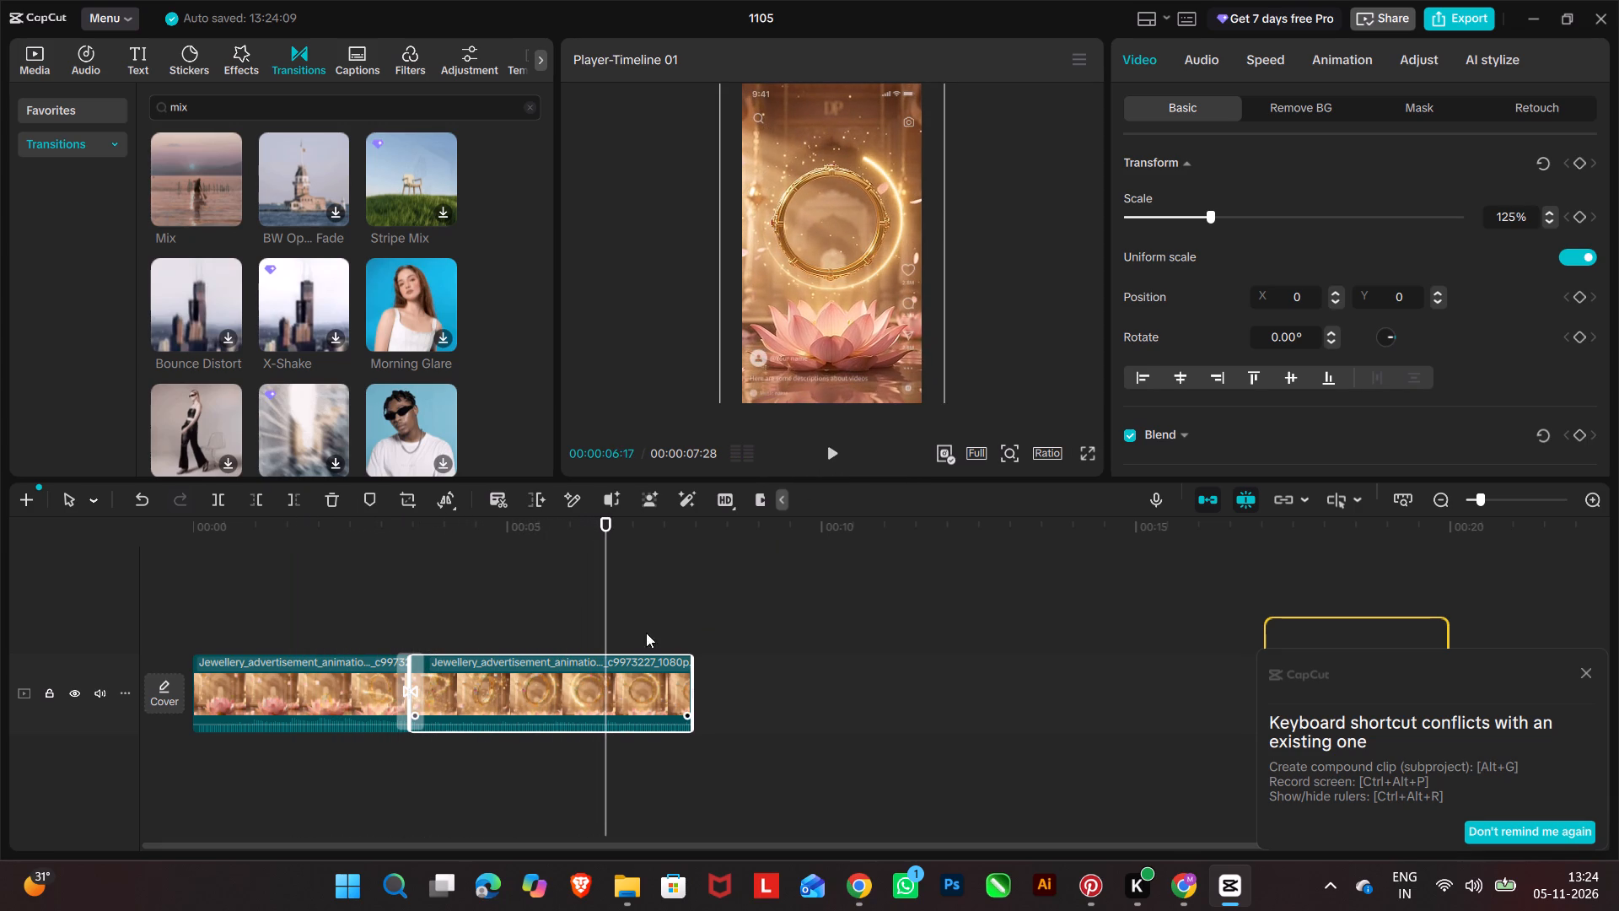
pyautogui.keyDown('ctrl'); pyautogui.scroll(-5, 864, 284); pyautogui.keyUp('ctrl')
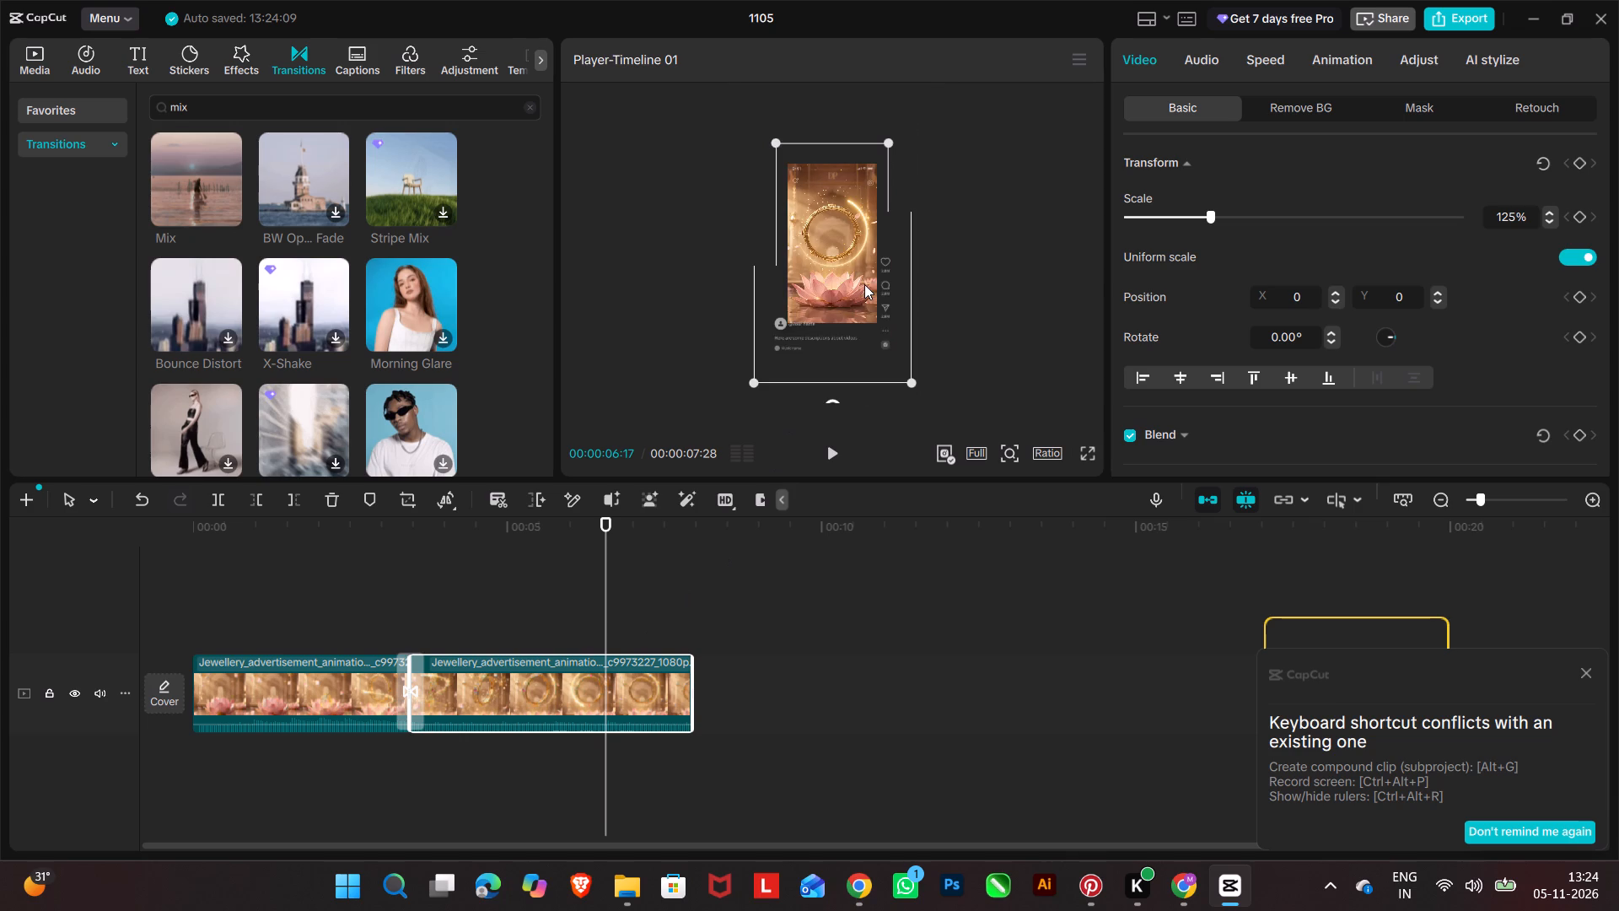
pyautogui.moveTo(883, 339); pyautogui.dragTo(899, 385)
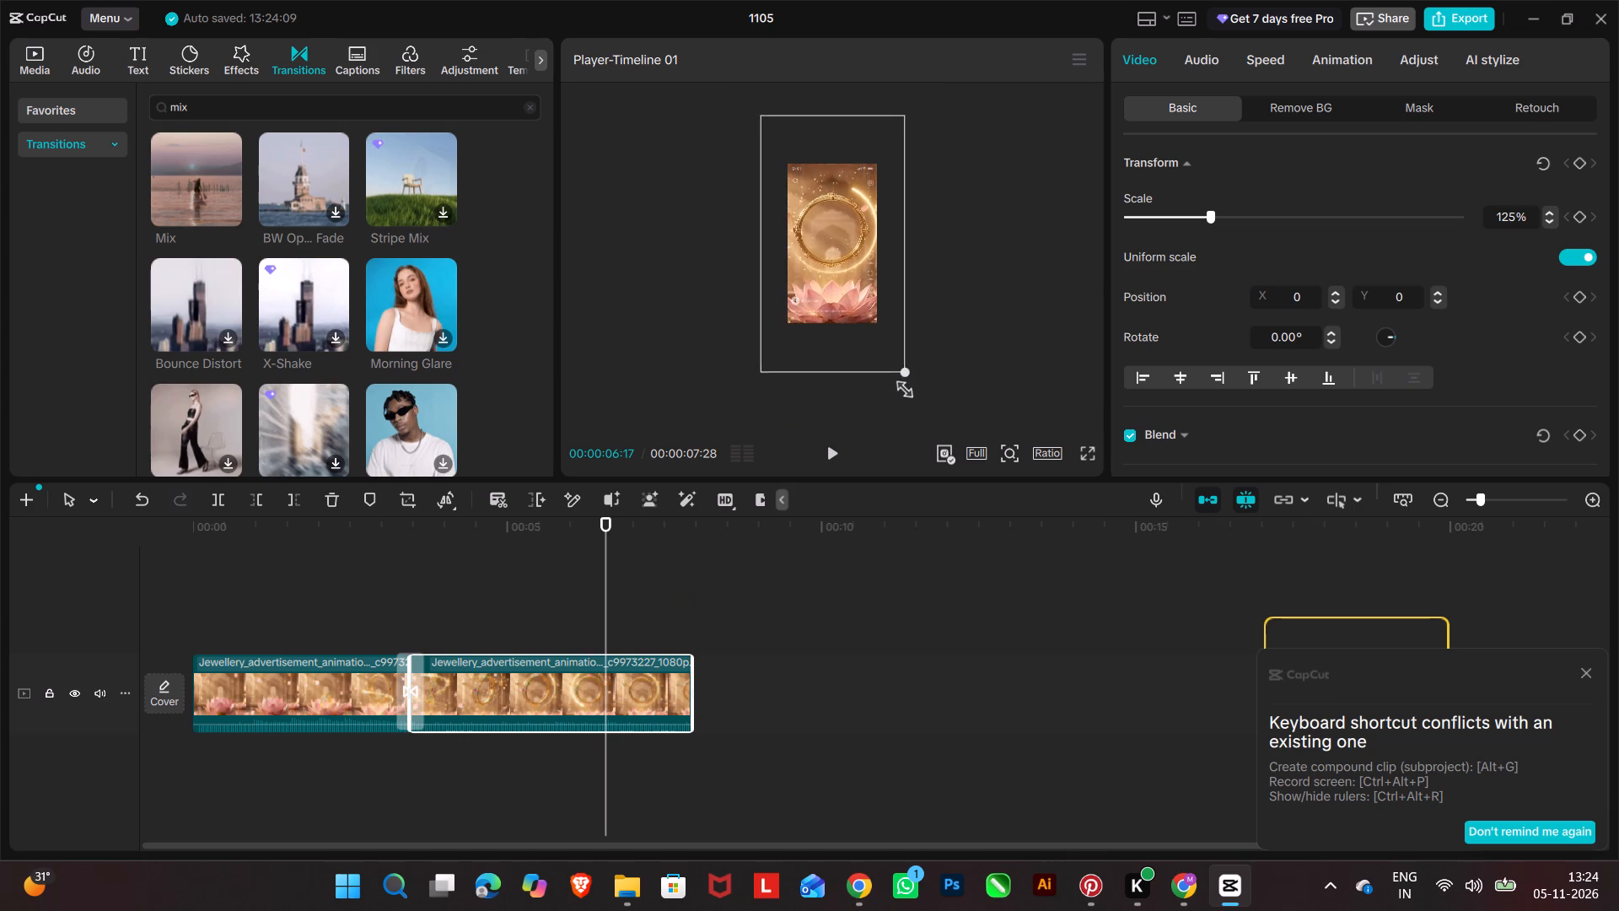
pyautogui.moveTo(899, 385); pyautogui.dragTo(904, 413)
# Play the timeline from 00:00:01:10 to the end to review the enlarged second clip.
pyautogui.moveTo(604, 517); pyautogui.dragTo(446, 539)
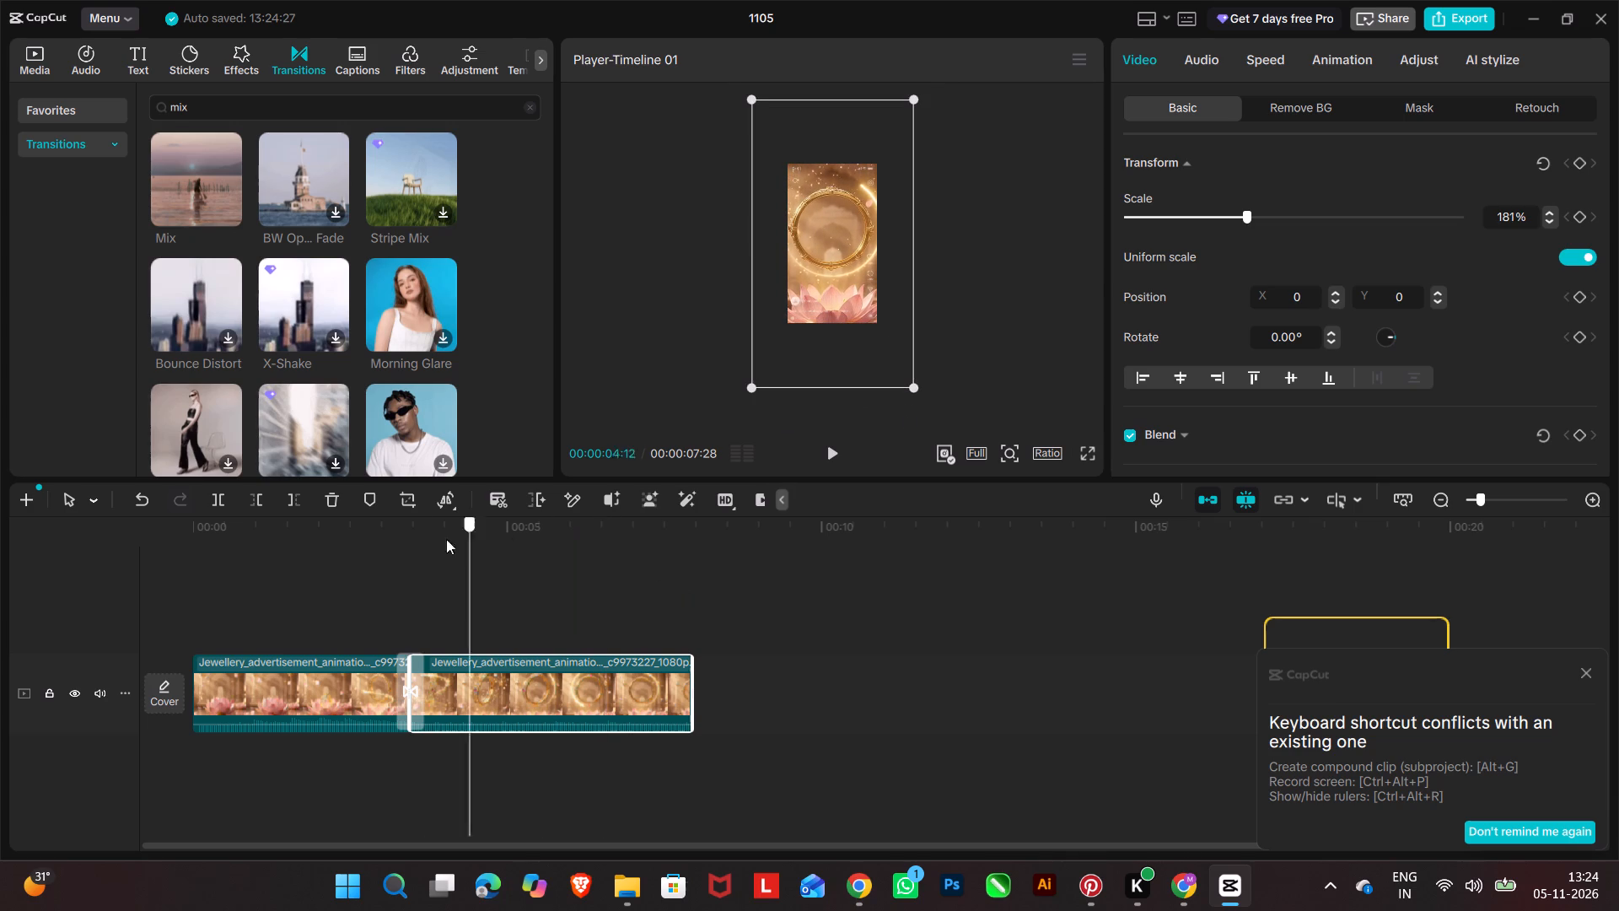
pyautogui.moveTo(446, 539); pyautogui.dragTo(276, 549)
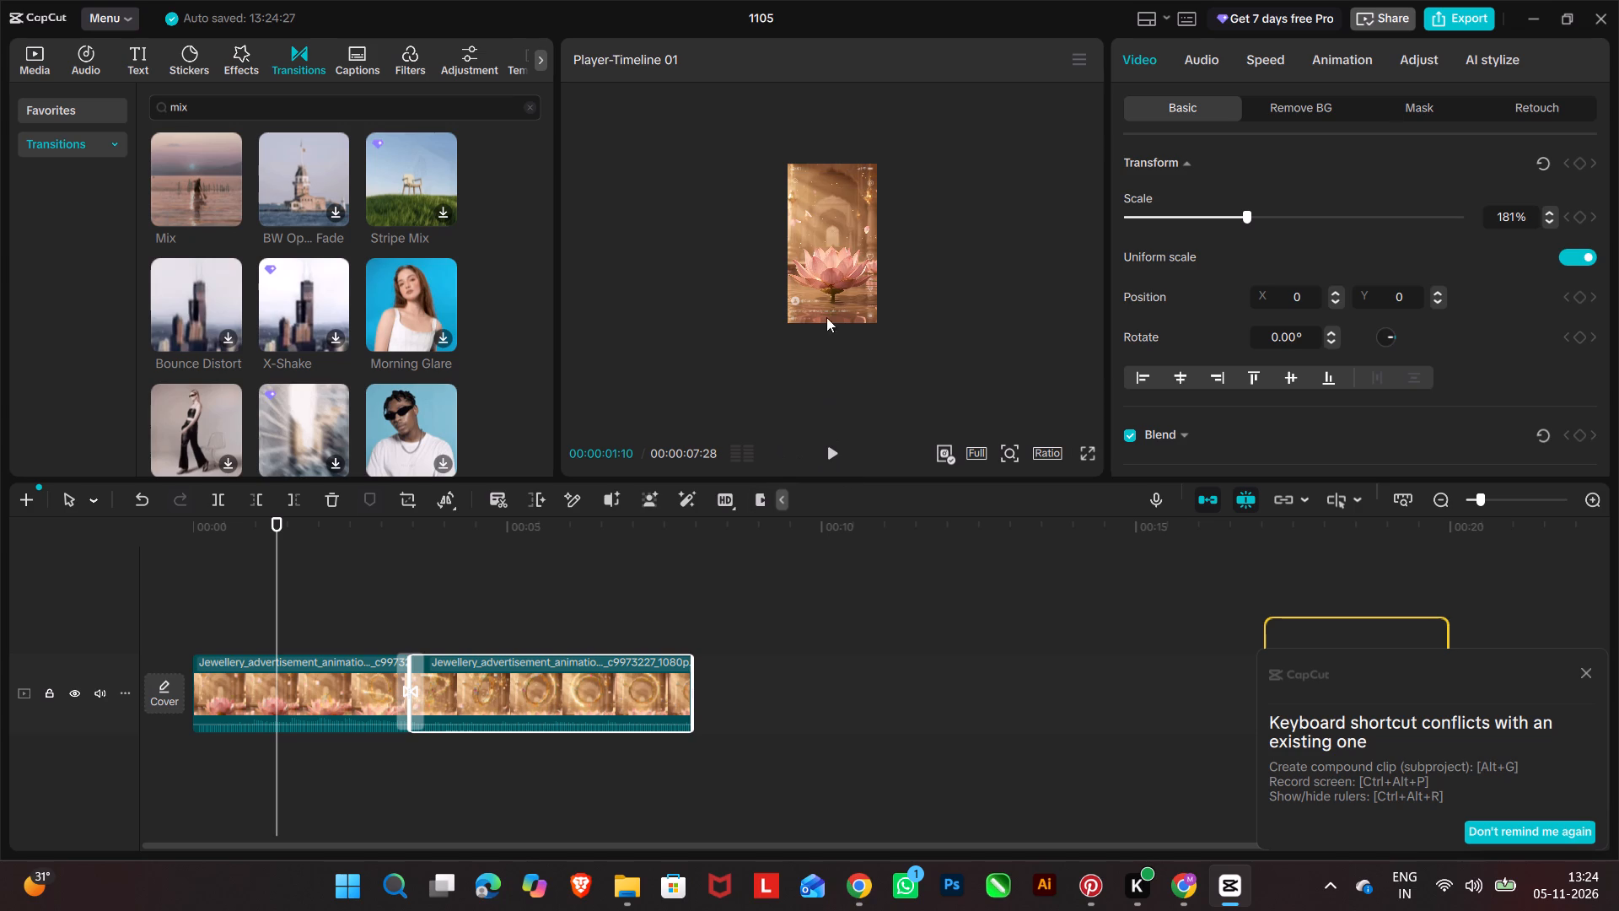
pyautogui.keyDown('ctrl'); pyautogui.scroll(7, 822, 245); pyautogui.keyUp('ctrl')
pyautogui.keyDown('ctrl'); pyautogui.scroll(-8, 832, 244); pyautogui.keyUp('ctrl')
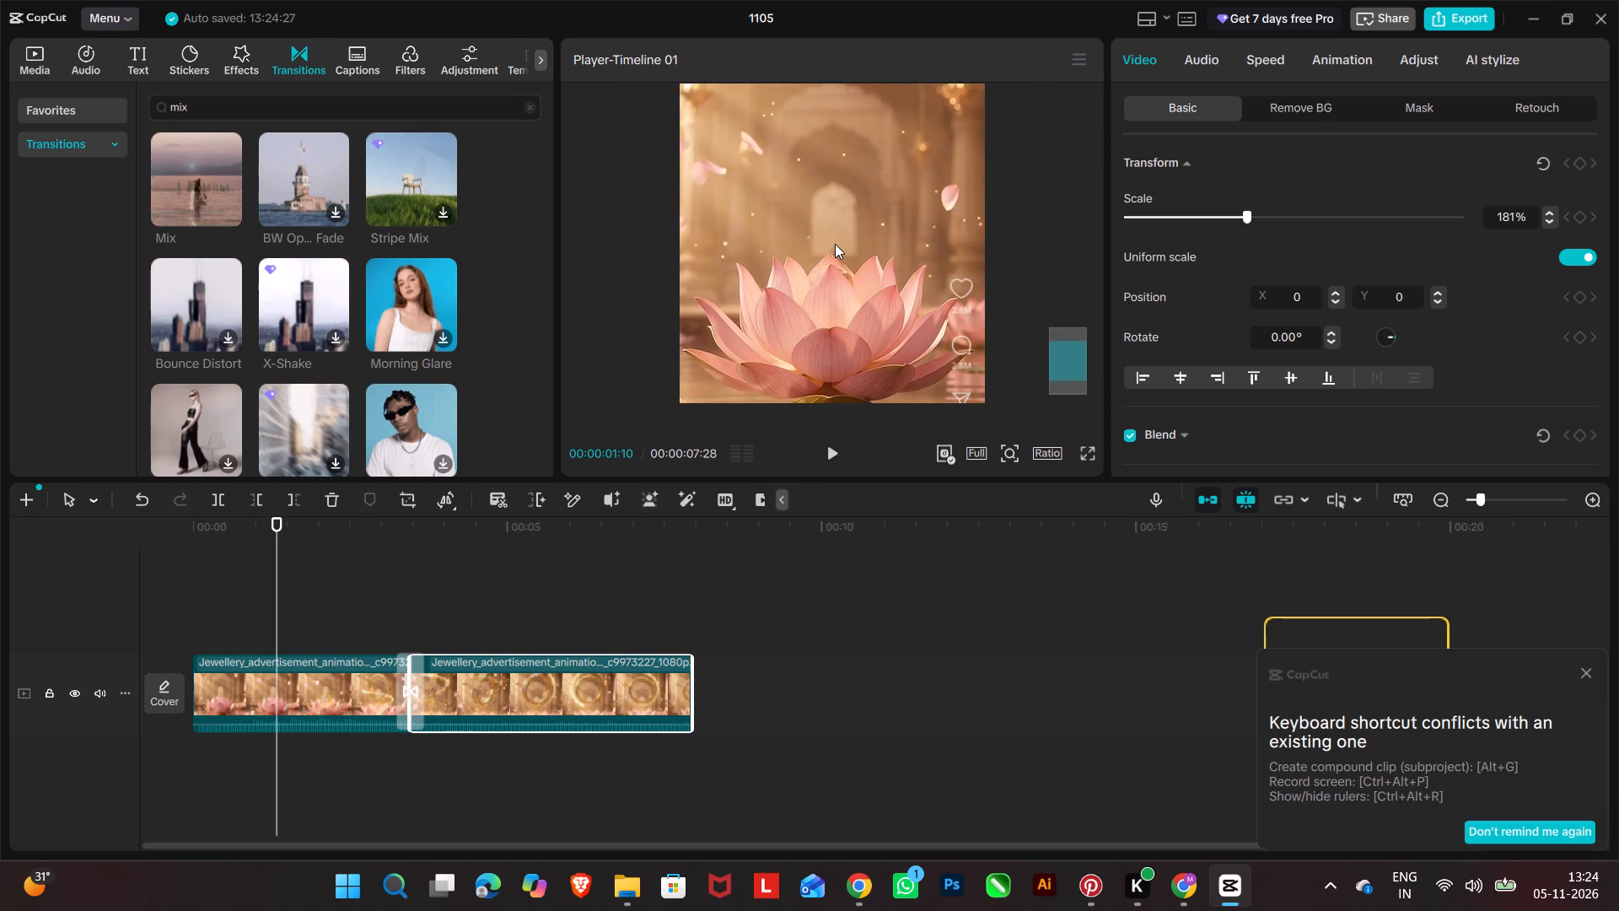
pyautogui.keyDown('ctrl'); pyautogui.scroll(-4, 835, 244); pyautogui.keyUp('ctrl')
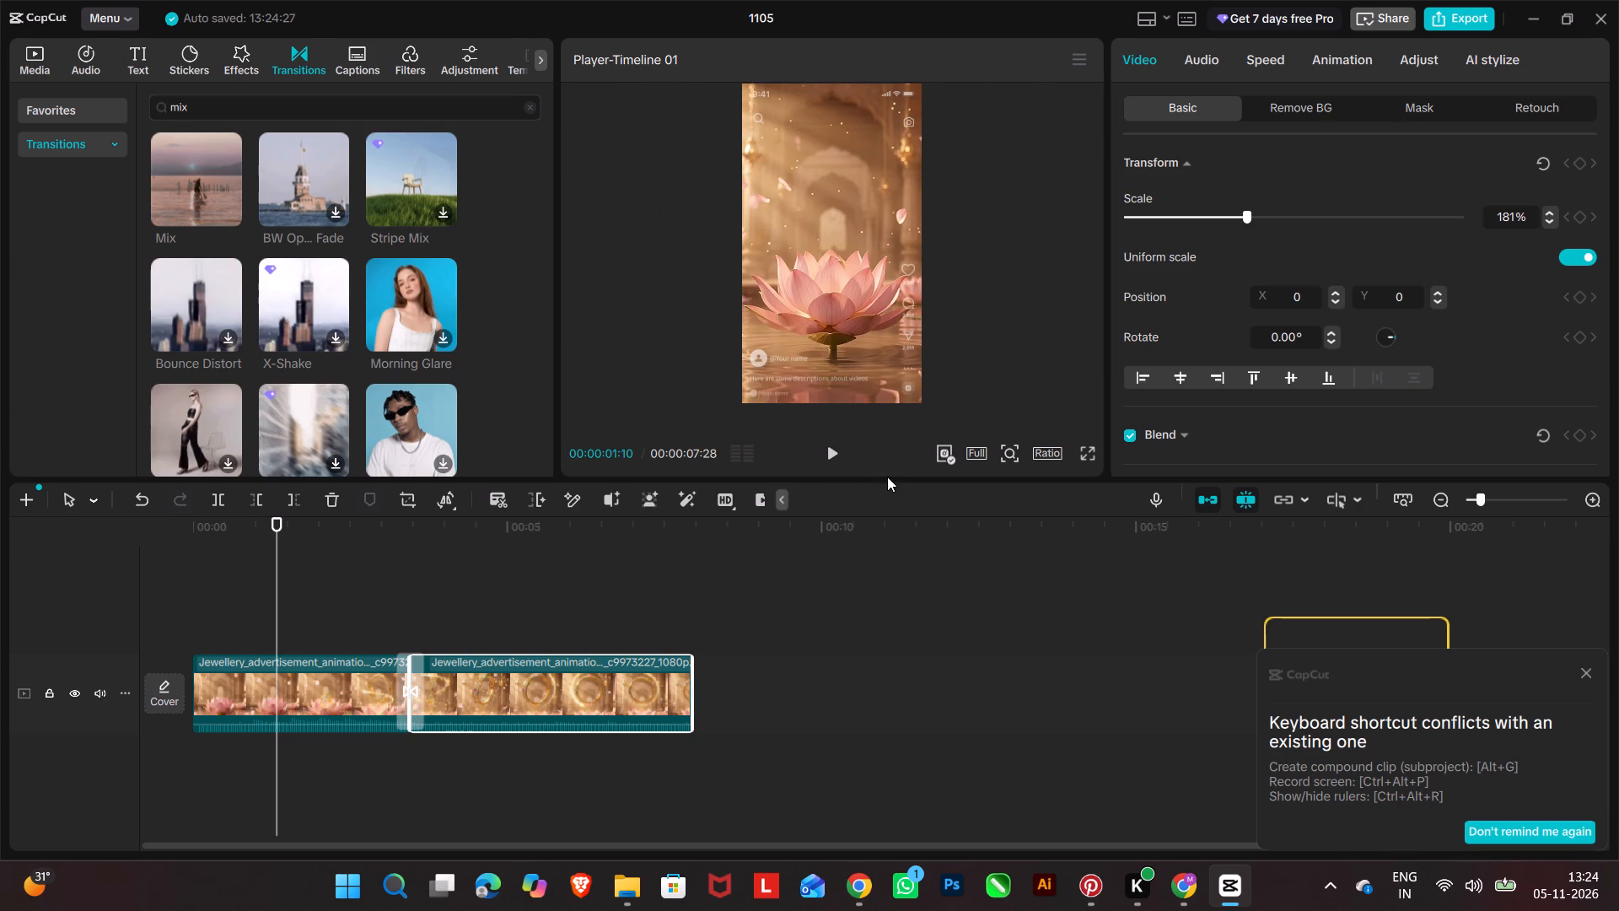
pyautogui.click(831, 447)
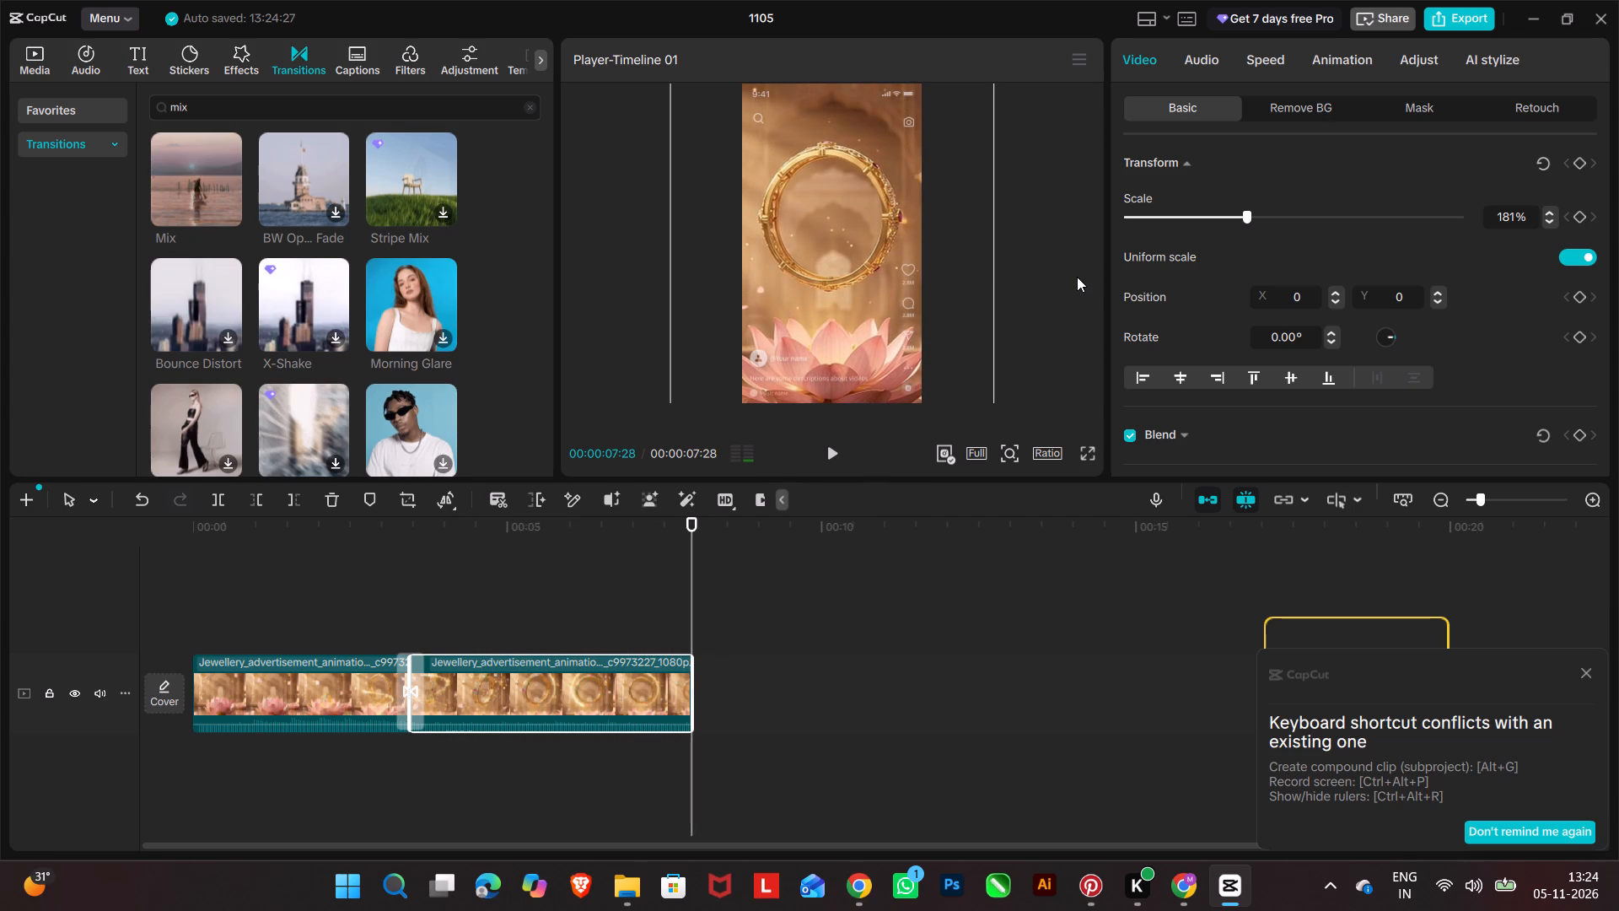
# Reduce the second clip's scale to 167% with the playhead at 00:00:05:00.
pyautogui.moveTo(692, 520); pyautogui.dragTo(349, 580)
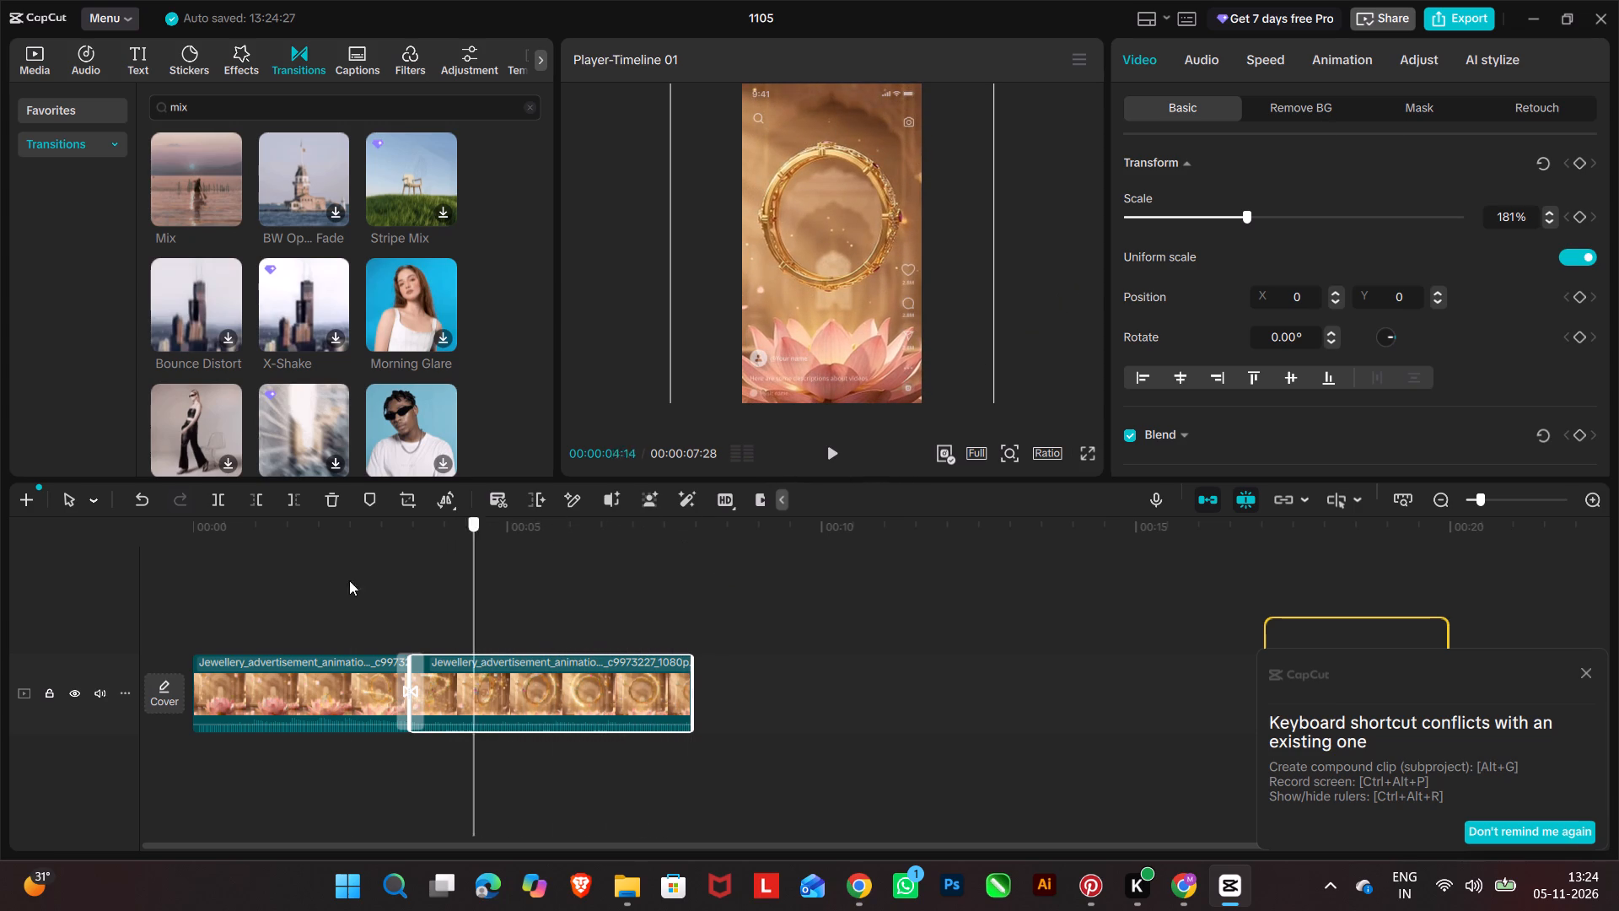
pyautogui.moveTo(349, 580); pyautogui.dragTo(11, 583)
pyautogui.click(571, 671)
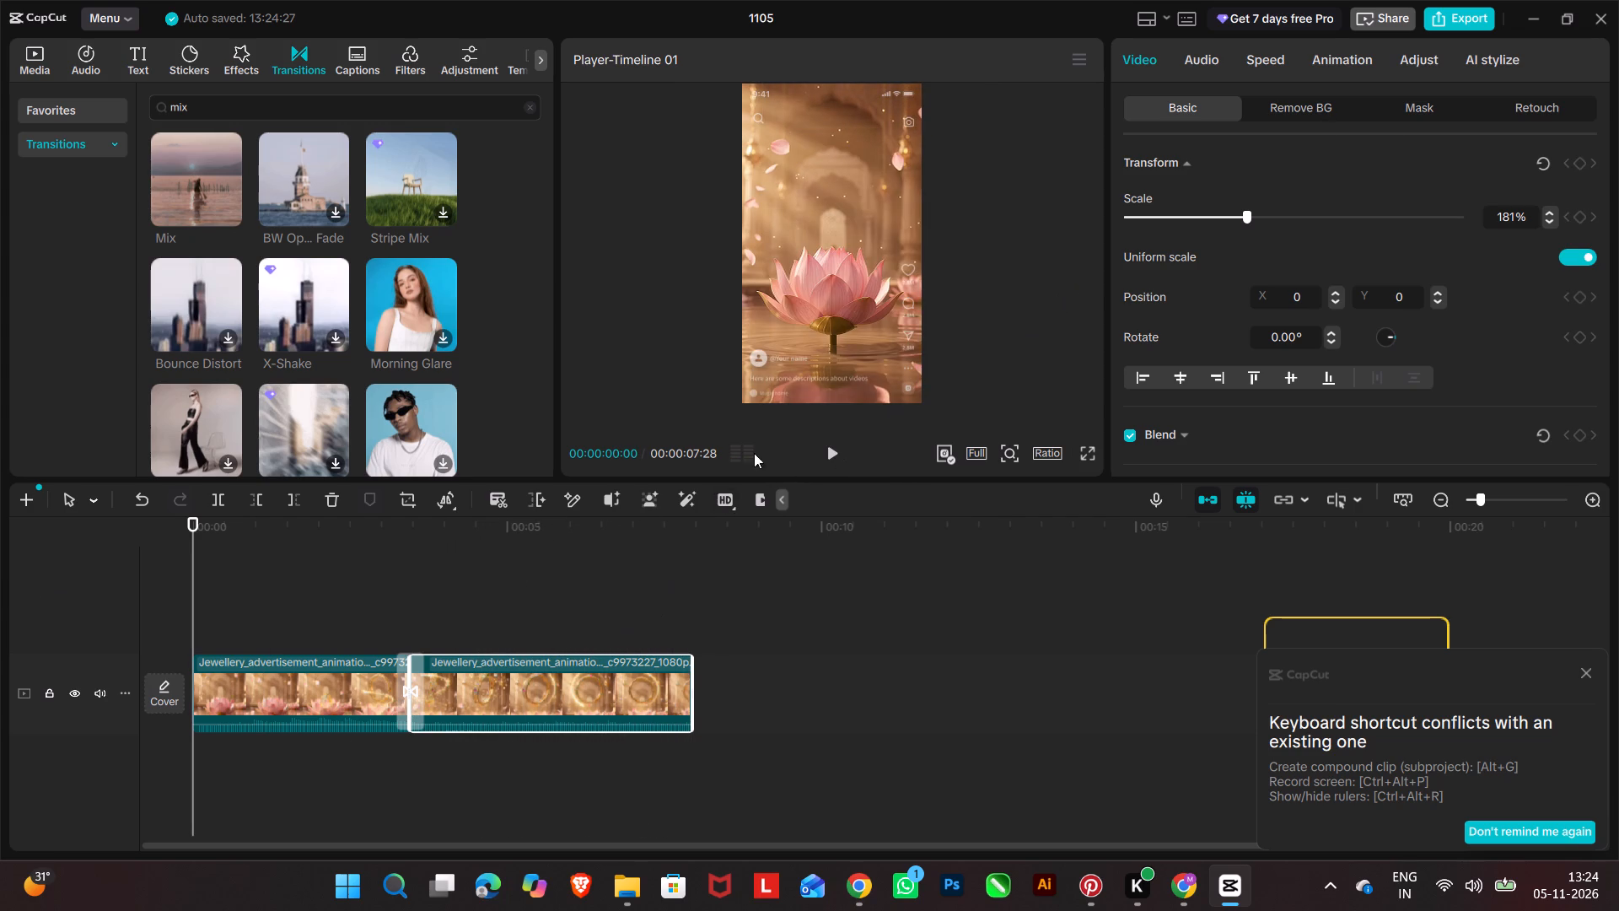
pyautogui.keyDown('ctrl'); pyautogui.scroll(-3, 793, 366); pyautogui.keyUp('ctrl')
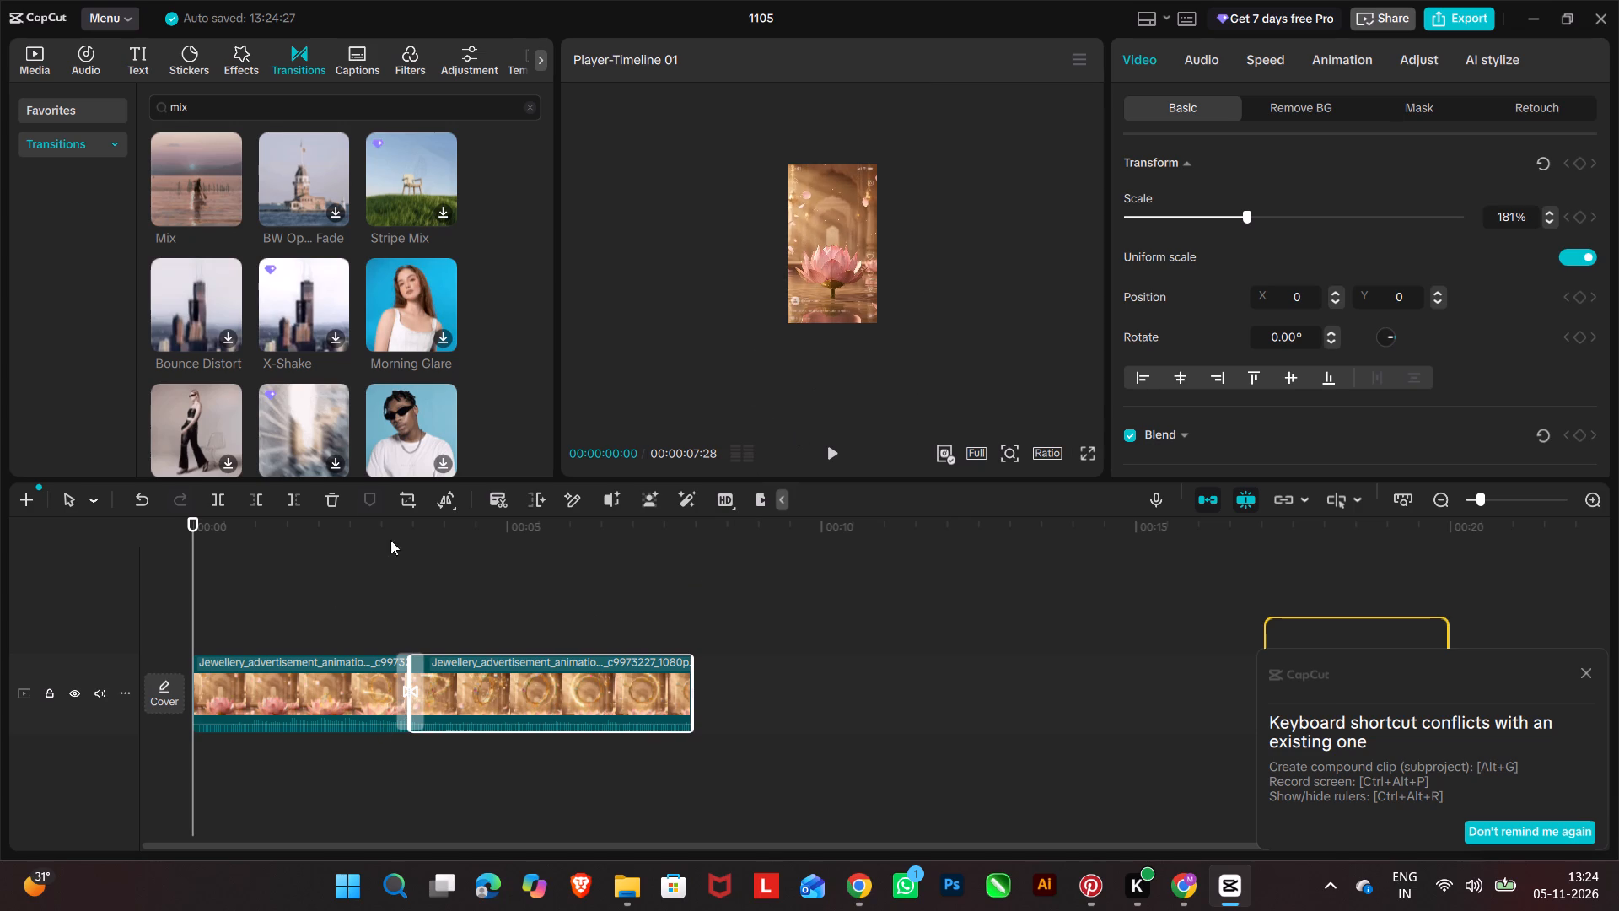
pyautogui.moveTo(189, 588); pyautogui.dragTo(507, 584)
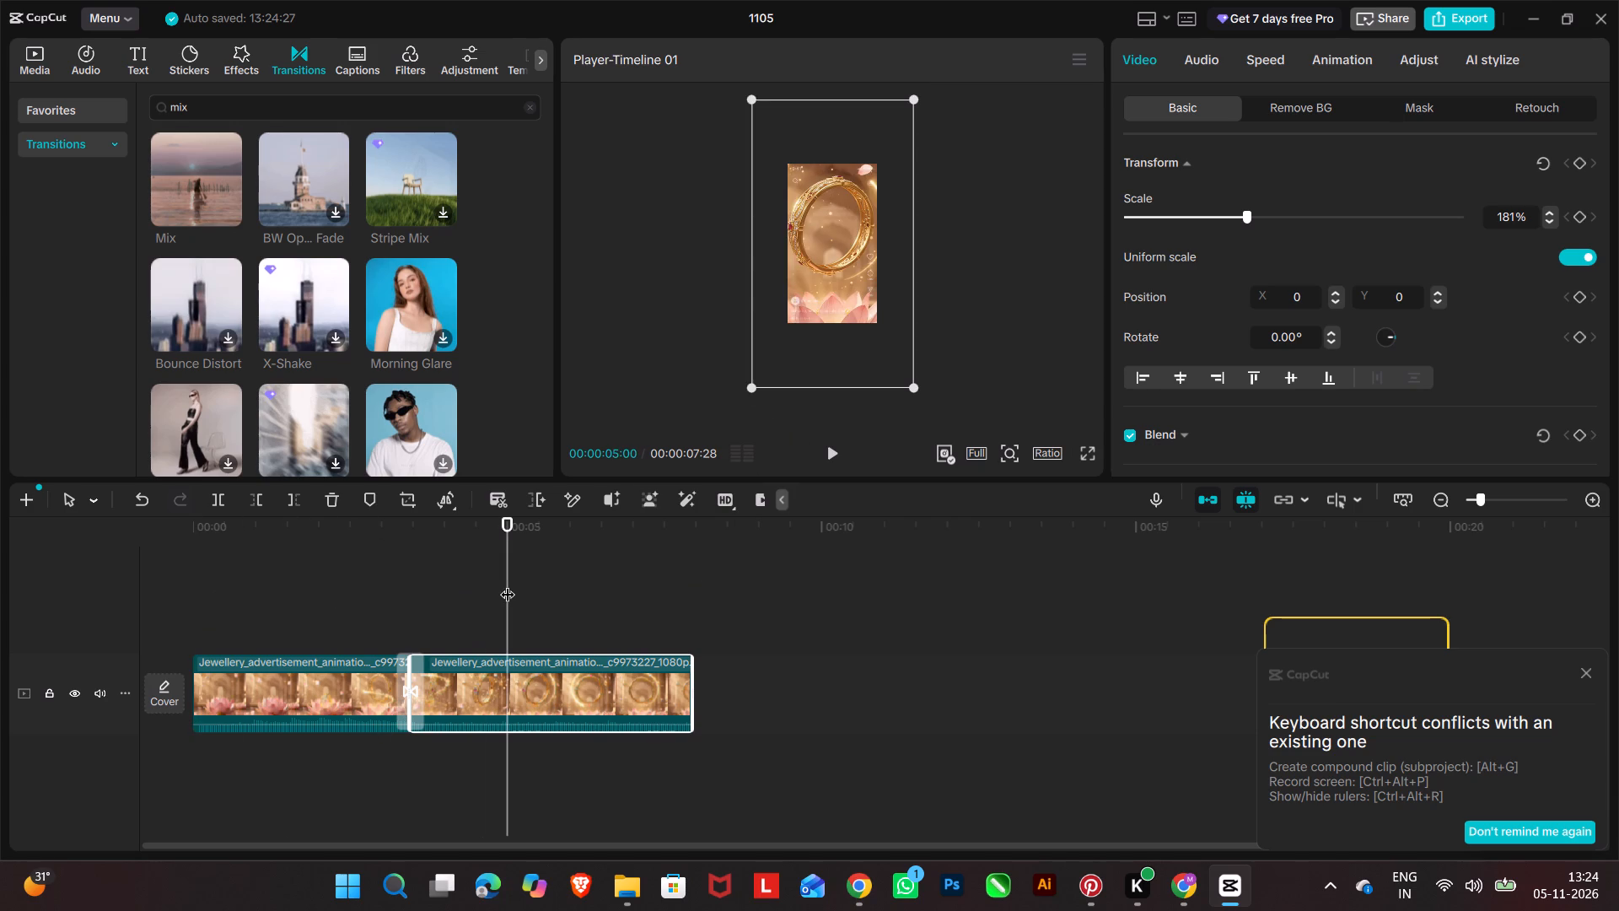
pyautogui.moveTo(746, 386); pyautogui.dragTo(759, 375)
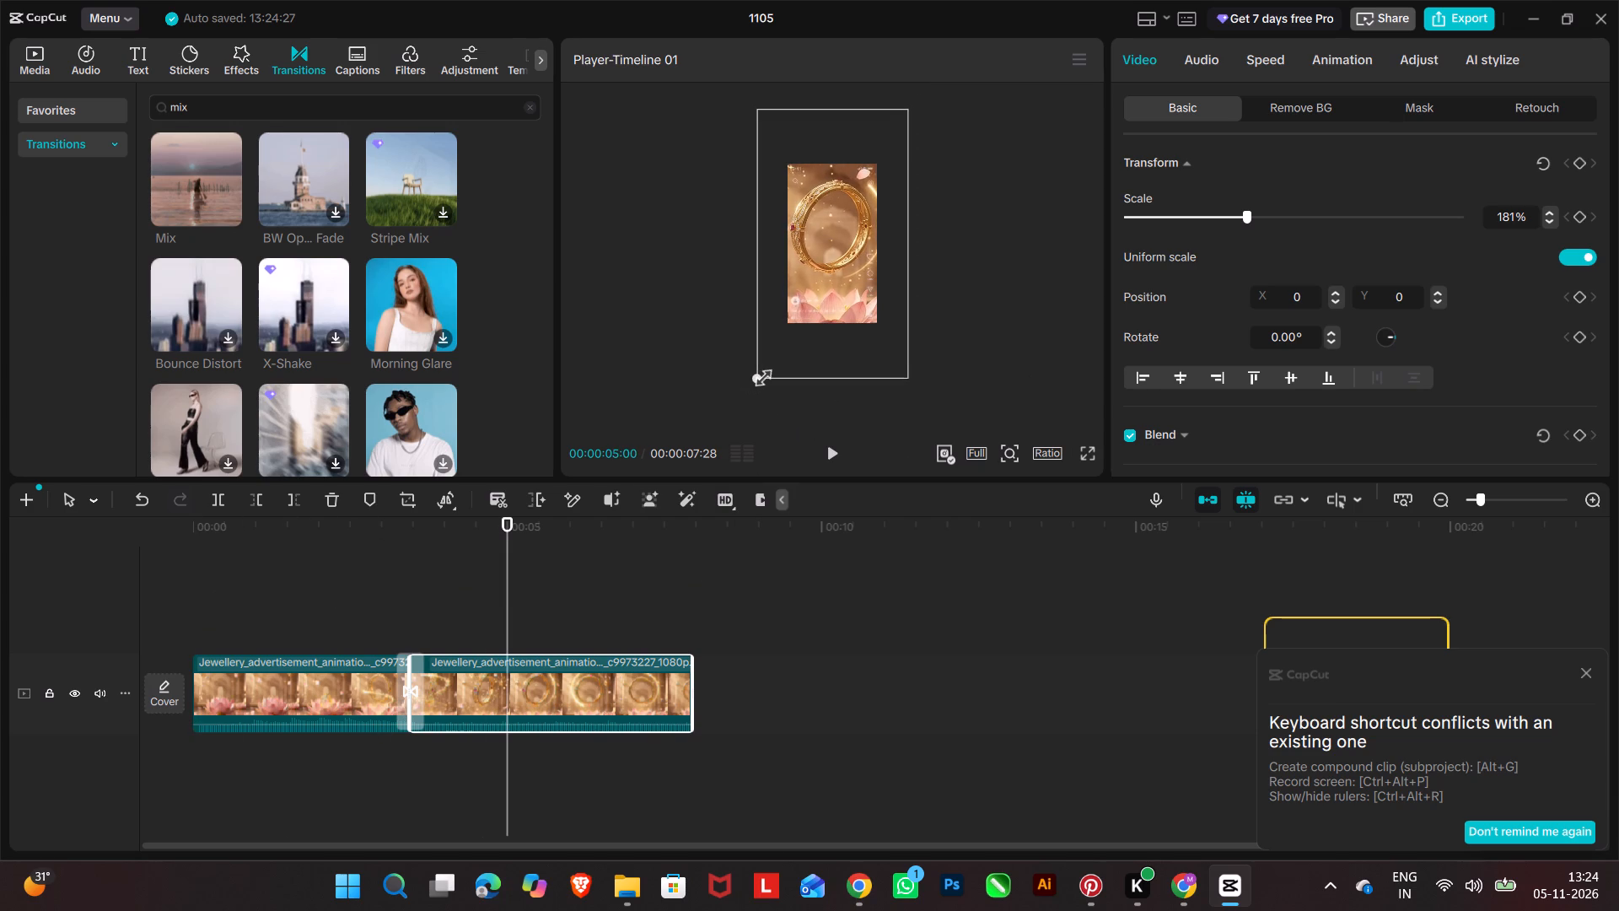
pyautogui.moveTo(759, 375); pyautogui.dragTo(761, 375)
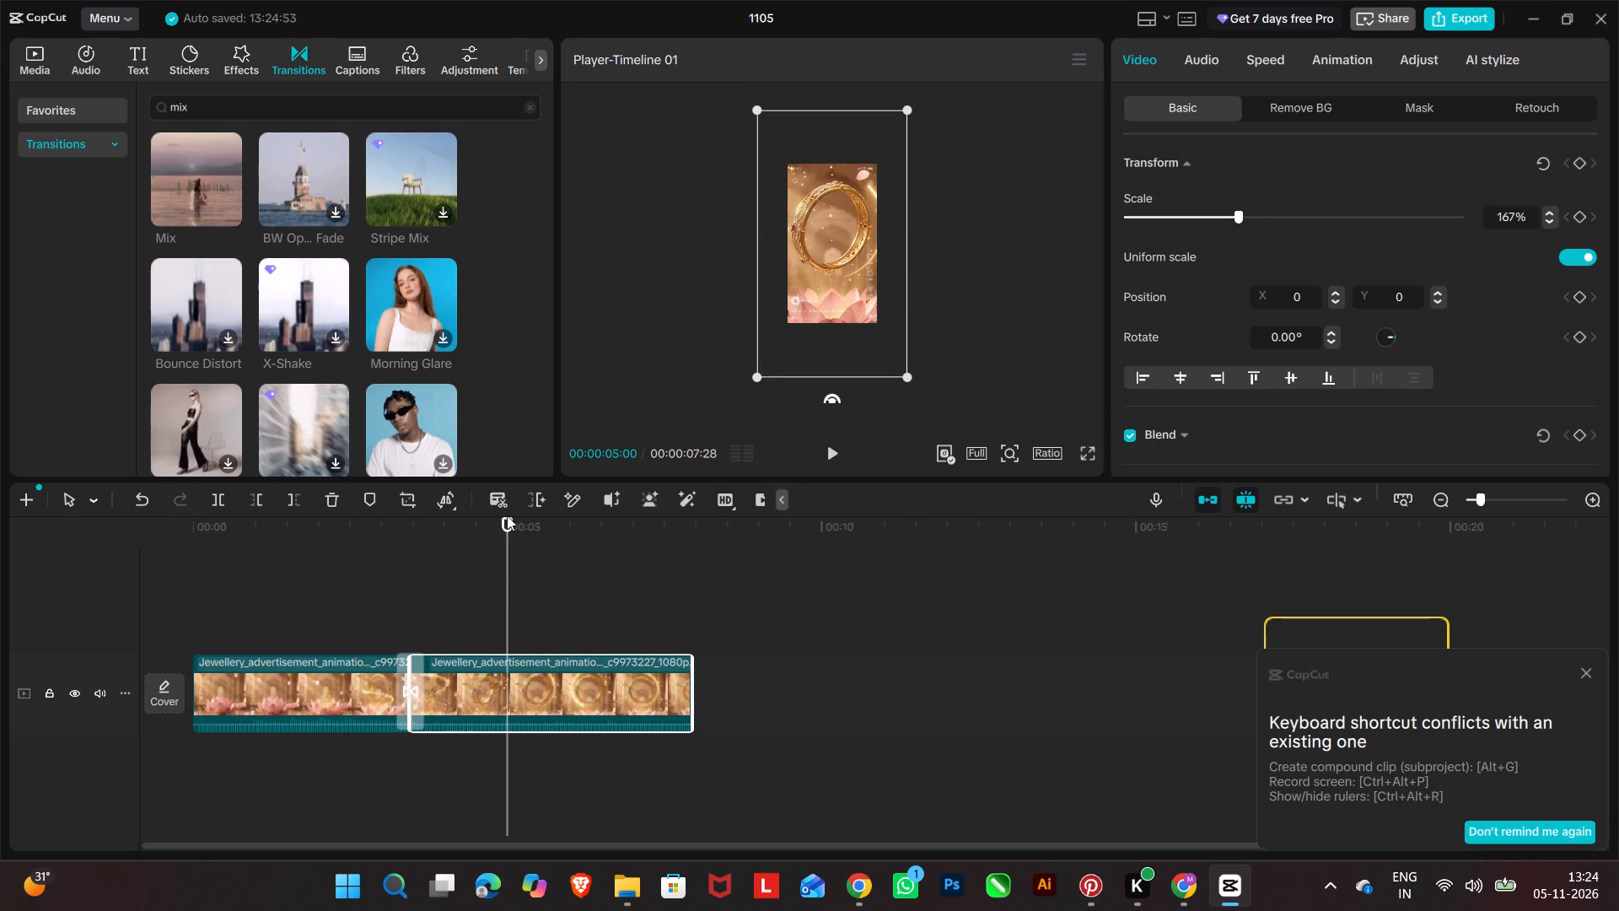
# Return the playhead to the timeline start and move the first clip straight up in the frame to a Y position of 484.
pyautogui.click(507, 515)
pyautogui.moveTo(507, 520); pyautogui.dragTo(142, 531)
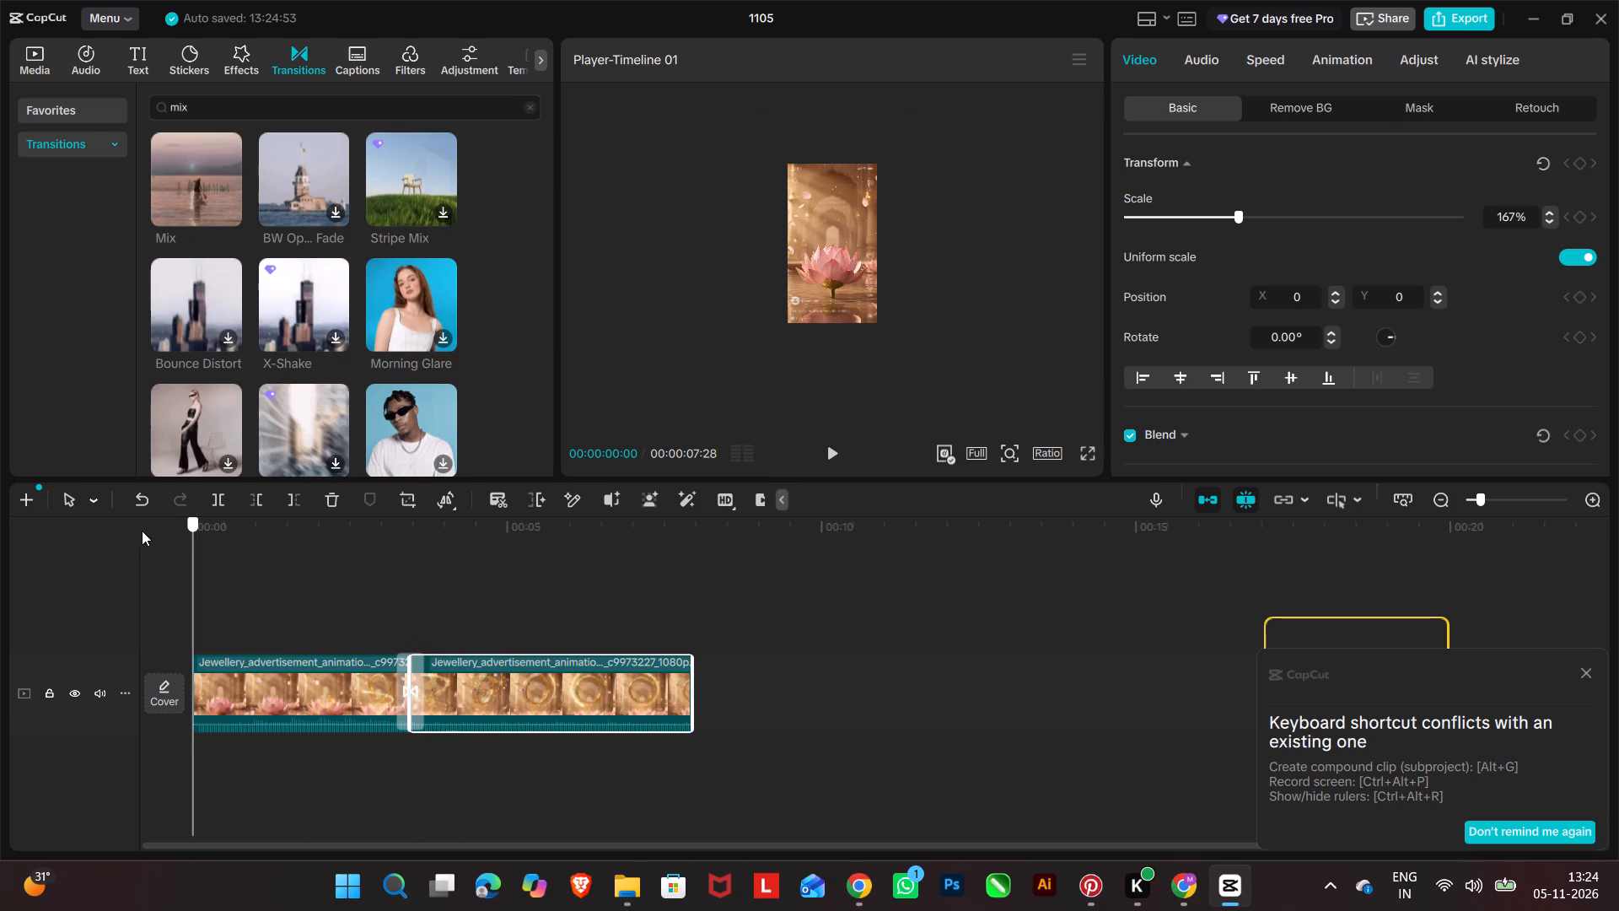
pyautogui.moveTo(142, 531); pyautogui.dragTo(140, 531)
pyautogui.click(849, 281)
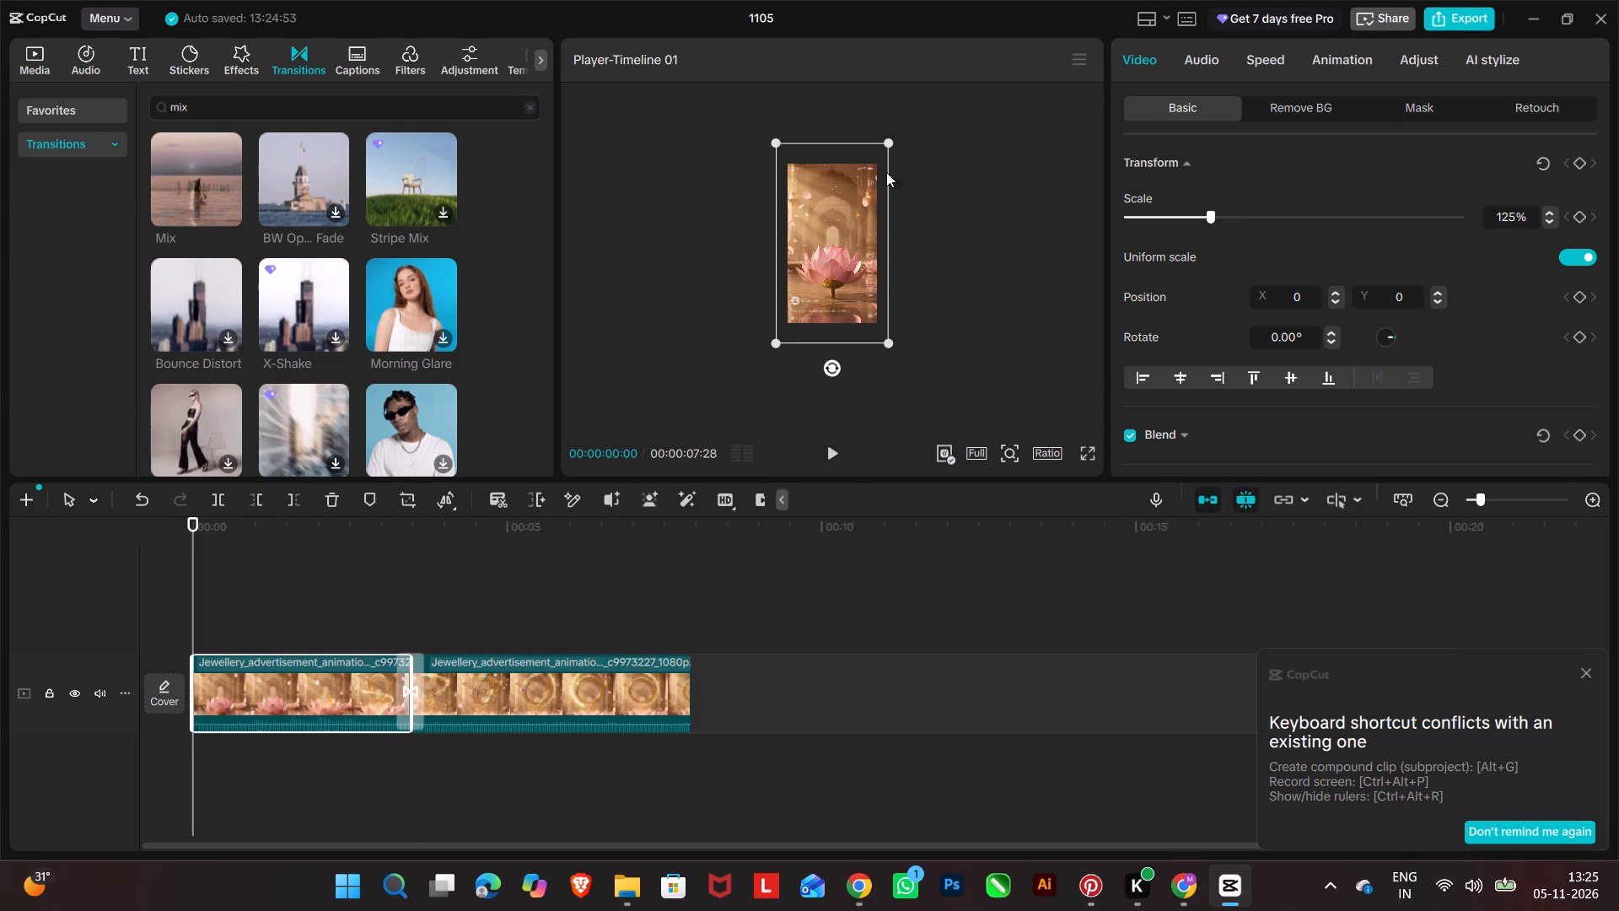
pyautogui.click(883, 342)
pyautogui.moveTo(850, 331); pyautogui.dragTo(850, 339)
pyautogui.moveTo(850, 339); pyautogui.dragTo(850, 341)
pyautogui.moveTo(831, 226); pyautogui.dragTo(831, 247)
pyautogui.moveTo(831, 249); pyautogui.dragTo(831, 276)
pyautogui.moveTo(839, 333); pyautogui.dragTo(840, 353)
pyautogui.moveTo(840, 353); pyautogui.dragTo(840, 350)
pyautogui.click(851, 262)
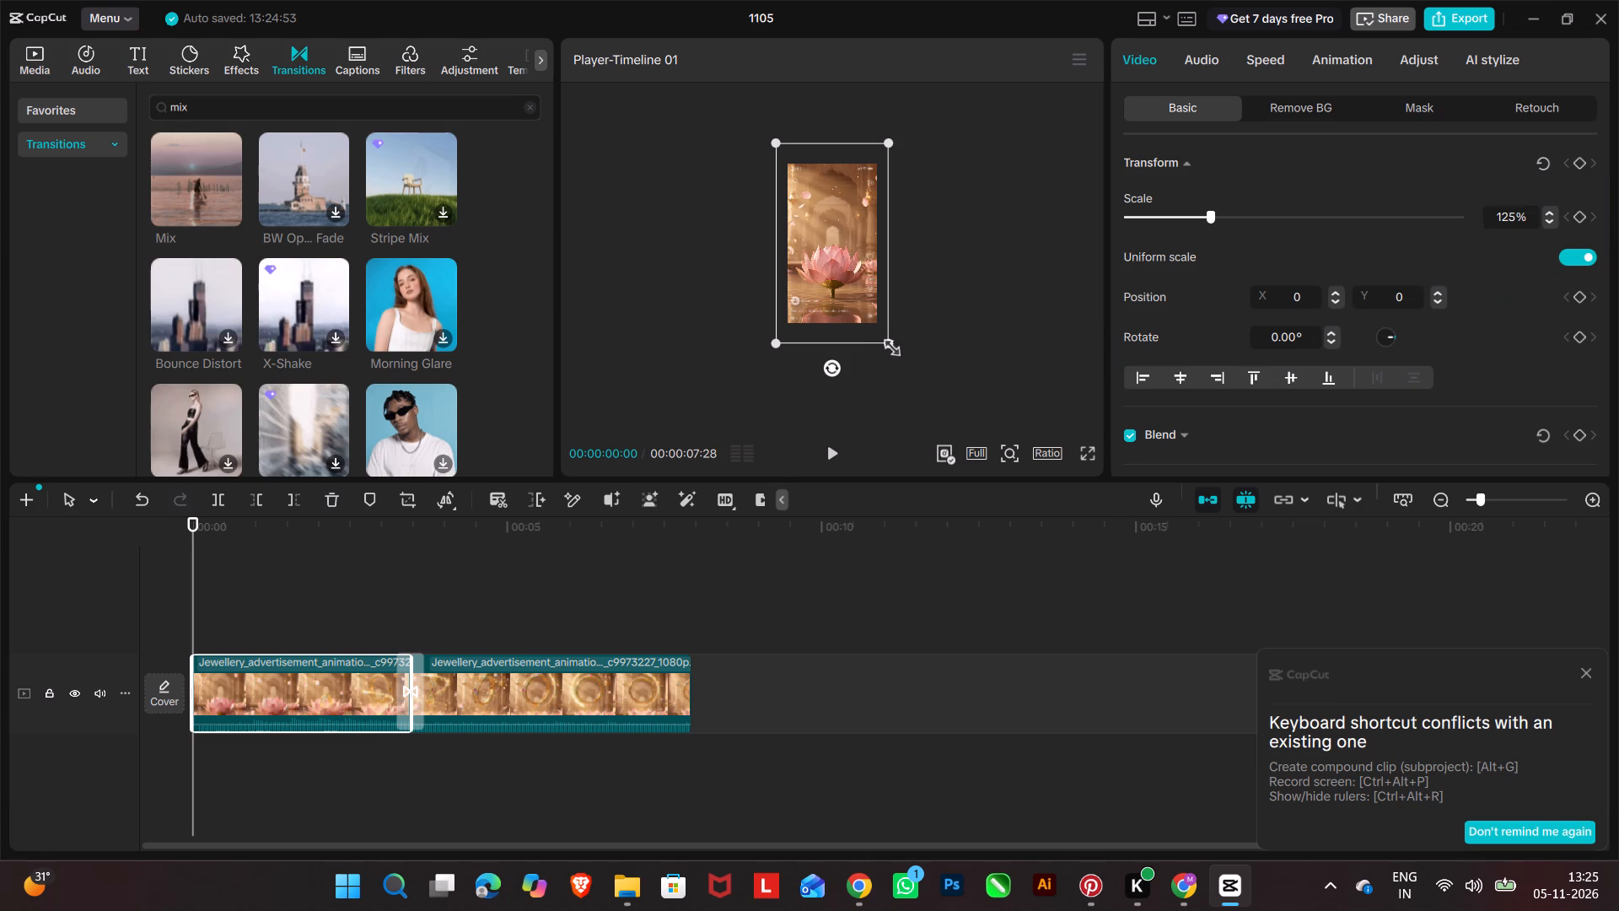
pyautogui.click(884, 342)
pyautogui.press('Up')
pyautogui.press('Up')
pyautogui.press('Up')
pyautogui.press('Up')
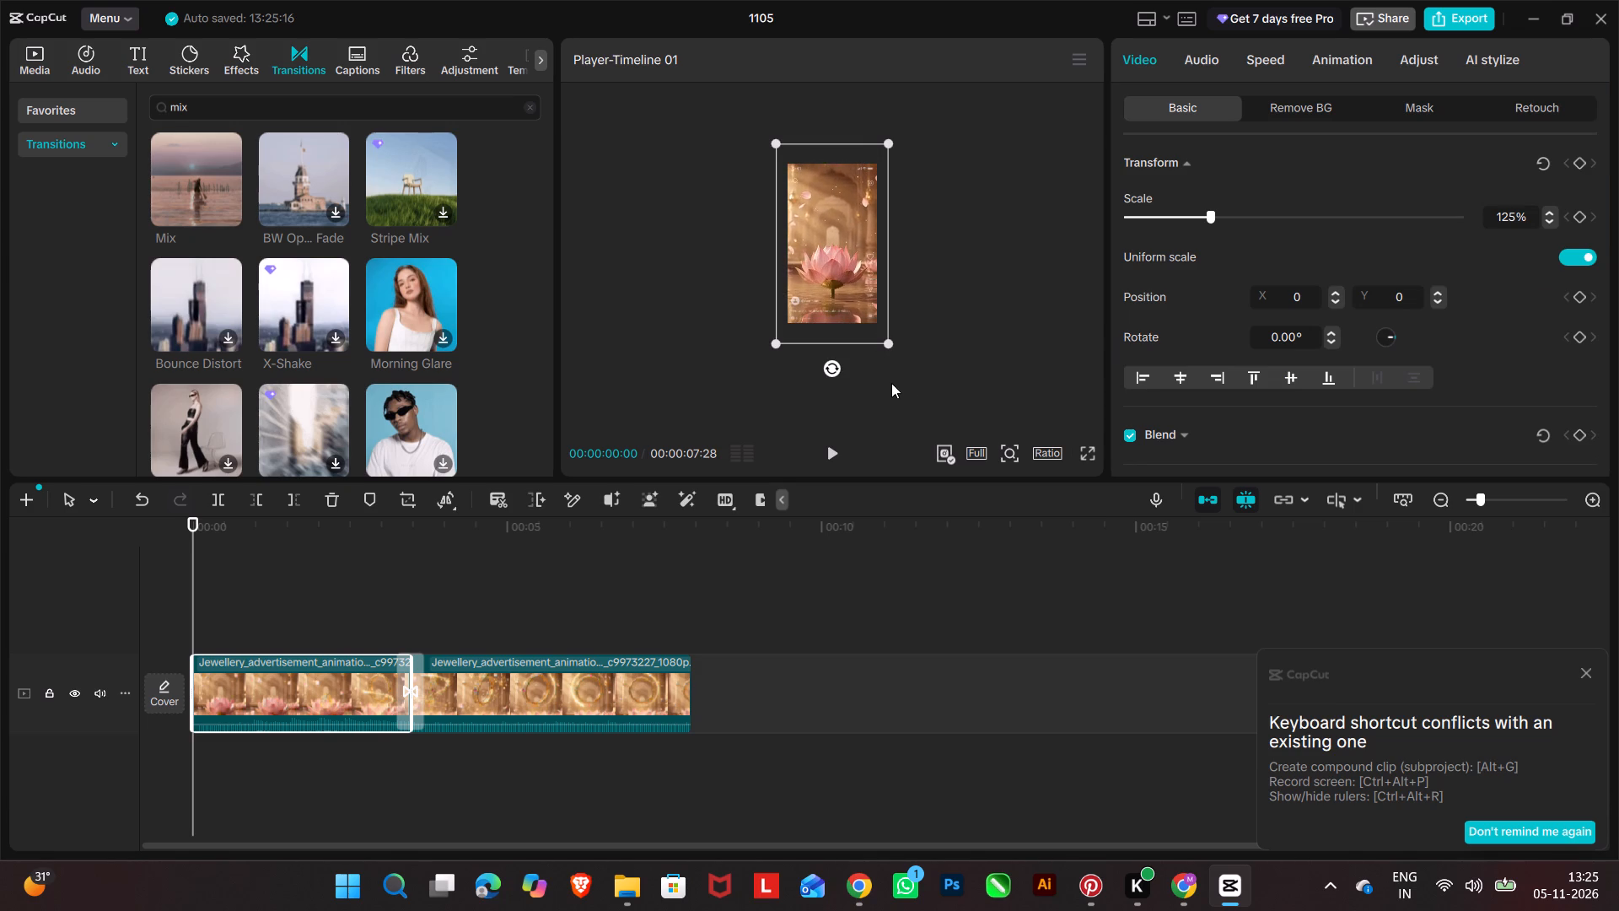
pyautogui.moveTo(836, 271); pyautogui.dragTo(831, 245)
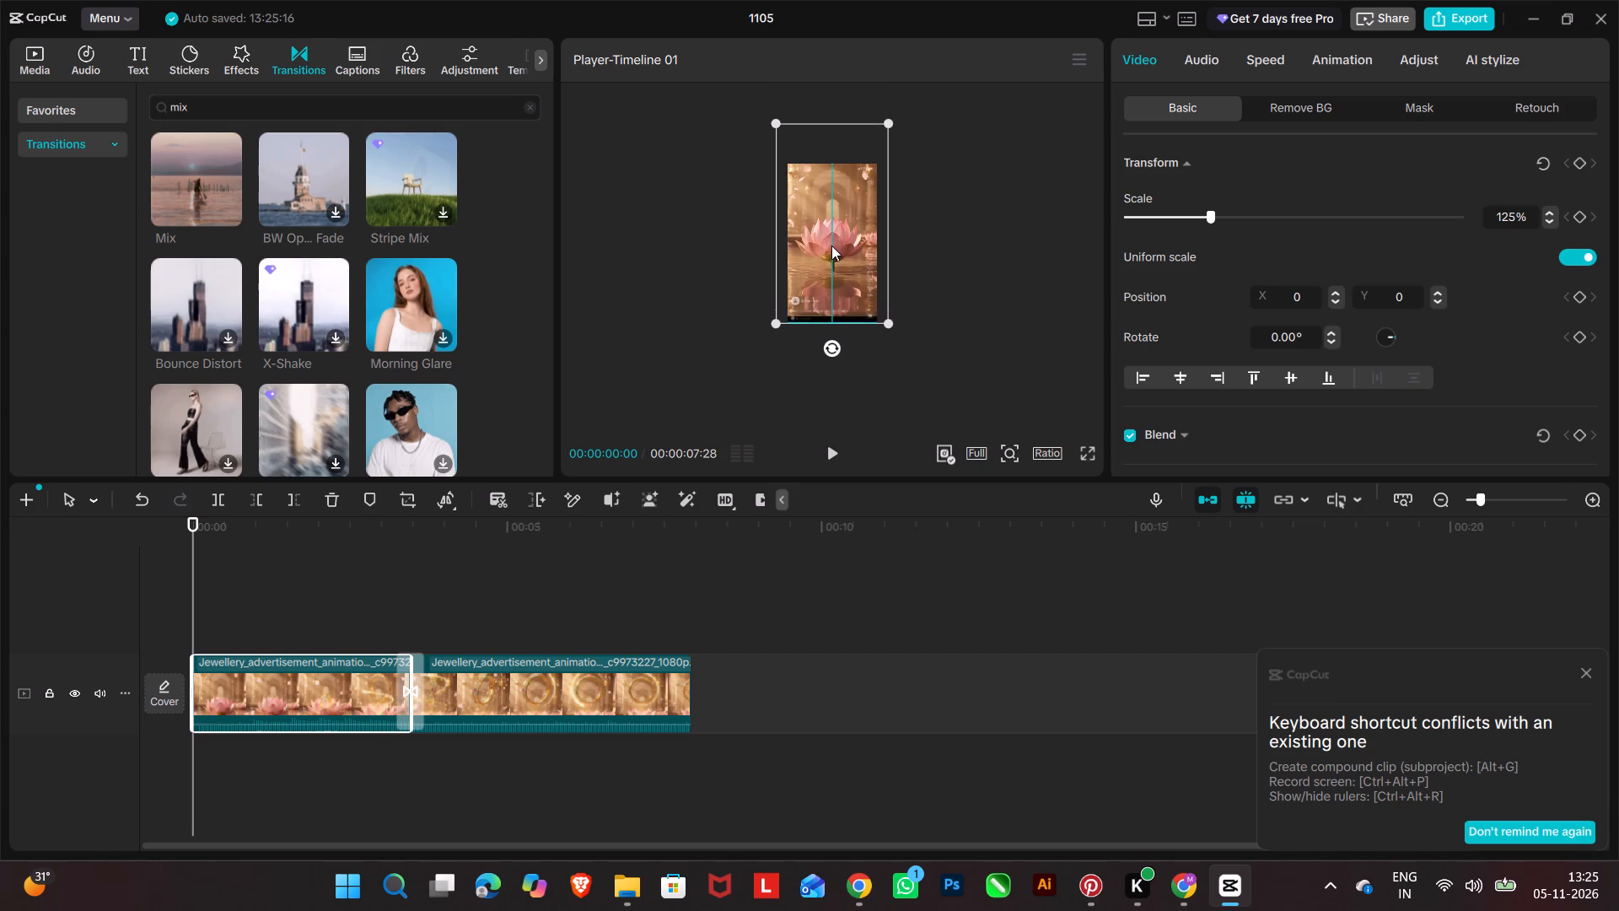
pyautogui.moveTo(831, 245); pyautogui.dragTo(831, 254)
# Reduce the first clip's scale to 114%.
pyautogui.moveTo(772, 121); pyautogui.dragTo(778, 136)
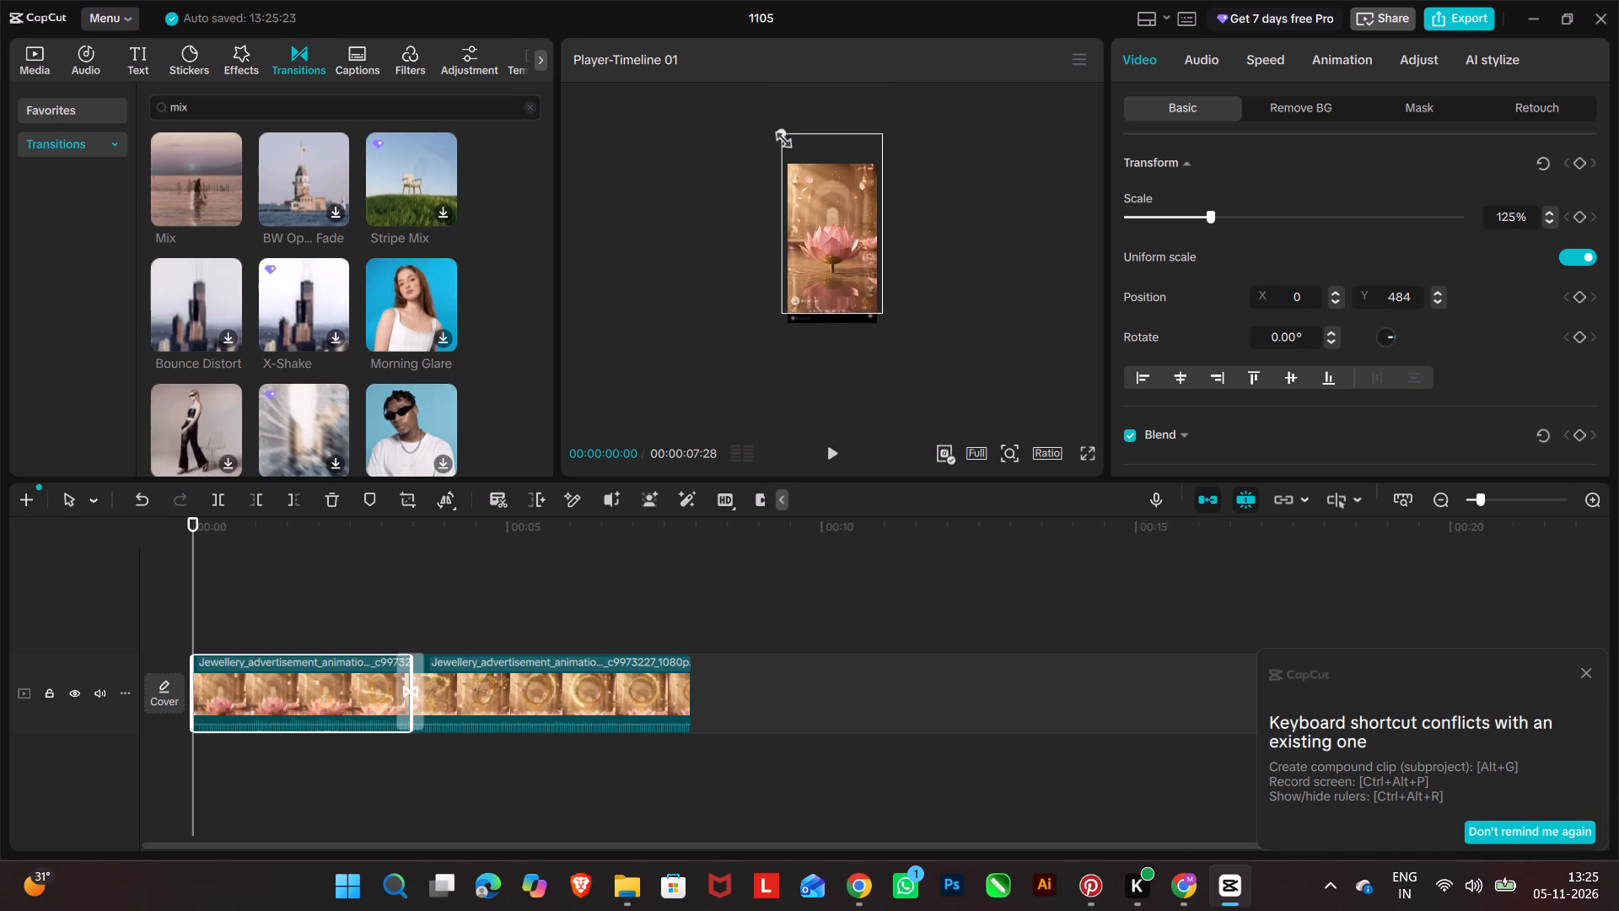
pyautogui.moveTo(778, 136); pyautogui.dragTo(777, 129)
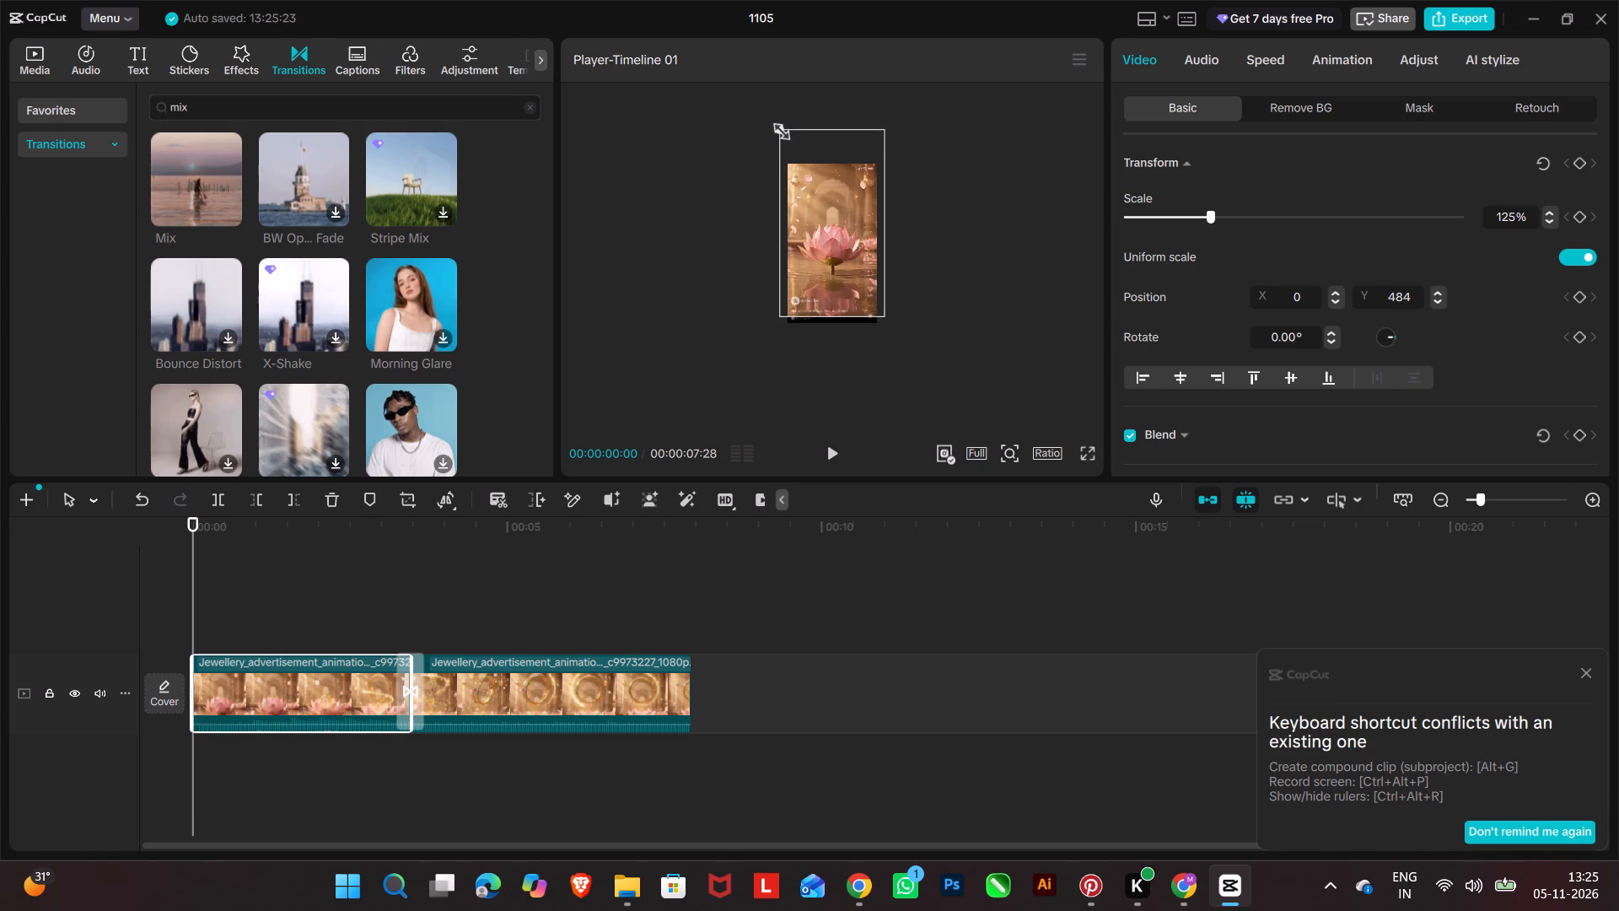
pyautogui.moveTo(777, 129); pyautogui.dragTo(779, 133)
# Reposition the first clip vertically so it sits slightly above centre and fills the whole frame, keeping X at 0.
pyautogui.moveTo(838, 189); pyautogui.dragTo(838, 197)
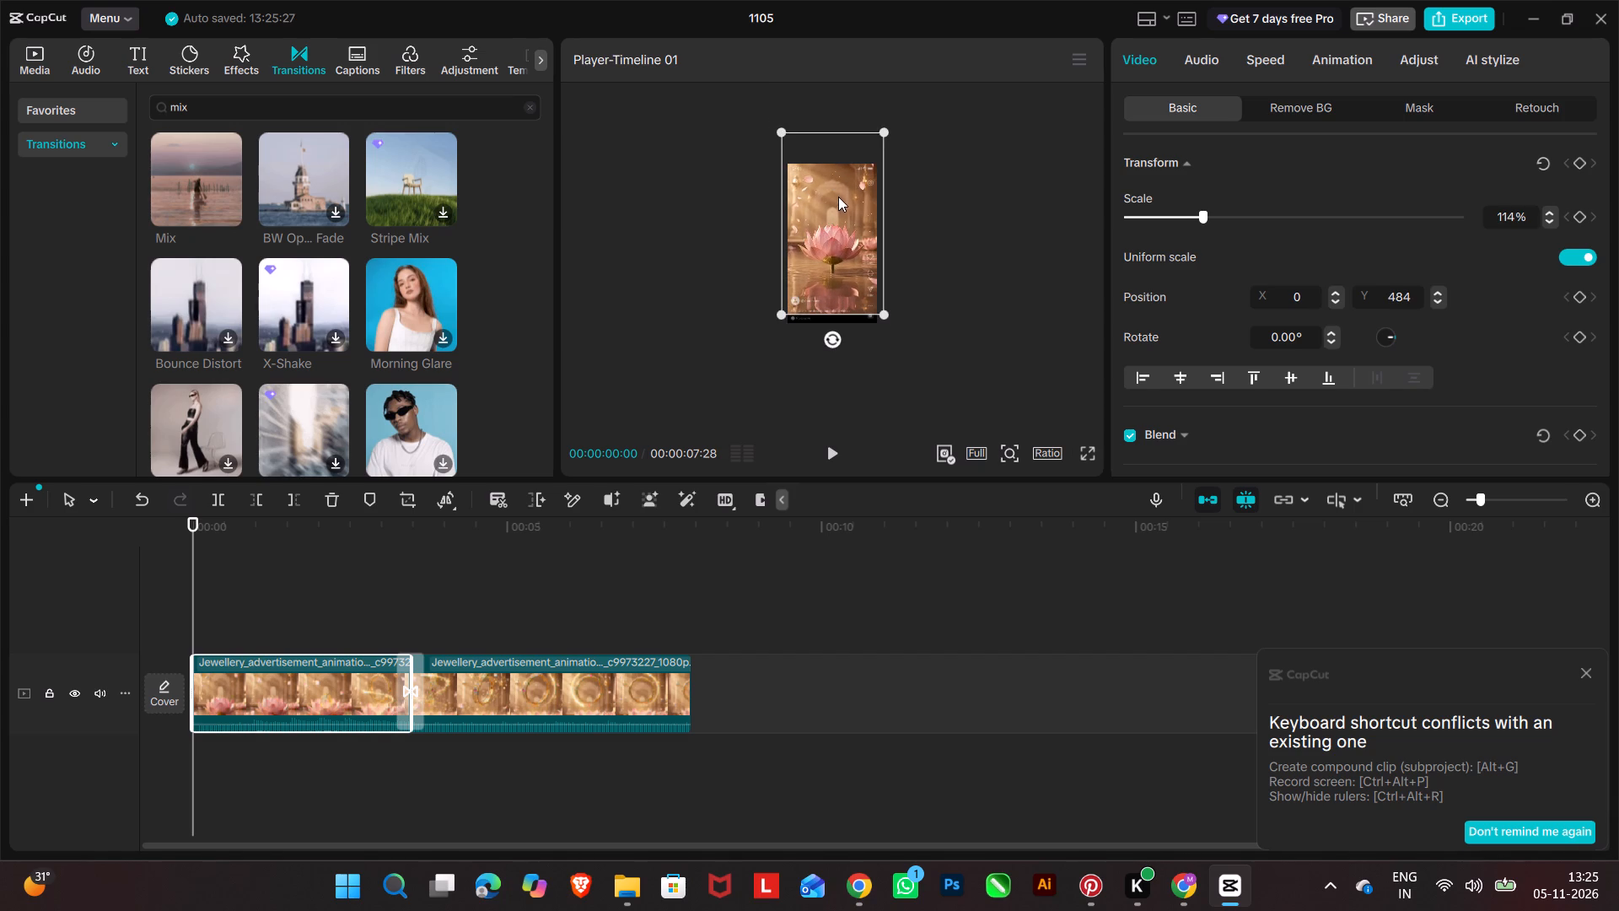
pyautogui.moveTo(838, 197); pyautogui.dragTo(838, 204)
pyautogui.moveTo(836, 203); pyautogui.dragTo(836, 211)
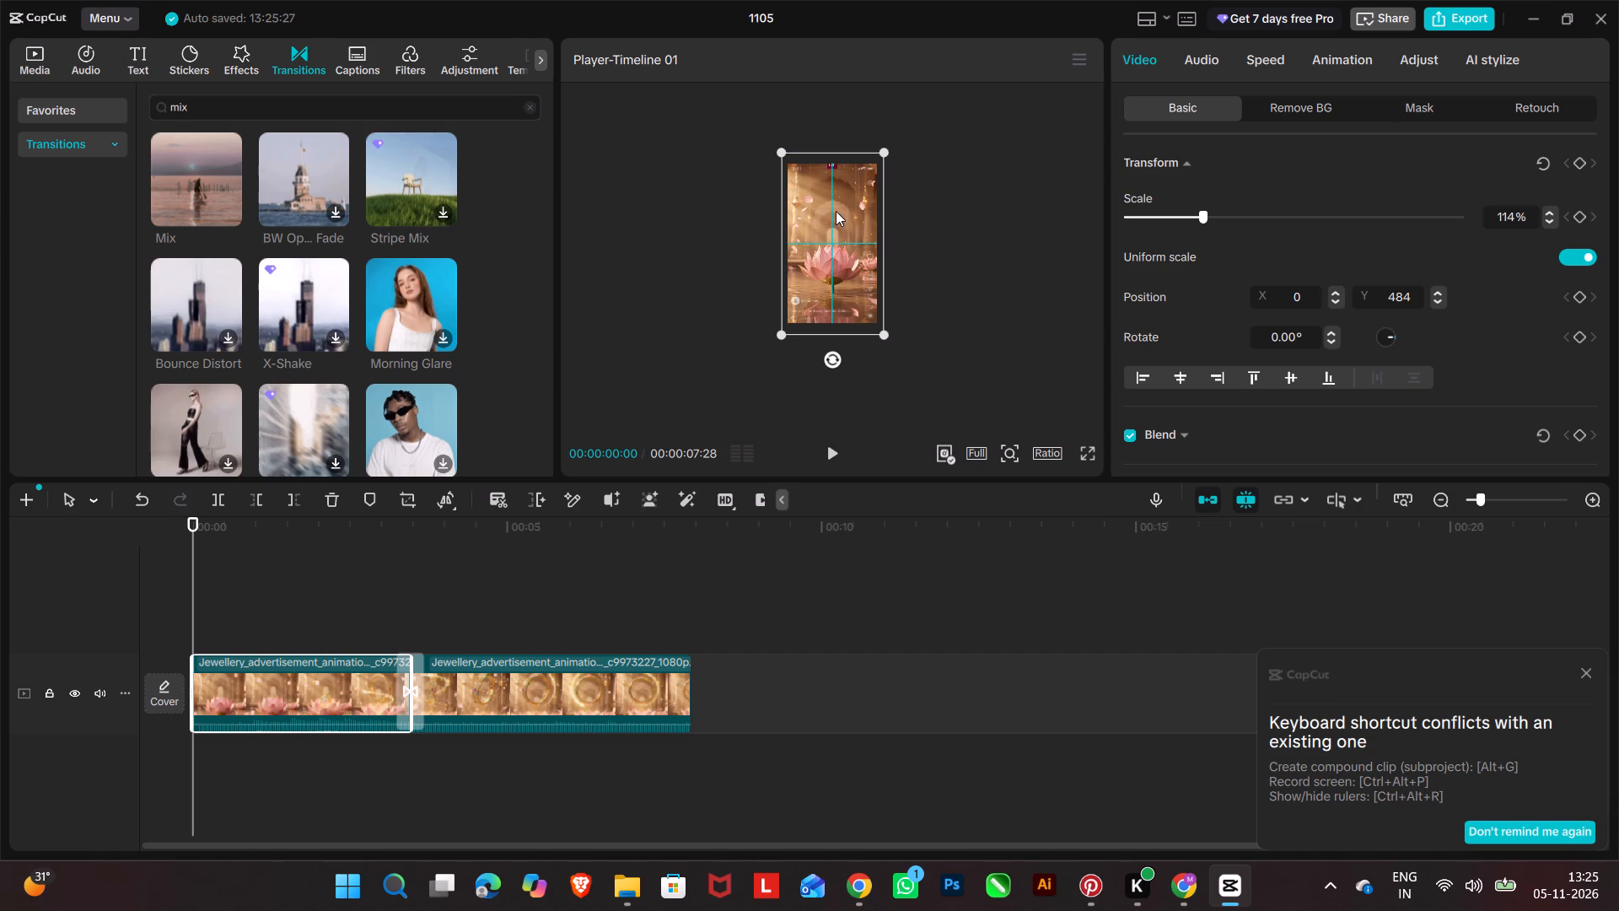
pyautogui.moveTo(836, 211); pyautogui.dragTo(834, 194)
pyautogui.moveTo(830, 214); pyautogui.dragTo(830, 231)
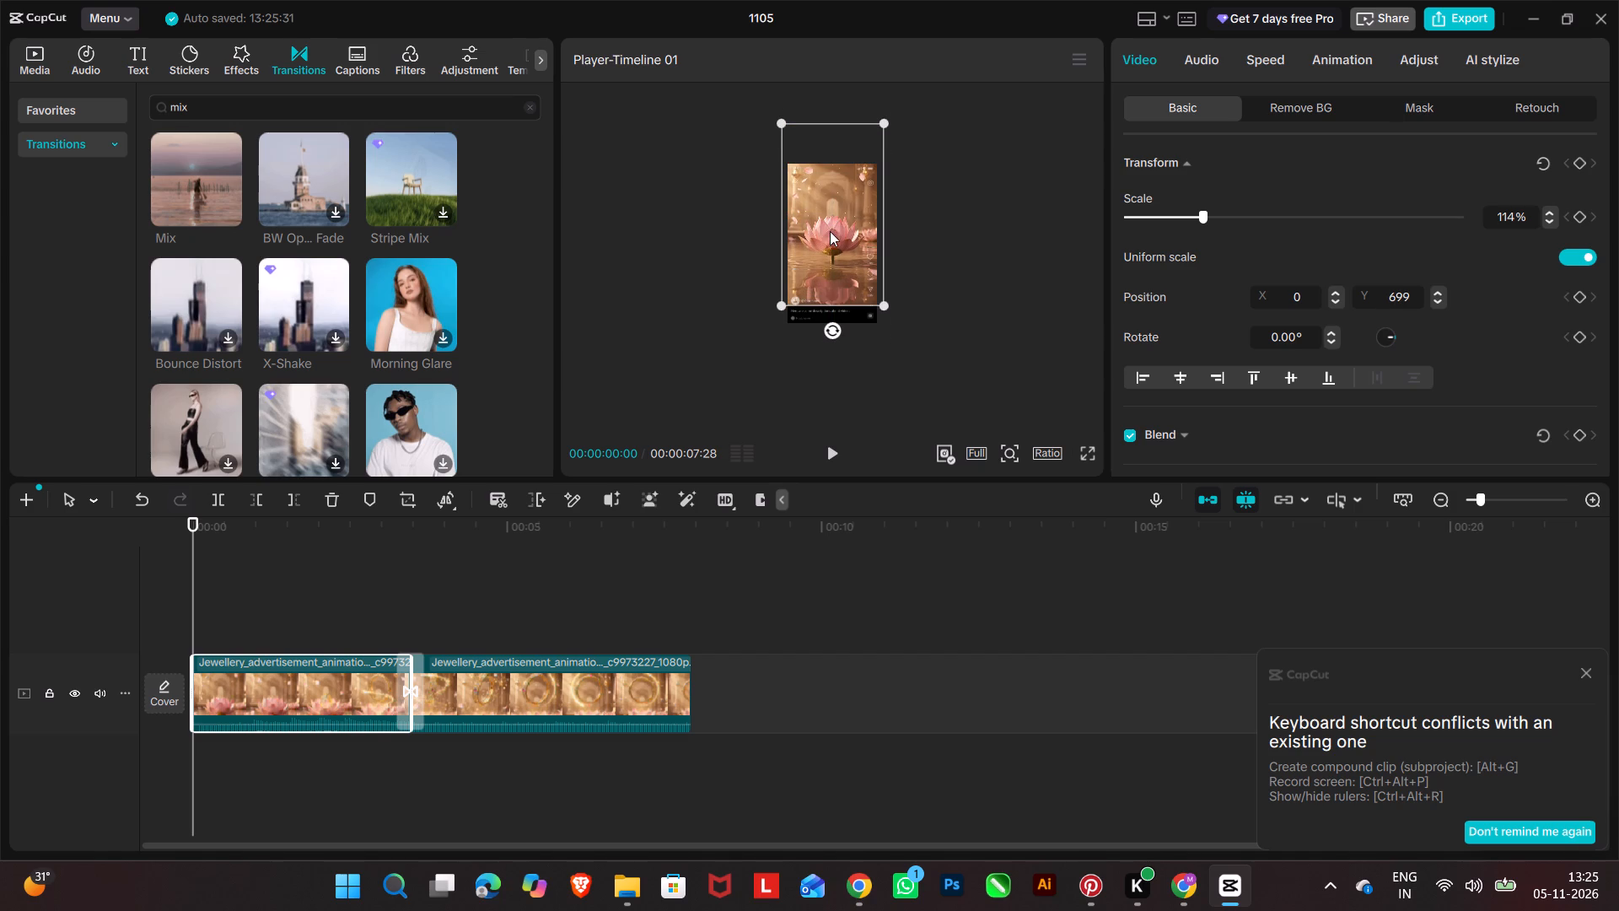
pyautogui.moveTo(830, 231); pyautogui.dragTo(831, 238)
pyautogui.moveTo(834, 240); pyautogui.dragTo(834, 231)
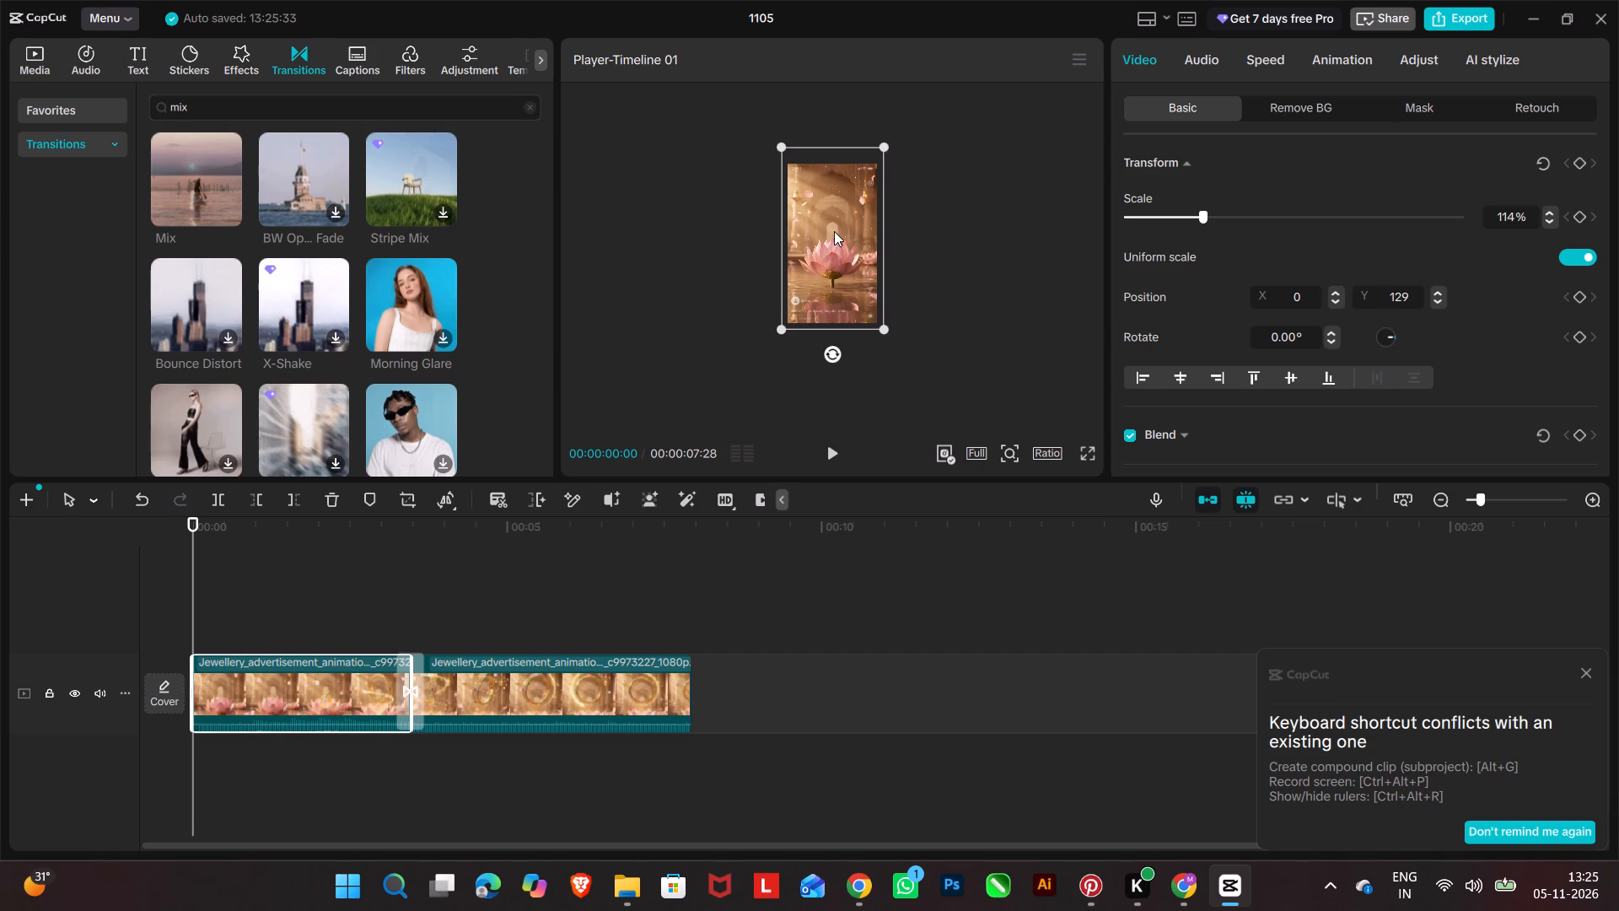
pyautogui.moveTo(834, 231); pyautogui.dragTo(833, 229)
pyautogui.click(958, 308)
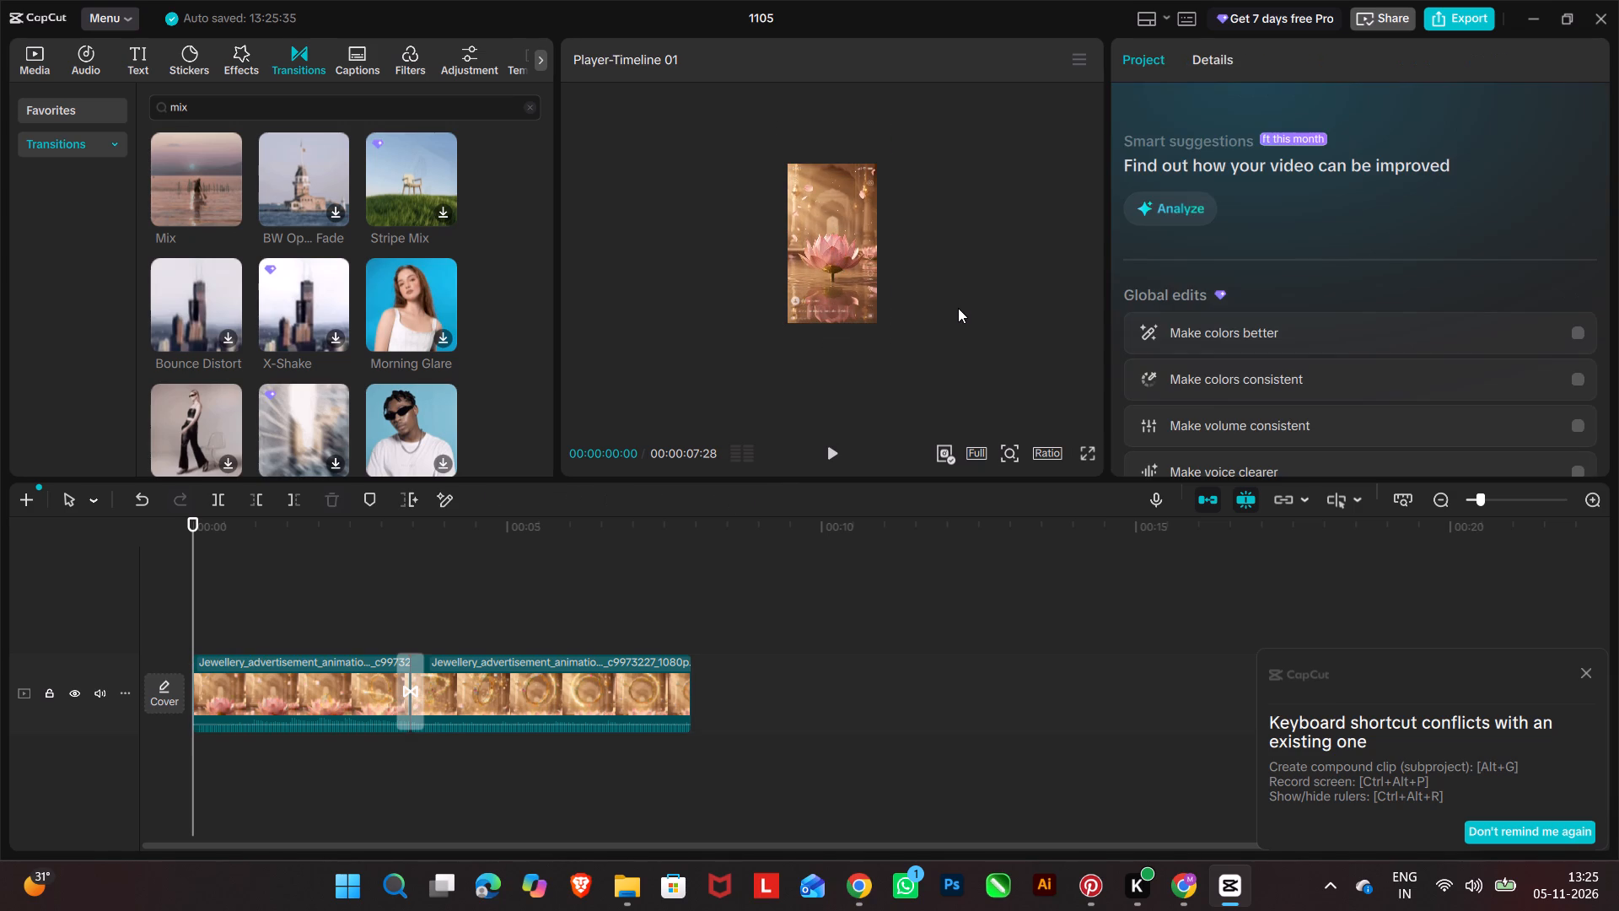
# Play the timeline from start to end, twice, to review the rescaled and repositioned first clip.
pyautogui.click(832, 445)
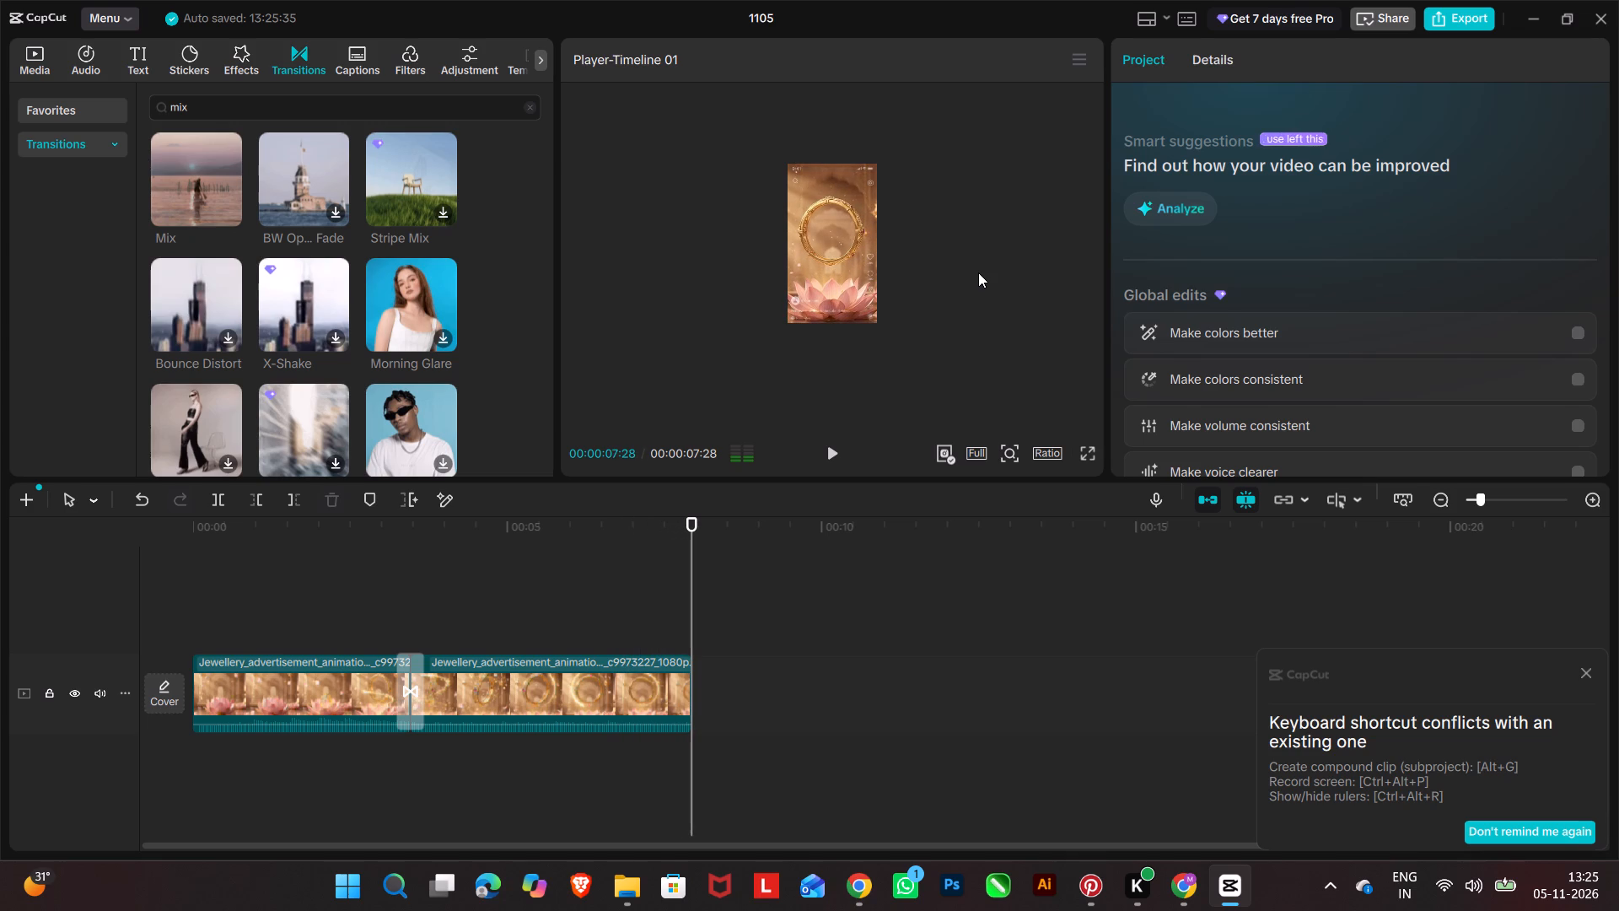
pyautogui.click(834, 446)
# Play the video in full screen to check the framing of both clips, and return to the editor.
pyautogui.click(1088, 451)
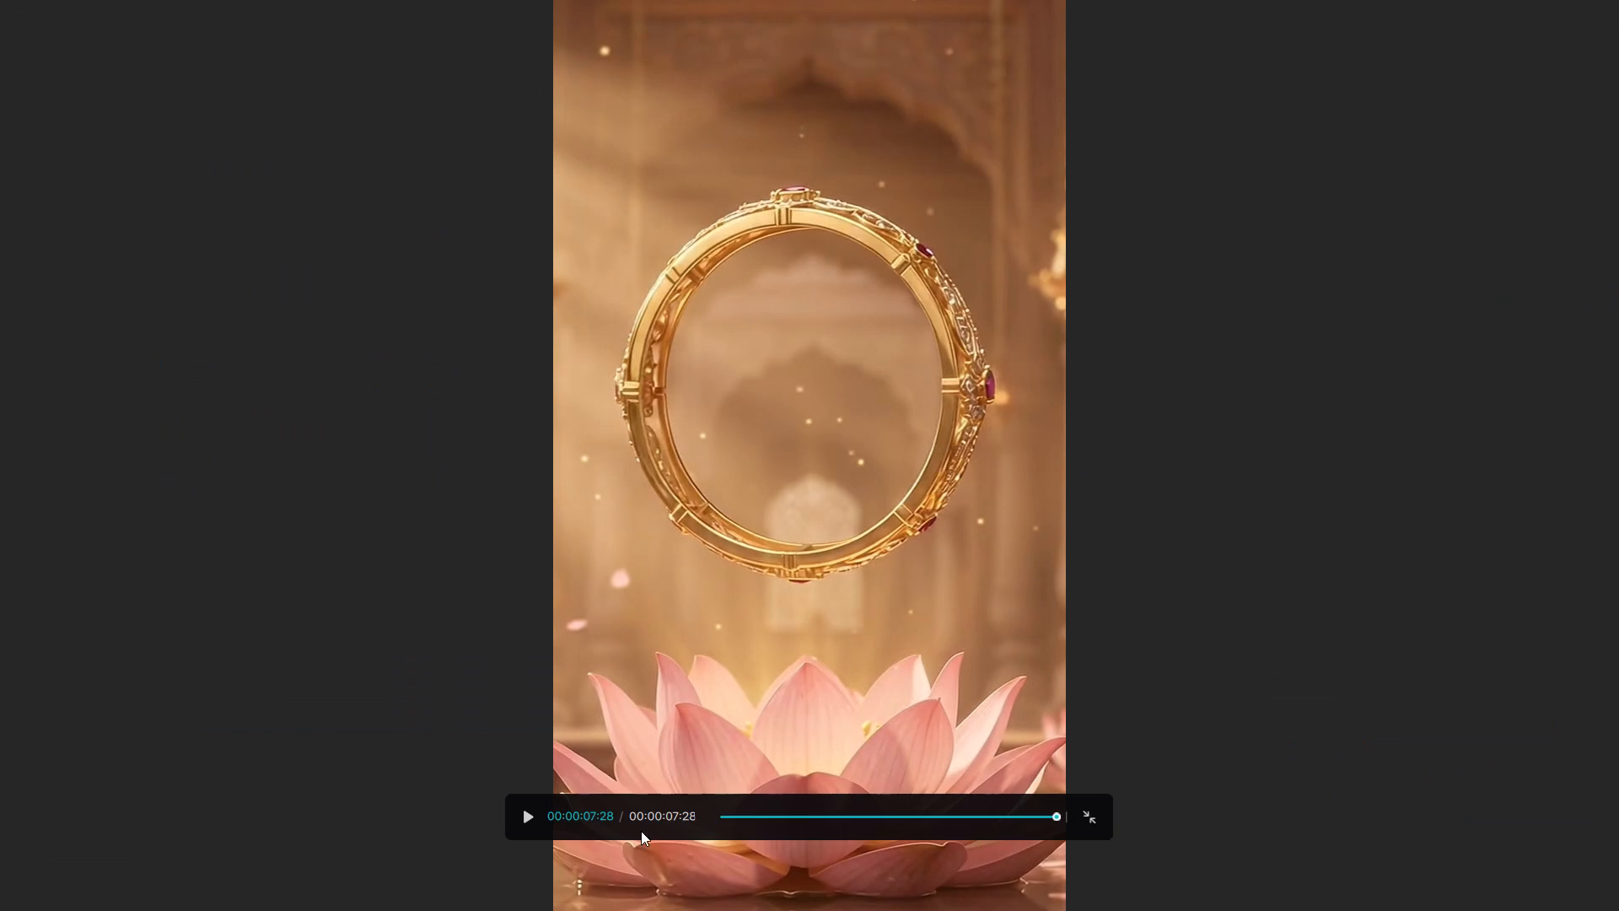
pyautogui.click(524, 808)
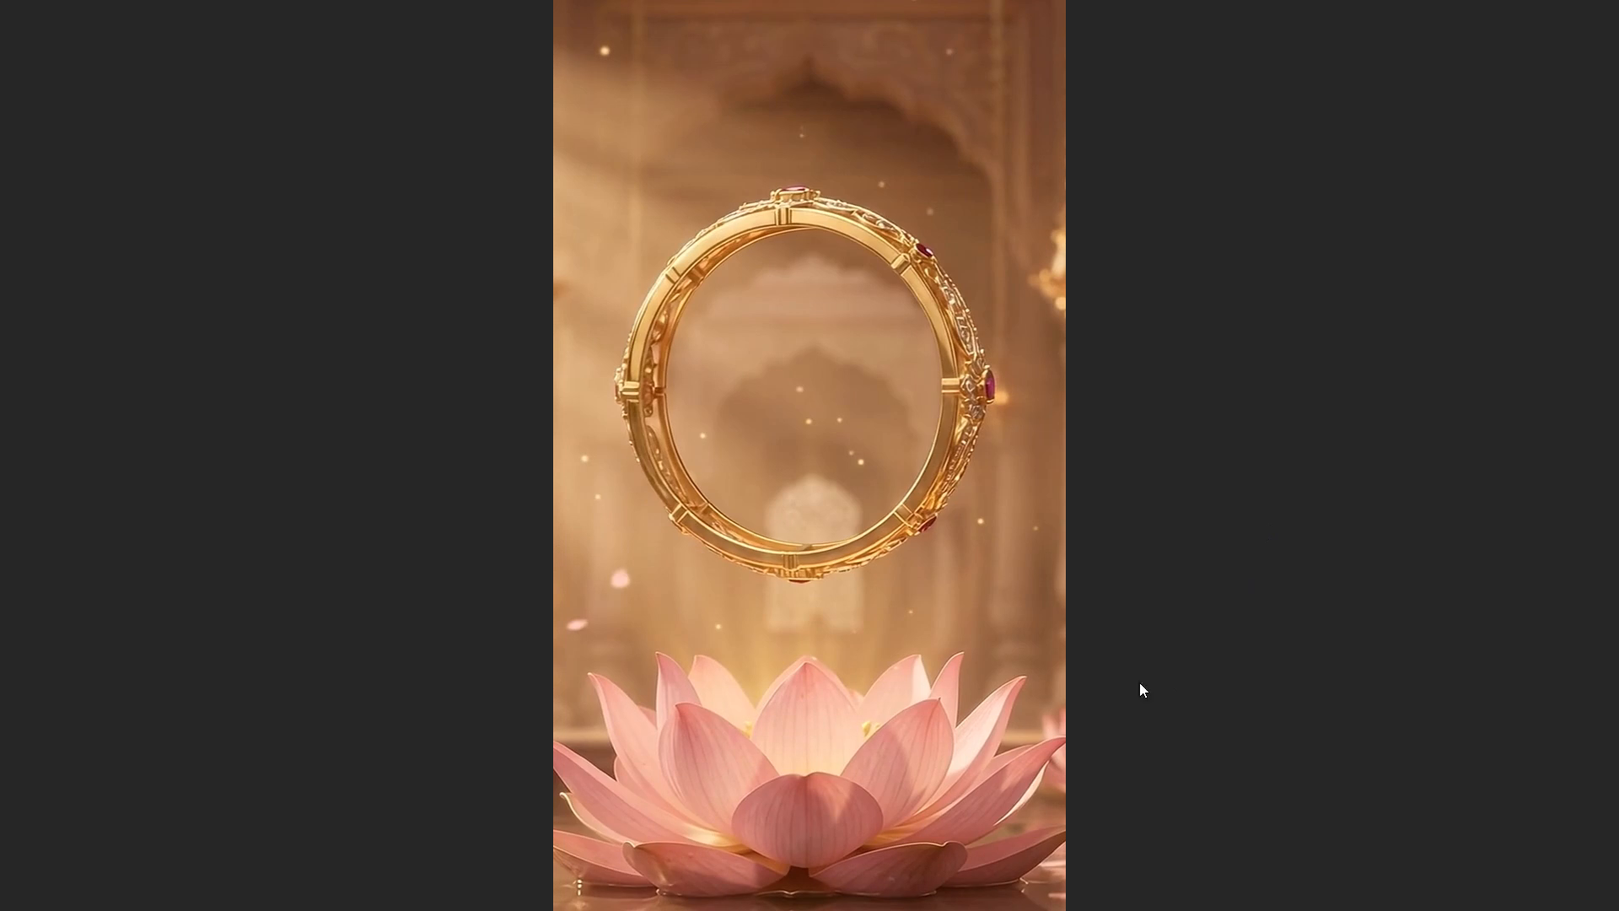
pyautogui.click(695, 533)
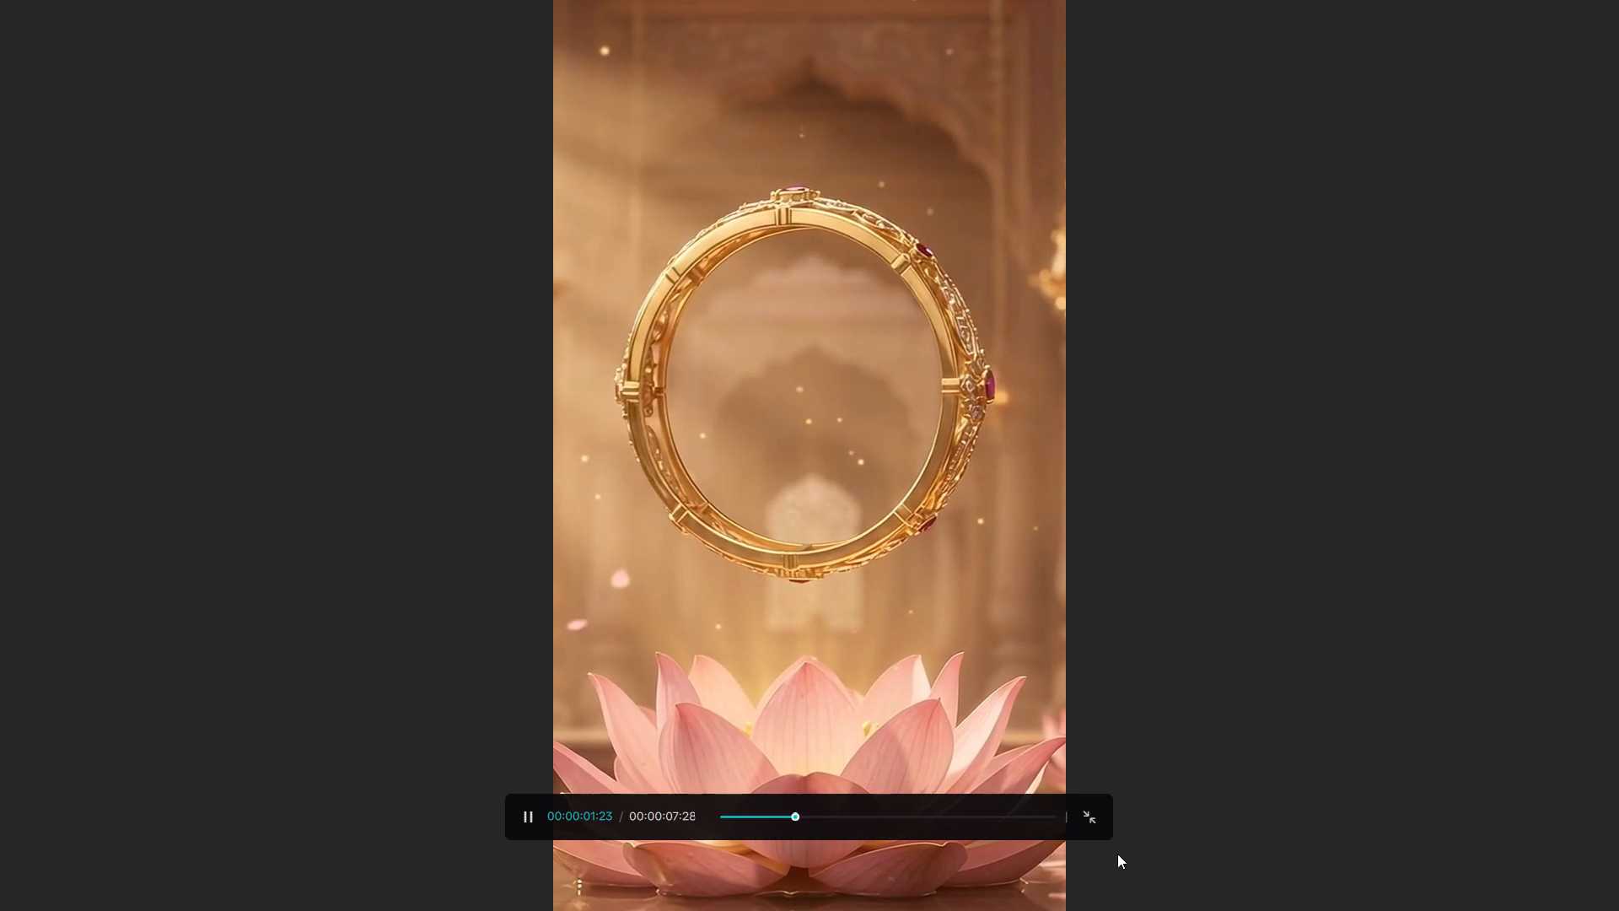
pyautogui.click(1092, 825)
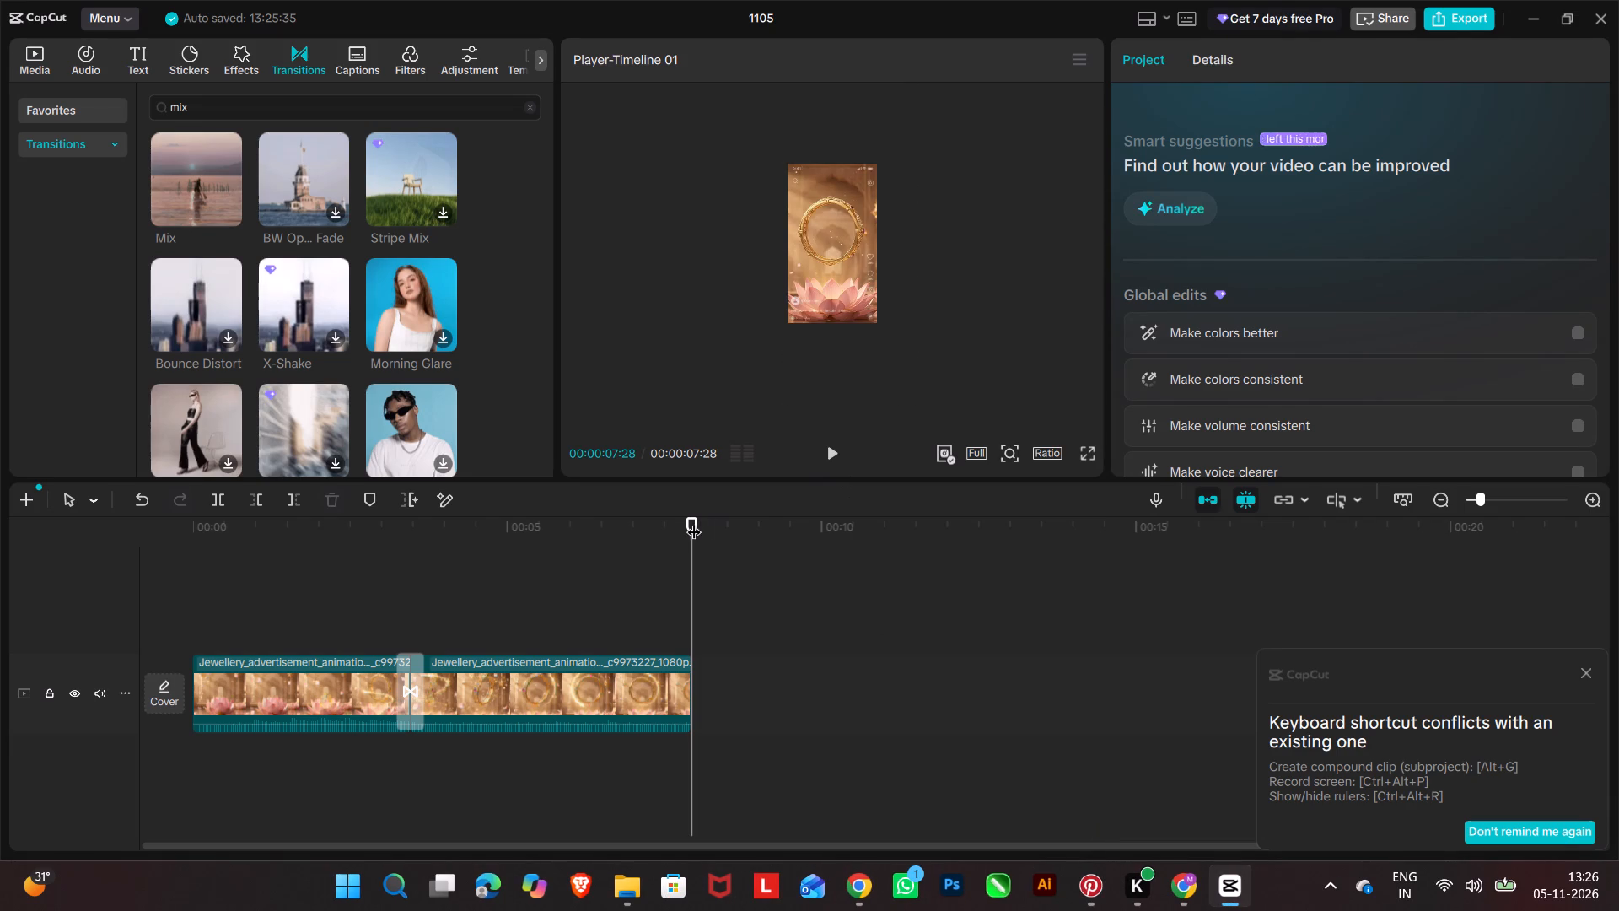
# Replay the timeline from the start, review it once more in full screen, and return to the editor.
pyautogui.moveTo(694, 521); pyautogui.dragTo(121, 551)
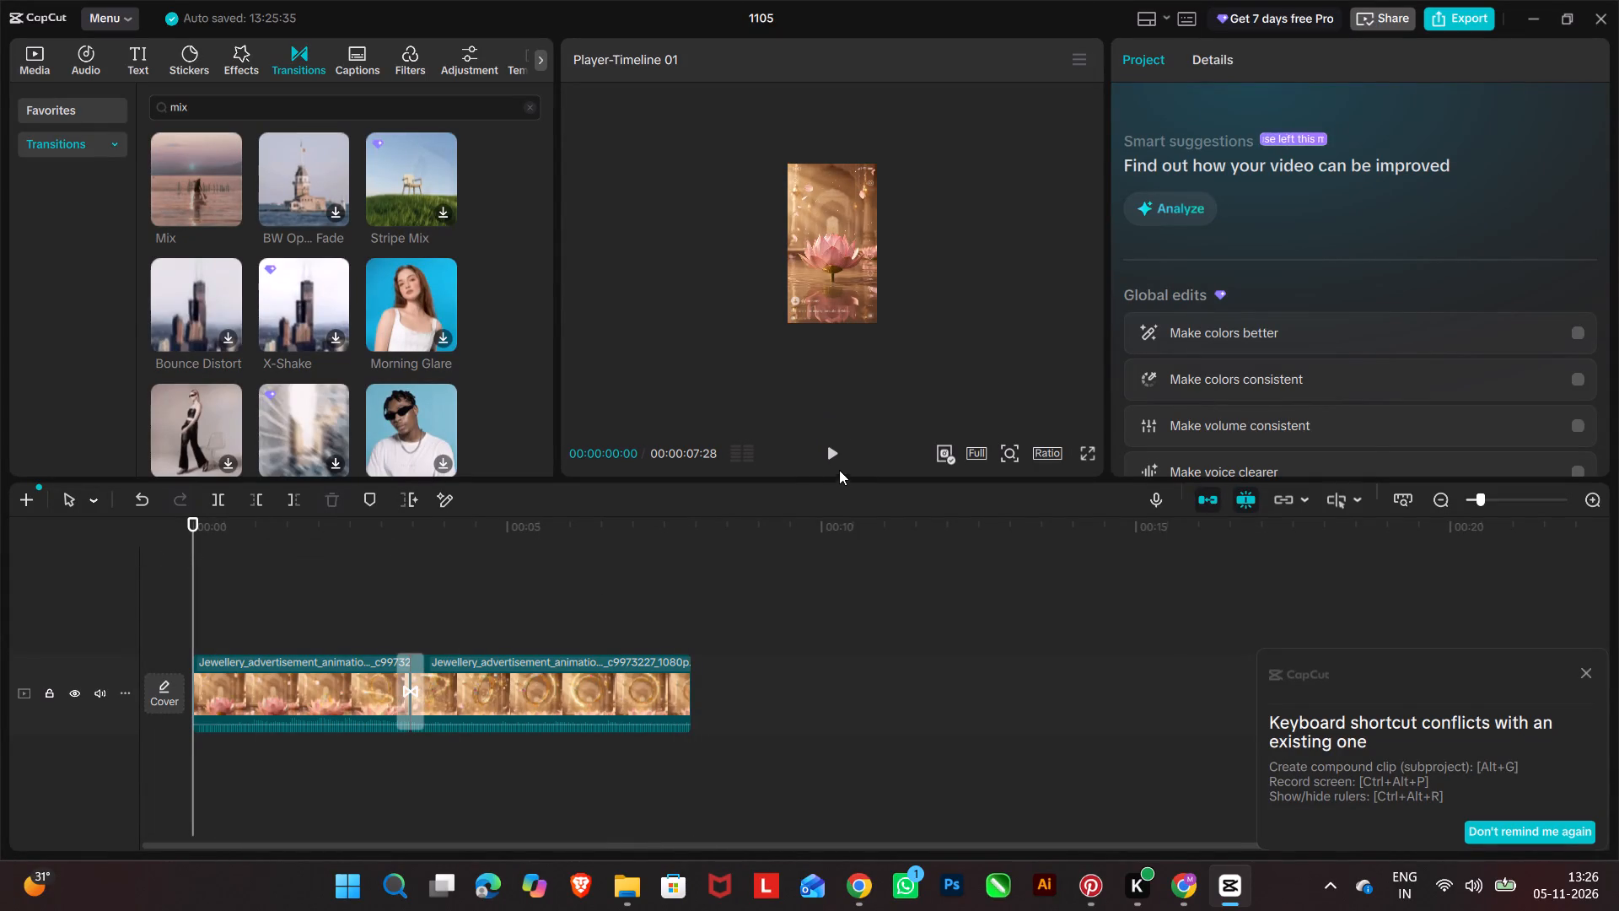
pyautogui.click(834, 466)
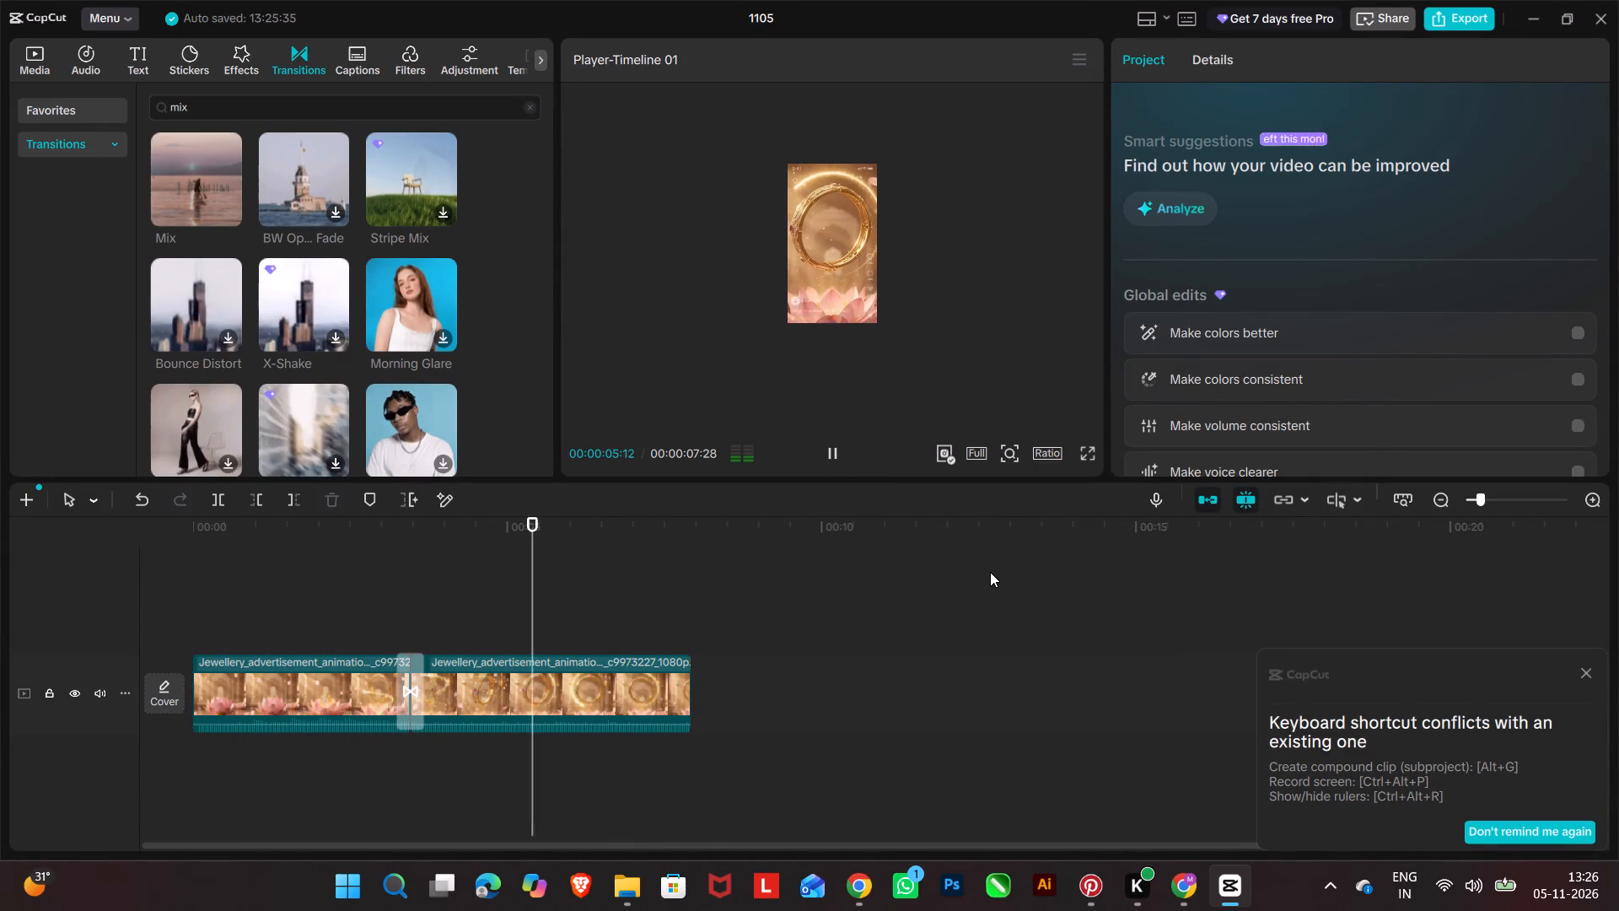
pyautogui.click(1087, 450)
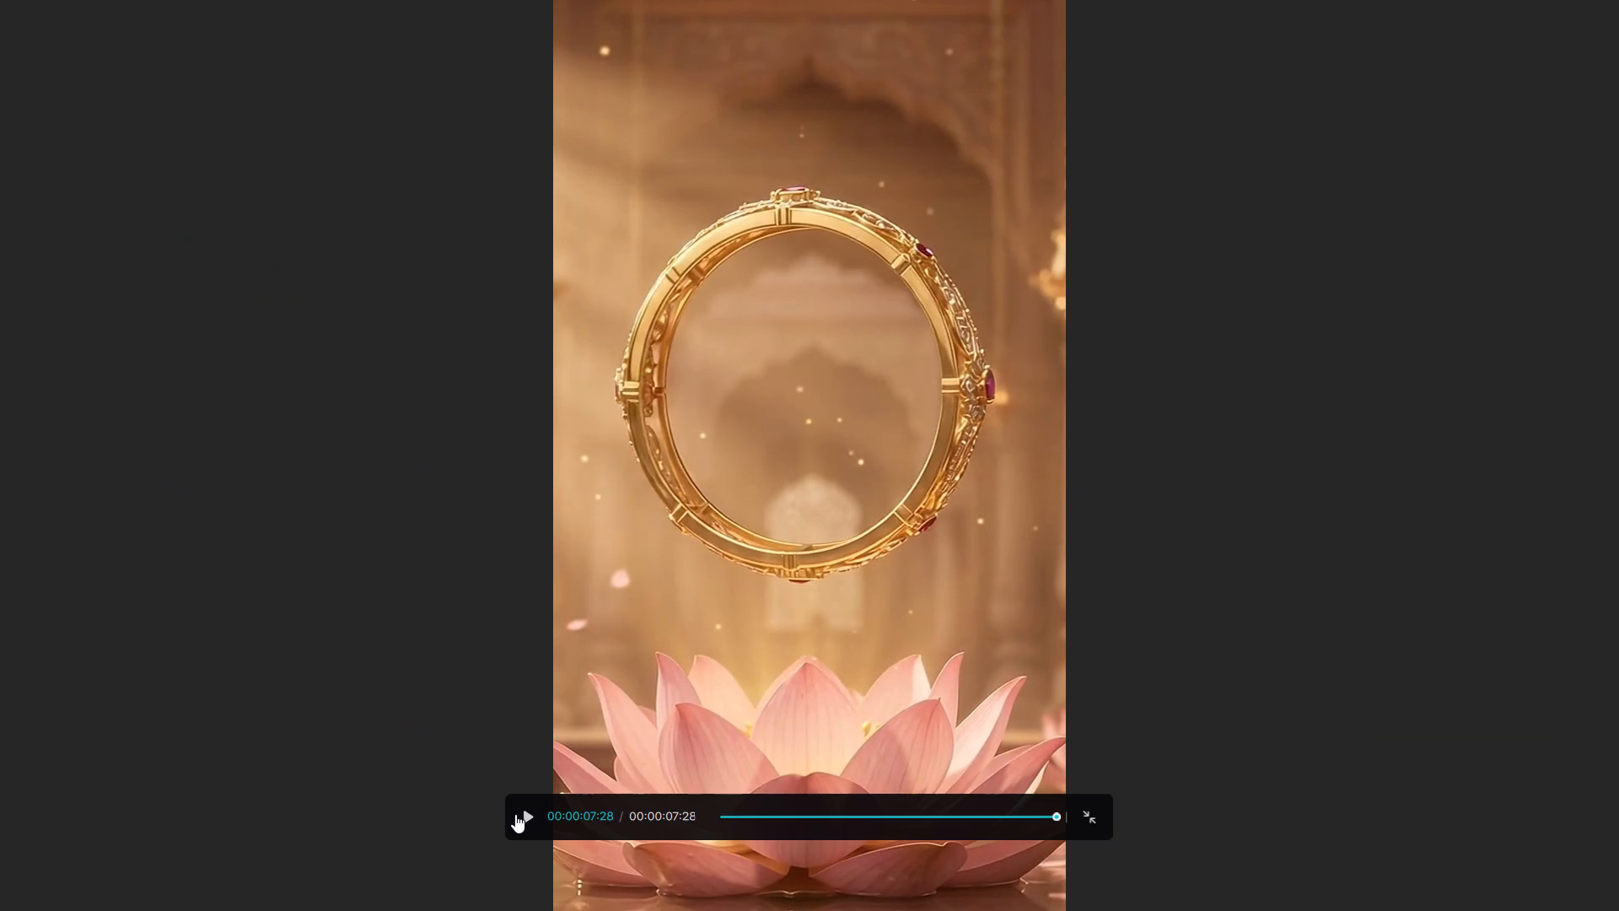
pyautogui.click(515, 814)
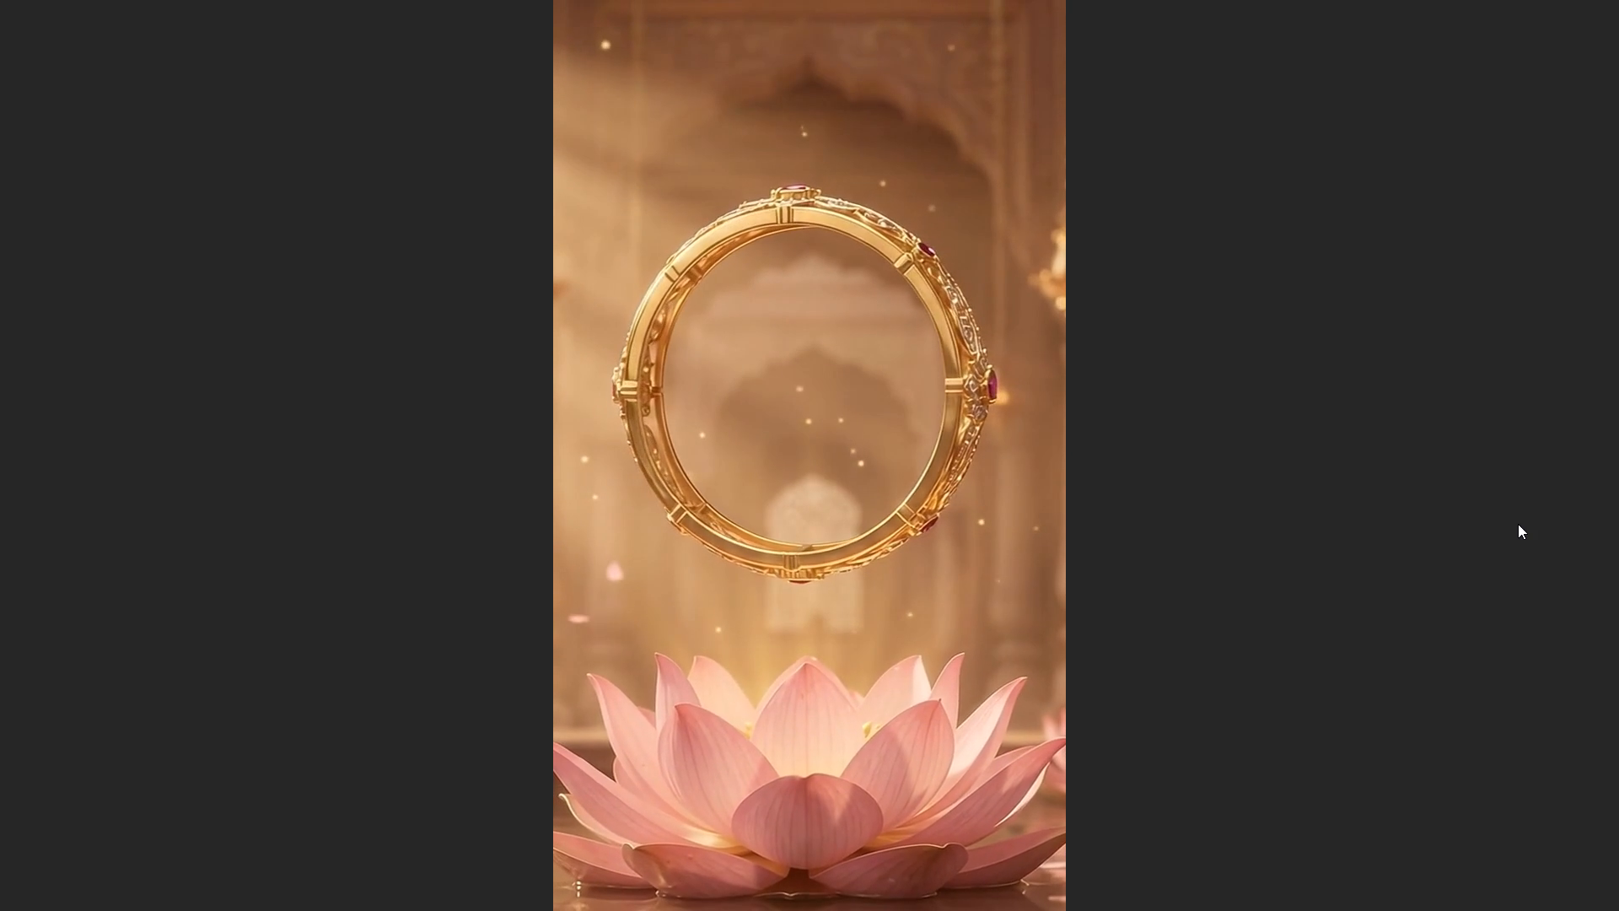
pyautogui.click(891, 556)
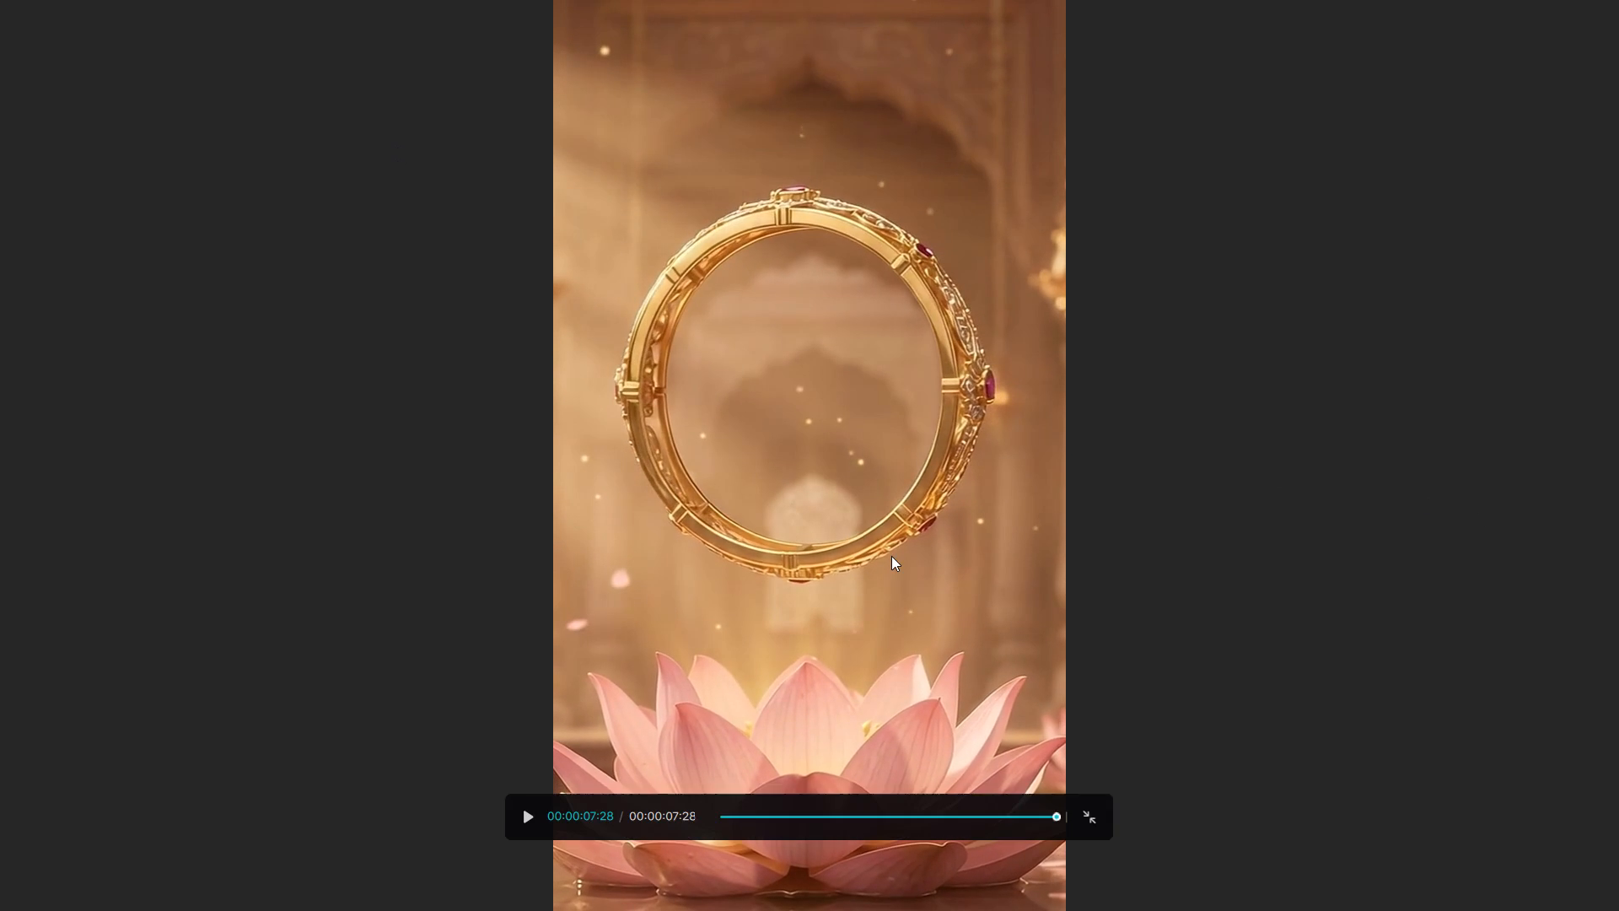
pyautogui.click(1100, 818)
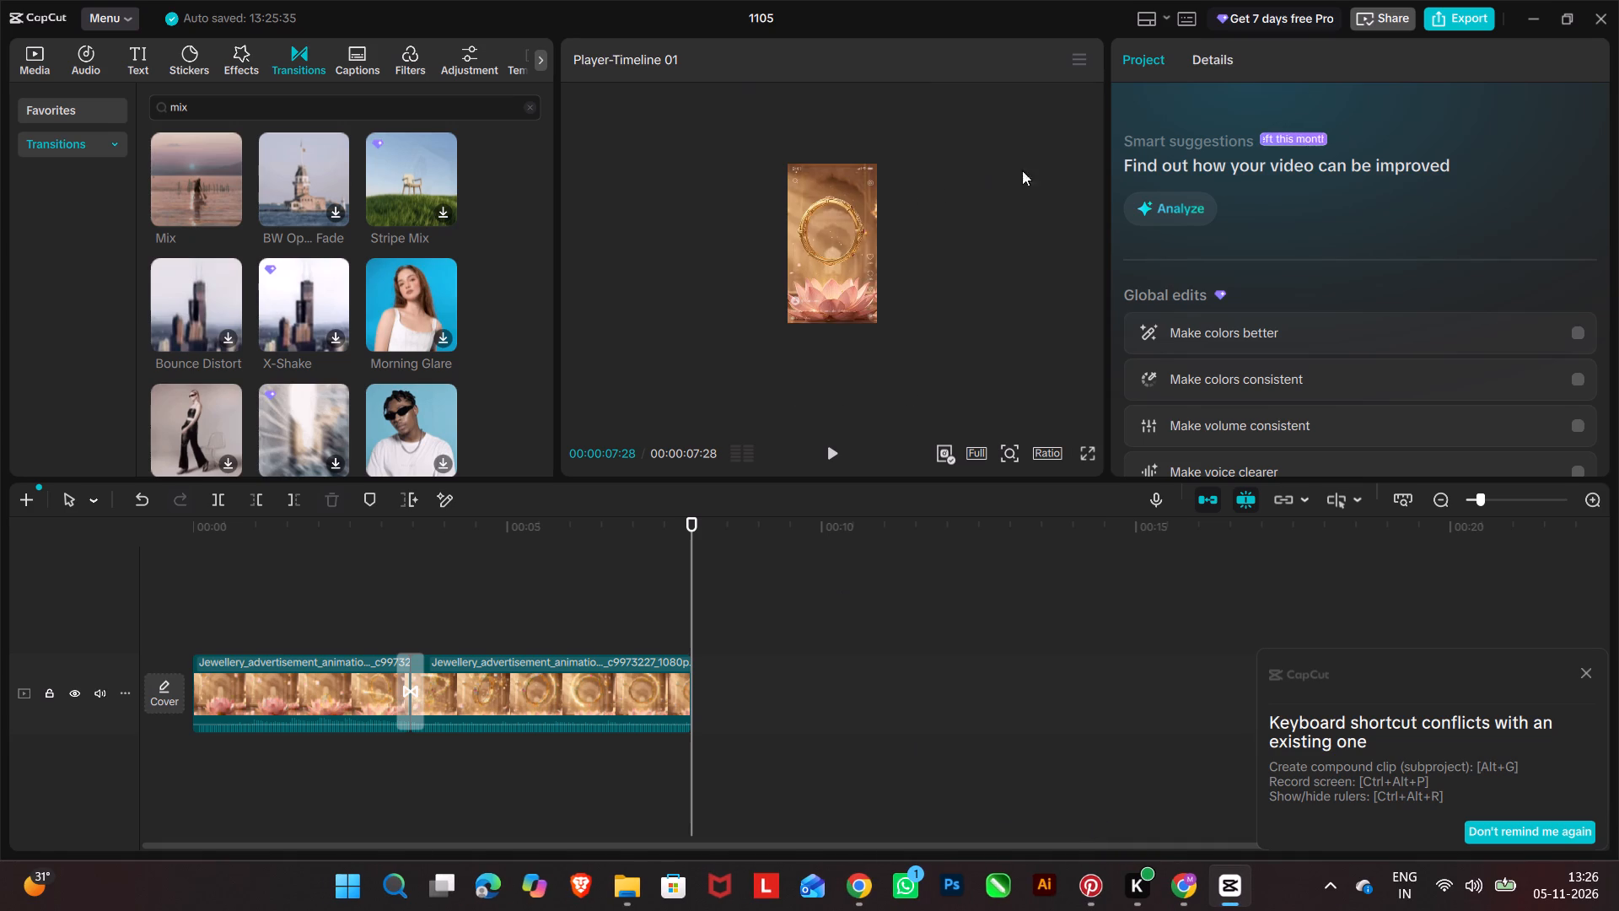
# Rename the project as mahalaxmi.
pyautogui.click(761, 20)
pyautogui.write('===')
pyautogui.press('BackSpace')
pyautogui.press('BackSpace')
pyautogui.press('BackSpace')
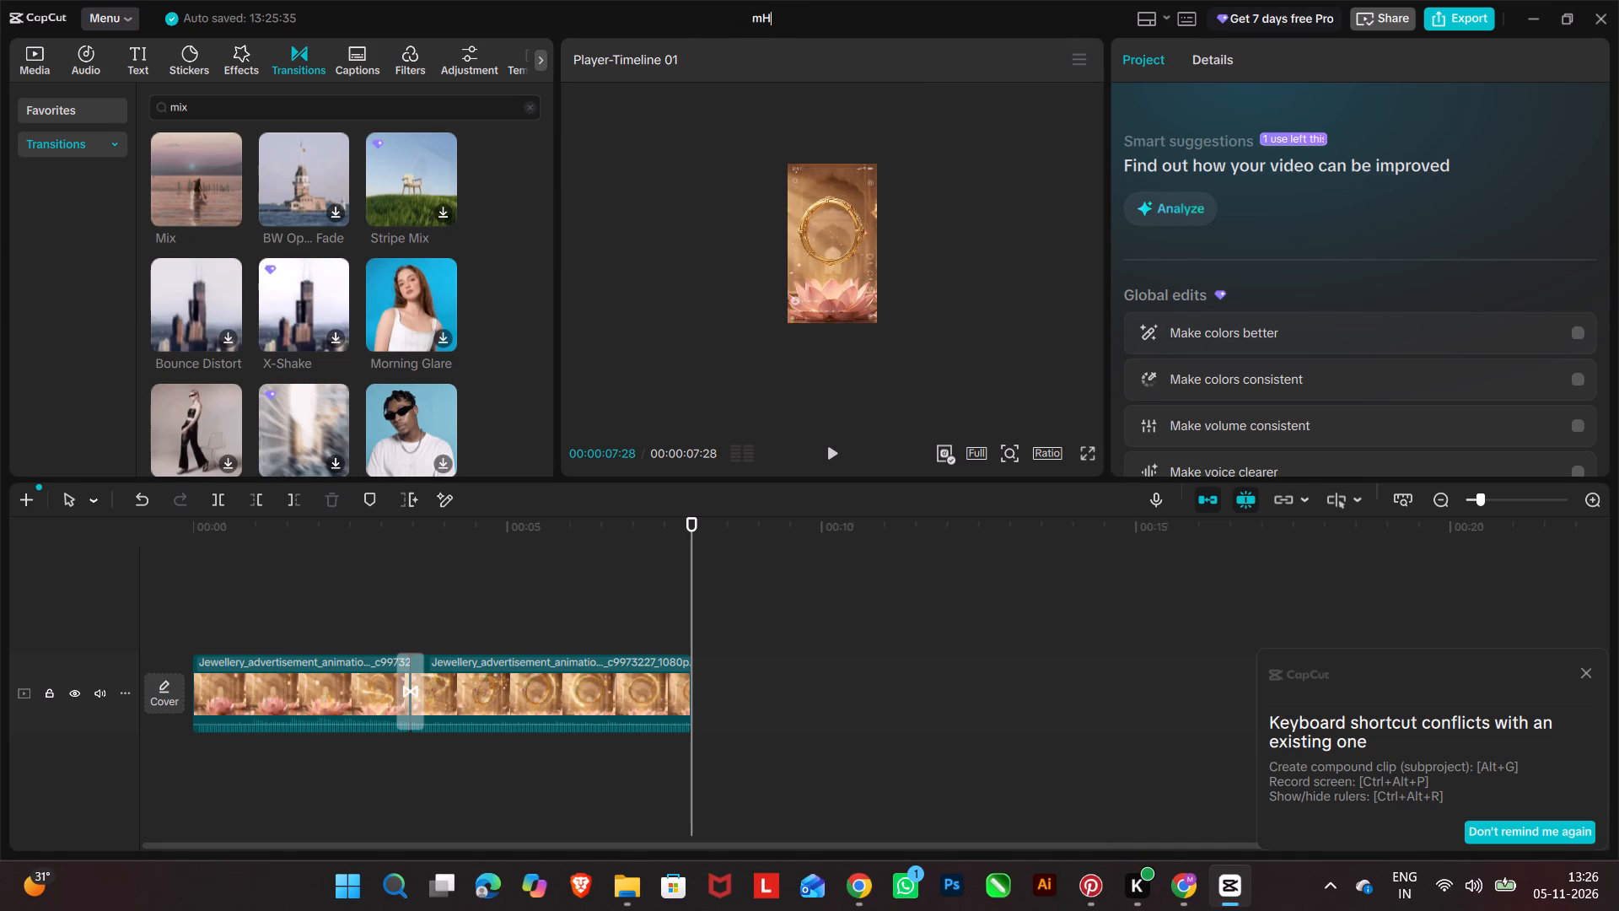
pyautogui.press('BackSpace')
pyautogui.press('BackSpace')
pyautogui.press('BackSpace')
pyautogui.write('mahalaxmi')
# Export the video as mahalaxmi to the Downloads folder in 1080P, H.264, mp4 format at 30fps.
pyautogui.click(1466, 20)
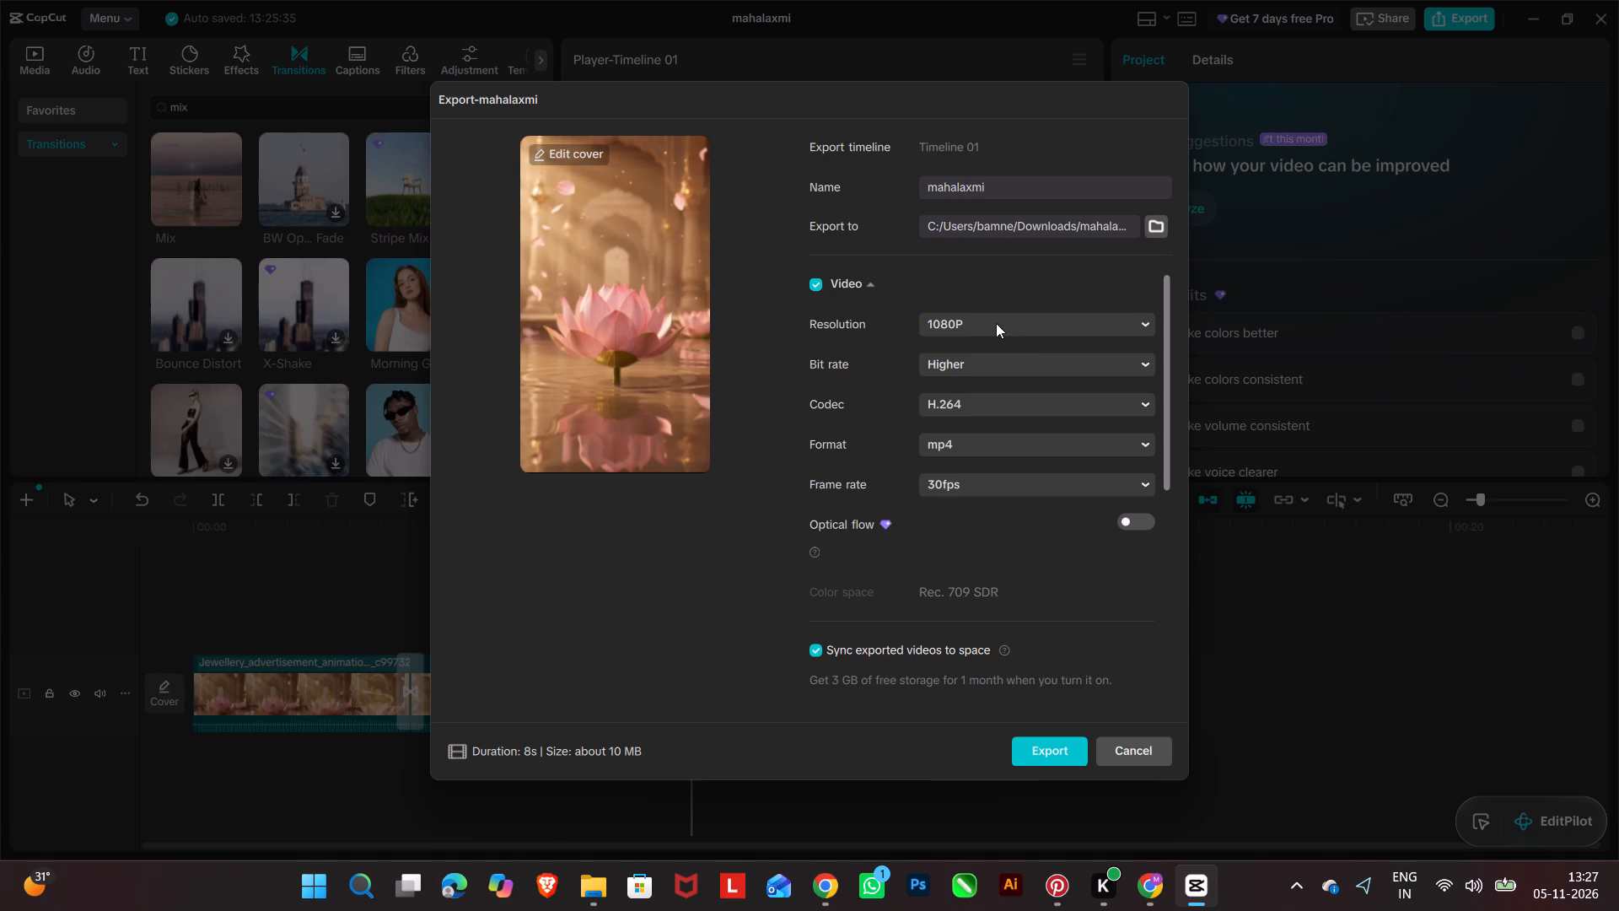
pyautogui.click(1052, 756)
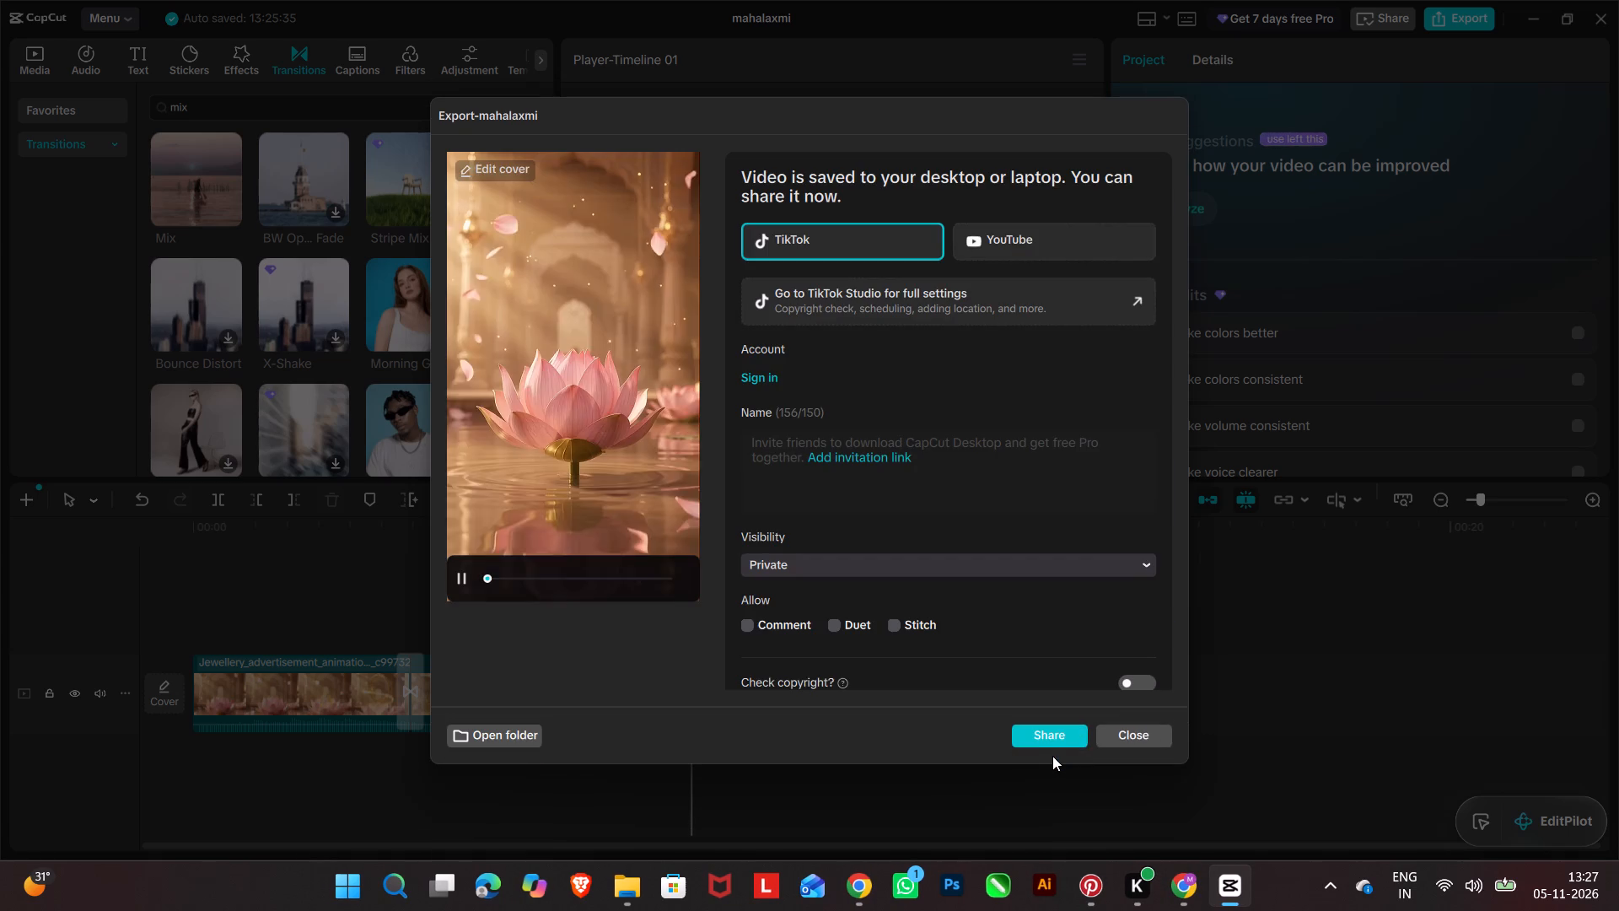
# Open the folder containing the exported video in File Explorer.
pyautogui.click(494, 733)
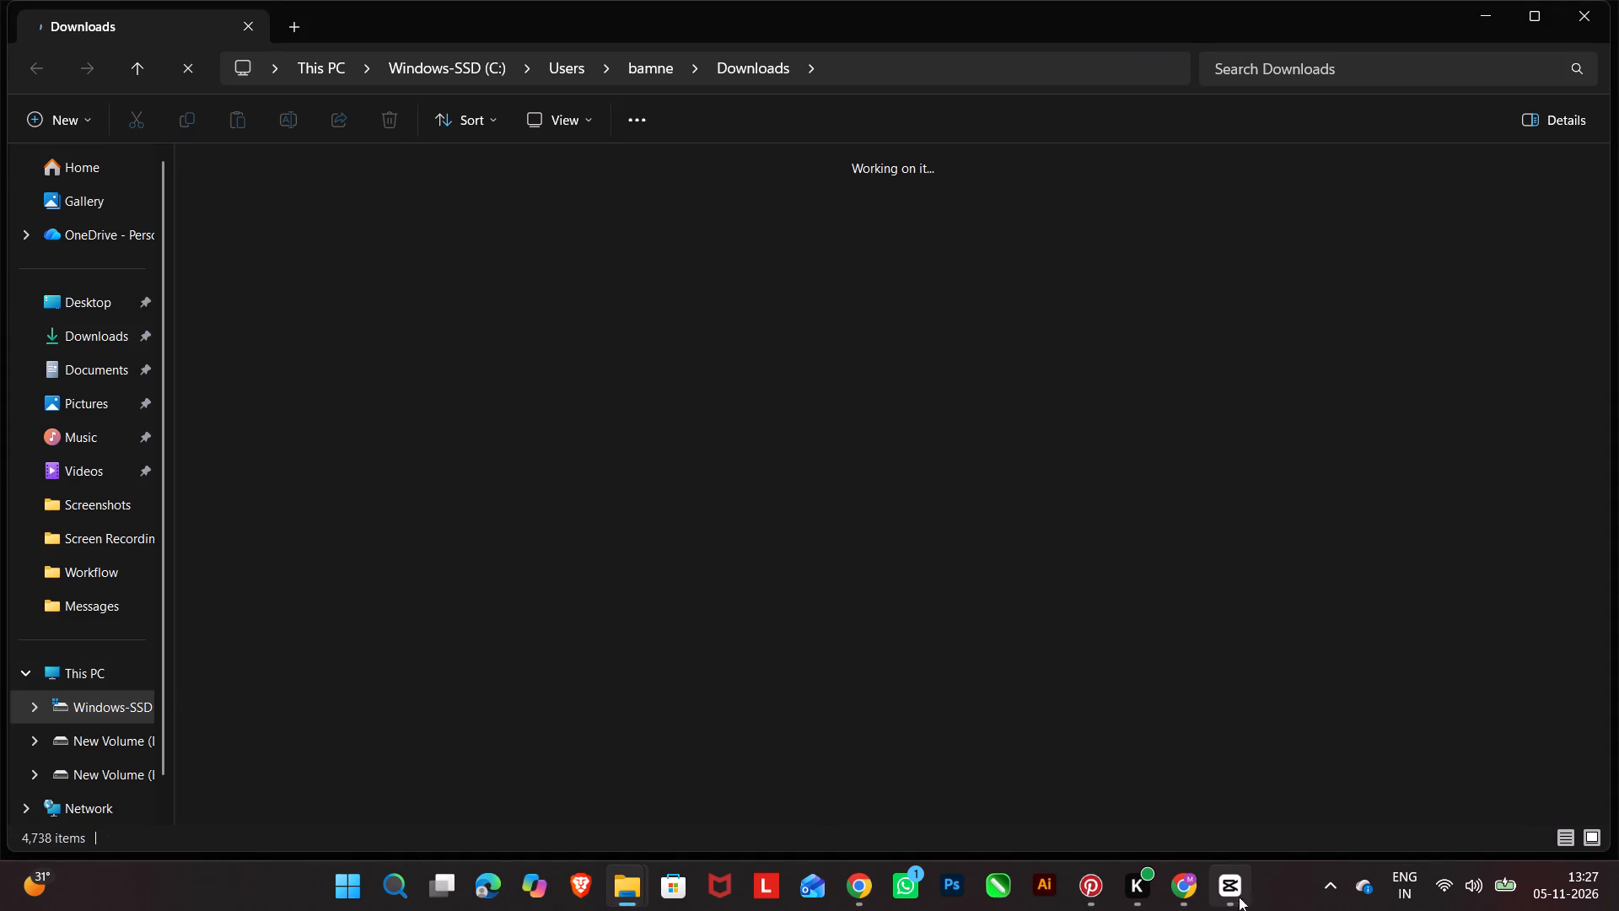
# Switch to CapCut, close the finished export dialog, and return to the Downloads folder.
pyautogui.click(1231, 888)
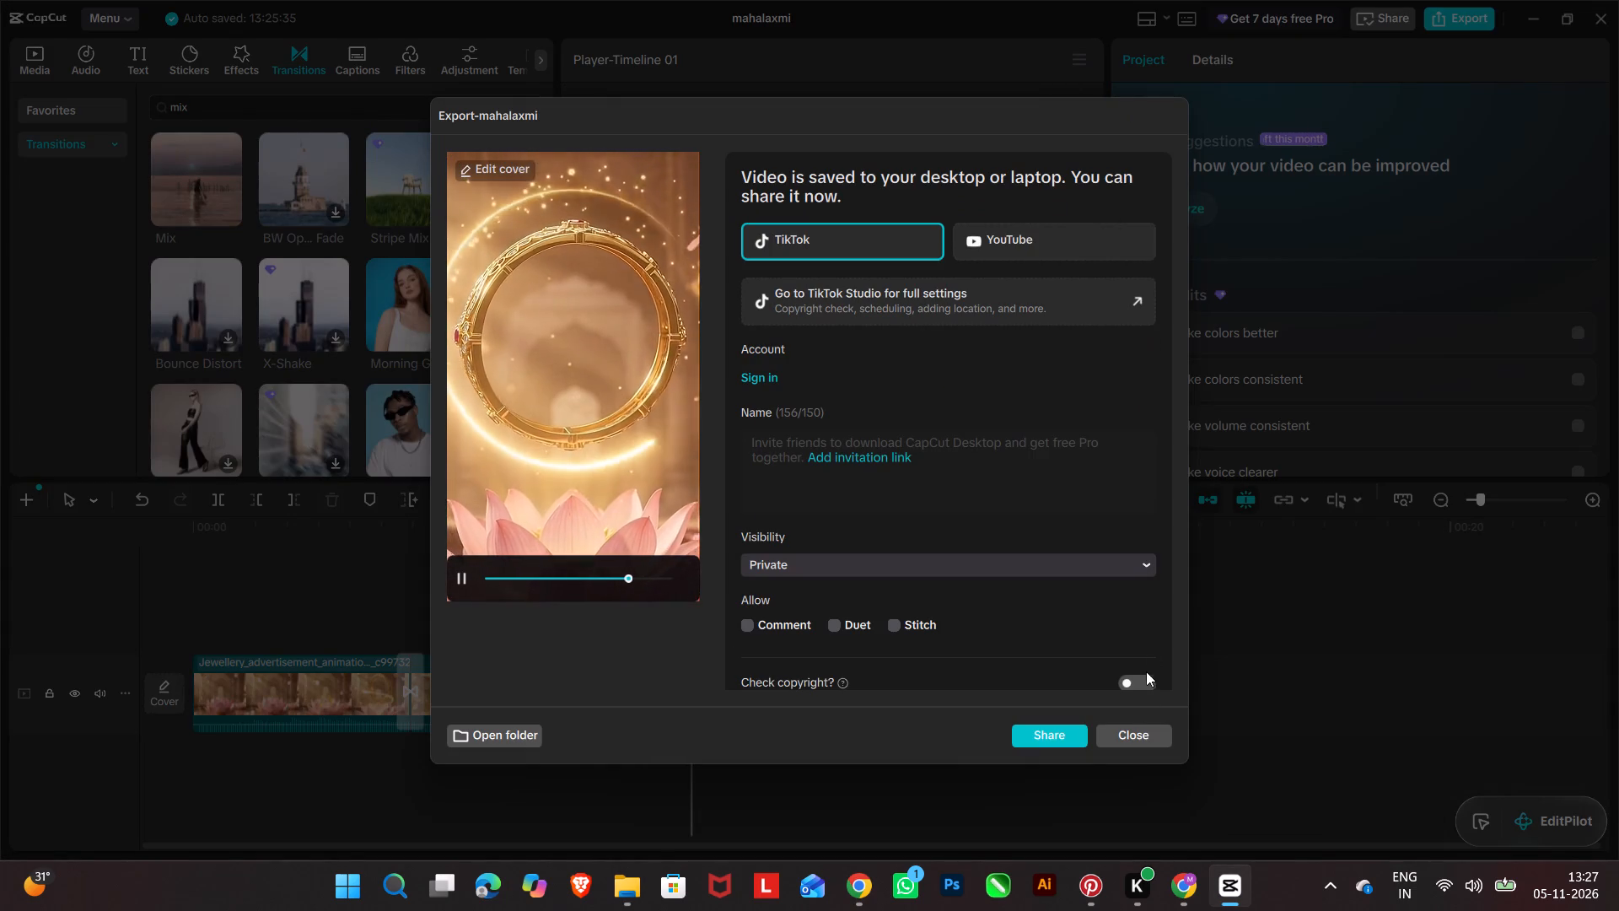
pyautogui.click(1138, 736)
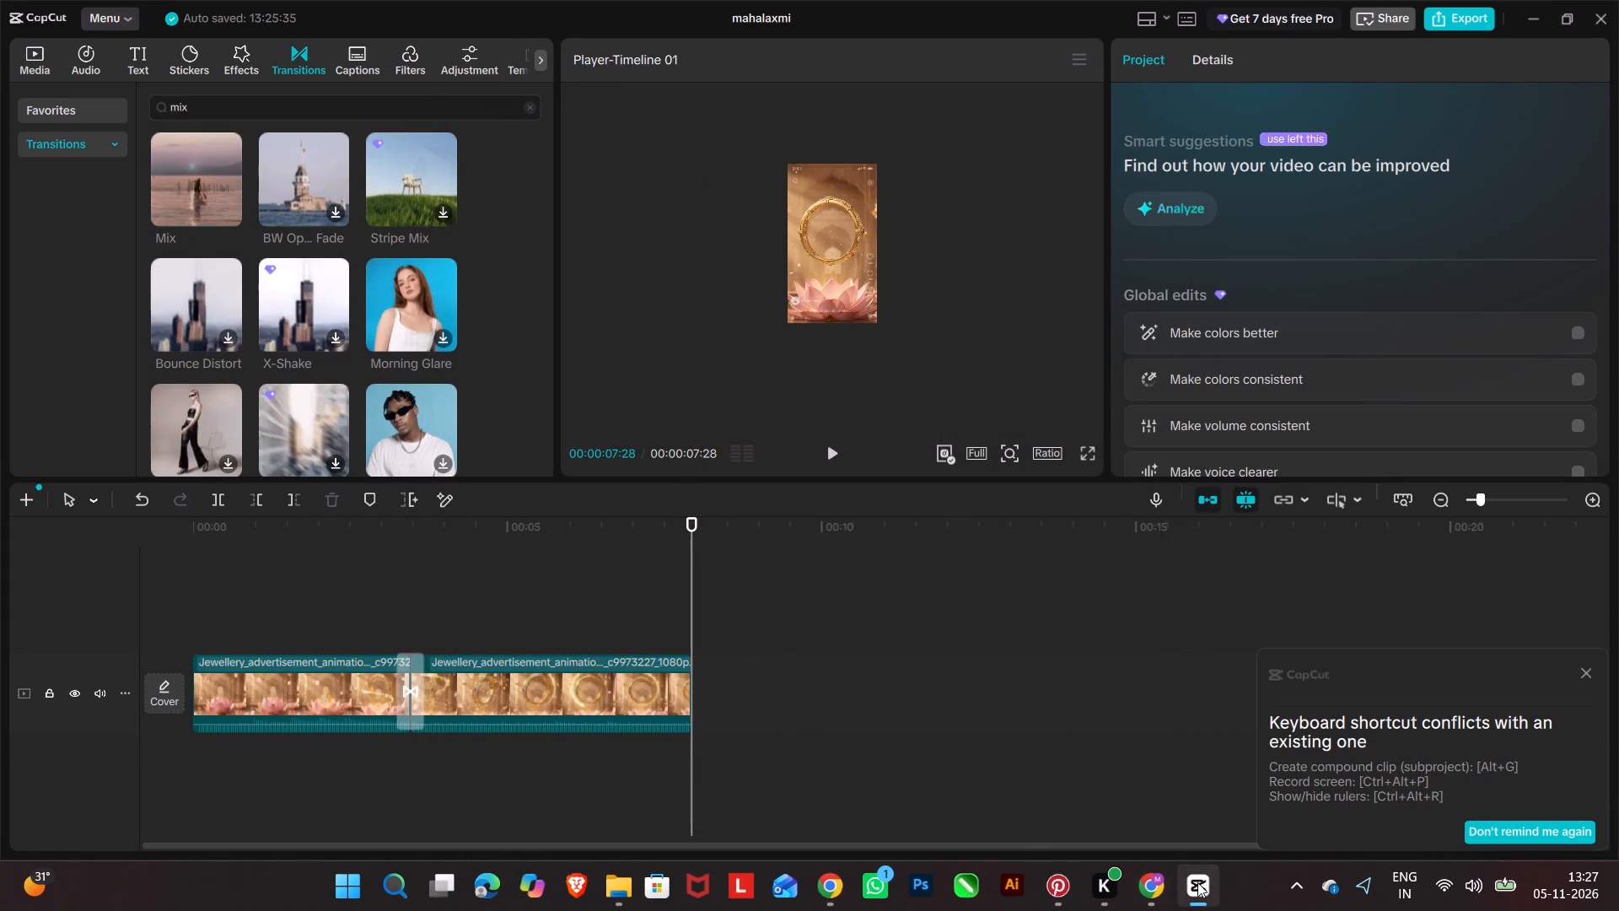
pyautogui.click(1193, 886)
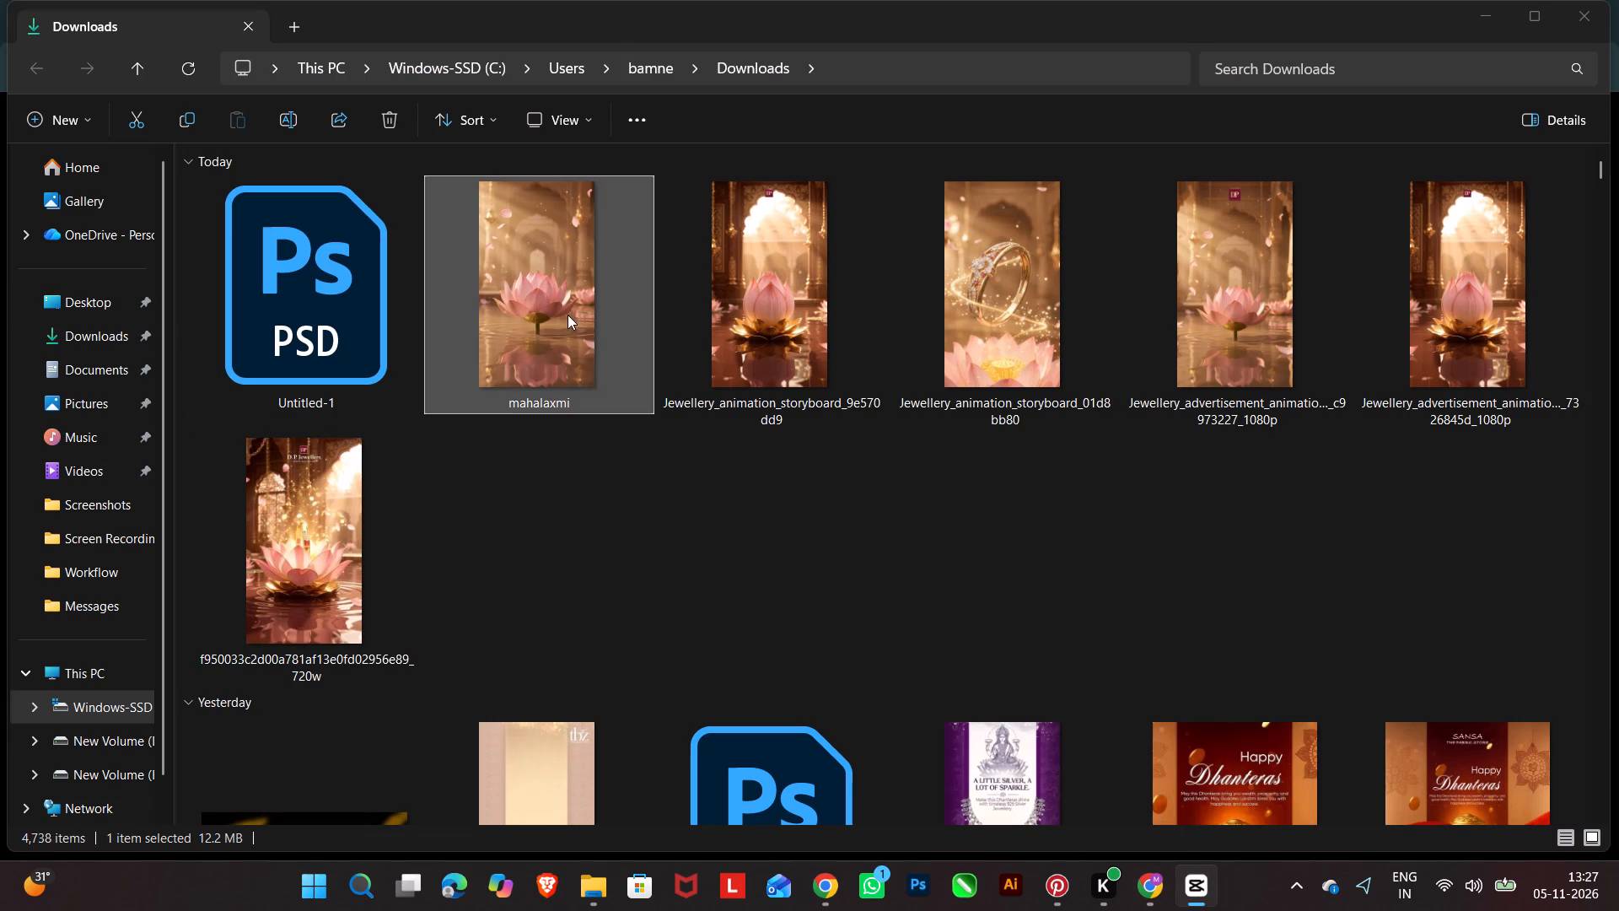
# Add the exported mahalaxmi video from the Downloads folder to the m 3 design open in Canva.
pyautogui.moveTo(529, 283); pyautogui.dragTo(858, 893)
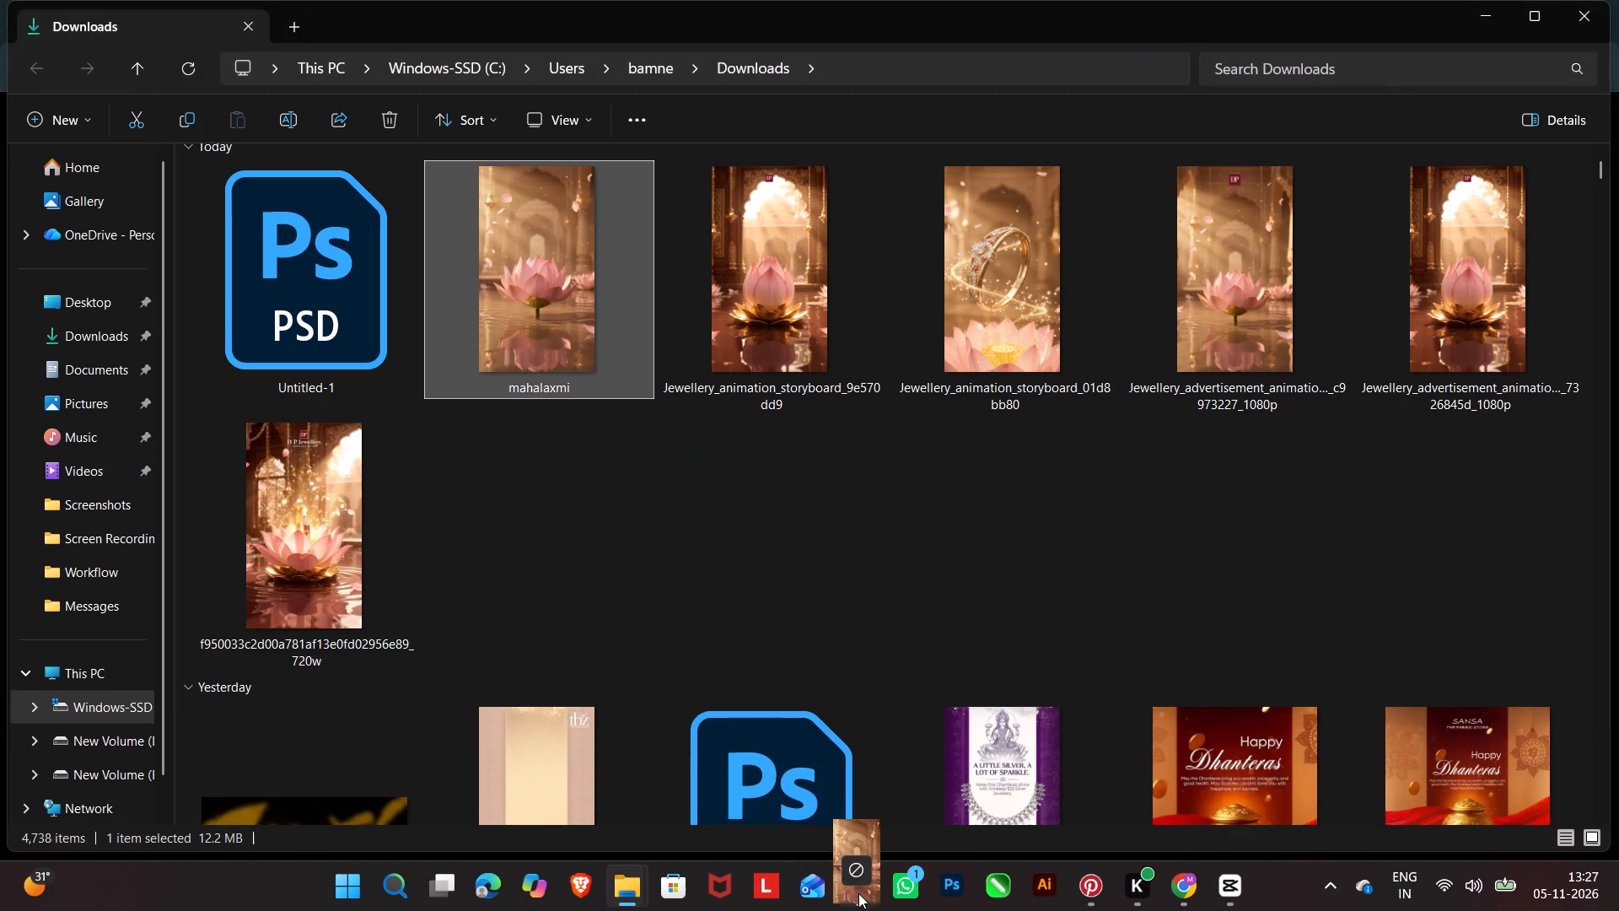
pyautogui.moveTo(858, 893); pyautogui.dragTo(939, 482)
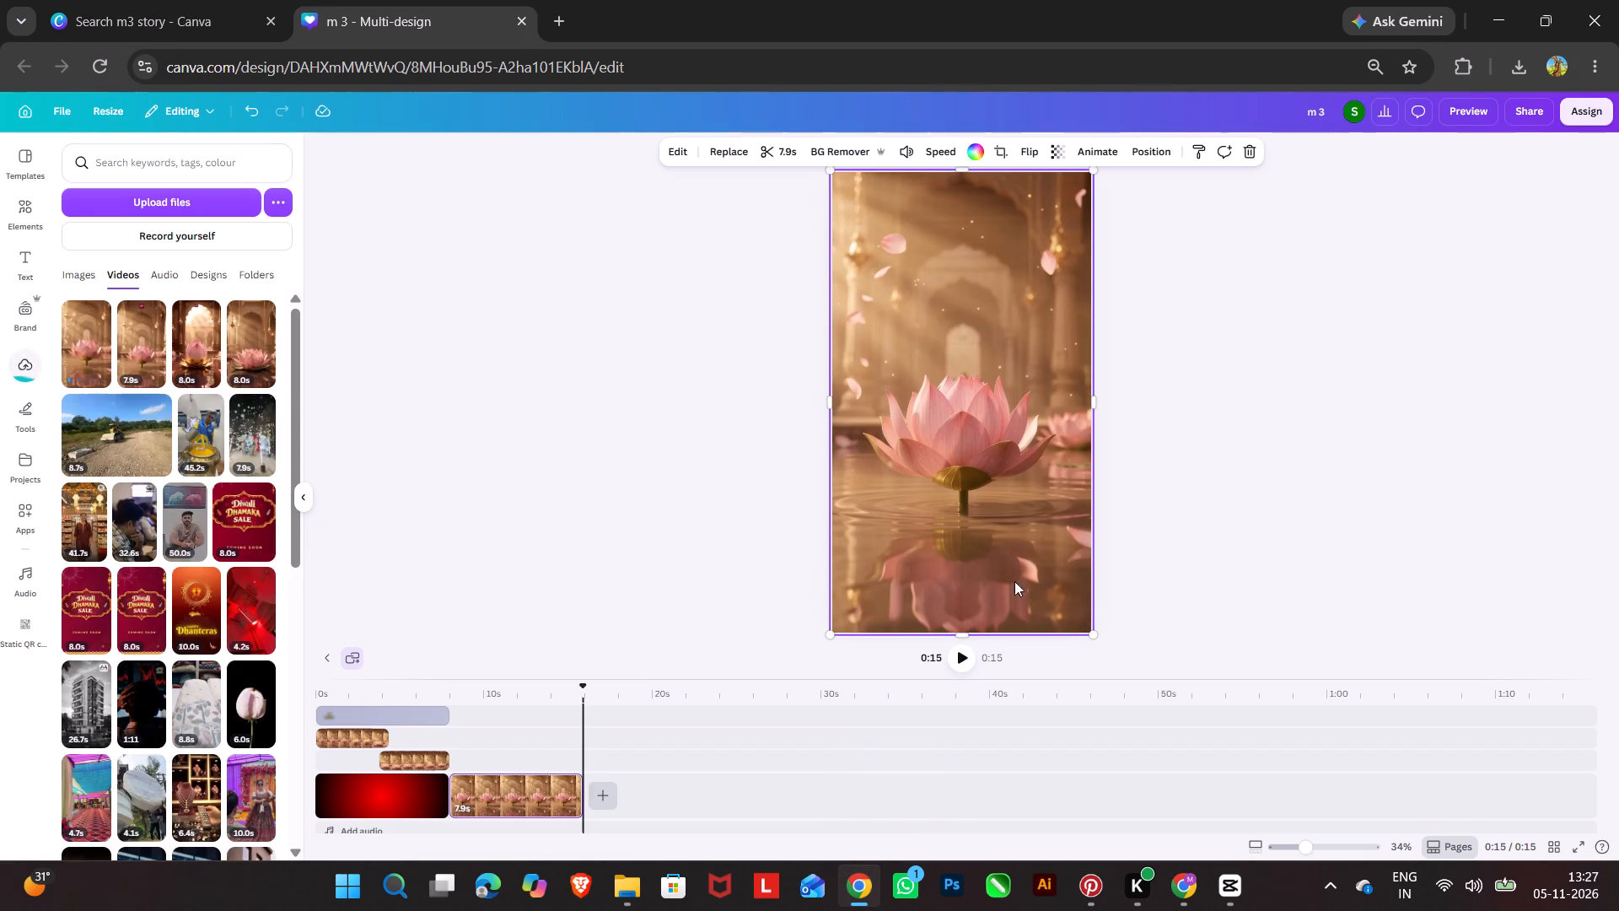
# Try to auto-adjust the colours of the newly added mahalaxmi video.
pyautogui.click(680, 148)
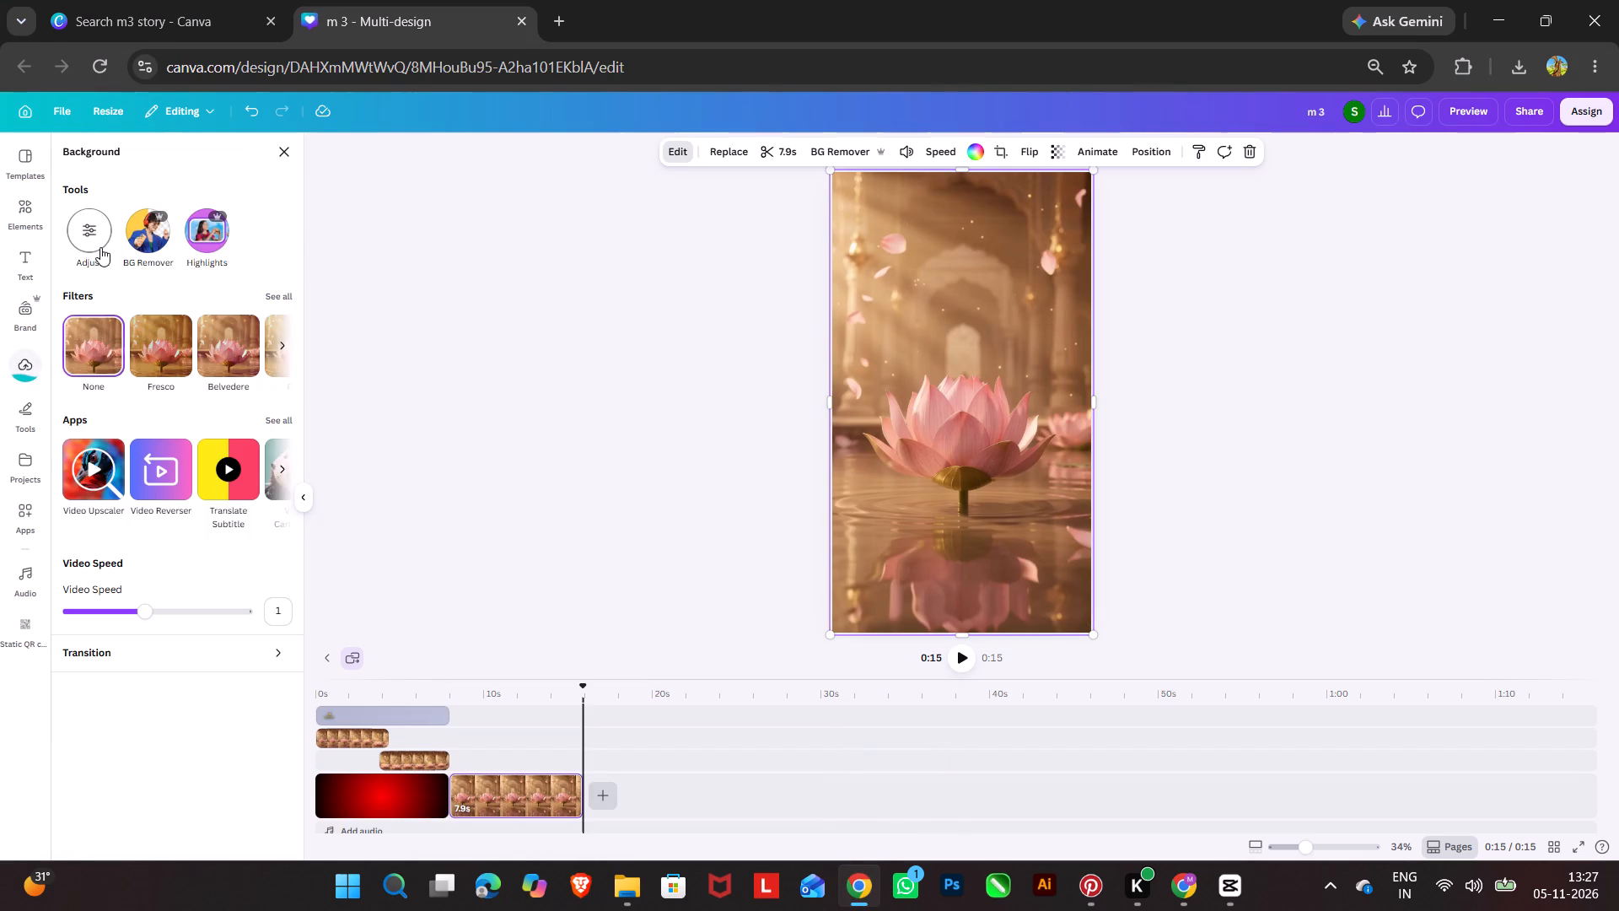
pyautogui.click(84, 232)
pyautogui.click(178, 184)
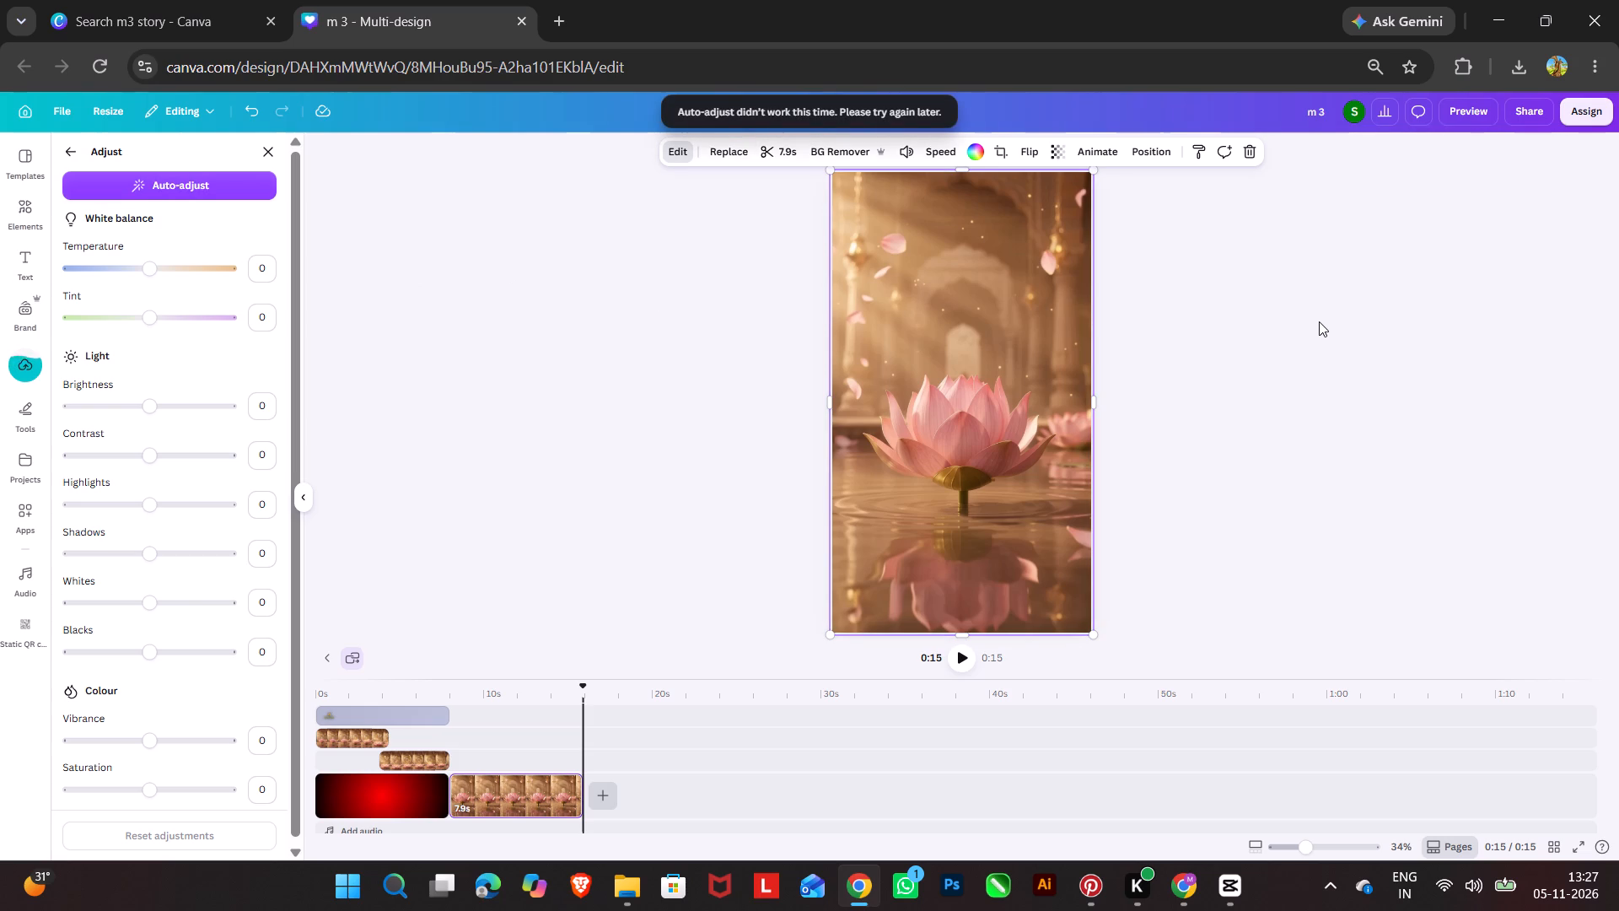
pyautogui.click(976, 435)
# Move the new mahalaxmi video from its own page onto the first page as a layer under the logo.
pyautogui.click(414, 759)
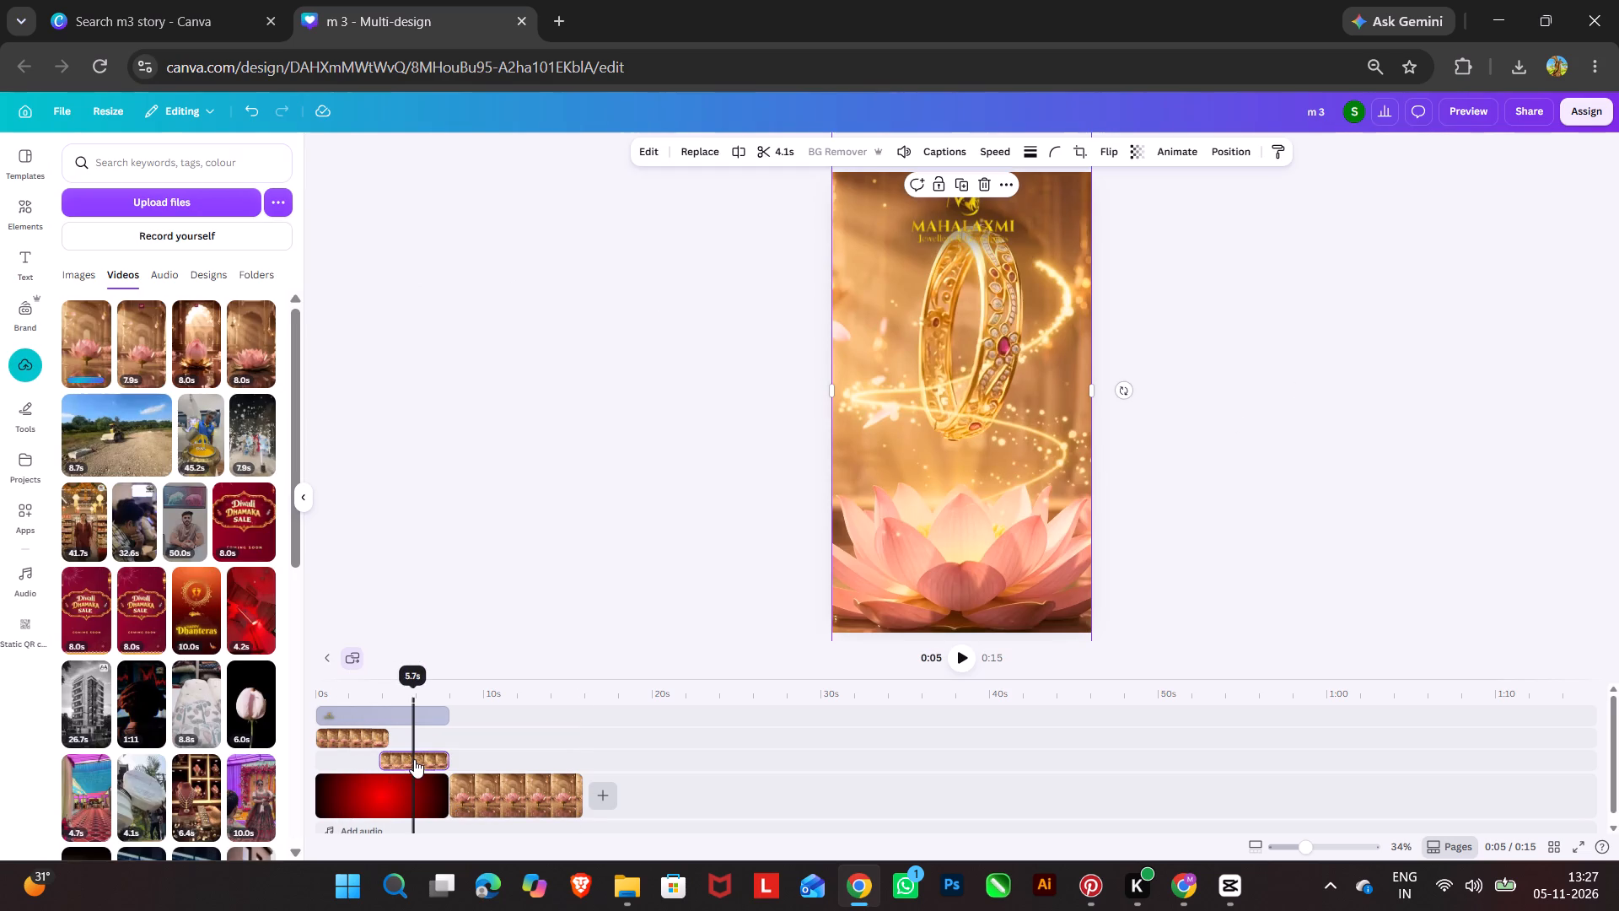
pyautogui.moveTo(530, 807); pyautogui.dragTo(343, 757)
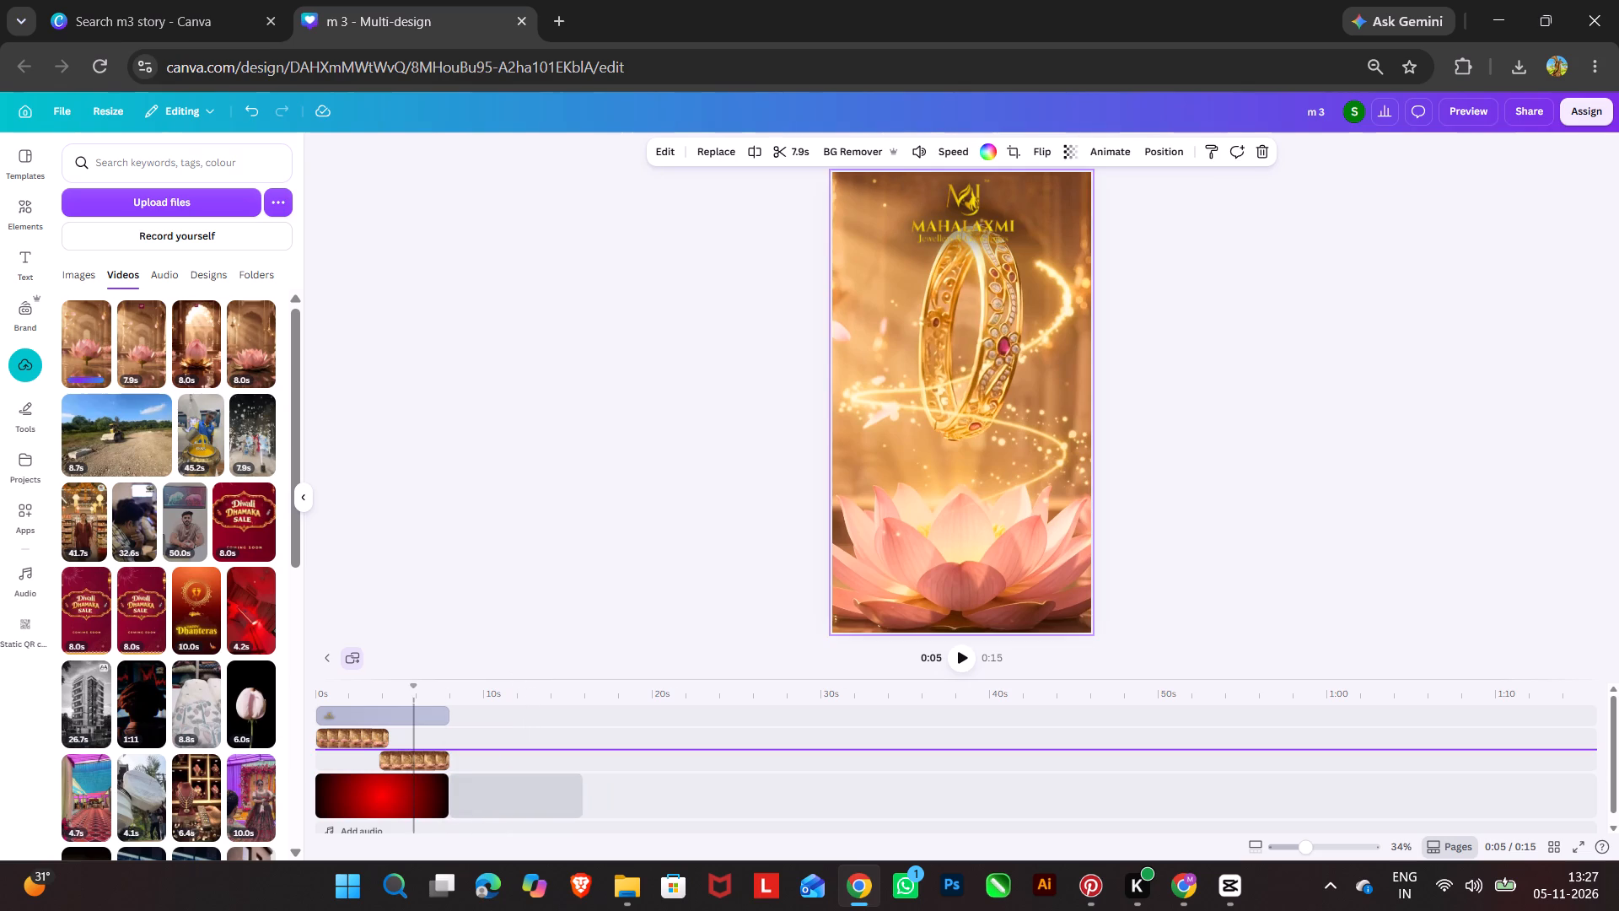
pyautogui.moveTo(343, 757); pyautogui.dragTo(343, 761)
# Delete the two older, shorter video clips from the first page, leaving only the full-length mahalaxmi video.
pyautogui.click(418, 786)
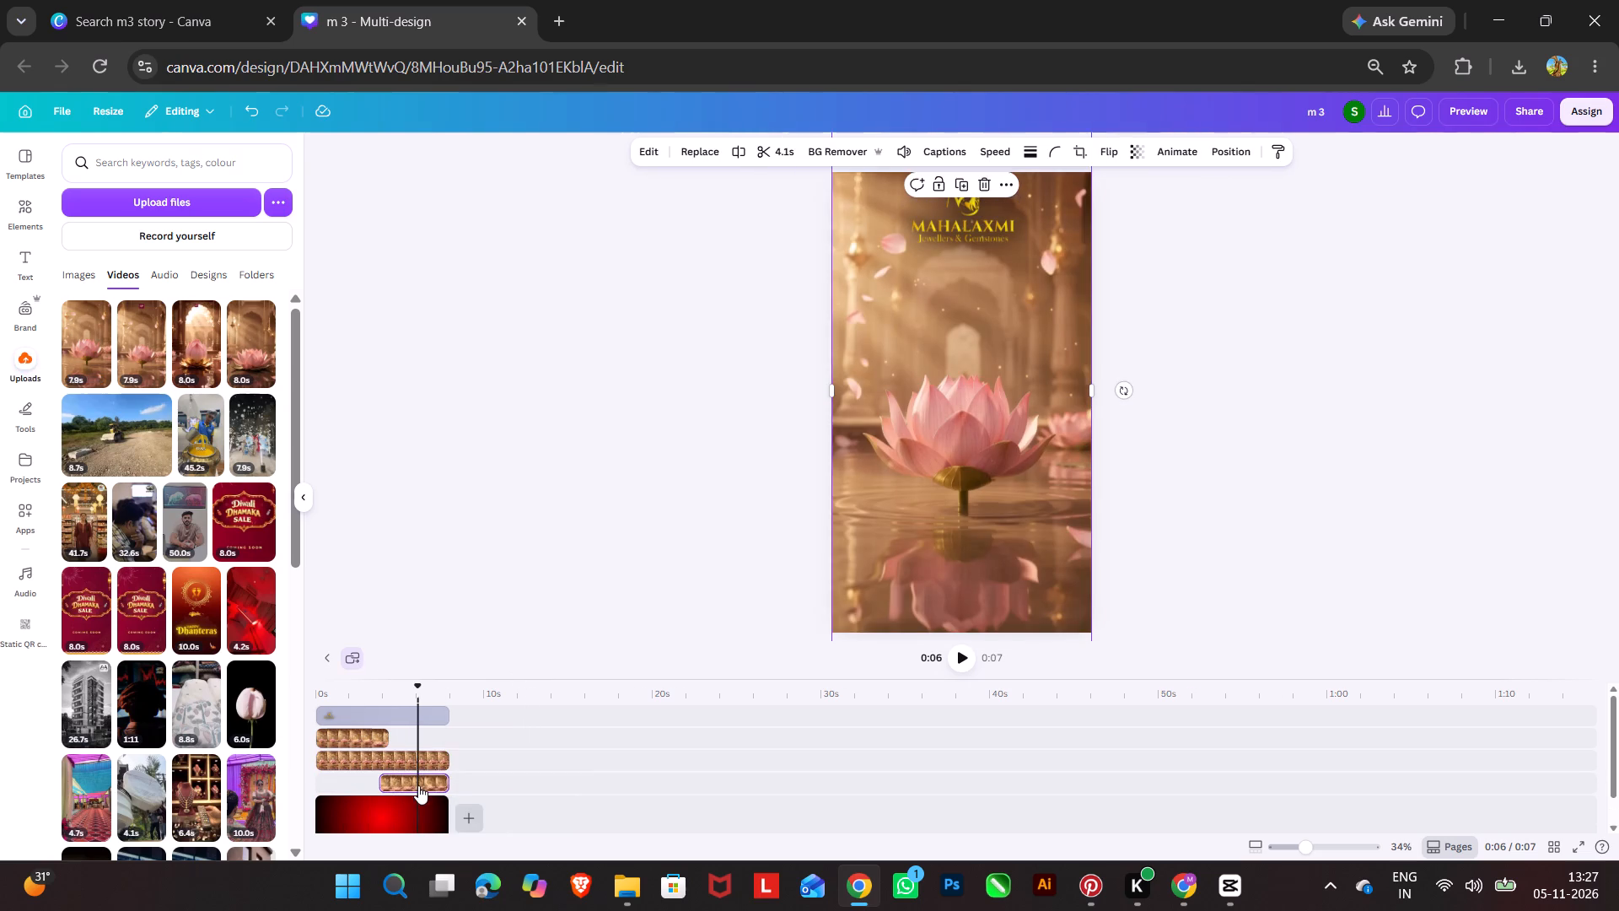
pyautogui.click(983, 184)
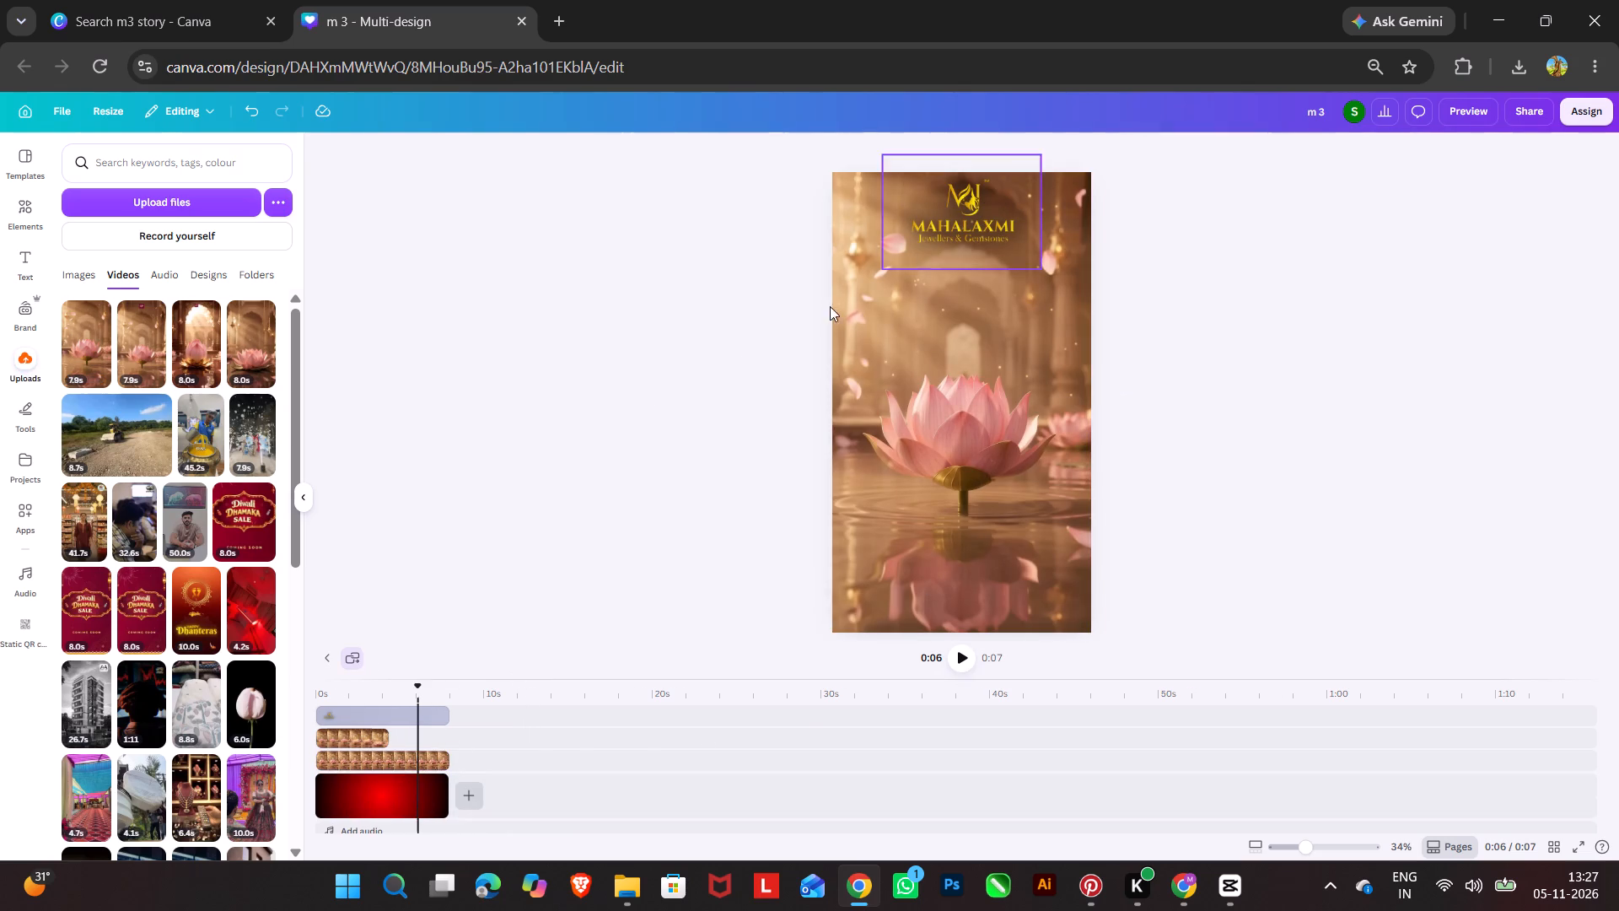
pyautogui.click(342, 741)
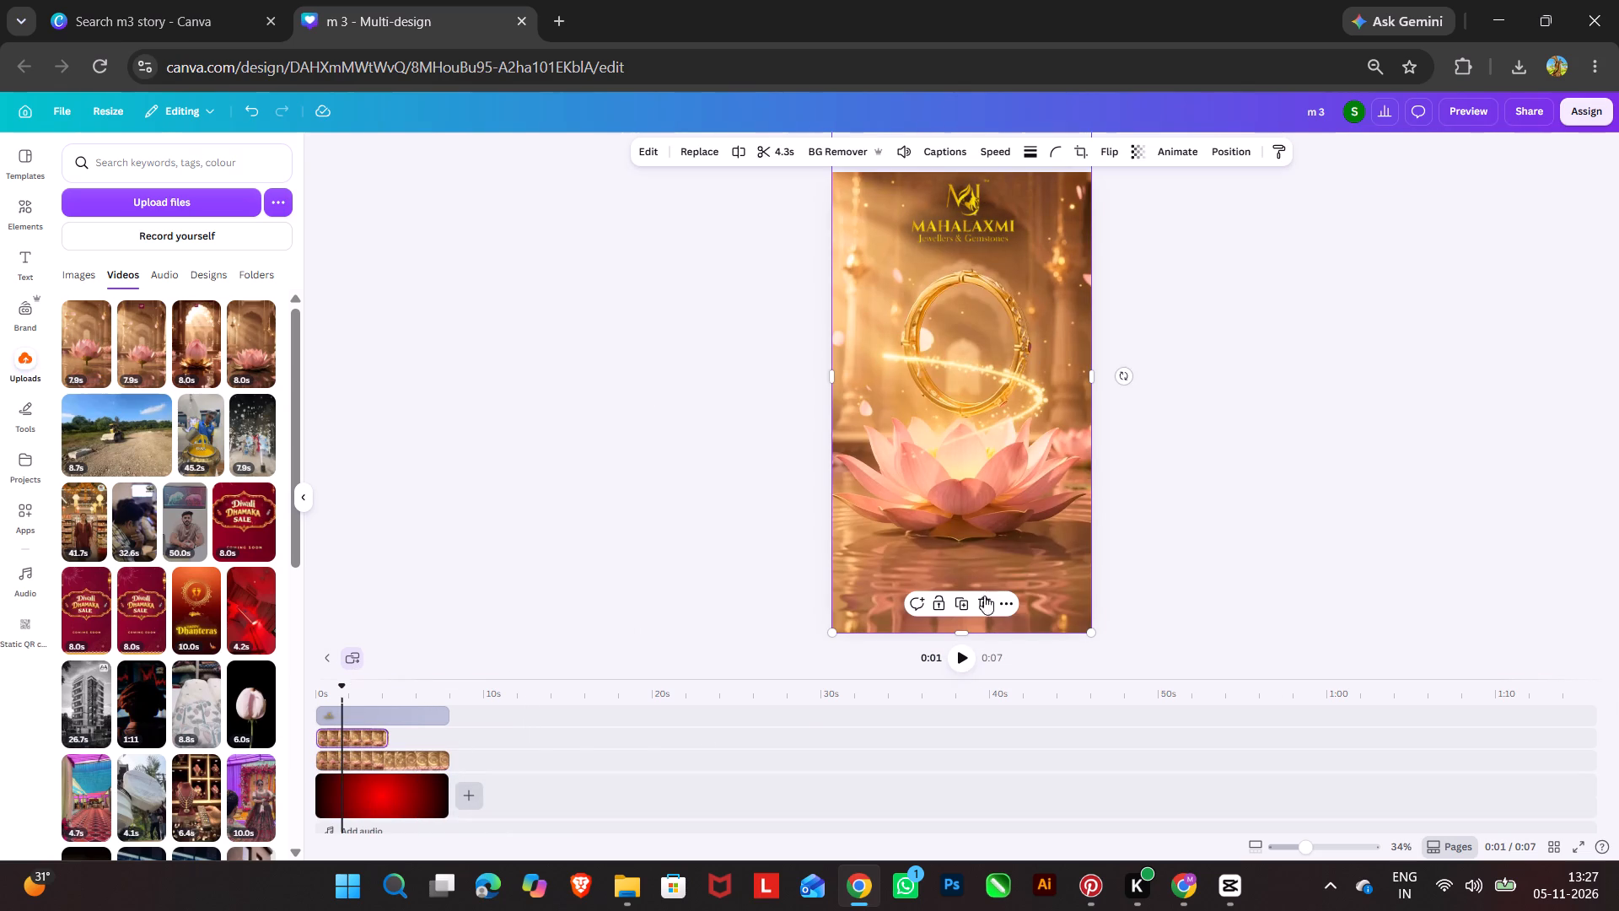
pyautogui.click(982, 600)
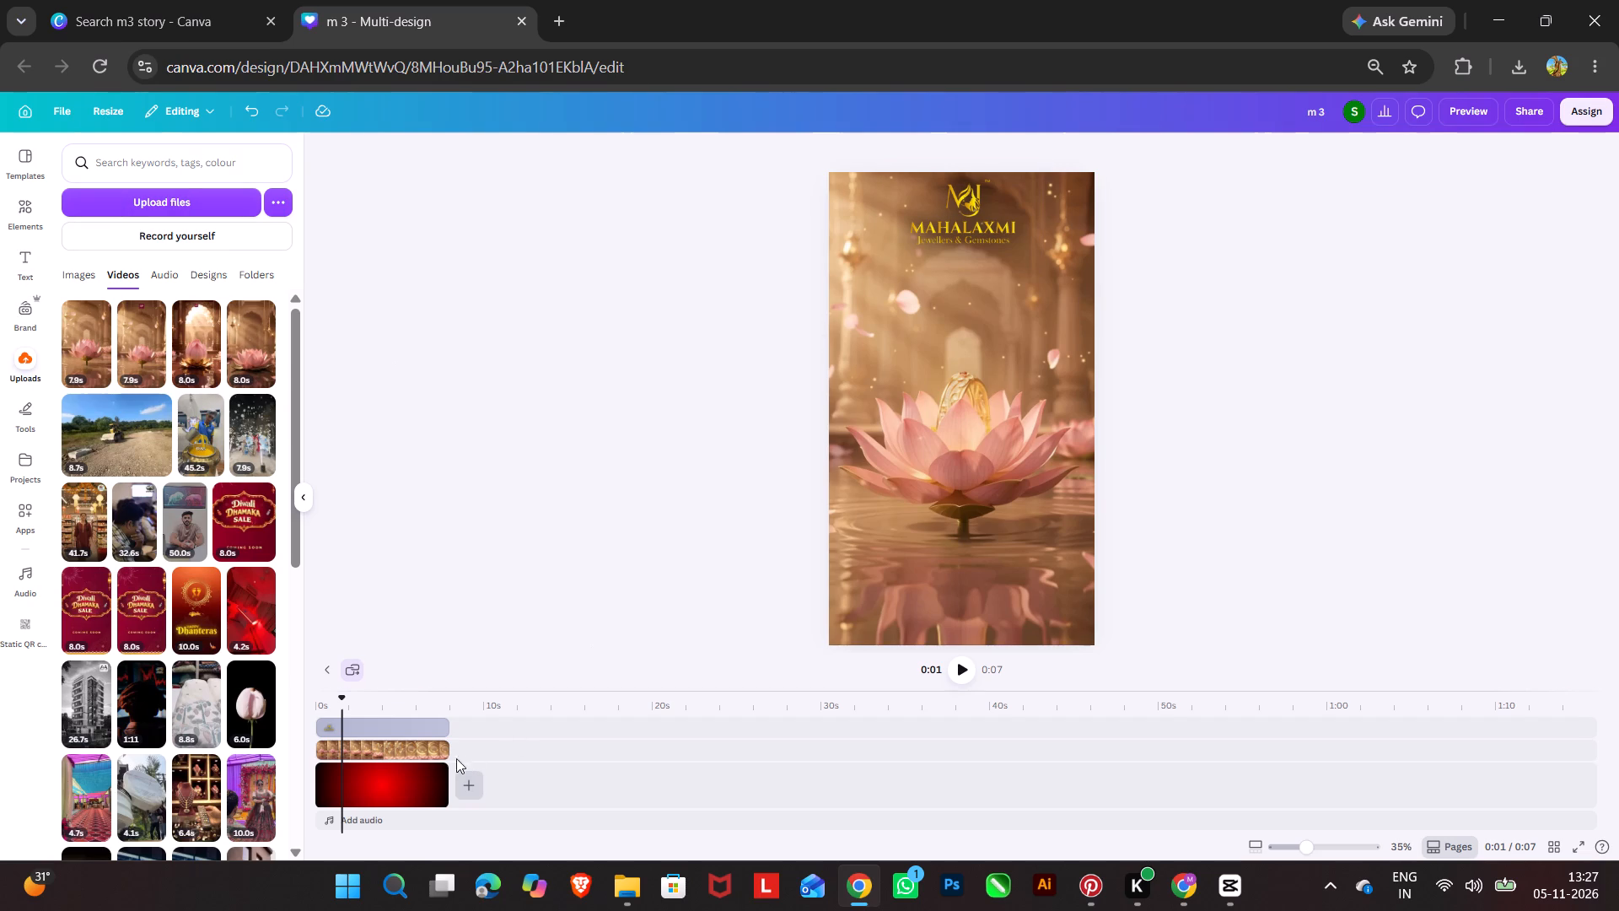
# Apply Auto-adjust to the colours of the mahalaxmi video on the first page.
pyautogui.click(413, 744)
pyautogui.click(649, 151)
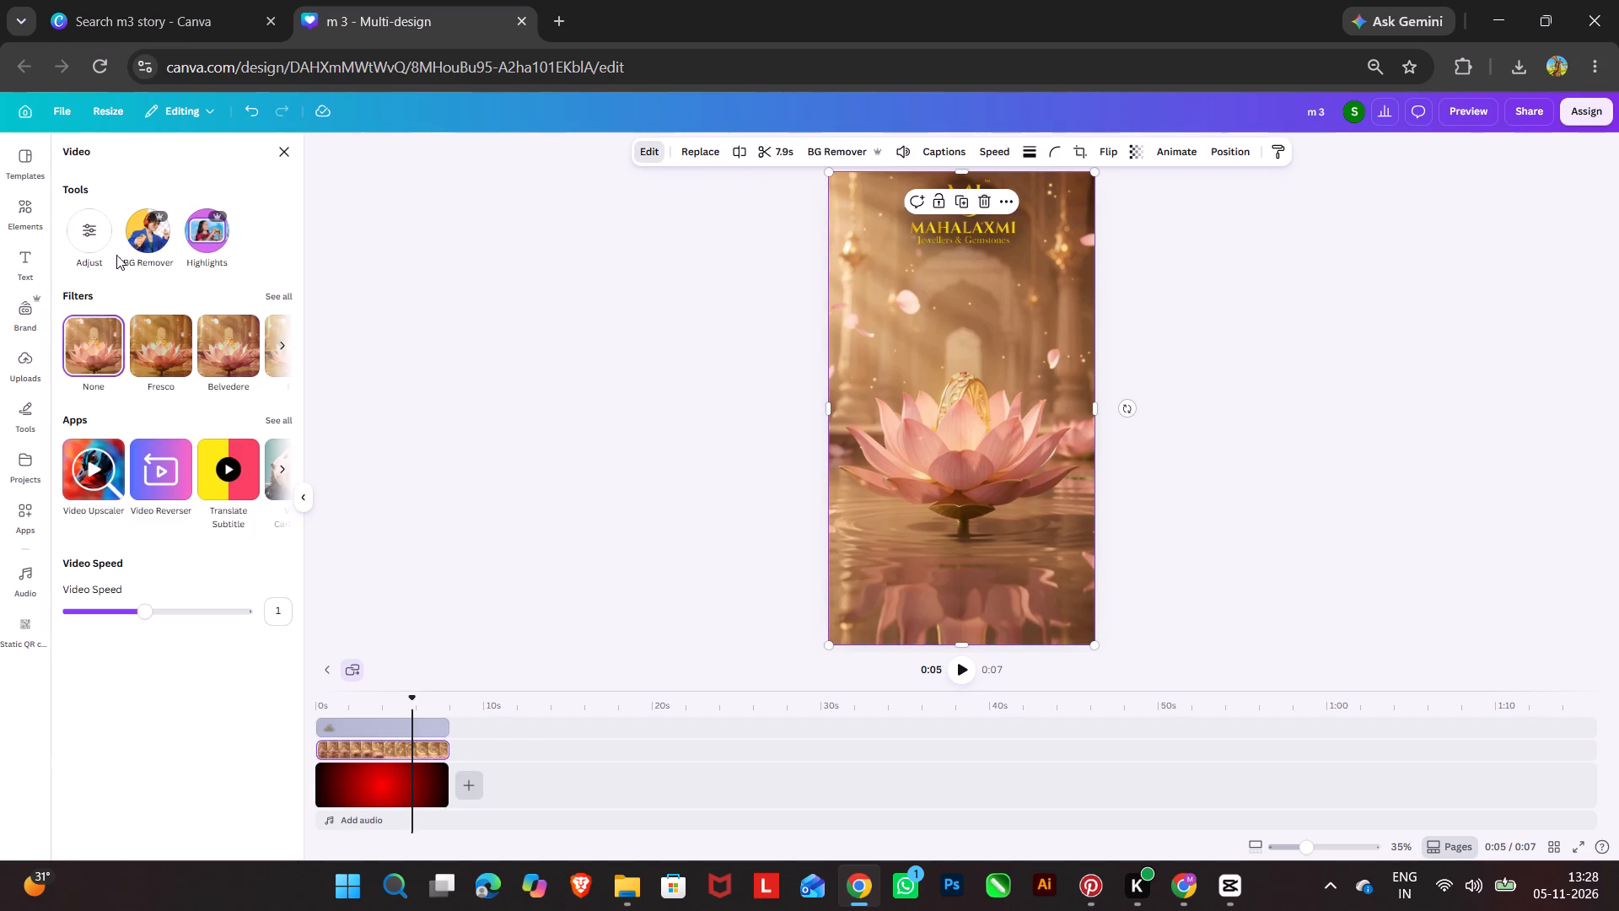
pyautogui.click(92, 234)
pyautogui.click(166, 191)
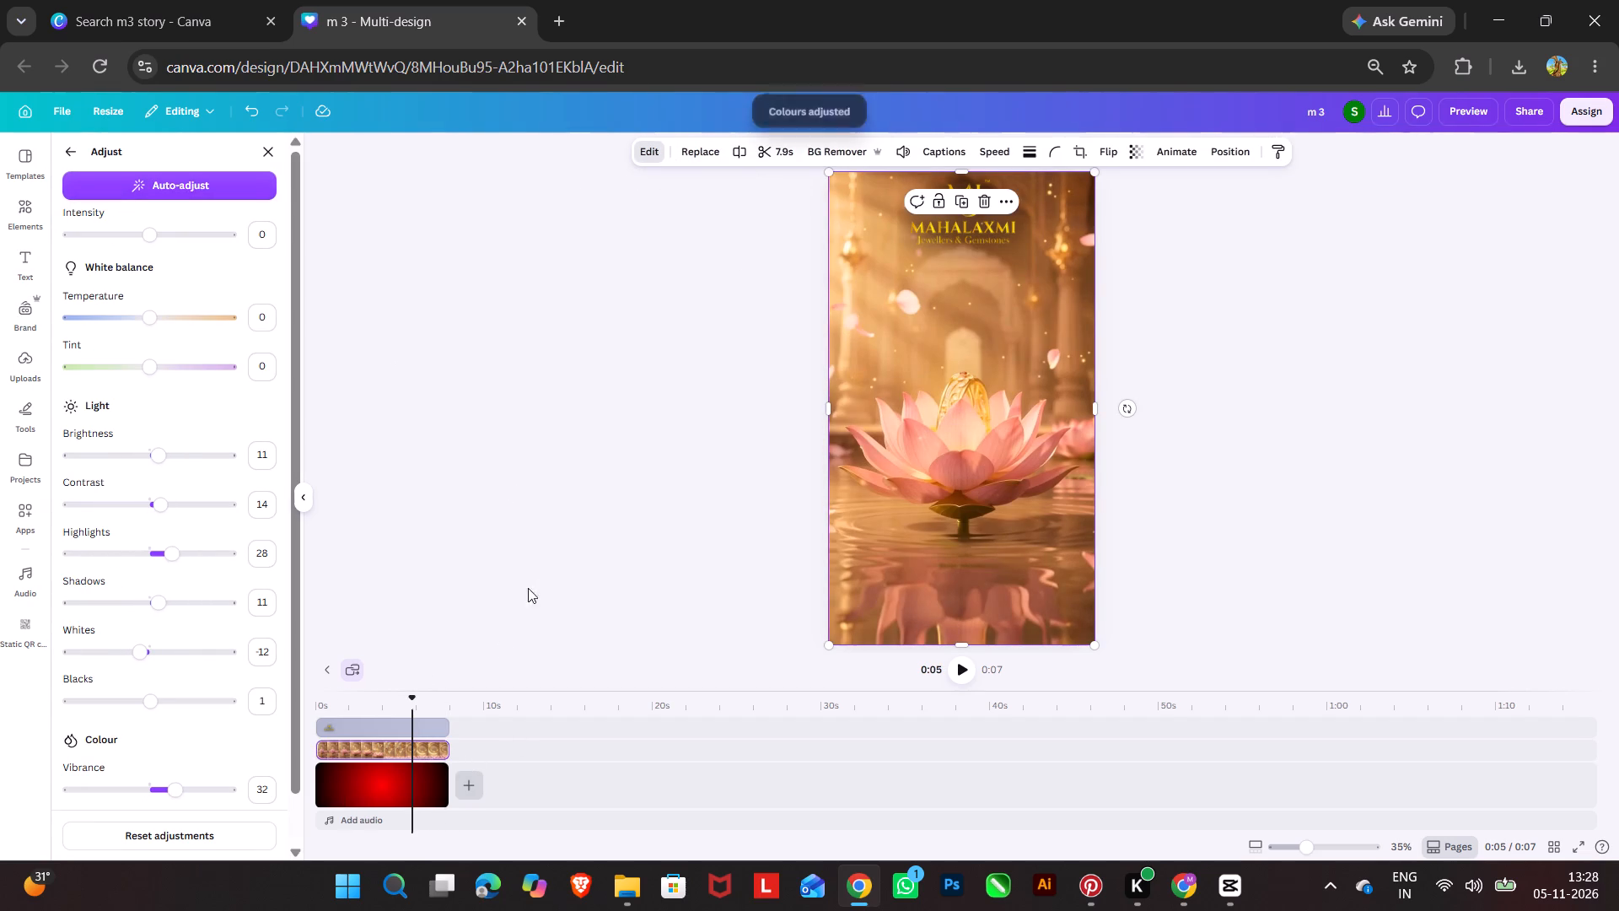
# Play the story from the start to review the colour-adjusted video.
pyautogui.moveTo(414, 700); pyautogui.dragTo(165, 700)
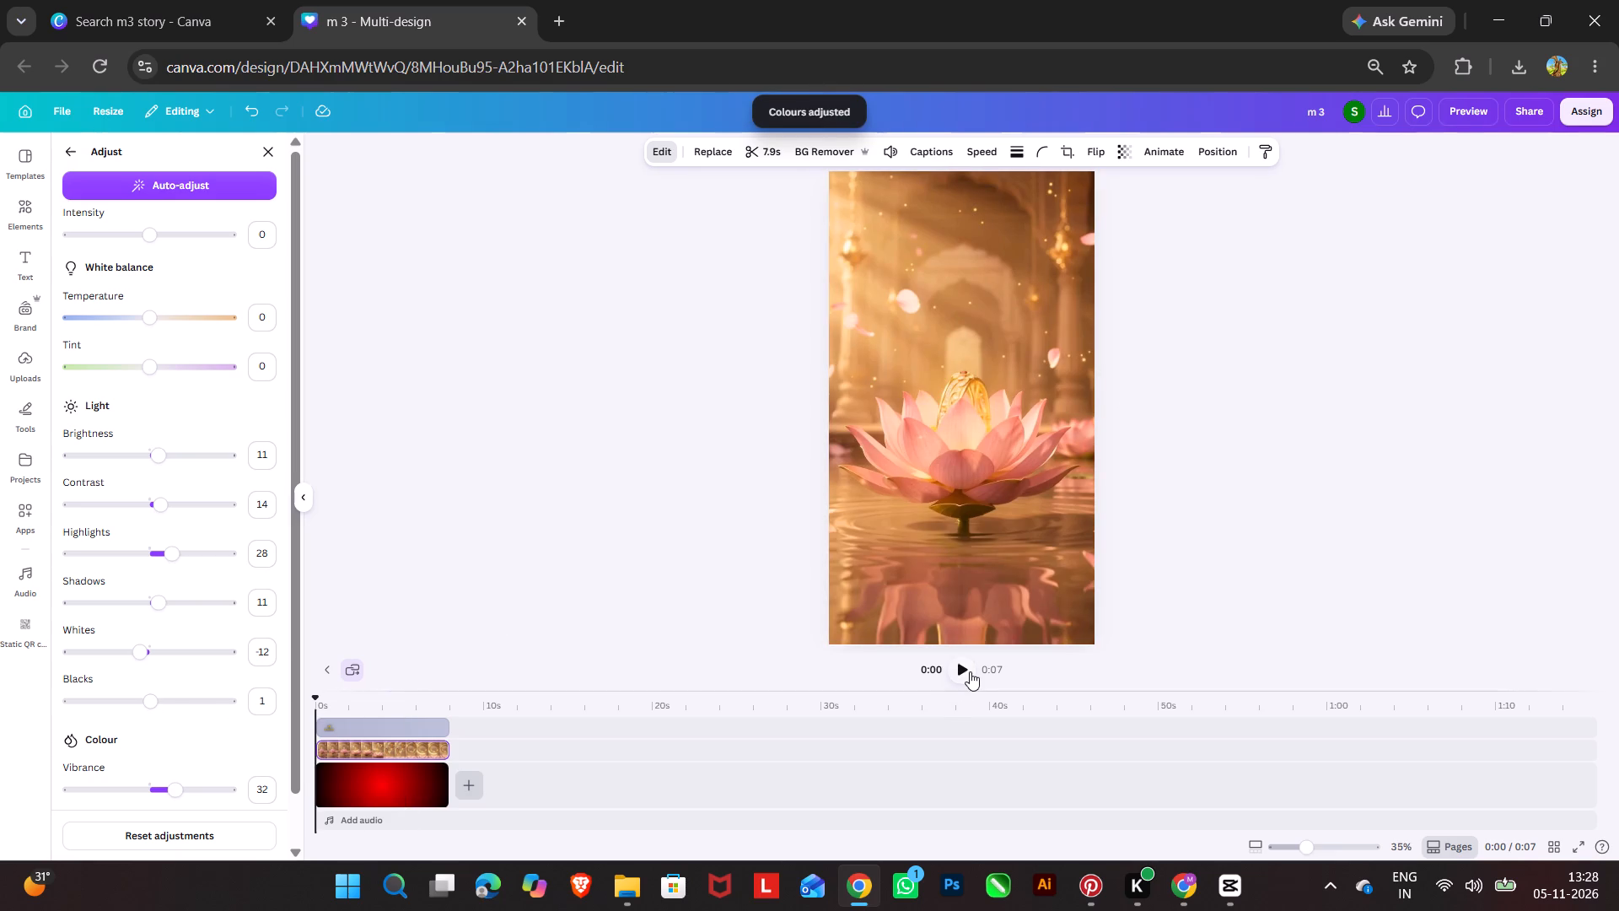
pyautogui.click(970, 671)
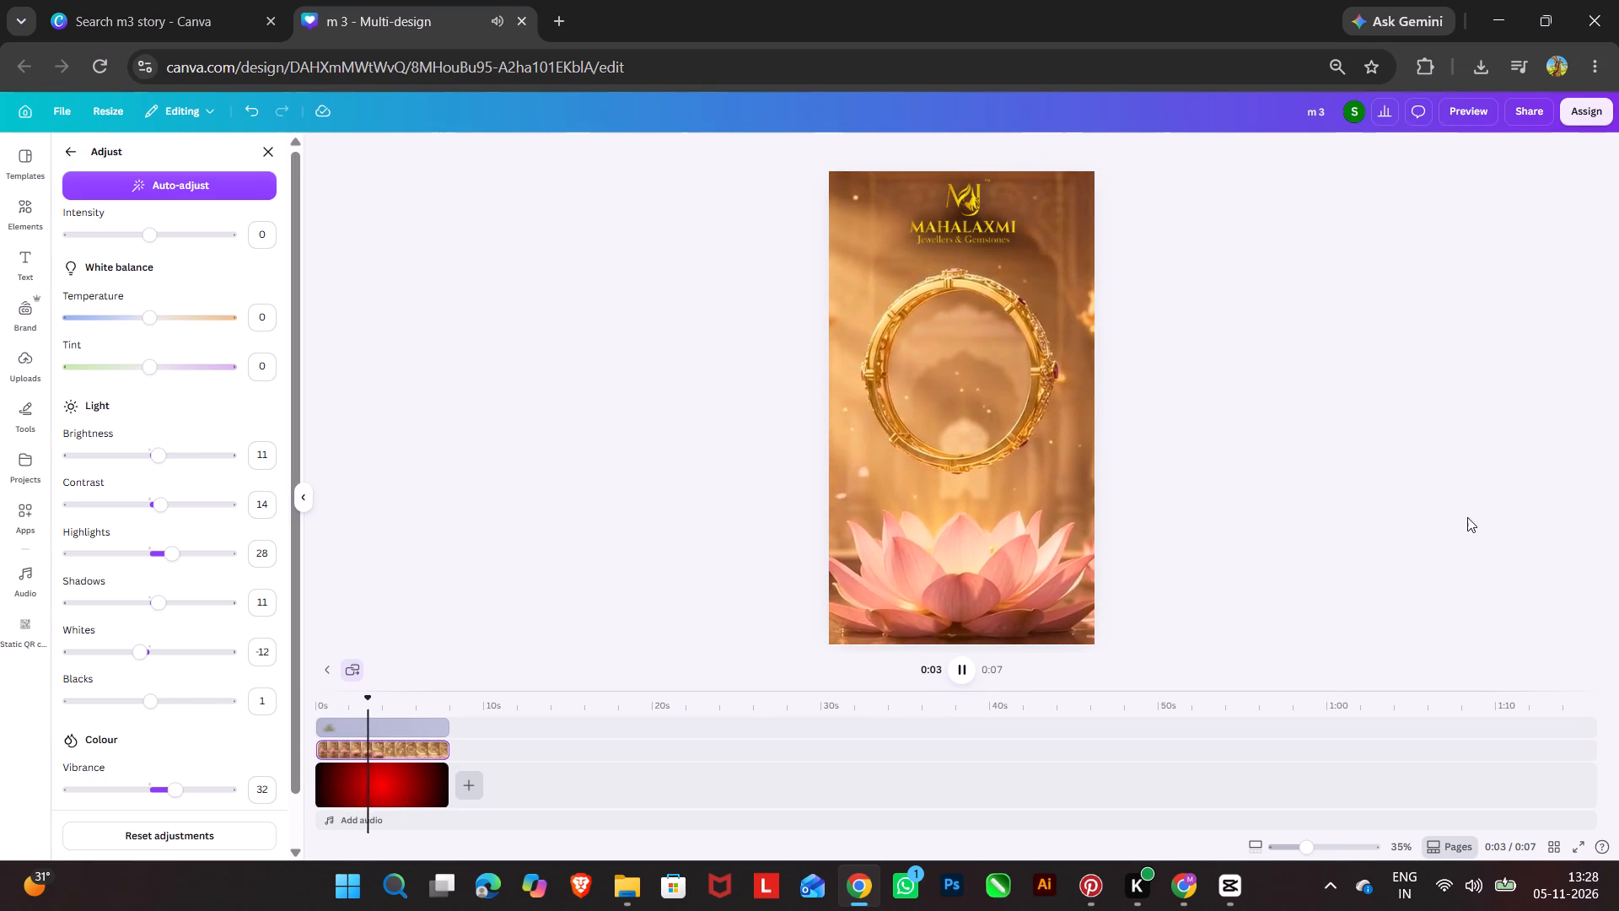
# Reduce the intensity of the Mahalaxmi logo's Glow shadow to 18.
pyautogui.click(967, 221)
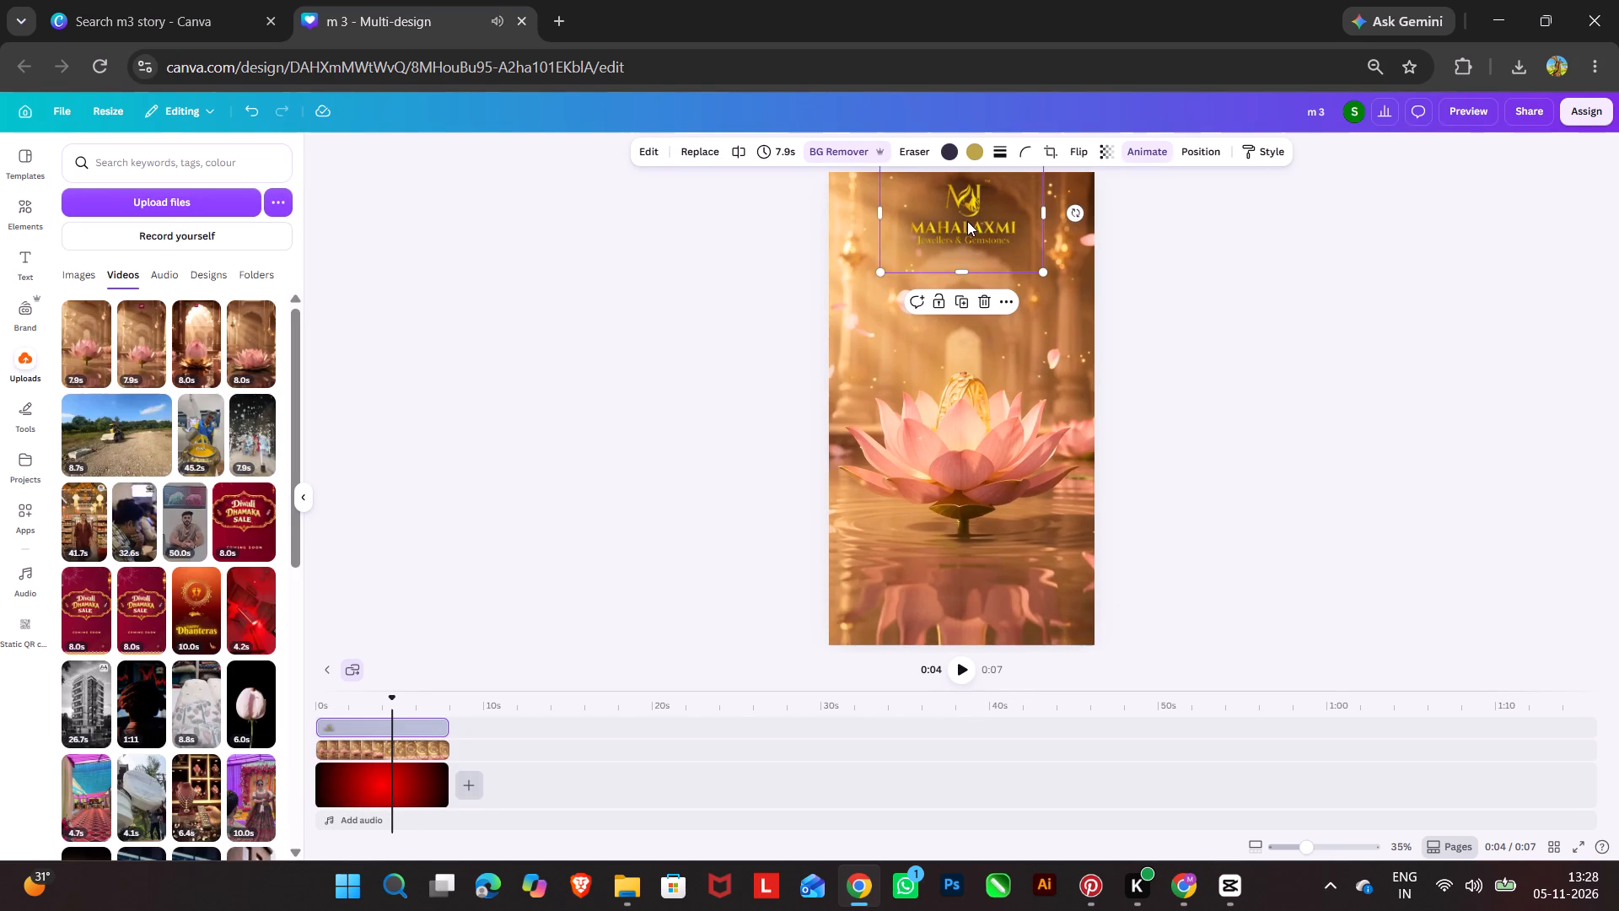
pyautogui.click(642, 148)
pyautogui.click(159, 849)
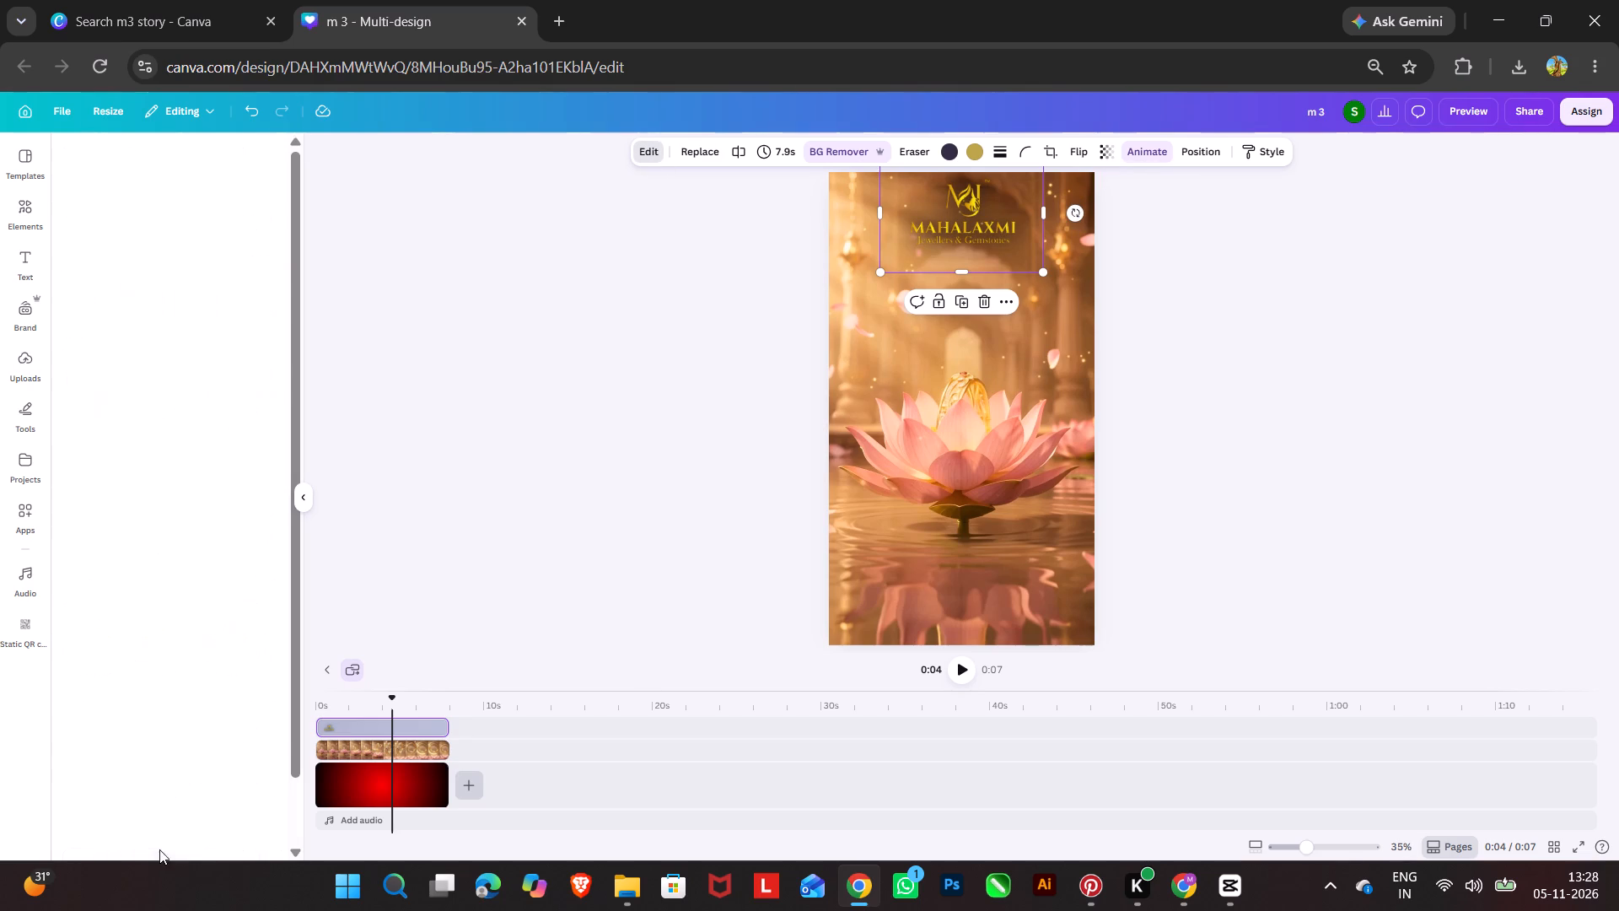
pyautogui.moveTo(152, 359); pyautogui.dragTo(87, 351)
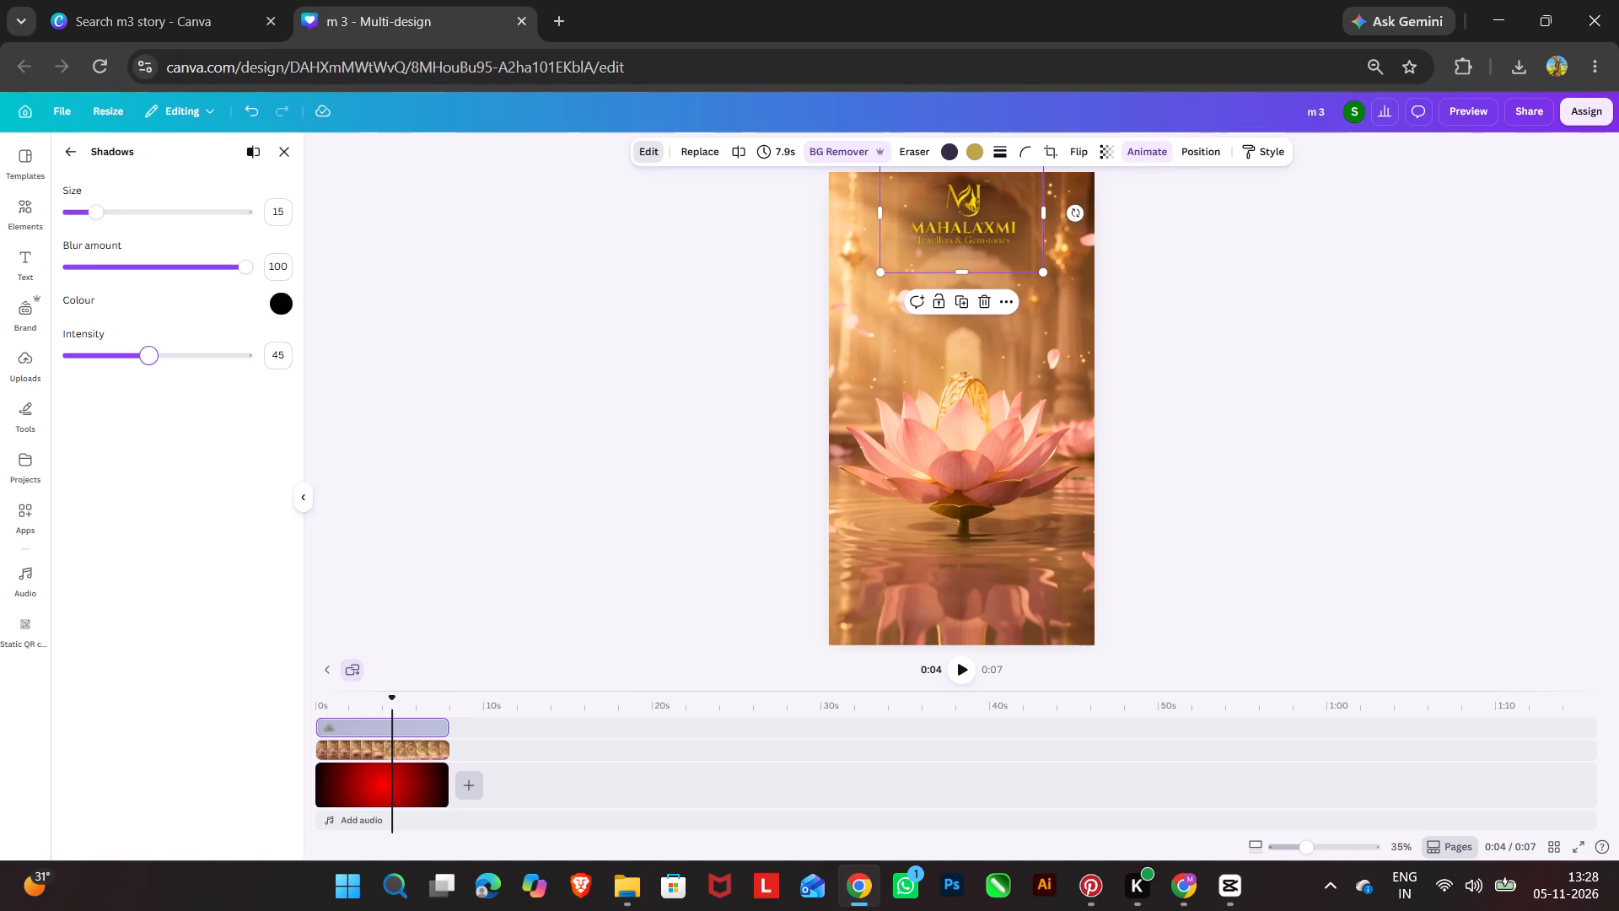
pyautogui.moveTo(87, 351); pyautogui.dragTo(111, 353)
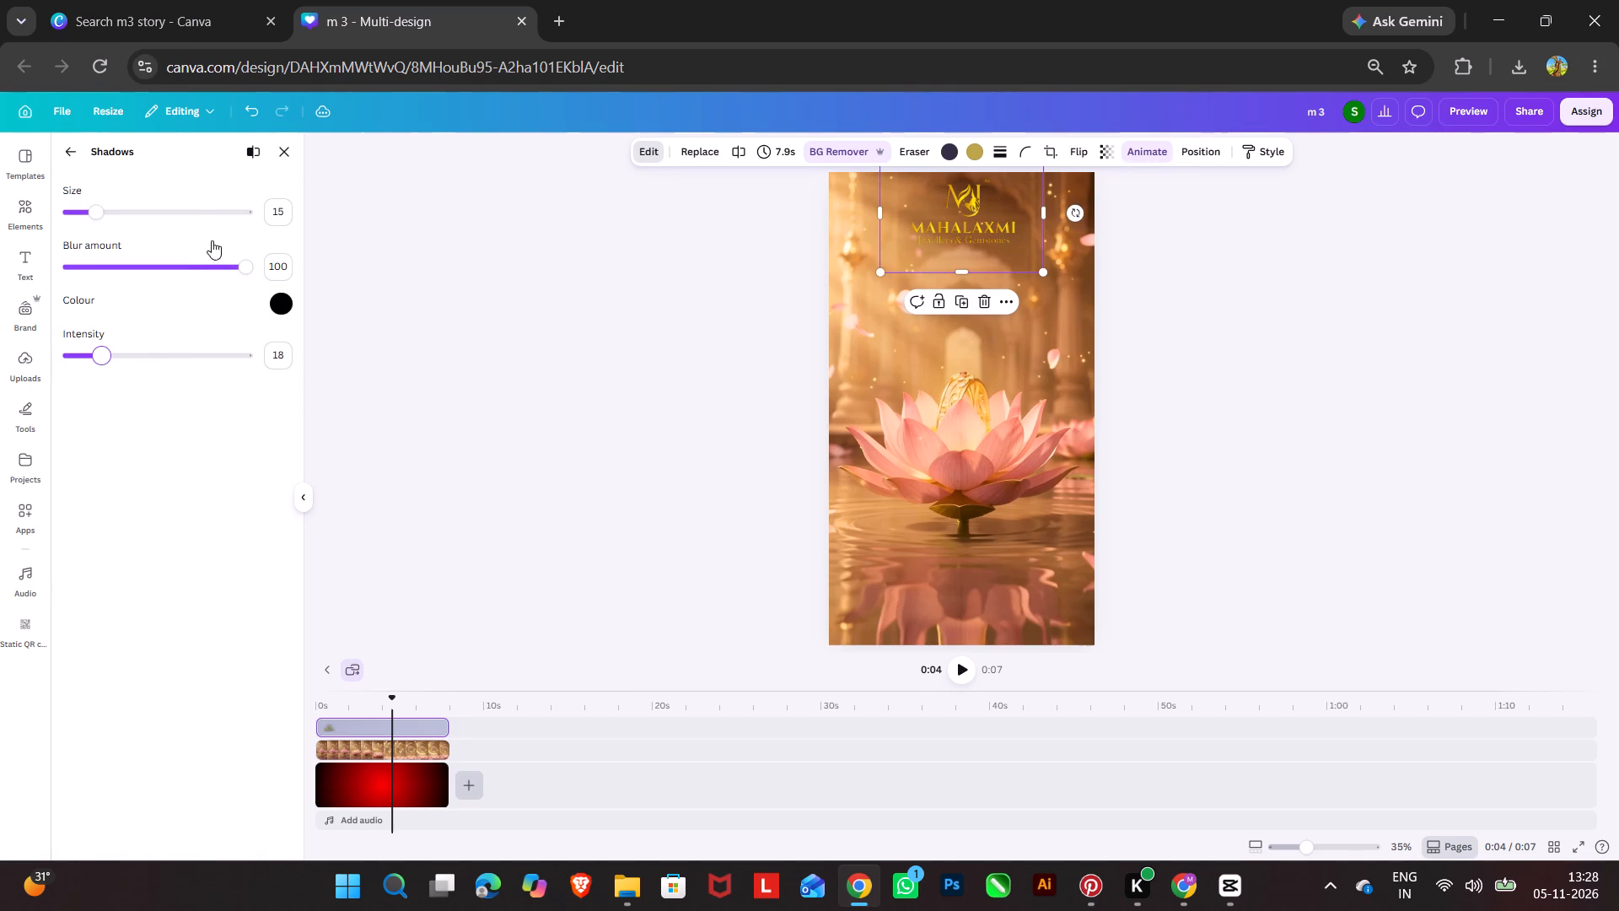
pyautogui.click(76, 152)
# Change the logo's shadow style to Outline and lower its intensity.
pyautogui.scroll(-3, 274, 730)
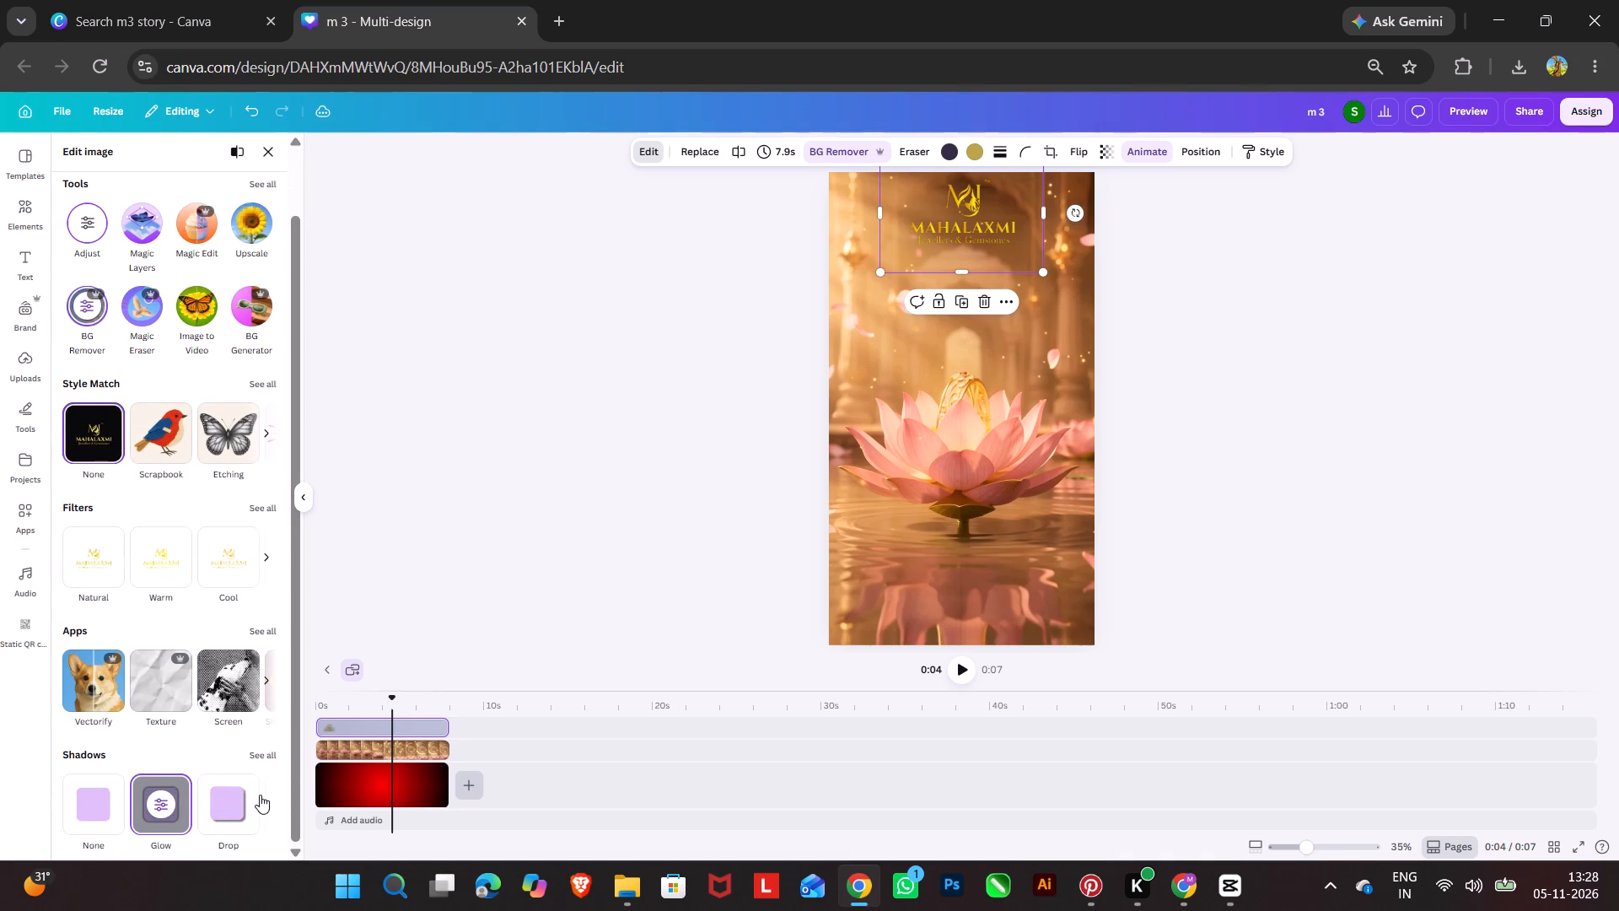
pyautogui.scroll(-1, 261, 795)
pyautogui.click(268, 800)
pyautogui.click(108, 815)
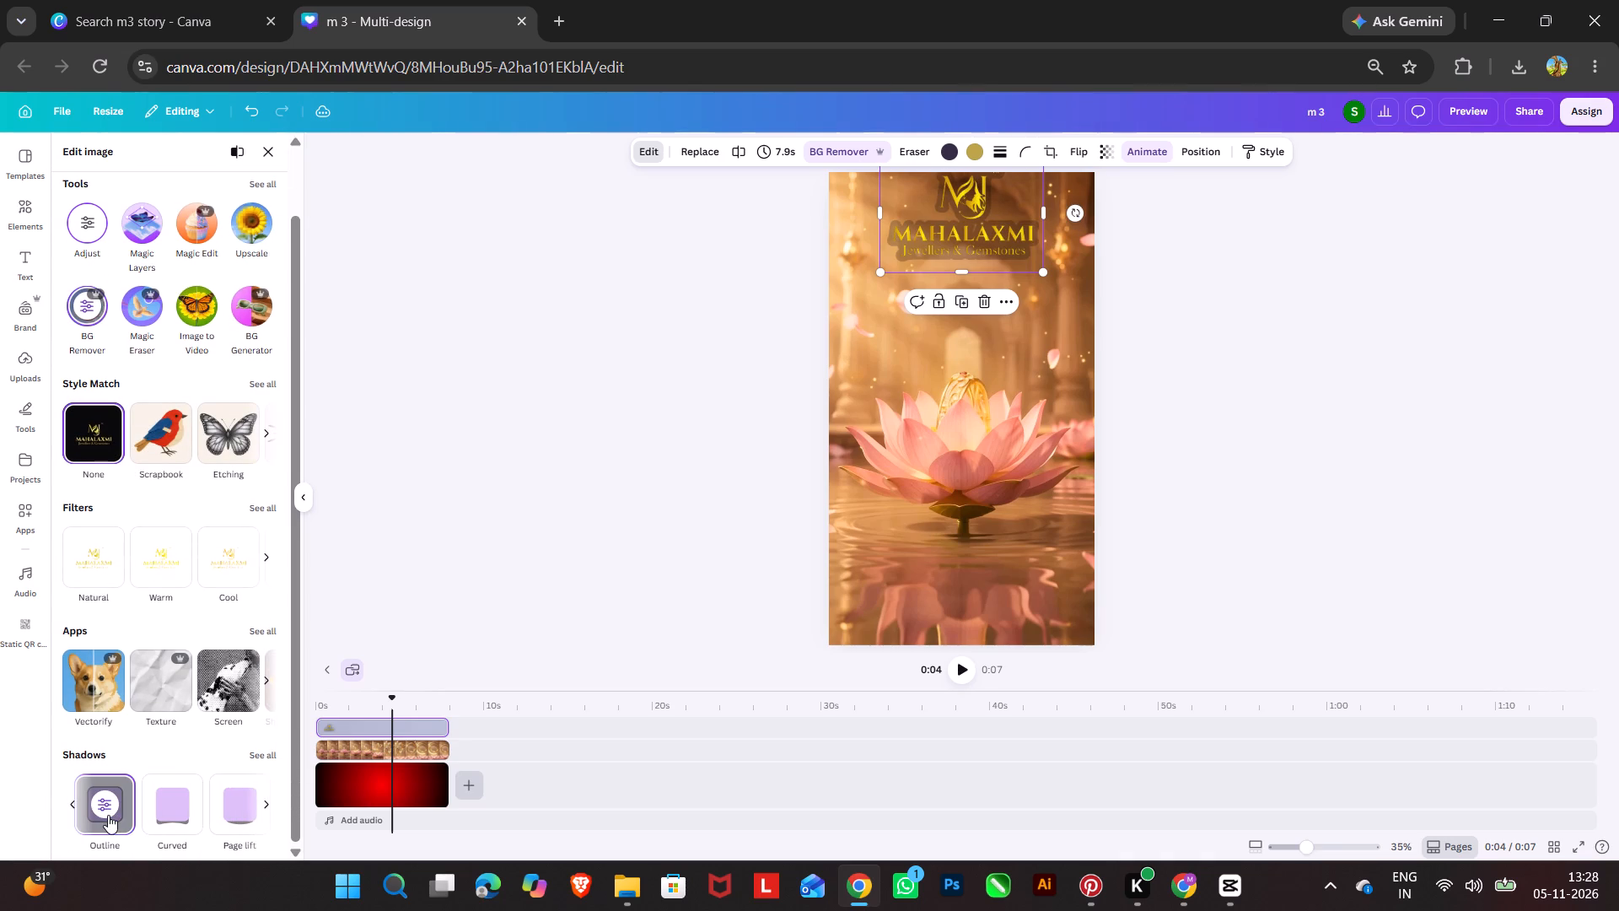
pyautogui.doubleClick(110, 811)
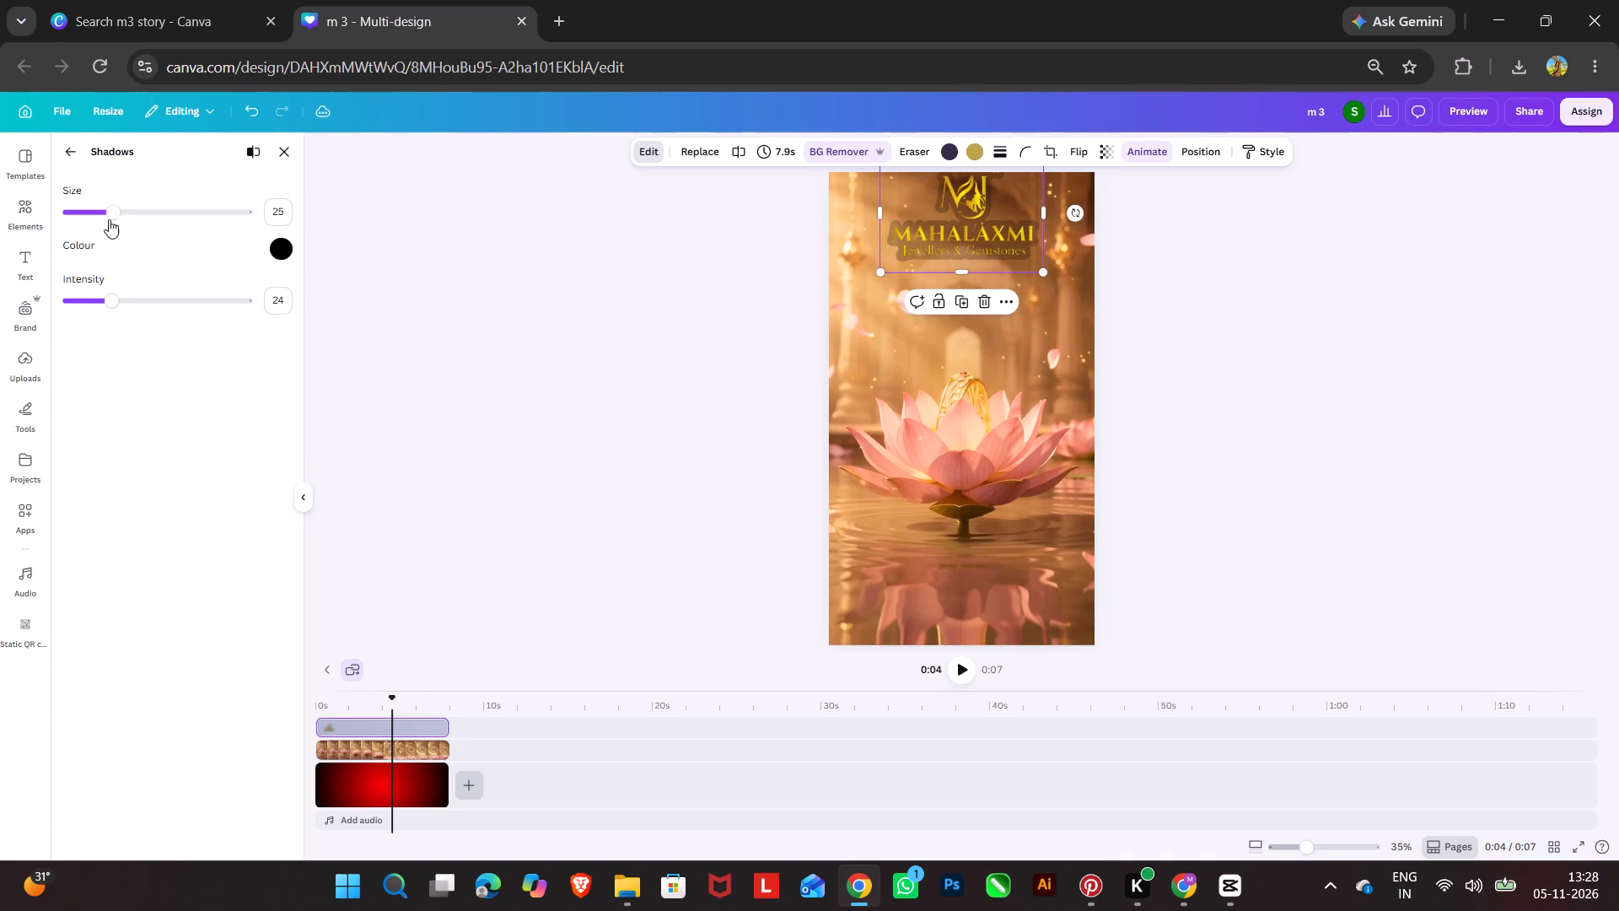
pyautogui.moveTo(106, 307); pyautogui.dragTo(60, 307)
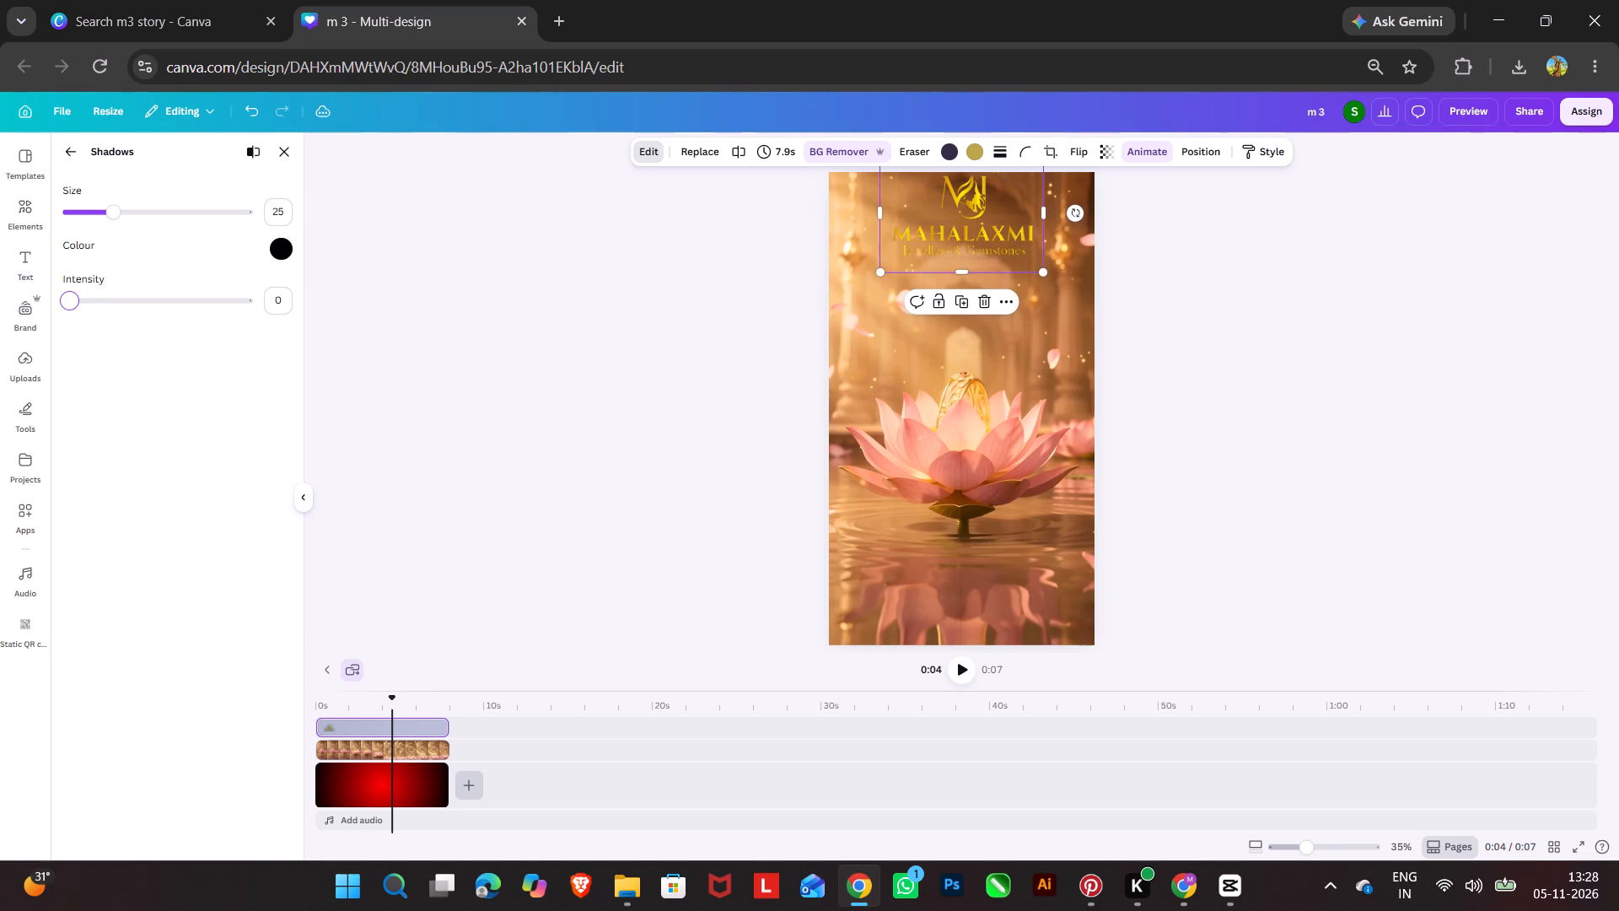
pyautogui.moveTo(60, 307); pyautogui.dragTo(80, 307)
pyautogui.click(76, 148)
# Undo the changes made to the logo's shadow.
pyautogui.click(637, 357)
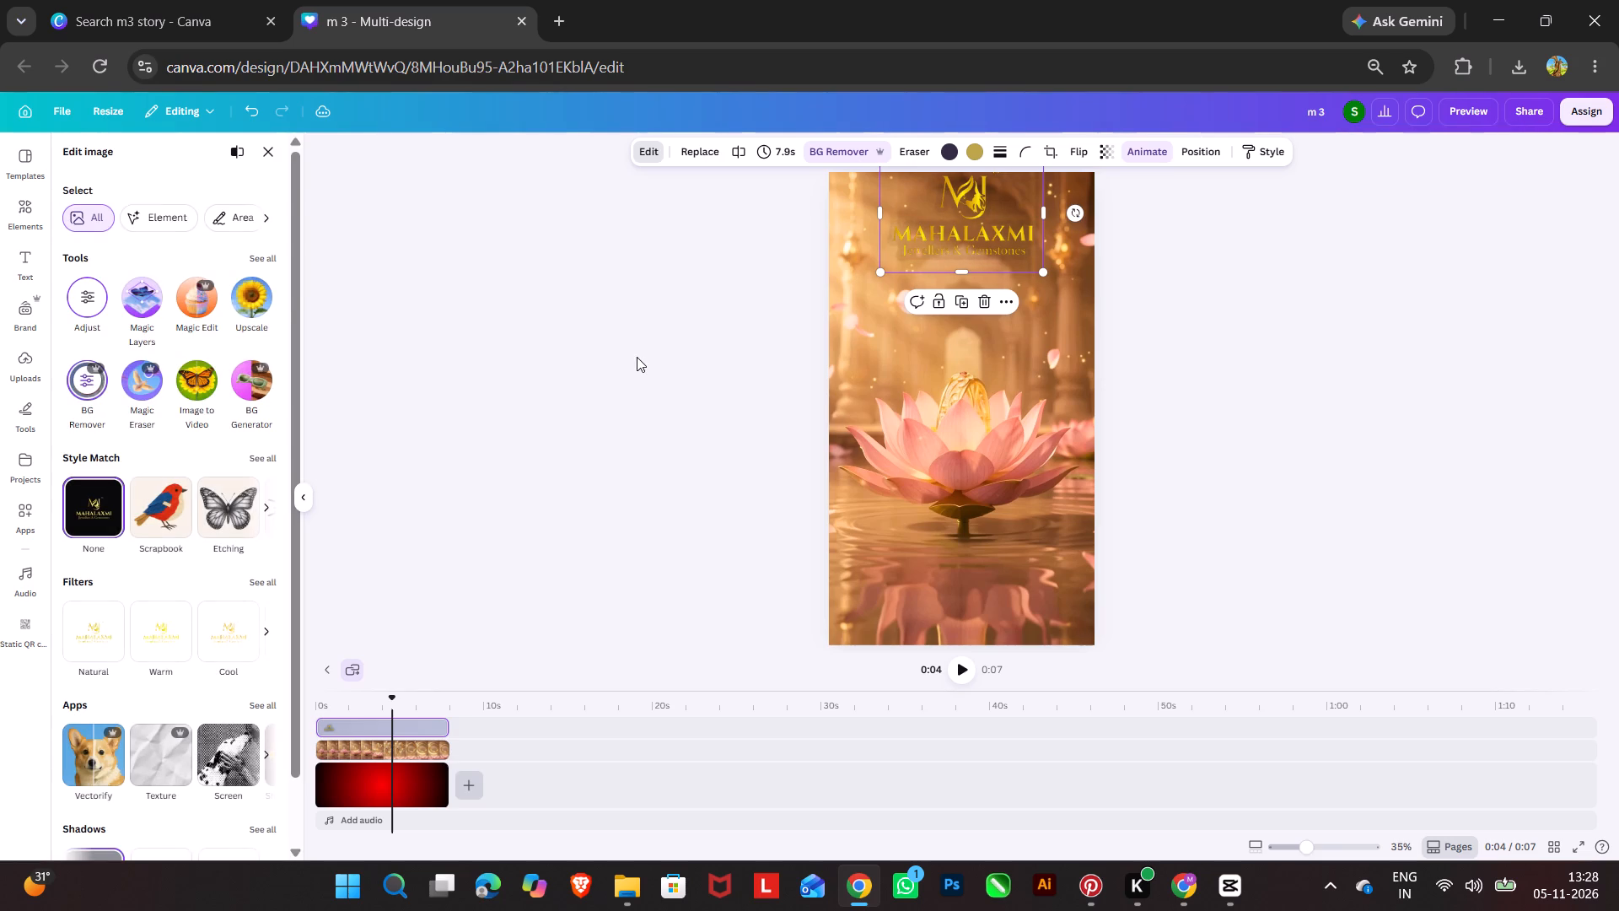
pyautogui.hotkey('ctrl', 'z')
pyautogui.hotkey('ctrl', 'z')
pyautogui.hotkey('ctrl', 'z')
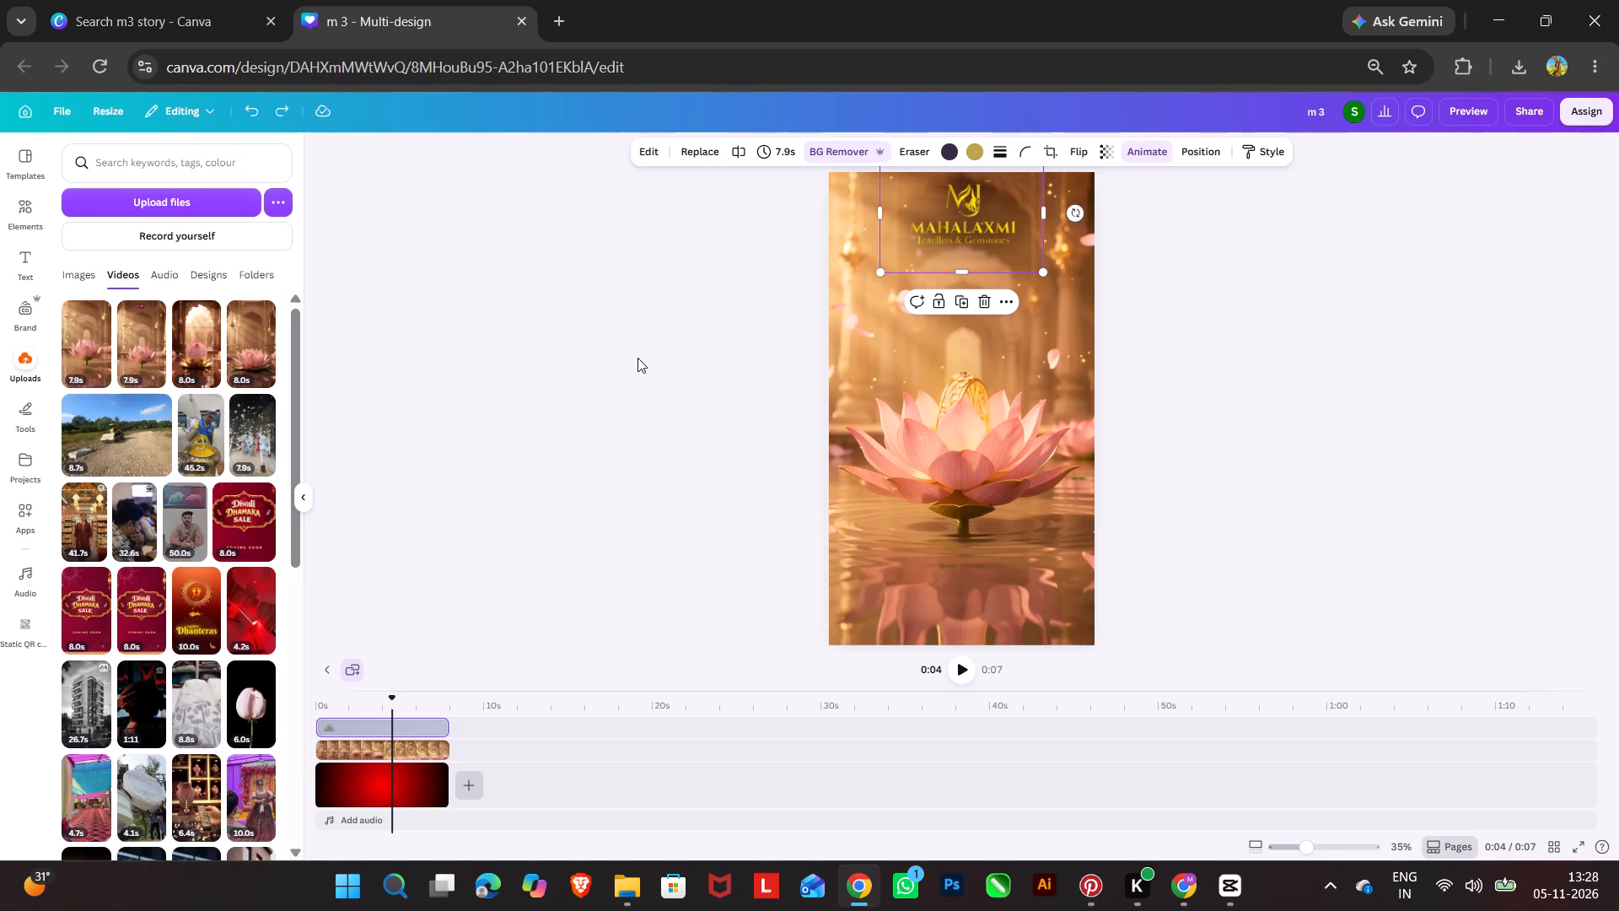
# Change the Mahalaxmi logo's gold colour to the Grey orange swatch from the design's colours.
pyautogui.doubleClick(1237, 399)
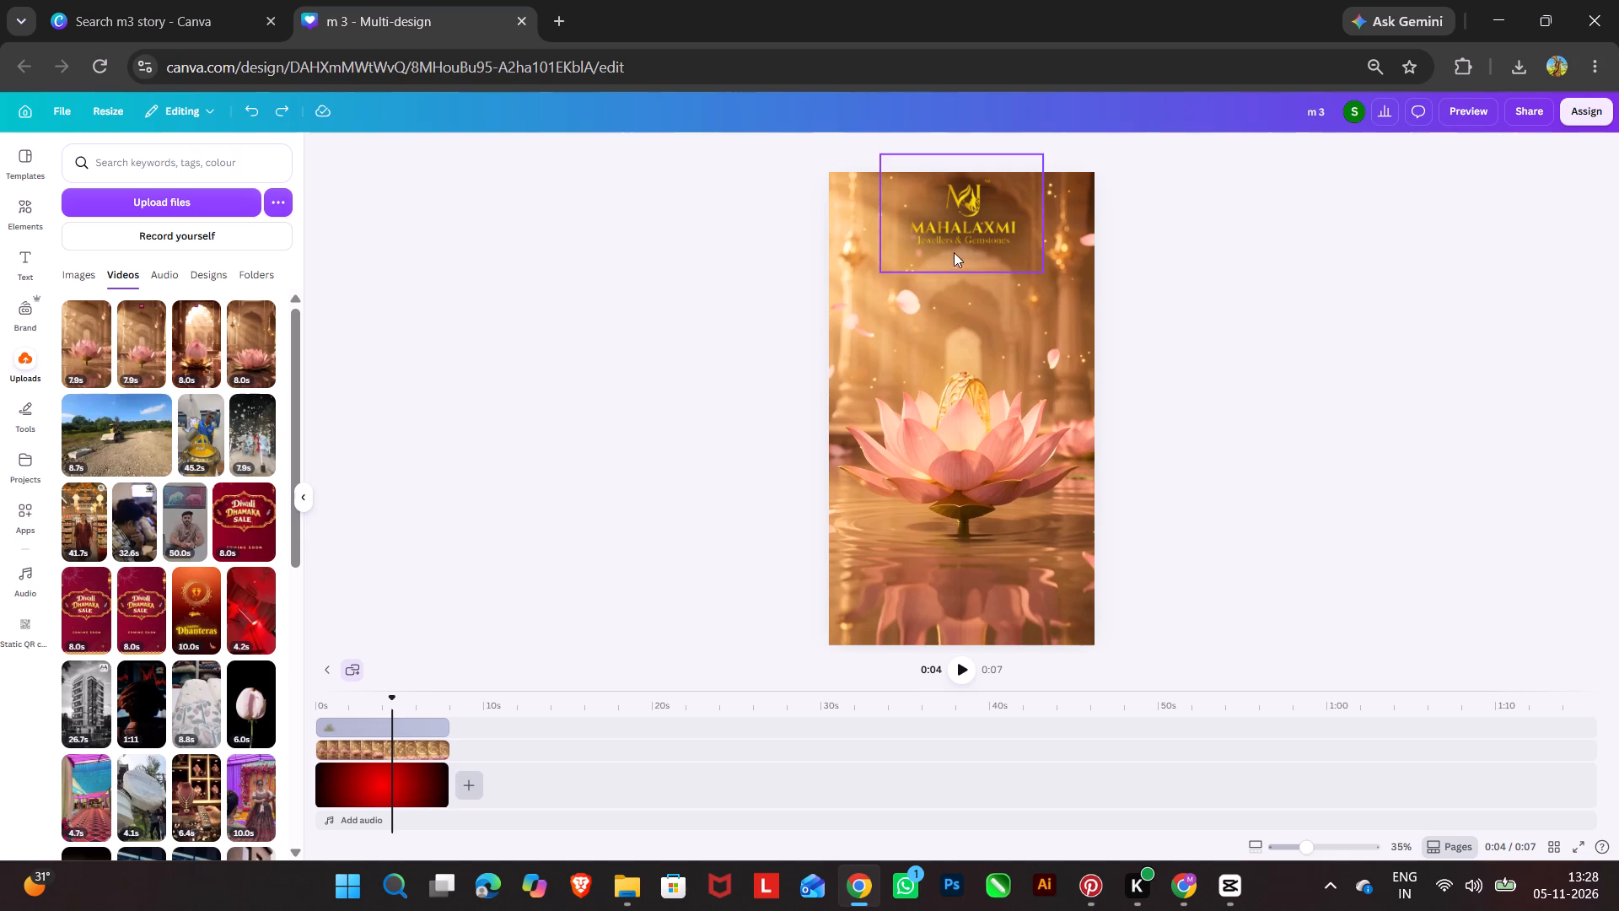
pyautogui.click(965, 222)
pyautogui.click(973, 144)
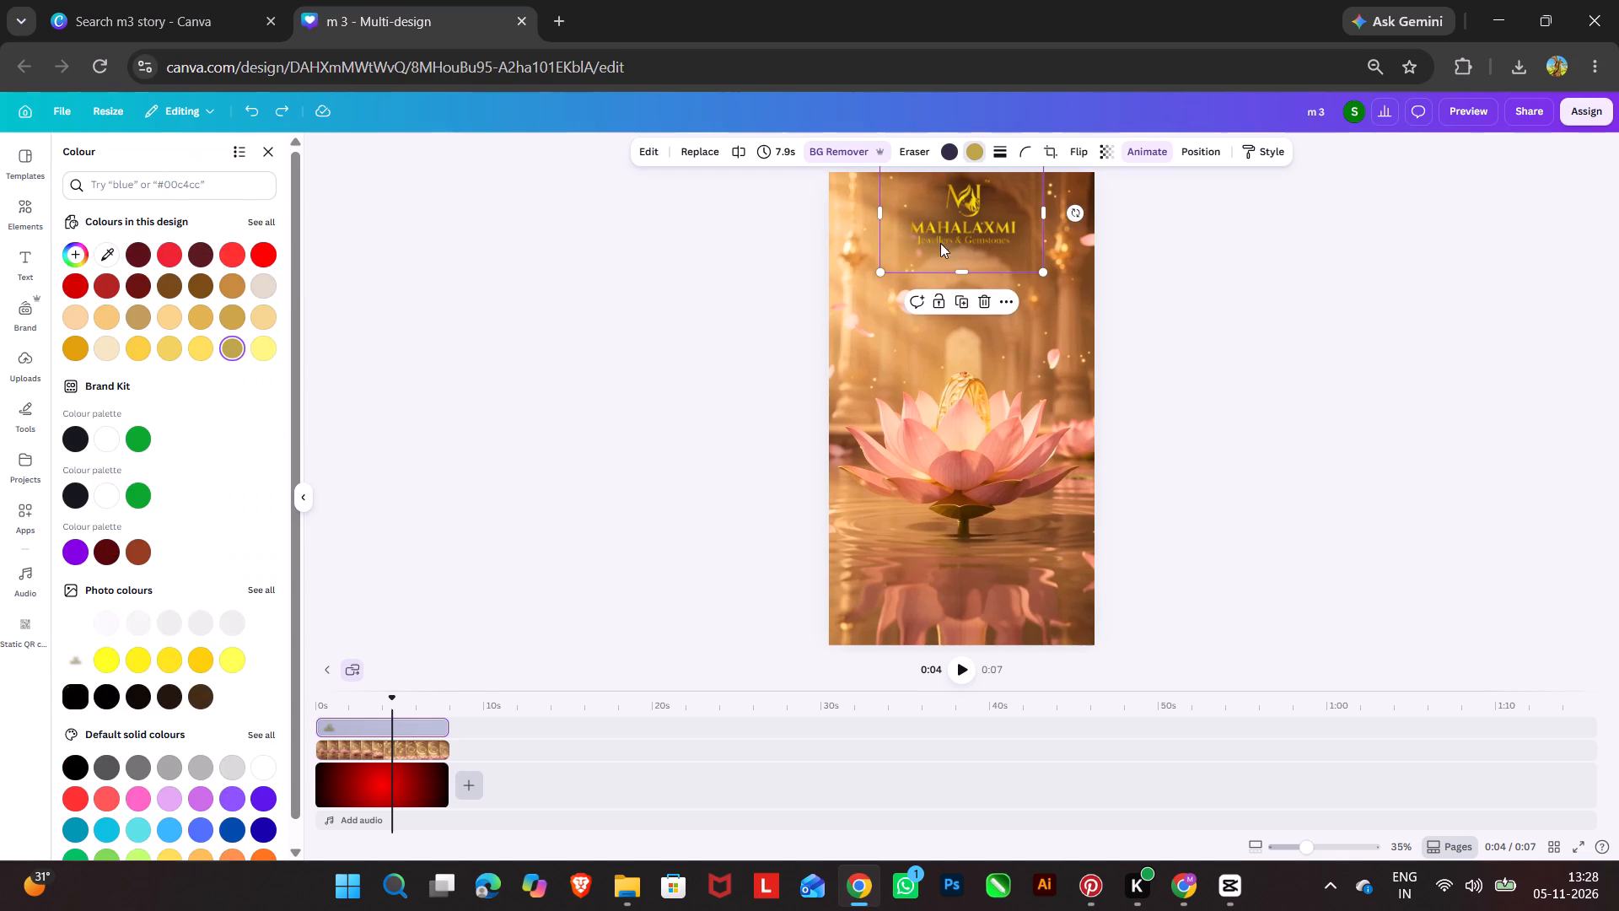
pyautogui.click(235, 320)
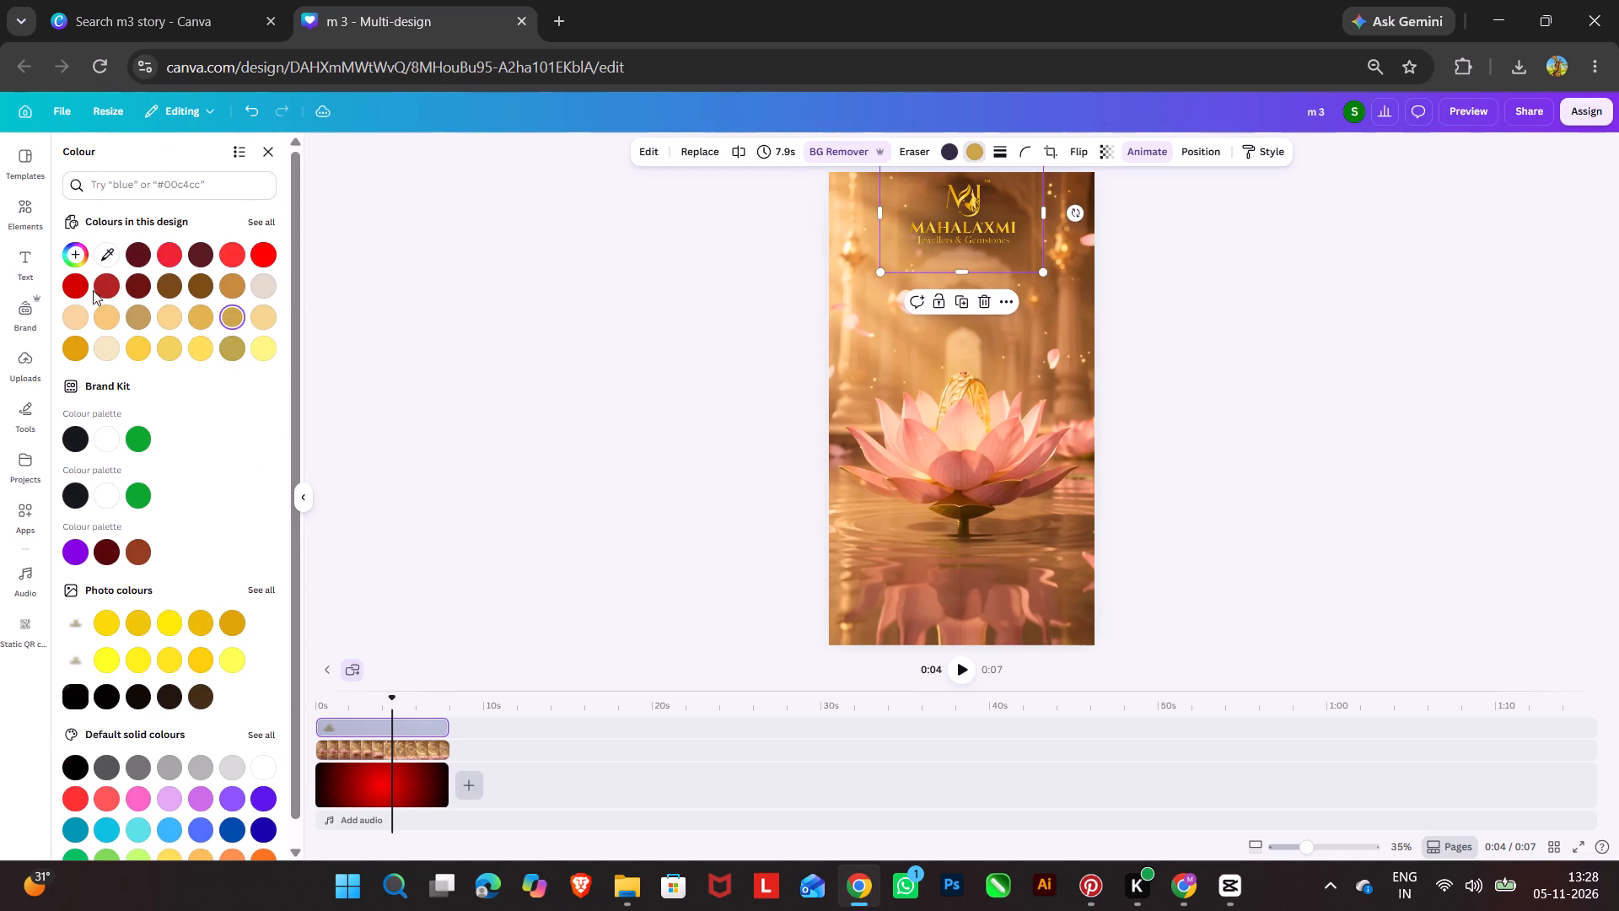
pyautogui.doubleClick(523, 294)
# Play the story again to check the recoloured logo over the video, stopping around the 3-second point.
pyautogui.click(928, 370)
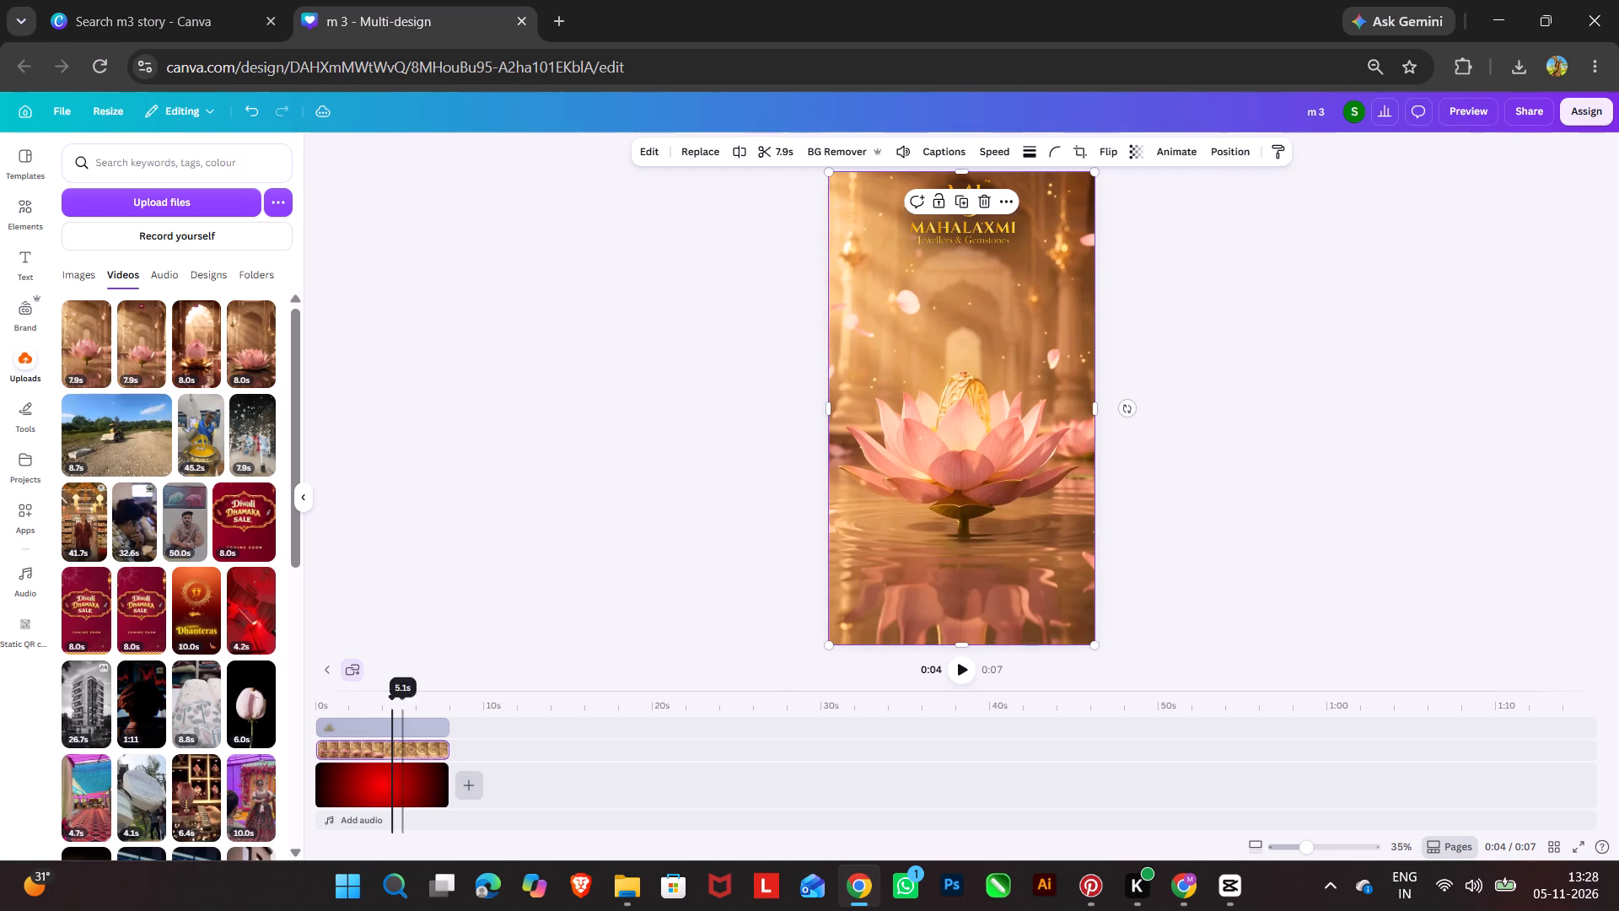
pyautogui.click(960, 666)
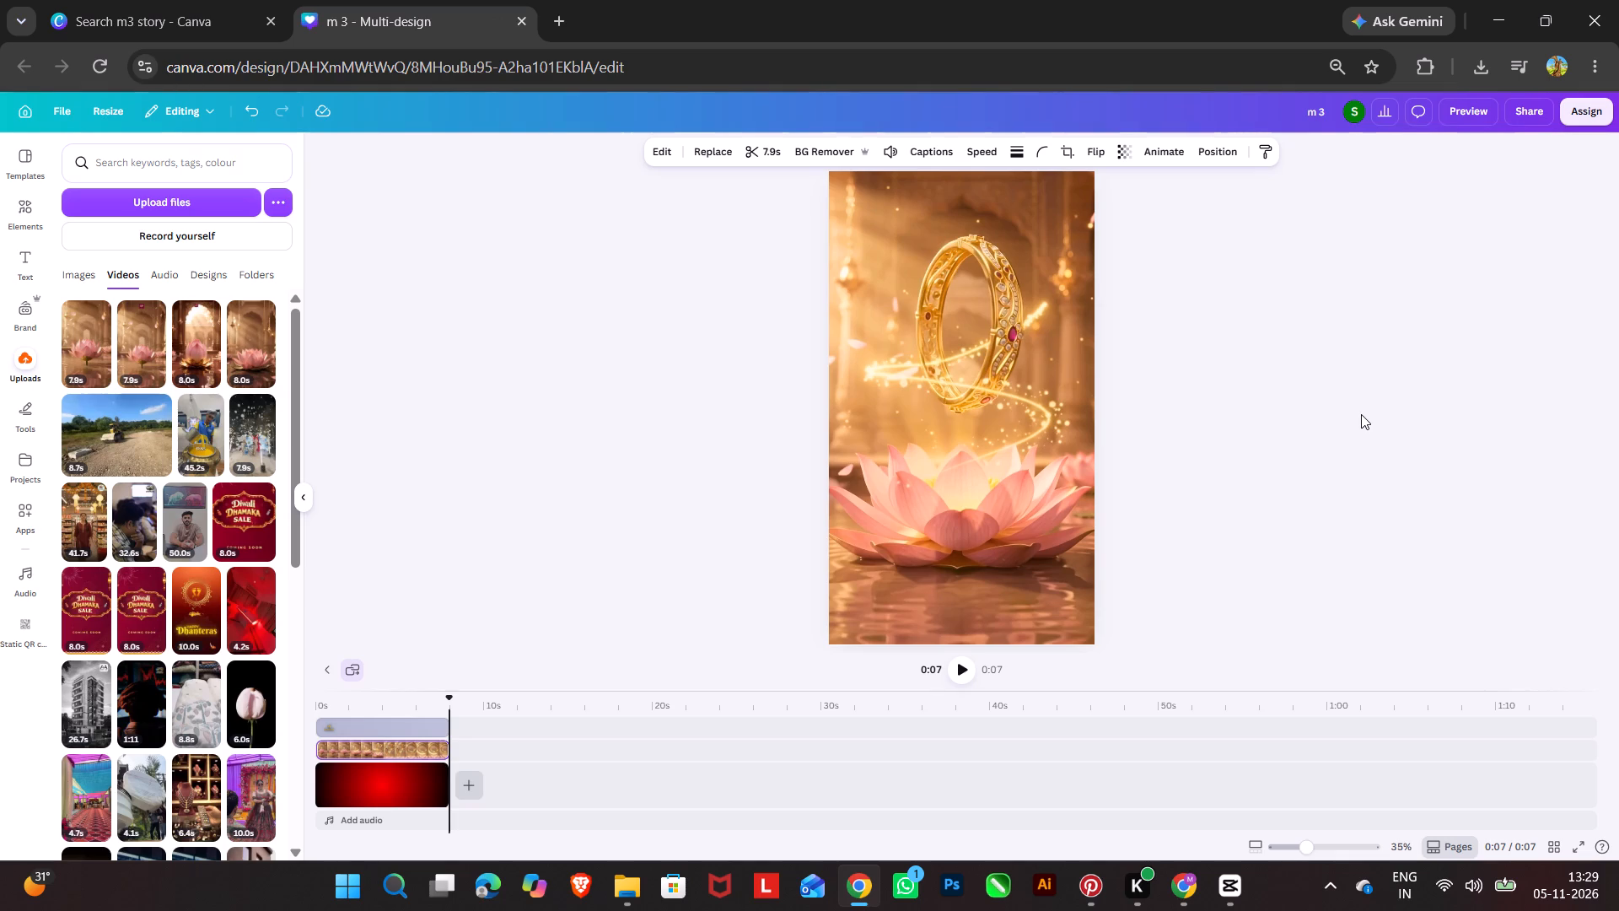
pyautogui.click(956, 669)
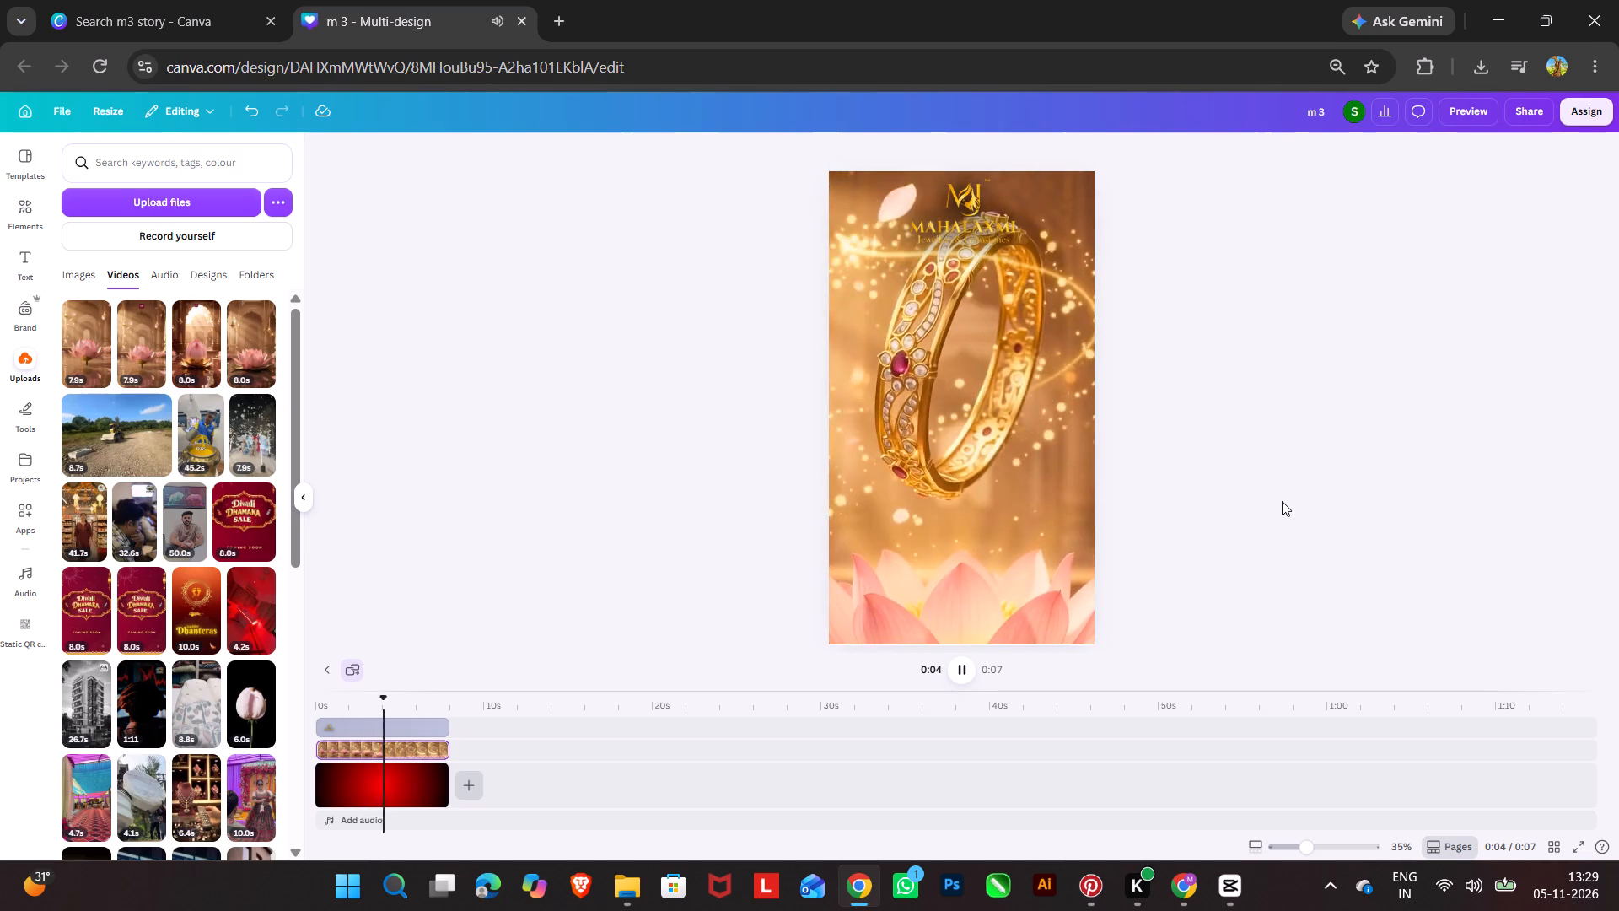
pyautogui.click(978, 212)
pyautogui.click(380, 725)
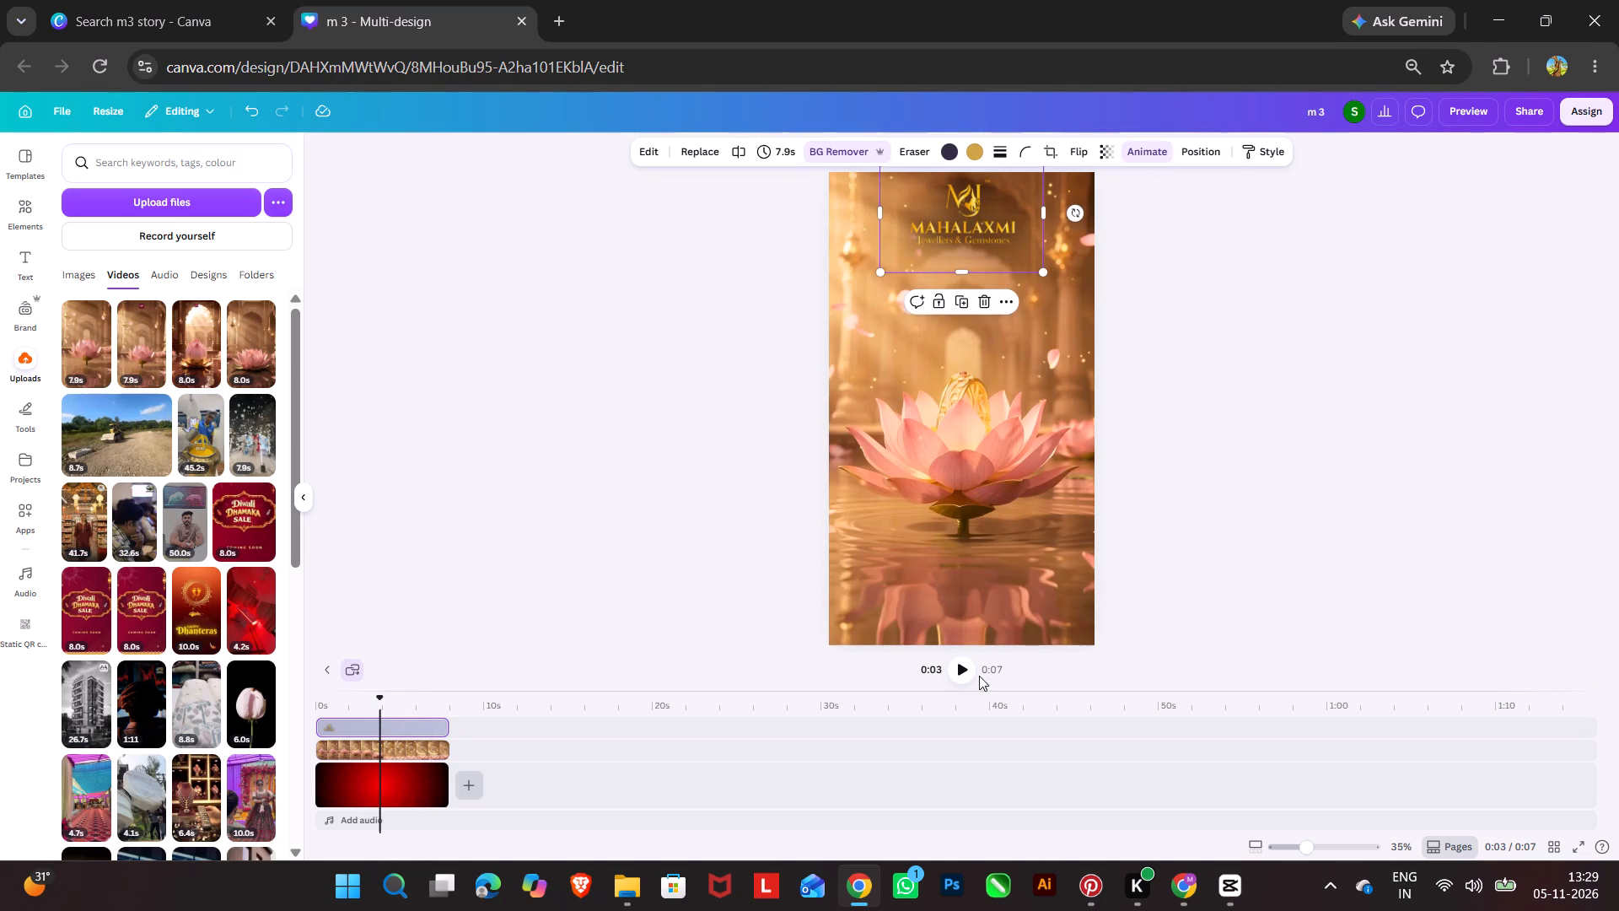
# Play the story to around the 3-second point and split the logo's timeline clip there.
pyautogui.moveTo(378, 698); pyautogui.dragTo(651, 697)
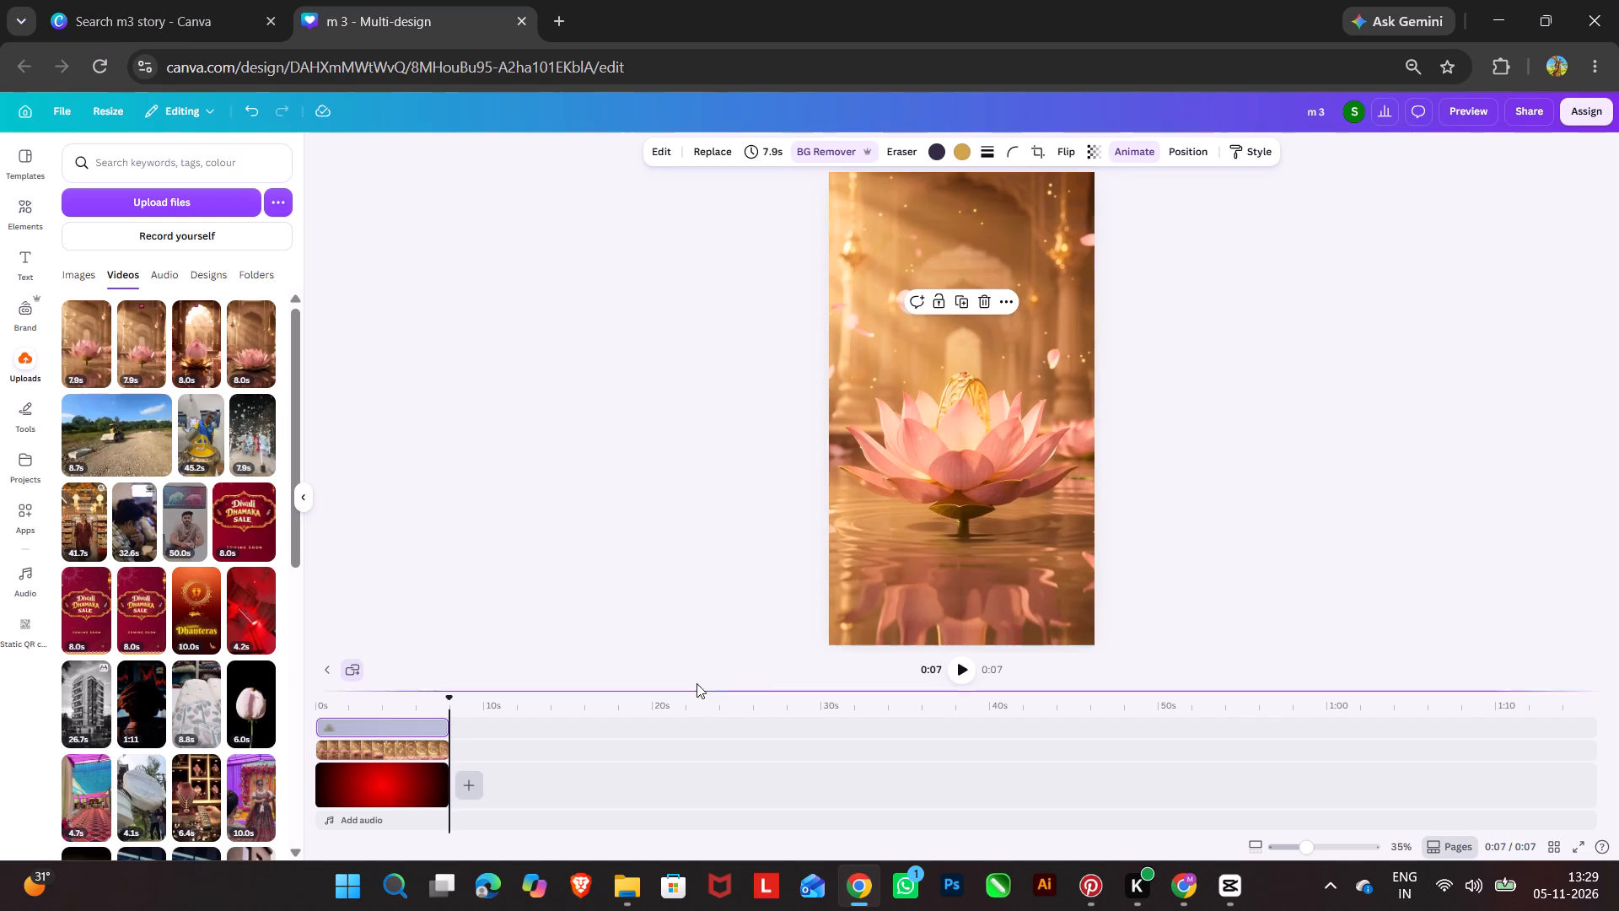
pyautogui.click(955, 665)
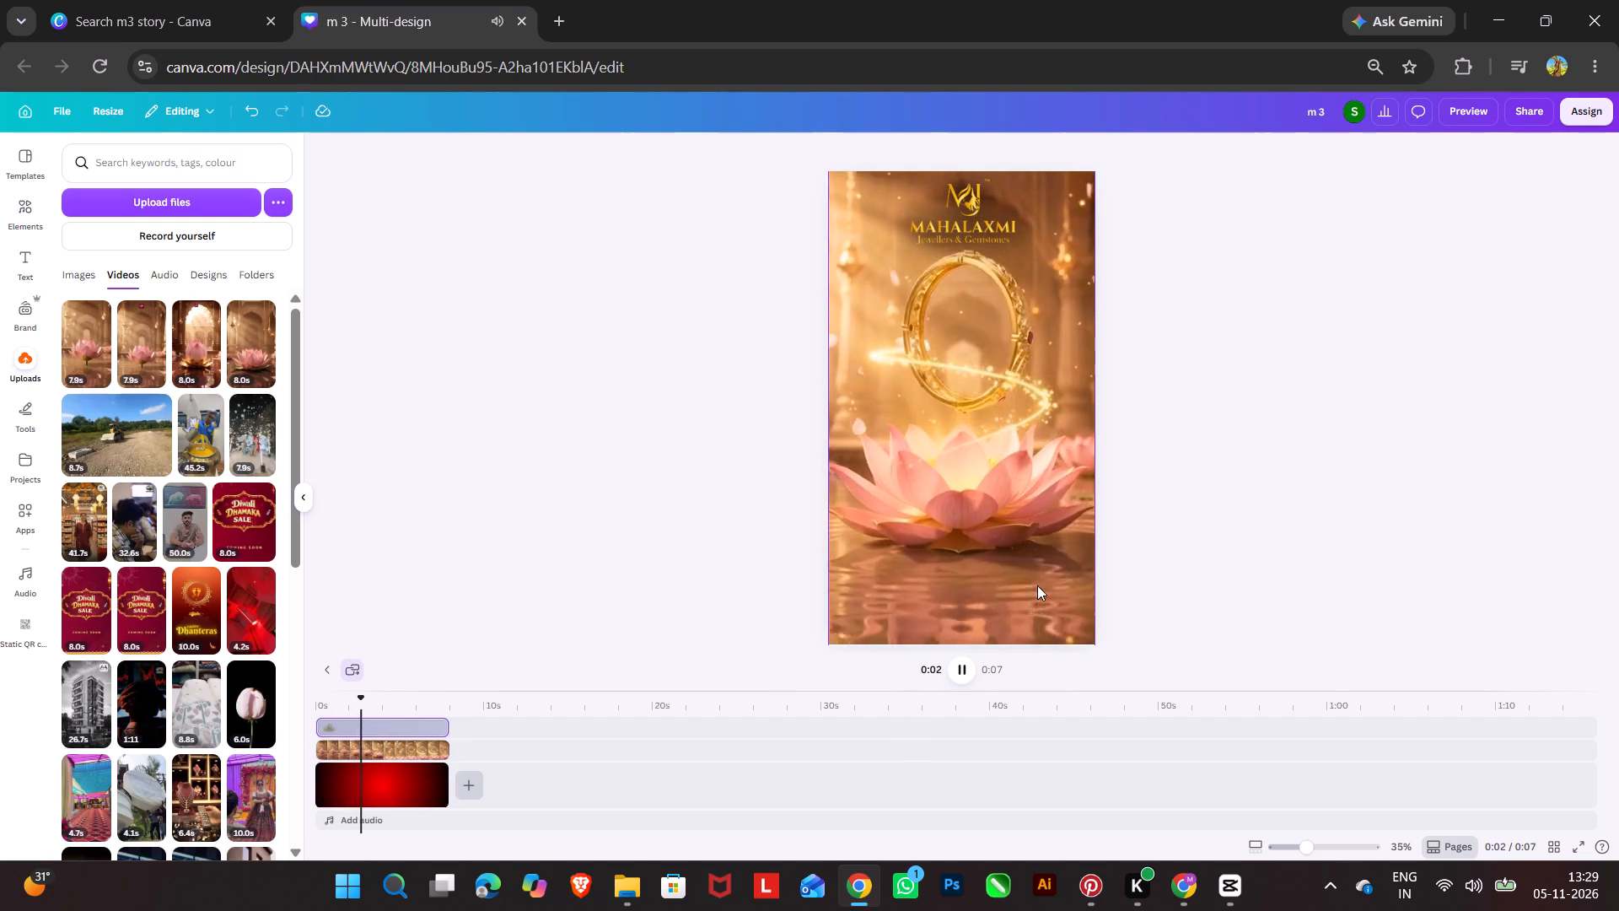
pyautogui.press('space')
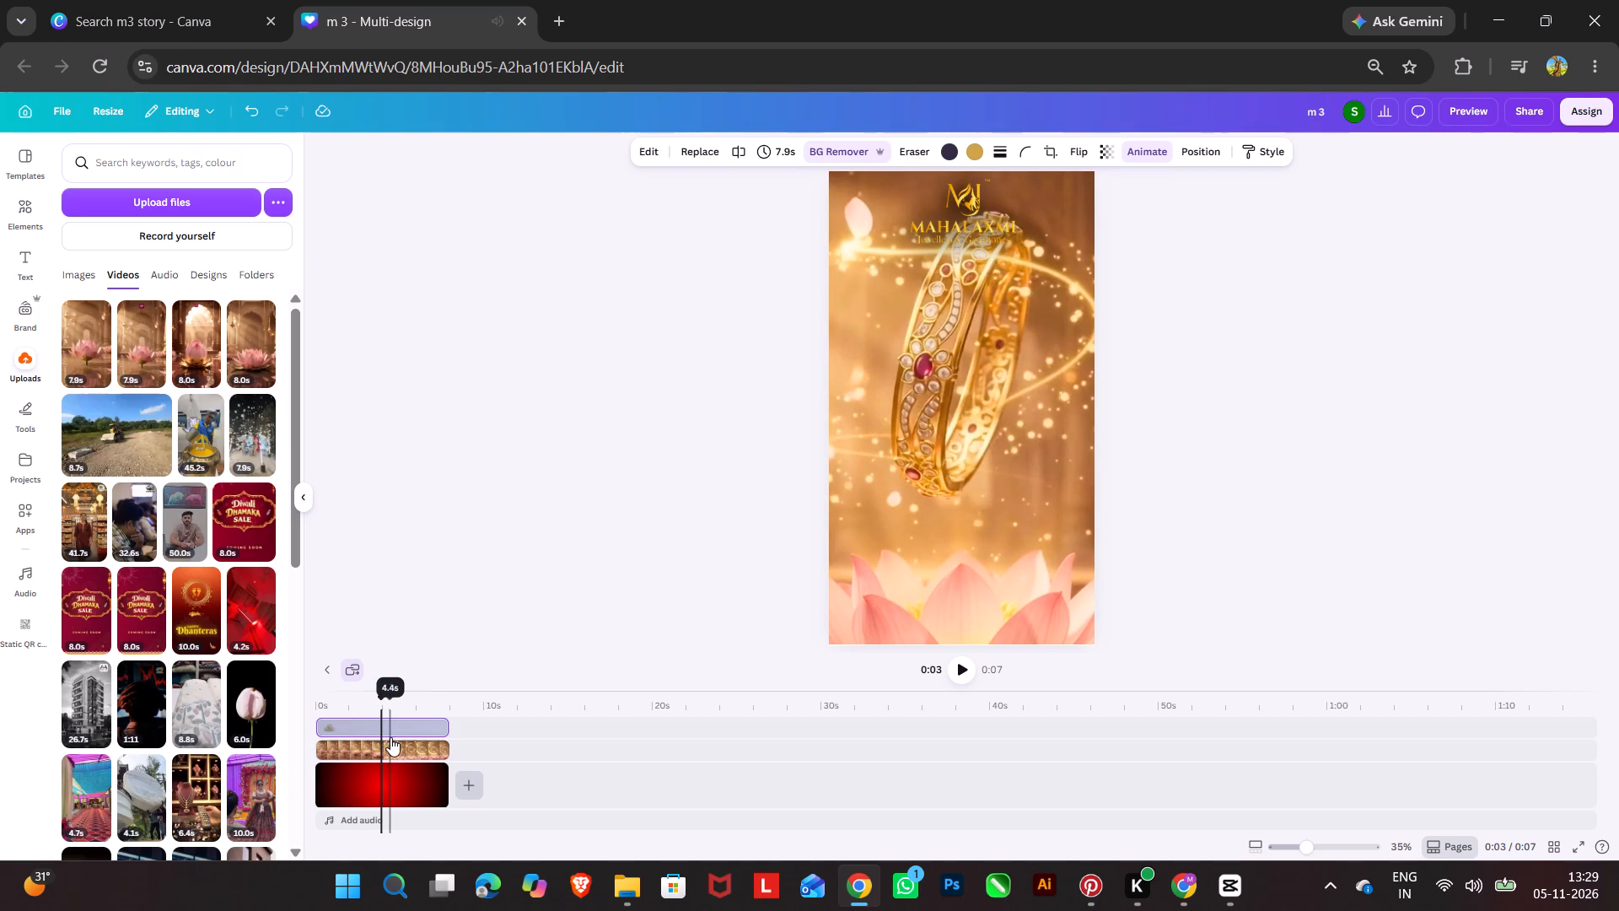
pyautogui.rightClick(361, 725)
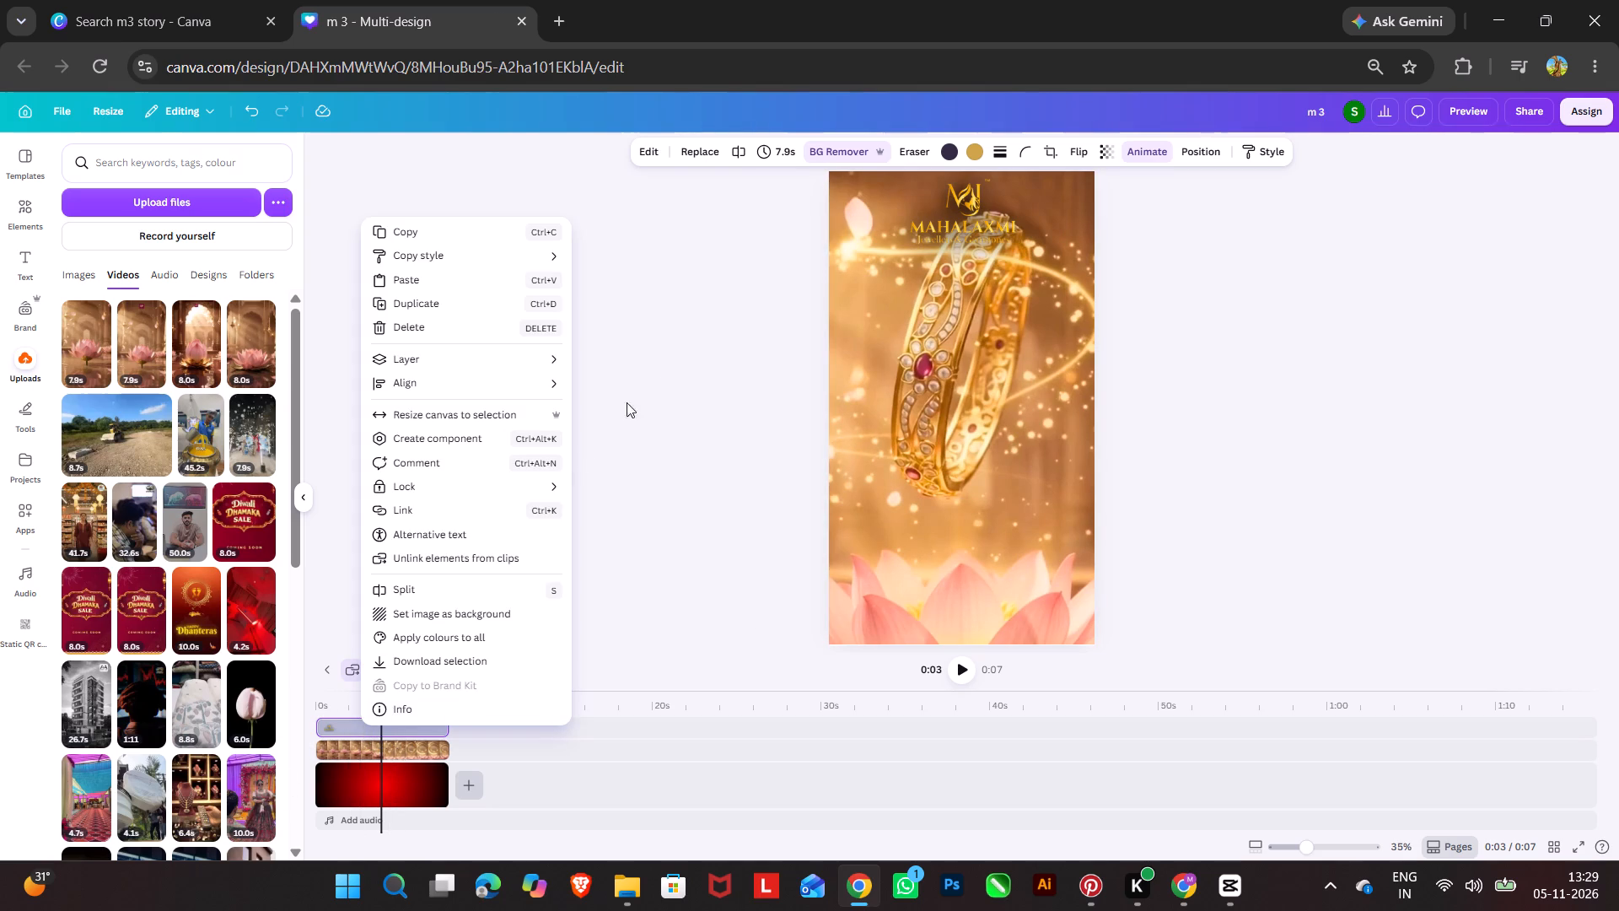
pyautogui.click(740, 149)
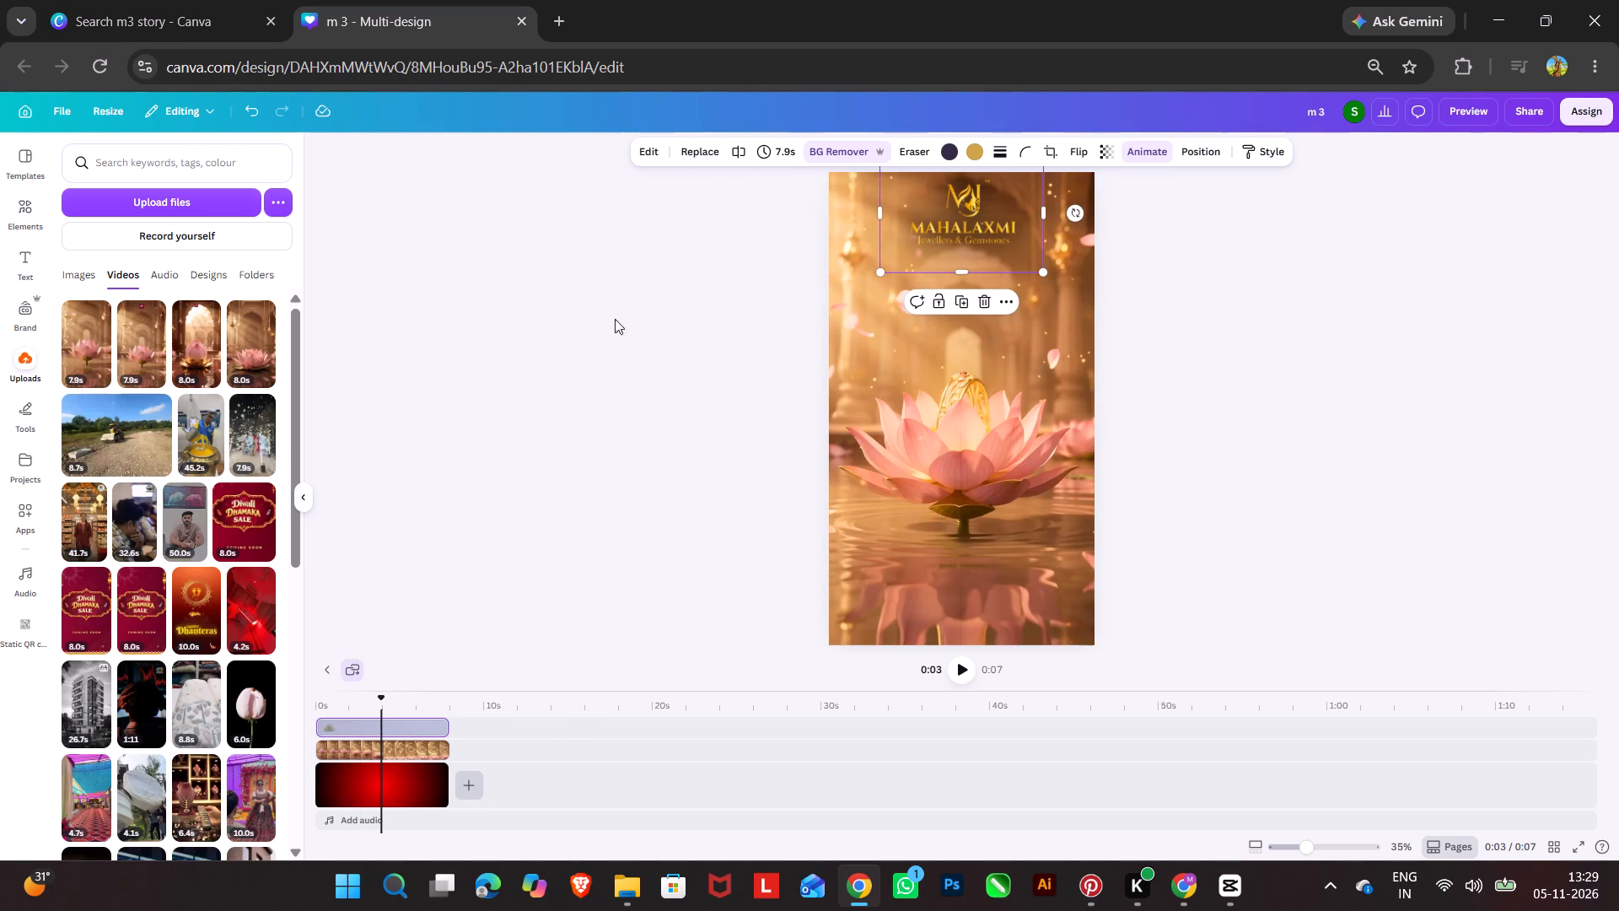
pyautogui.click(738, 151)
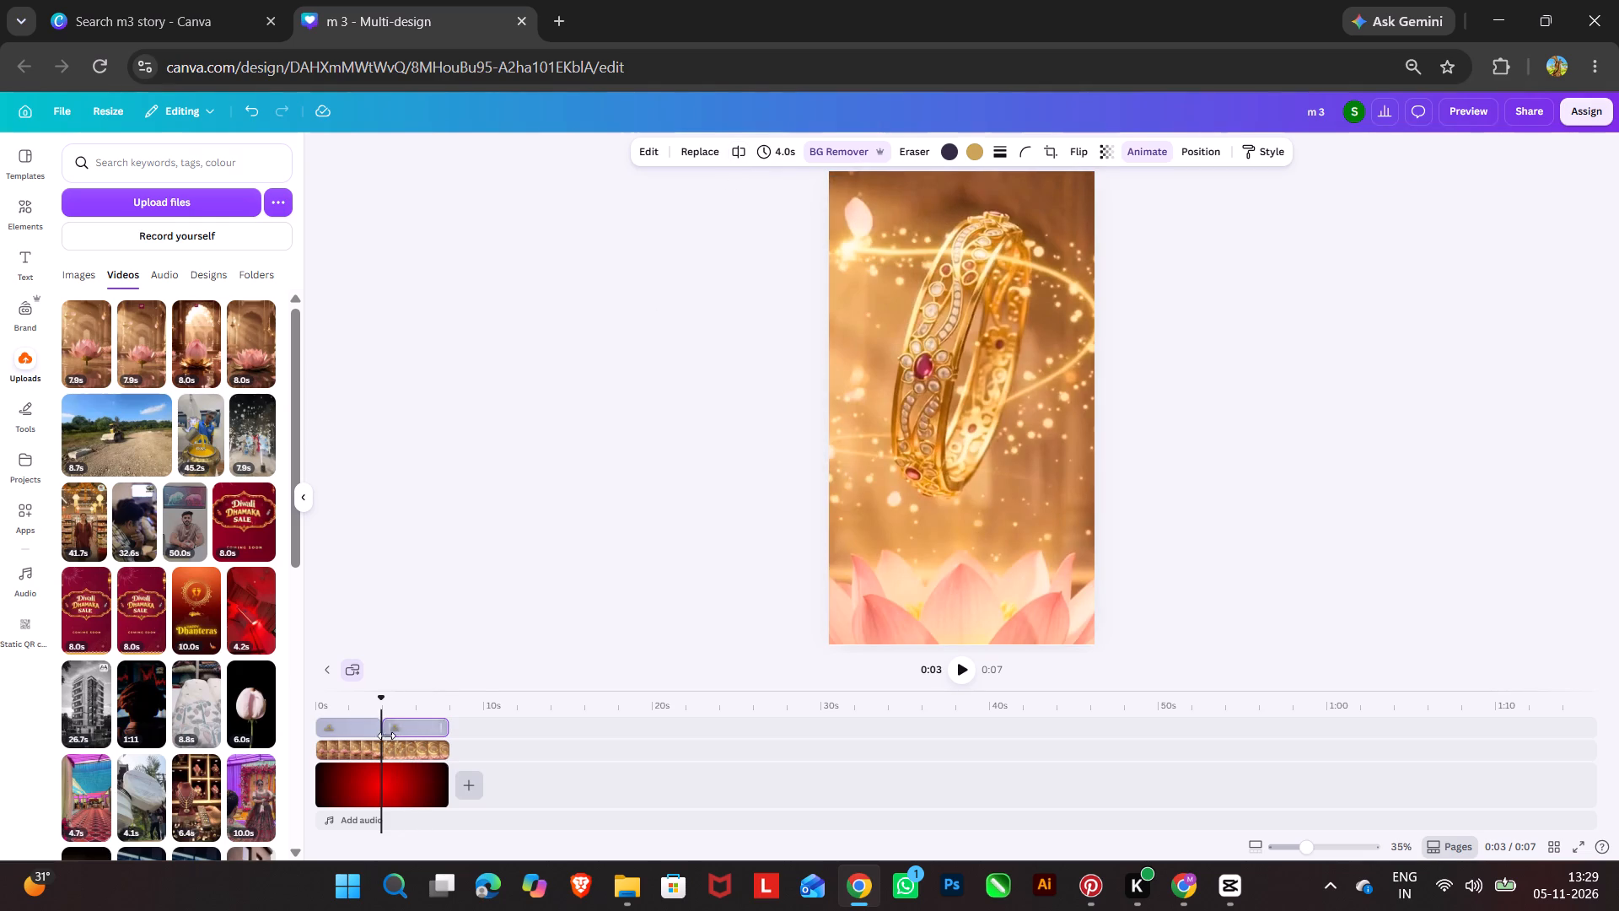
# Set the Succession animation of both logo segments to Both, covering enter and exit.
pyautogui.click(355, 730)
pyautogui.click(1137, 149)
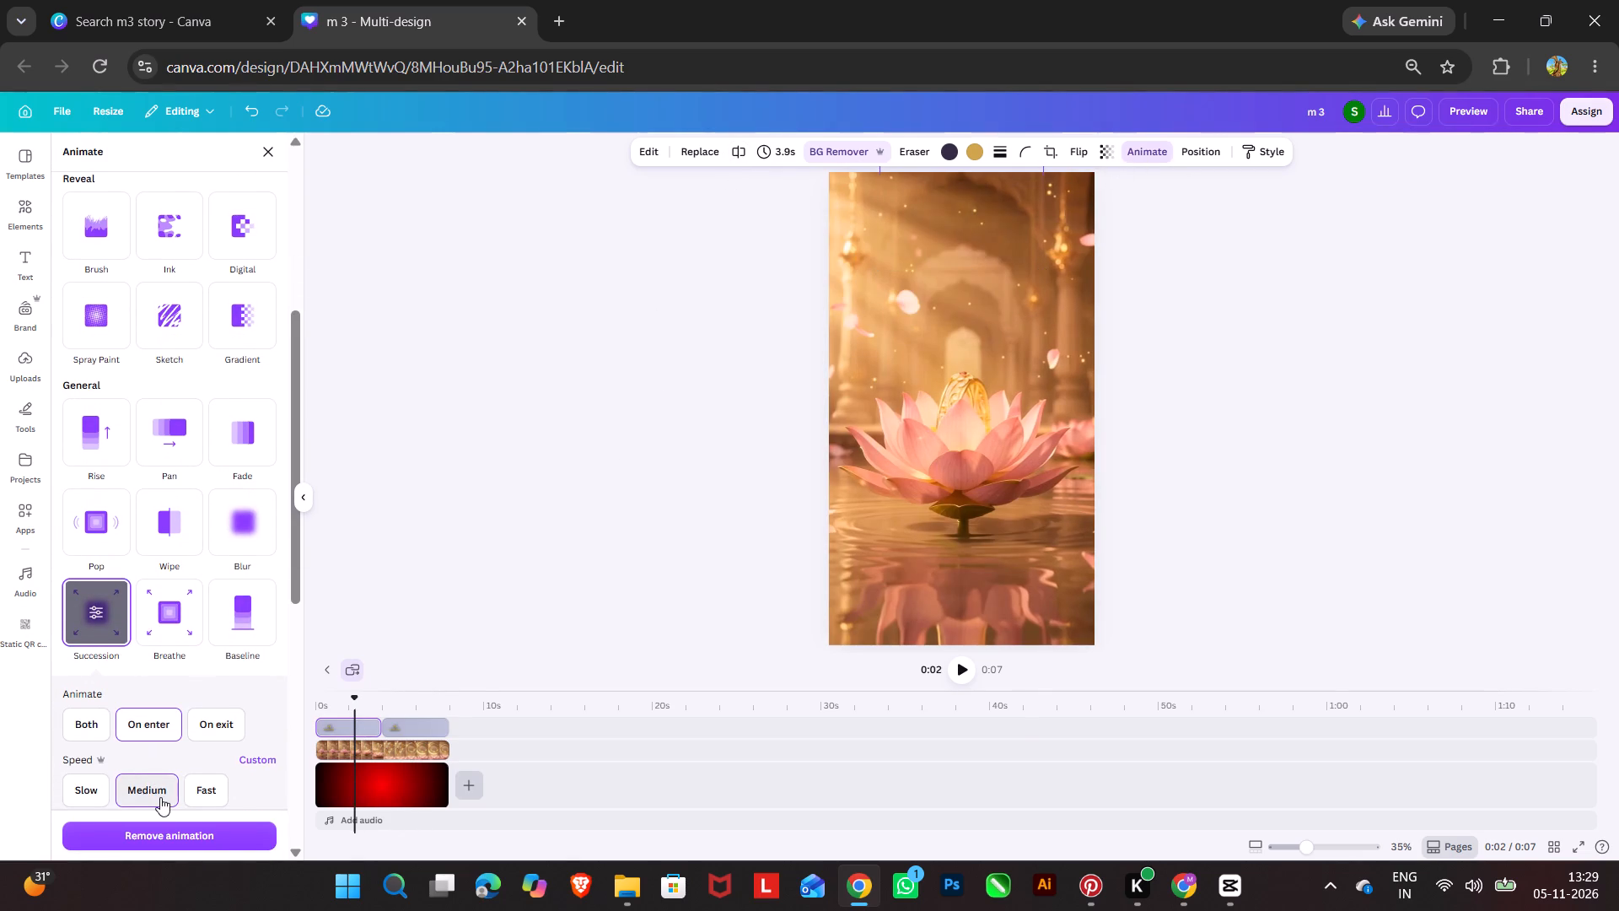
pyautogui.click(85, 728)
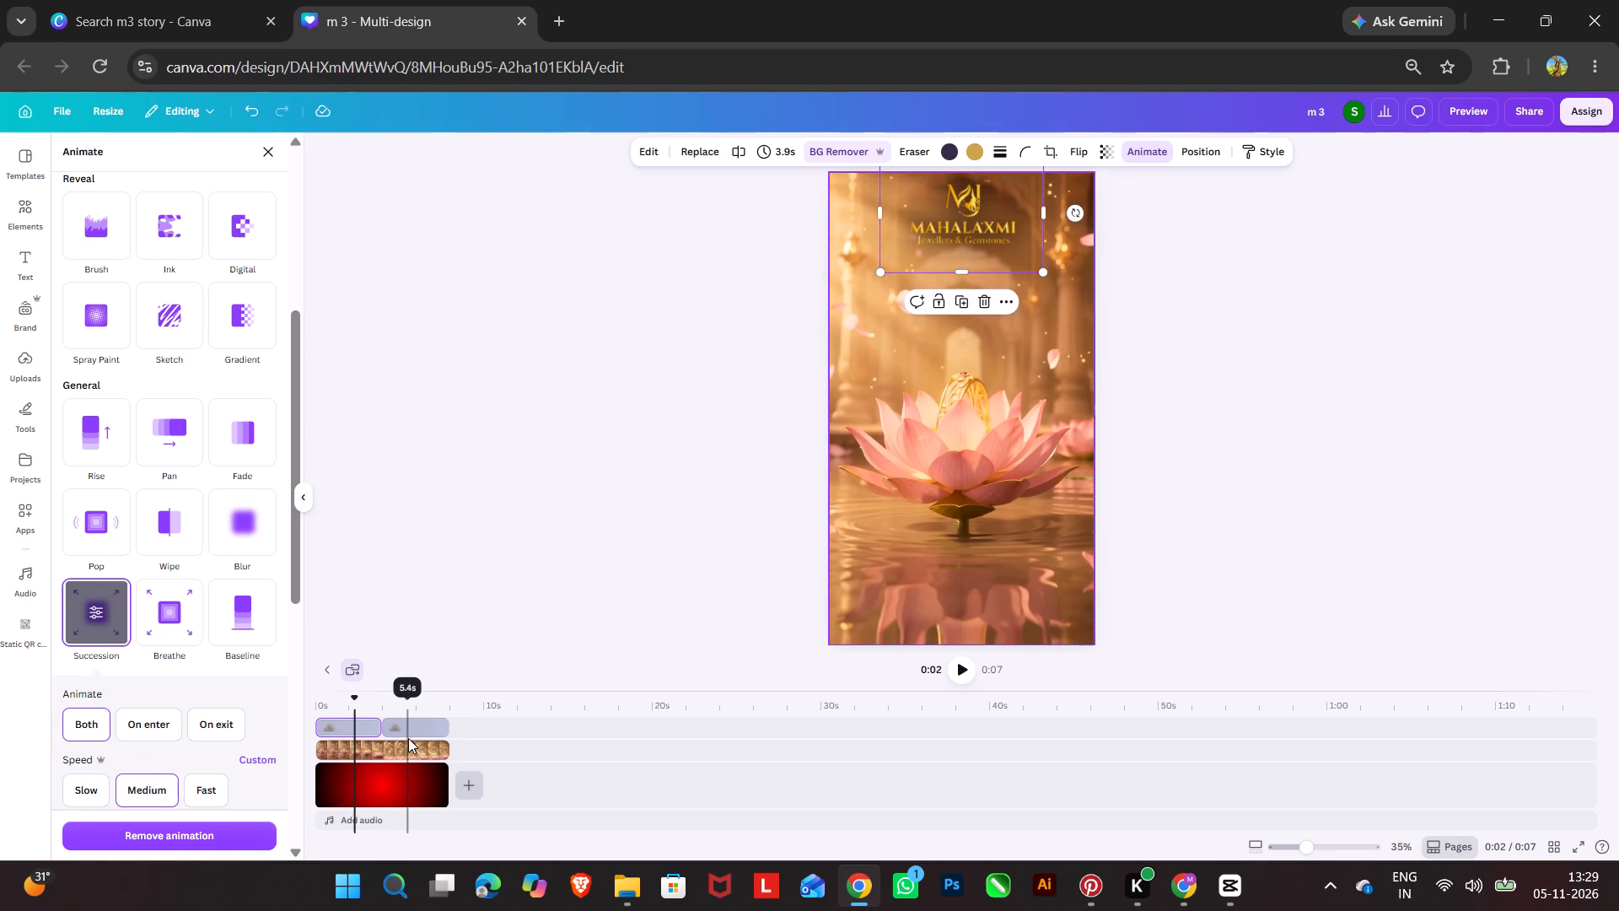
pyautogui.click(419, 731)
pyautogui.click(91, 725)
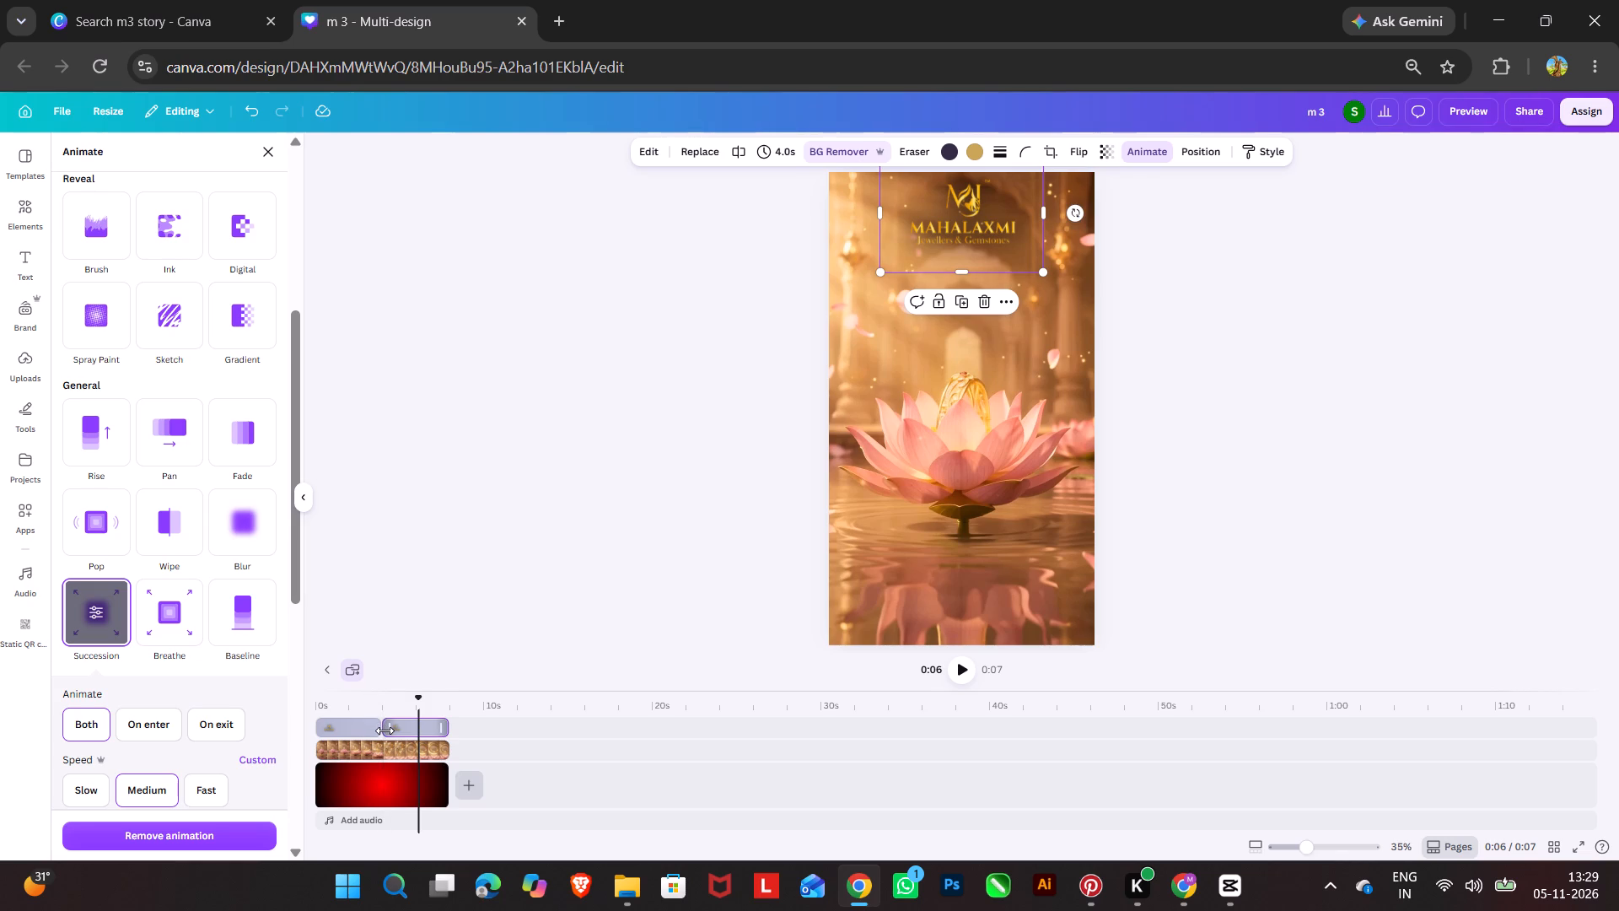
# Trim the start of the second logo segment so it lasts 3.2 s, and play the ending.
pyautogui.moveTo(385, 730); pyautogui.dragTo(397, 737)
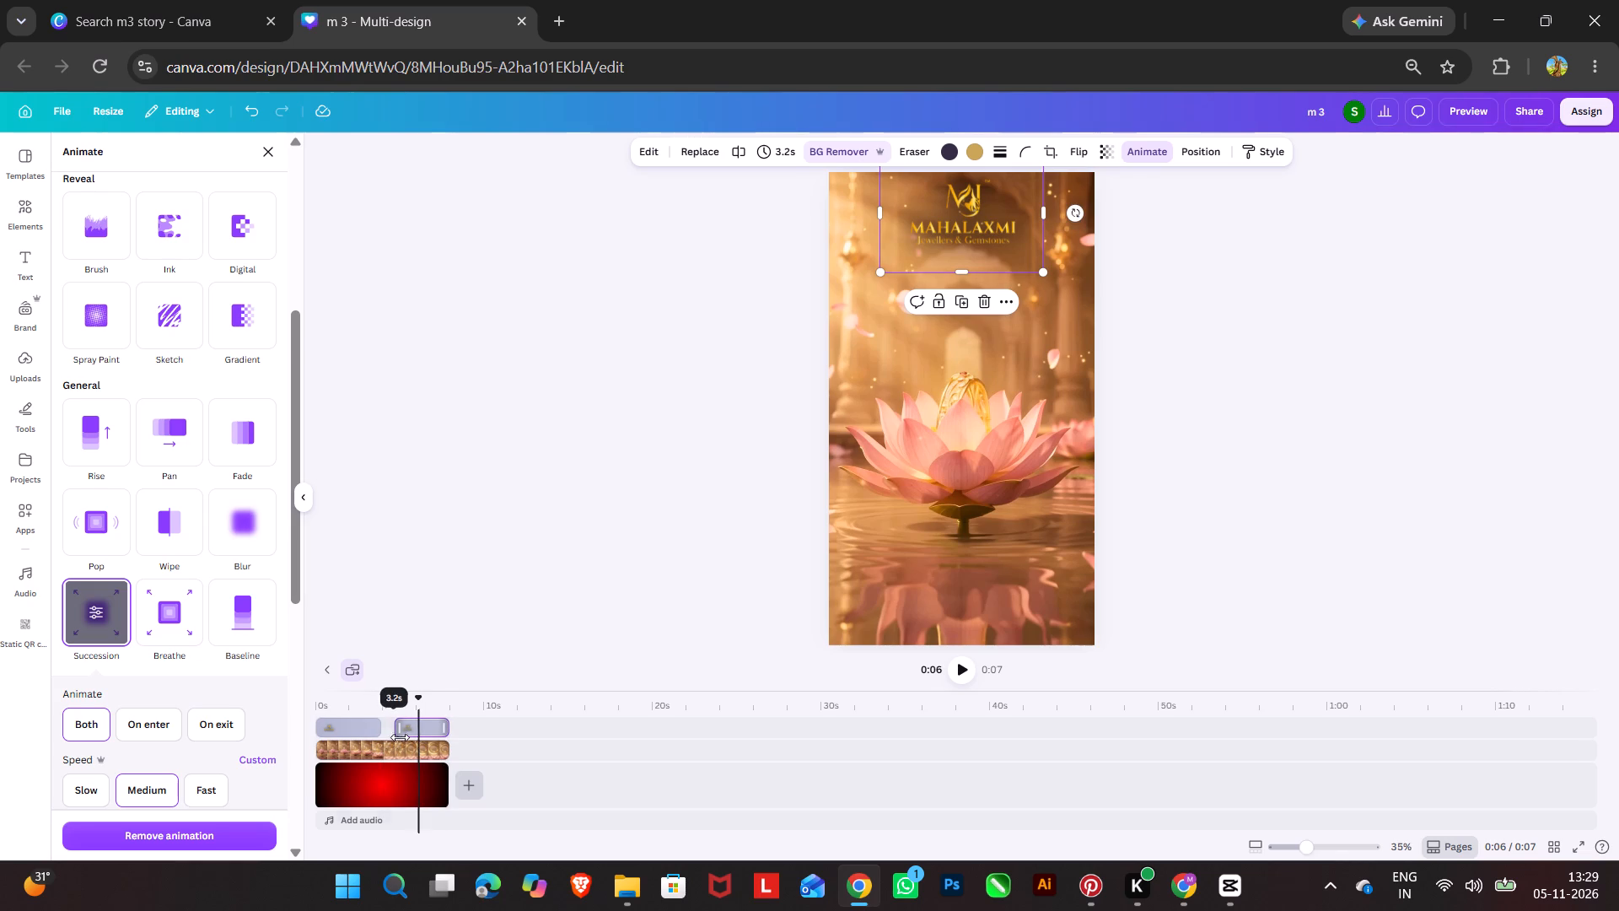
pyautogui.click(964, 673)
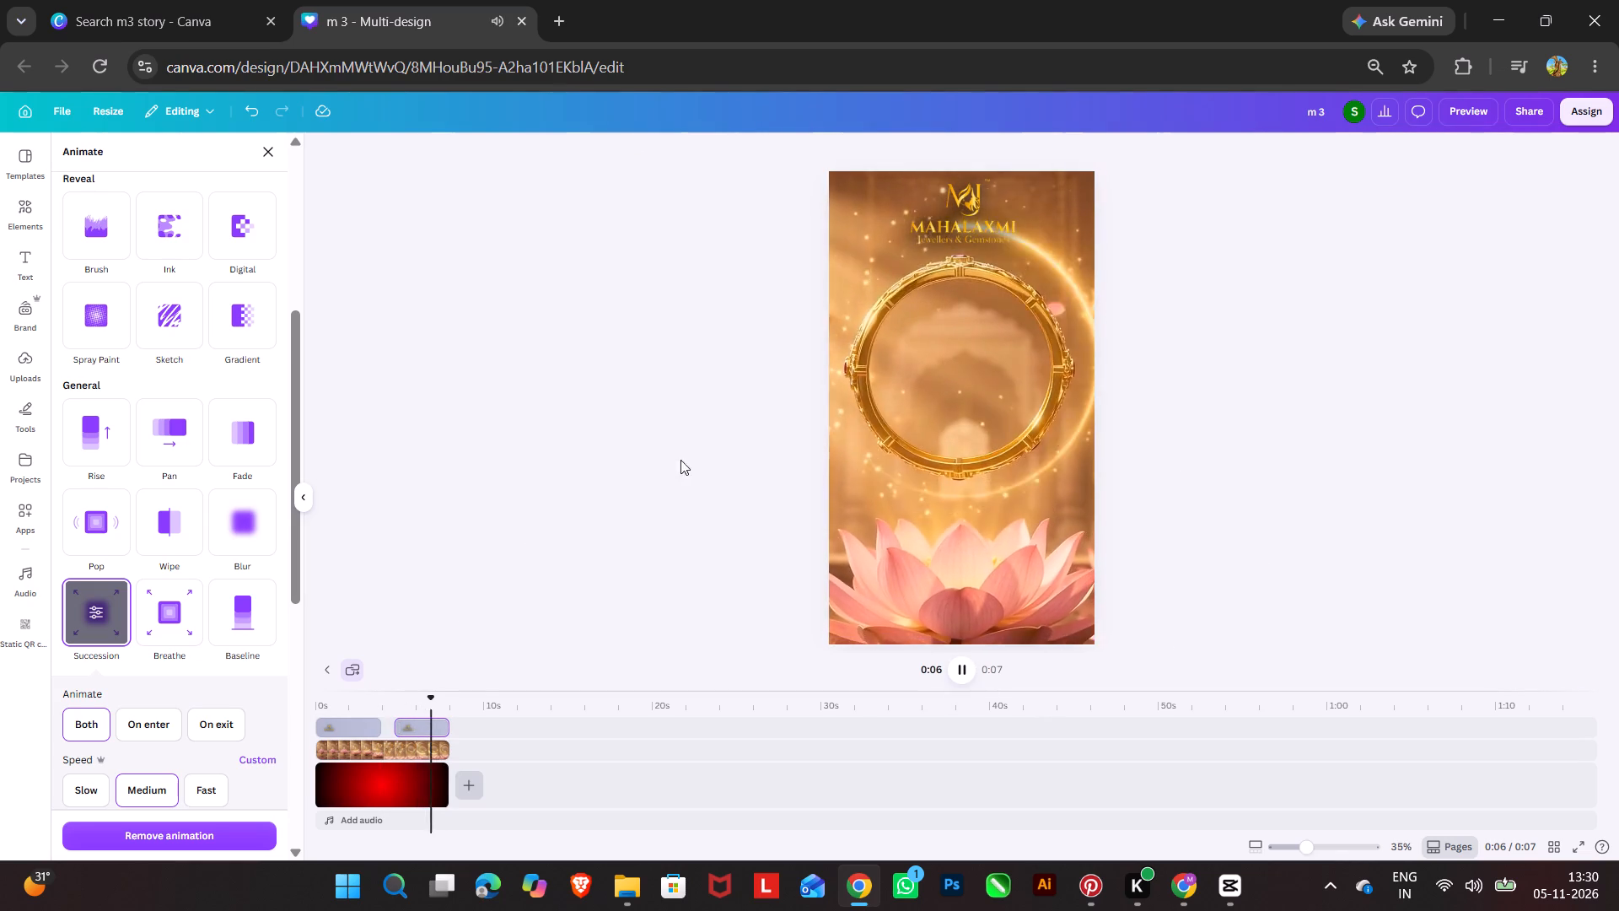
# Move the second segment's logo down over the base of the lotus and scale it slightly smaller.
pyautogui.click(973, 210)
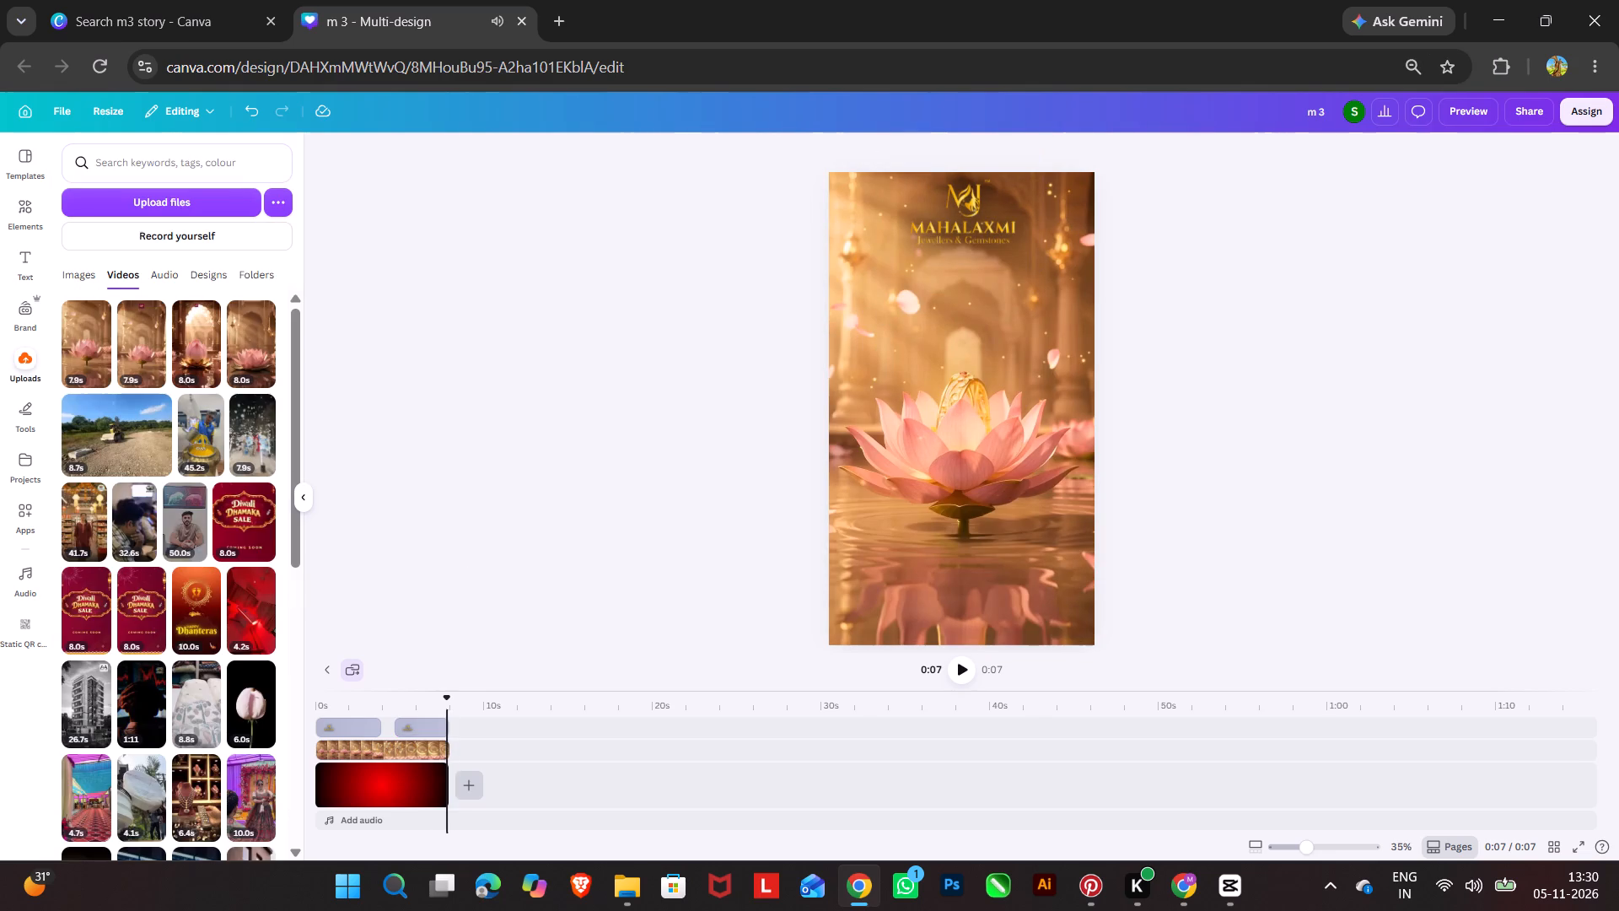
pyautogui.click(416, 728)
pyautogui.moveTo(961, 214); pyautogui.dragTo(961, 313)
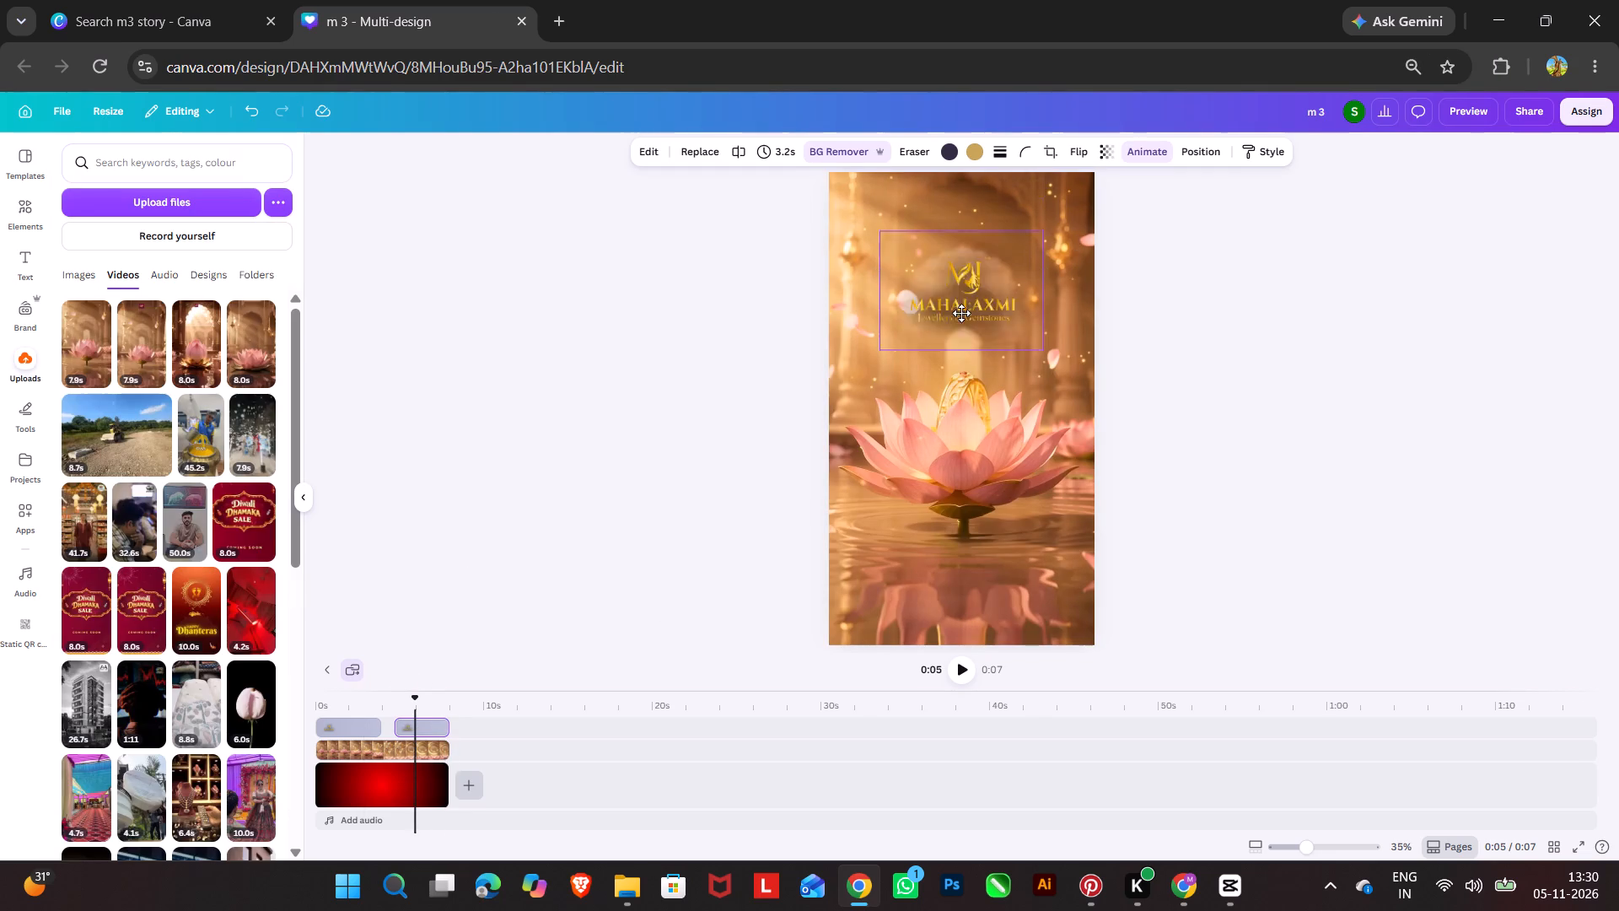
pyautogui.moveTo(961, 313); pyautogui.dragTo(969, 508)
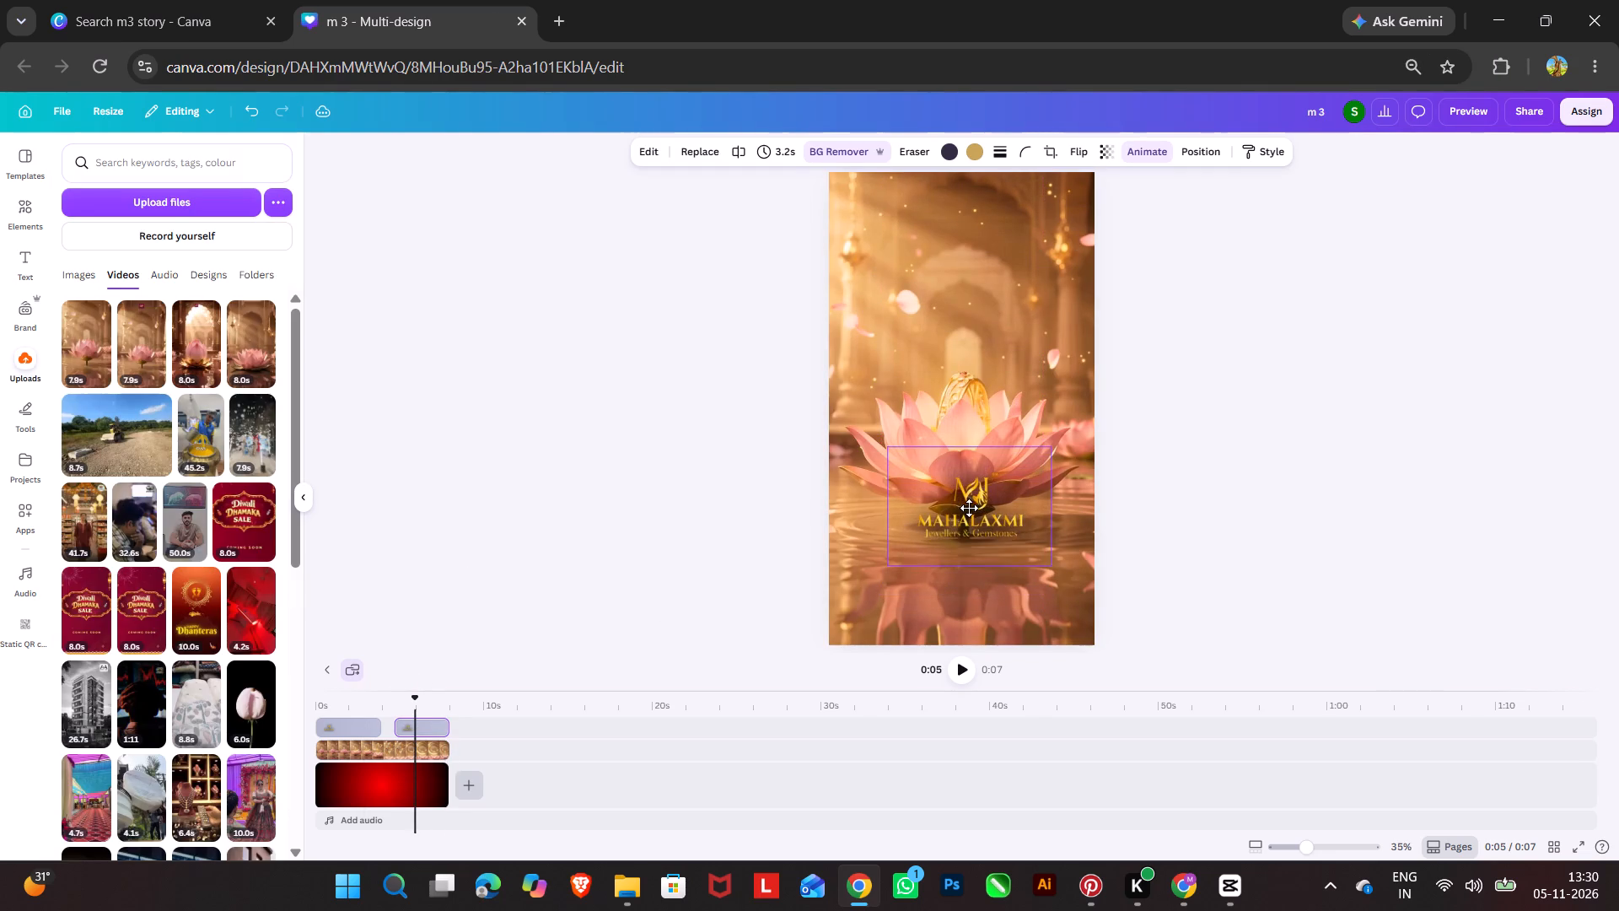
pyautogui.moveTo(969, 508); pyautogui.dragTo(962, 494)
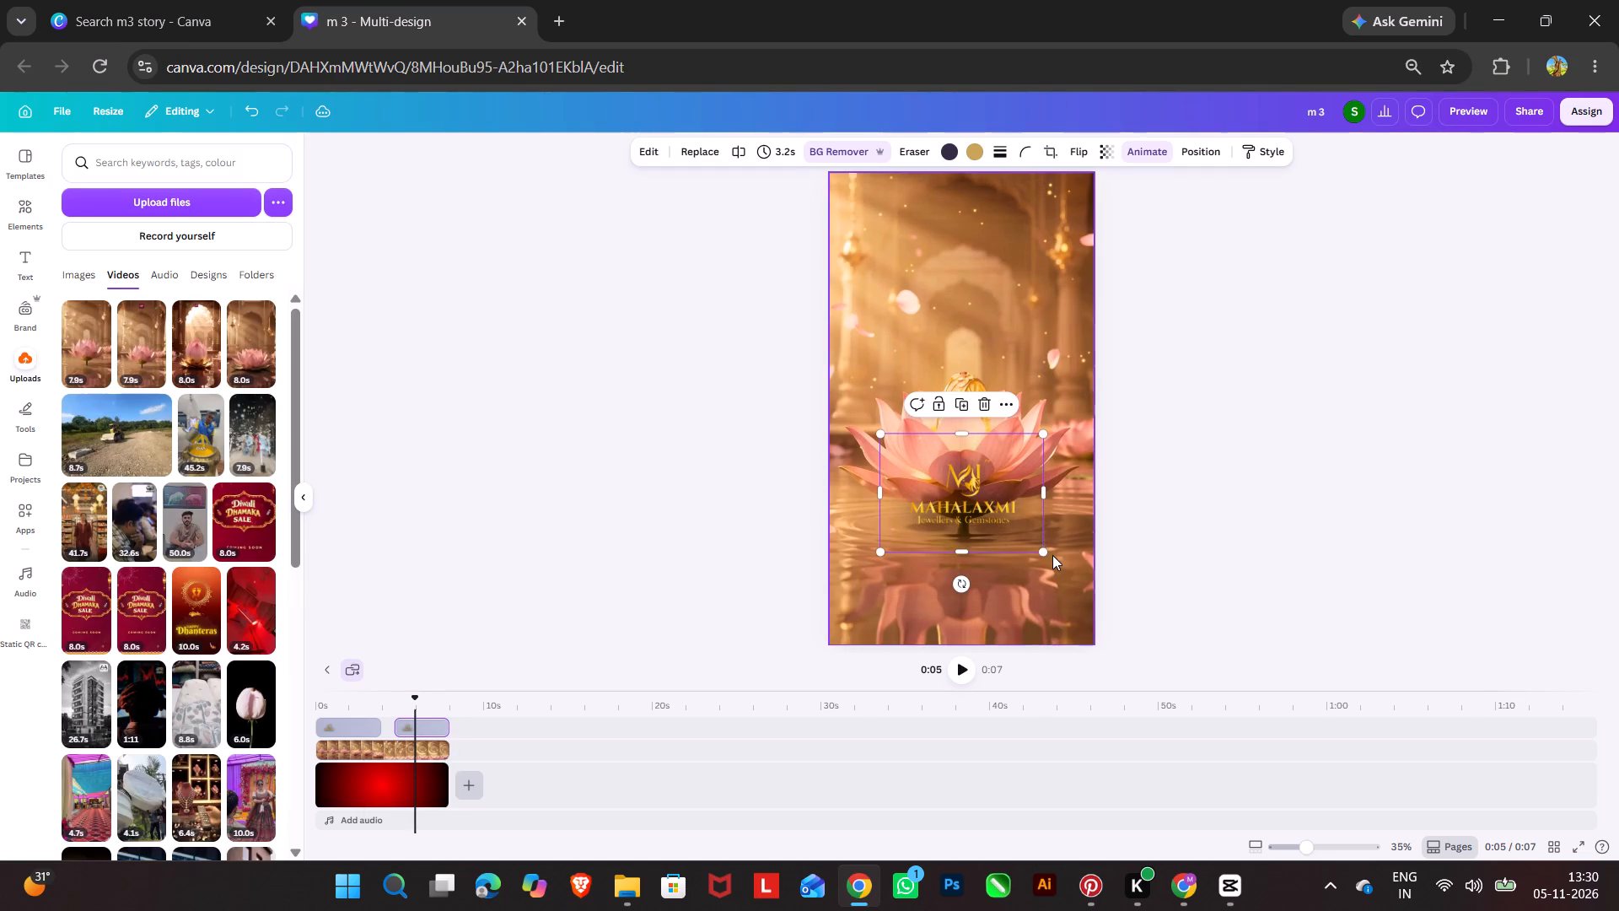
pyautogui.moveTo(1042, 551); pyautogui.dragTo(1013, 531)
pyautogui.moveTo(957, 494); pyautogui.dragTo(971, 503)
# Play the story from the start to check the two logo segments over the video.
pyautogui.moveTo(417, 699); pyautogui.dragTo(227, 692)
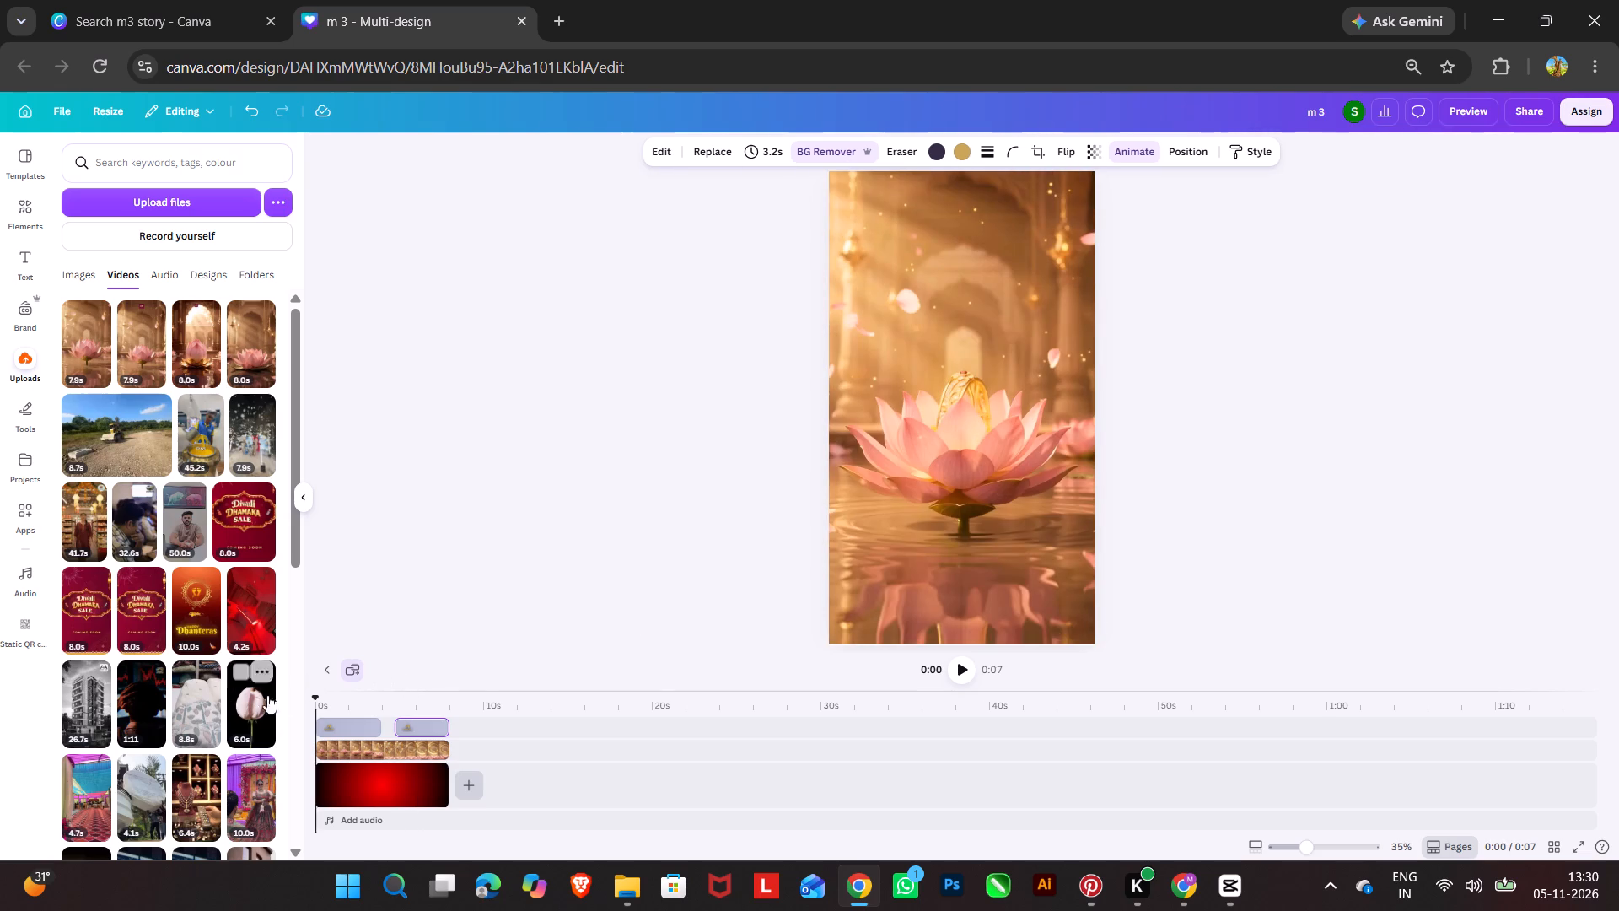
pyautogui.click(958, 671)
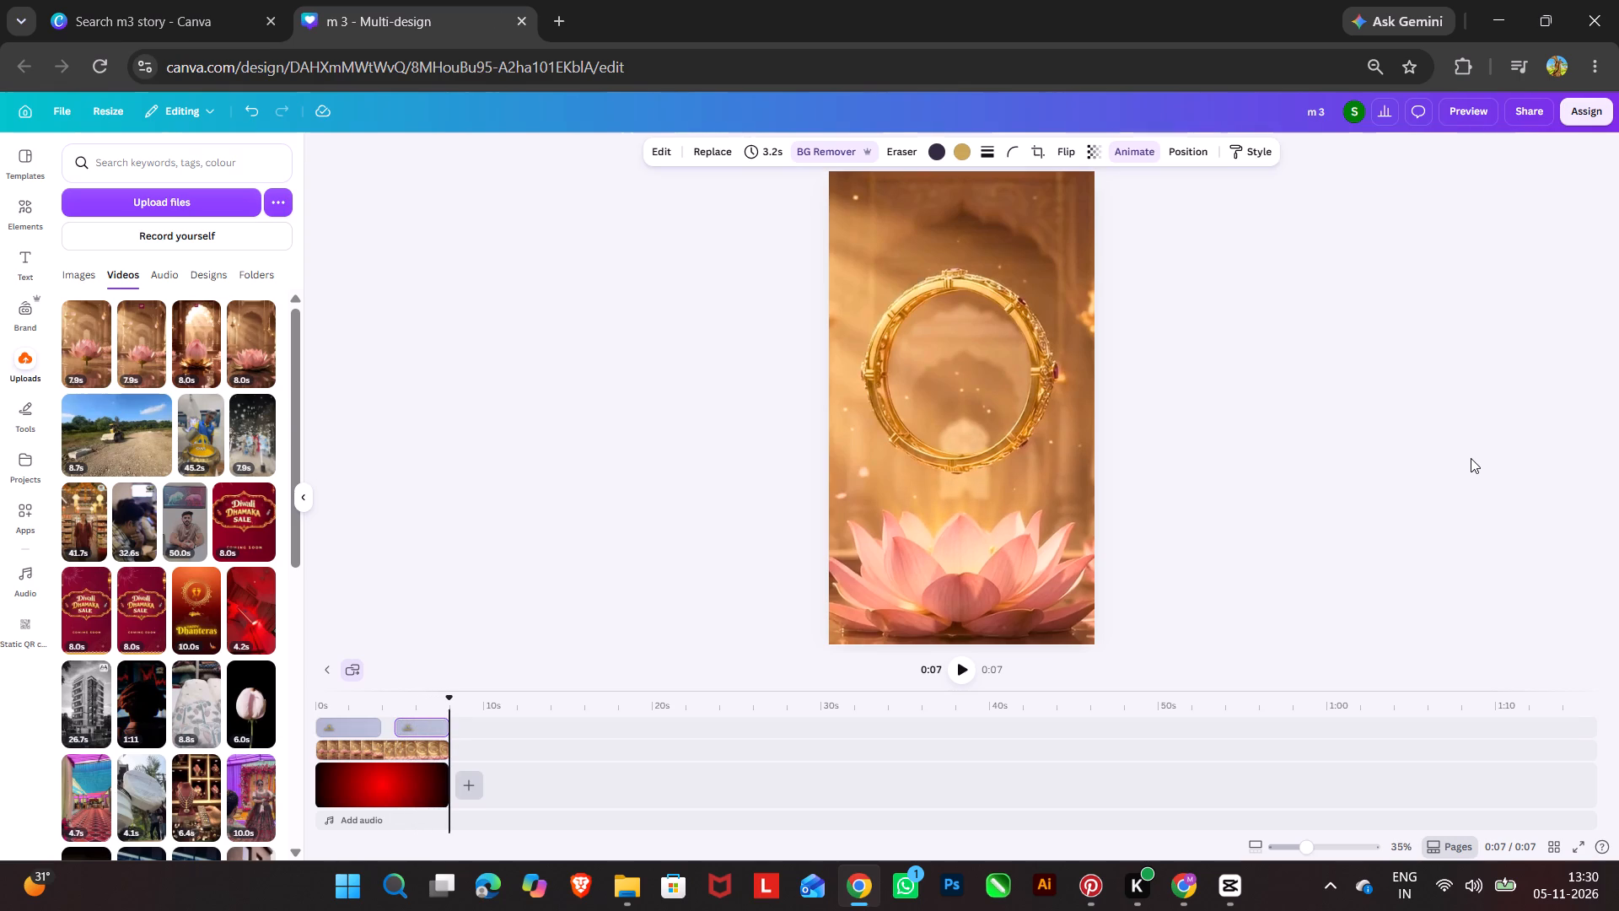
pyautogui.press('space')
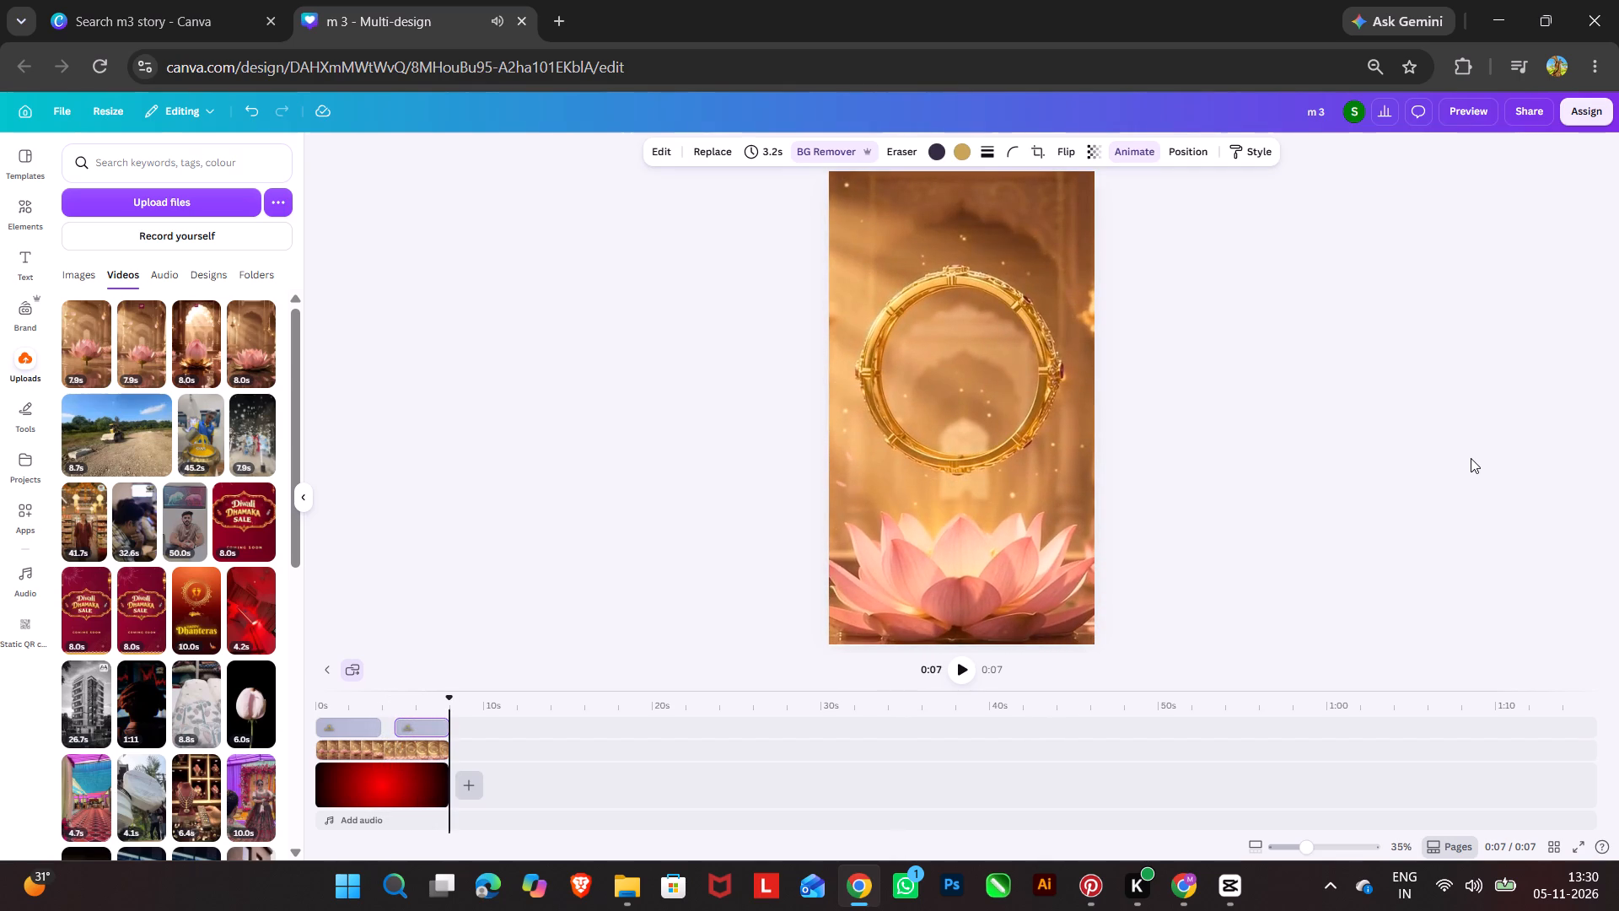
pyautogui.click(961, 666)
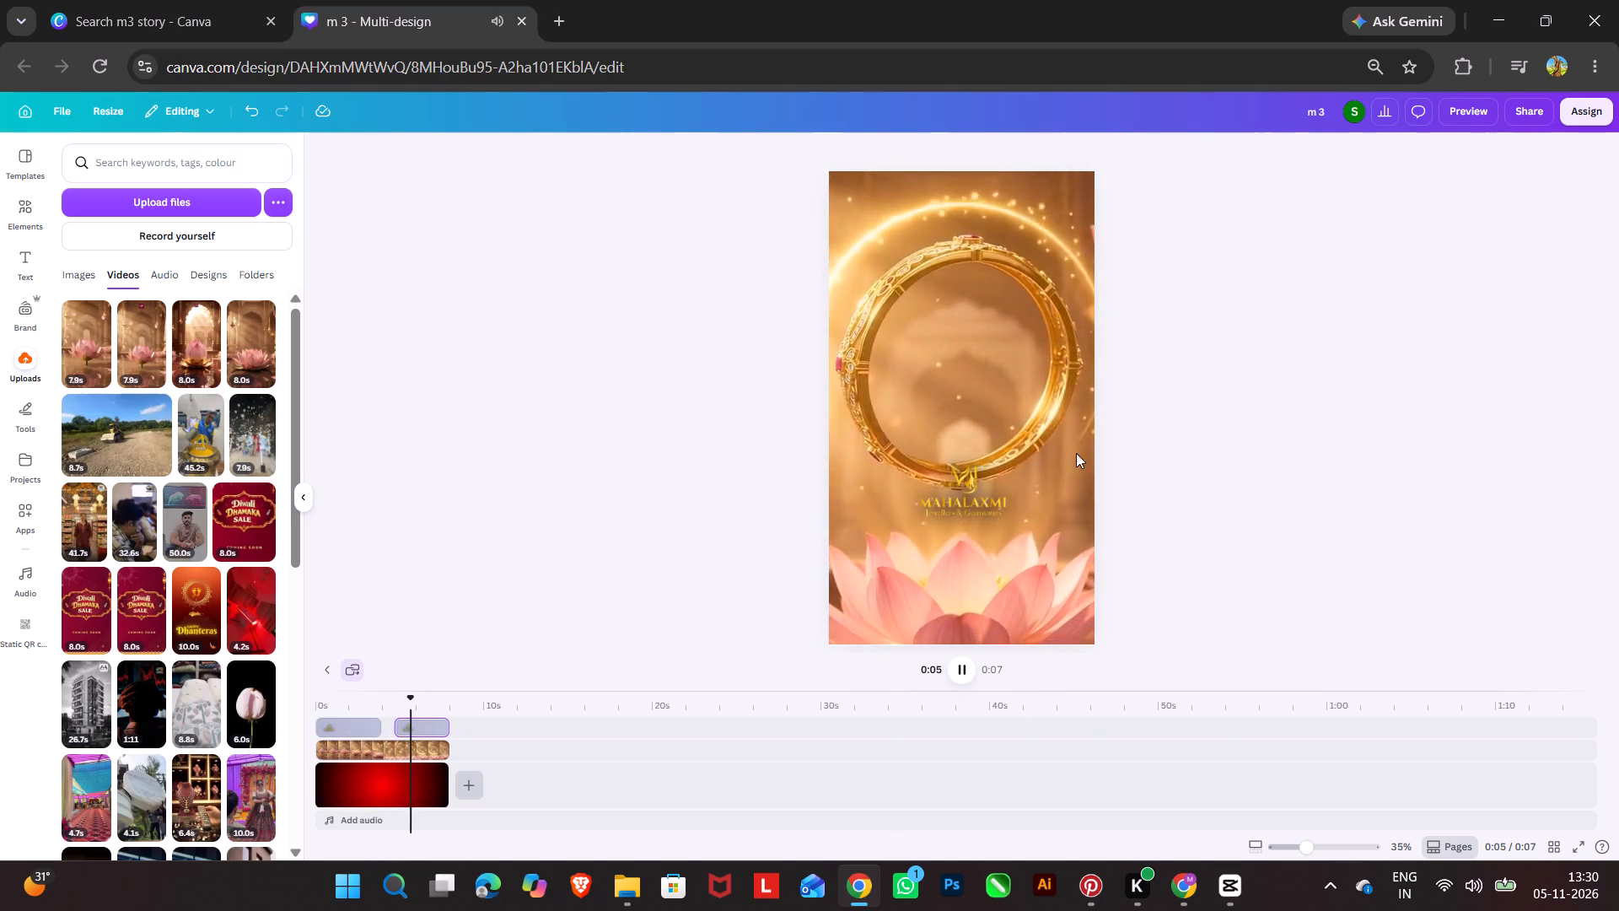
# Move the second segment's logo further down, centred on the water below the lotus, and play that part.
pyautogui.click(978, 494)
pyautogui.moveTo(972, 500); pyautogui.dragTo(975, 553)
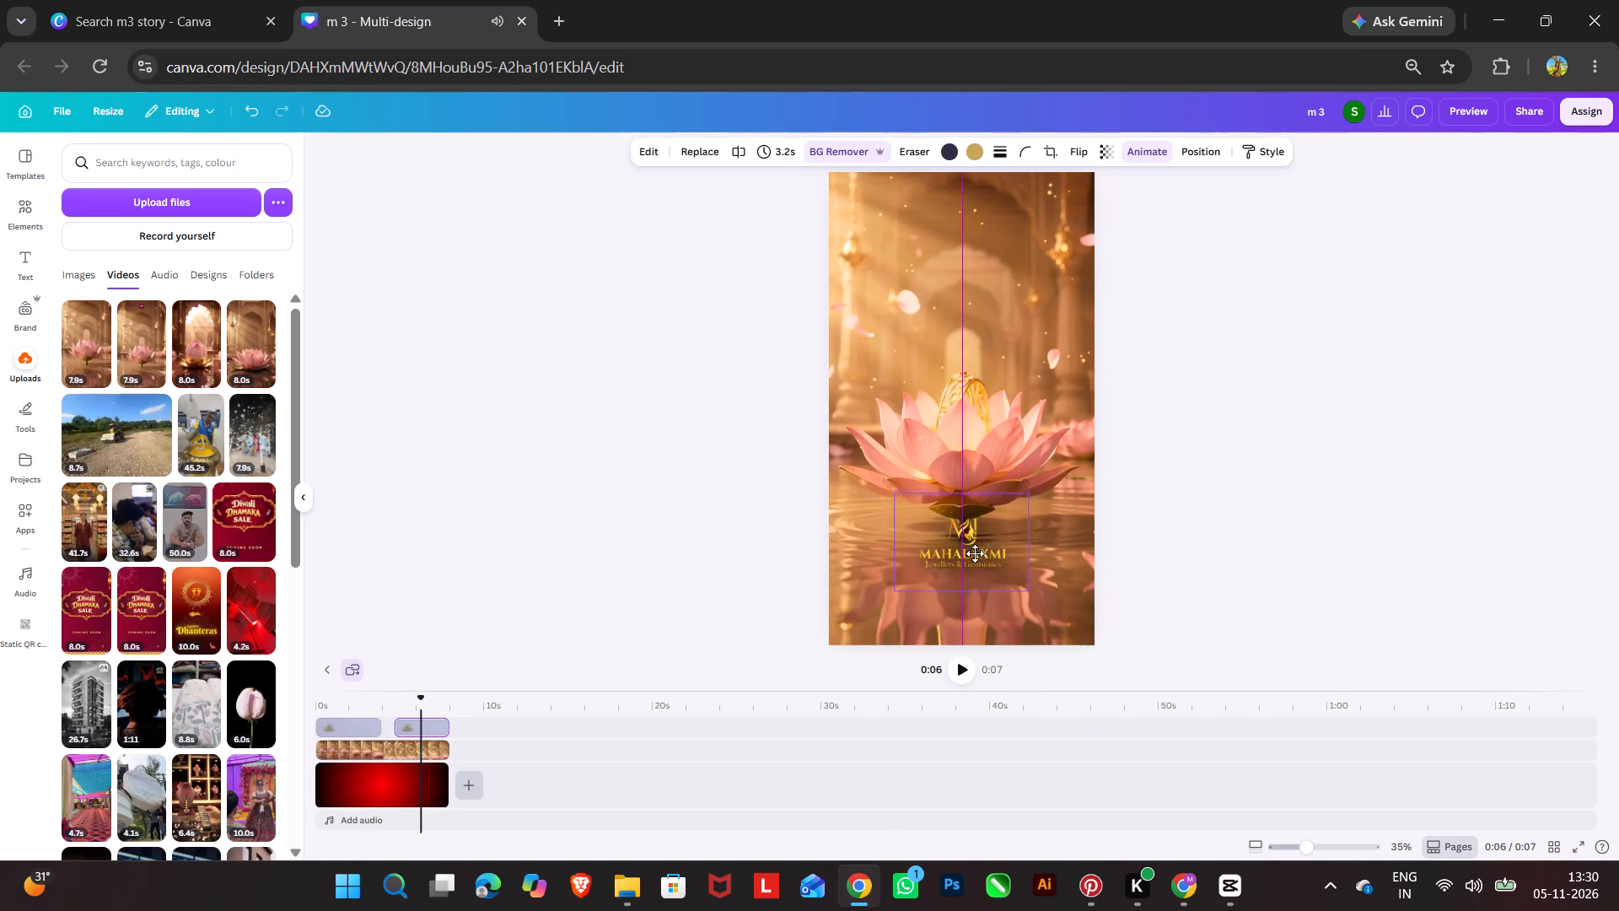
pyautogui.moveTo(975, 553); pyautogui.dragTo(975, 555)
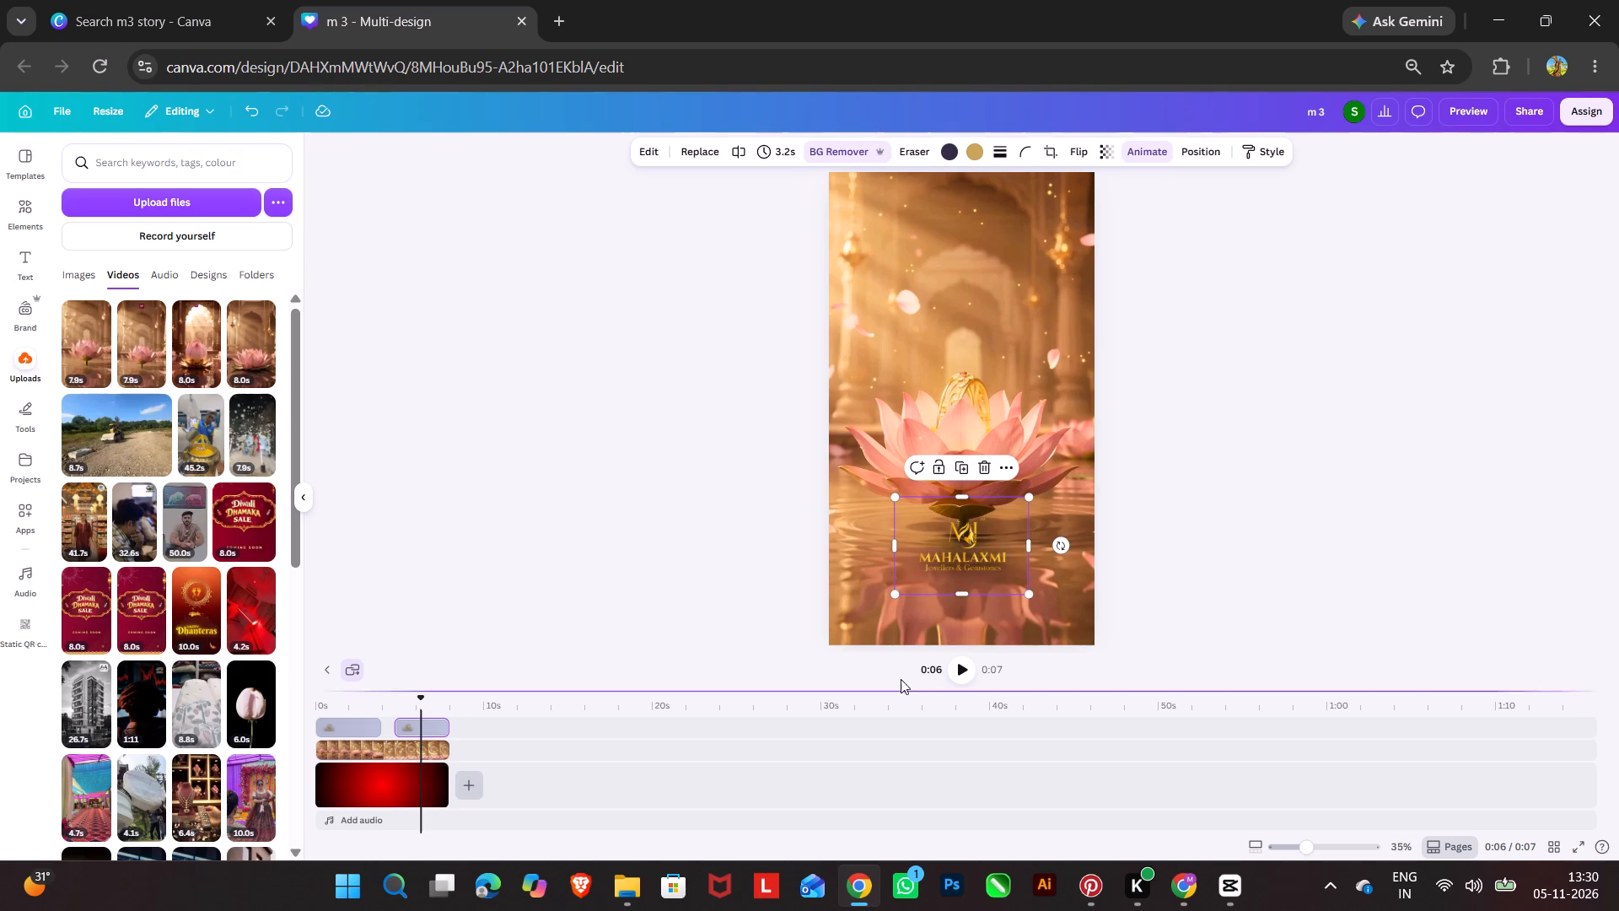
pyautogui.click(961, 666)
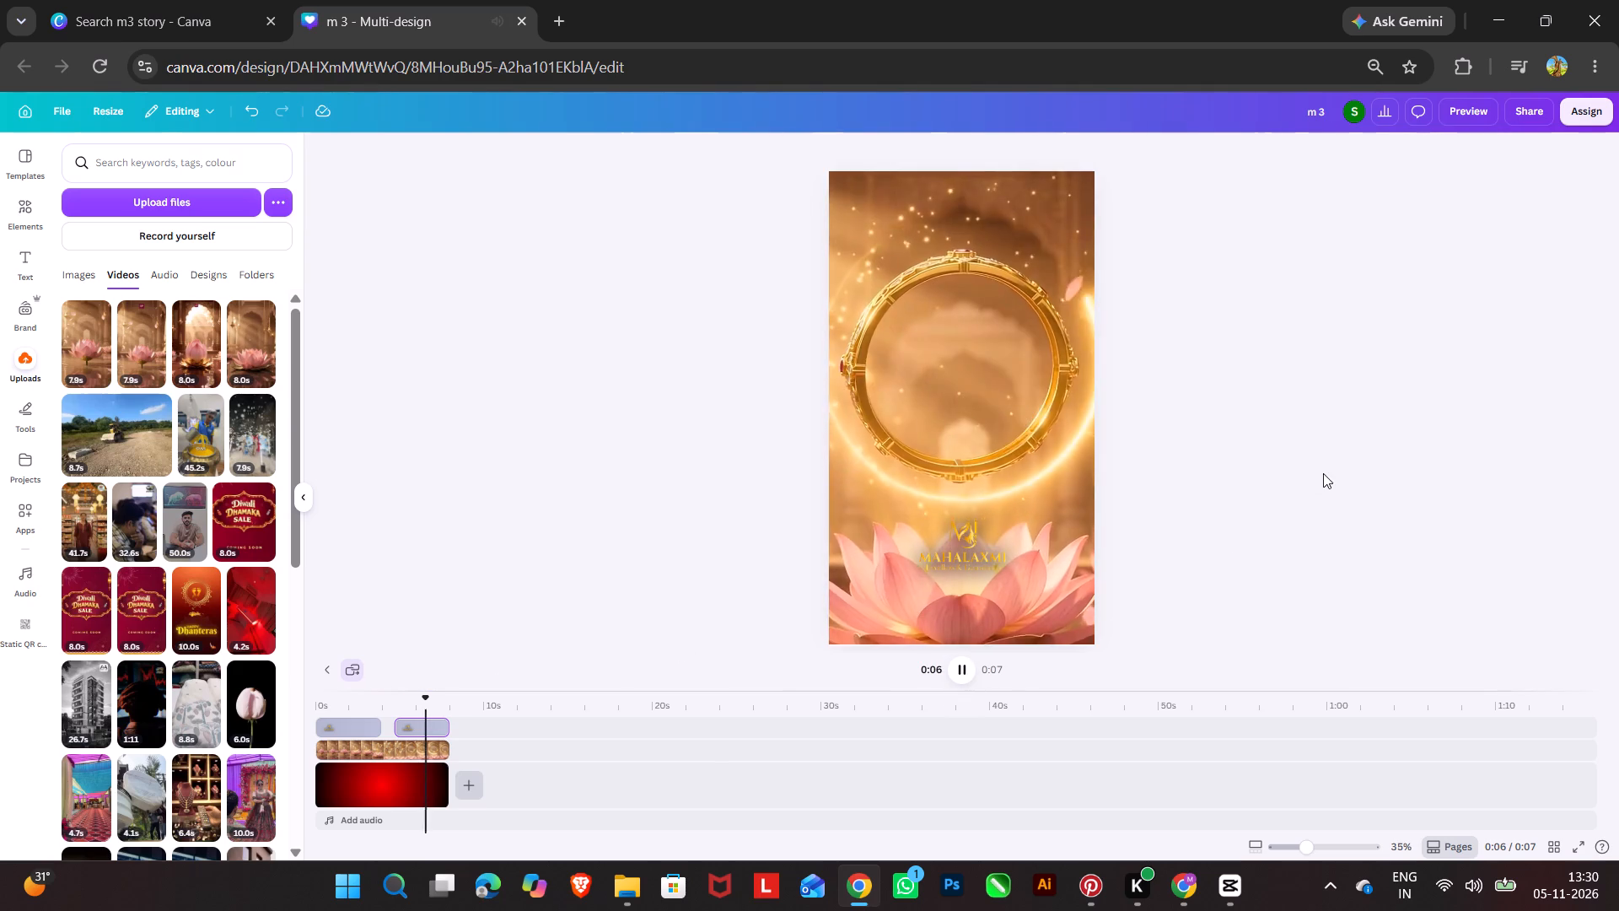
# Delete the second logo segment, keeping only the first one at the top of the story.
pyautogui.click(964, 534)
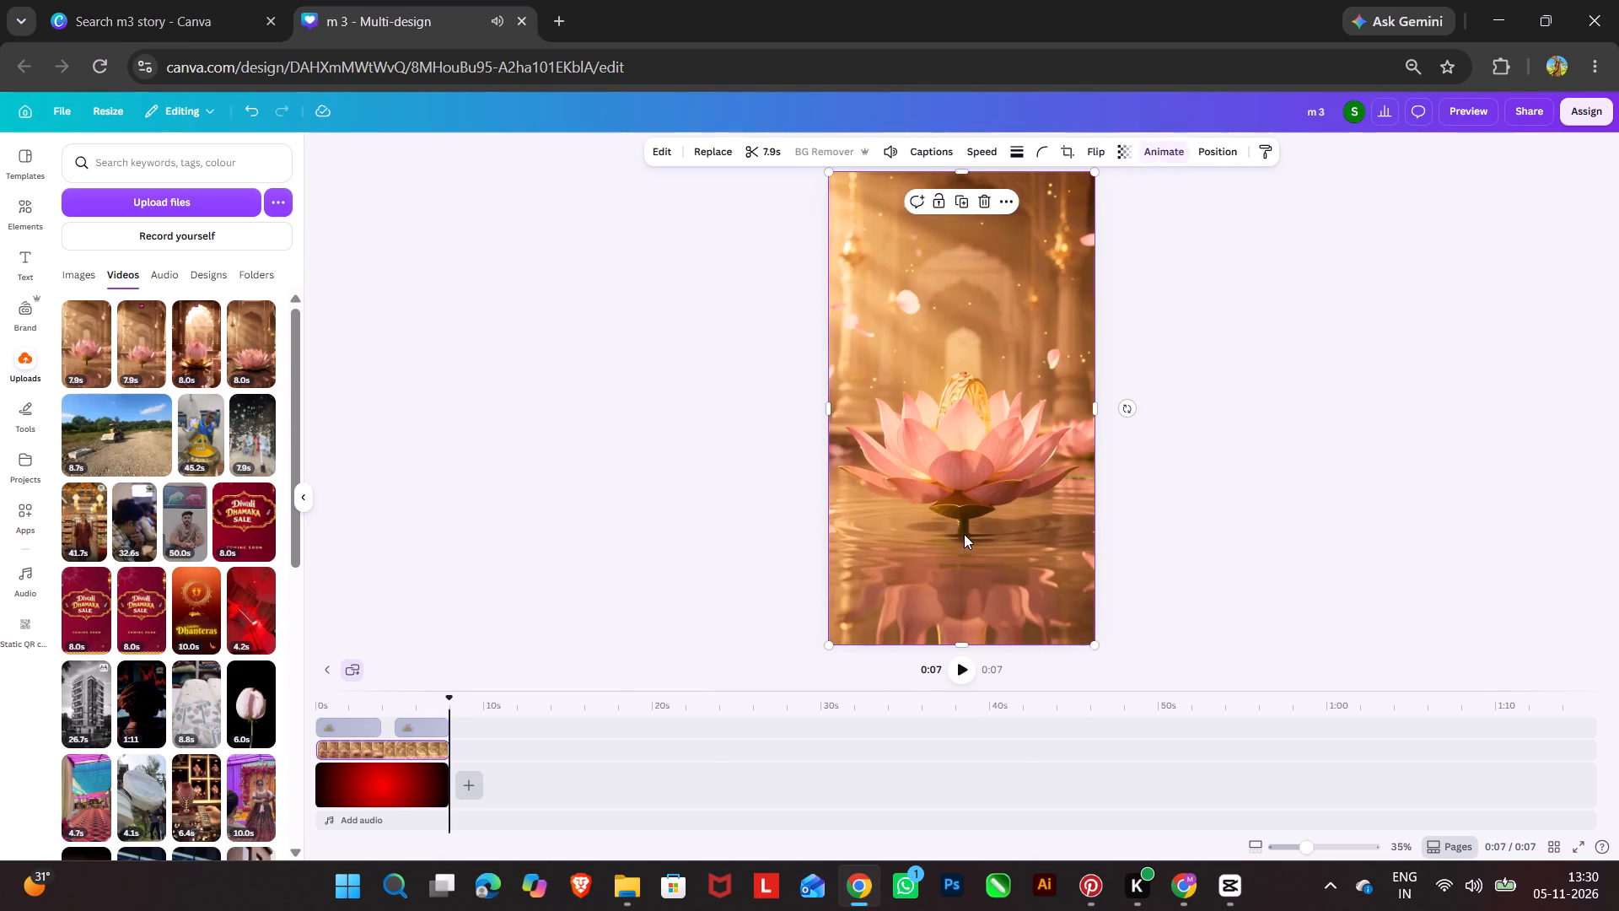
pyautogui.click(413, 730)
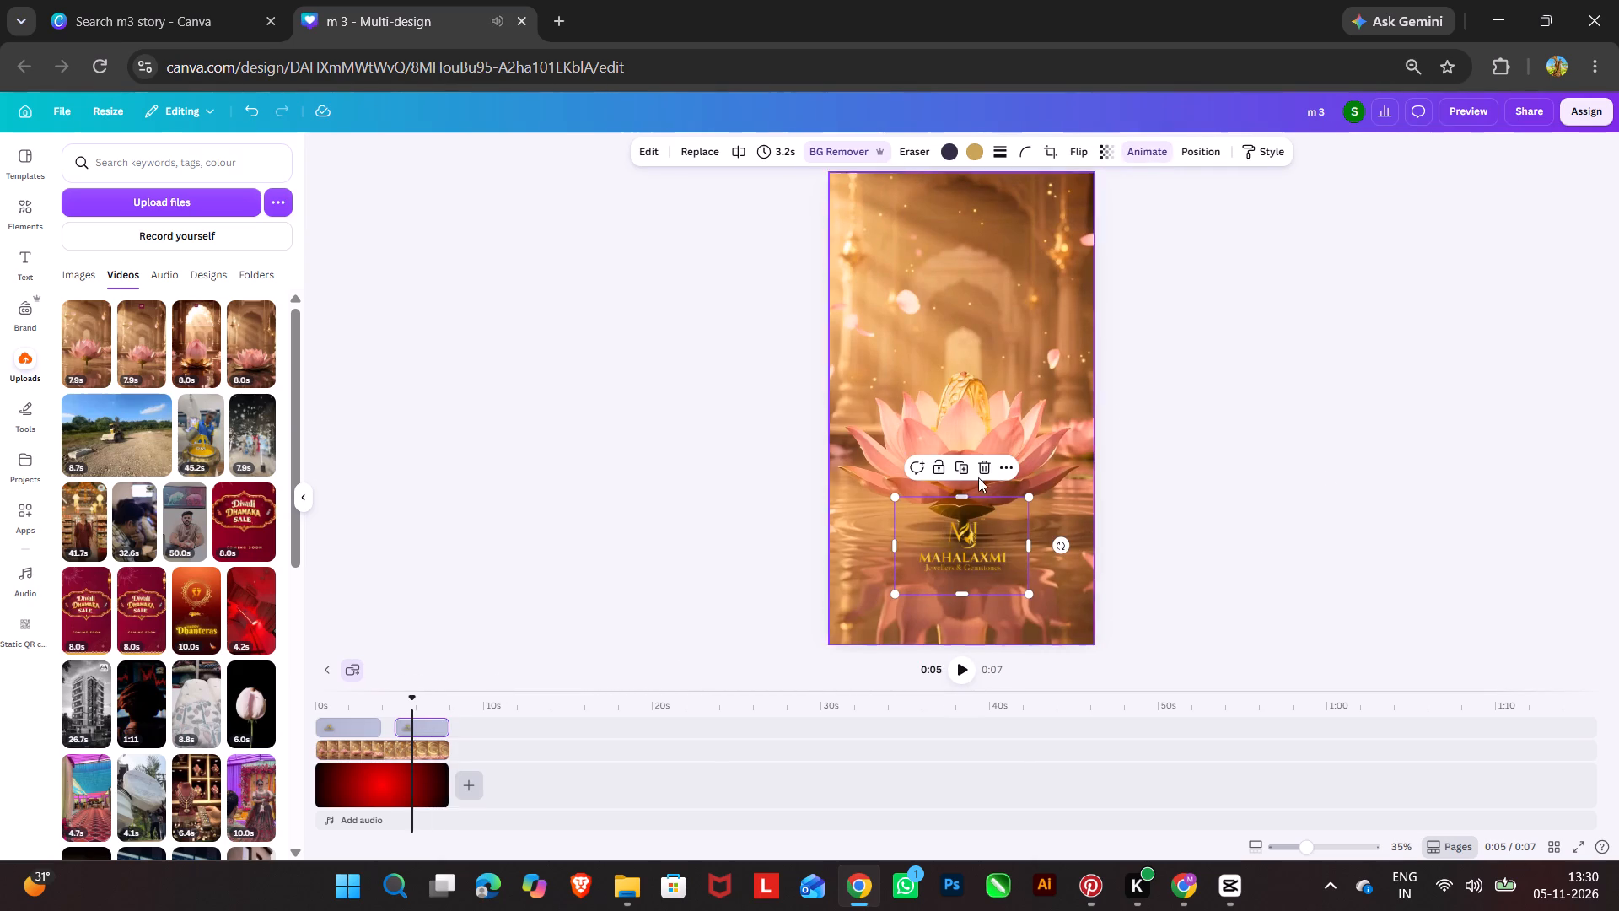
pyautogui.click(977, 468)
# Play the story from the start again to check it with the single shortened logo segment.
pyautogui.moveTo(409, 698); pyautogui.dragTo(352, 700)
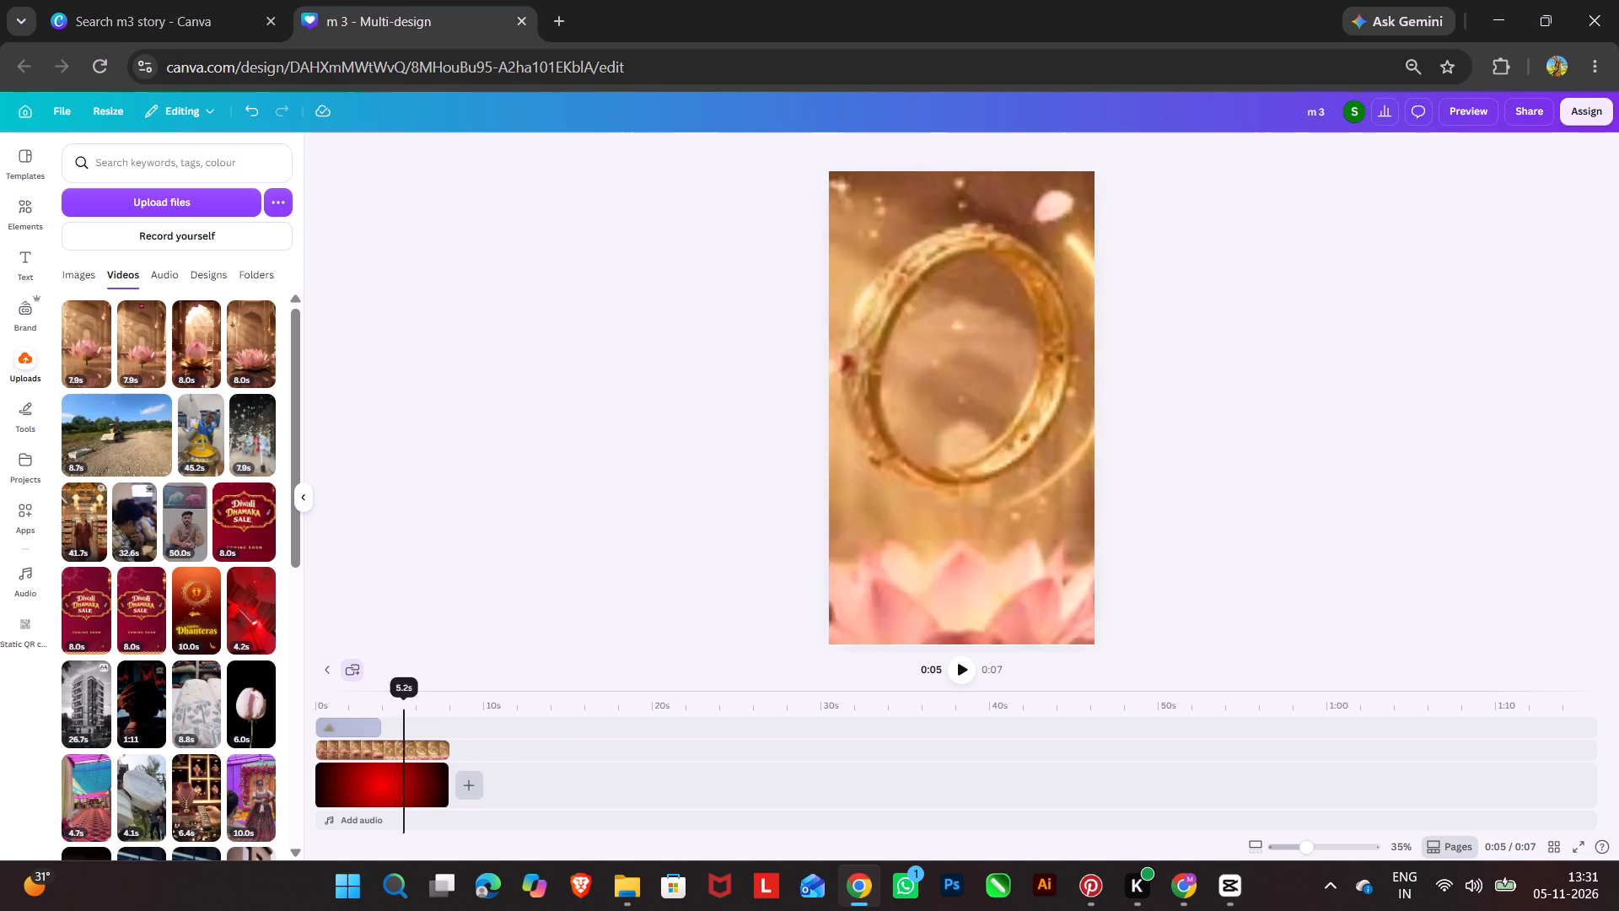
pyautogui.moveTo(352, 700); pyautogui.dragTo(149, 700)
pyautogui.click(966, 665)
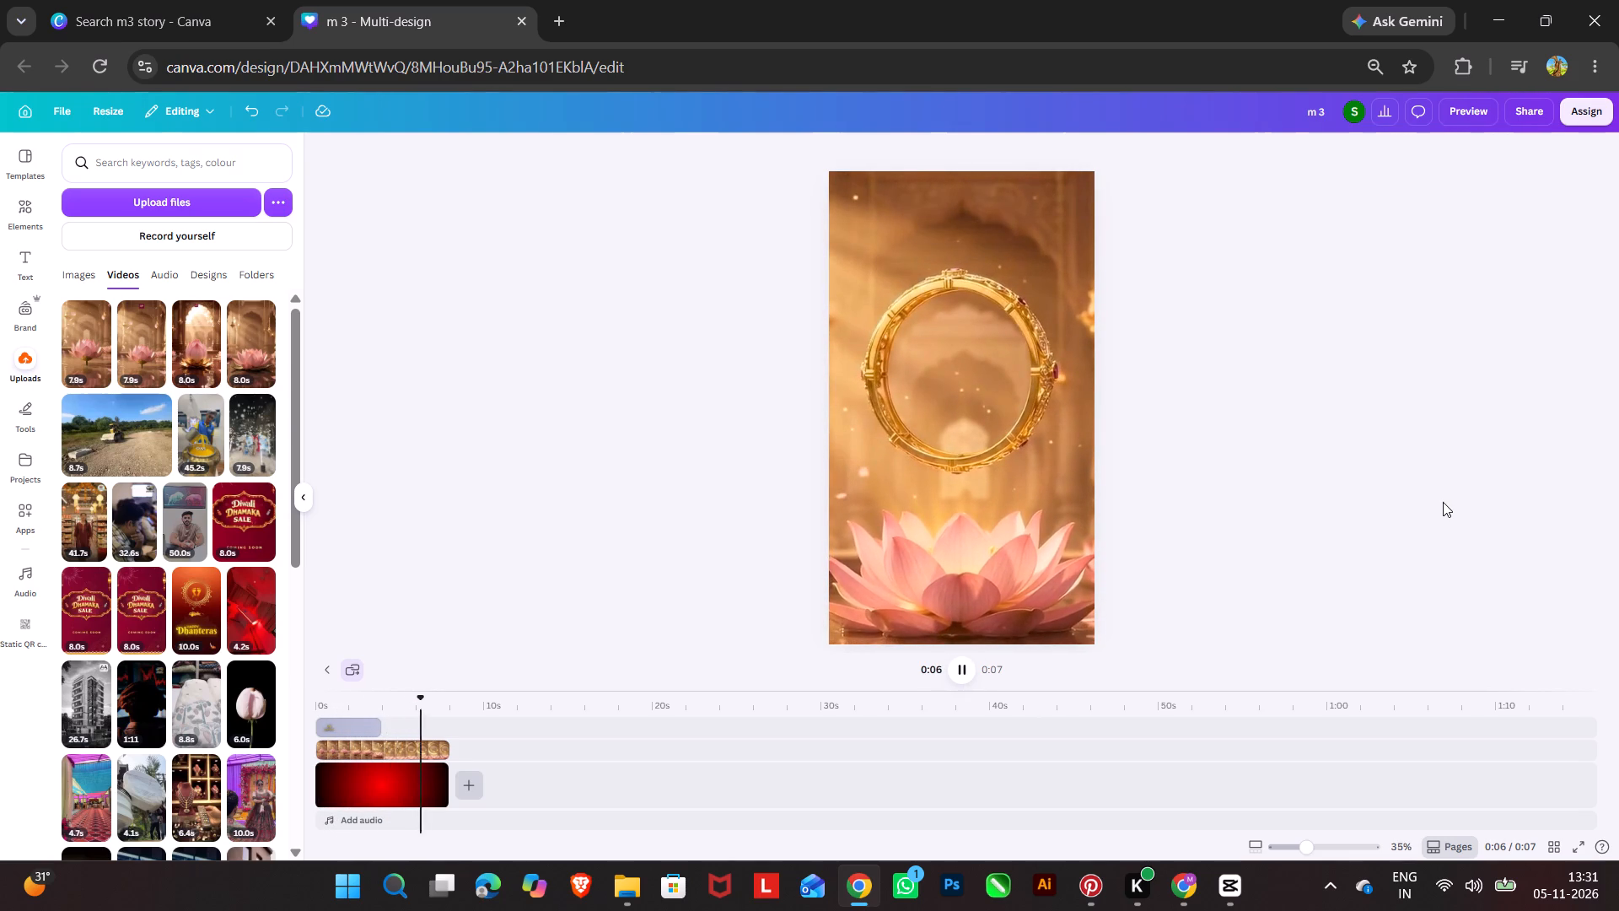
pyautogui.click(966, 671)
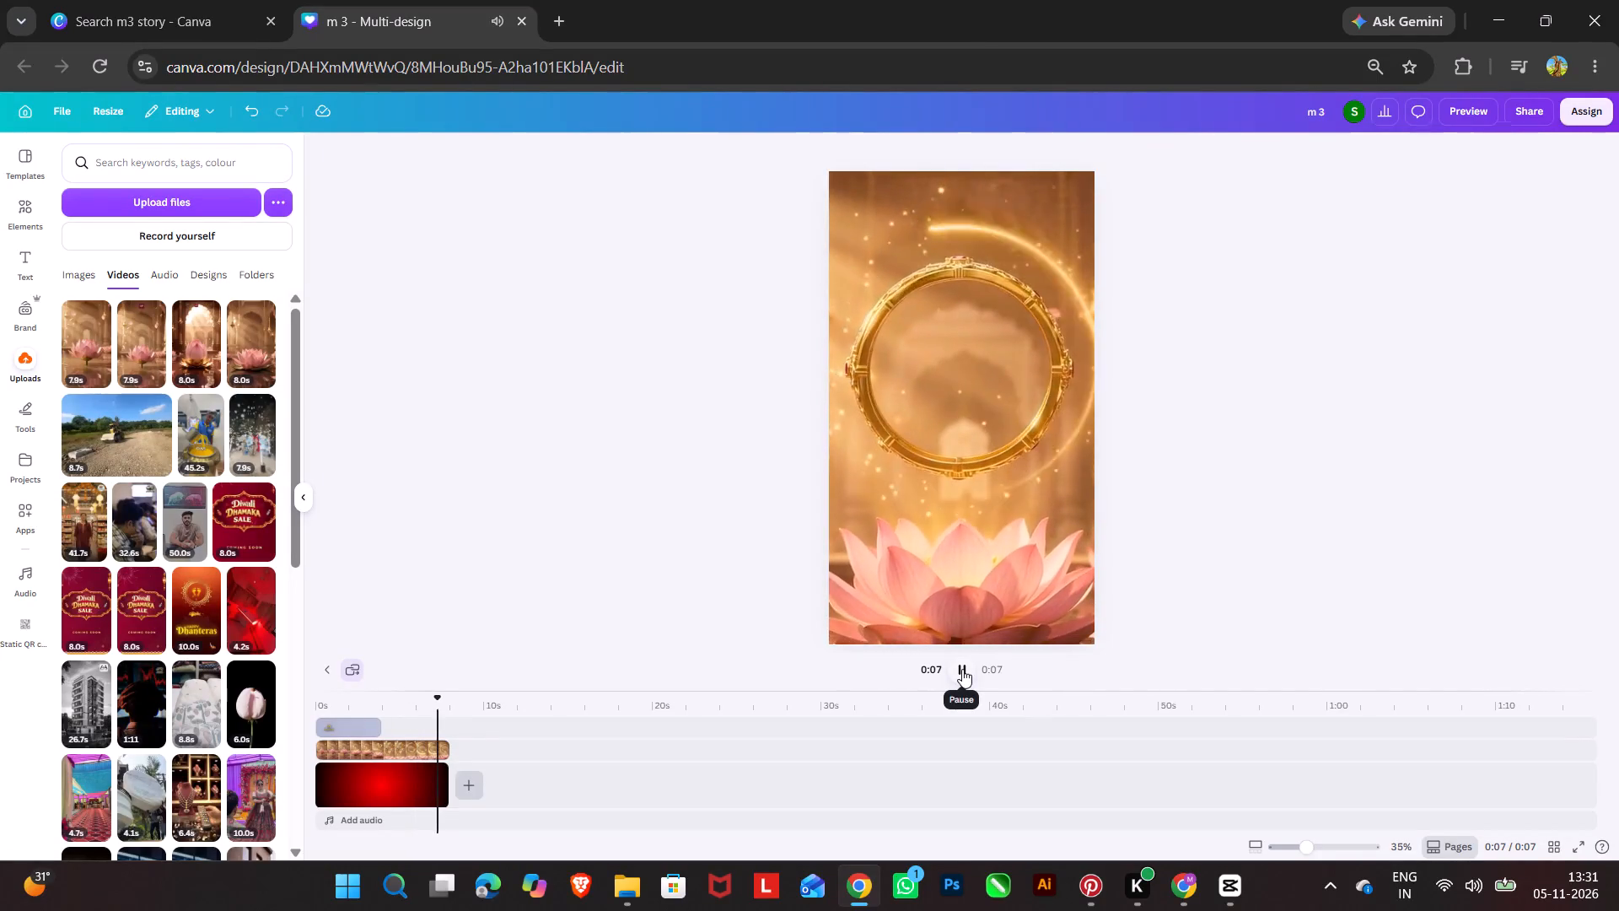
pyautogui.press('space')
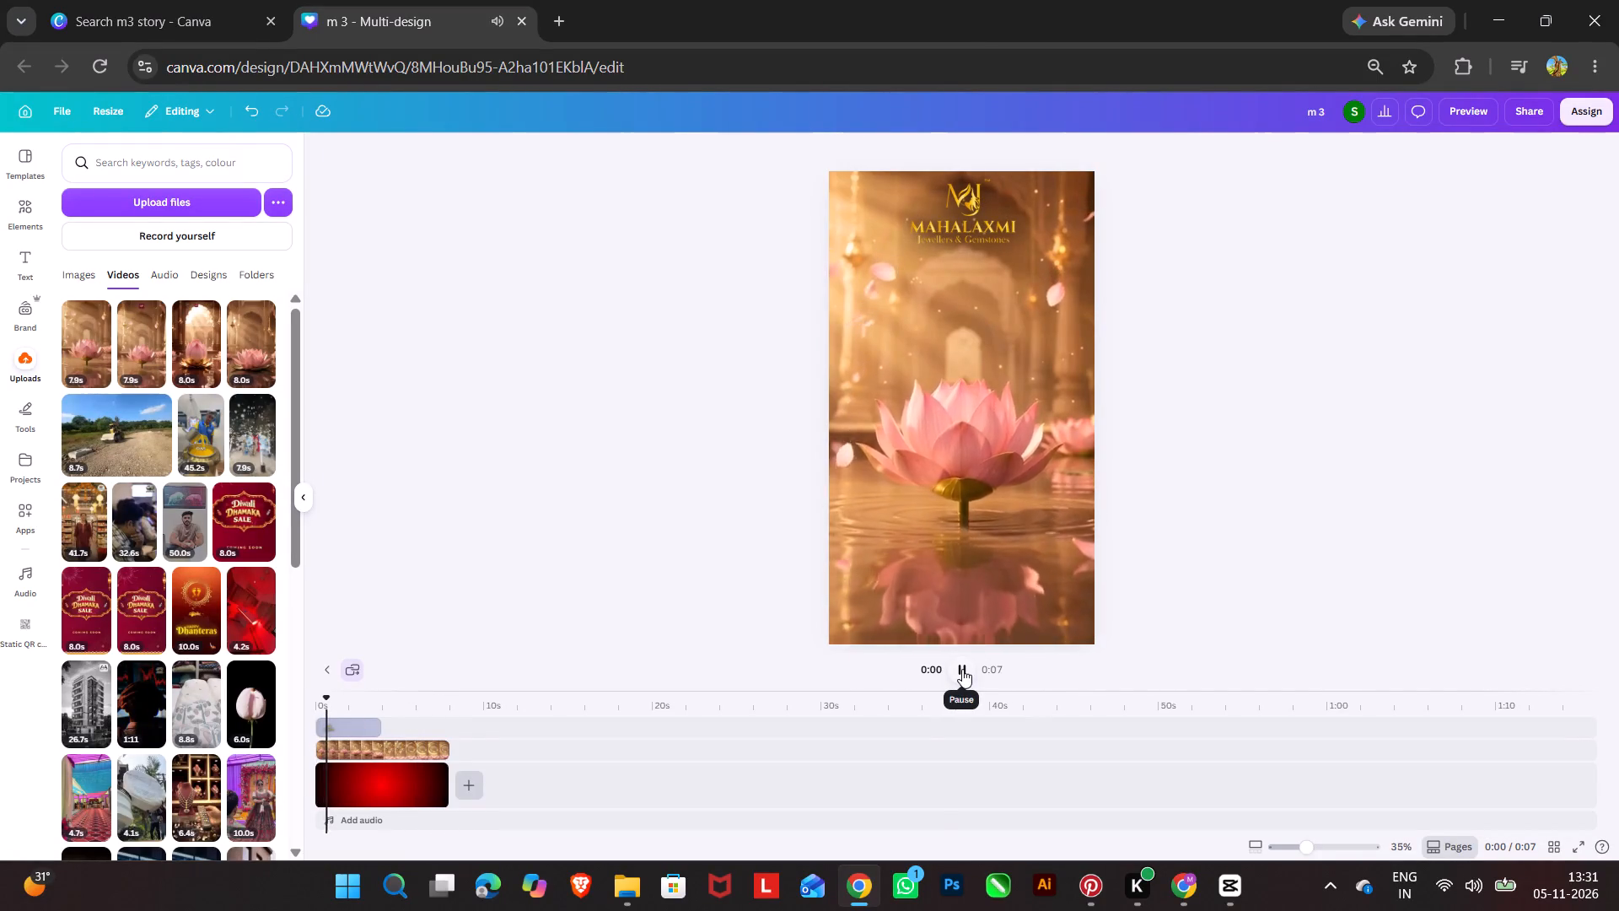
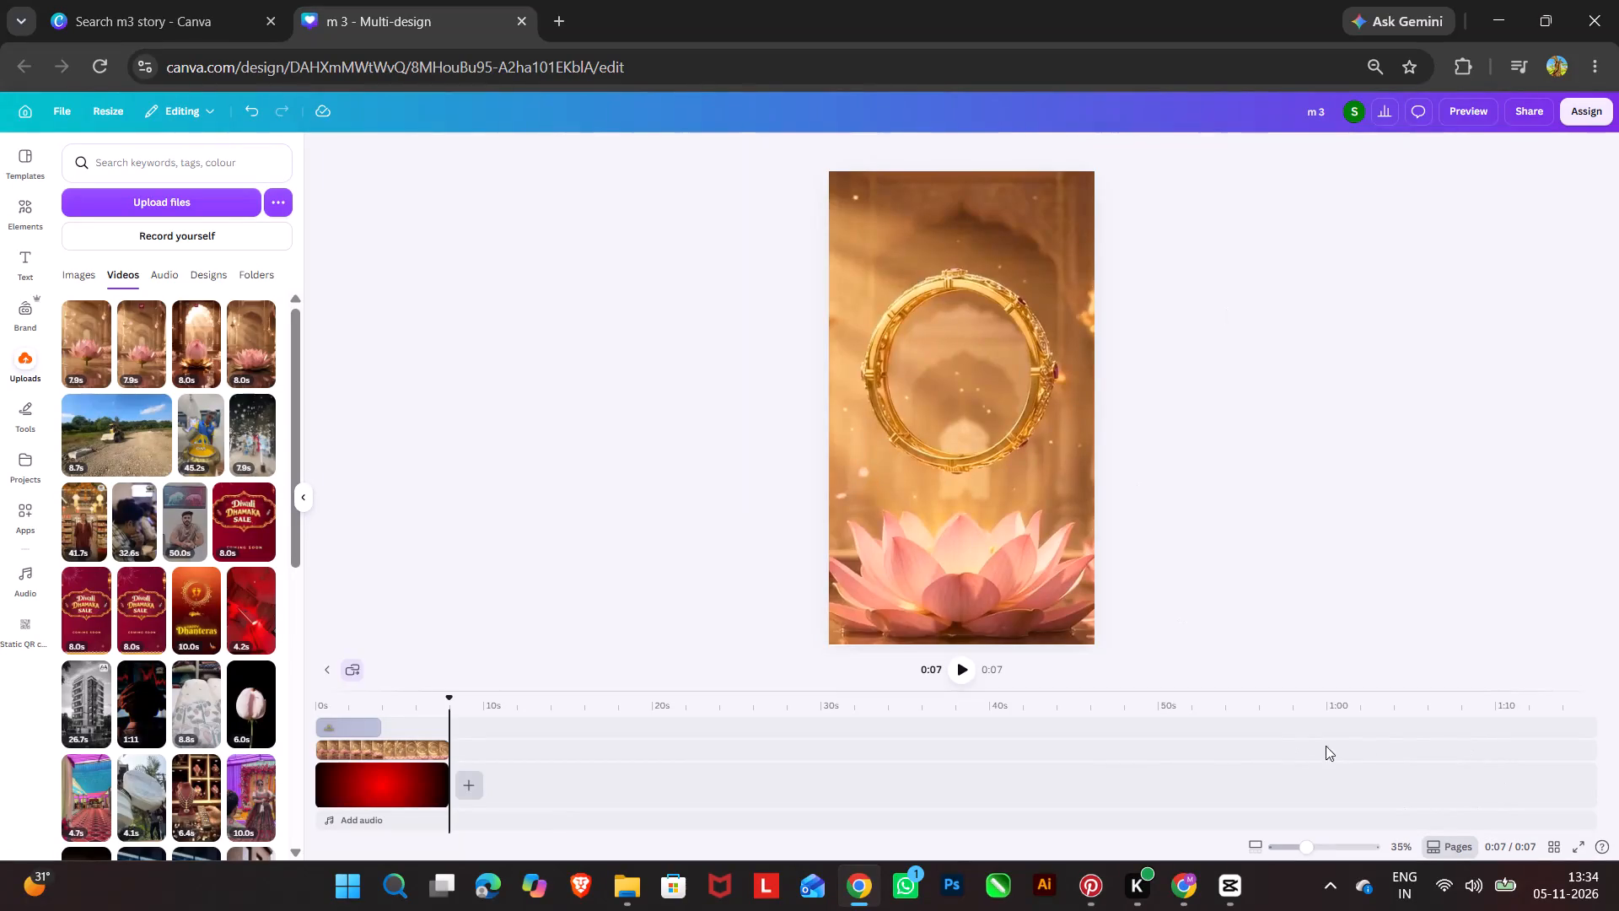
# Play the story once more from the start to review the single logo segment over the video.
pyautogui.click(953, 667)
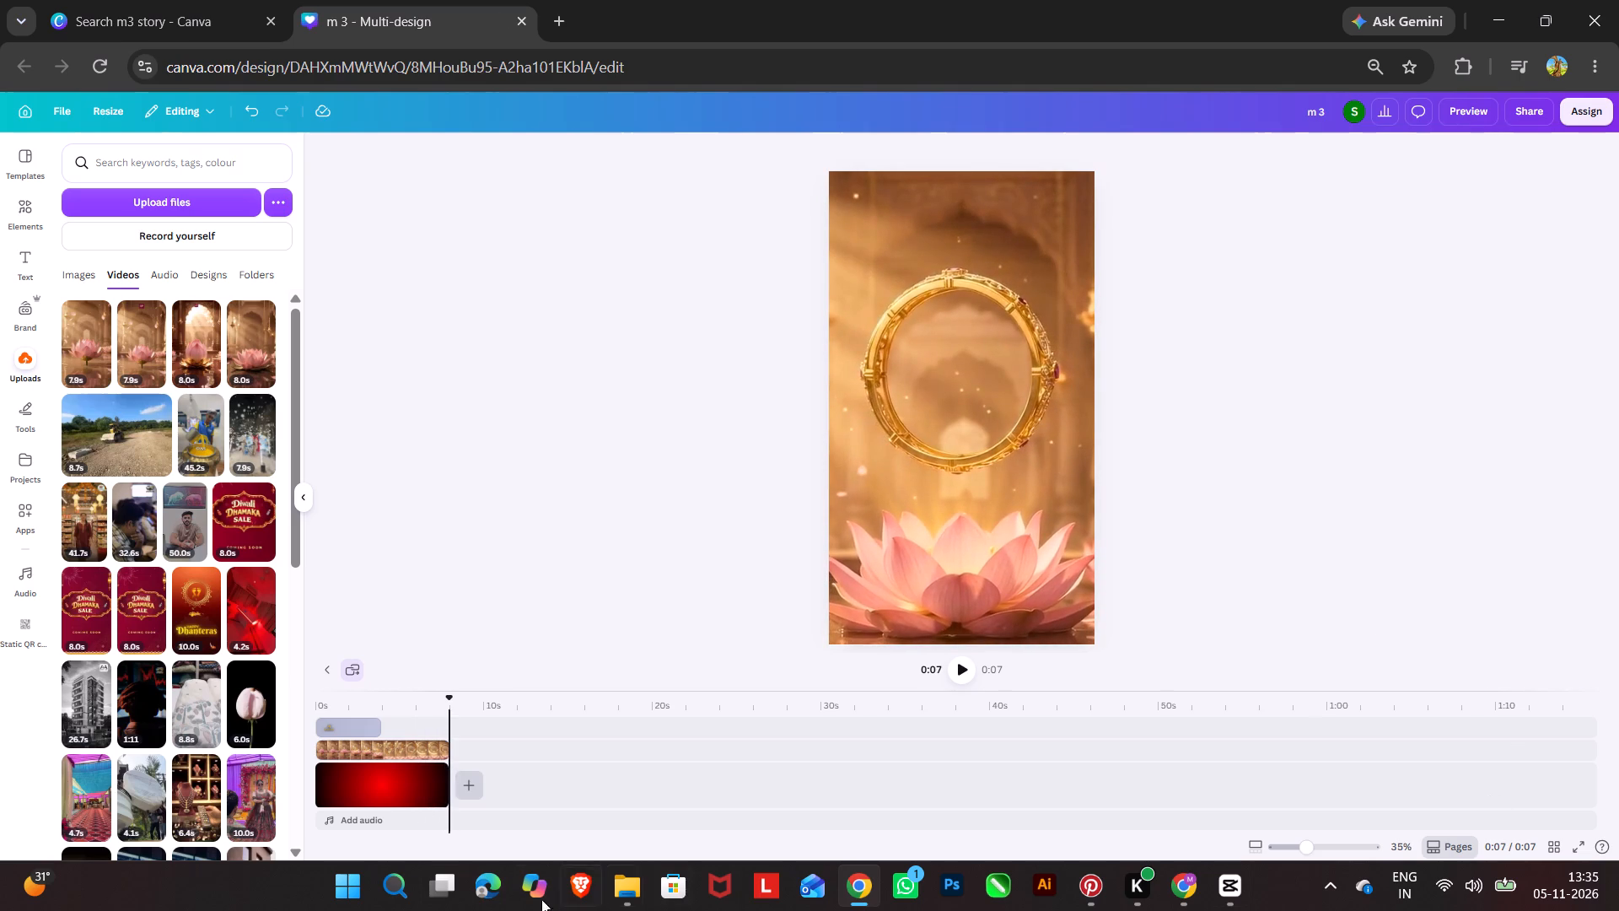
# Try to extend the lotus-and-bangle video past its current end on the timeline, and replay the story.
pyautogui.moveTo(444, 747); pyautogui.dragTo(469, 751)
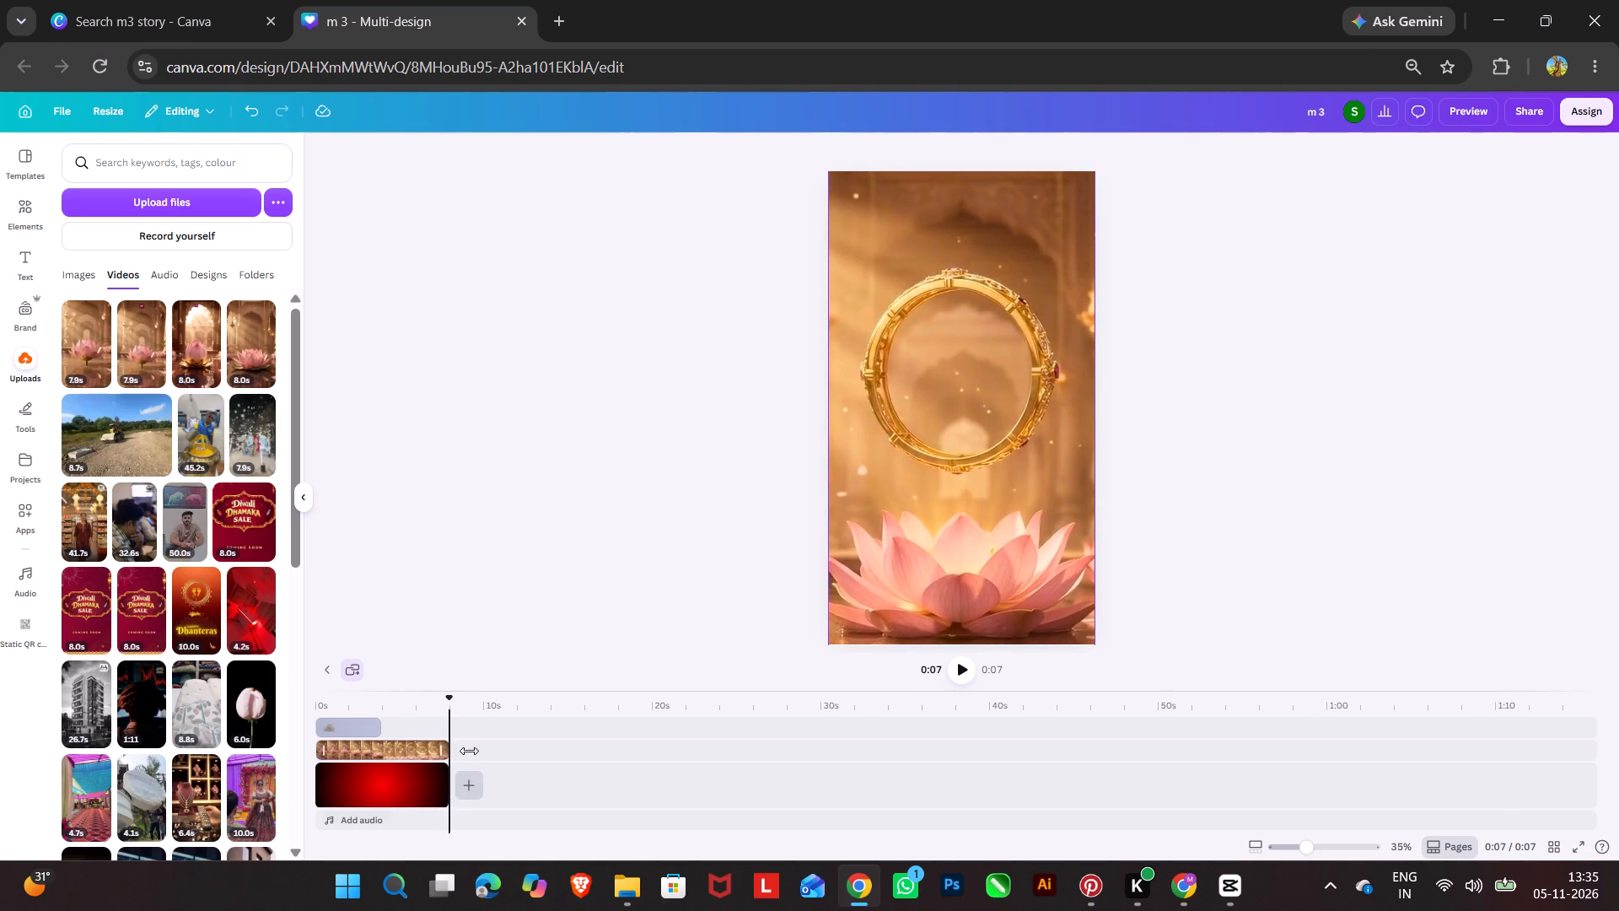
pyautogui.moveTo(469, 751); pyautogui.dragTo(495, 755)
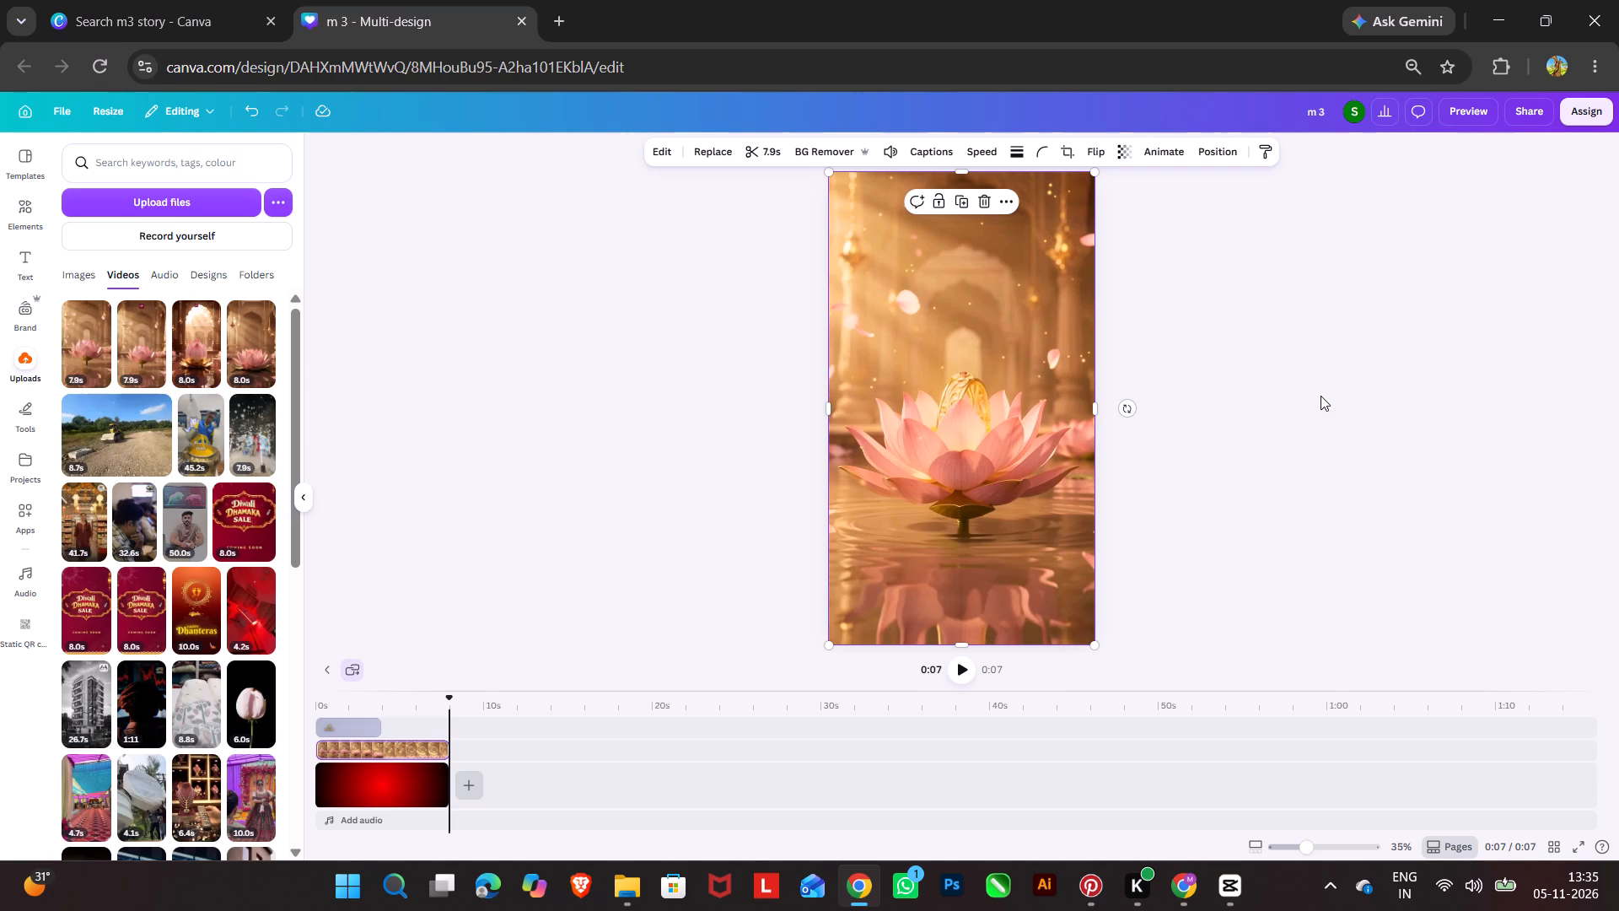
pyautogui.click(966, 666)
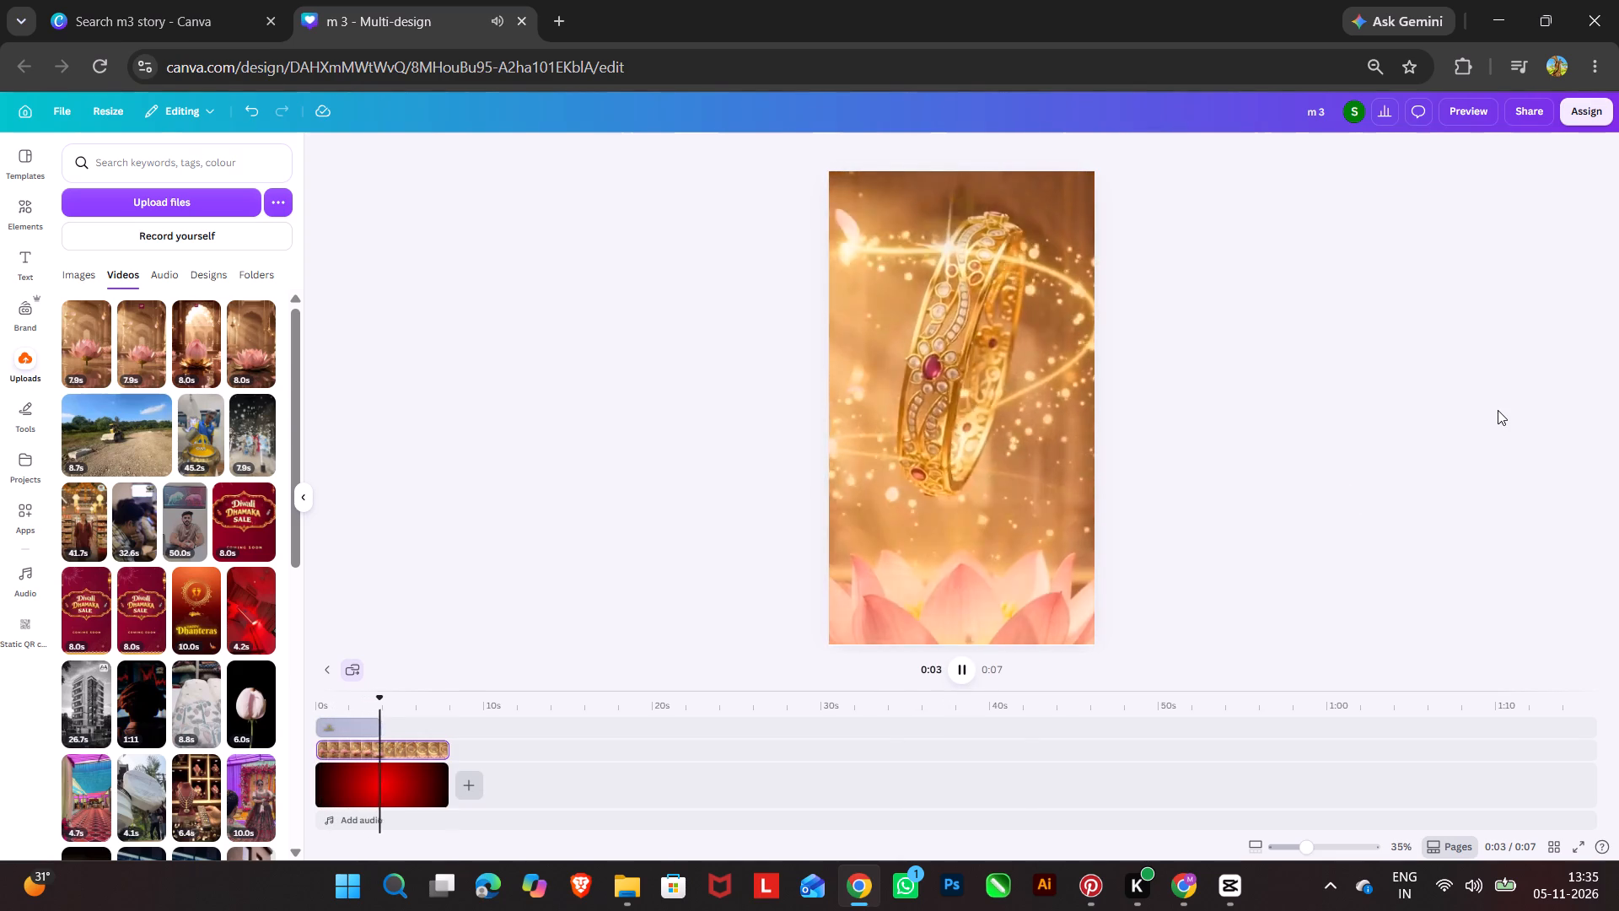
# Switch to the mahalaxmi project in CapCut and dismiss the keyboard shortcut conflict notice.
pyautogui.click(1236, 887)
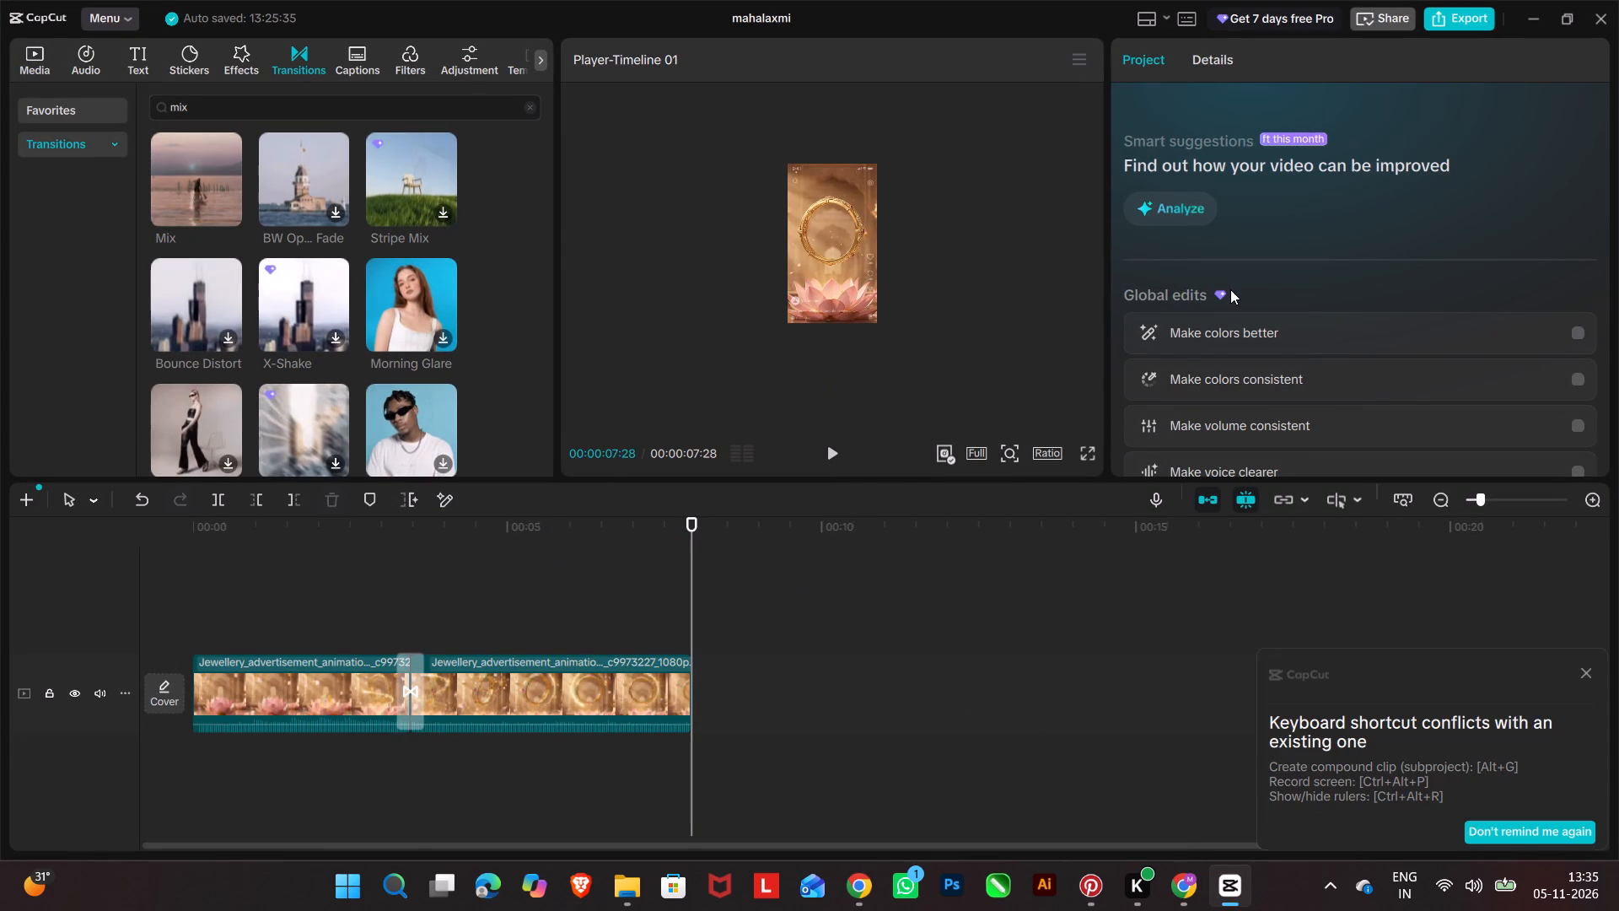
pyautogui.click(1583, 671)
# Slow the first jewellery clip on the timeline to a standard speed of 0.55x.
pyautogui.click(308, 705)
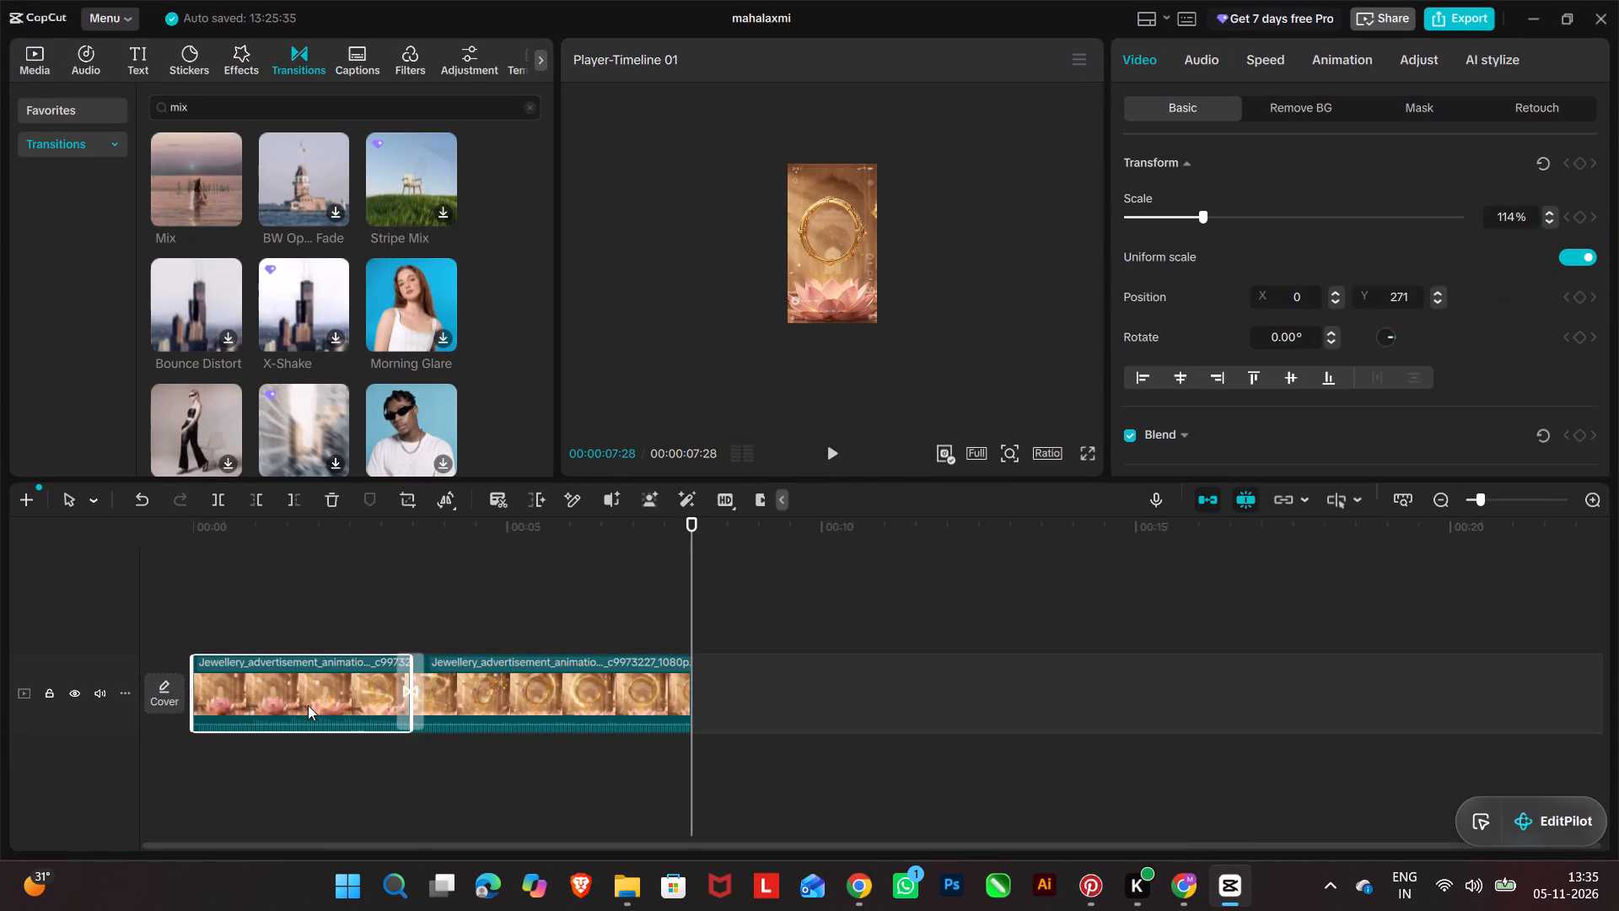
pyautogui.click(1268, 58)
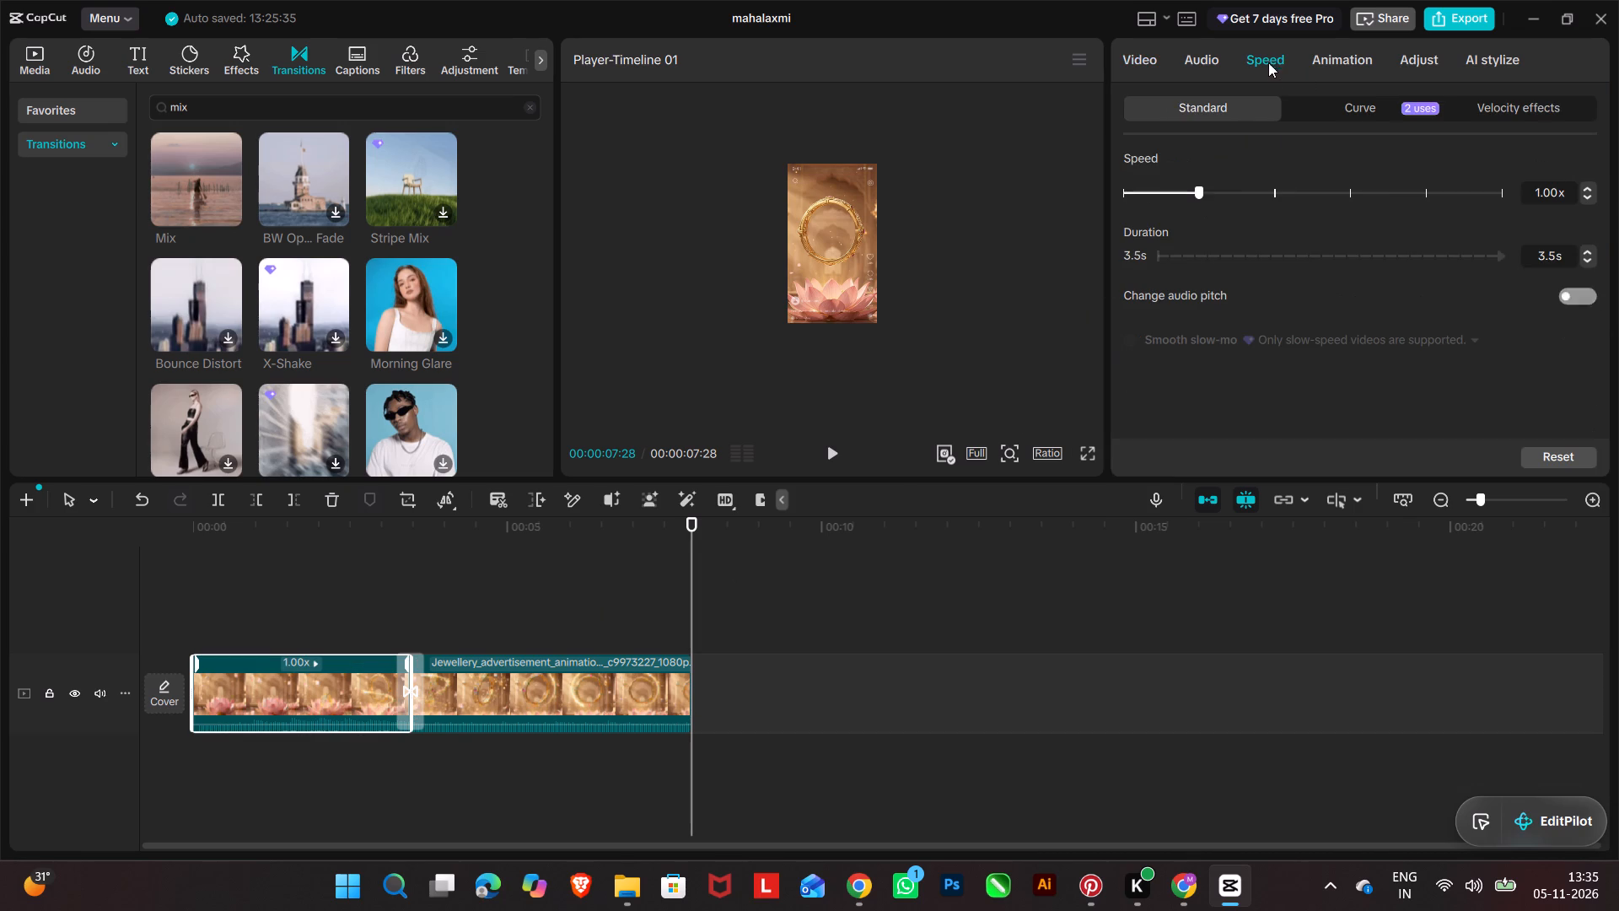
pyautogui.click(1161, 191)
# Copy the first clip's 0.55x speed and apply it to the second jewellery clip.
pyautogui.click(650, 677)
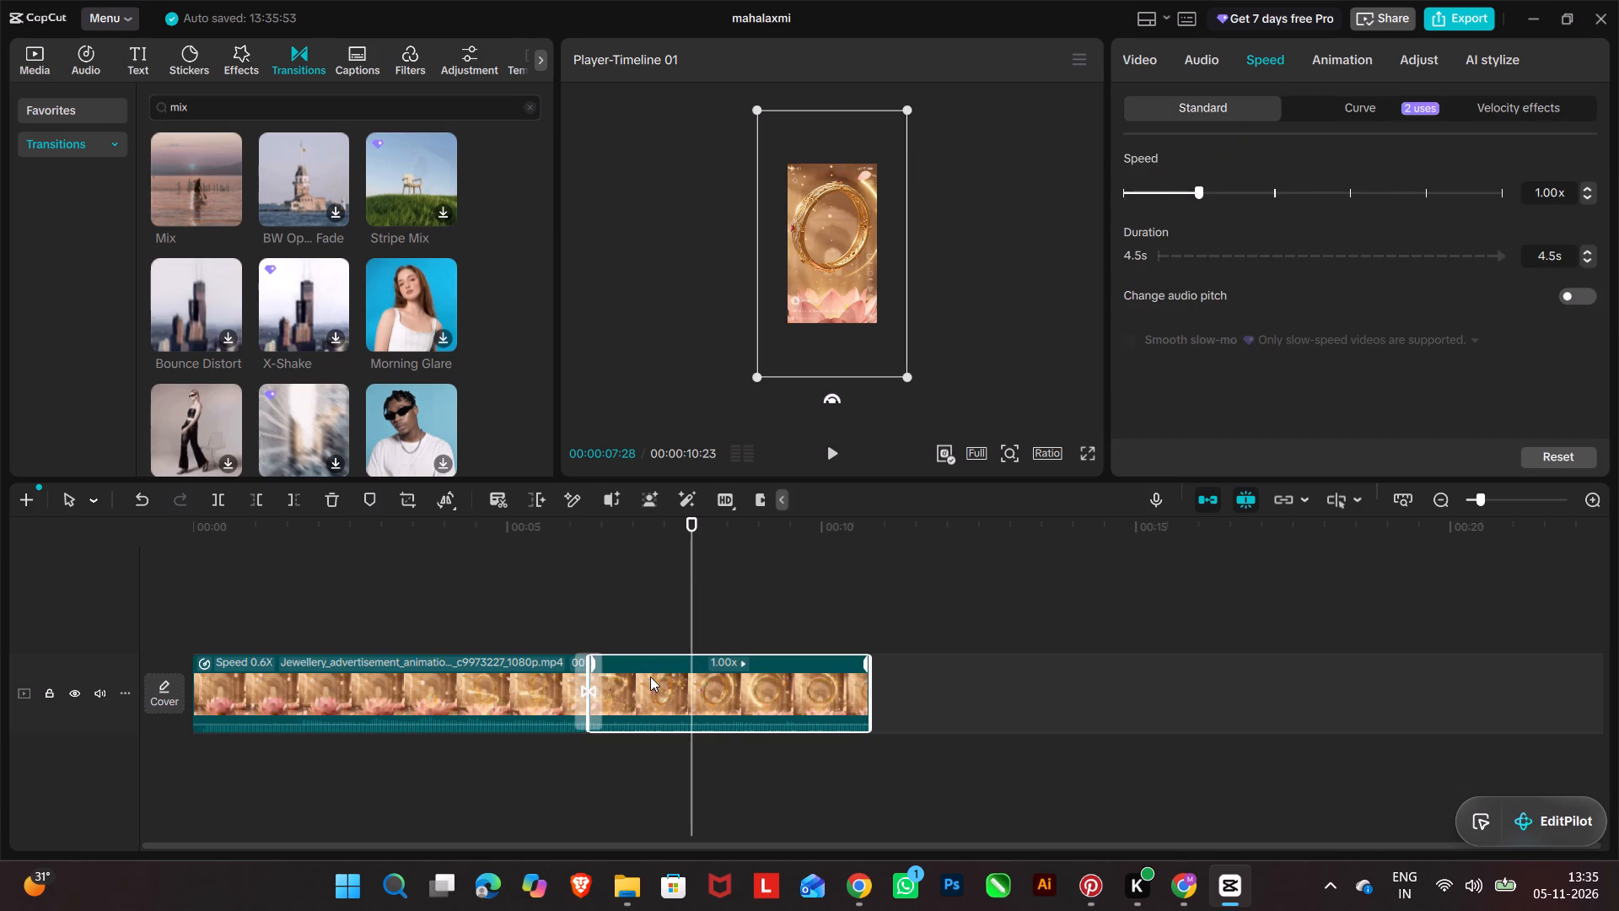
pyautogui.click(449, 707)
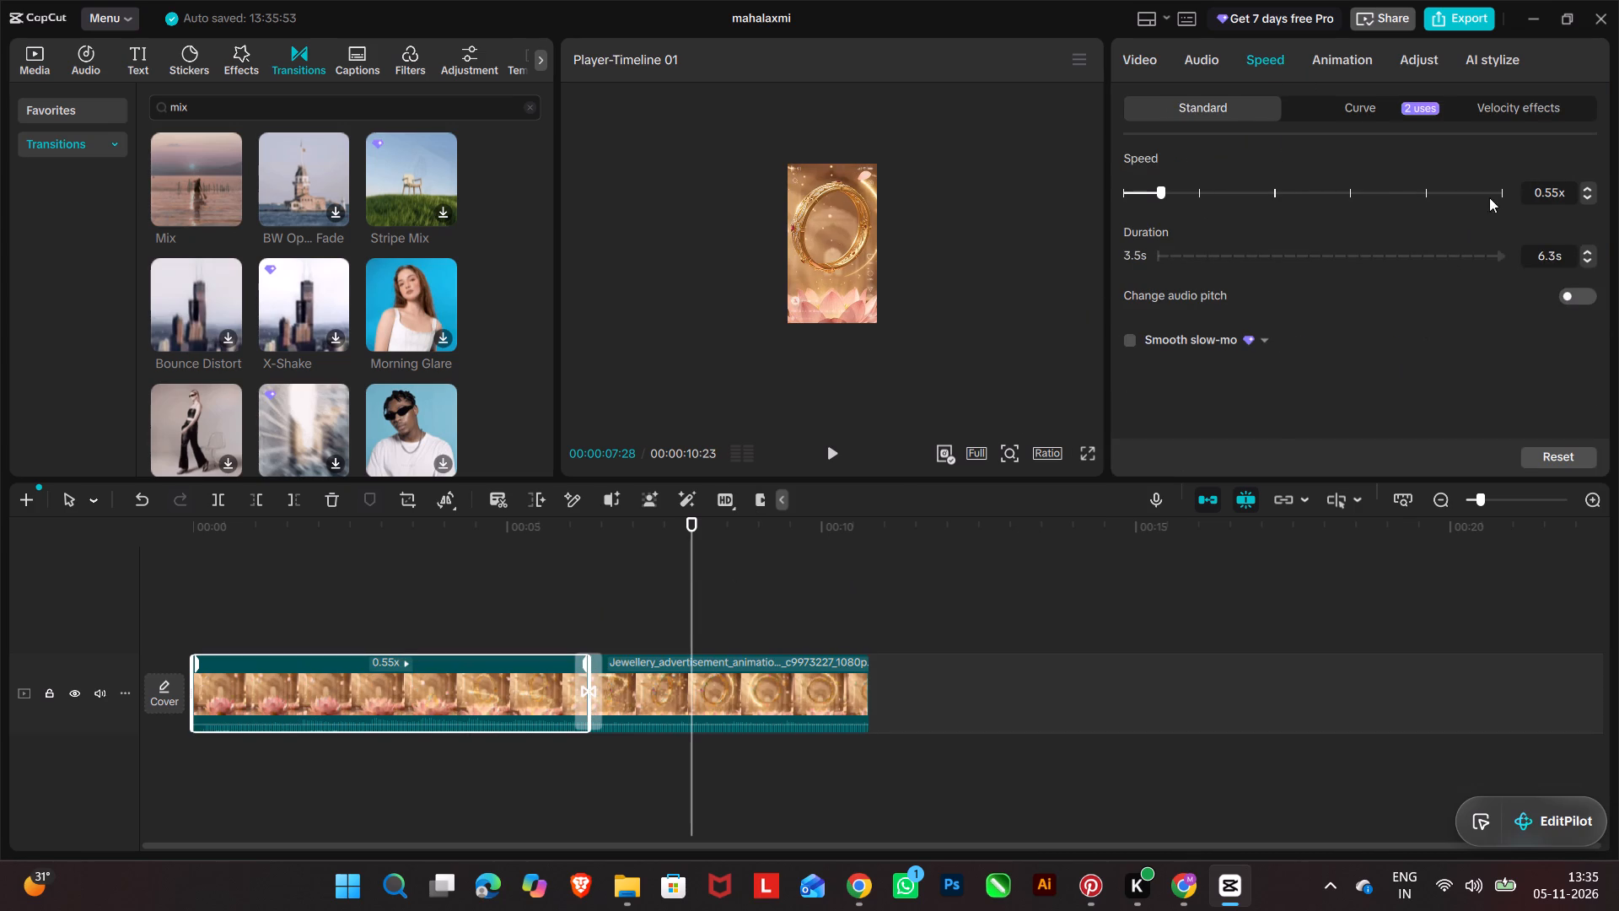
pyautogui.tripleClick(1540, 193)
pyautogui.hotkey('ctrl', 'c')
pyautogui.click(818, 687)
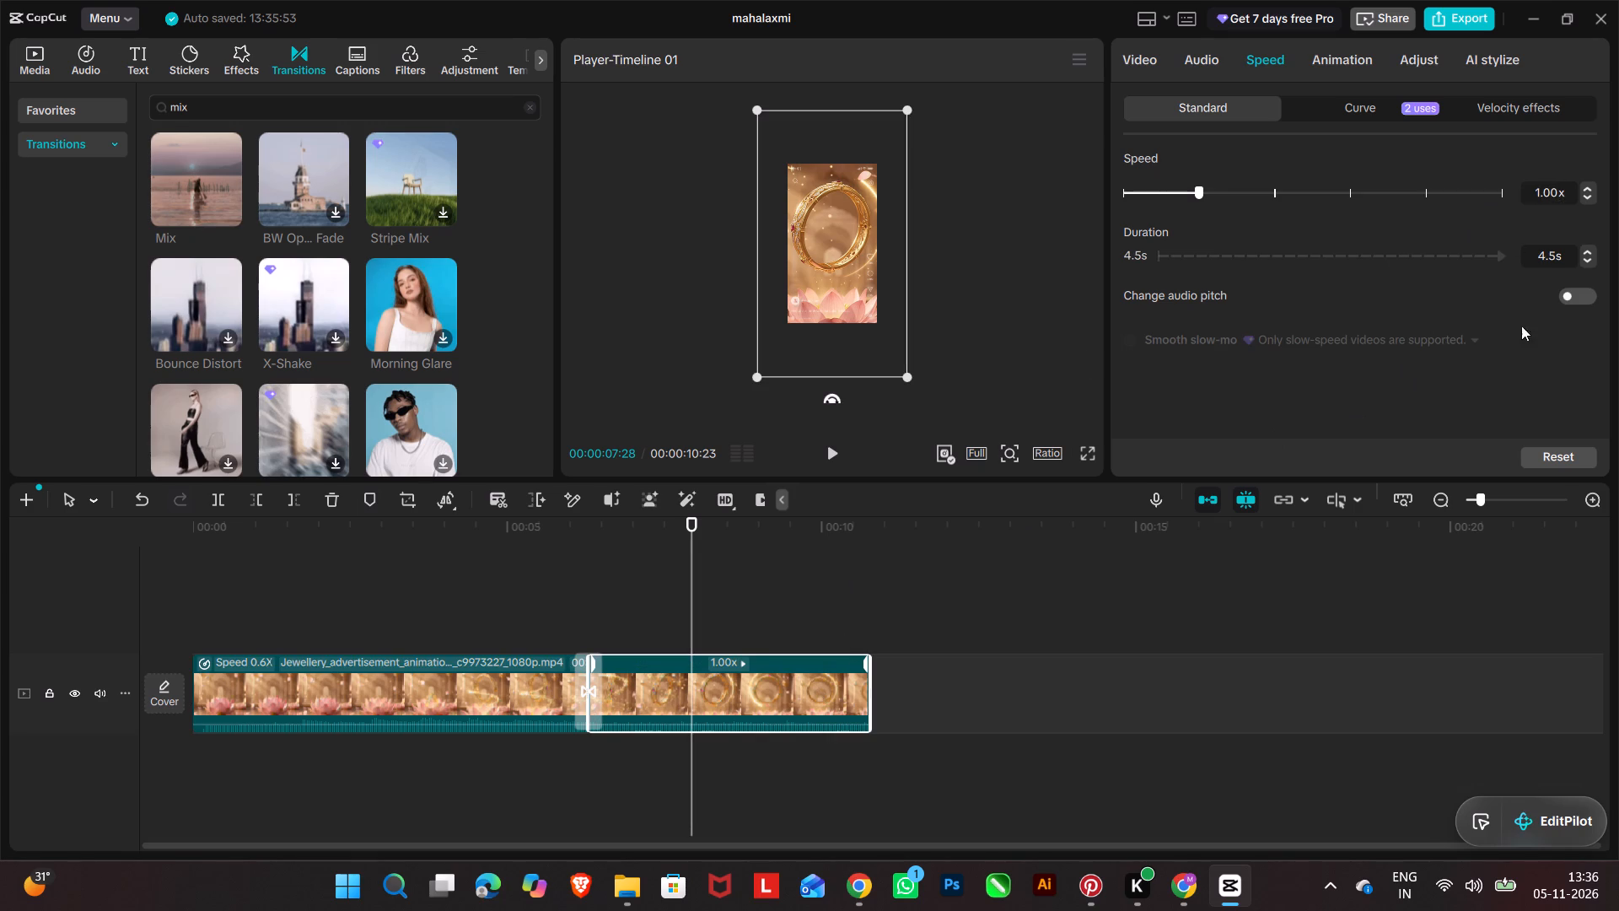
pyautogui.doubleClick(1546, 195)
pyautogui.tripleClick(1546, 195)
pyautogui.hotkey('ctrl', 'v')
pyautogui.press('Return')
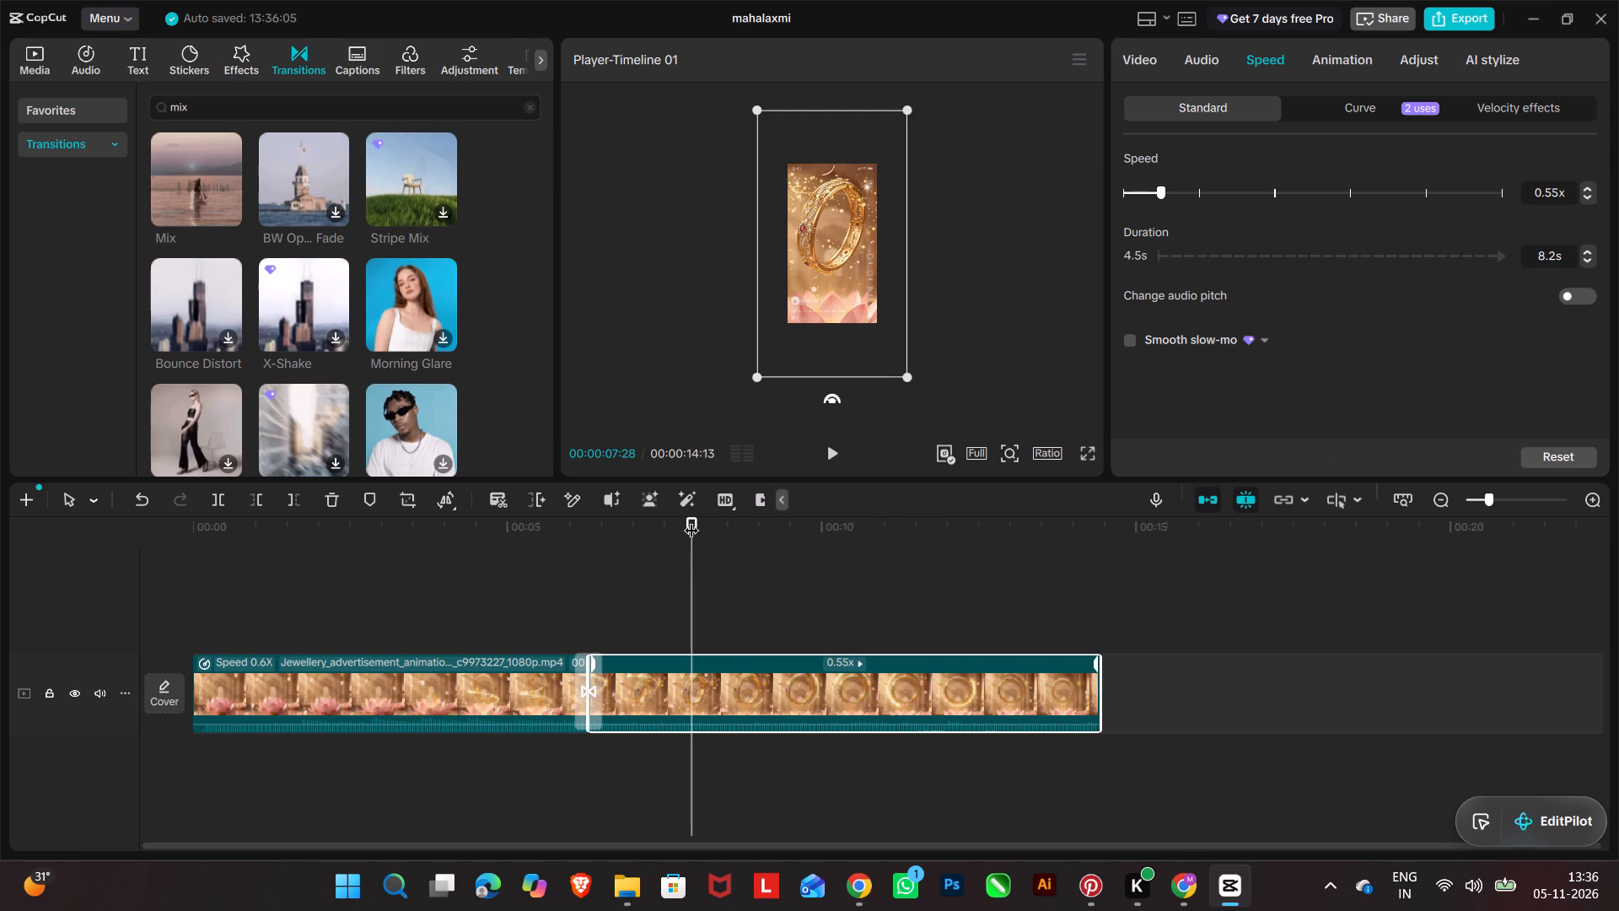
# Play the slowed video full screen from the start to check its pace, and return to the editor.
pyautogui.moveTo(691, 520); pyautogui.dragTo(191, 537)
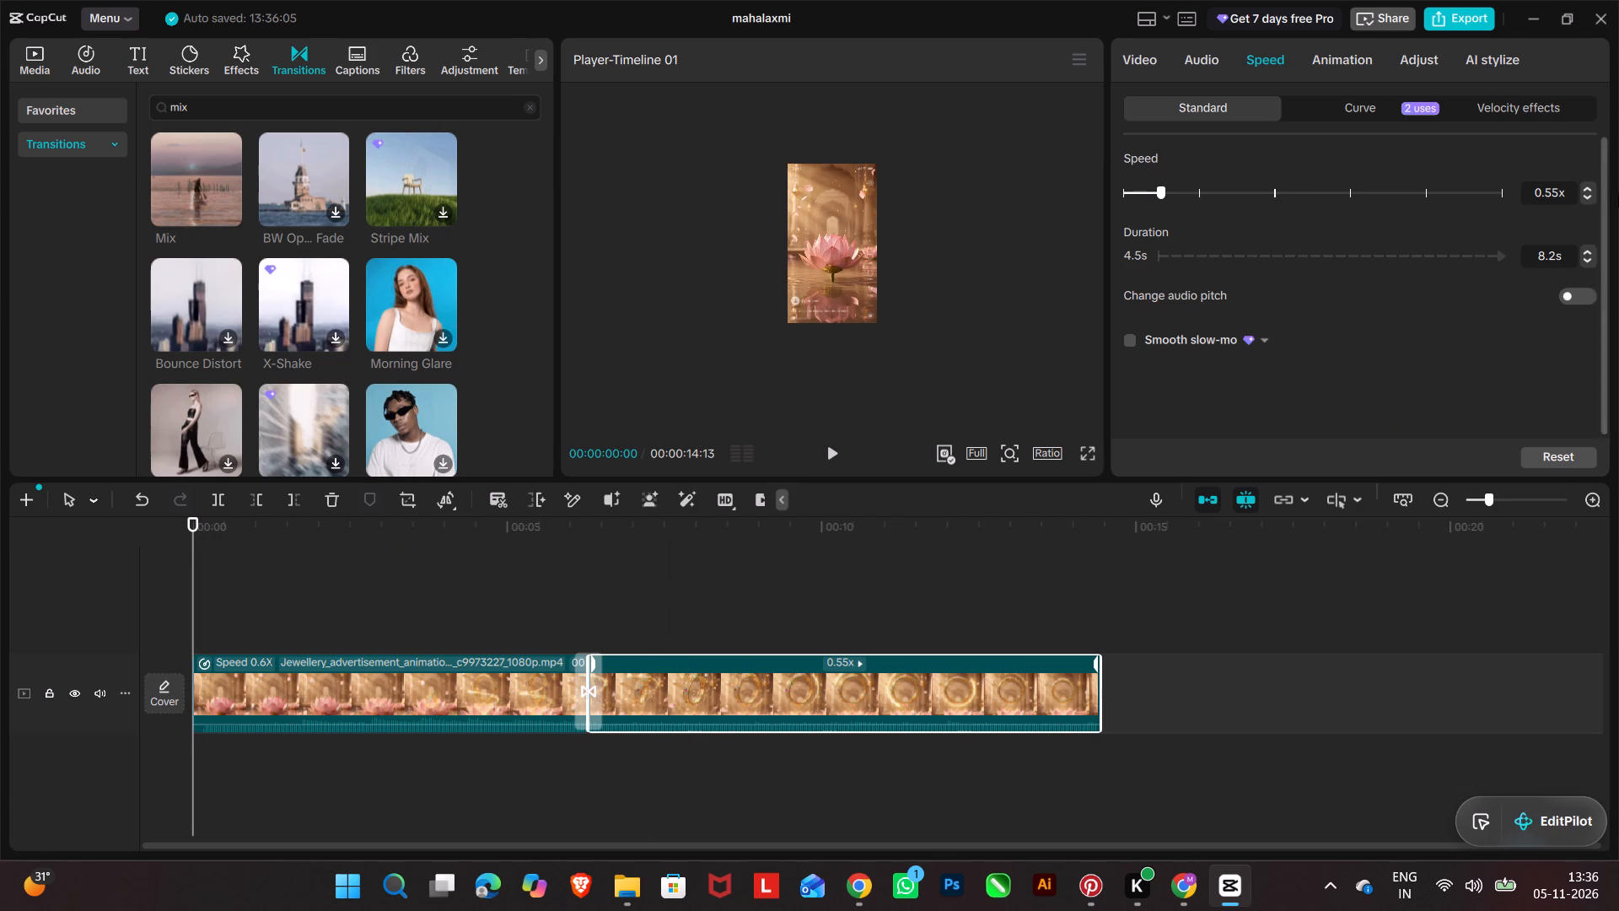
pyautogui.click(1083, 450)
pyautogui.click(519, 816)
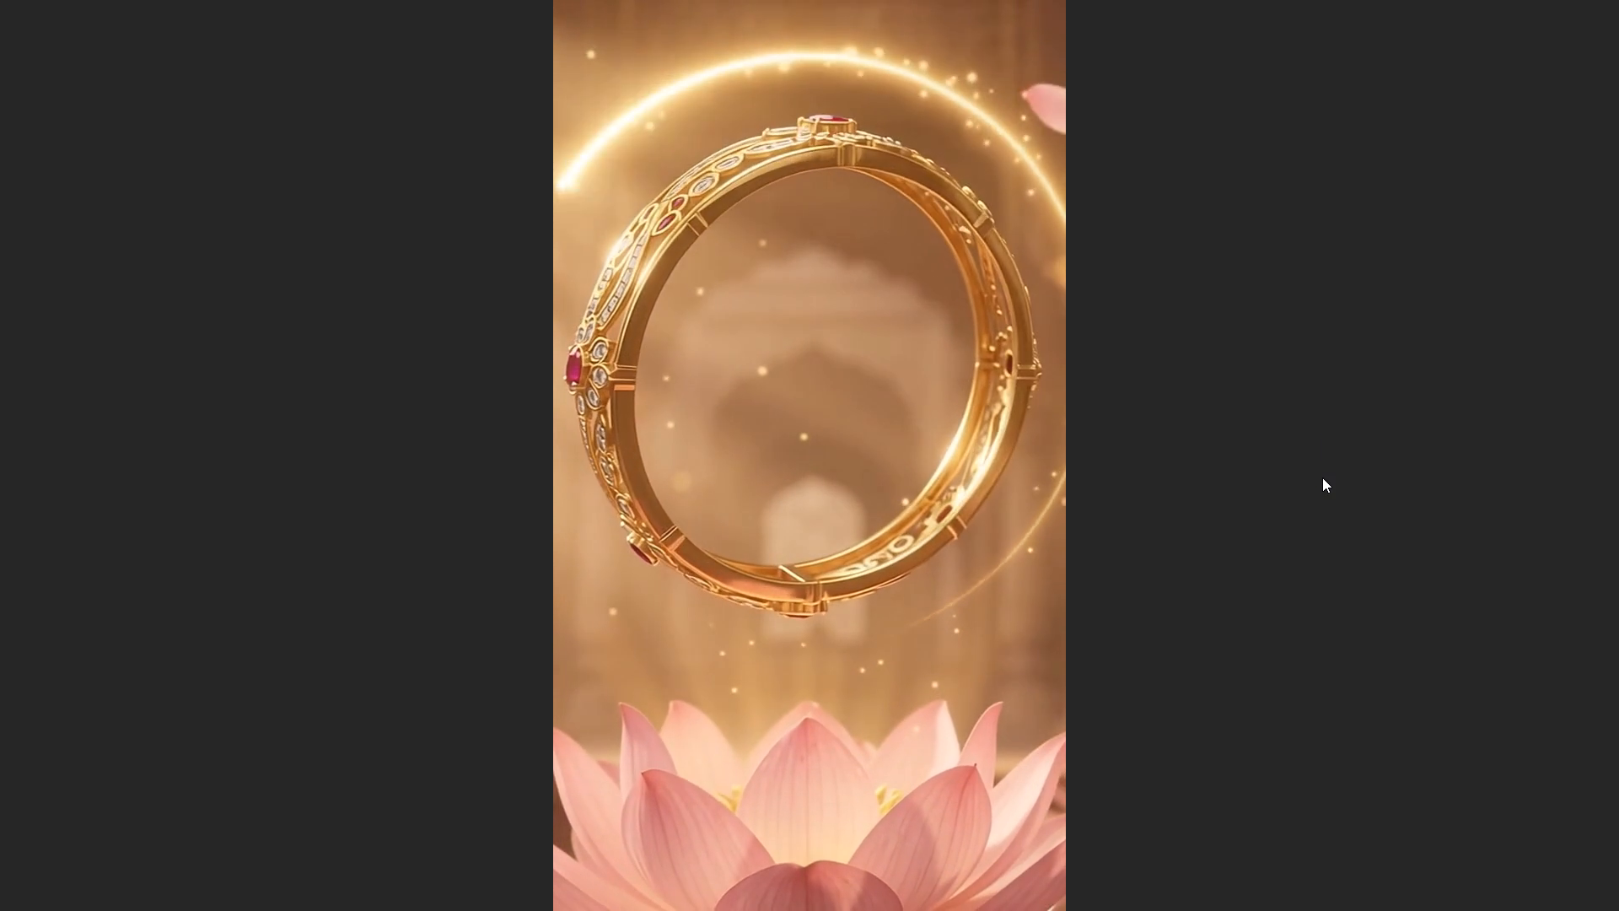
pyautogui.click(1283, 472)
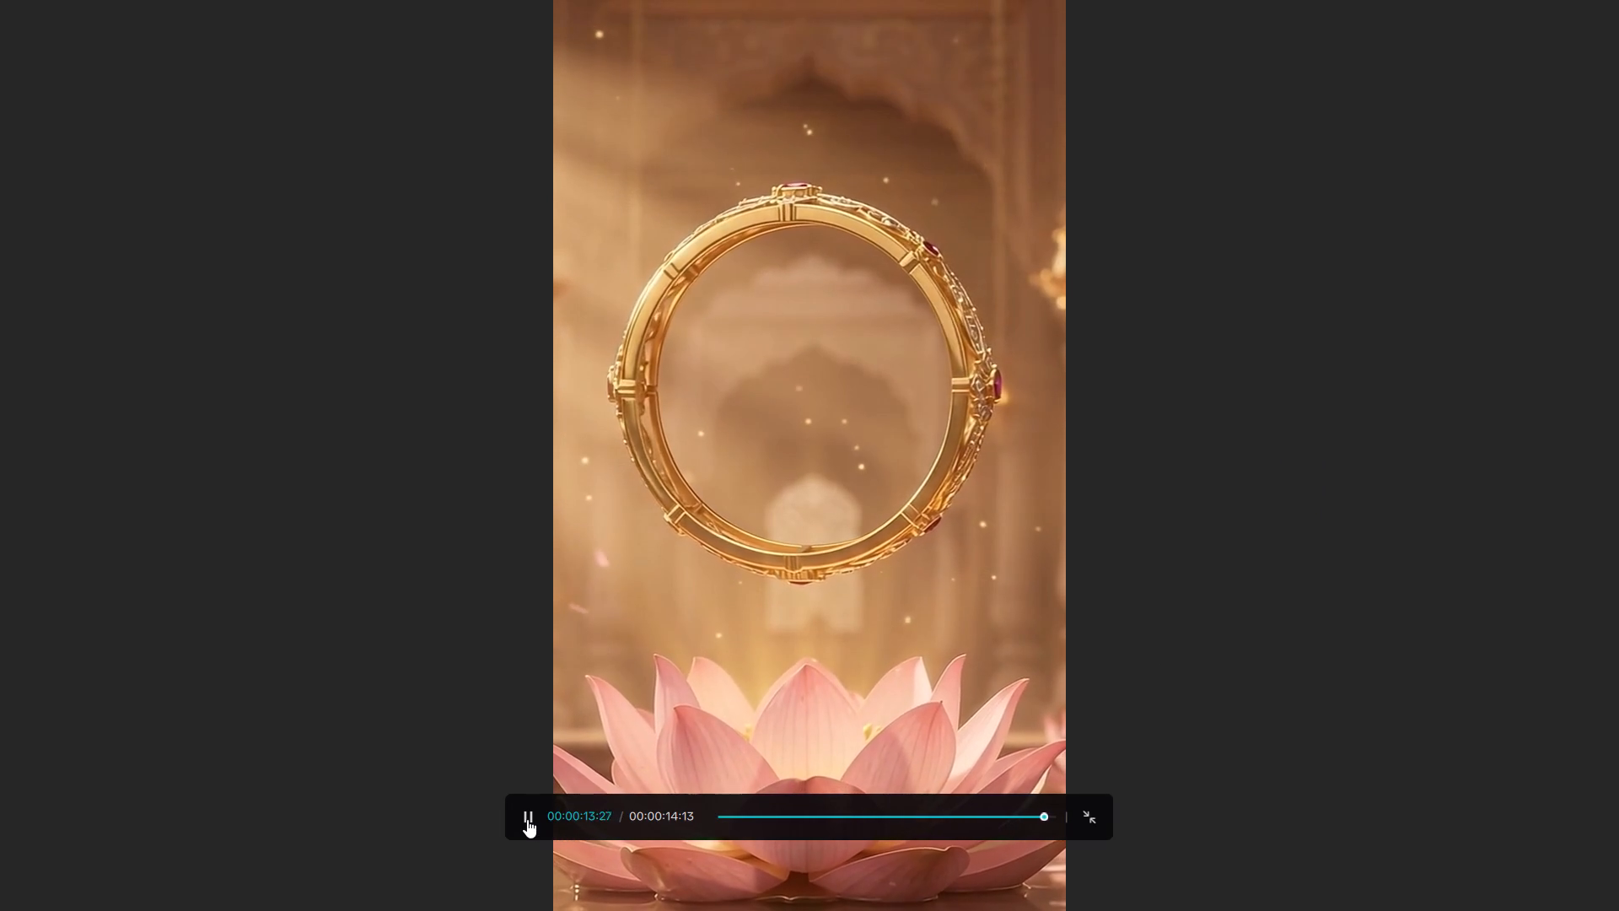
pyautogui.click(1094, 804)
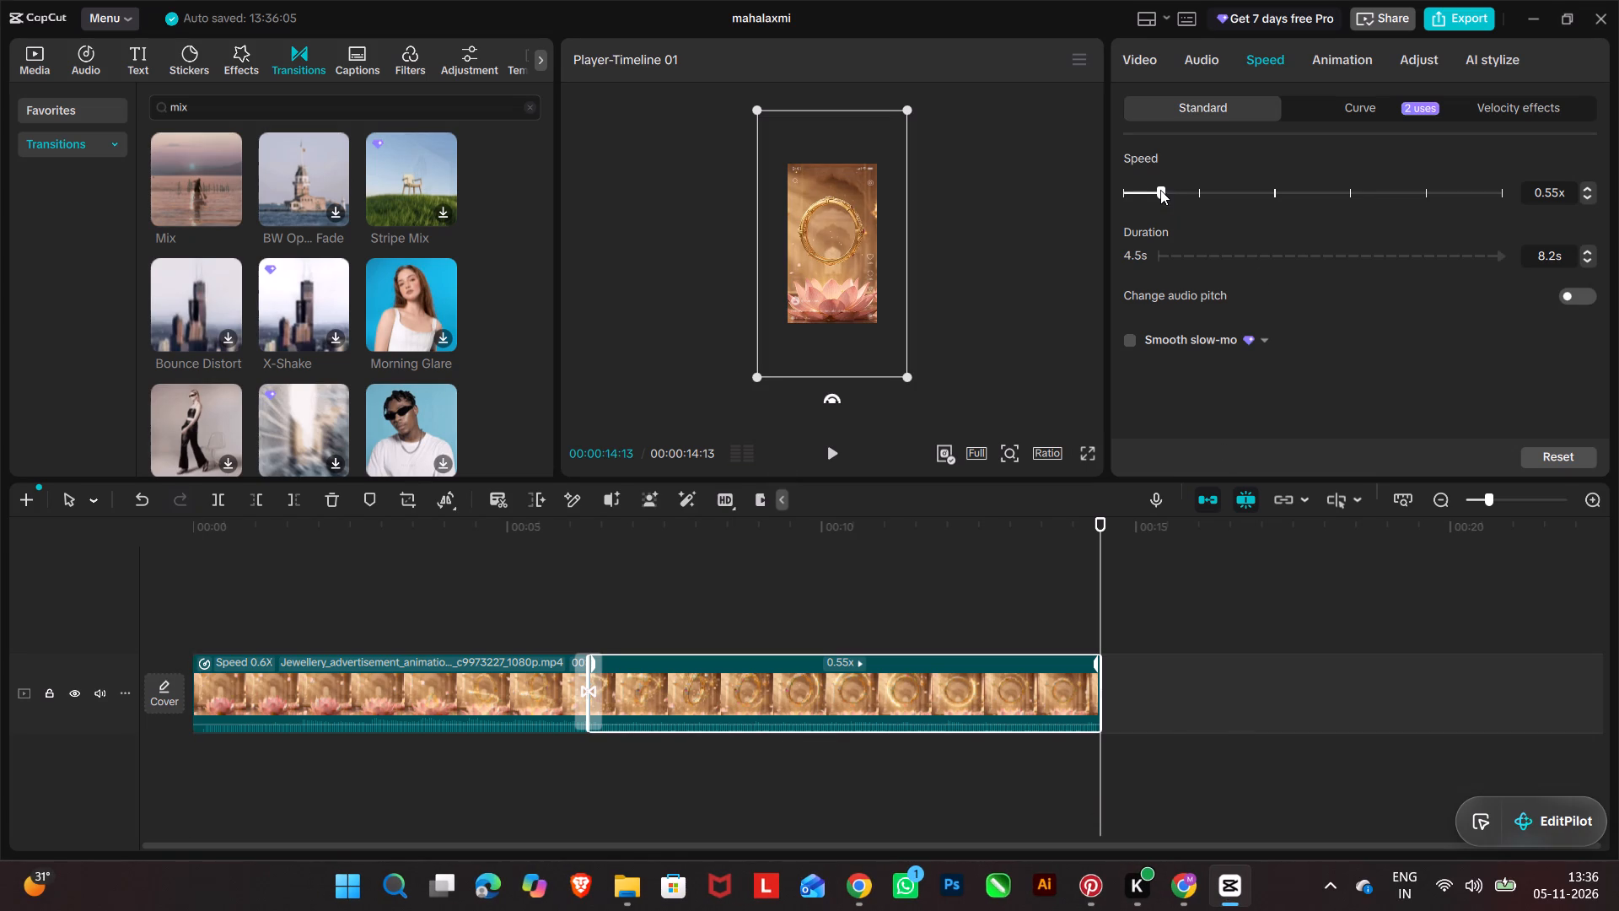
# Set the second jewellery clip's speed to 0.75x.
pyautogui.moveTo(1160, 190); pyautogui.dragTo(1177, 196)
pyautogui.moveTo(1177, 196); pyautogui.dragTo(1178, 197)
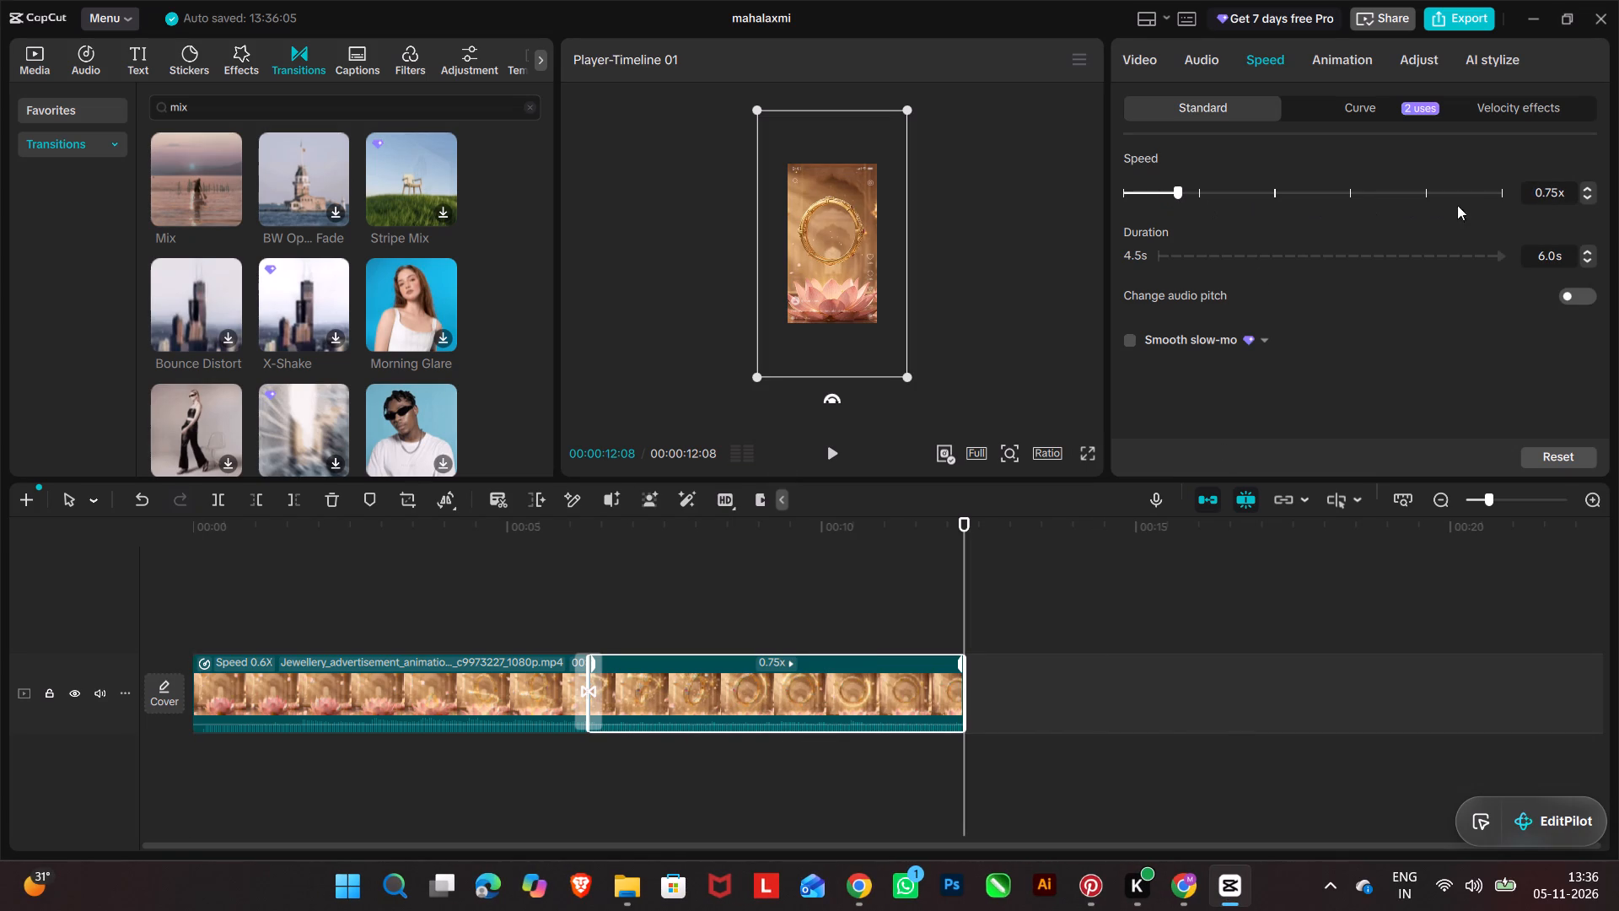
# Copy the second clip's 0.75x speed and apply it to the first jewellery clip.
pyautogui.tripleClick(1533, 191)
pyautogui.hotkey('ctrl', 'c')
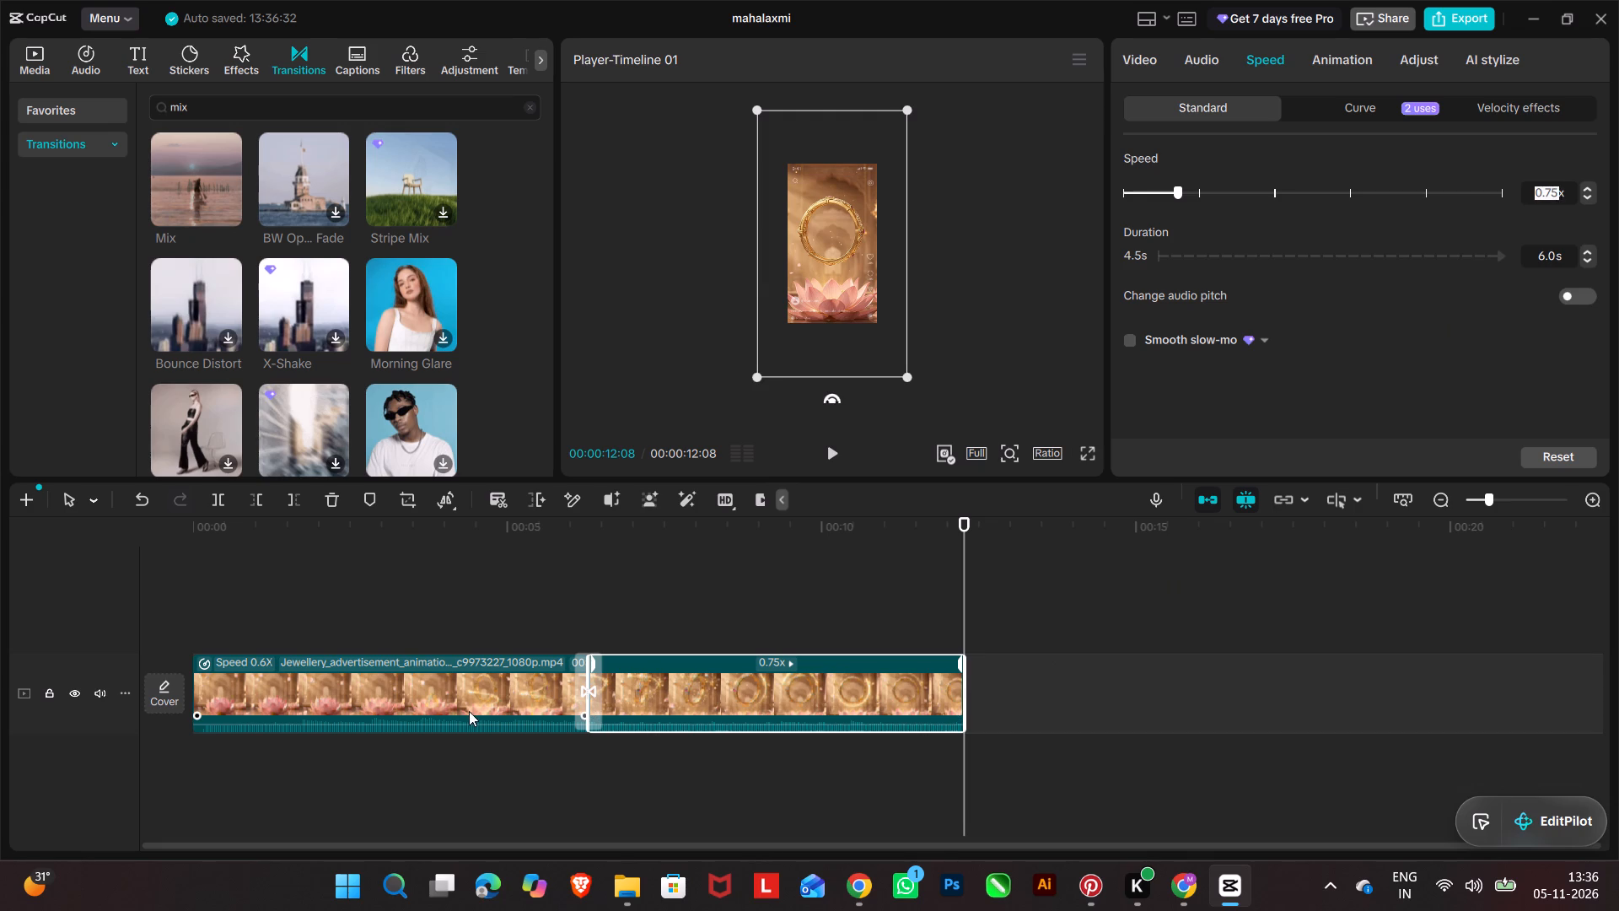
pyautogui.click(466, 711)
pyautogui.moveTo(1535, 191); pyautogui.dragTo(1568, 193)
pyautogui.hotkey('ctrl', 'v')
pyautogui.press('Return')
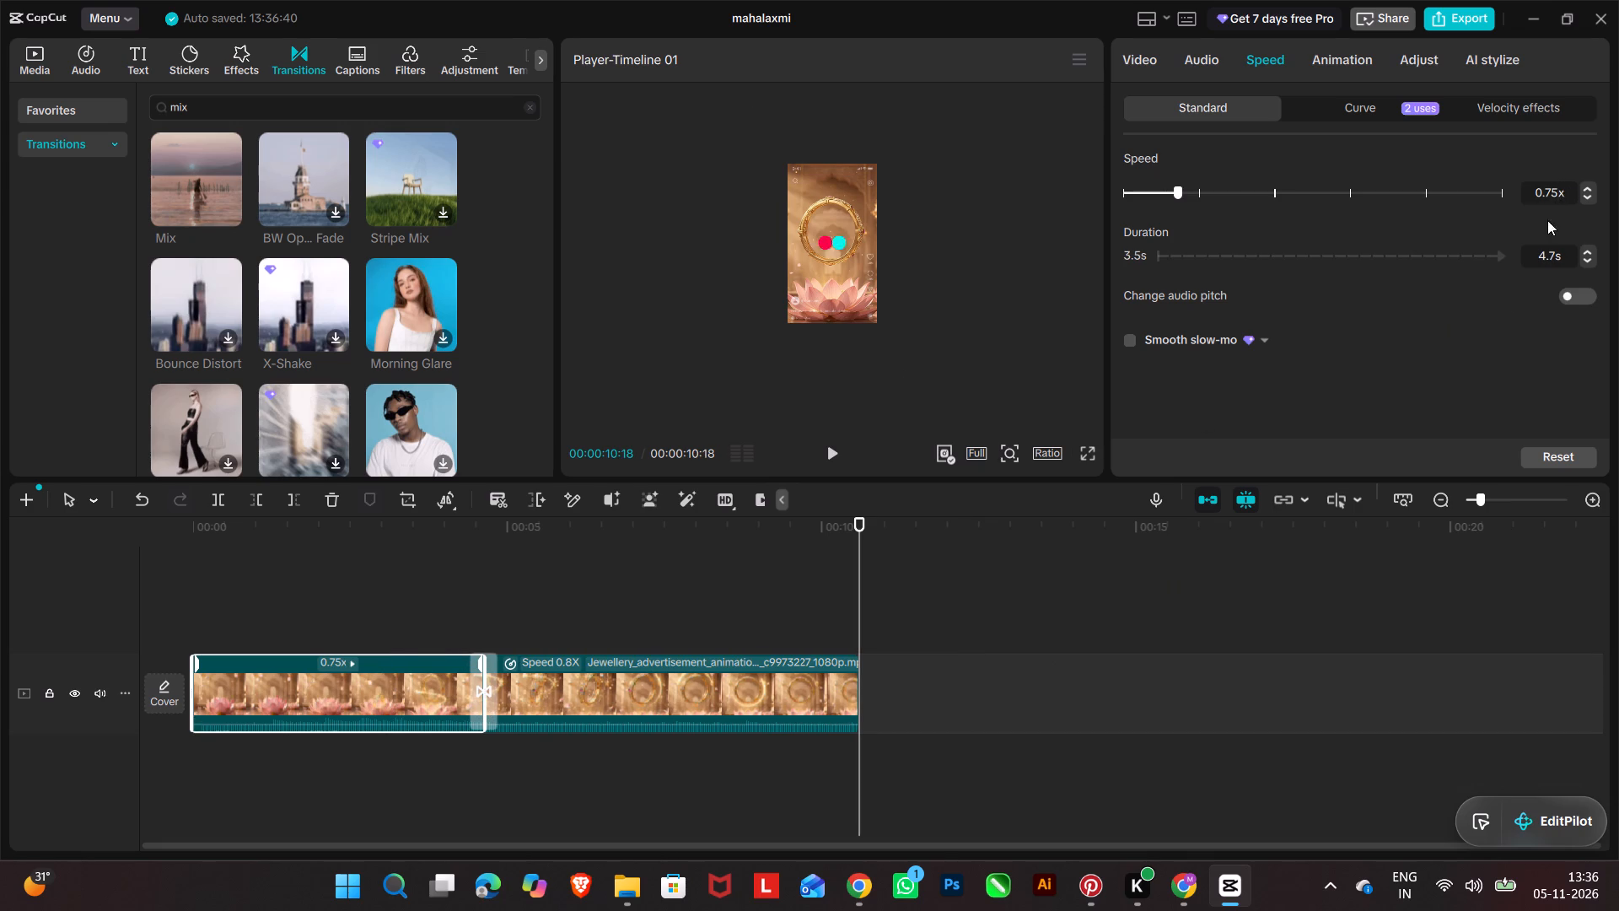
# Play the whole video full screen to check the 0.75x pace, and return to the editor.
pyautogui.click(1095, 450)
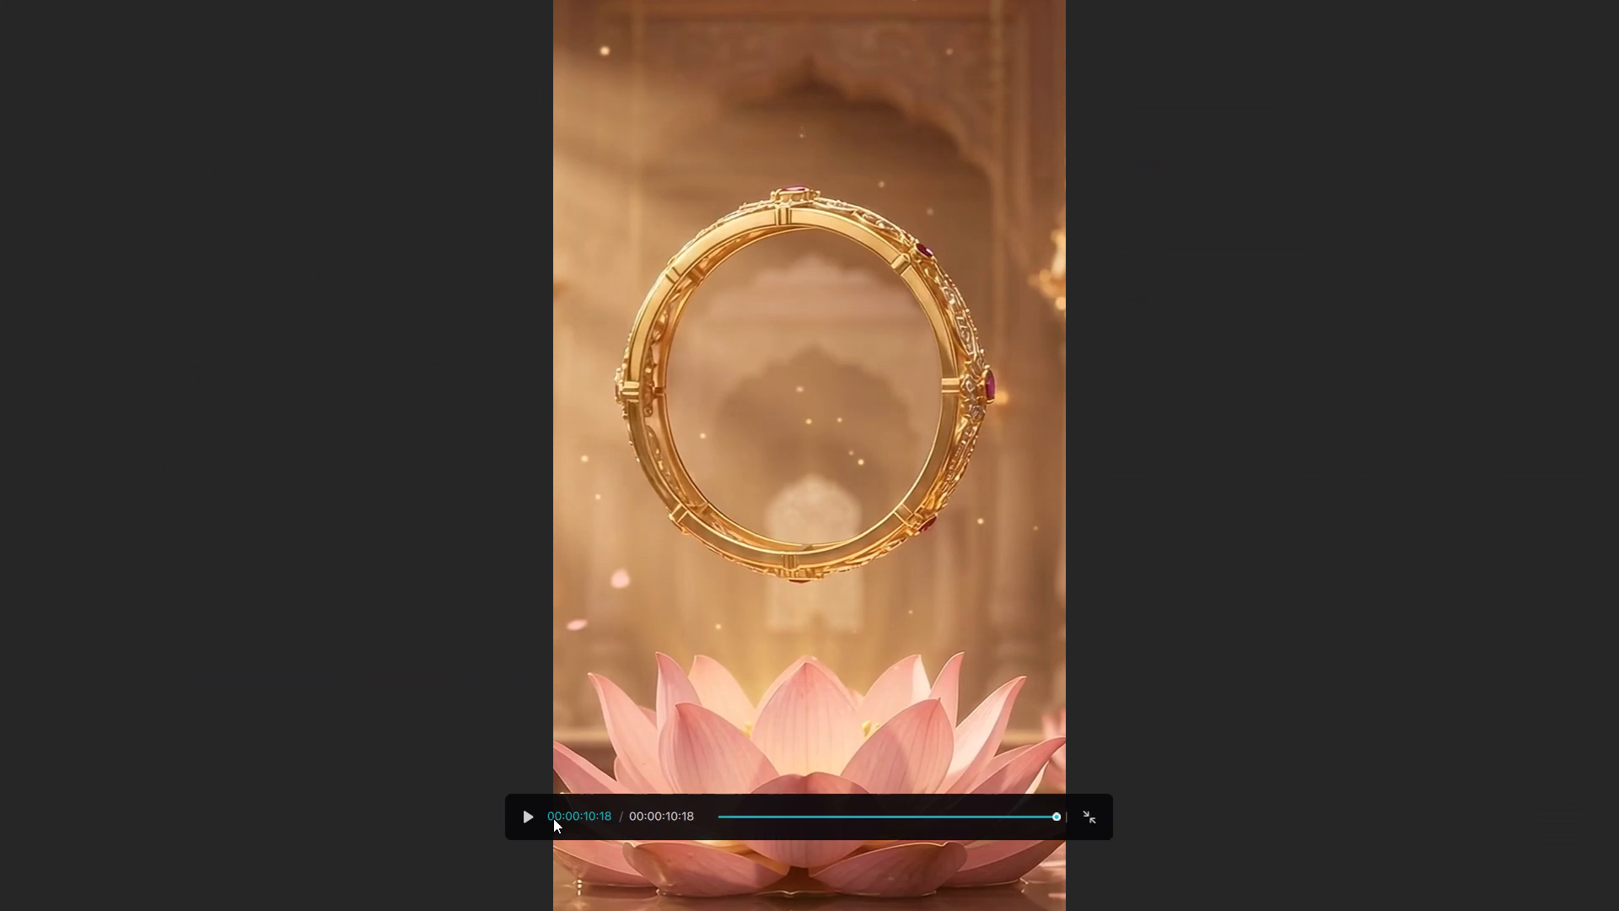
pyautogui.click(528, 817)
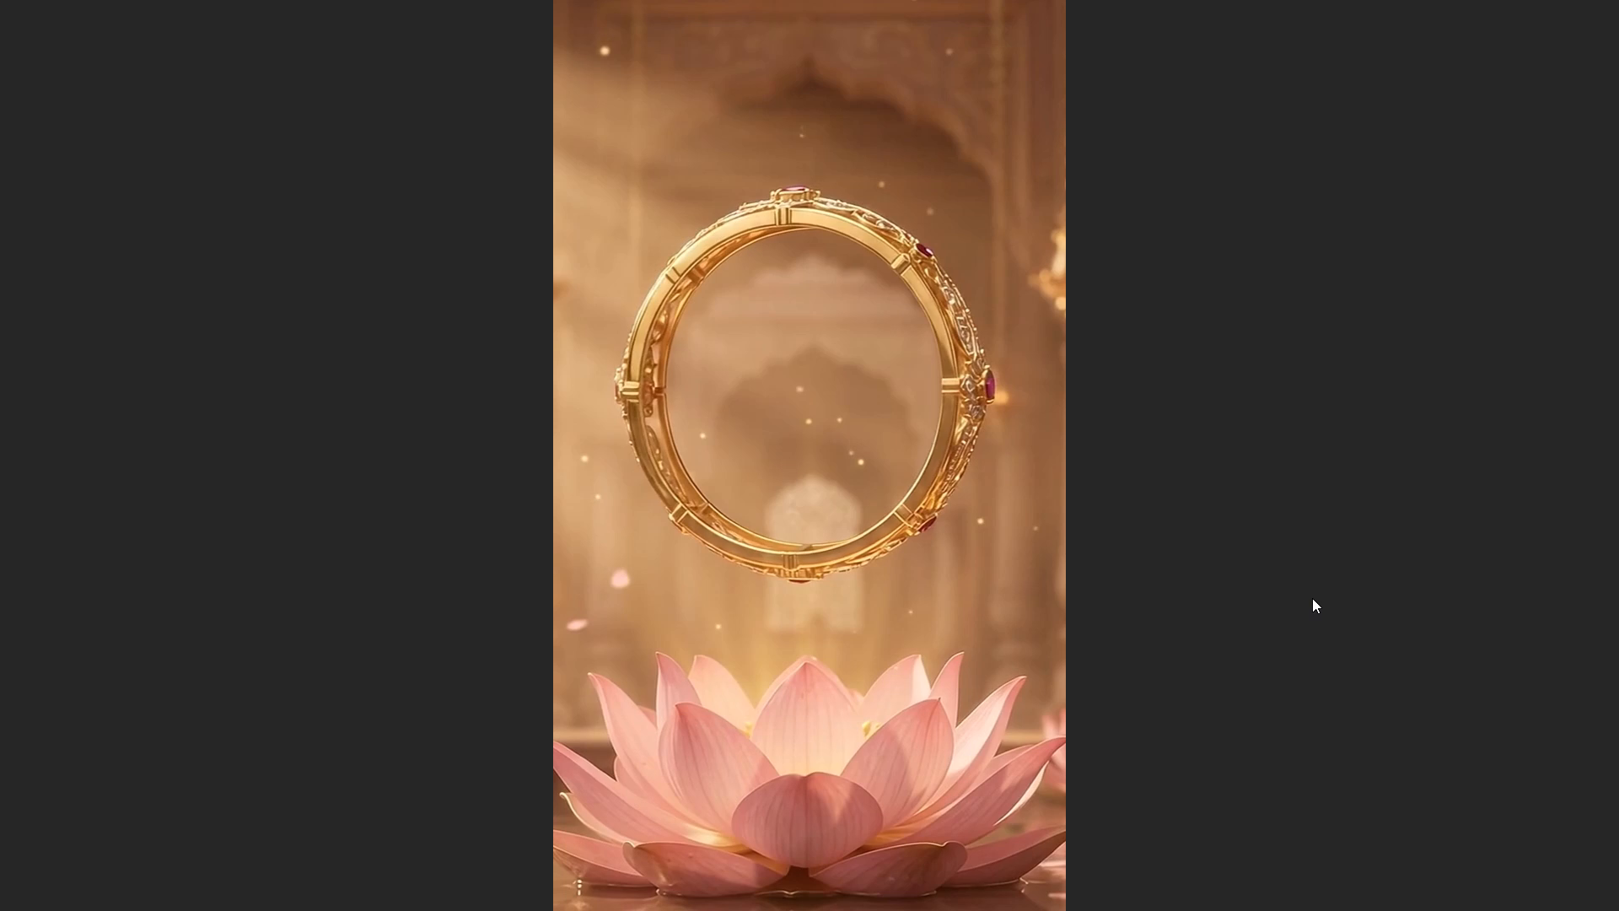
pyautogui.scroll(1, 1312, 598)
pyautogui.click(1336, 337)
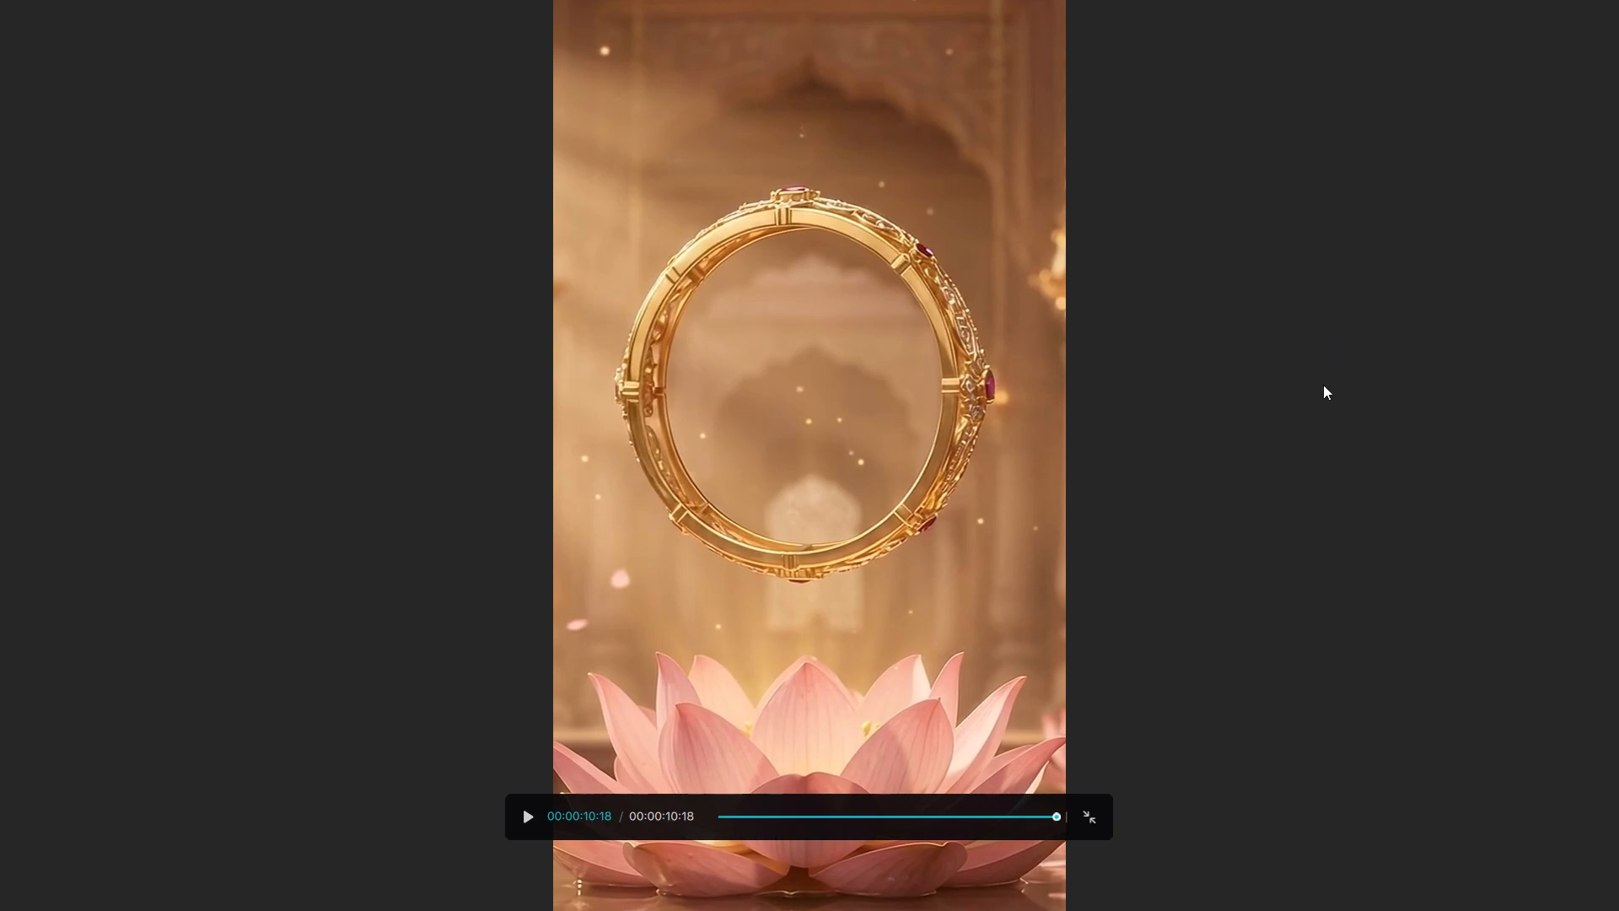
pyautogui.click(1093, 817)
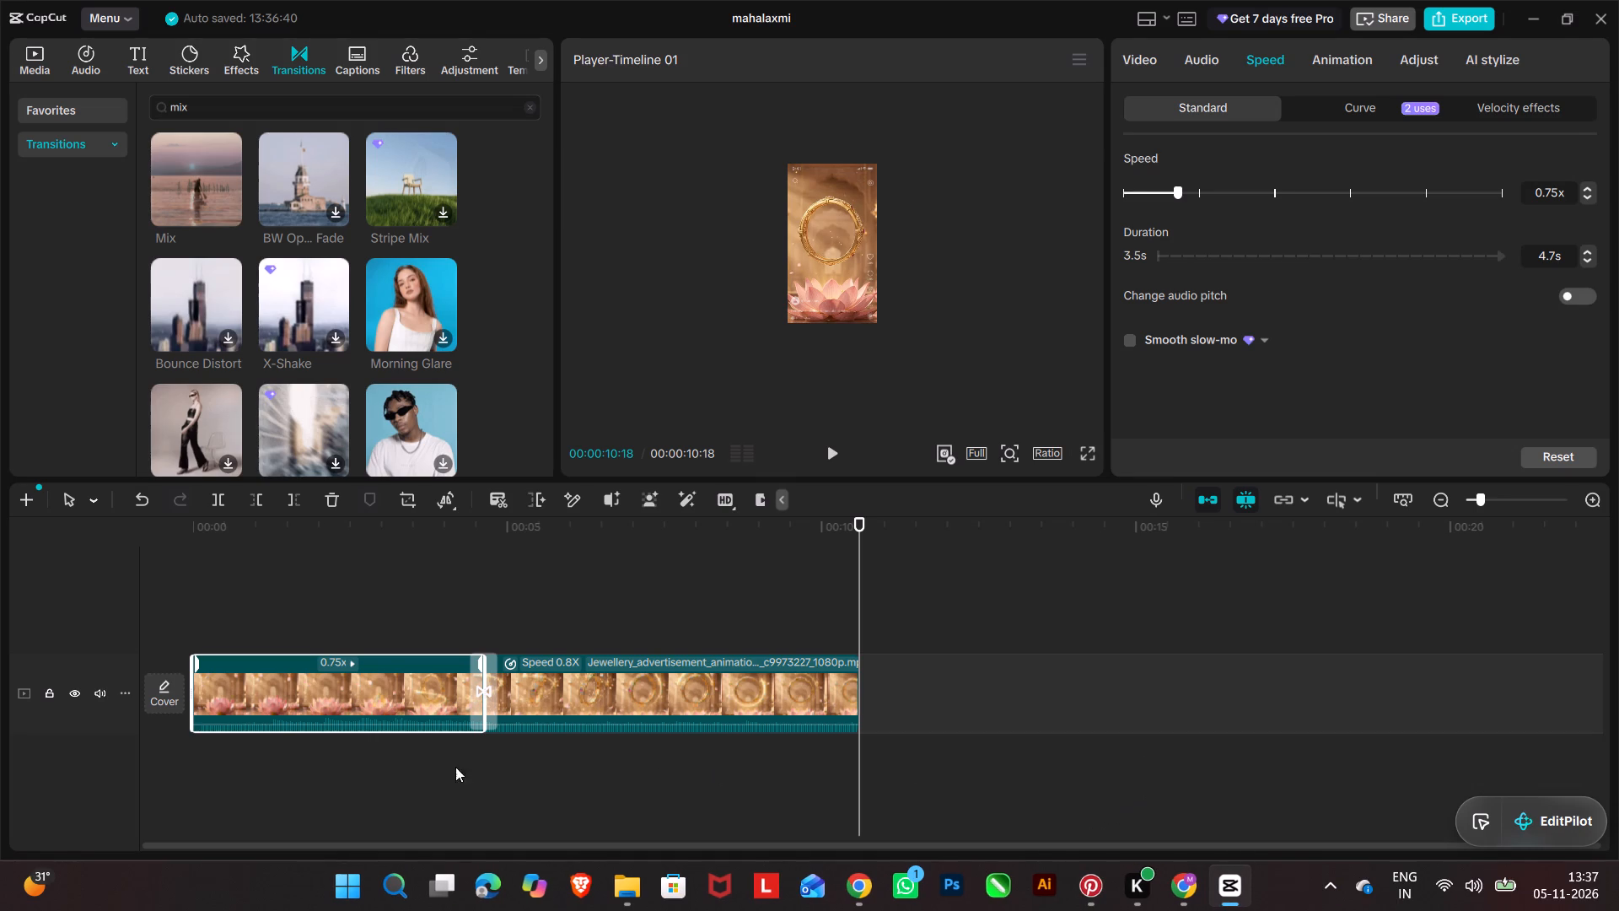
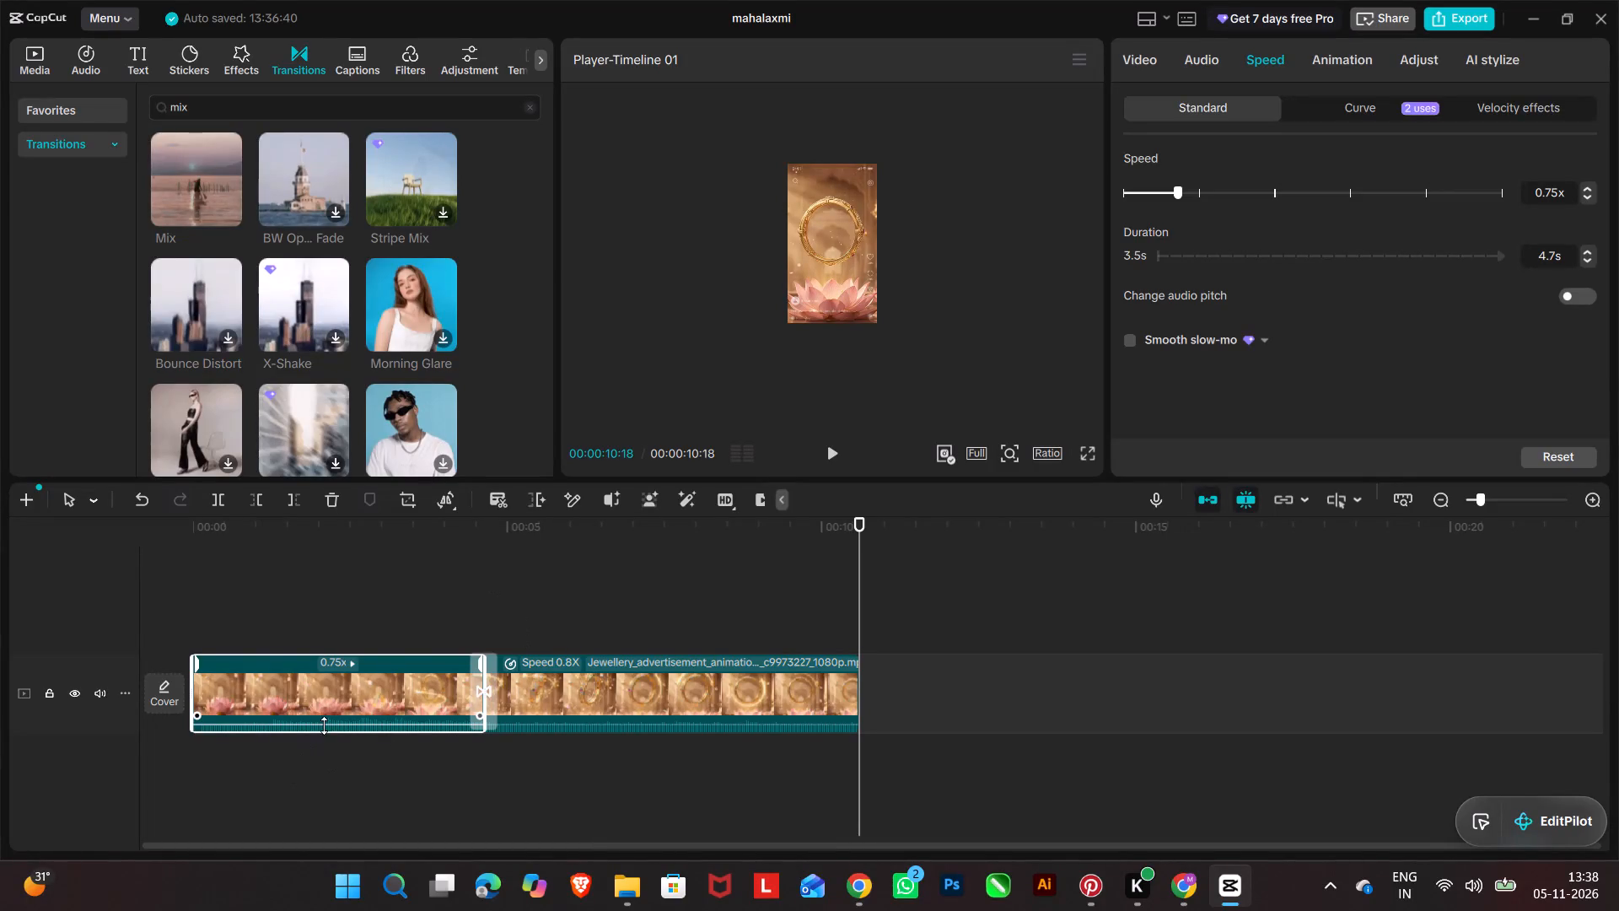
# Silence the built-in audio of both jewellery clips on the timeline by lowering each clip's volume all the way down.
pyautogui.moveTo(337, 726); pyautogui.dragTo(334, 800)
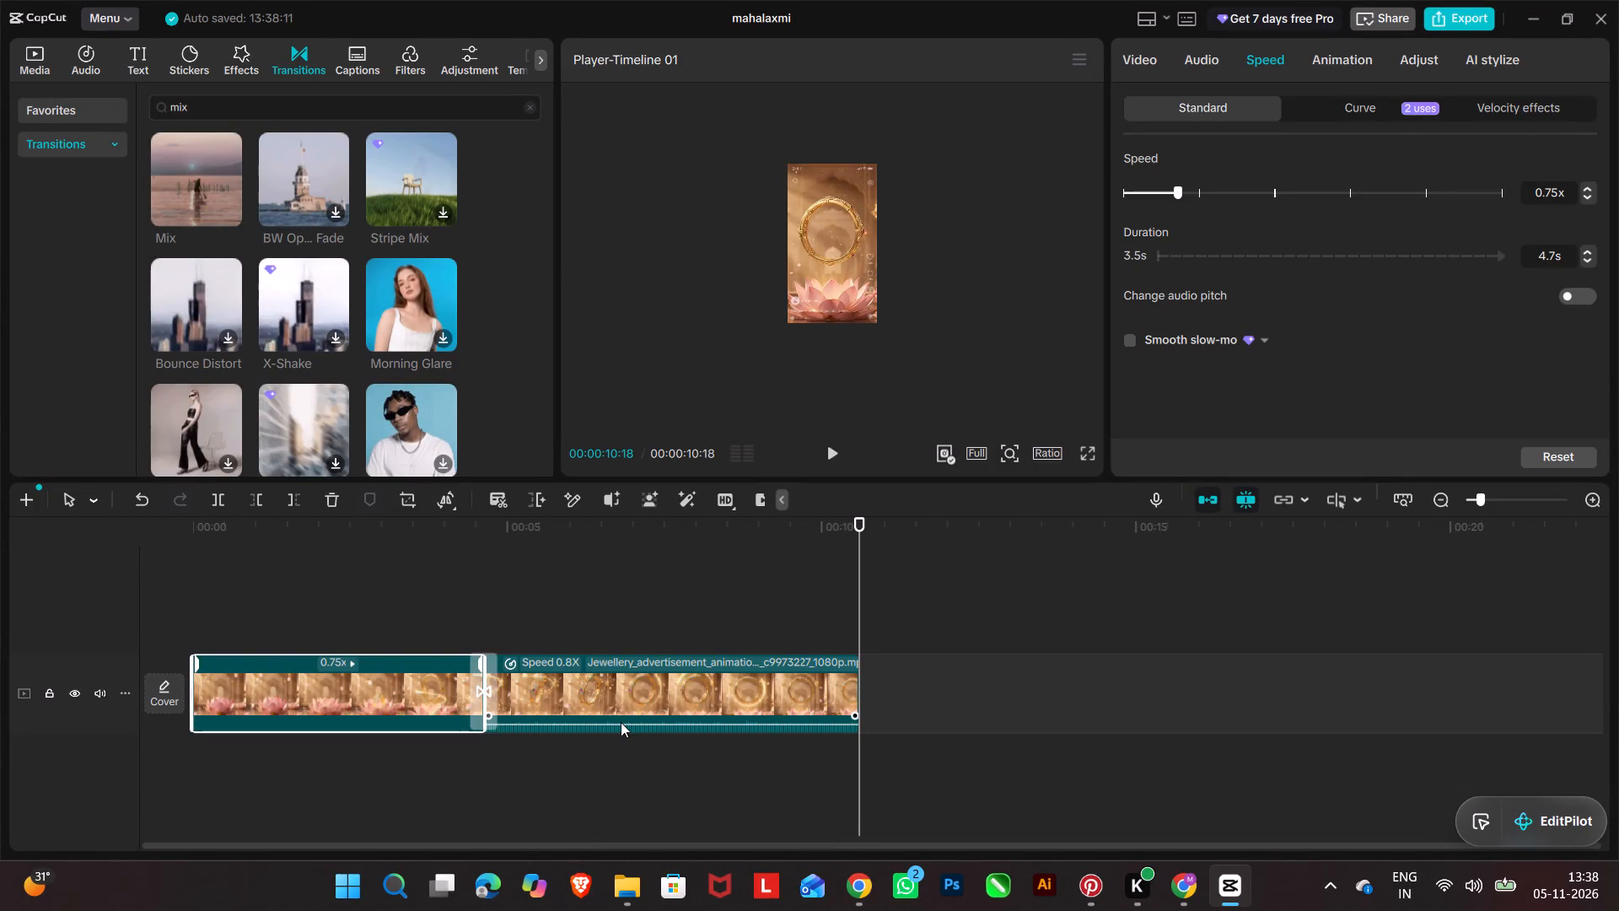
pyautogui.moveTo(622, 723); pyautogui.dragTo(621, 843)
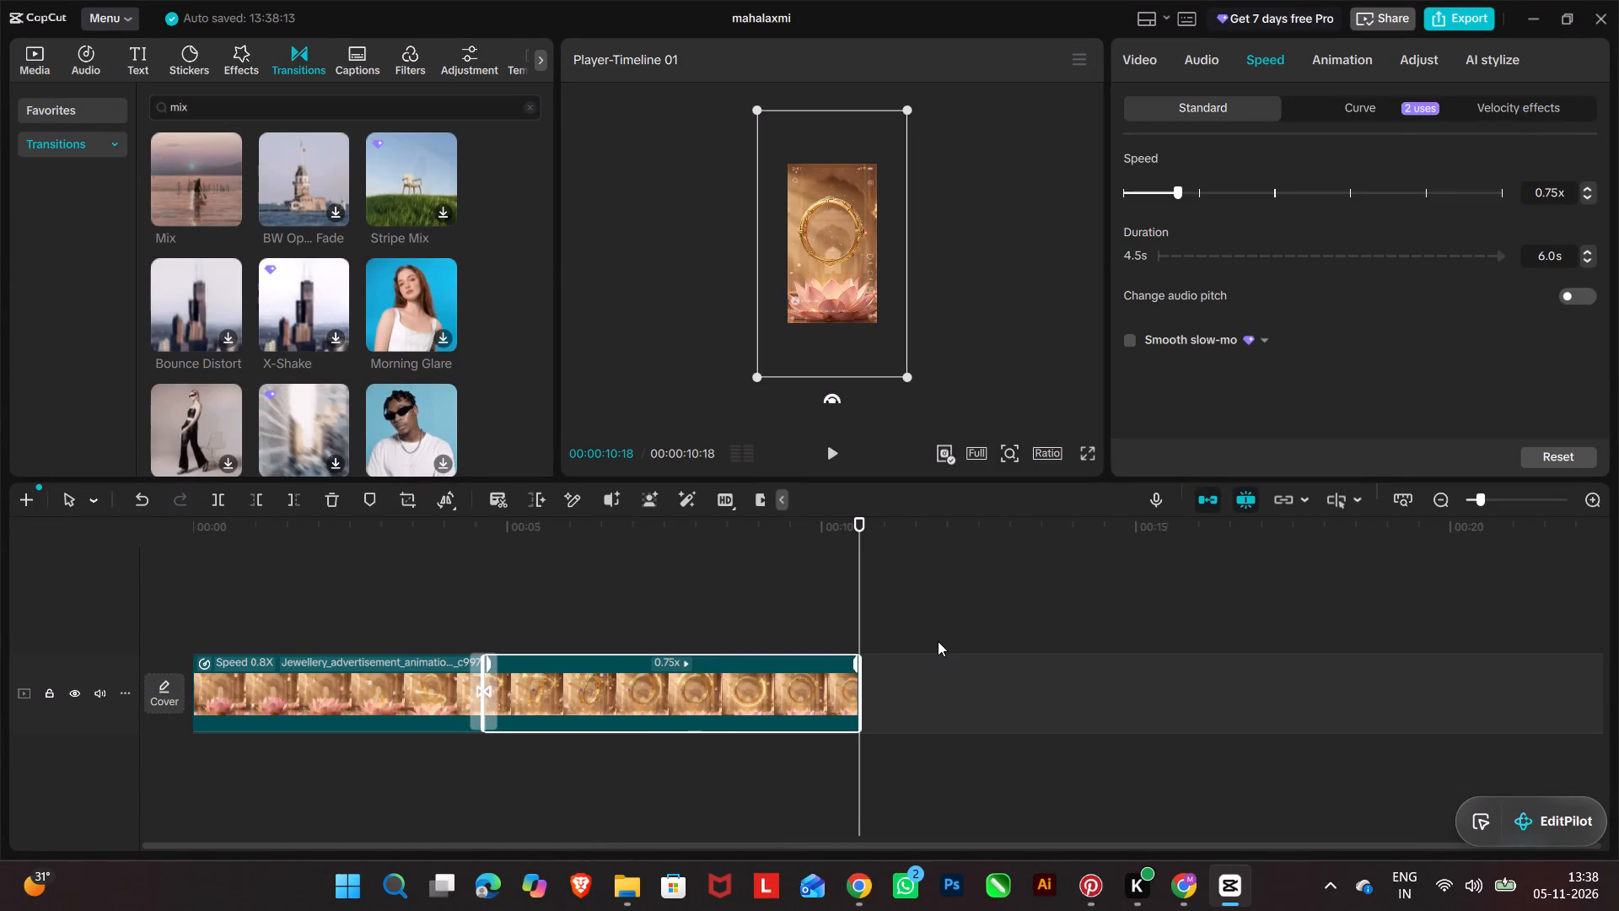
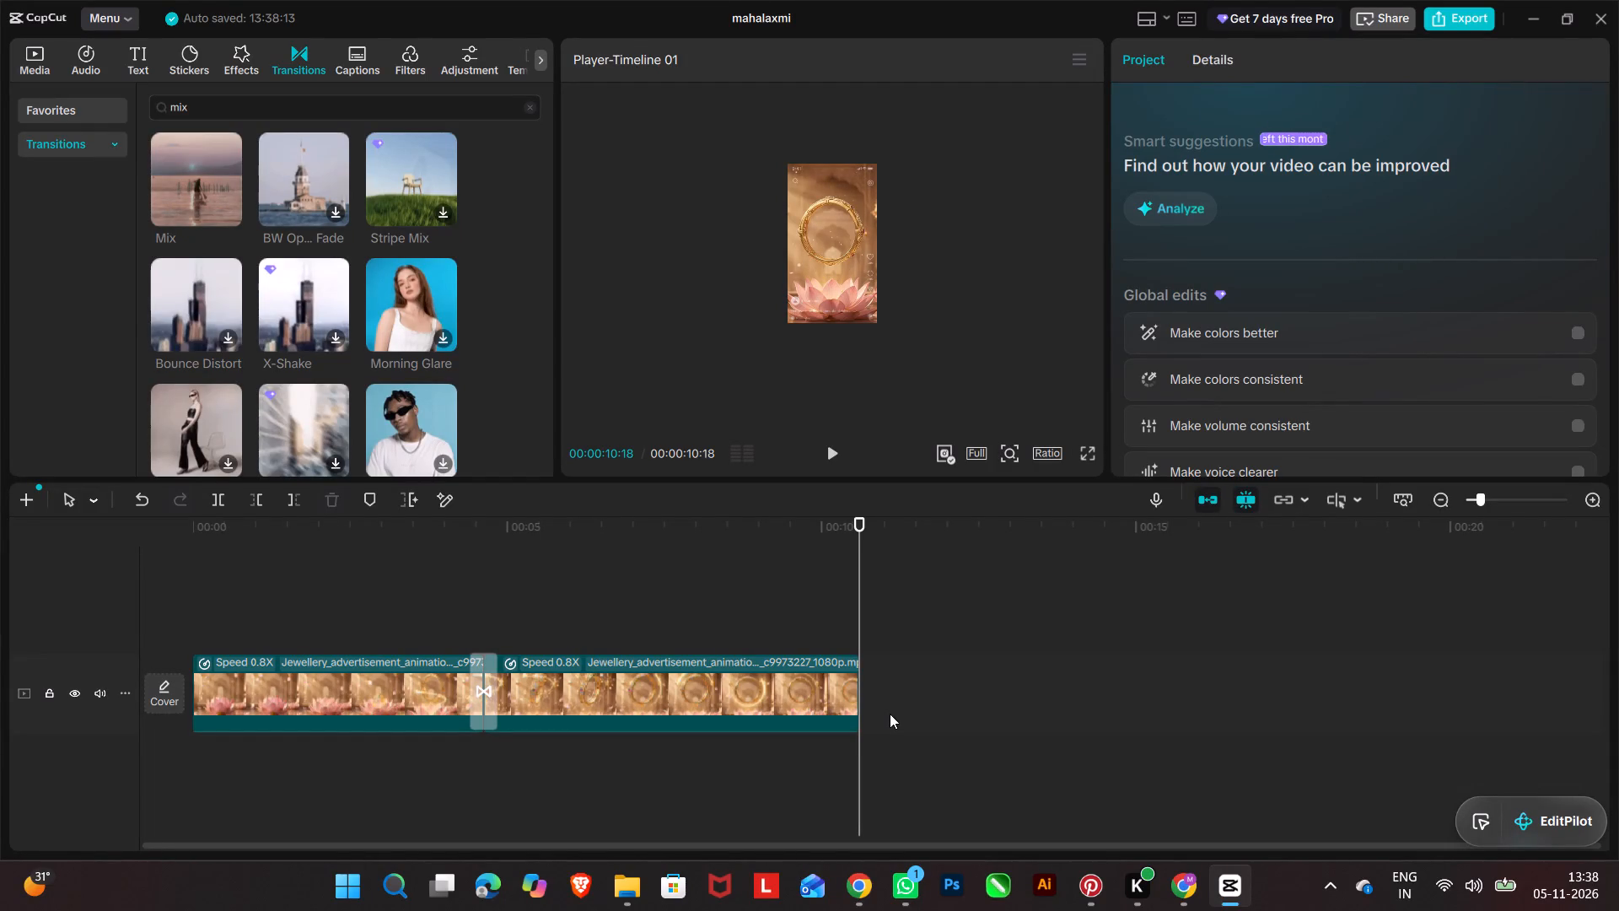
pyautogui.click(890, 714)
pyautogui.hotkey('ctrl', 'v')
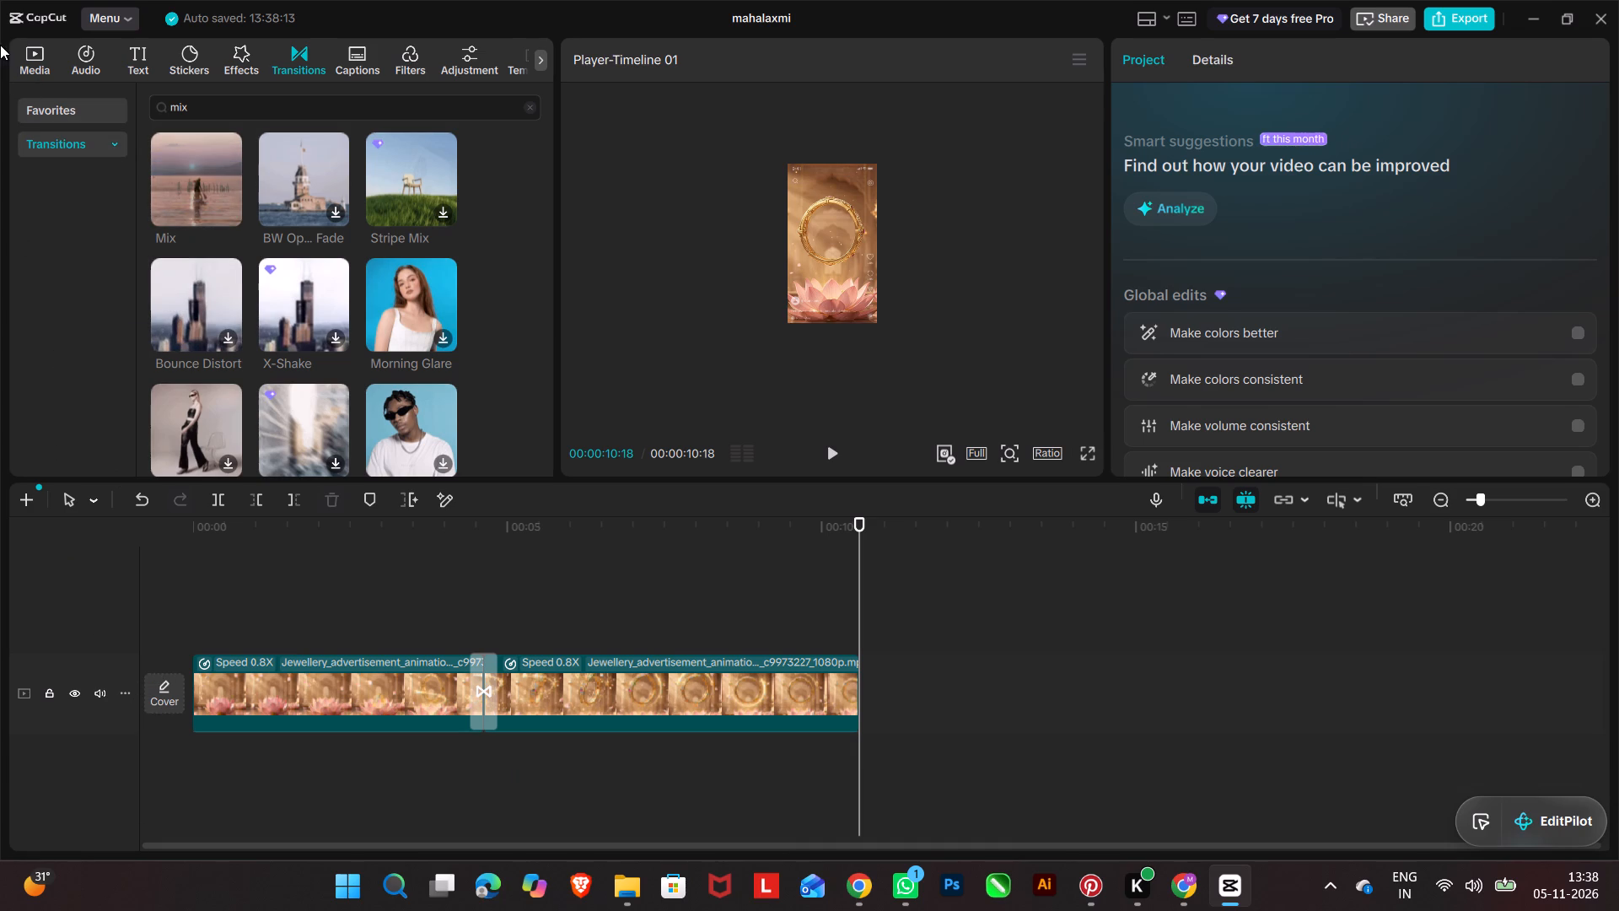
# Browse the videos in the Downloads folder for a clip to import into the mahalaxmi project.
pyautogui.click(533, 103)
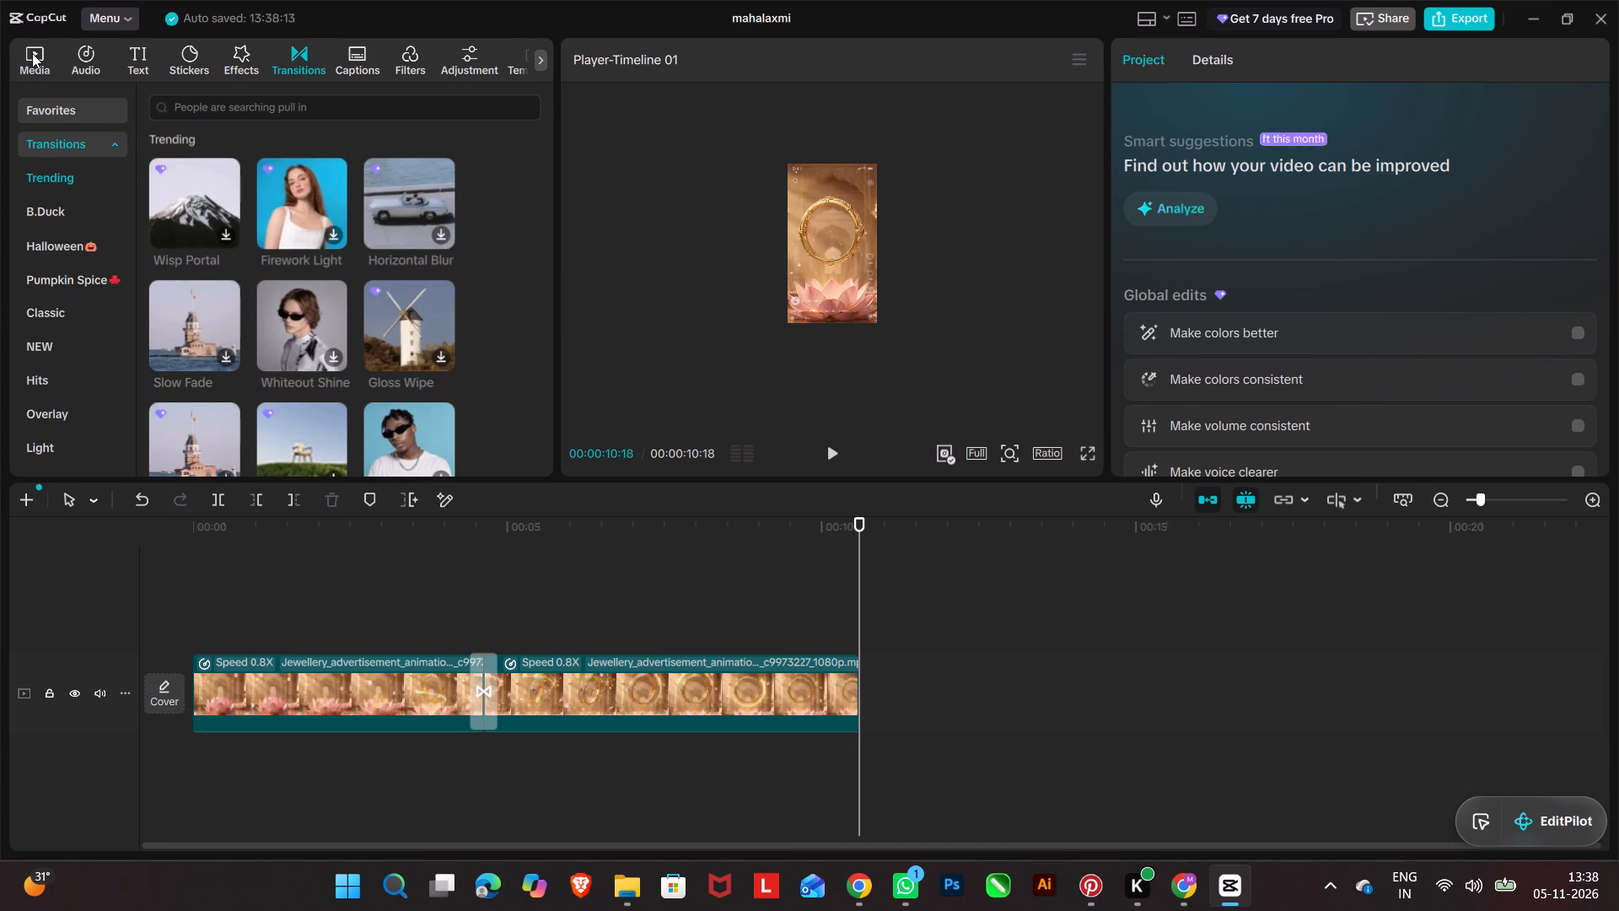
pyautogui.click(32, 53)
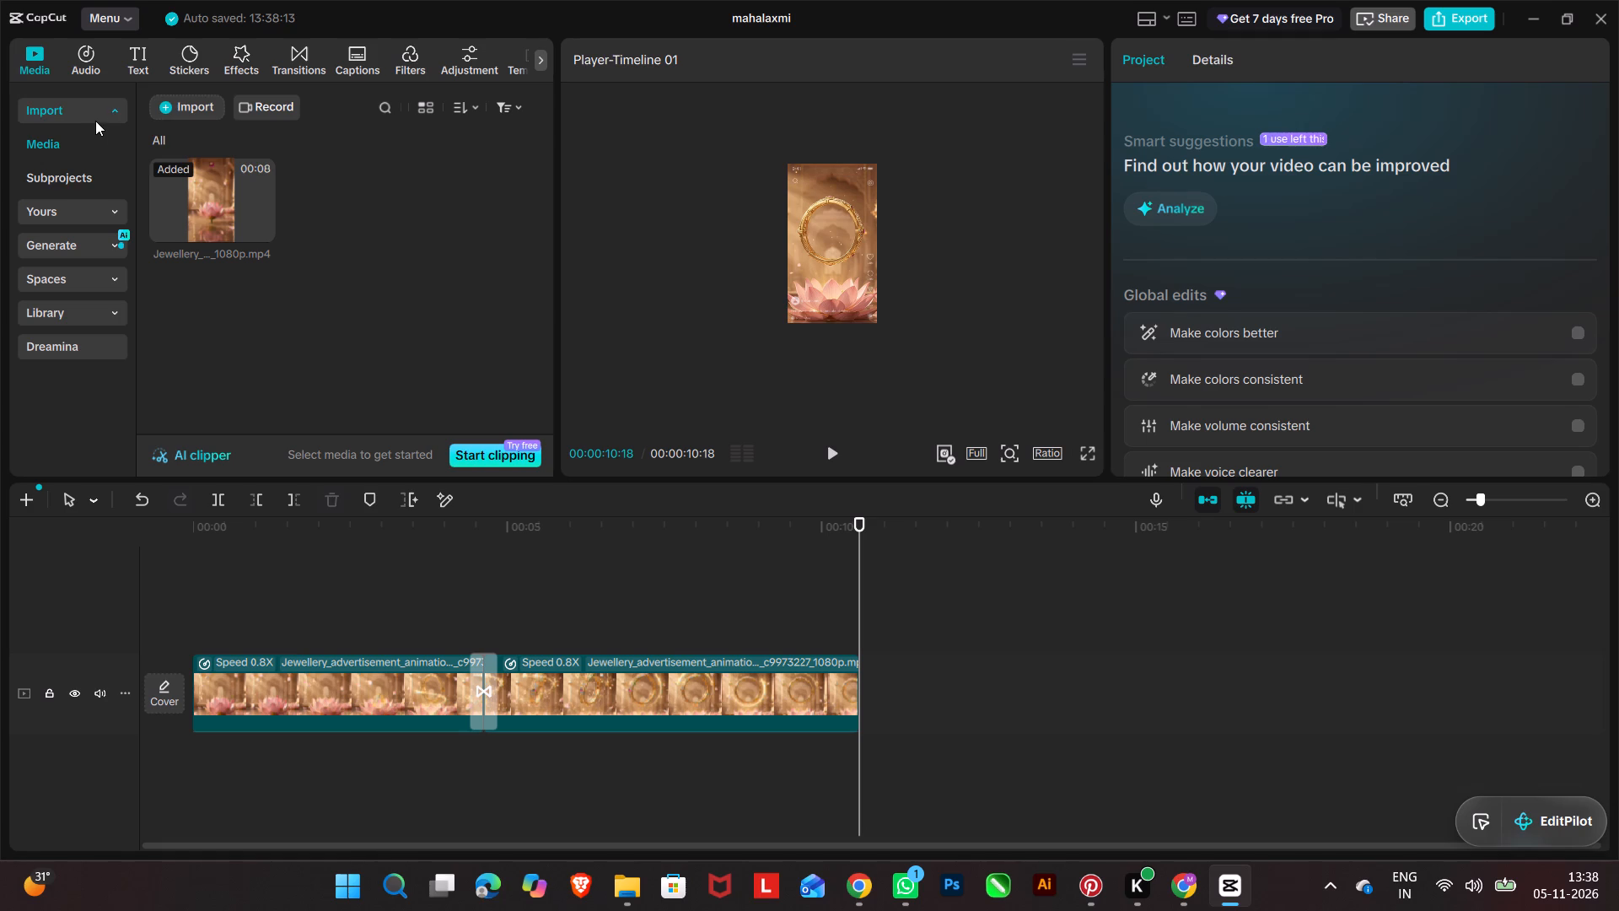
pyautogui.click(188, 103)
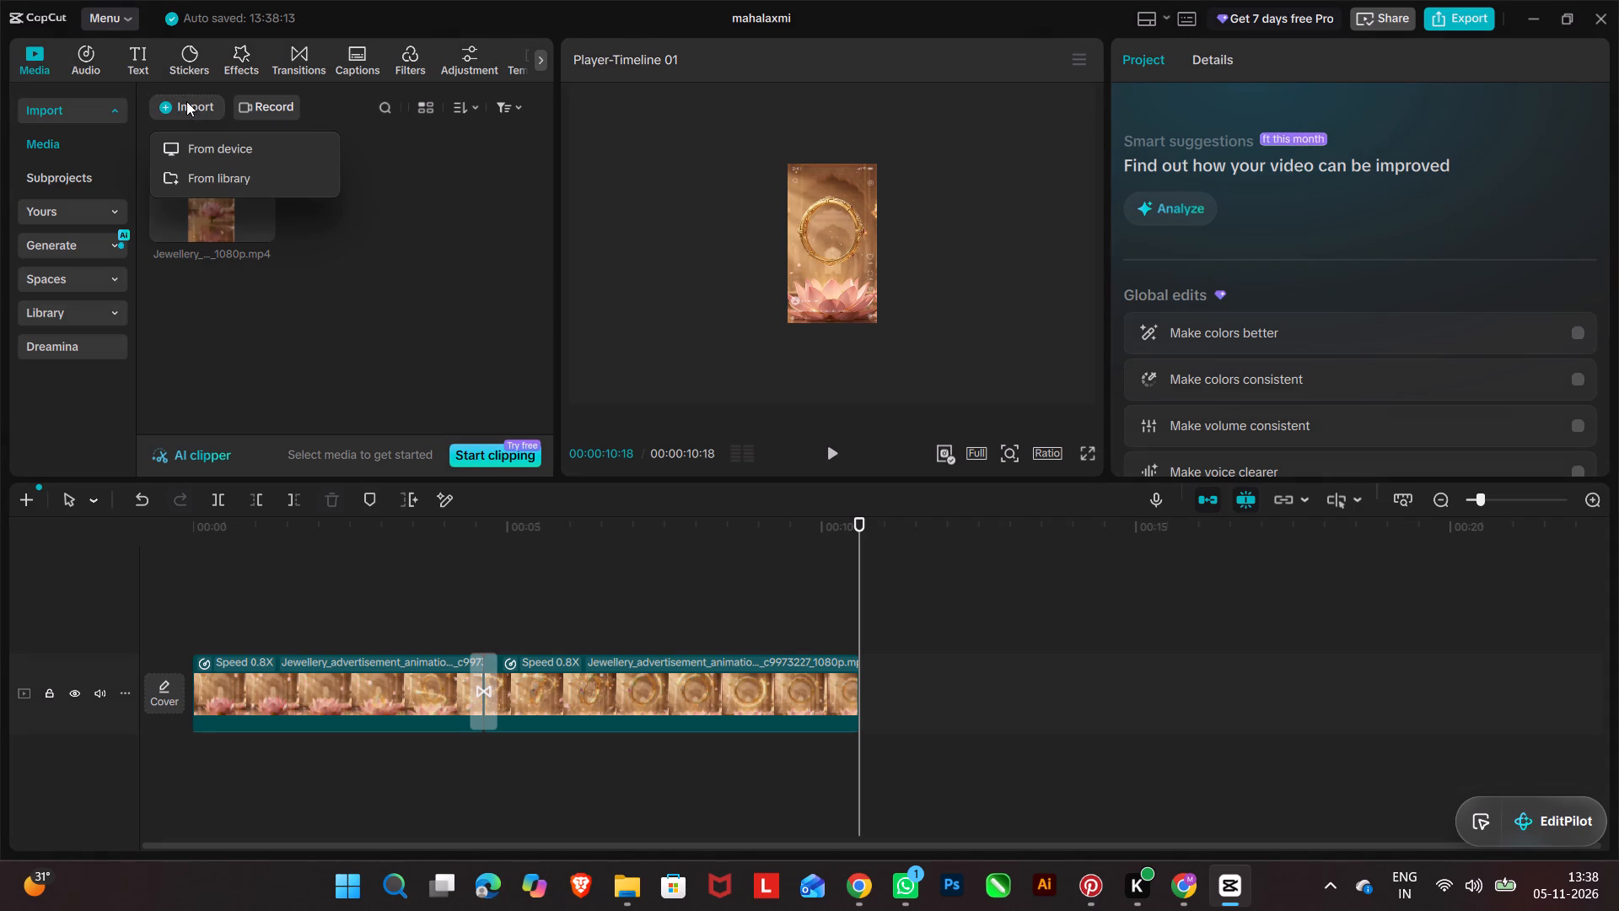
pyautogui.click(250, 148)
pyautogui.scroll(-1, 472, 256)
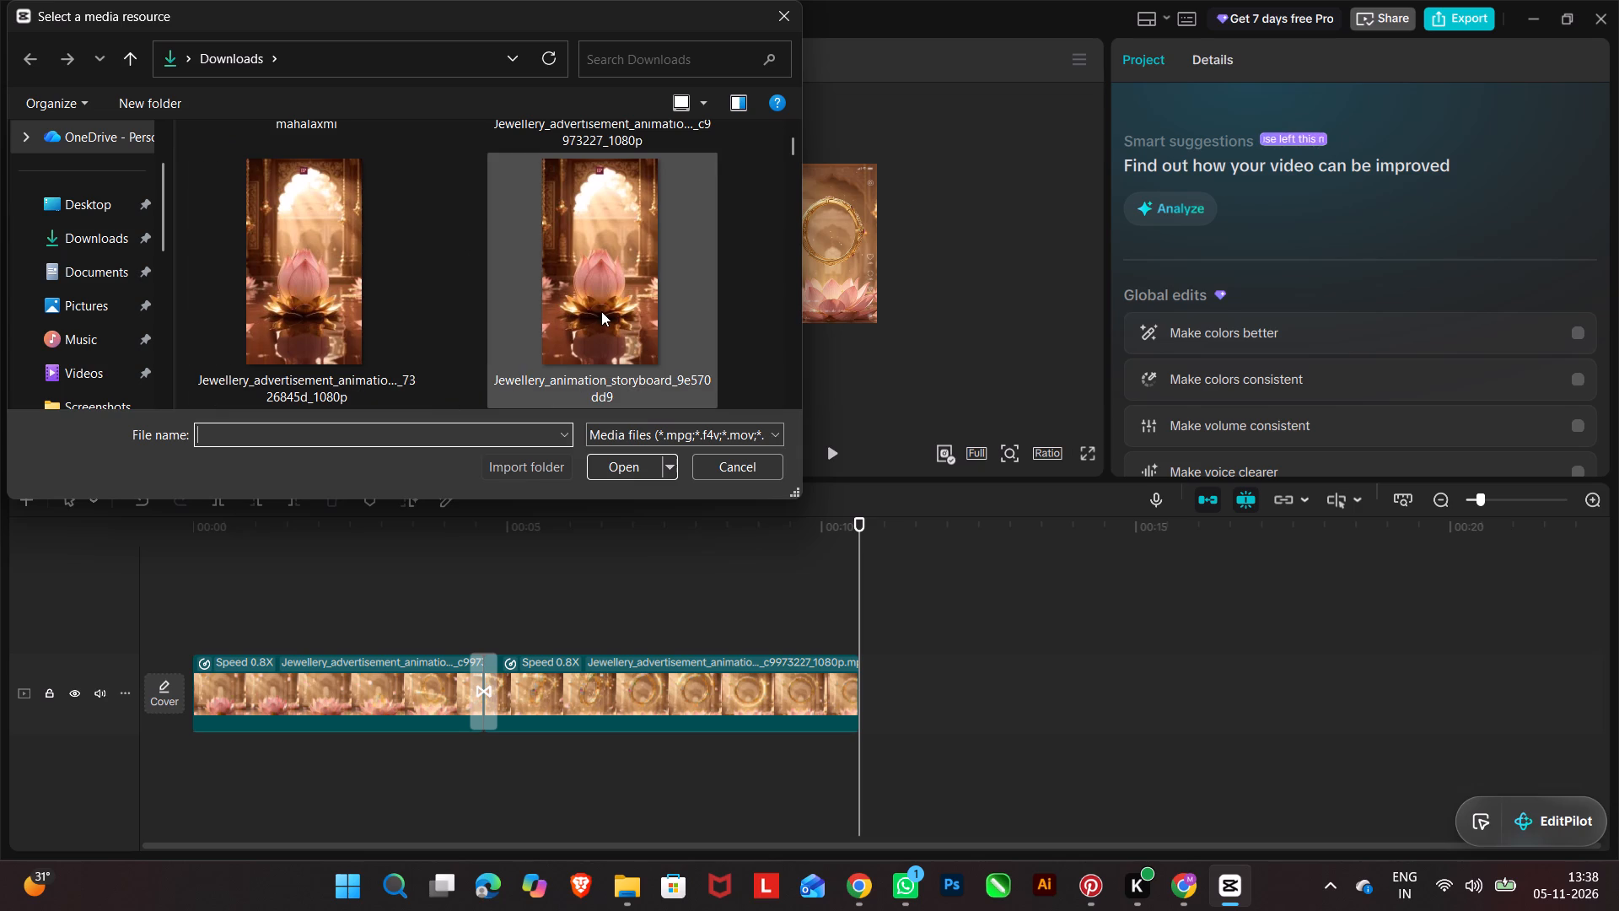
pyautogui.scroll(-1, 491, 306)
pyautogui.scroll(-1, 379, 362)
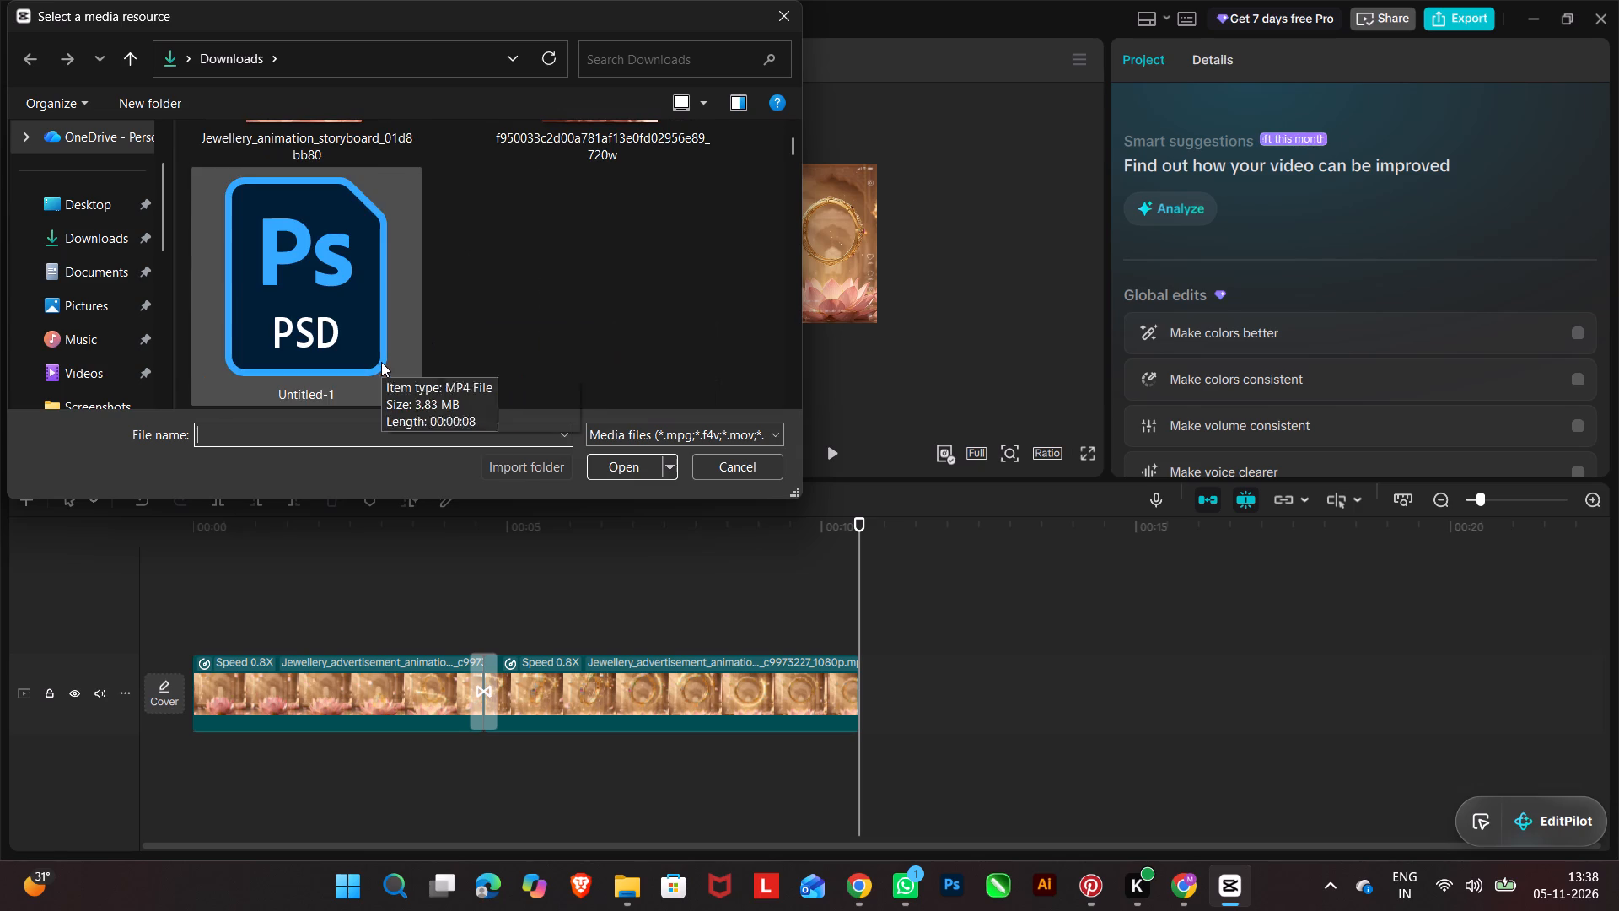
pyautogui.scroll(2, 466, 330)
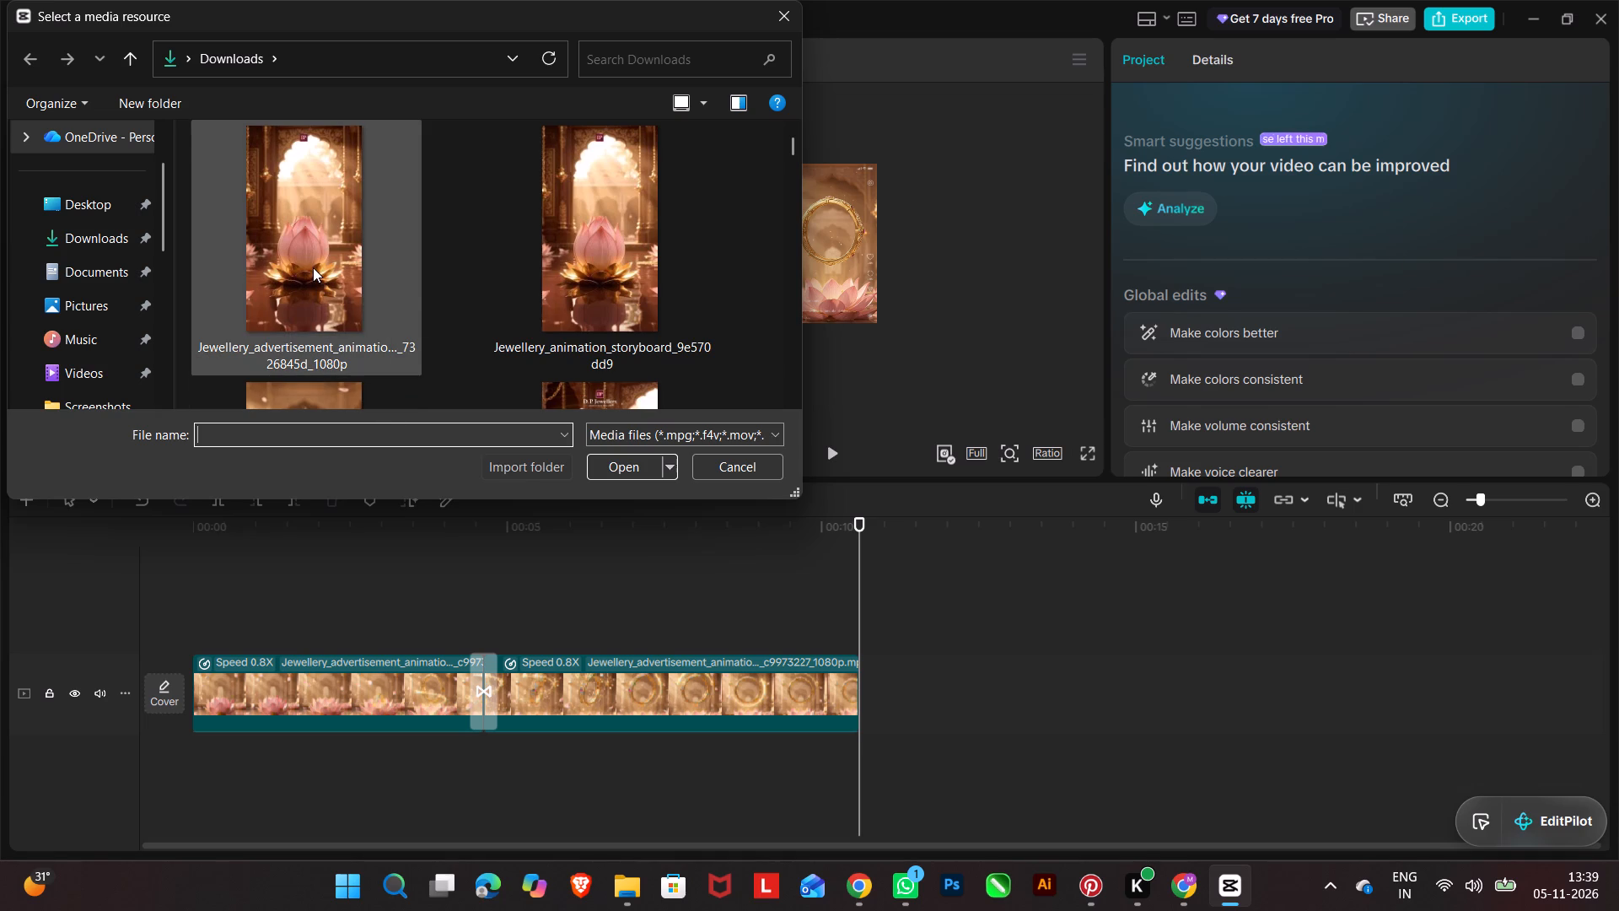
pyautogui.scroll(-4, 433, 297)
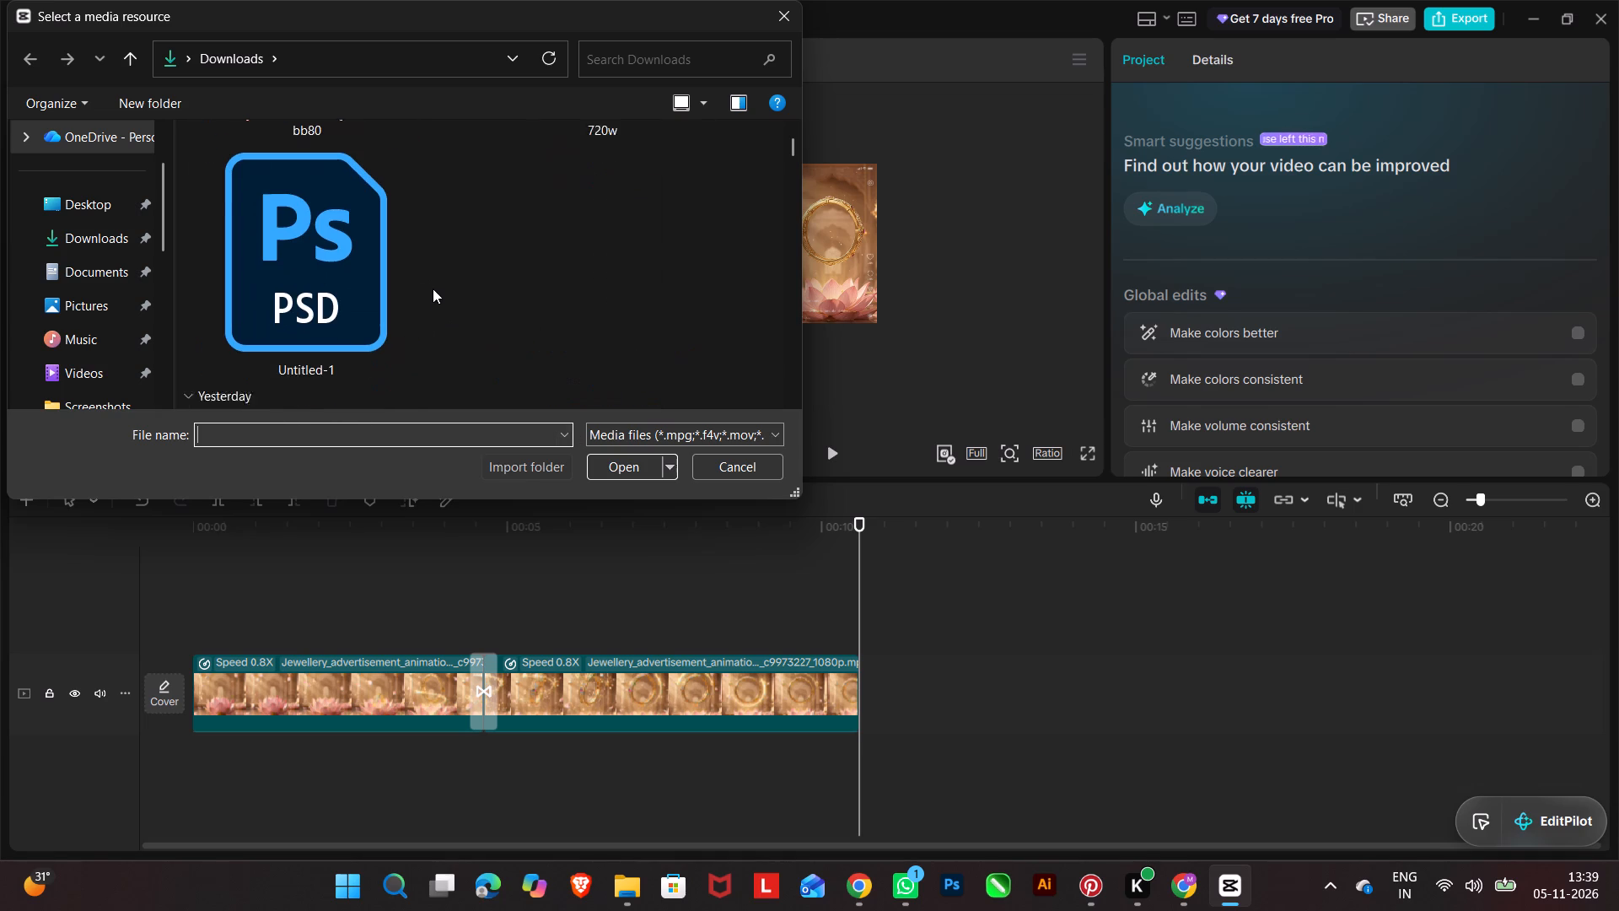
pyautogui.scroll(2, 492, 274)
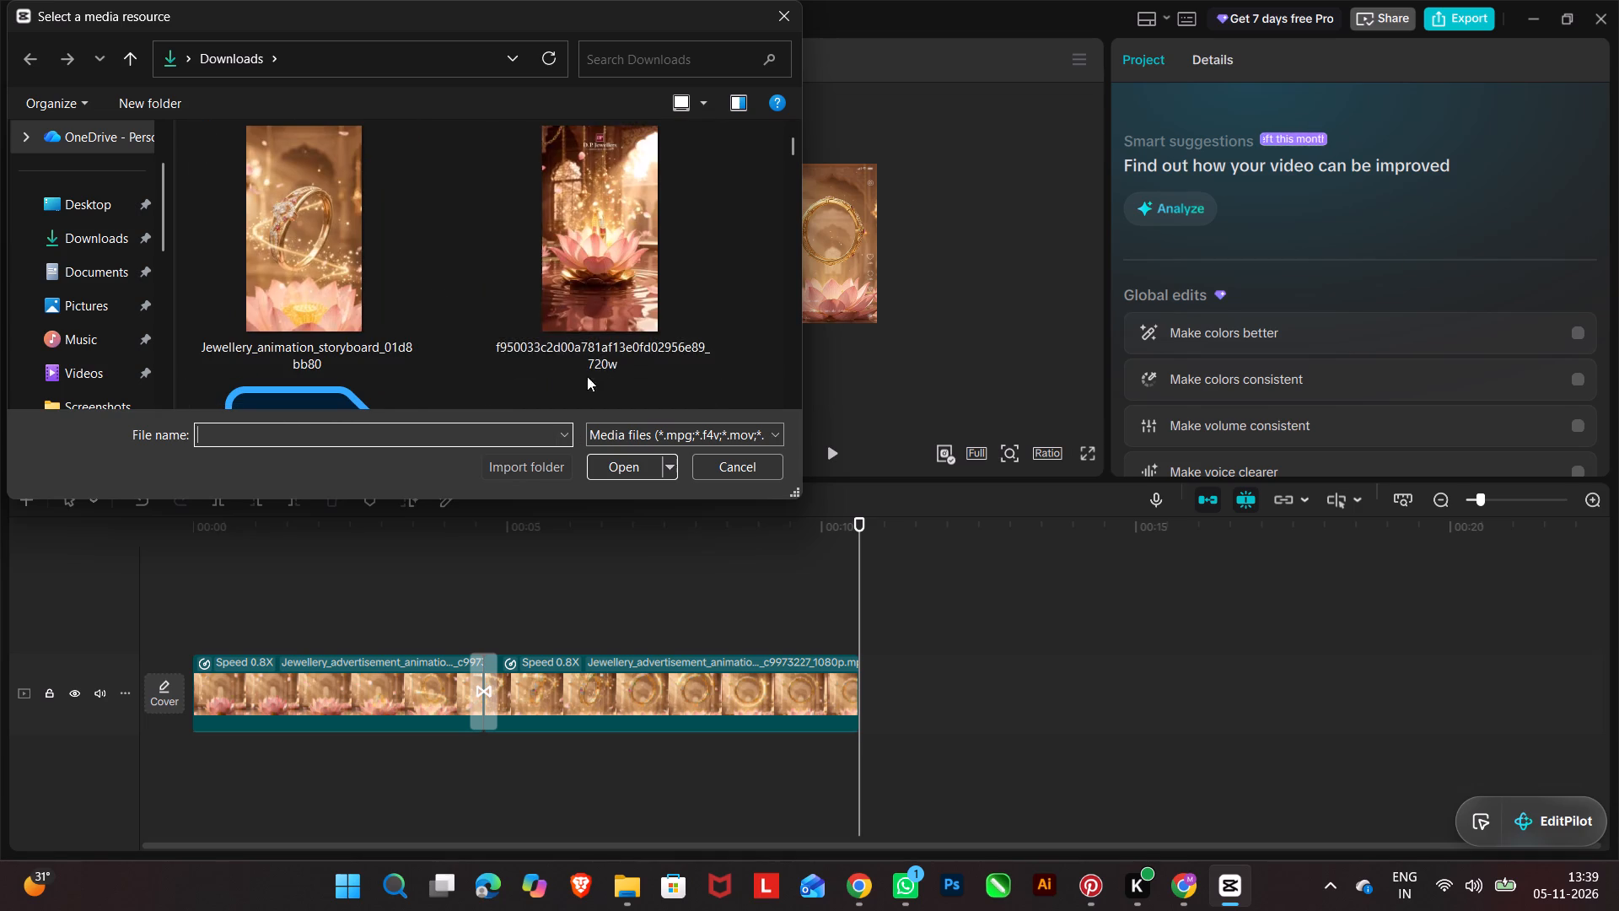
pyautogui.scroll(1, 584, 299)
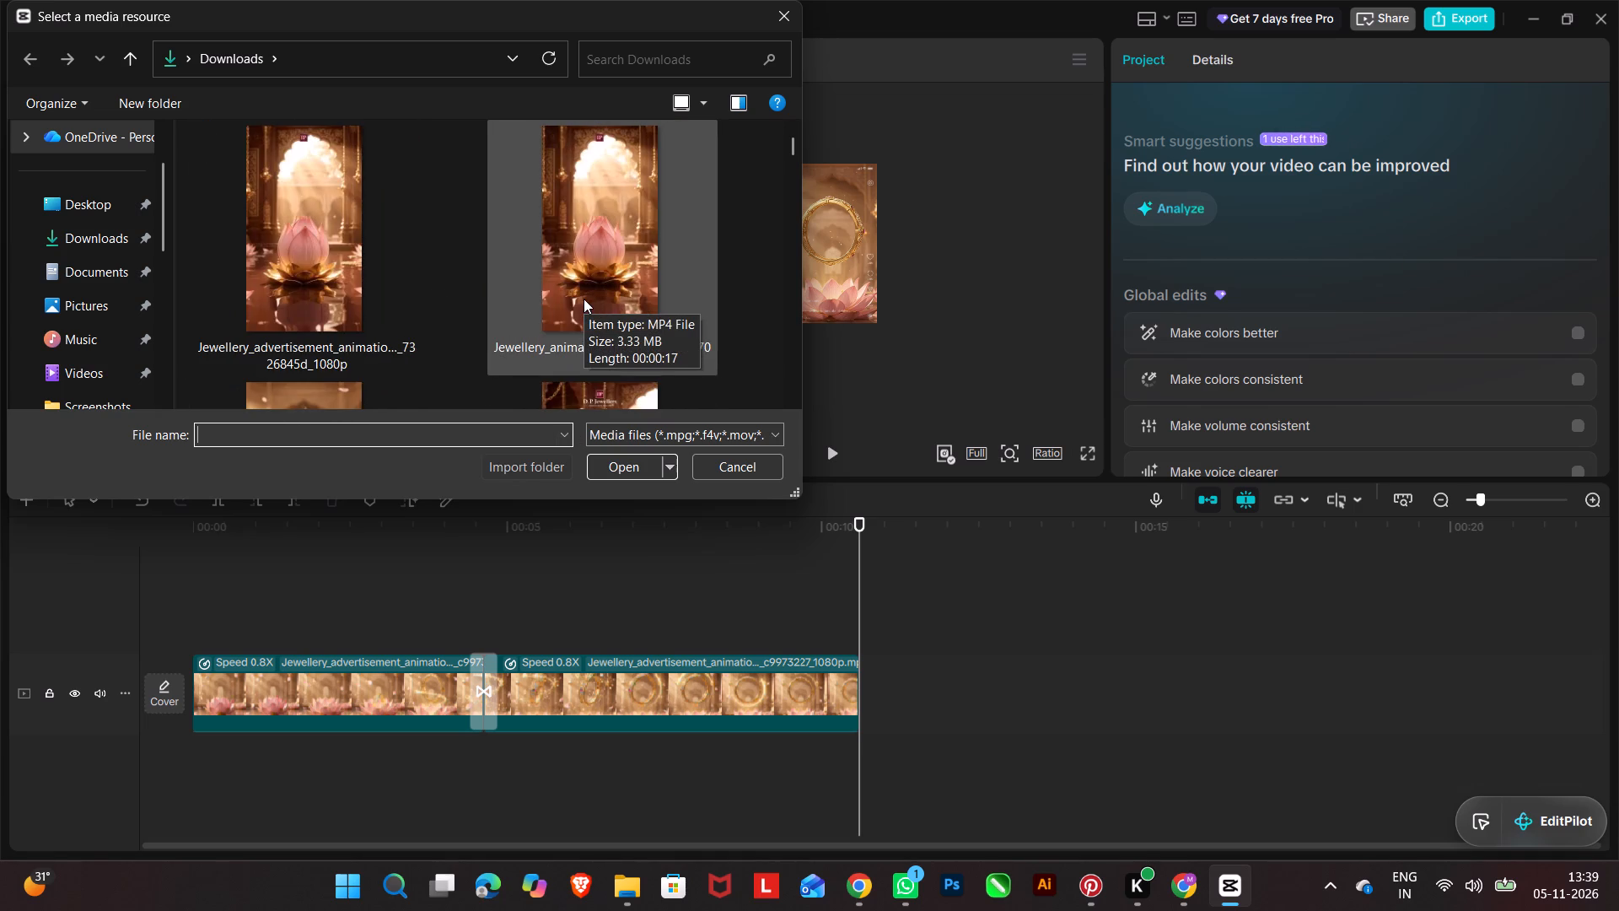
pyautogui.scroll(6, 584, 299)
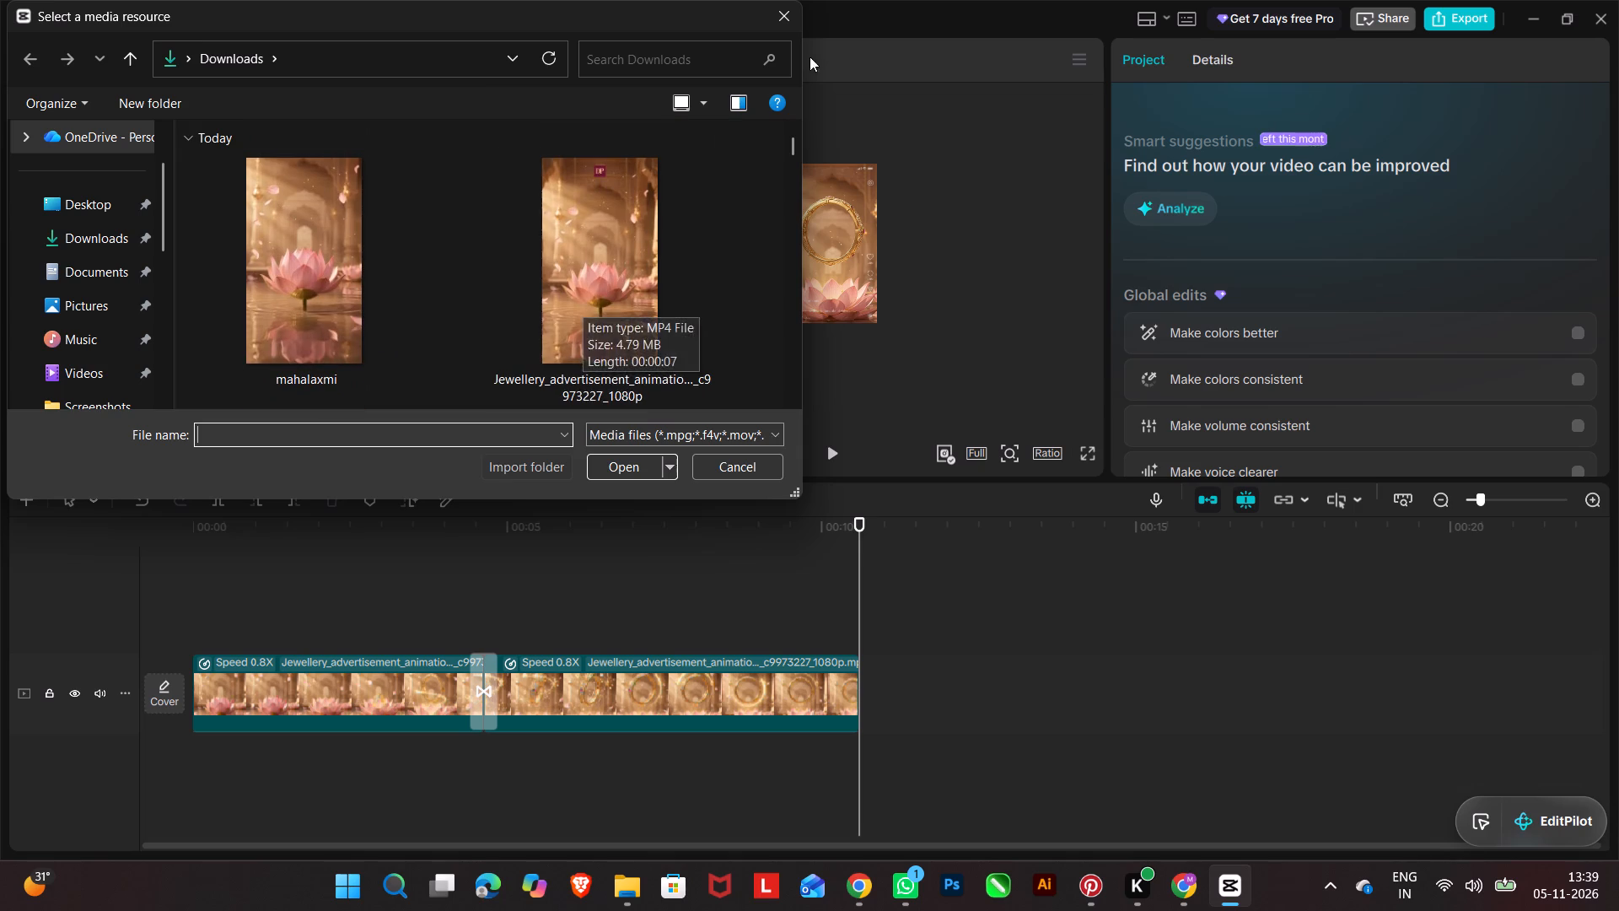
pyautogui.click(783, 15)
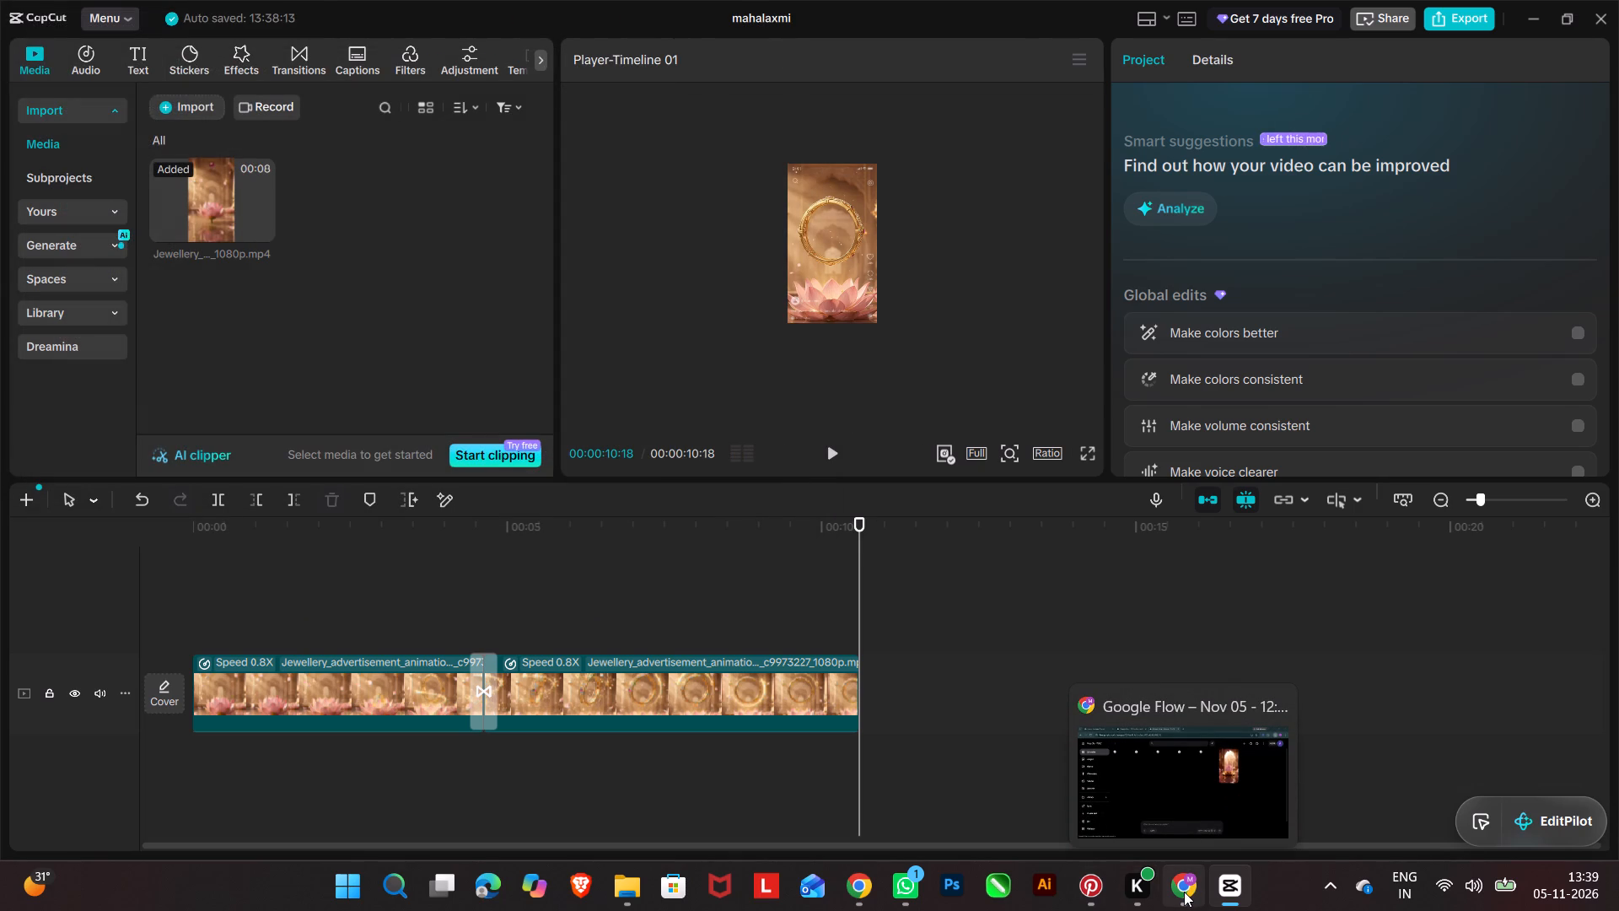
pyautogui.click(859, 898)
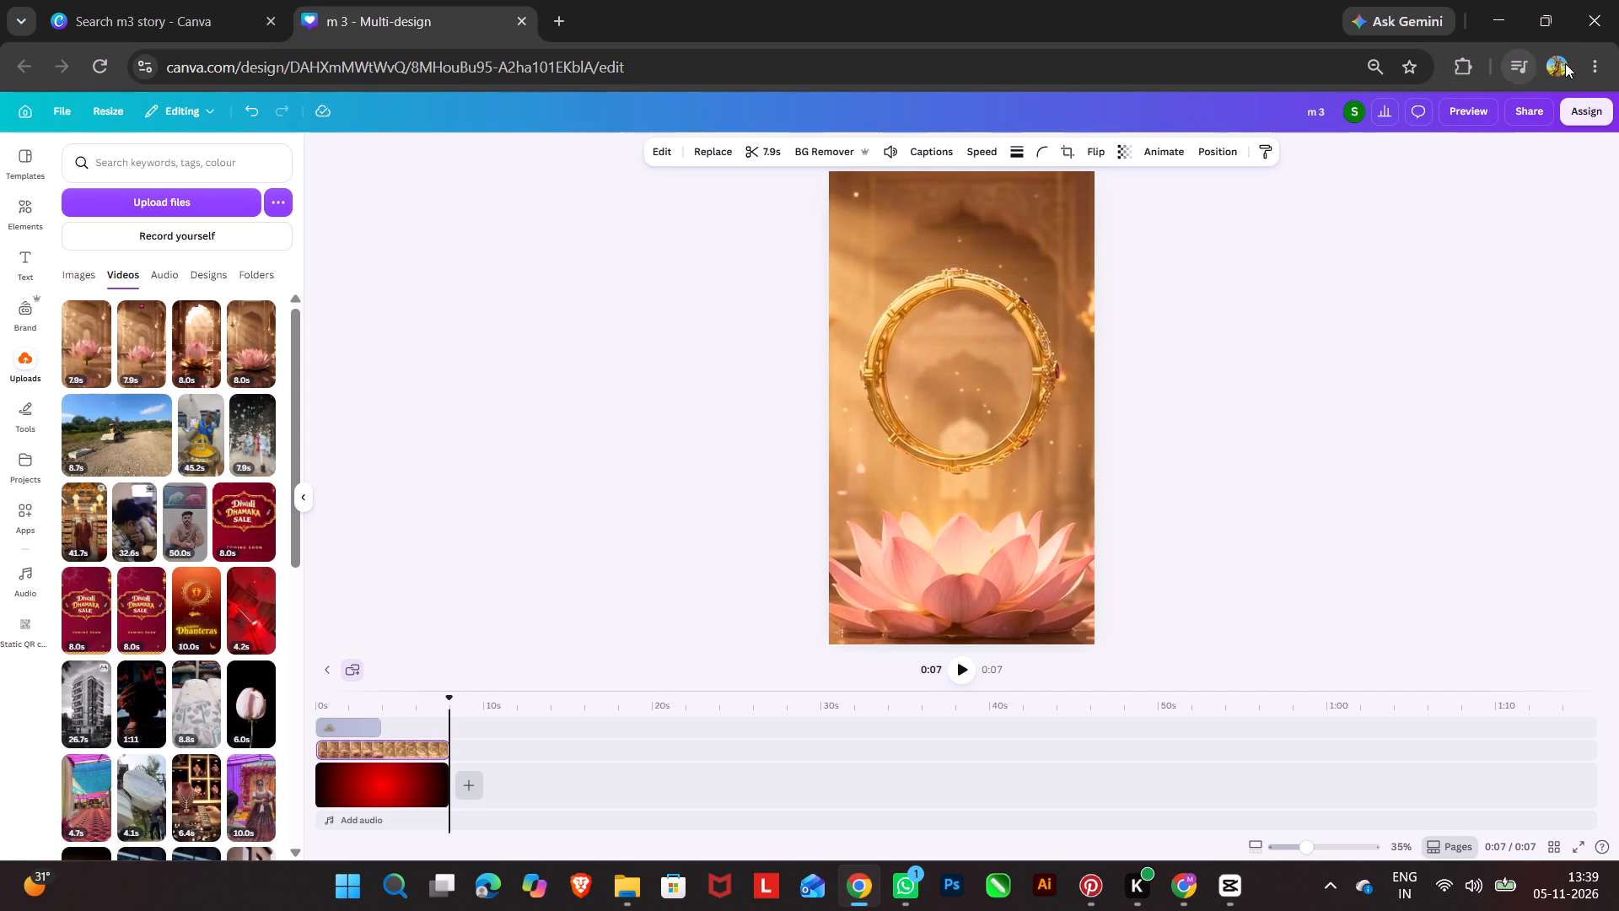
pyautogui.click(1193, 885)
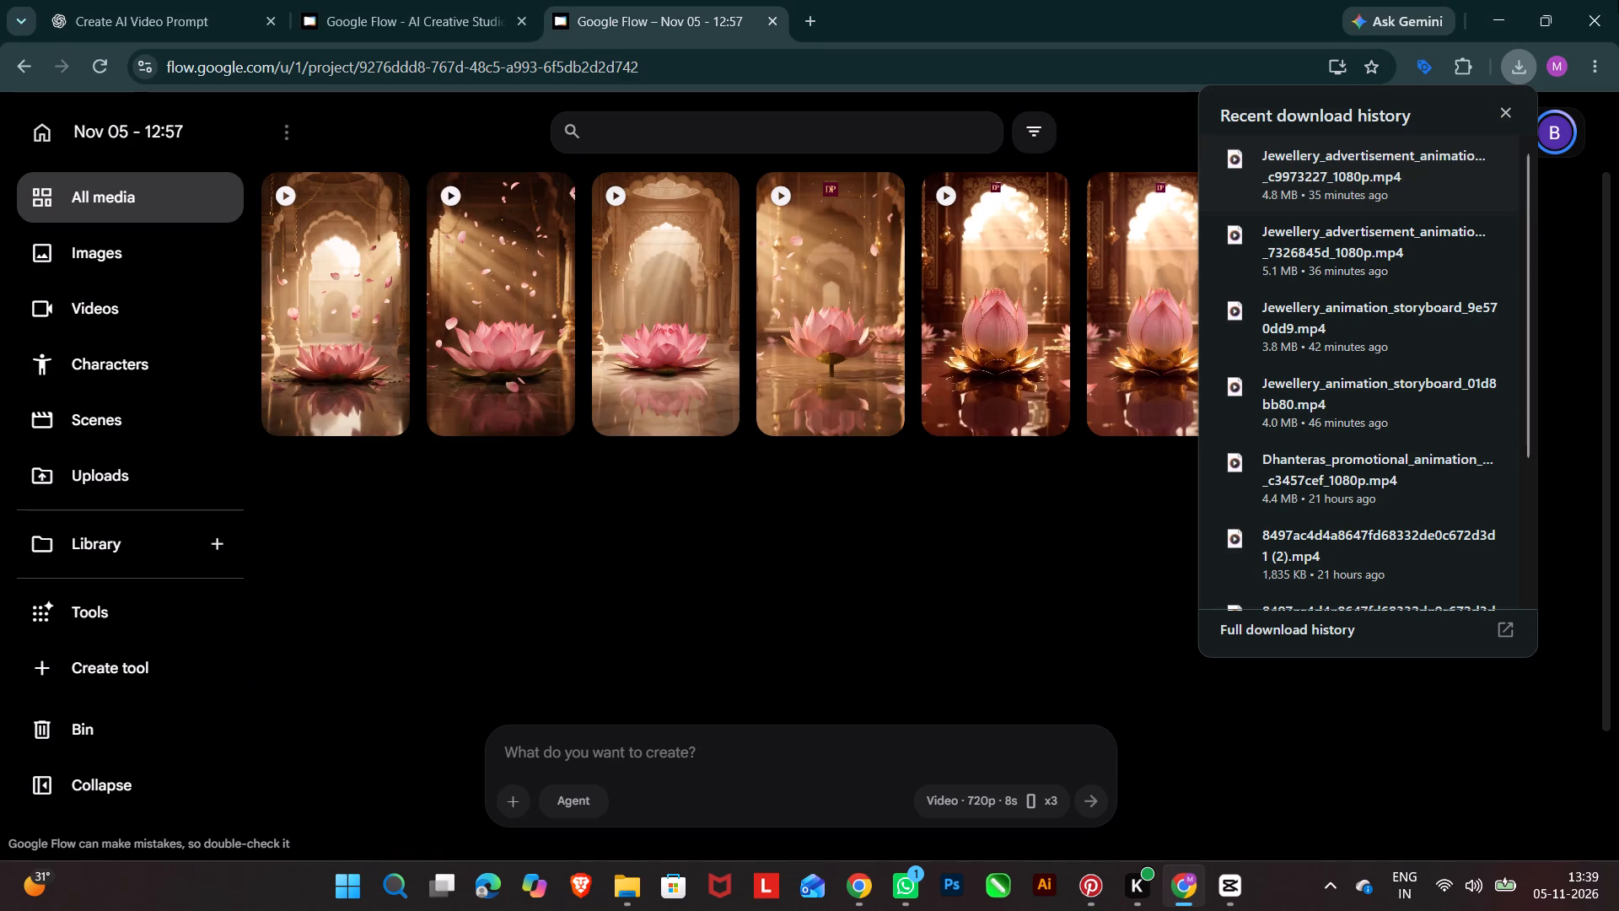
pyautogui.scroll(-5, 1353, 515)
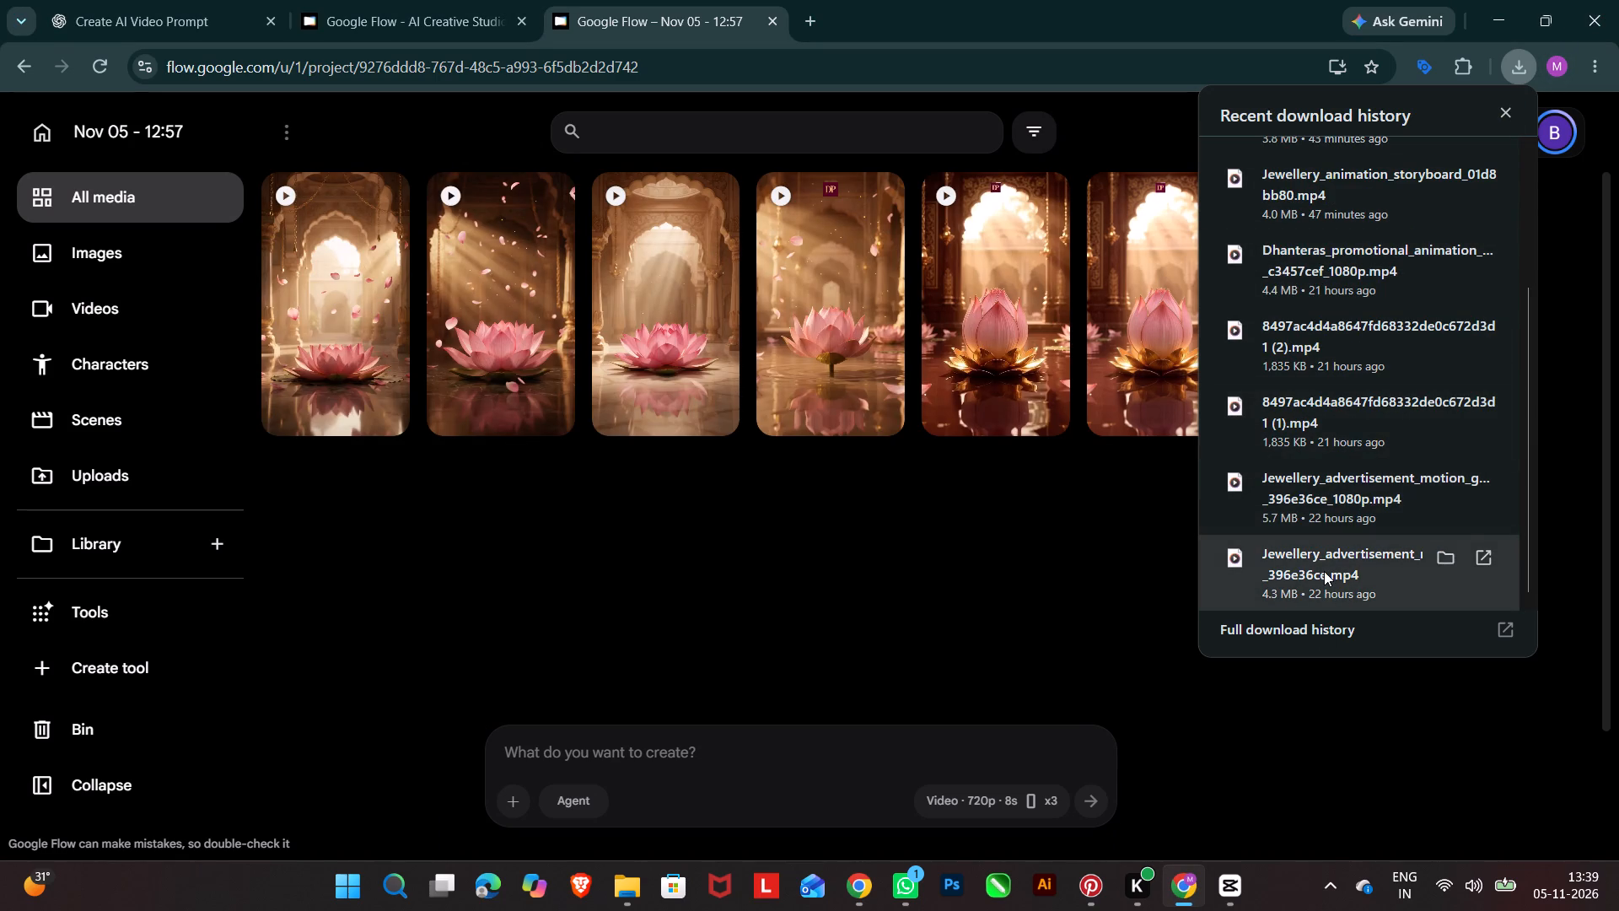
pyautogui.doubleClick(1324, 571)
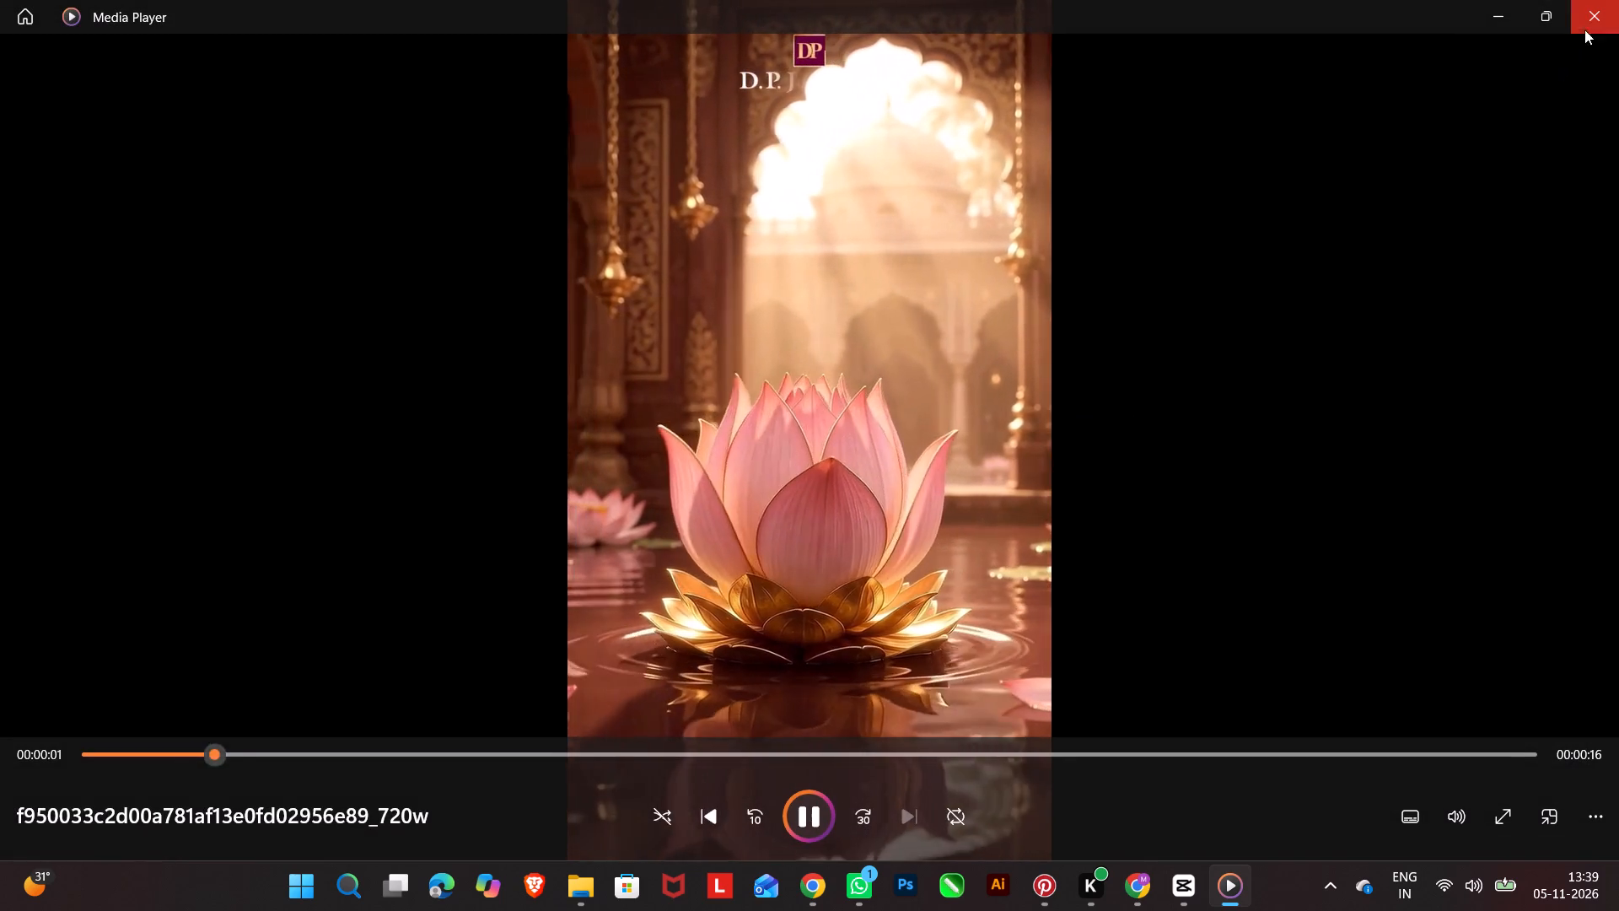
pyautogui.click(1591, 18)
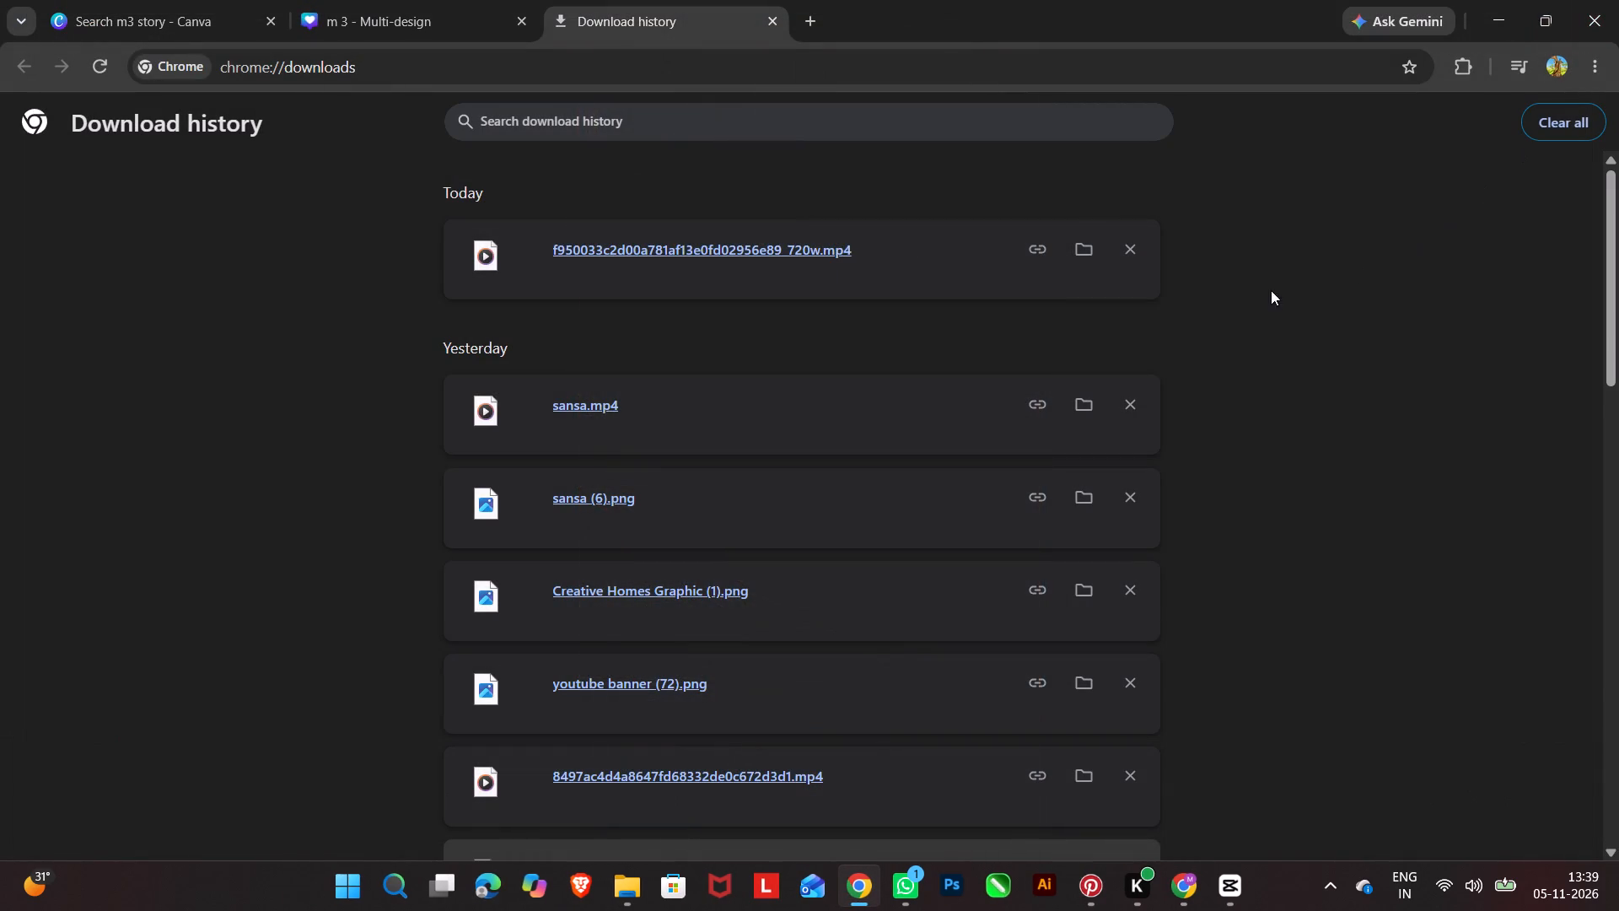
# Bring the f950033c2d00a781af13e0fd02956e89_720w.mp4 file from its folder into the CapCut timeline, on a track above the jewellery clips, starting at 00:00.
pyautogui.click(1080, 240)
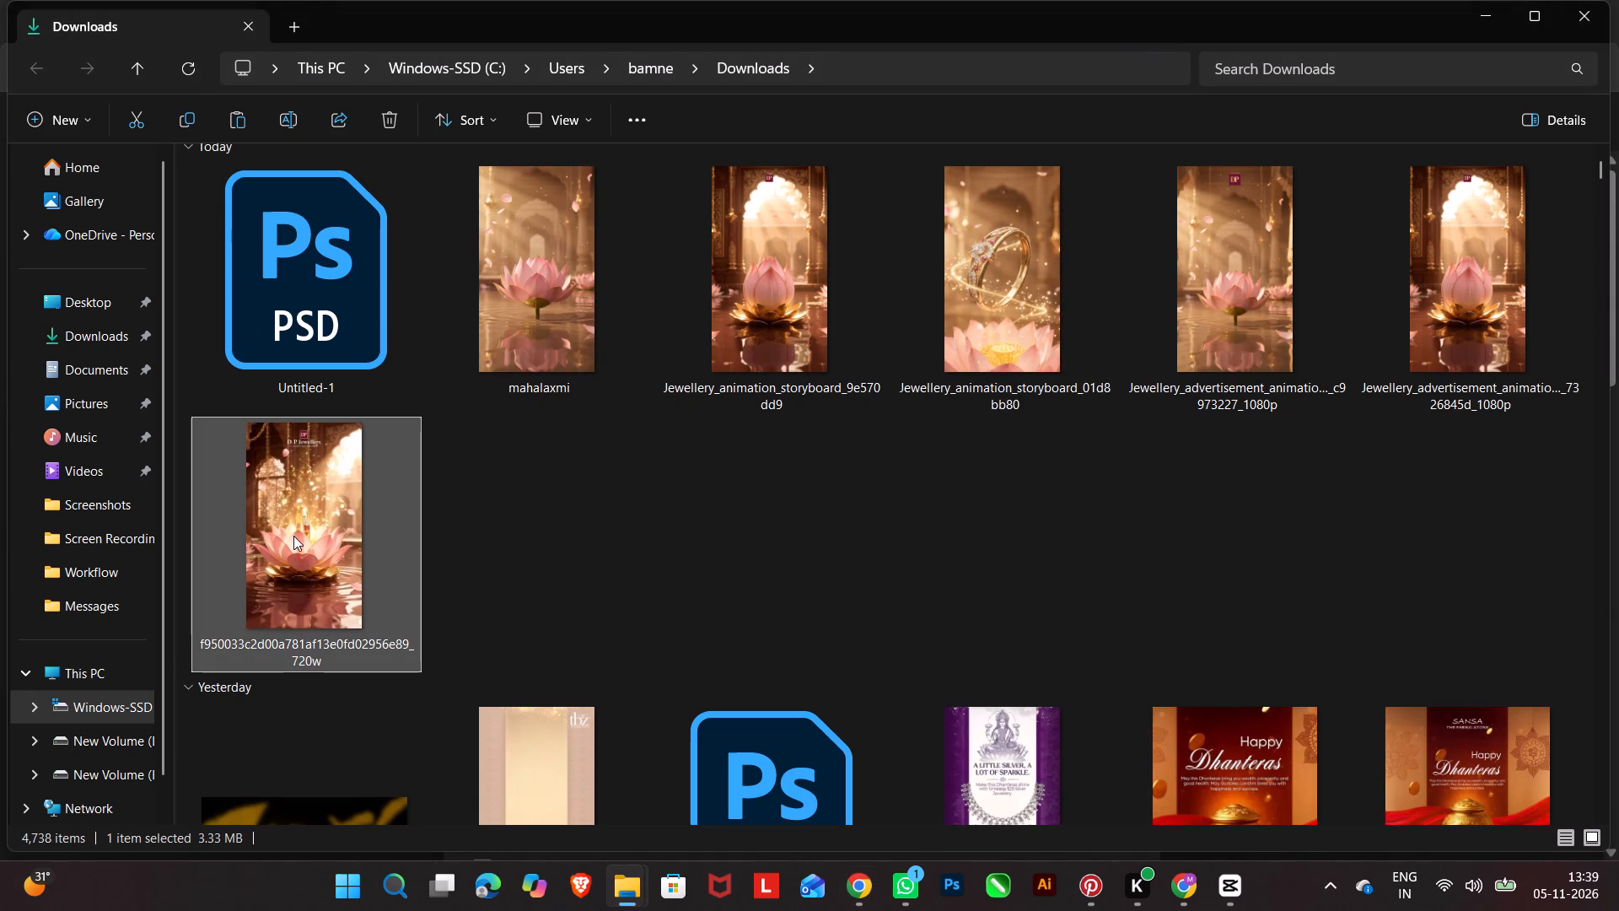
pyautogui.moveTo(293, 536); pyautogui.dragTo(1186, 878)
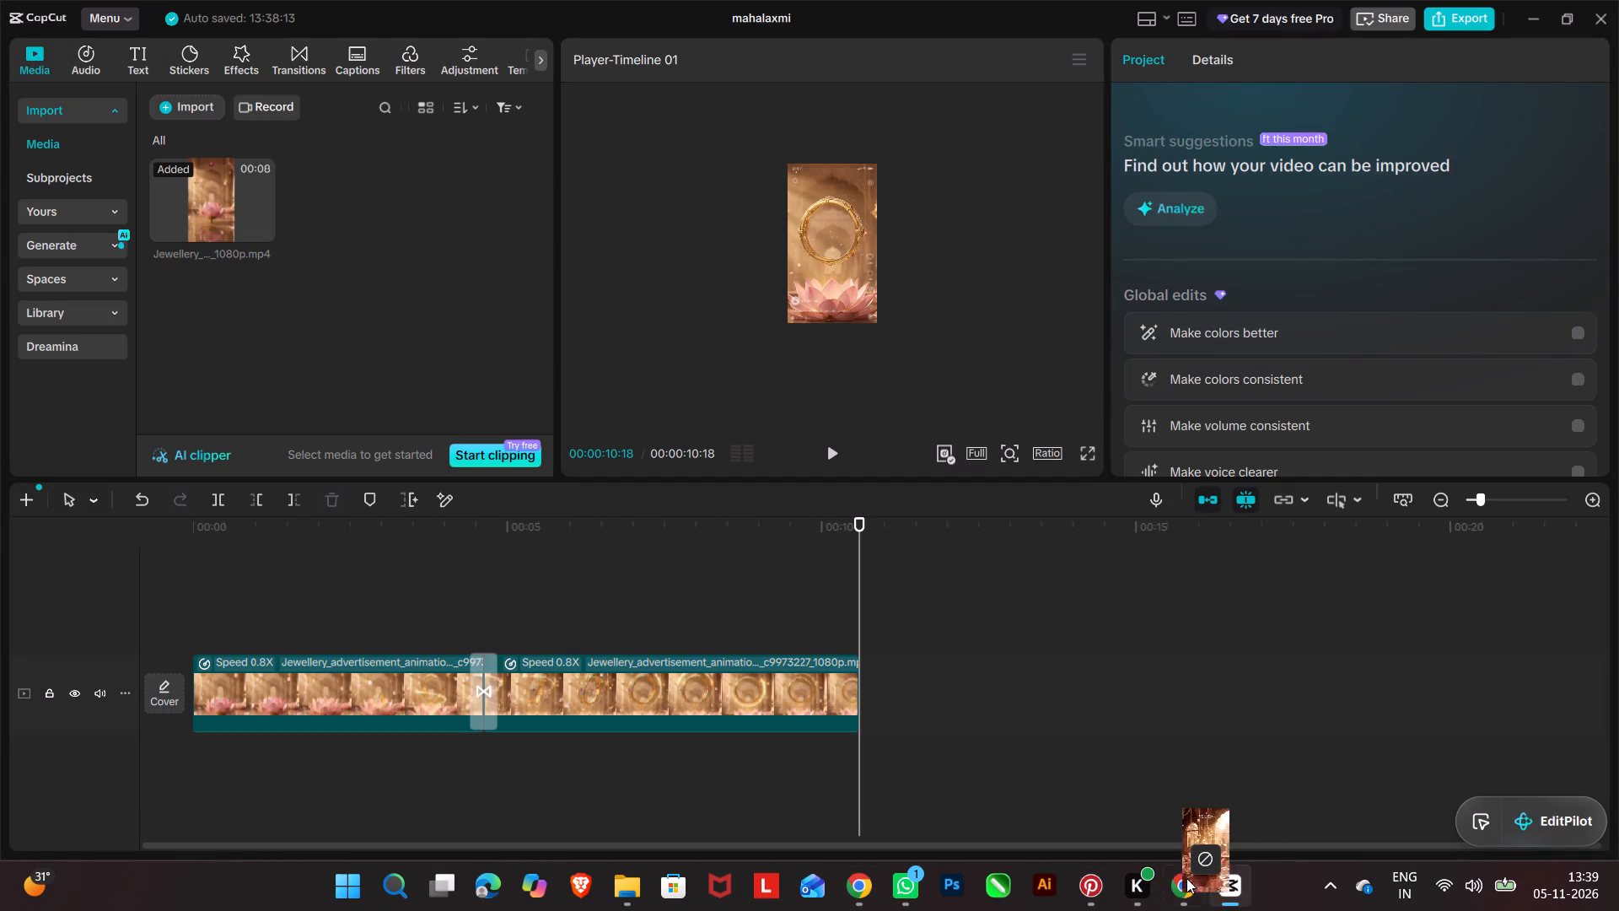
pyautogui.moveTo(1186, 878); pyautogui.dragTo(241, 827)
pyautogui.moveTo(1202, 629); pyautogui.dragTo(788, 827)
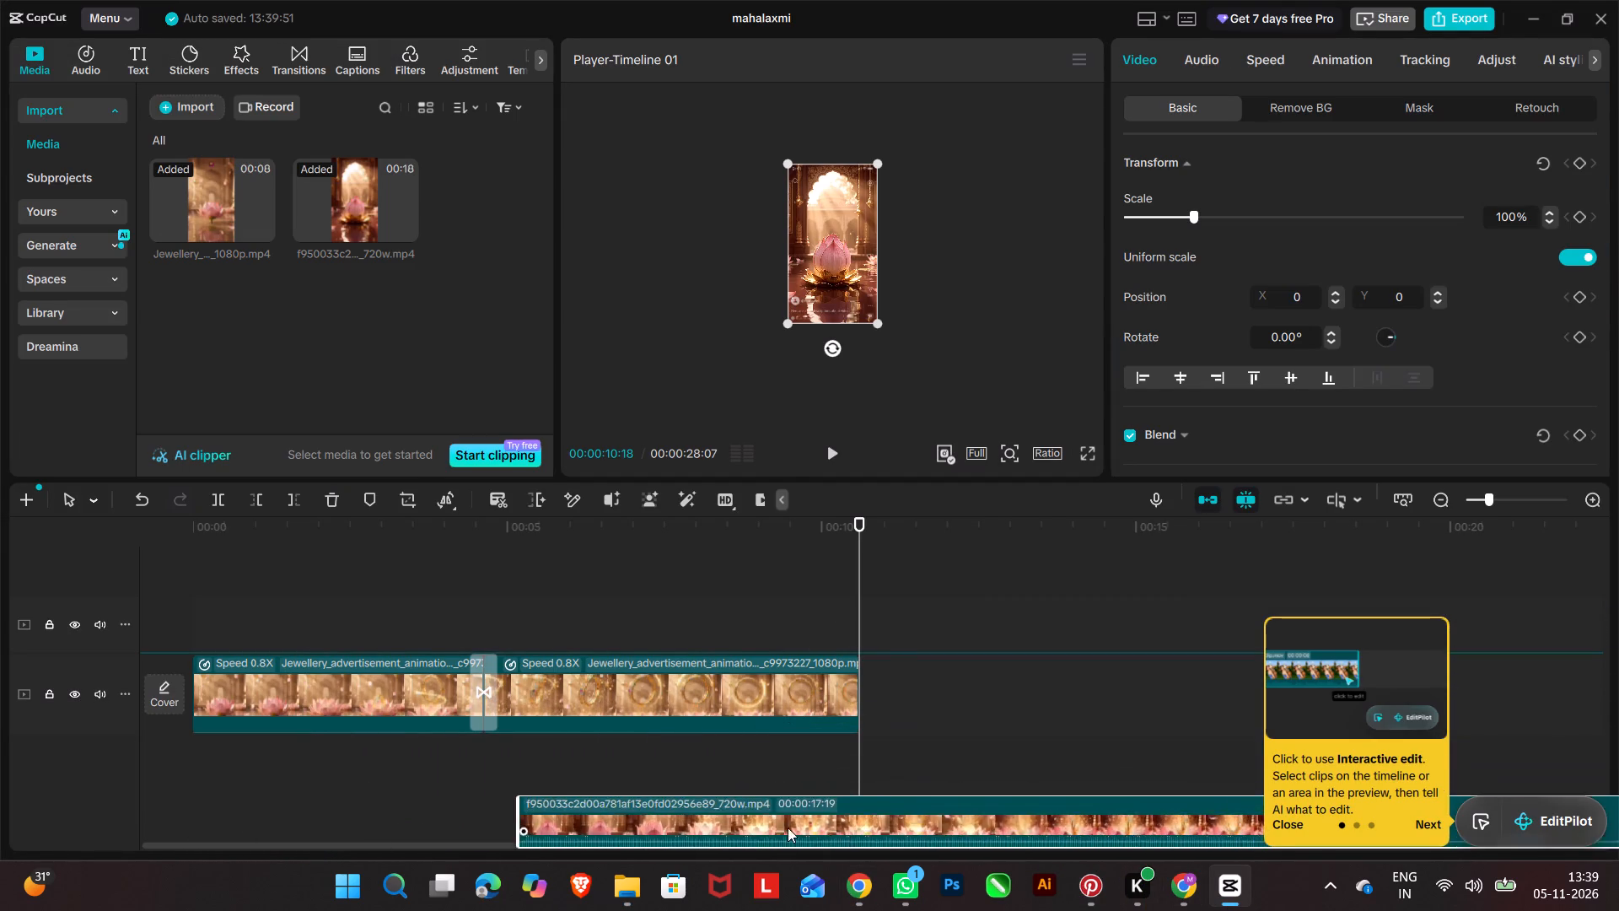
pyautogui.moveTo(788, 827); pyautogui.dragTo(543, 763)
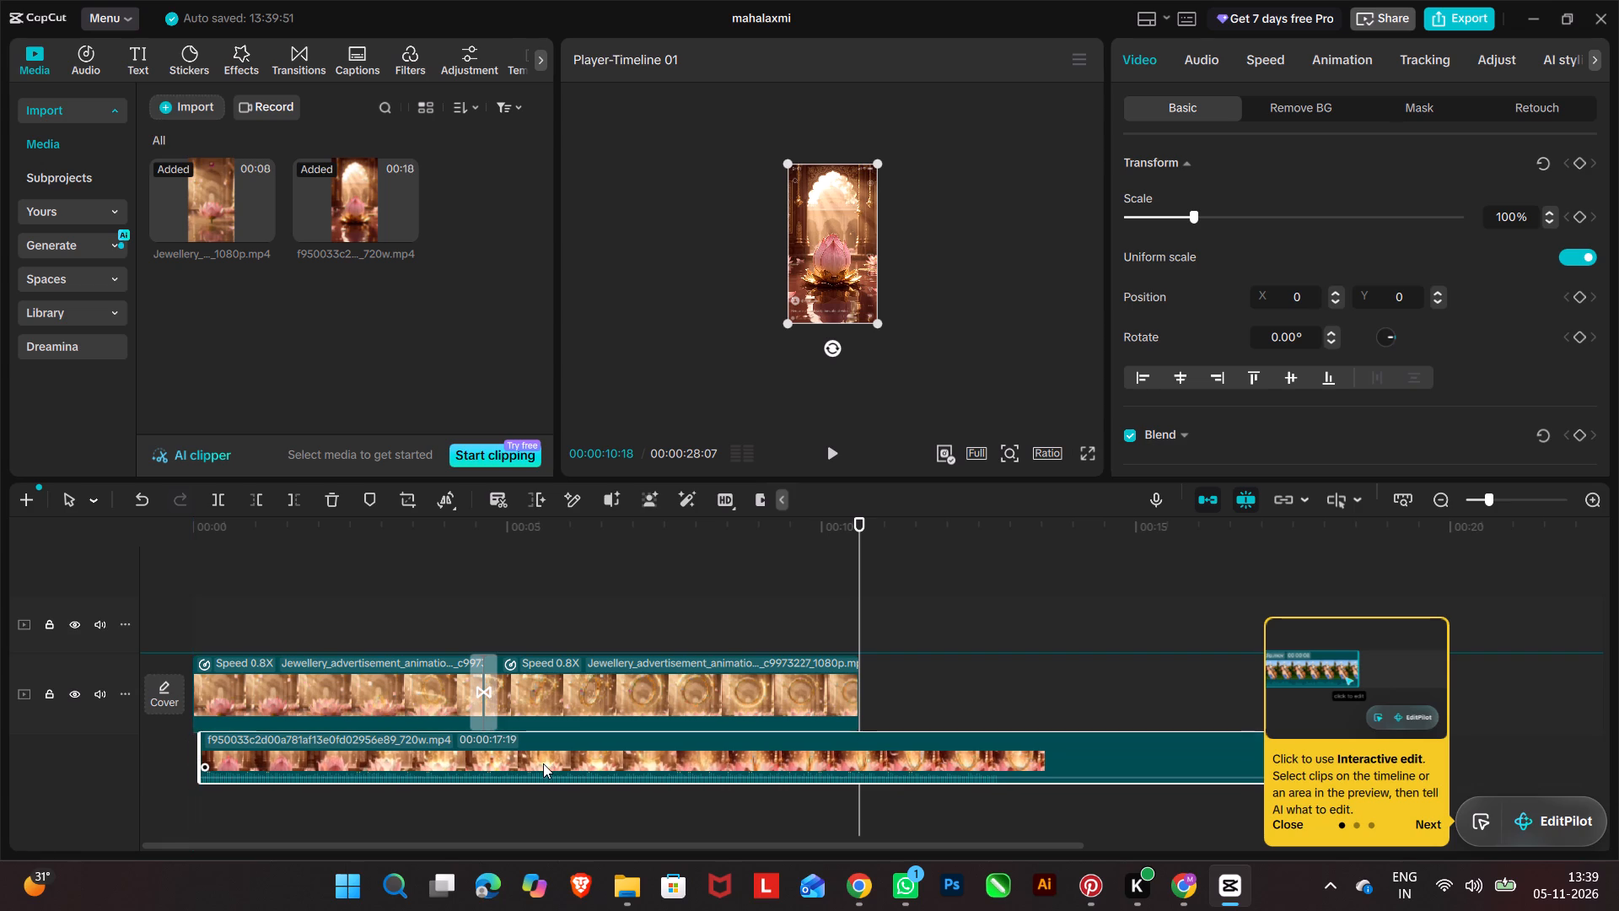
pyautogui.moveTo(543, 763); pyautogui.dragTo(538, 763)
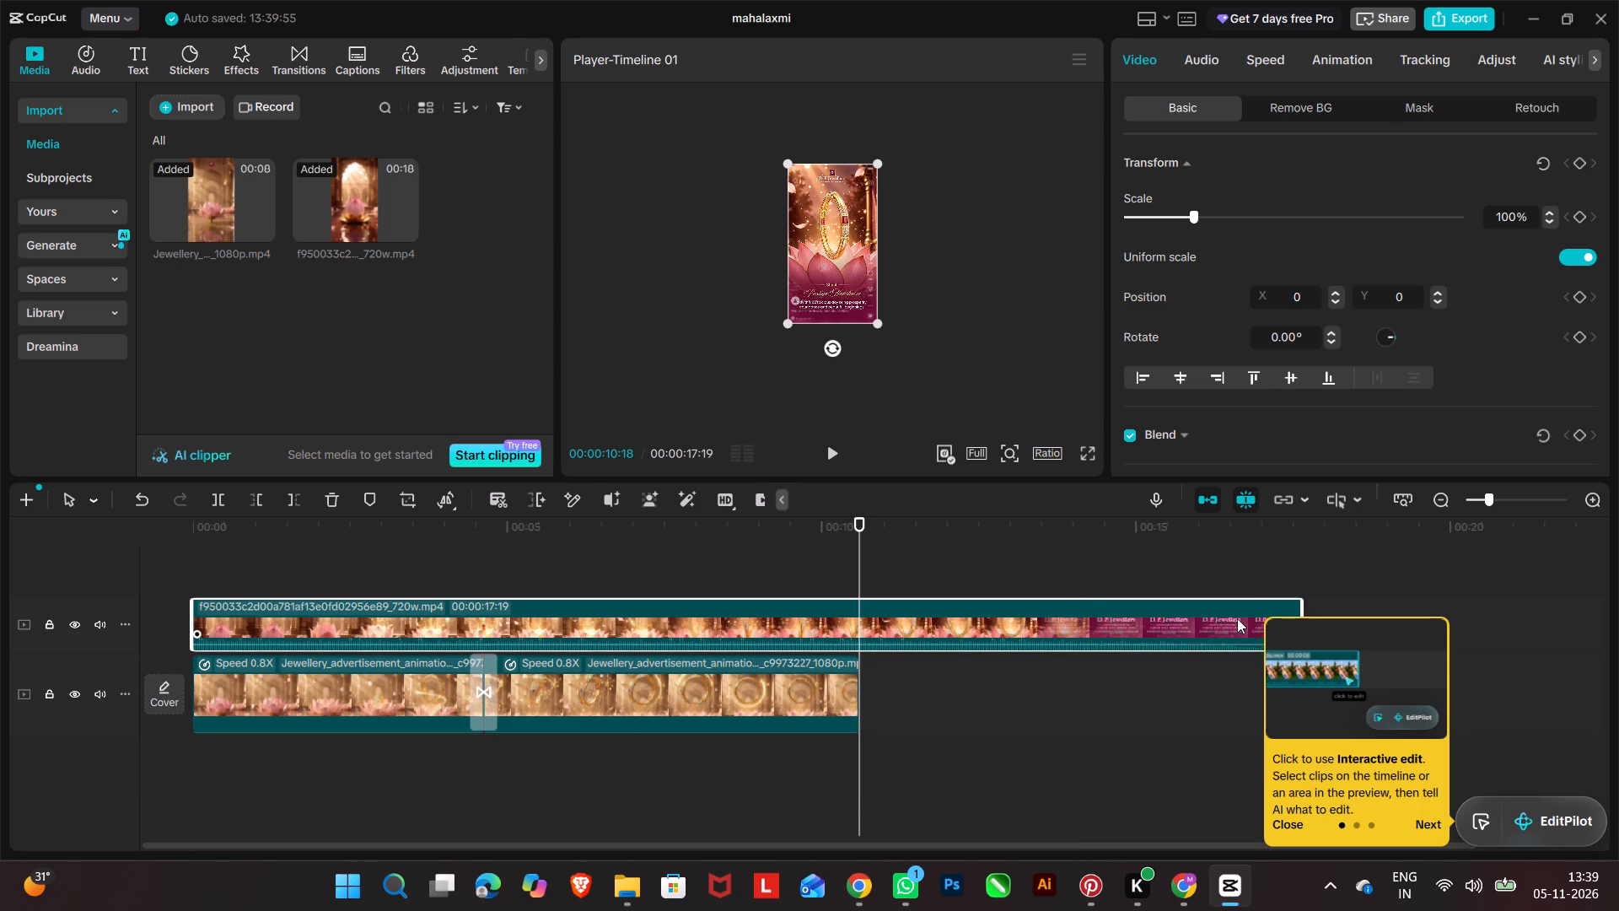
# Dismiss the Interactive edit tip covering the timeline.
pyautogui.moveTo(1306, 606); pyautogui.dragTo(1315, 606)
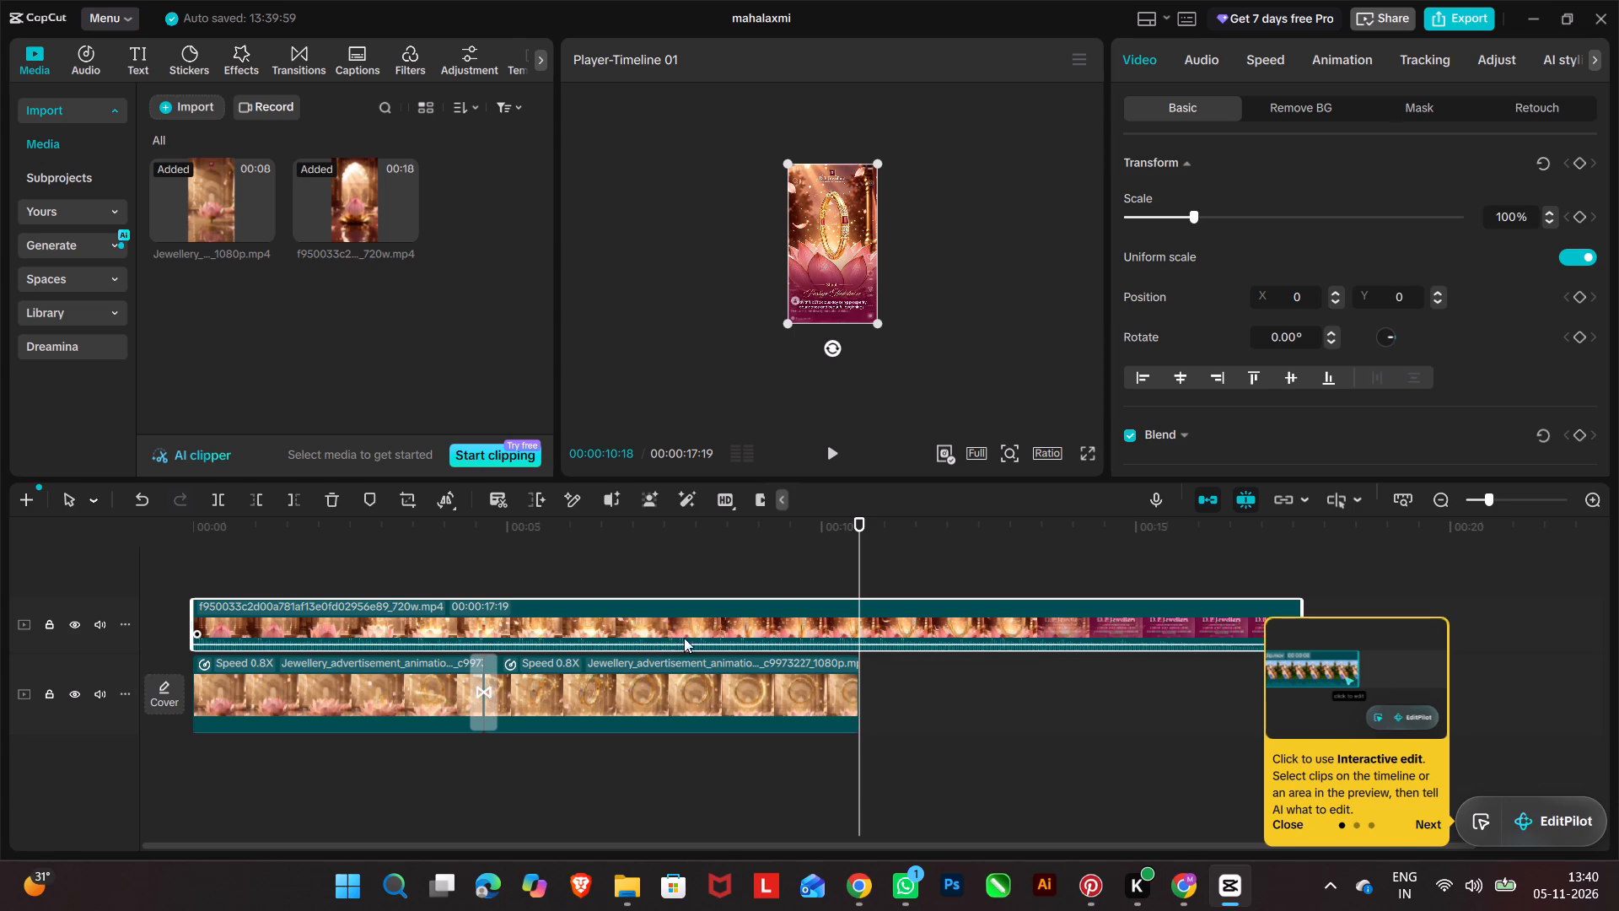
pyautogui.click(1563, 752)
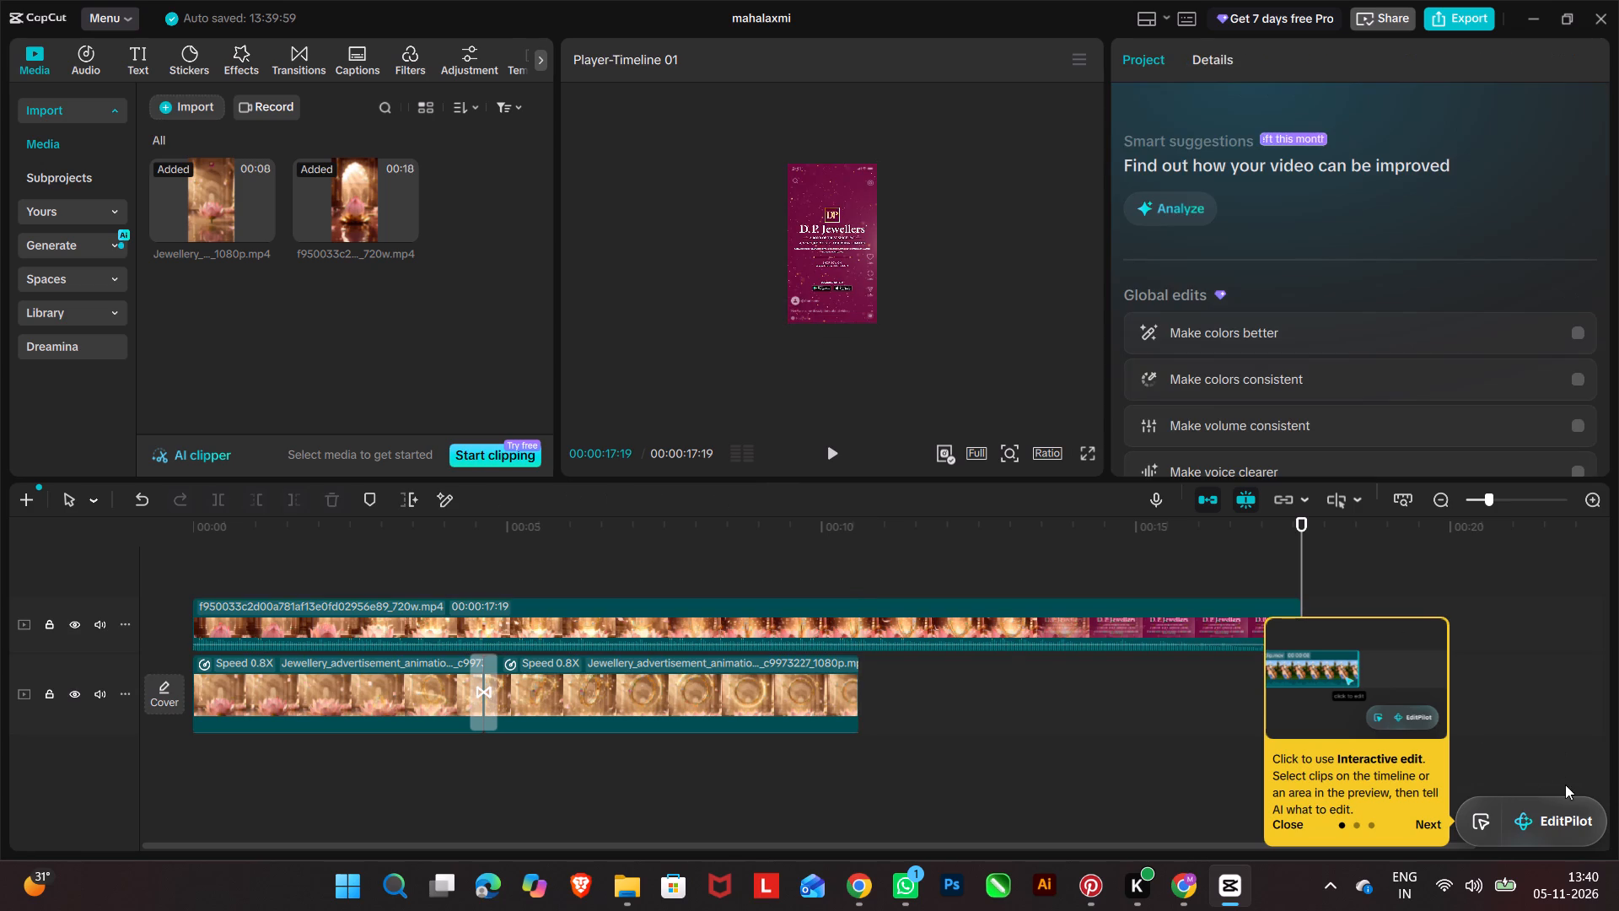
pyautogui.click(1519, 683)
pyautogui.click(1288, 826)
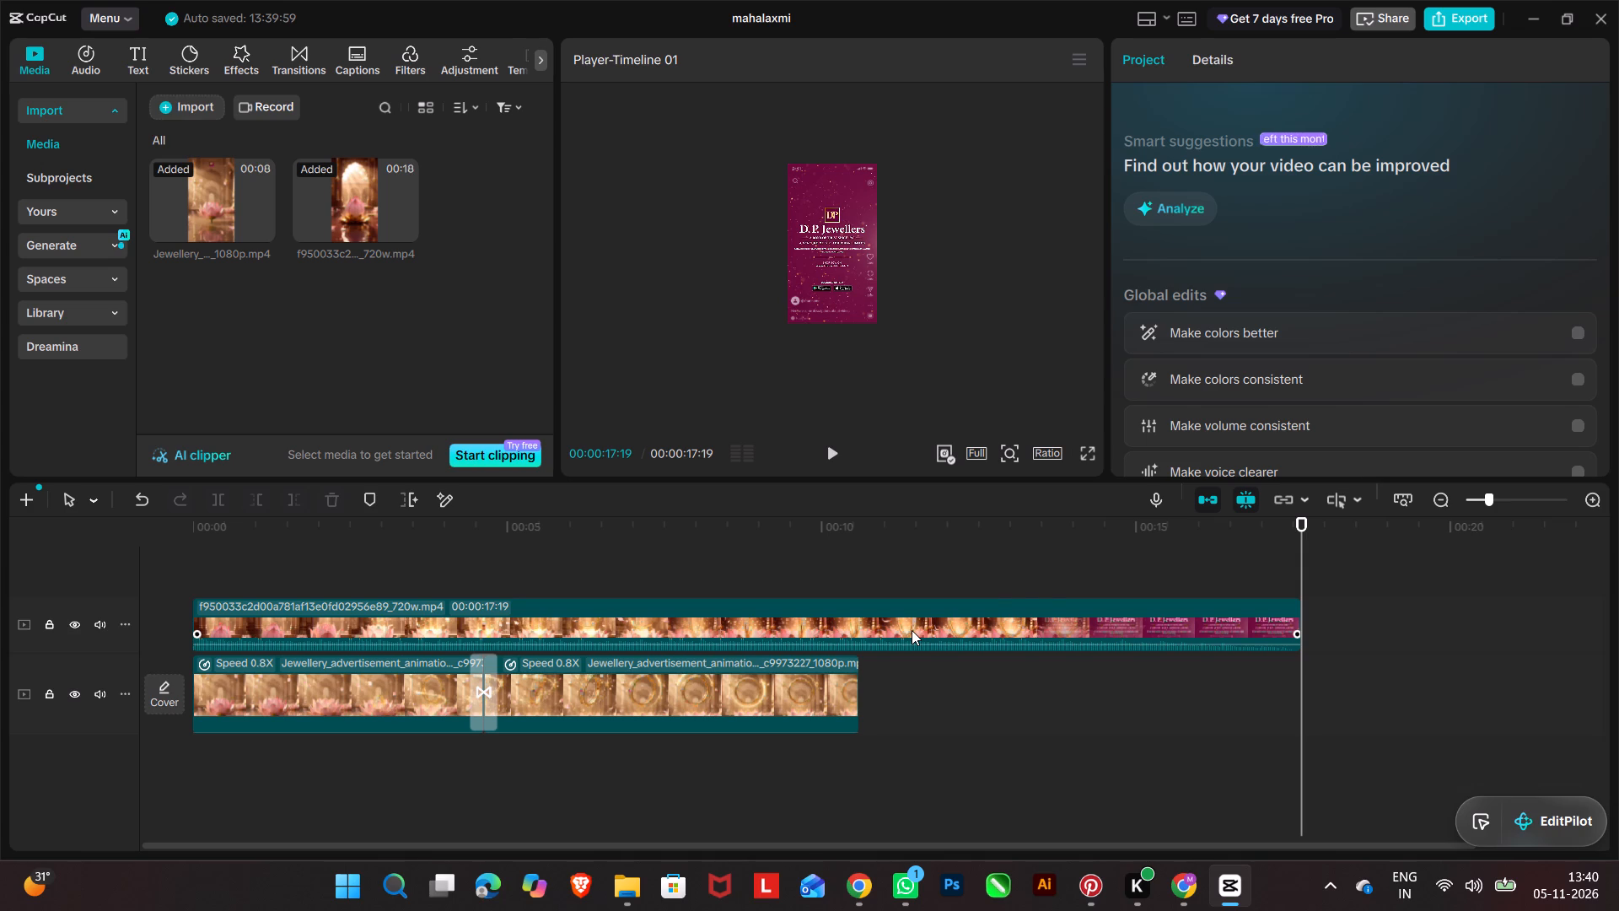
# Cut the f950033c2d00a781af13e0fd02956e89_720w.mp4 clip from the track above the jewellery clips.
pyautogui.rightClick(1047, 603)
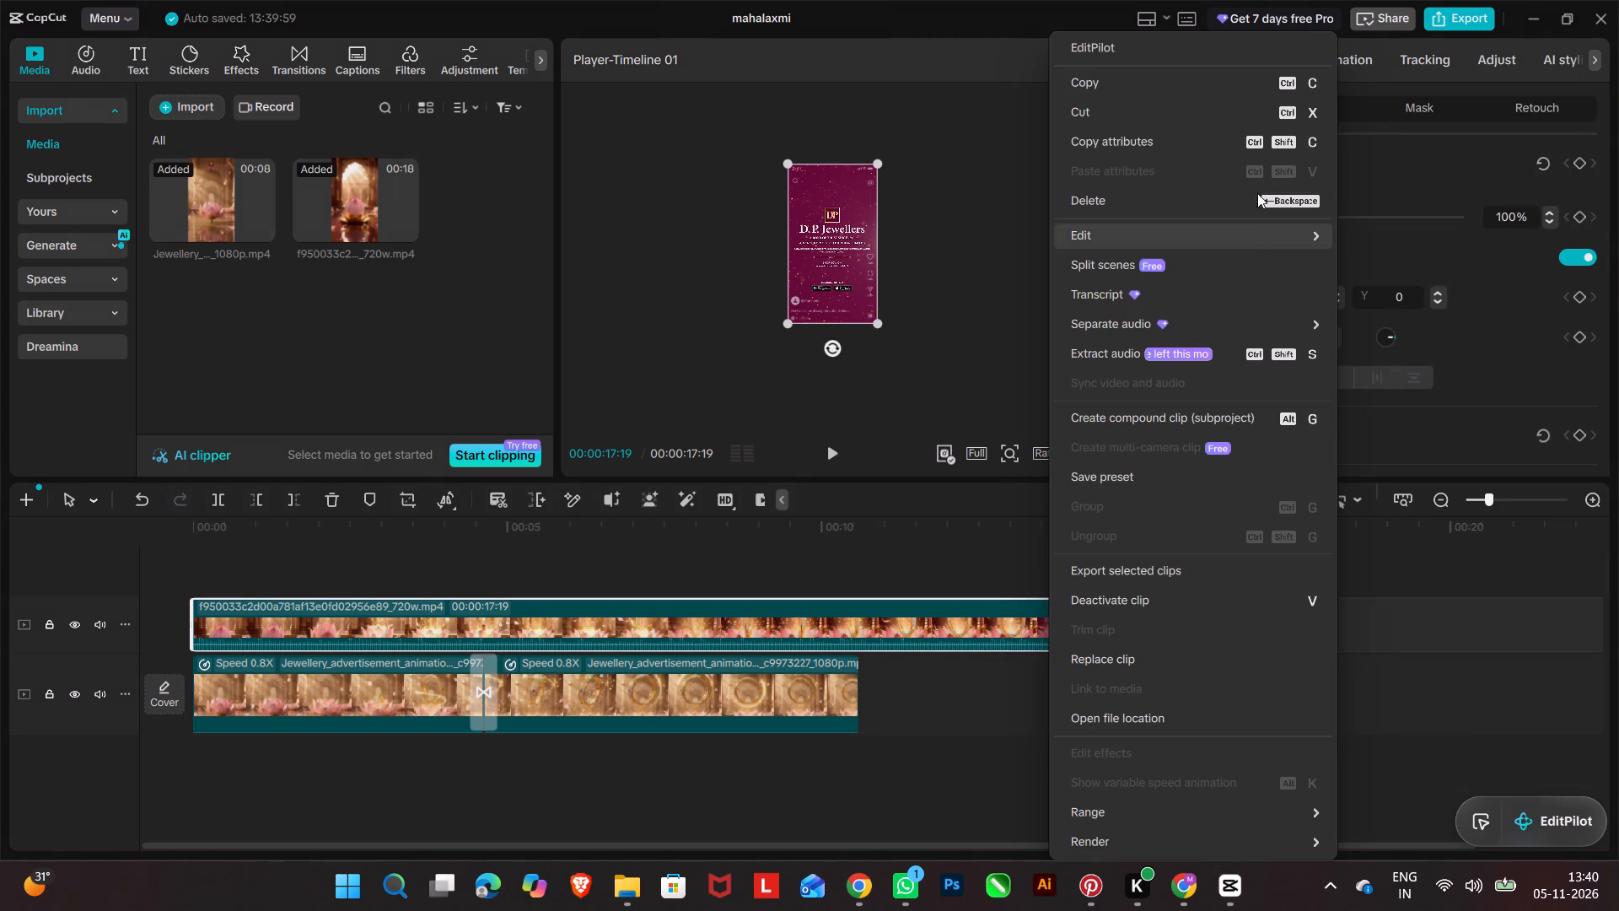
pyautogui.click(1100, 115)
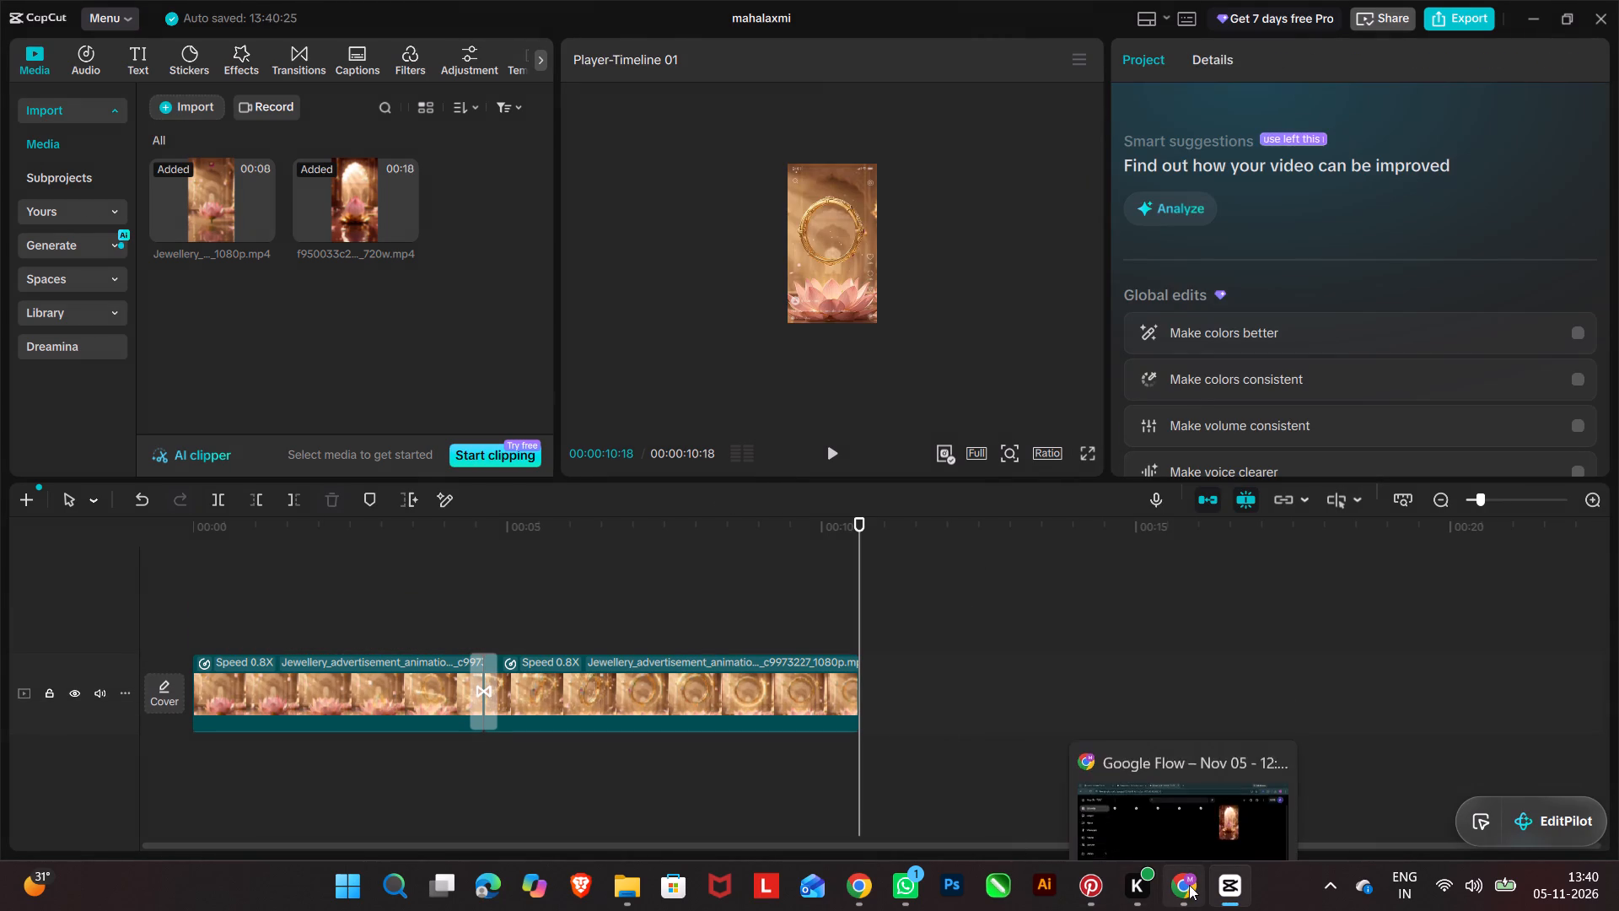
# In a new tab of the Canva browser window, search Google for "ig to mp3 player" and open fastvideosave.net's Instagram Reels audio downloader.
pyautogui.click(866, 886)
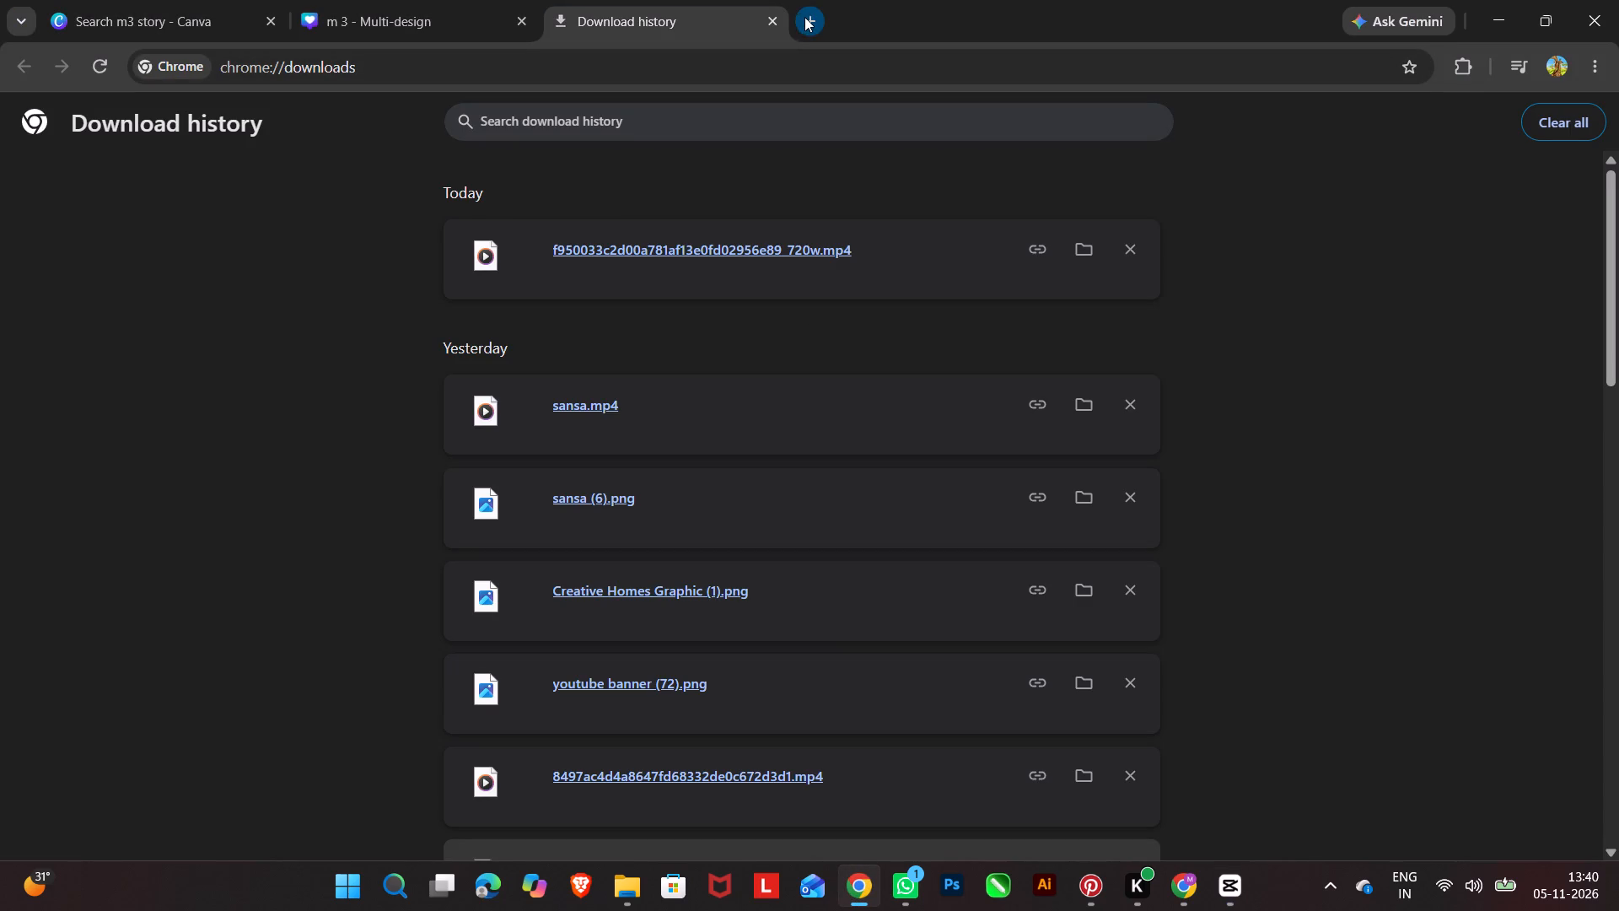
pyautogui.click(809, 17)
pyautogui.click(571, 387)
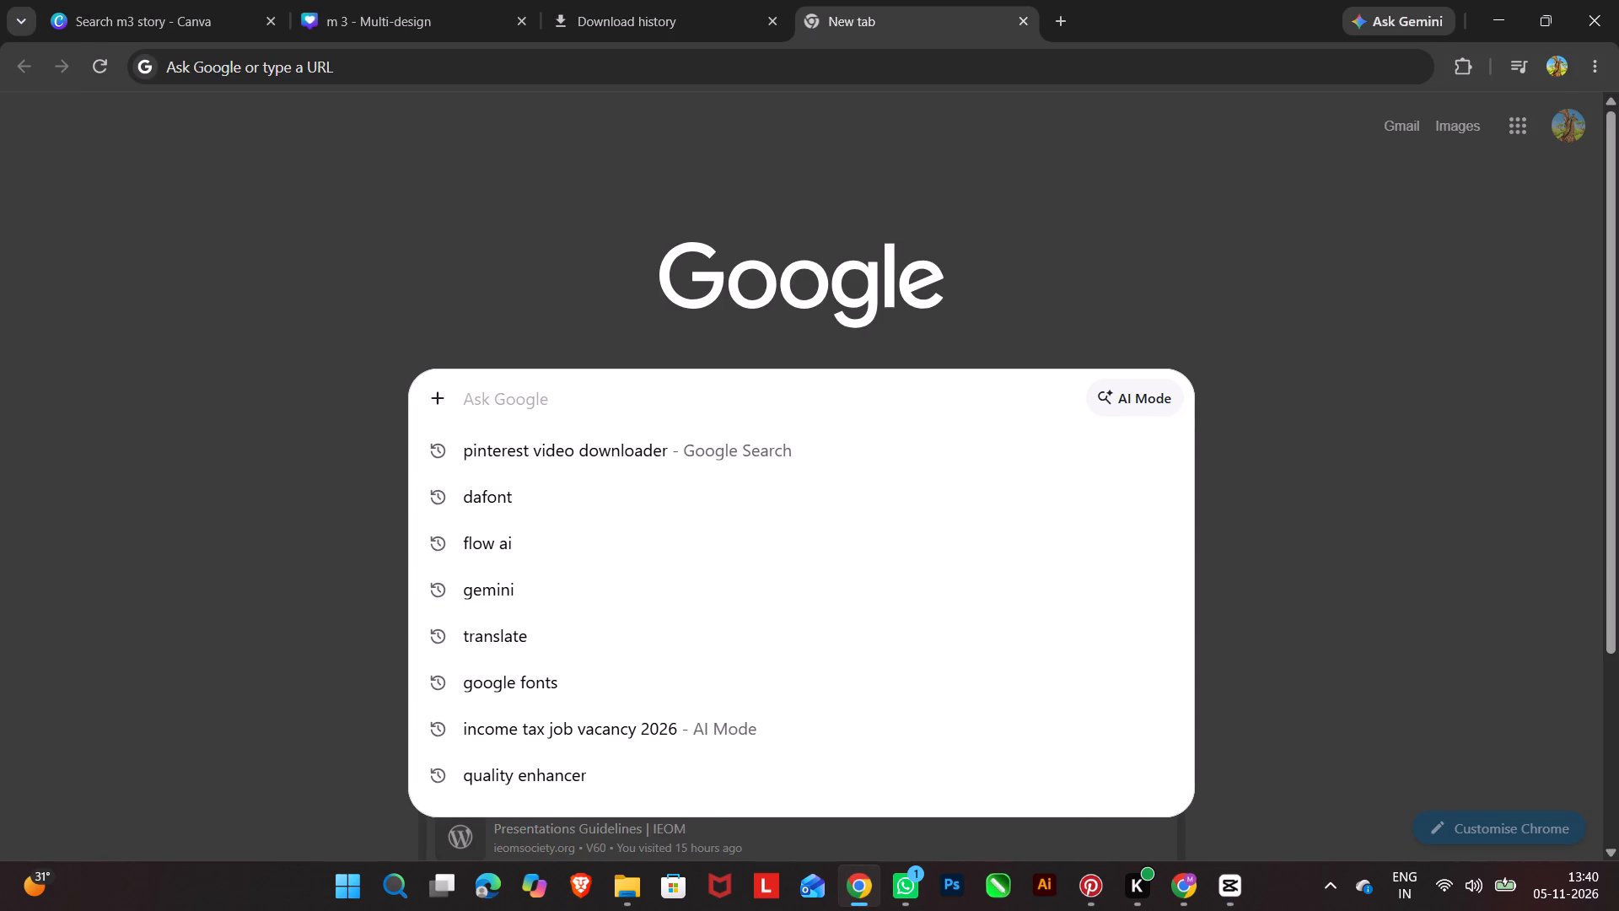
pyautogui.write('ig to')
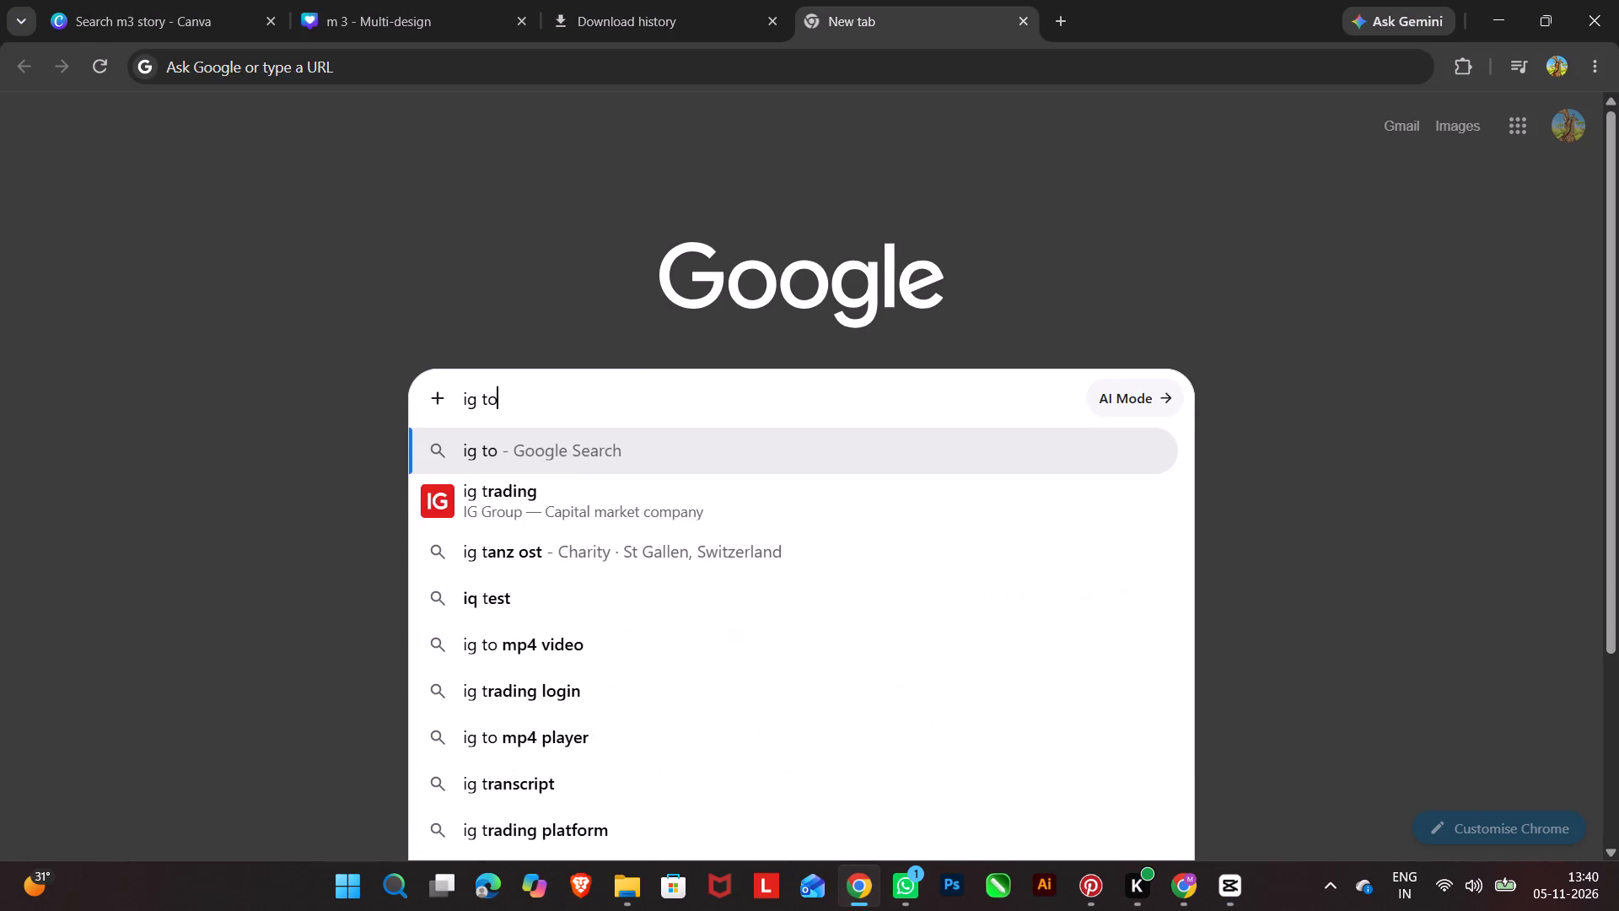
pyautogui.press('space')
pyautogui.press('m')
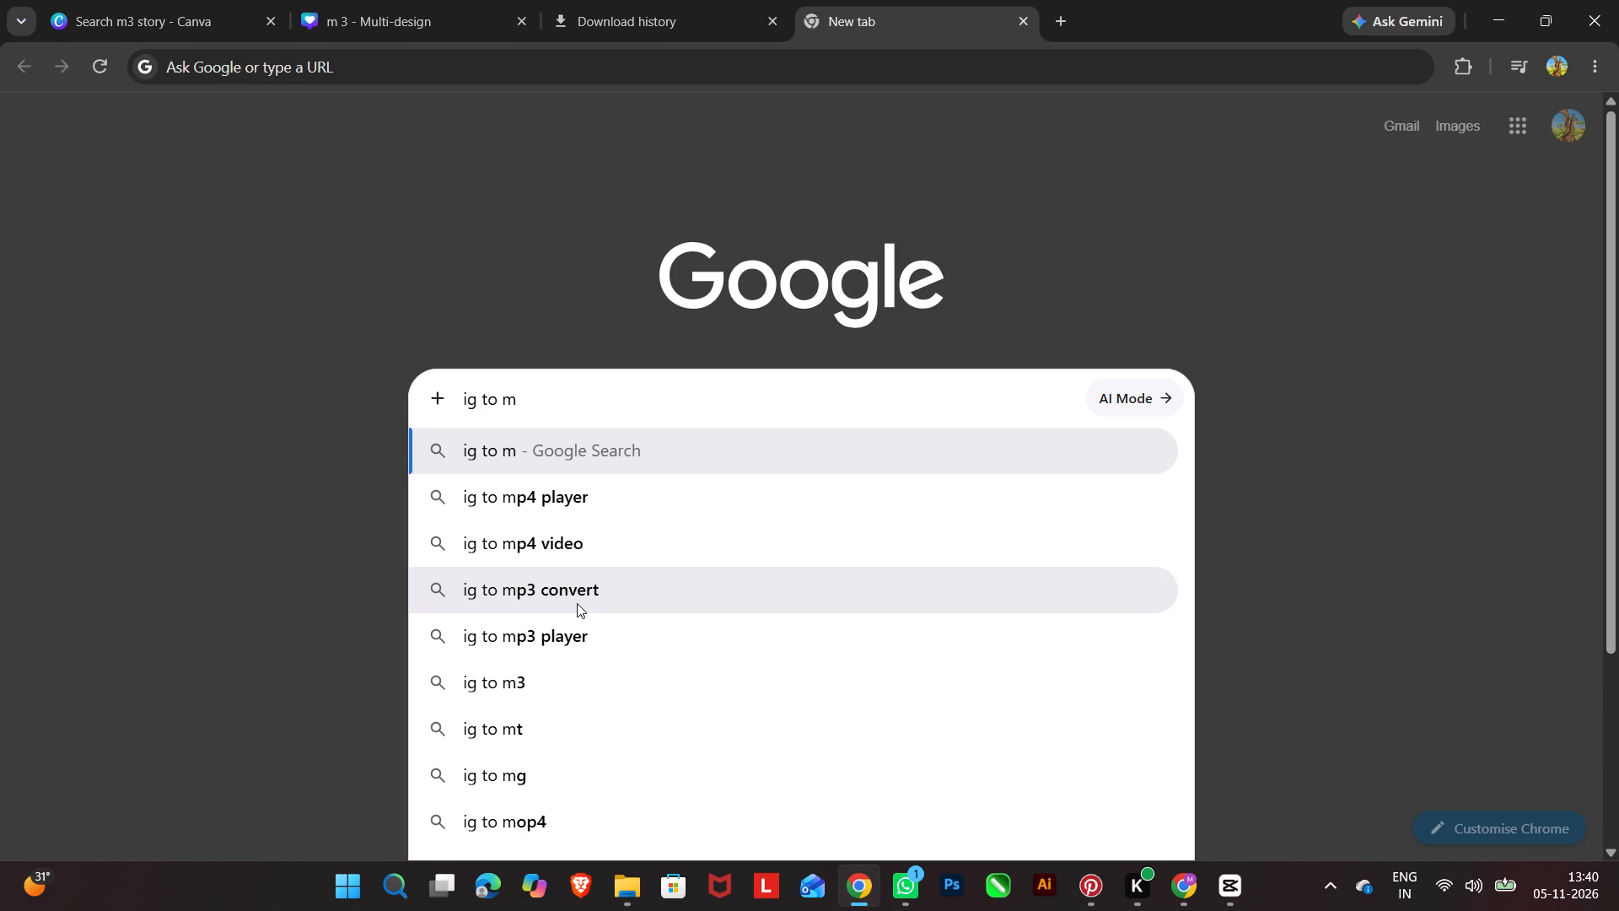
pyautogui.click(584, 636)
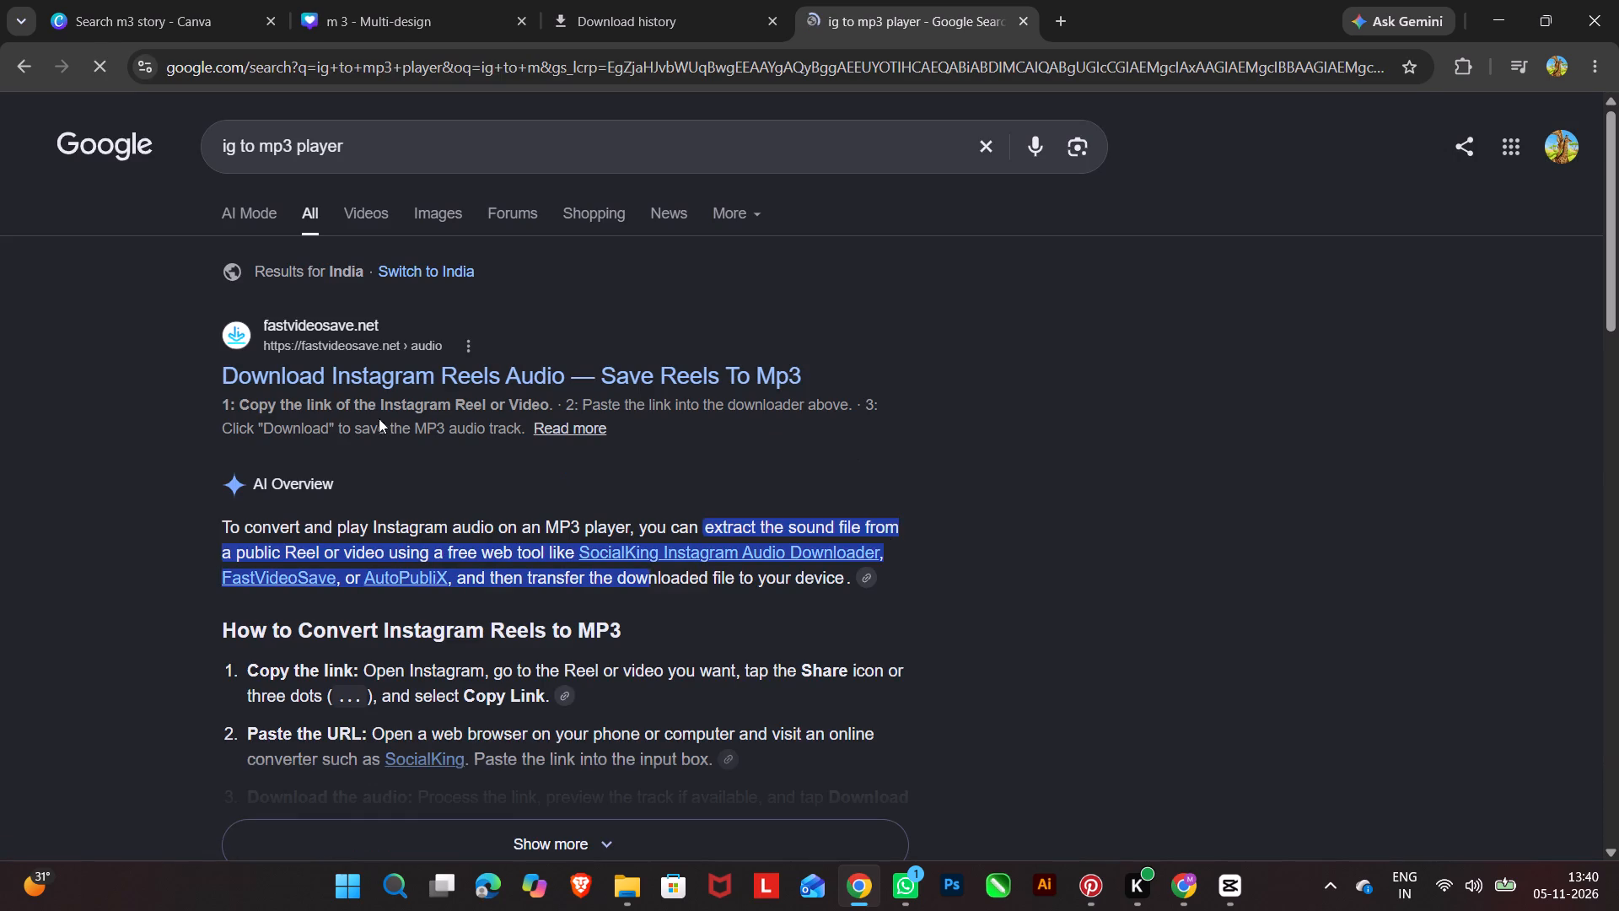
pyautogui.click(359, 380)
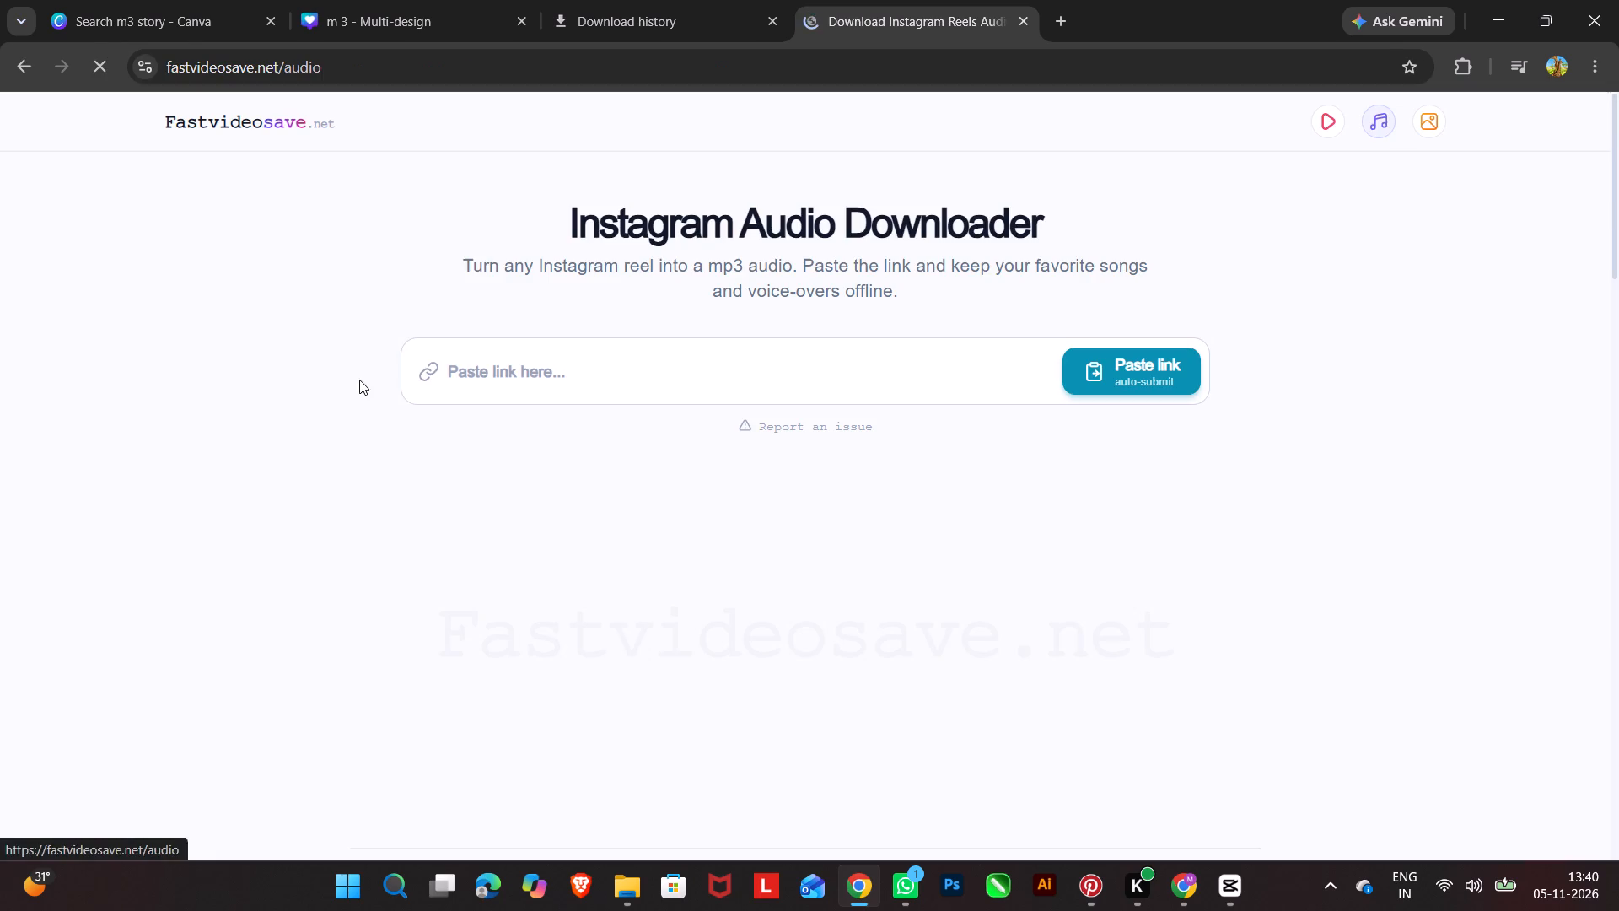
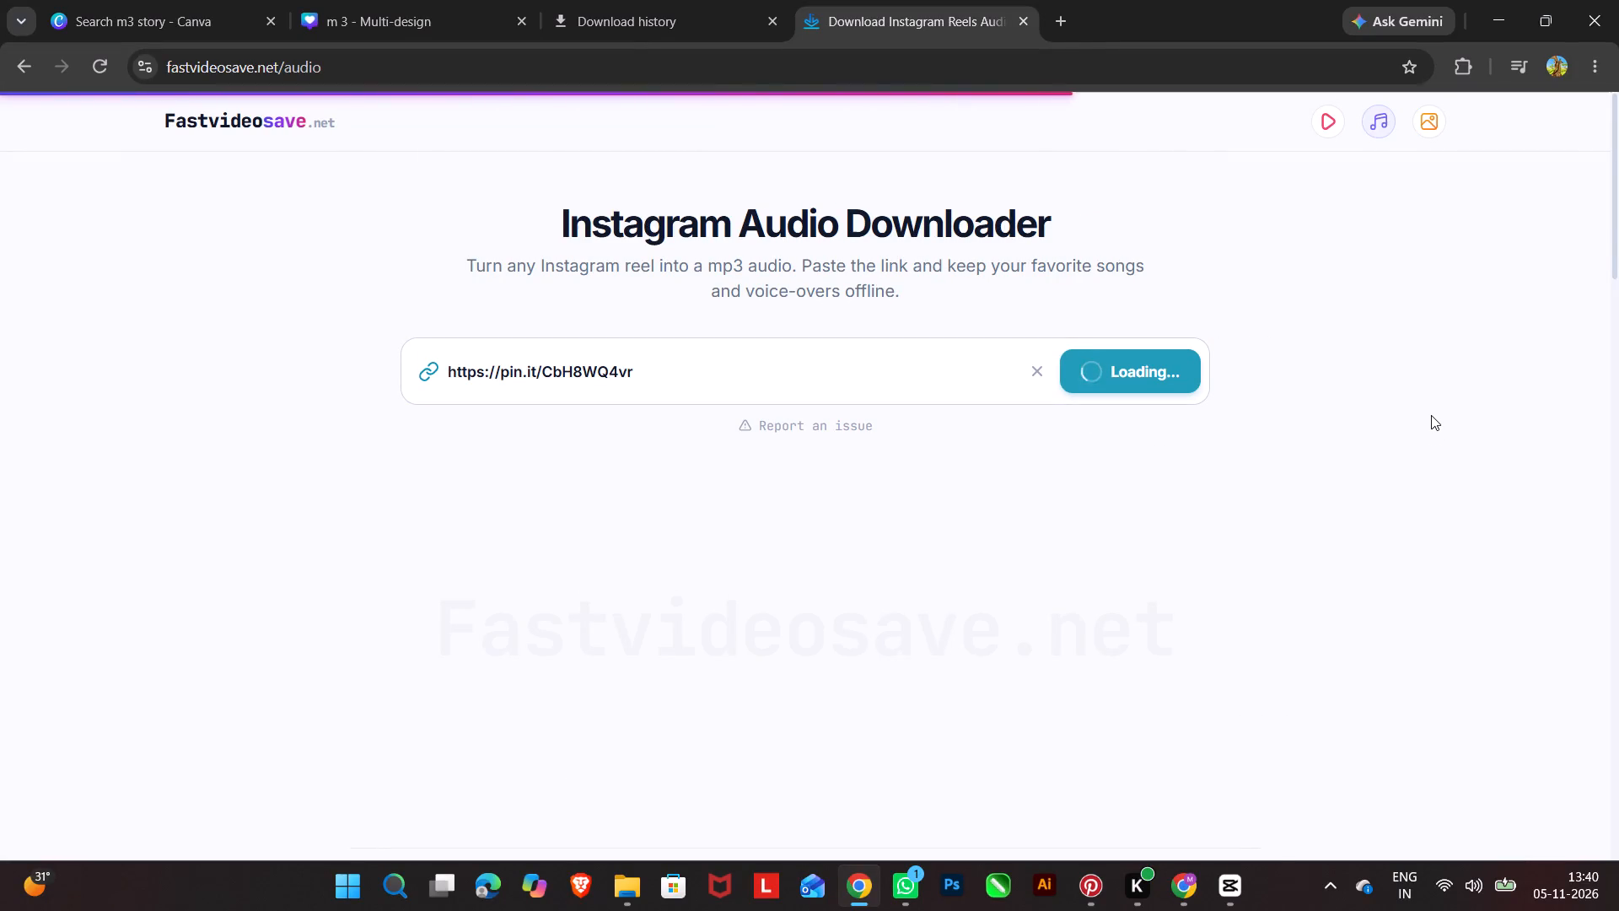
# Download the MP3 extracted from the pasted link on the Instagram Audio Downloader page.
pyautogui.scroll(-3, 758, 527)
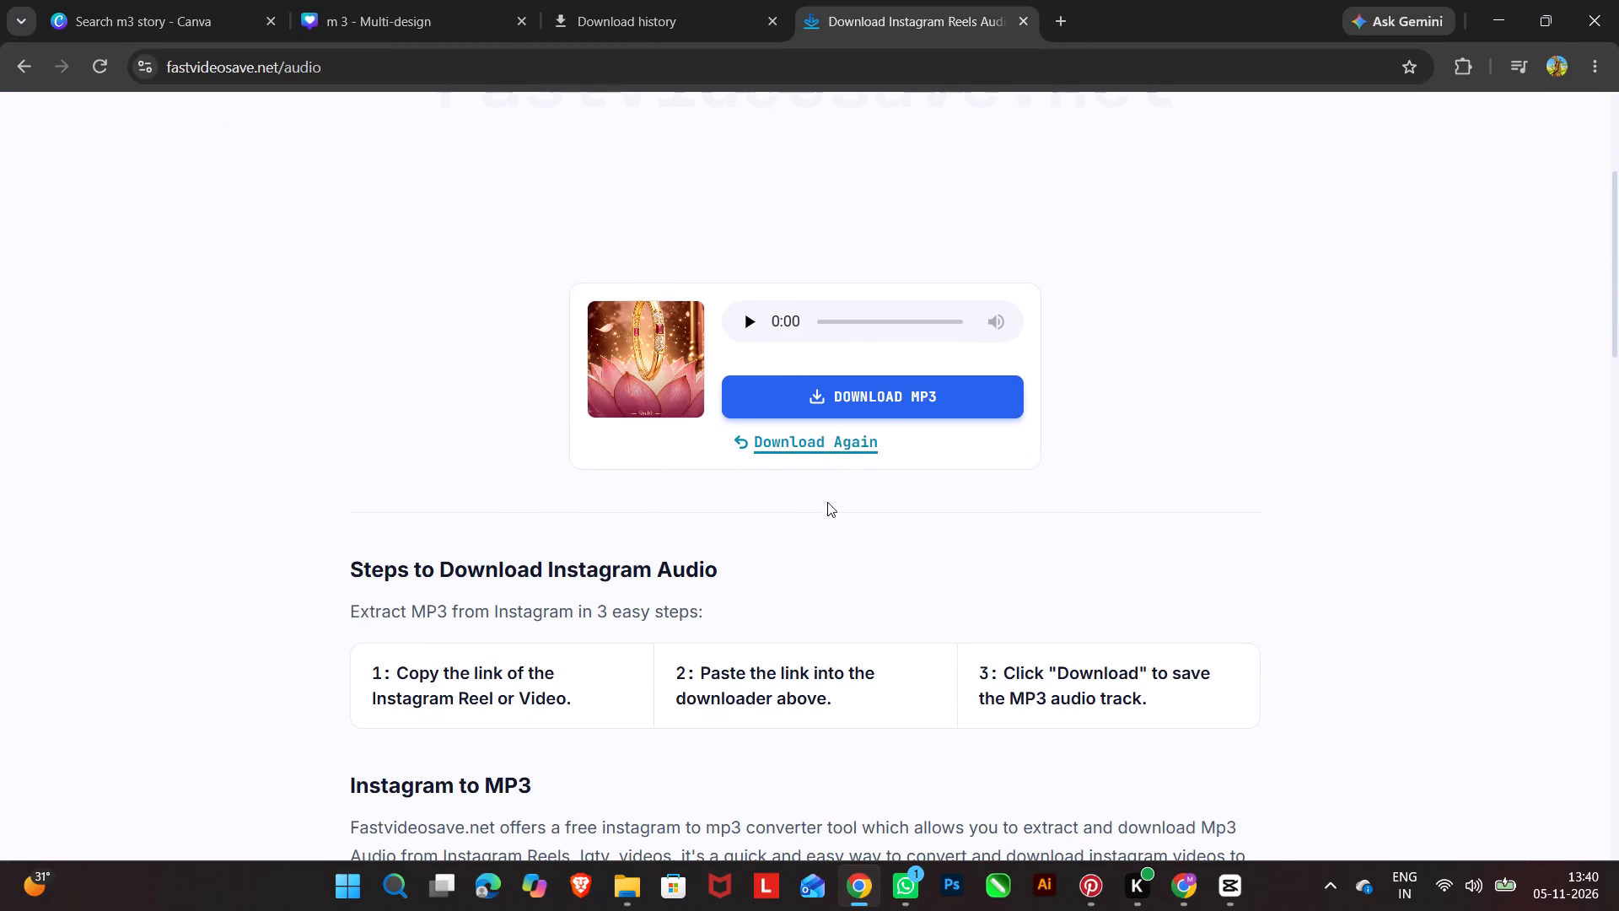
pyautogui.click(894, 398)
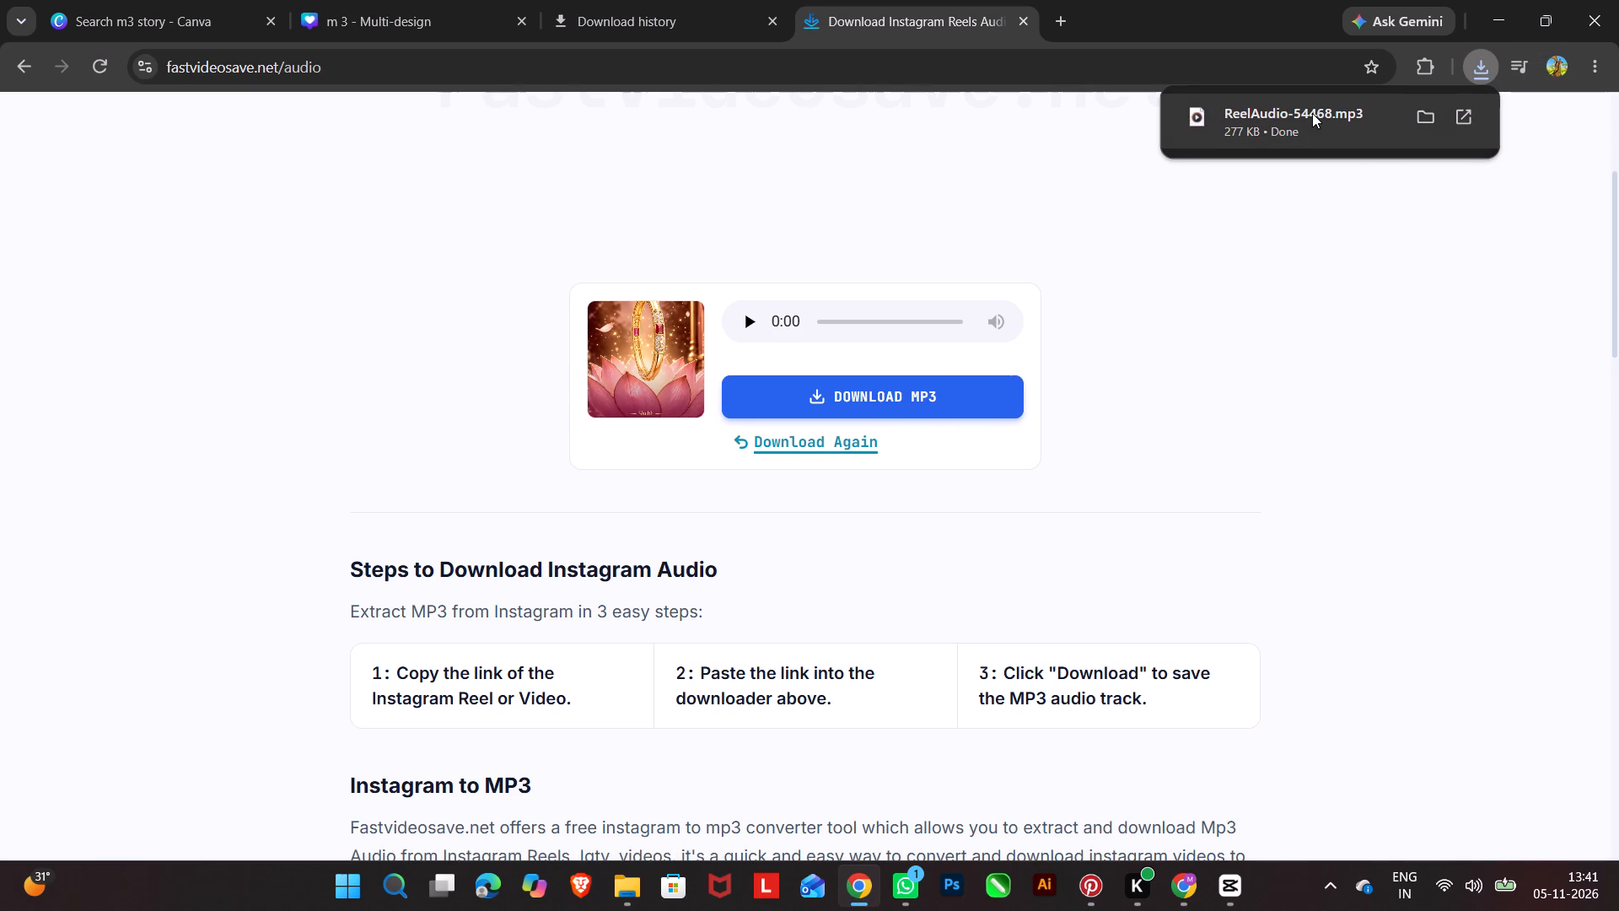
# Bring the downloaded ReelAudio-54468.mp3 into the CapCut timeline, on an audio track below the jewellery clips, starting at 00:00.
pyautogui.moveTo(1312, 113); pyautogui.dragTo(867, 819)
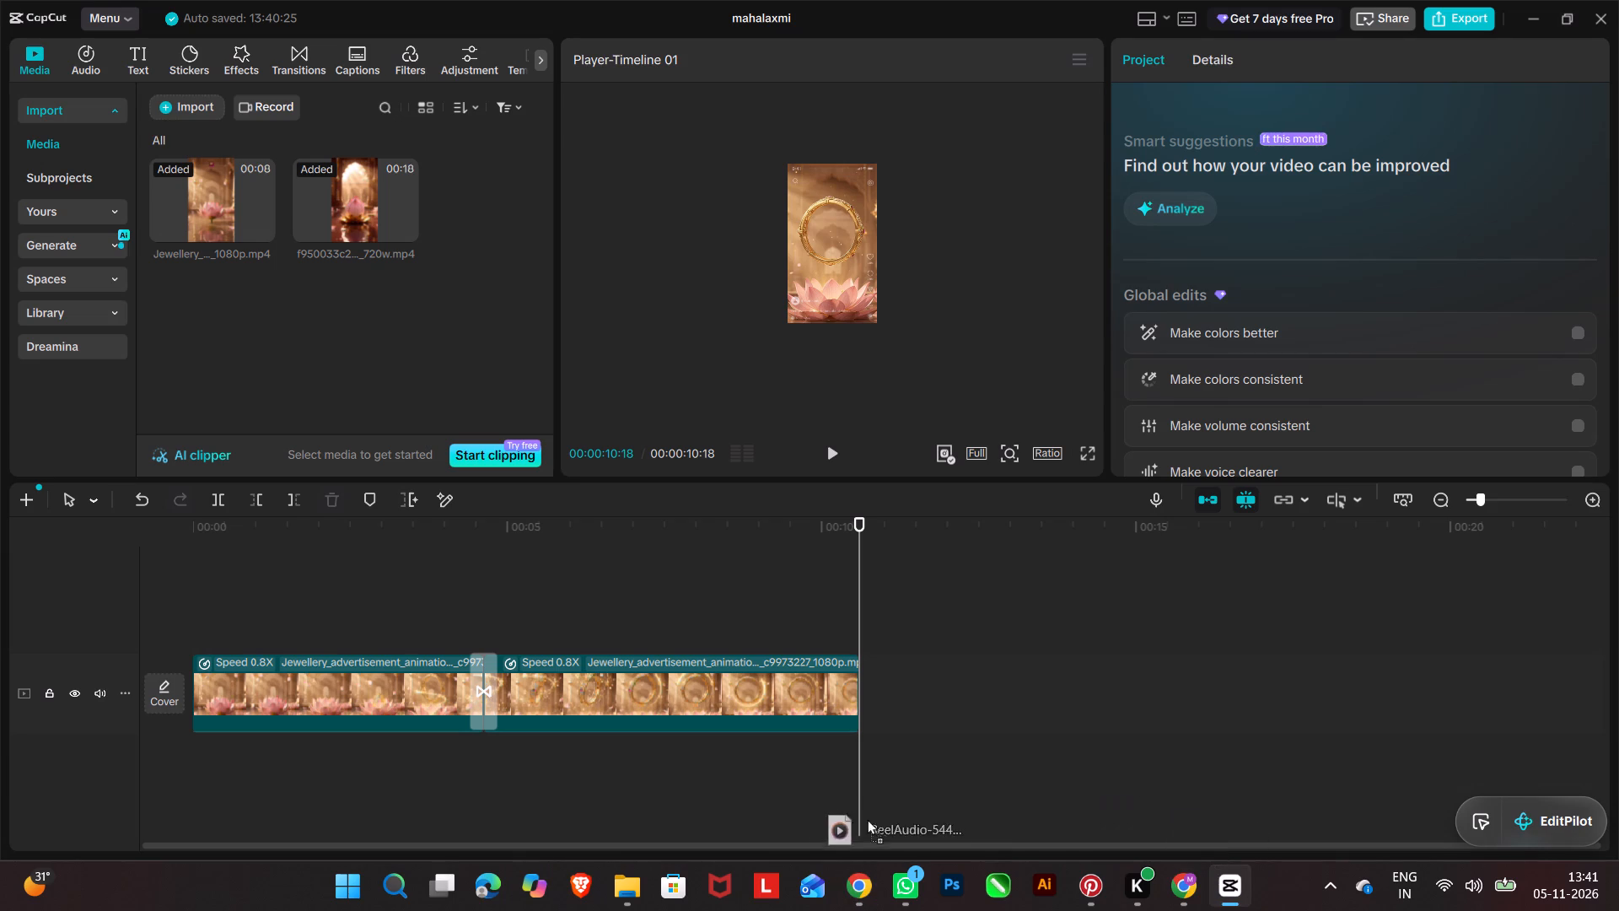
pyautogui.moveTo(867, 819); pyautogui.dragTo(717, 776)
pyautogui.moveTo(1116, 757); pyautogui.dragTo(646, 796)
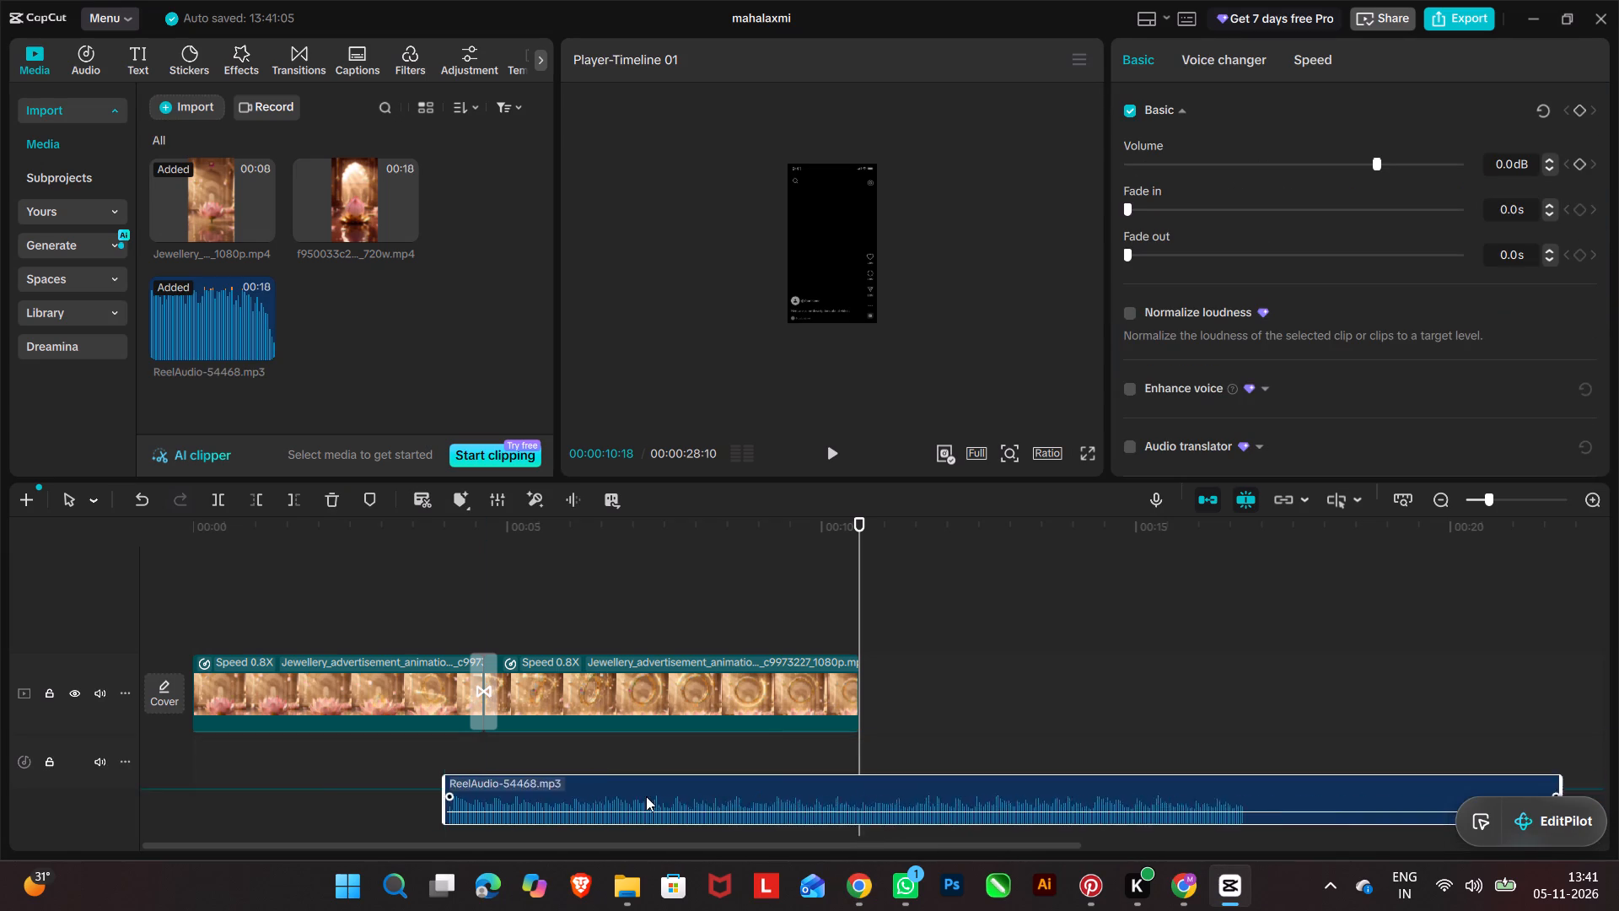
pyautogui.moveTo(646, 796); pyautogui.dragTo(450, 753)
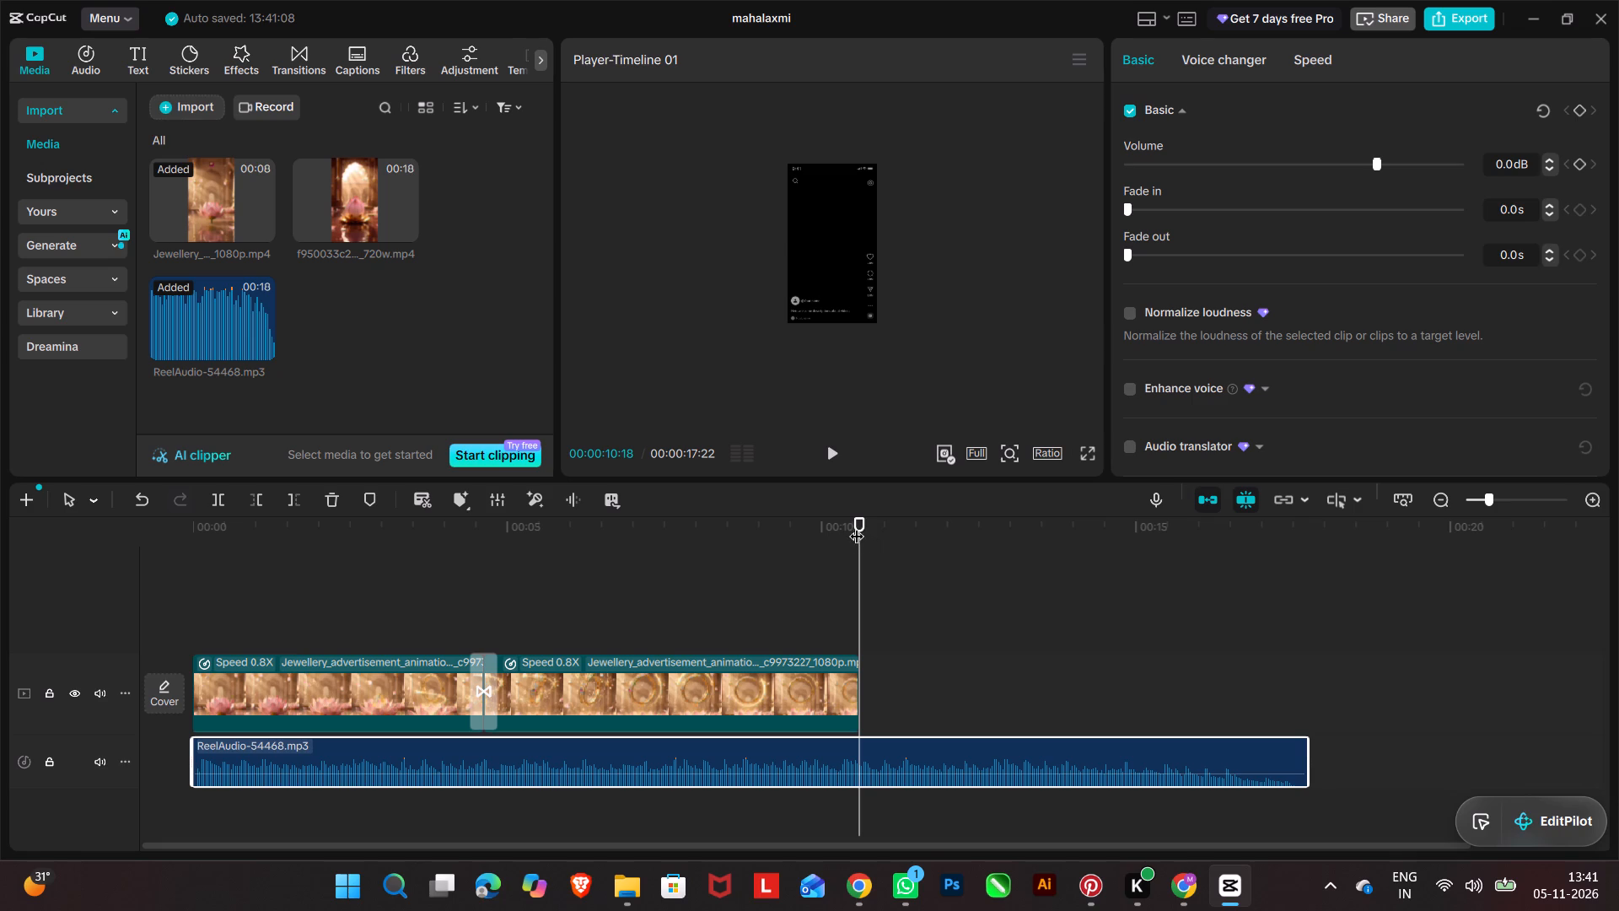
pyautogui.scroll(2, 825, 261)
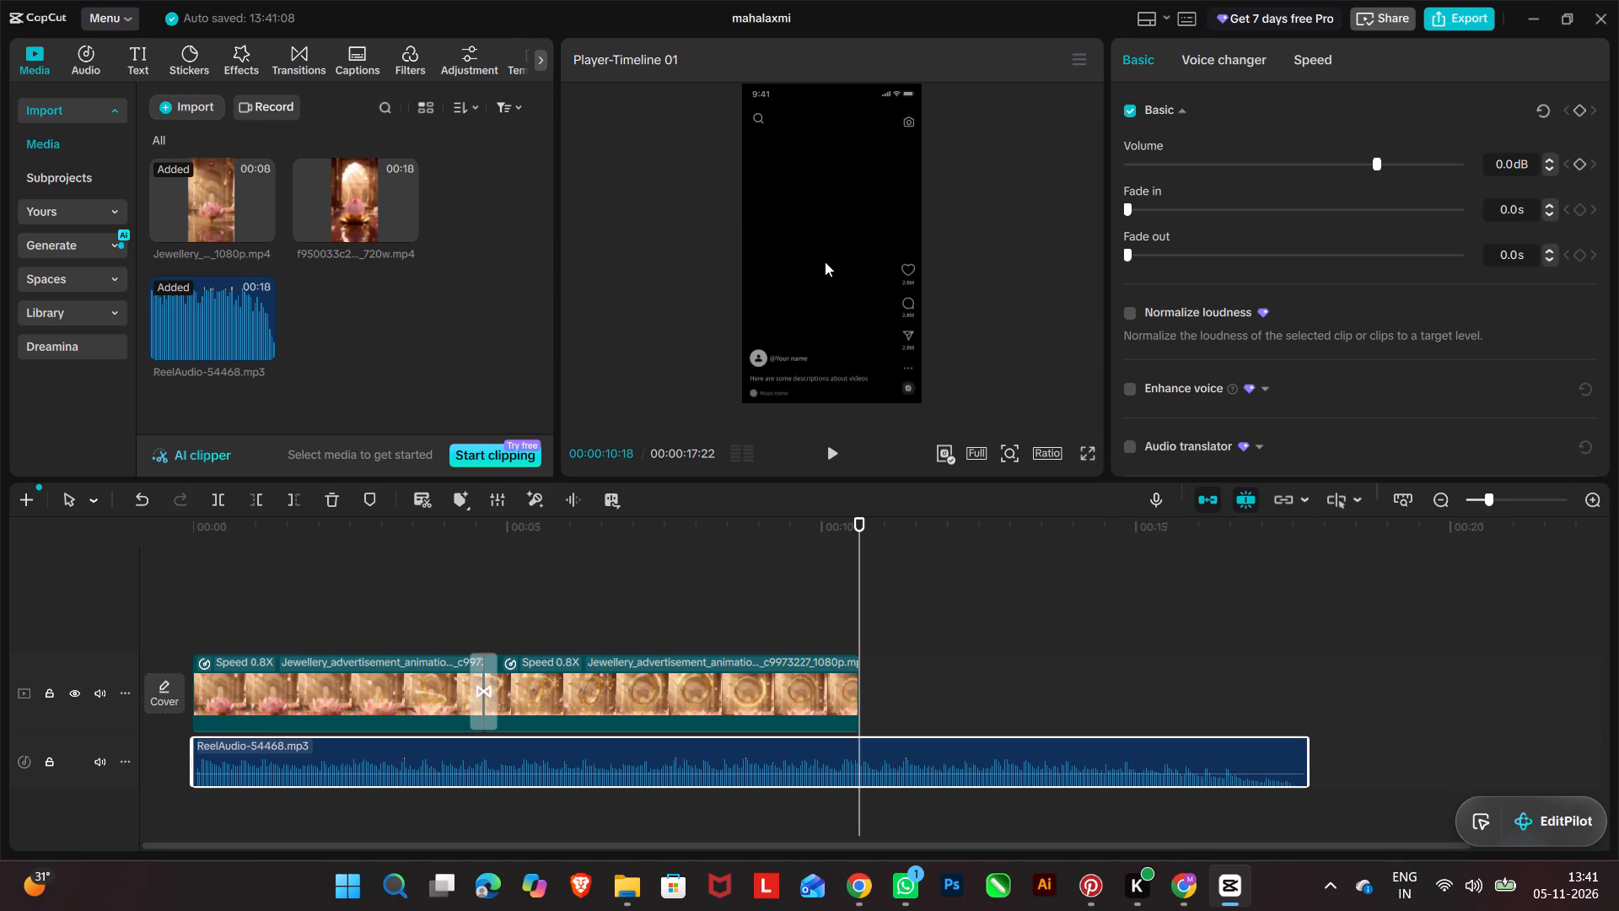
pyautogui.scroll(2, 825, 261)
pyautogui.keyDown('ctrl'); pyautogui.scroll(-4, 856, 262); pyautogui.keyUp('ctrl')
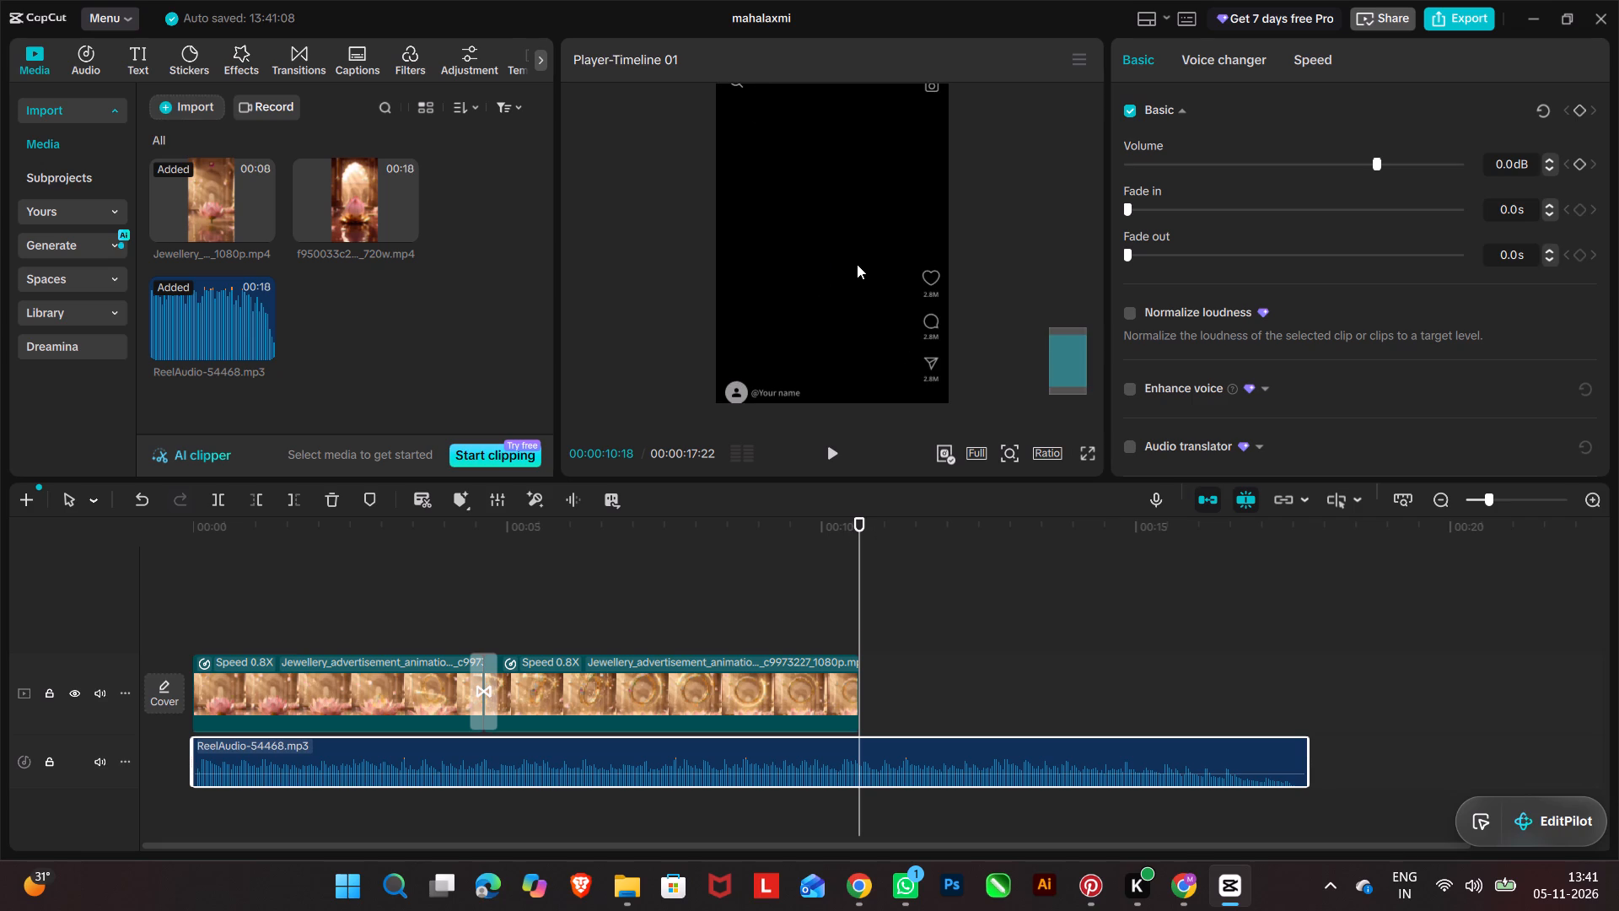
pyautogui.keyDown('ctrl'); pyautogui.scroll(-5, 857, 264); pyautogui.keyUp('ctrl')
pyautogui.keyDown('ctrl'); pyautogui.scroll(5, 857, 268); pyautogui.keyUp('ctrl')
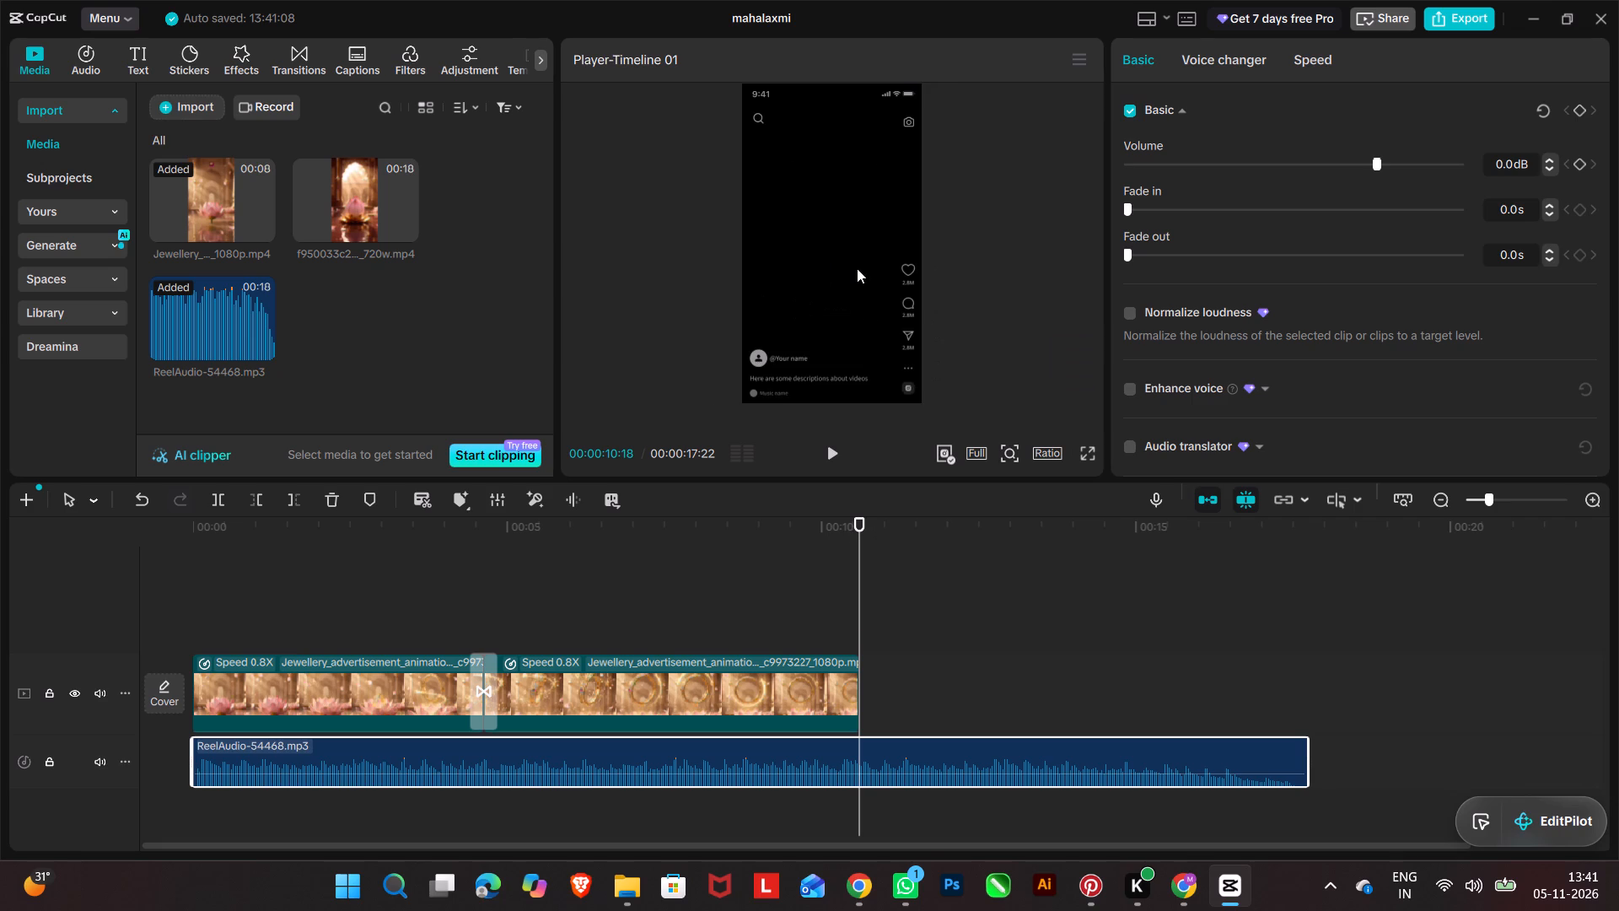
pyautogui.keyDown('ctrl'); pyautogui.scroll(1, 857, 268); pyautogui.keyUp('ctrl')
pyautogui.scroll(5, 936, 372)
# Enlarge the preview area by narrowing the media and properties areas and reducing the timeline's height.
pyautogui.moveTo(559, 311); pyautogui.dragTo(340, 325)
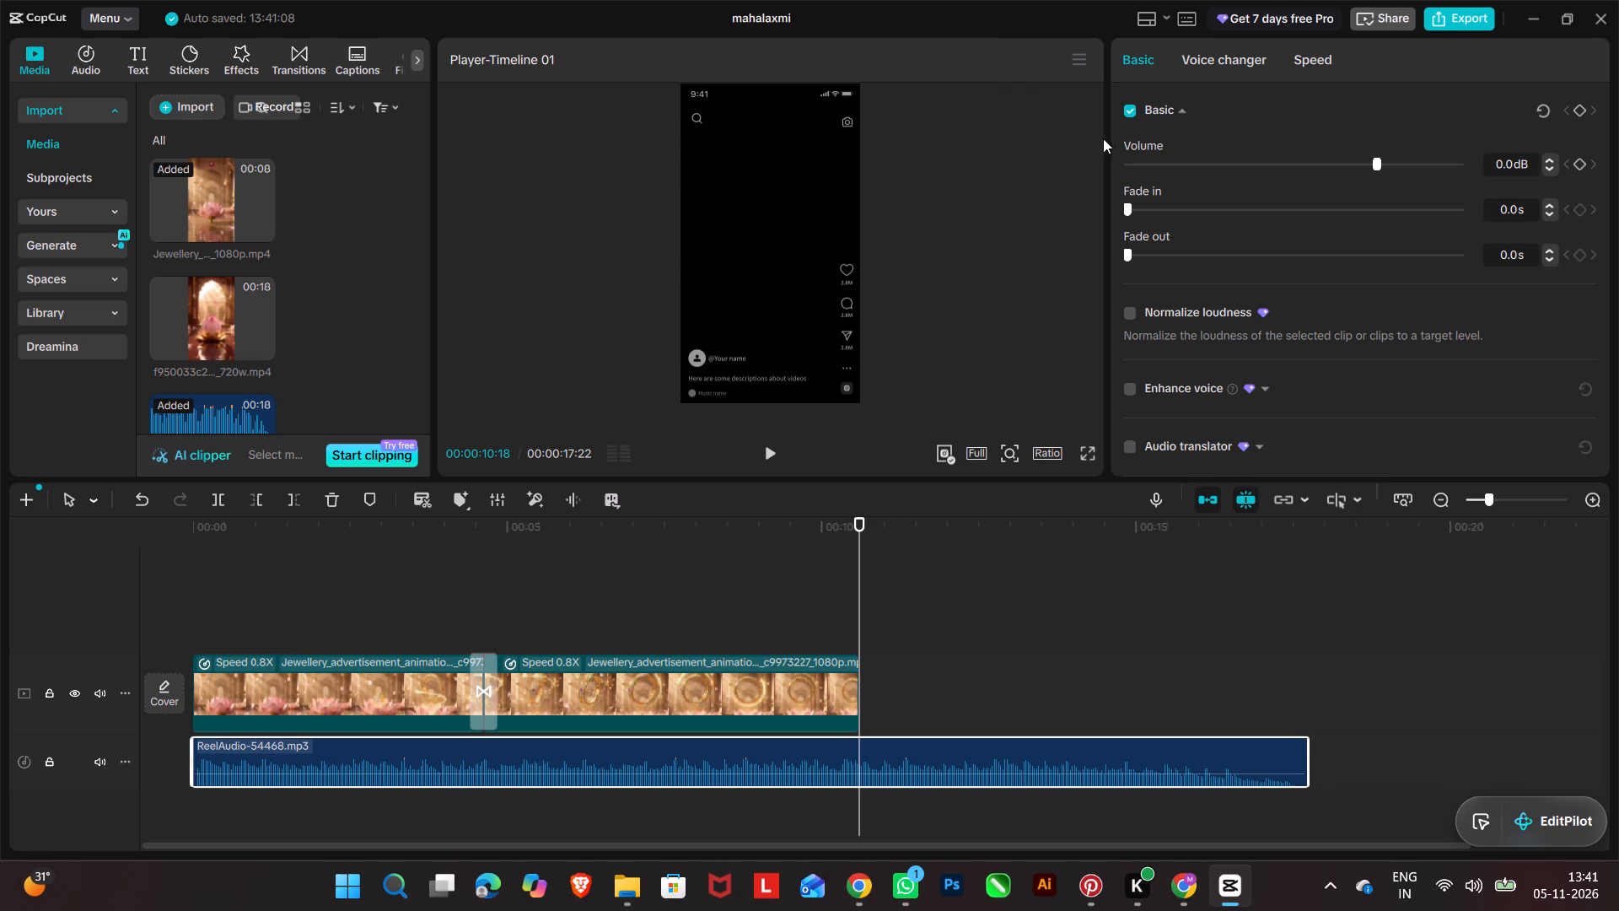
pyautogui.moveTo(1107, 140); pyautogui.dragTo(1320, 127)
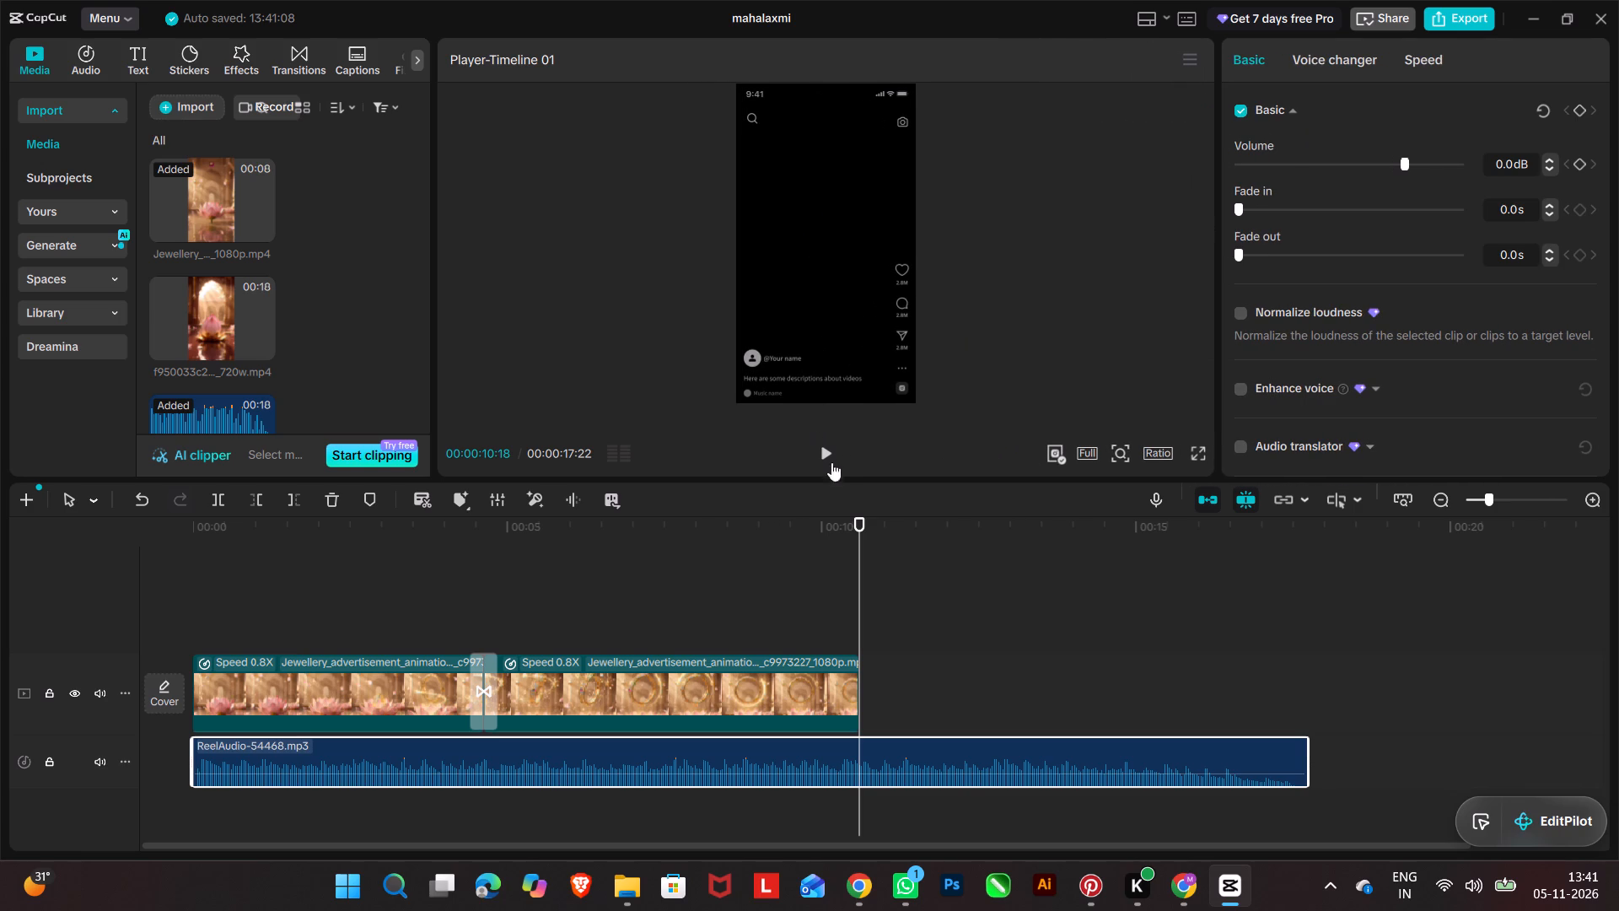
pyautogui.moveTo(856, 482); pyautogui.dragTo(858, 547)
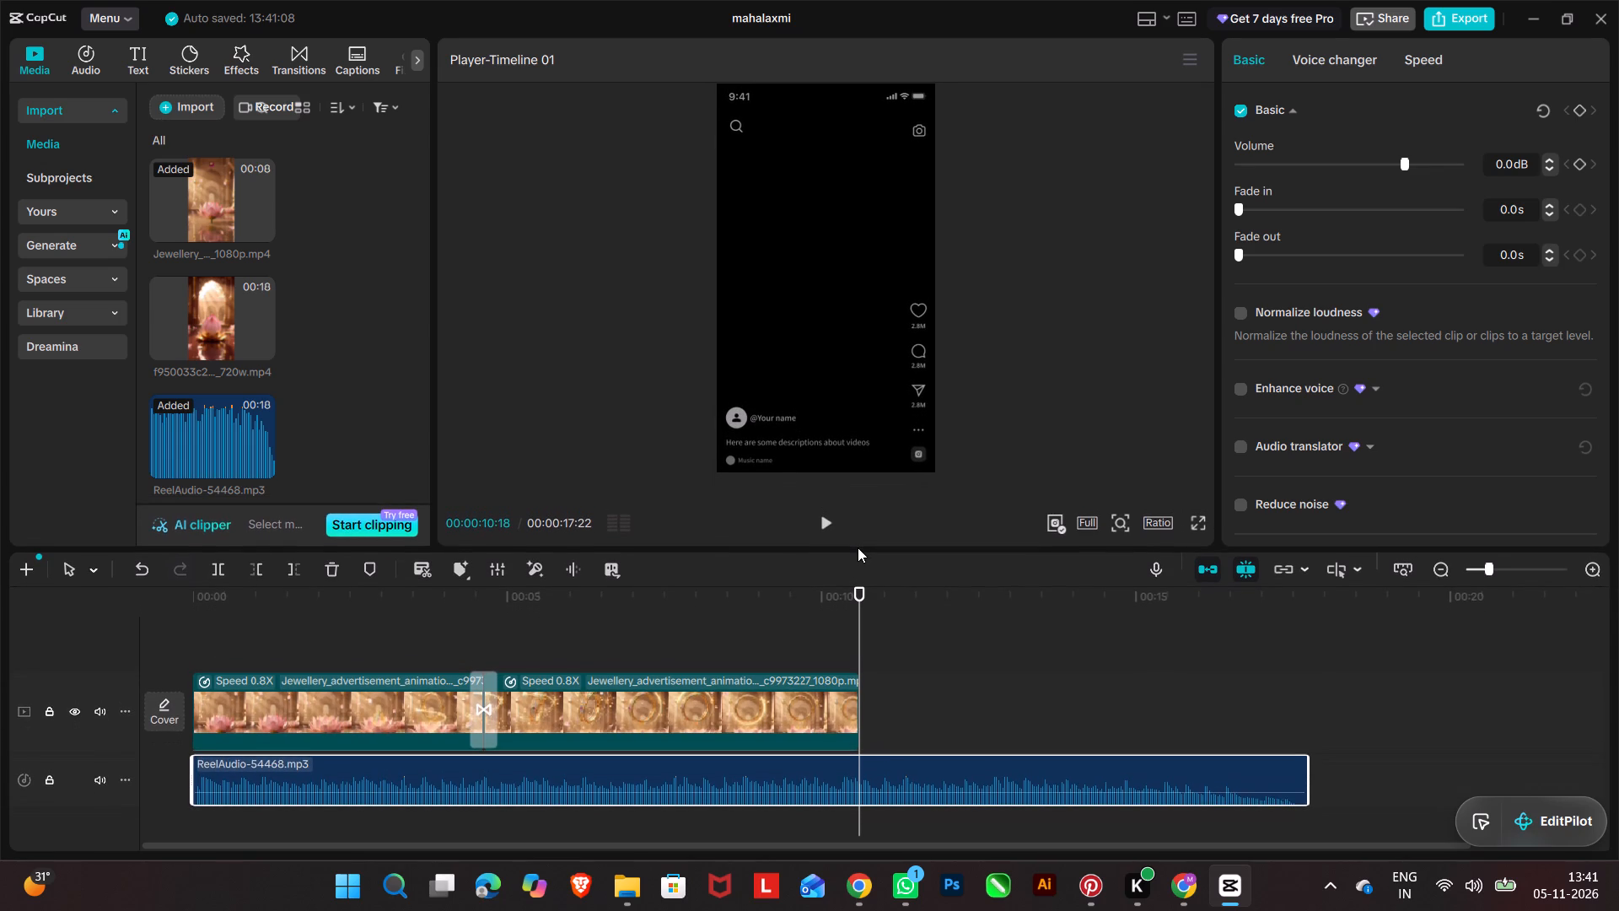
pyautogui.moveTo(858, 547); pyautogui.dragTo(858, 537)
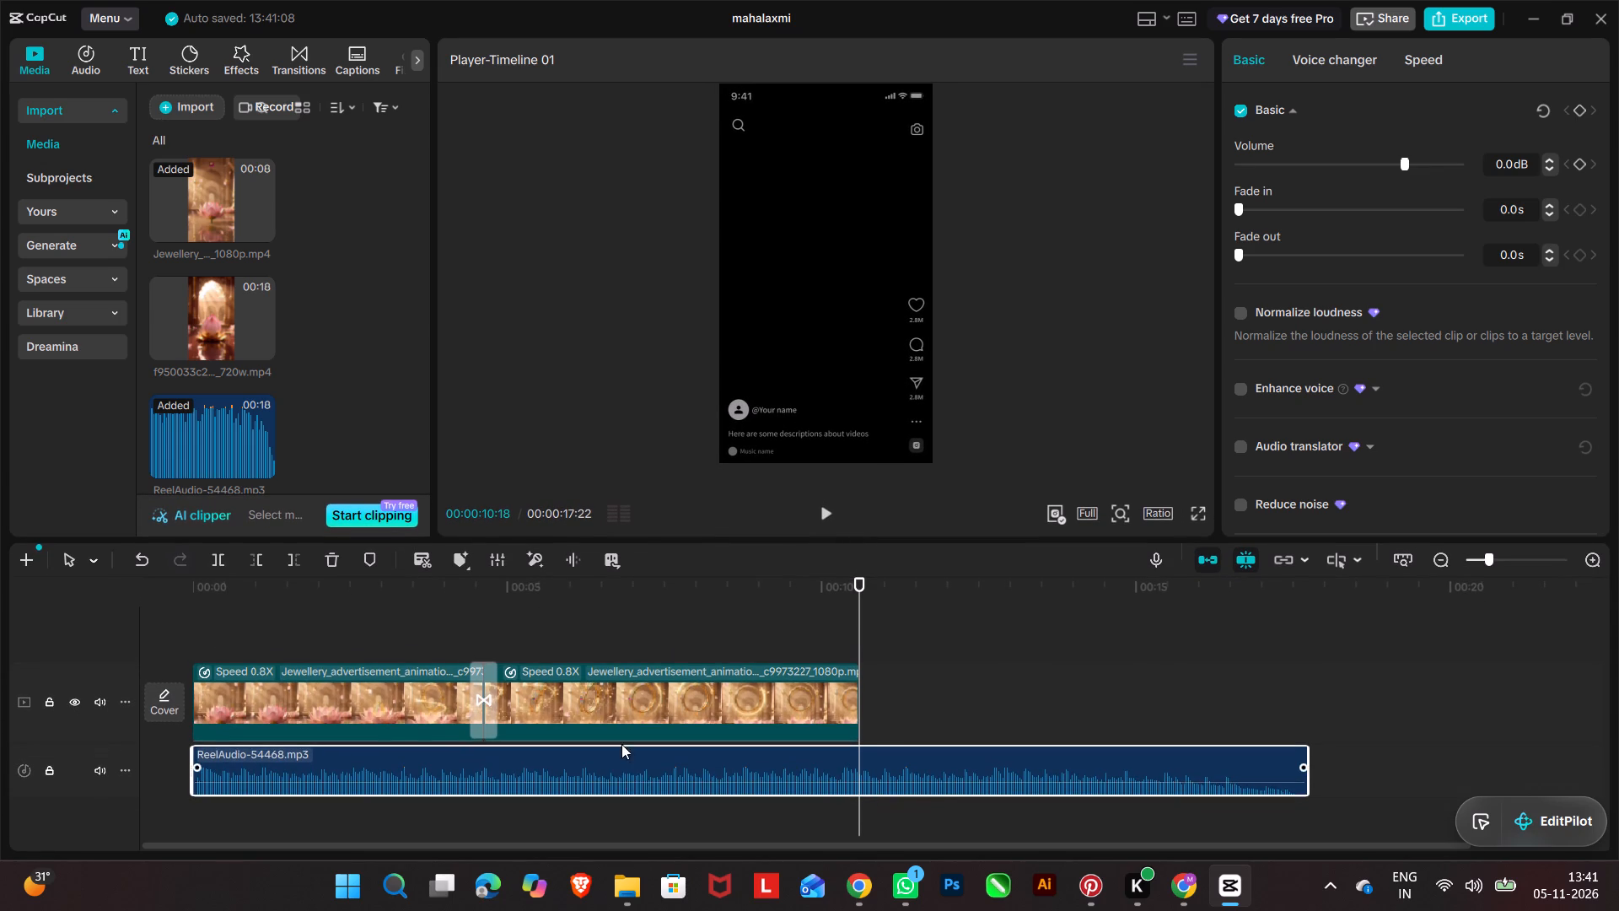
# Play the timeline from the start to review it, replay the opening and pause at 00:00:05:14.
pyautogui.moveTo(859, 577); pyautogui.dragTo(97, 659)
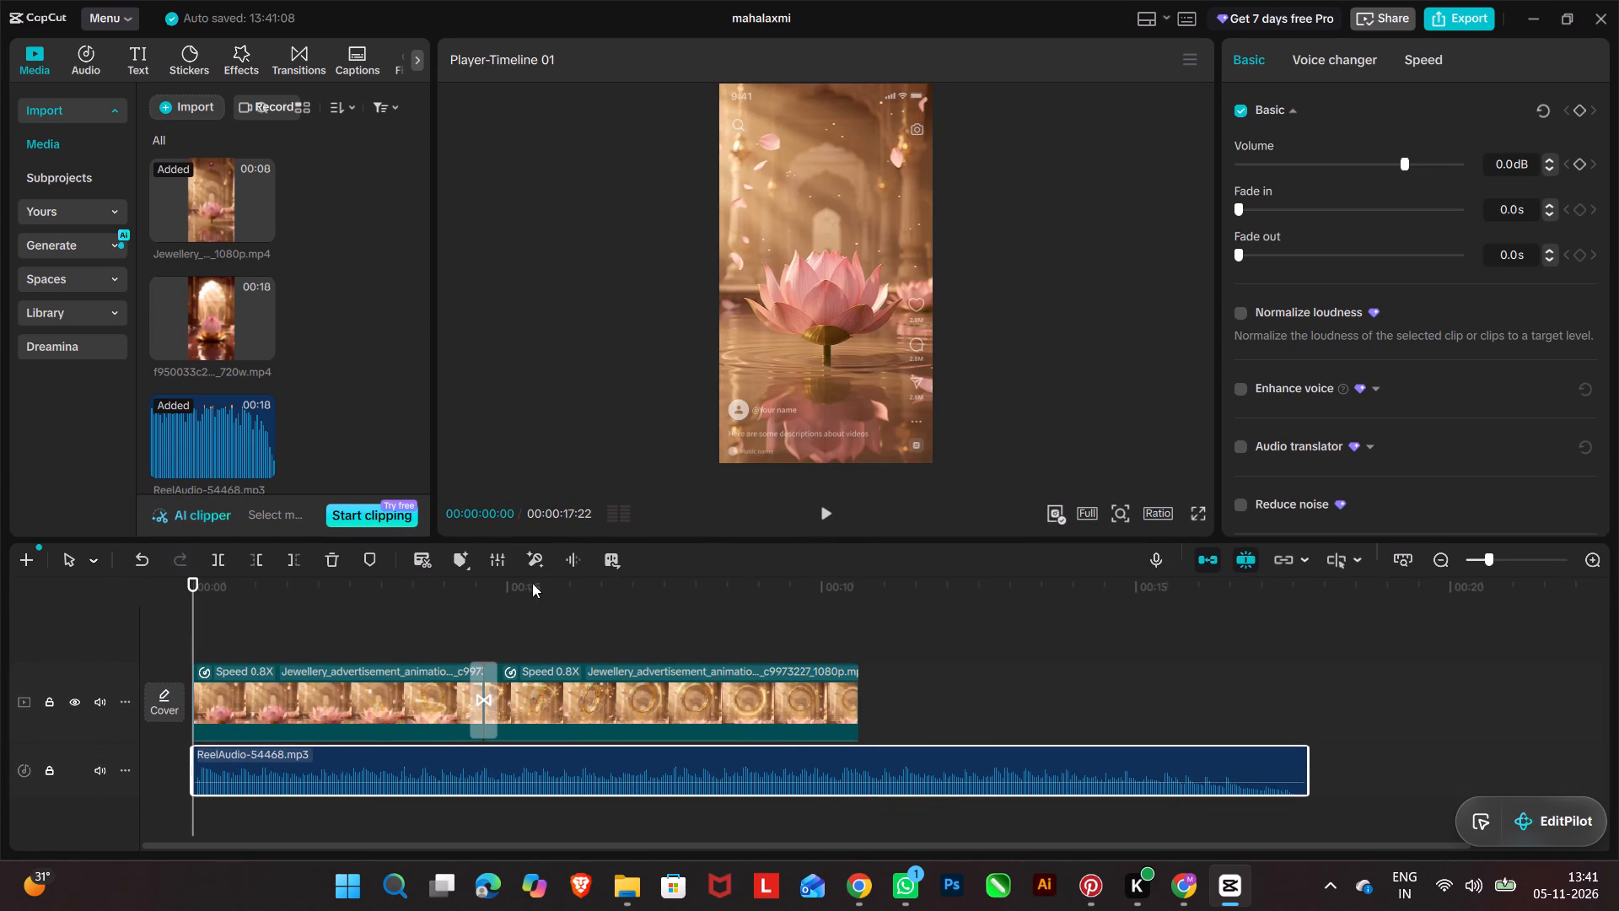
pyautogui.click(824, 513)
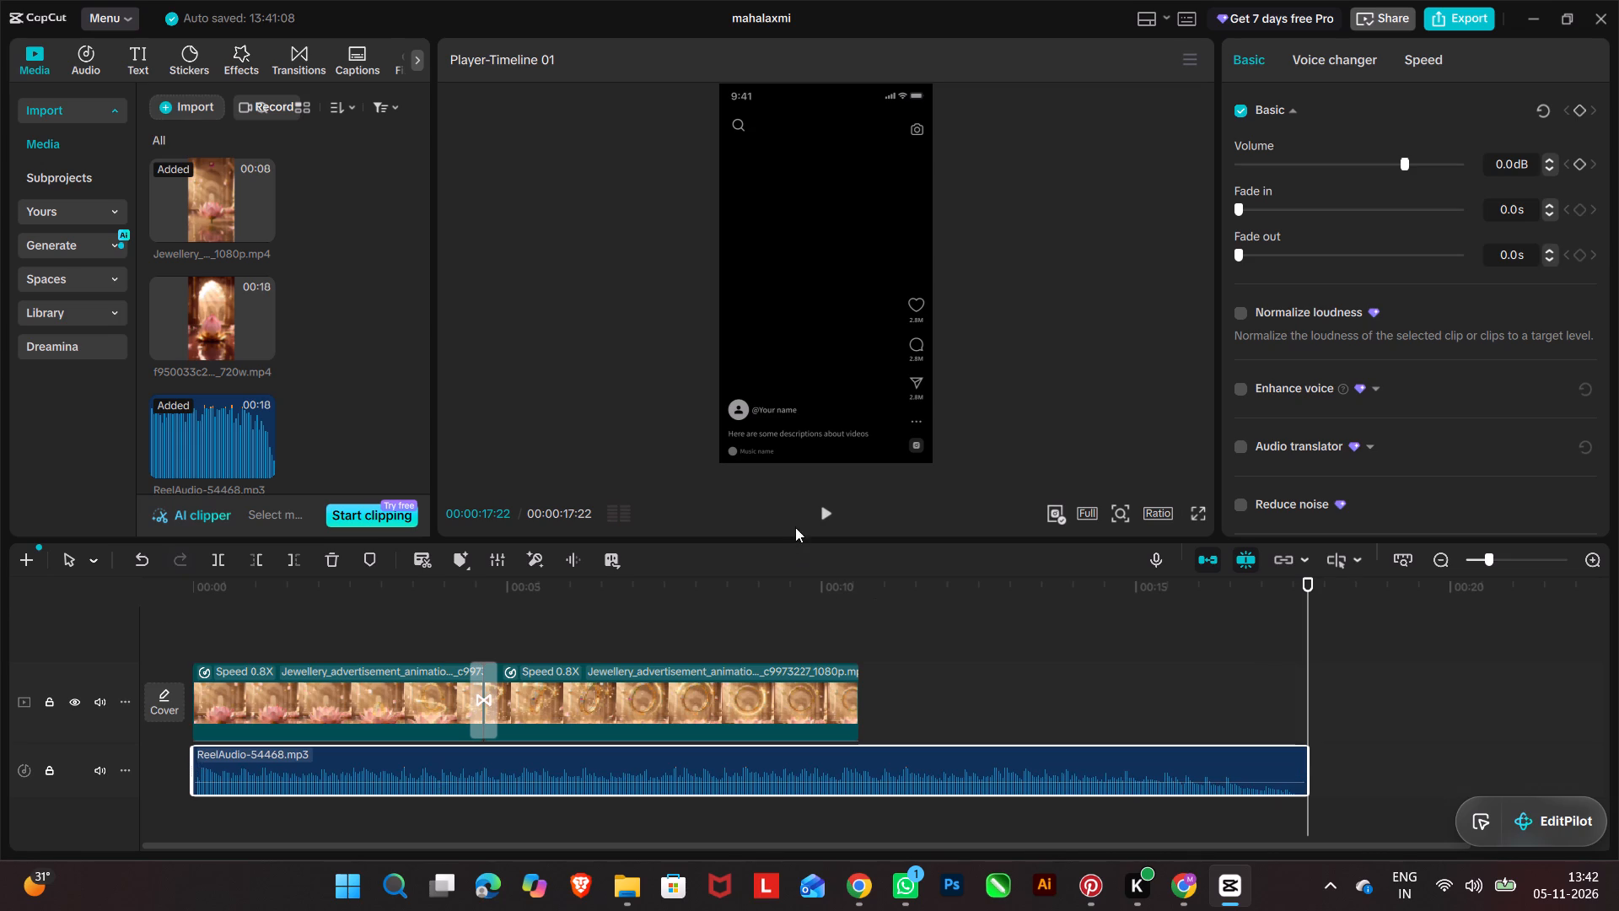
pyautogui.click(826, 507)
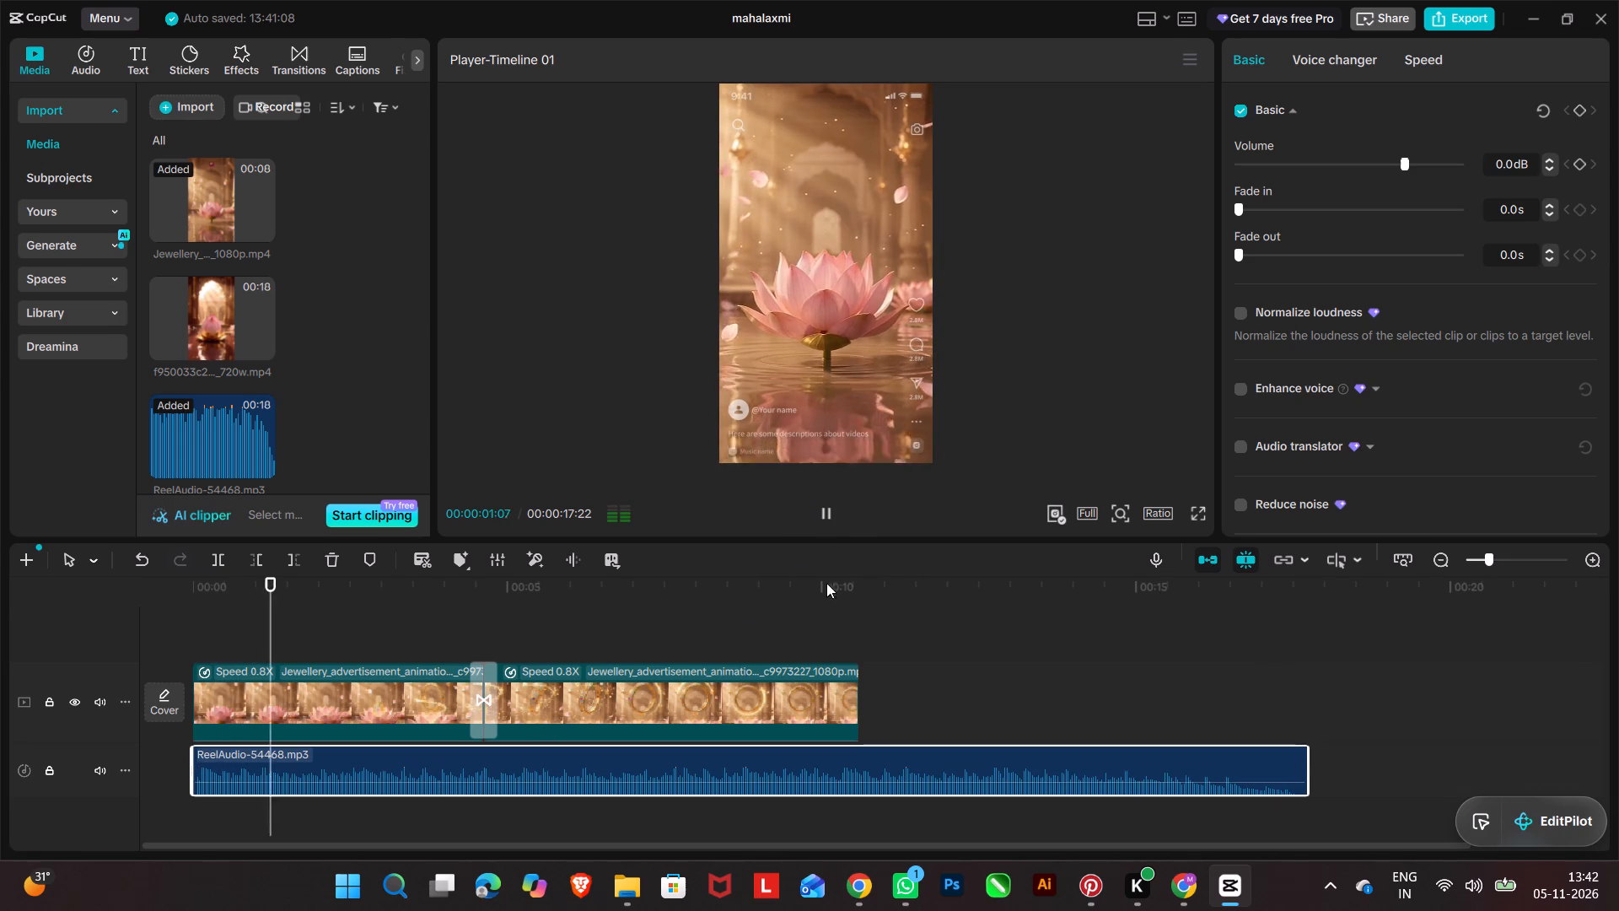
pyautogui.click(824, 509)
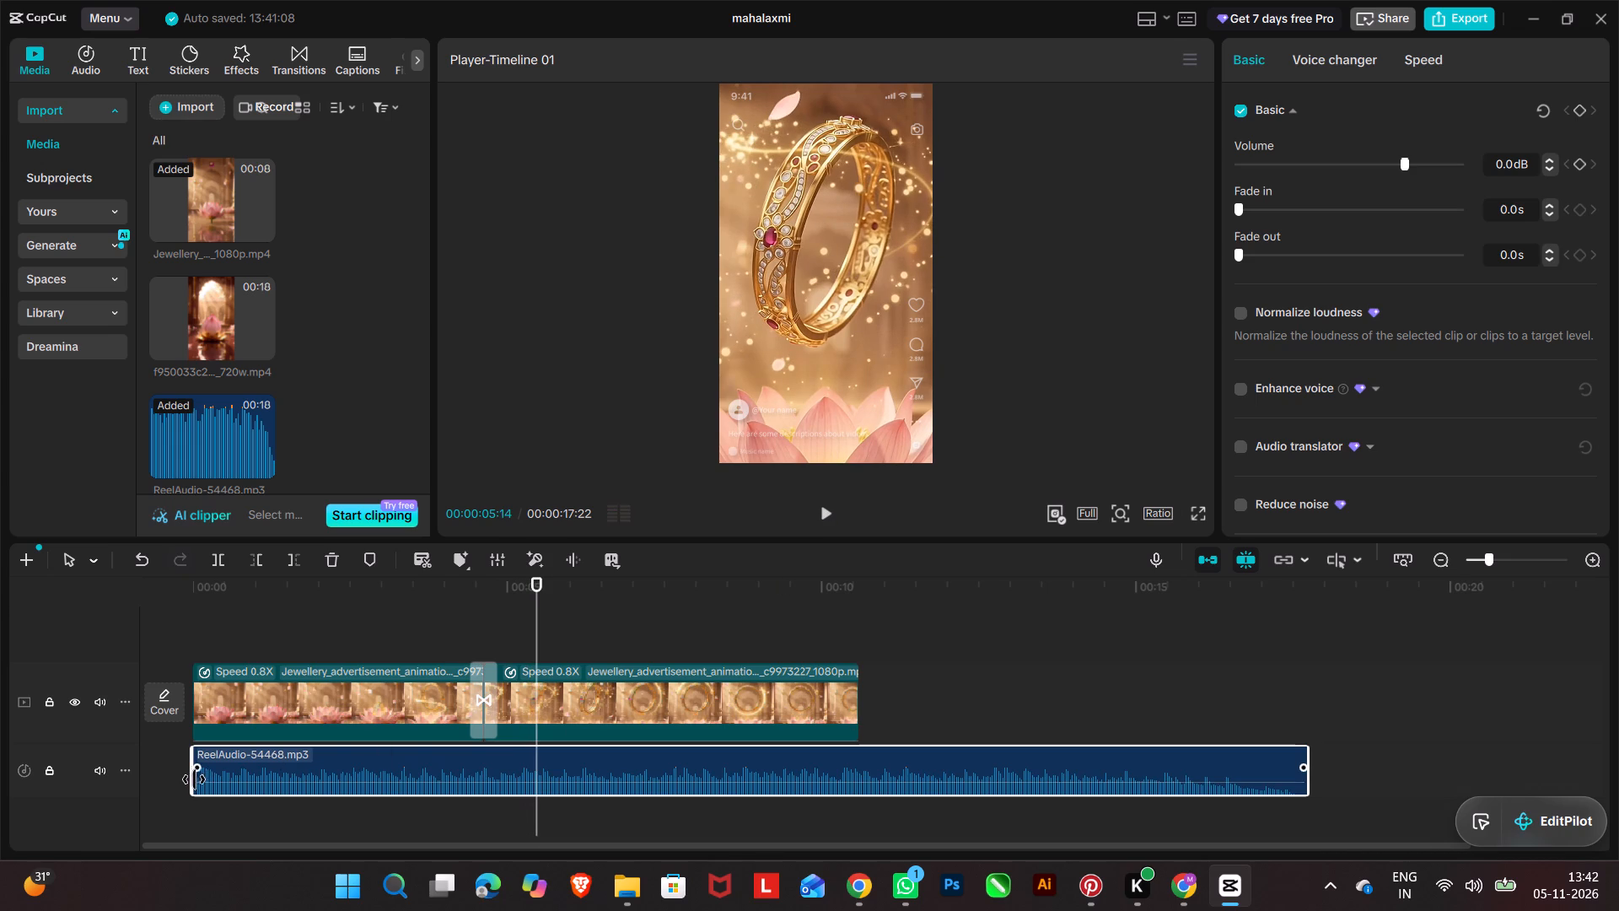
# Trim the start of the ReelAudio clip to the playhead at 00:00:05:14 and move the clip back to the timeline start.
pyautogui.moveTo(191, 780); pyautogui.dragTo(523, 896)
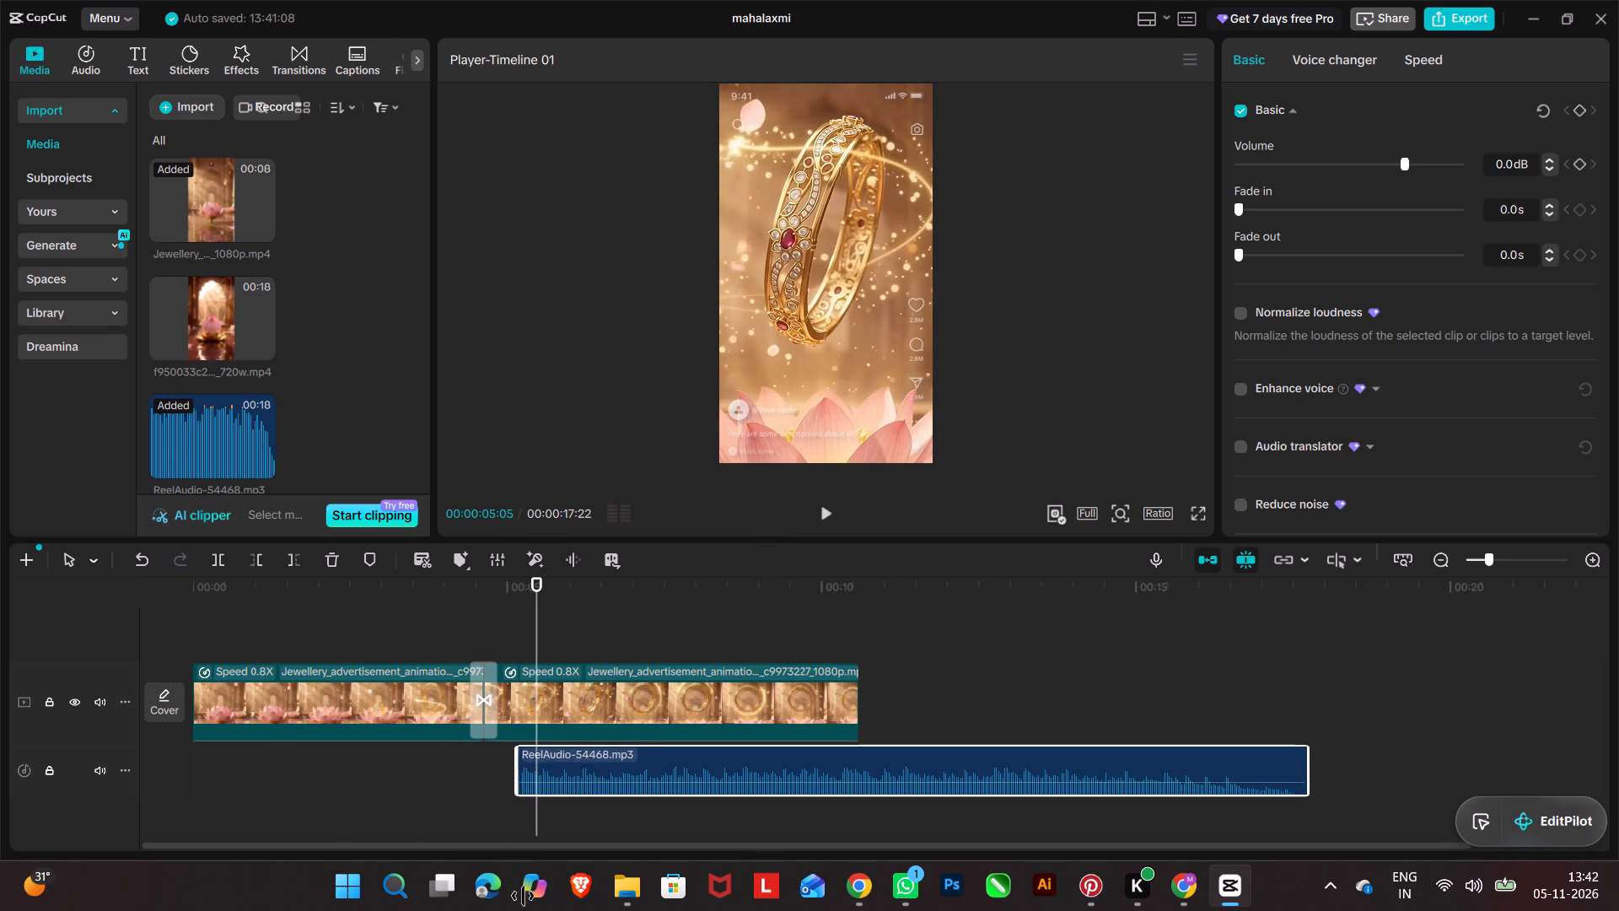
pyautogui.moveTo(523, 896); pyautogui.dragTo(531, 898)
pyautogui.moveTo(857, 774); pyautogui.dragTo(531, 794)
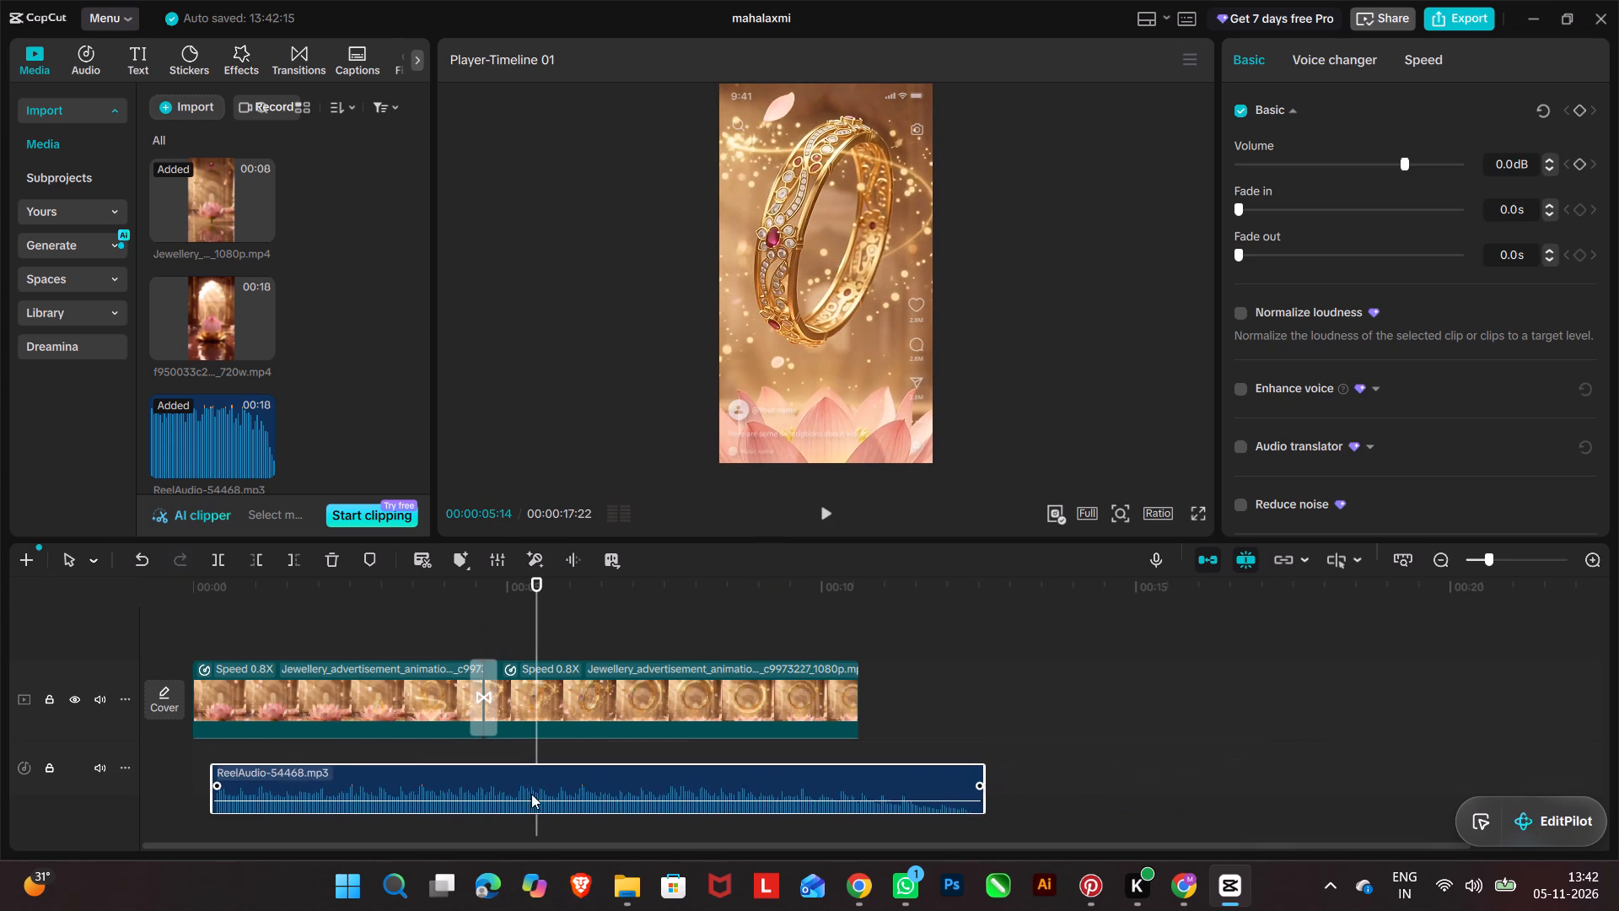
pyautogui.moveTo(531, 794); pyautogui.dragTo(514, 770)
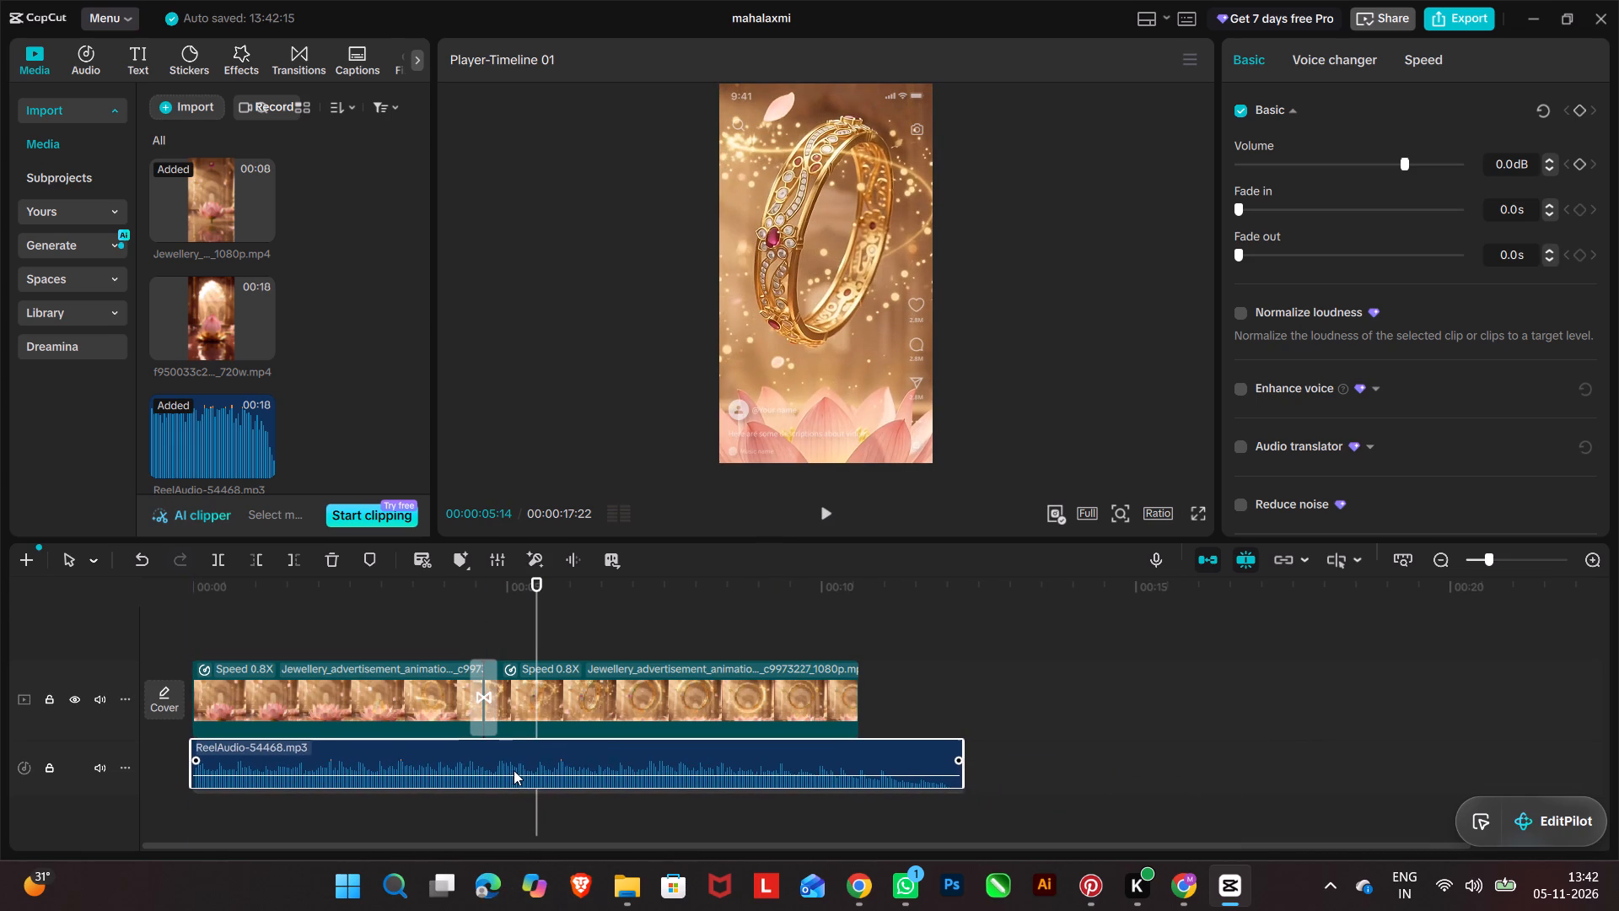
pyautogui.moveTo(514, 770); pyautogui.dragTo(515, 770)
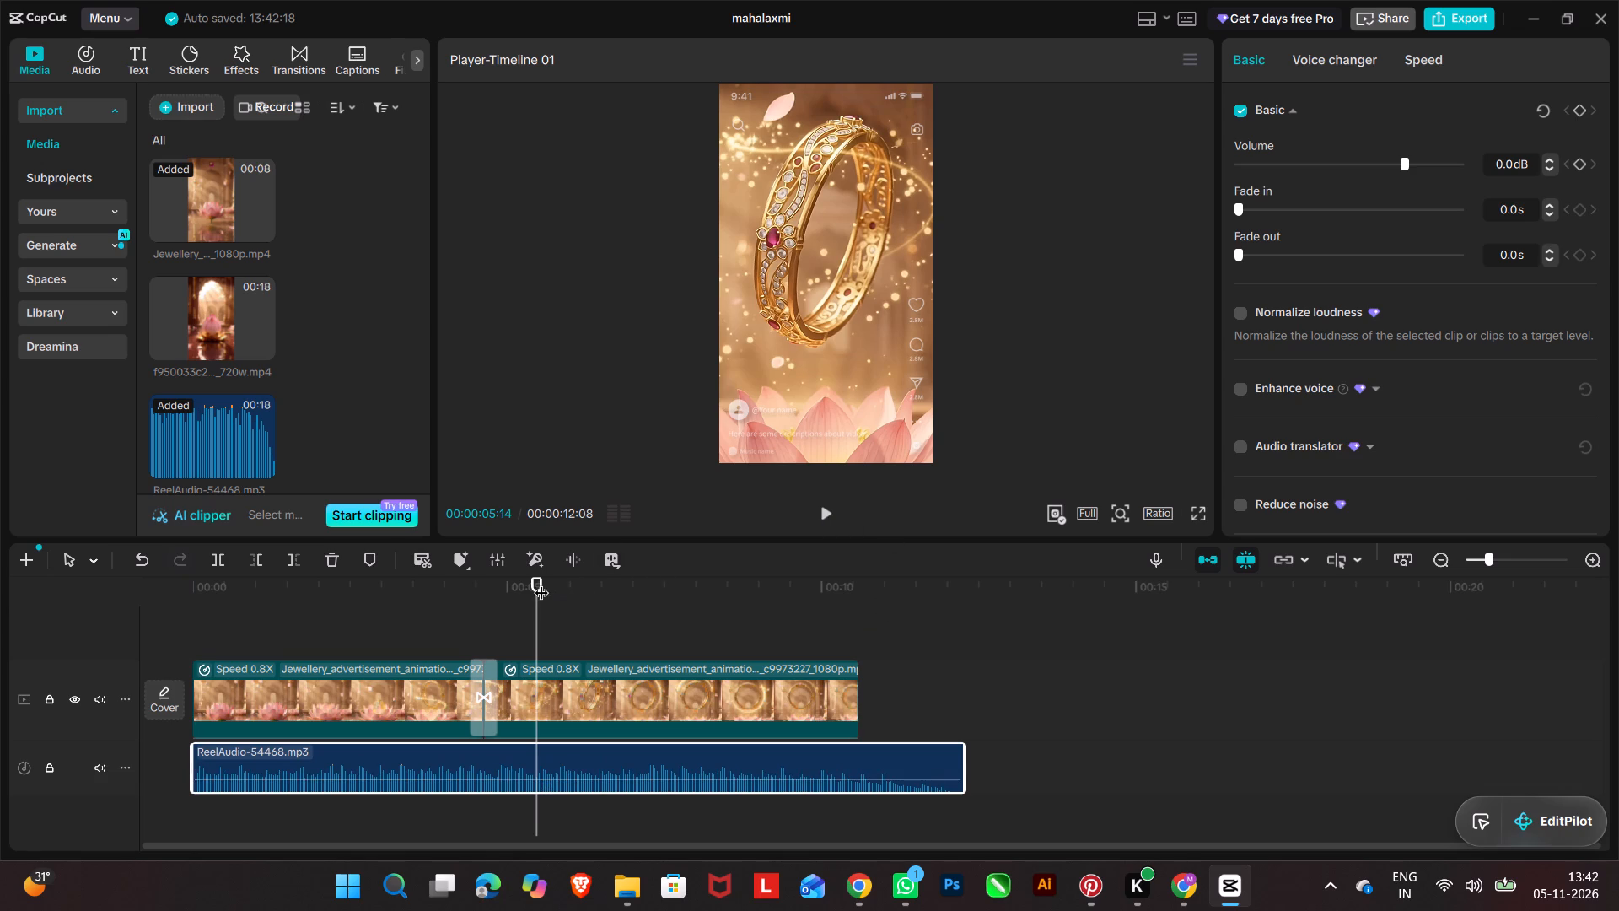
# Play the timeline from the beginning to check the trimmed audio against the video.
pyautogui.moveTo(536, 582); pyautogui.dragTo(42, 631)
pyautogui.click(831, 509)
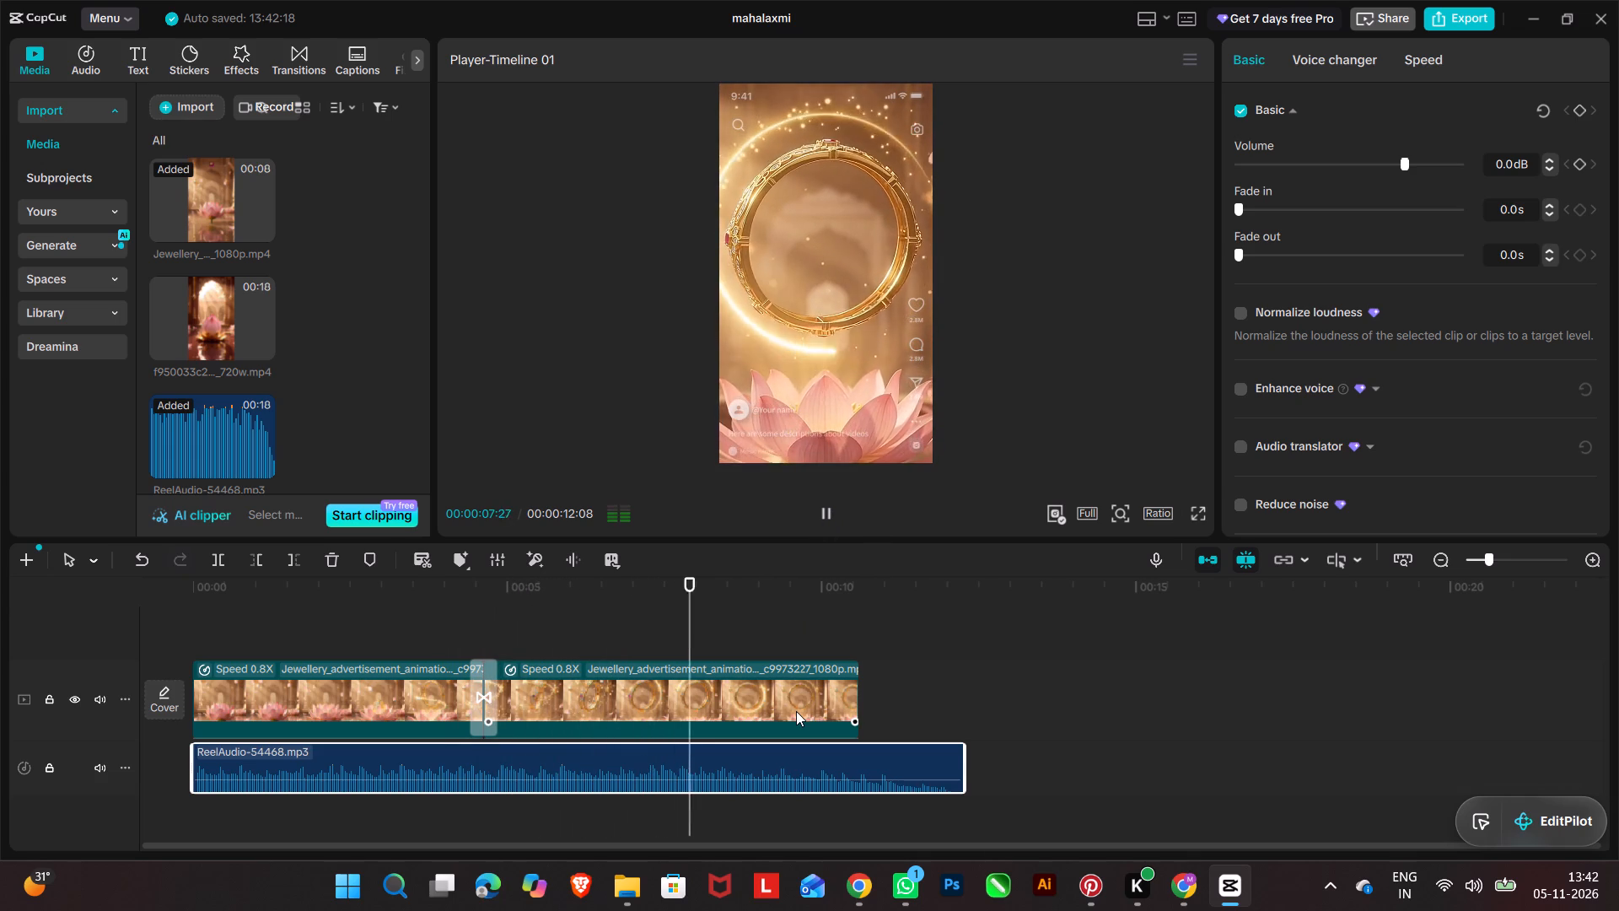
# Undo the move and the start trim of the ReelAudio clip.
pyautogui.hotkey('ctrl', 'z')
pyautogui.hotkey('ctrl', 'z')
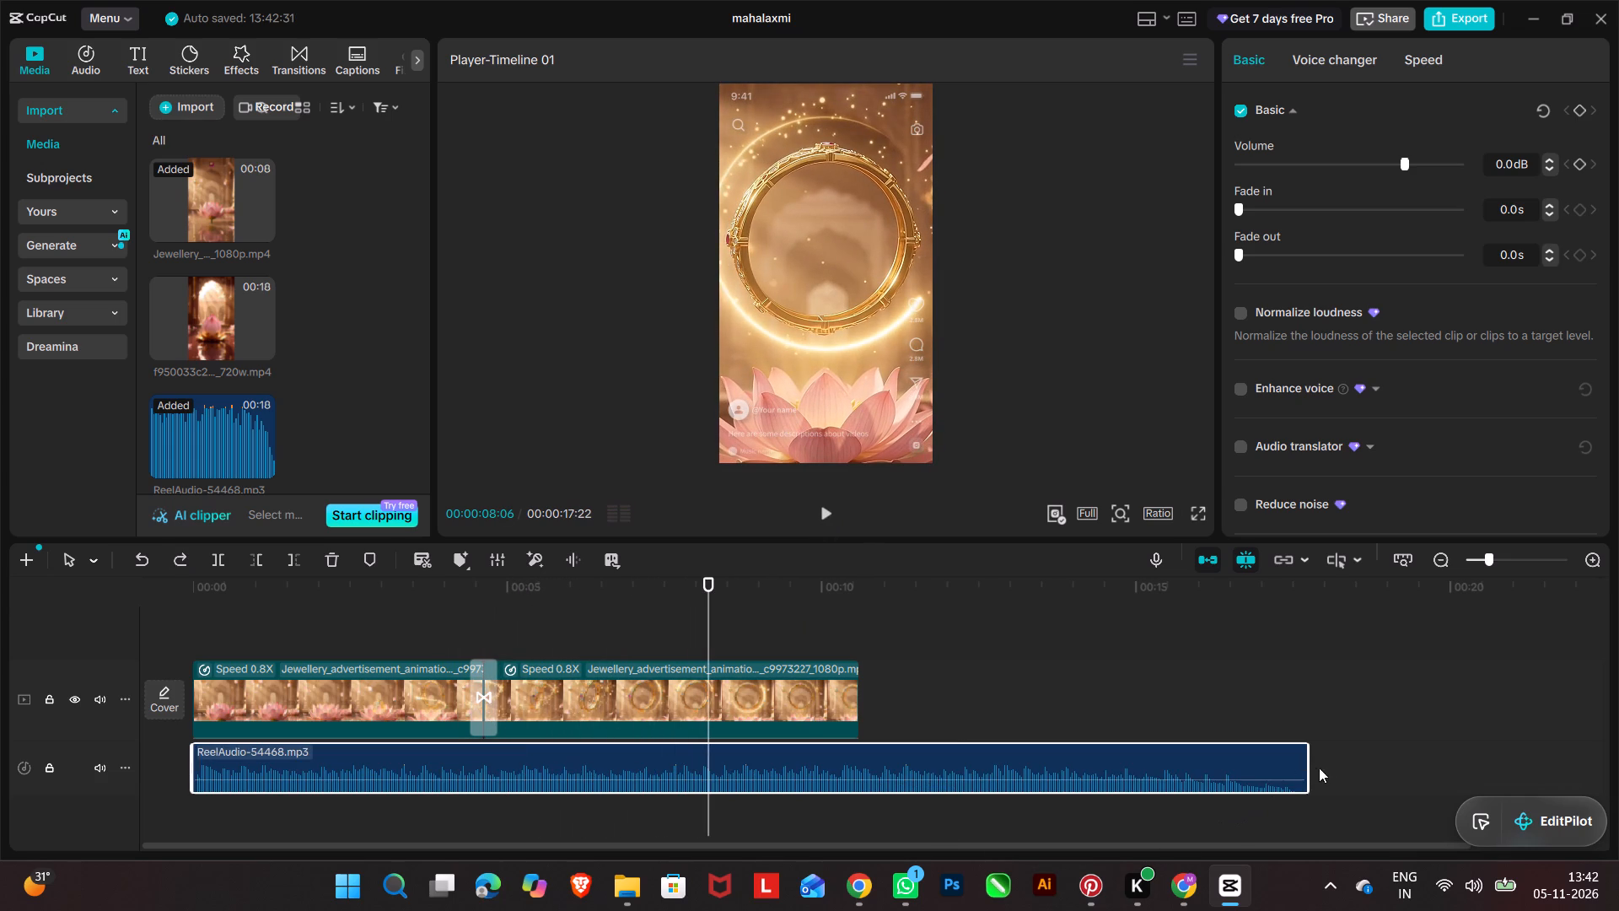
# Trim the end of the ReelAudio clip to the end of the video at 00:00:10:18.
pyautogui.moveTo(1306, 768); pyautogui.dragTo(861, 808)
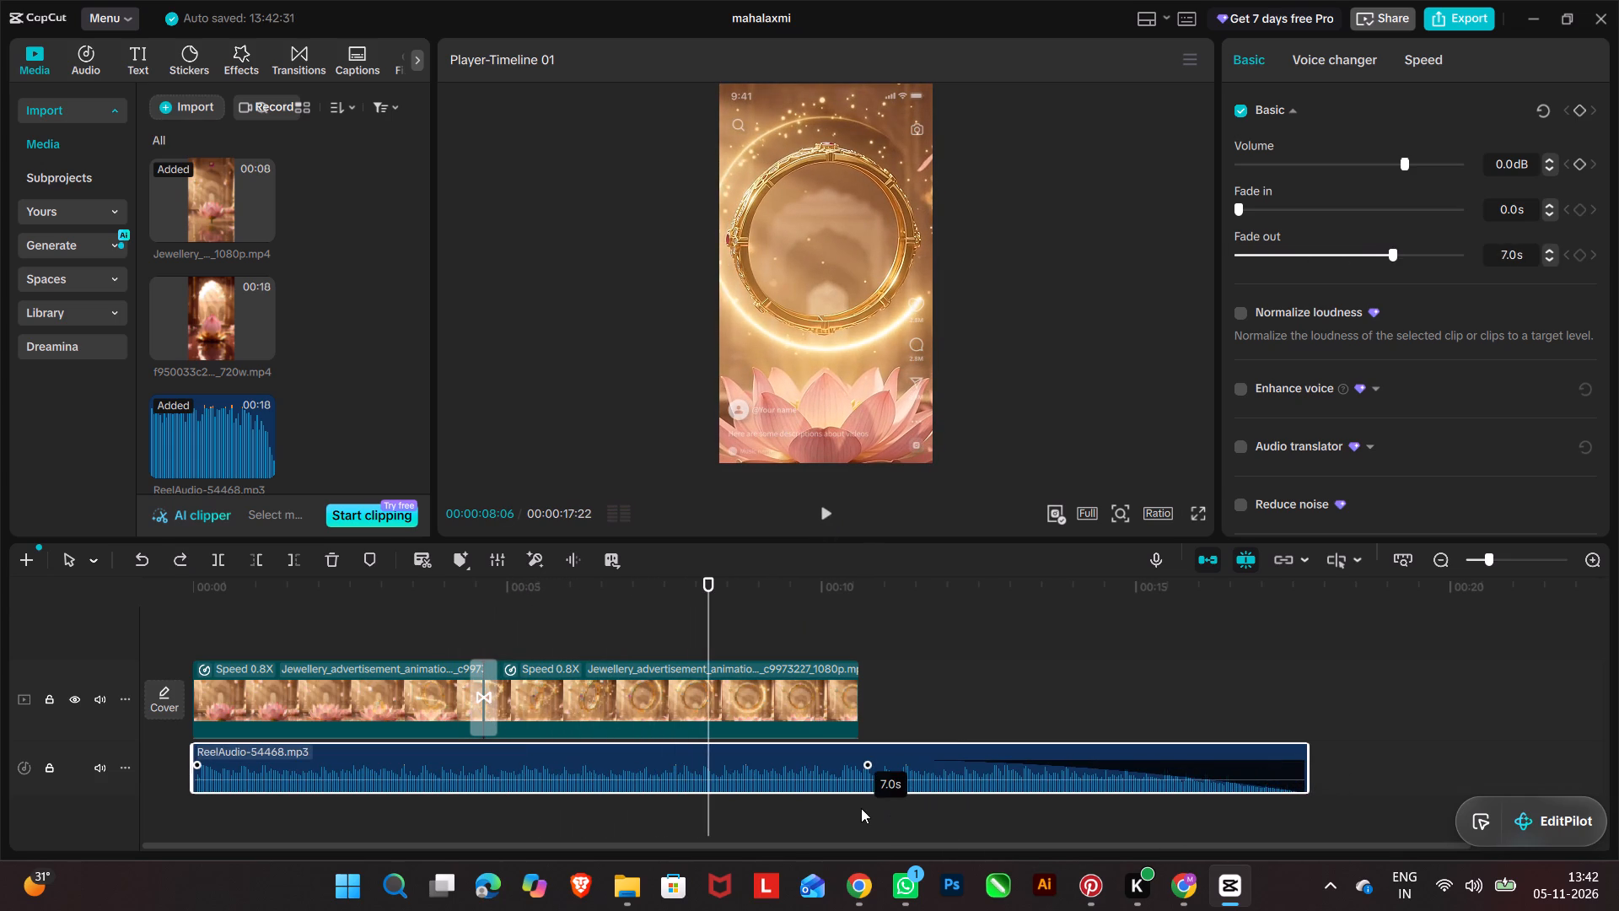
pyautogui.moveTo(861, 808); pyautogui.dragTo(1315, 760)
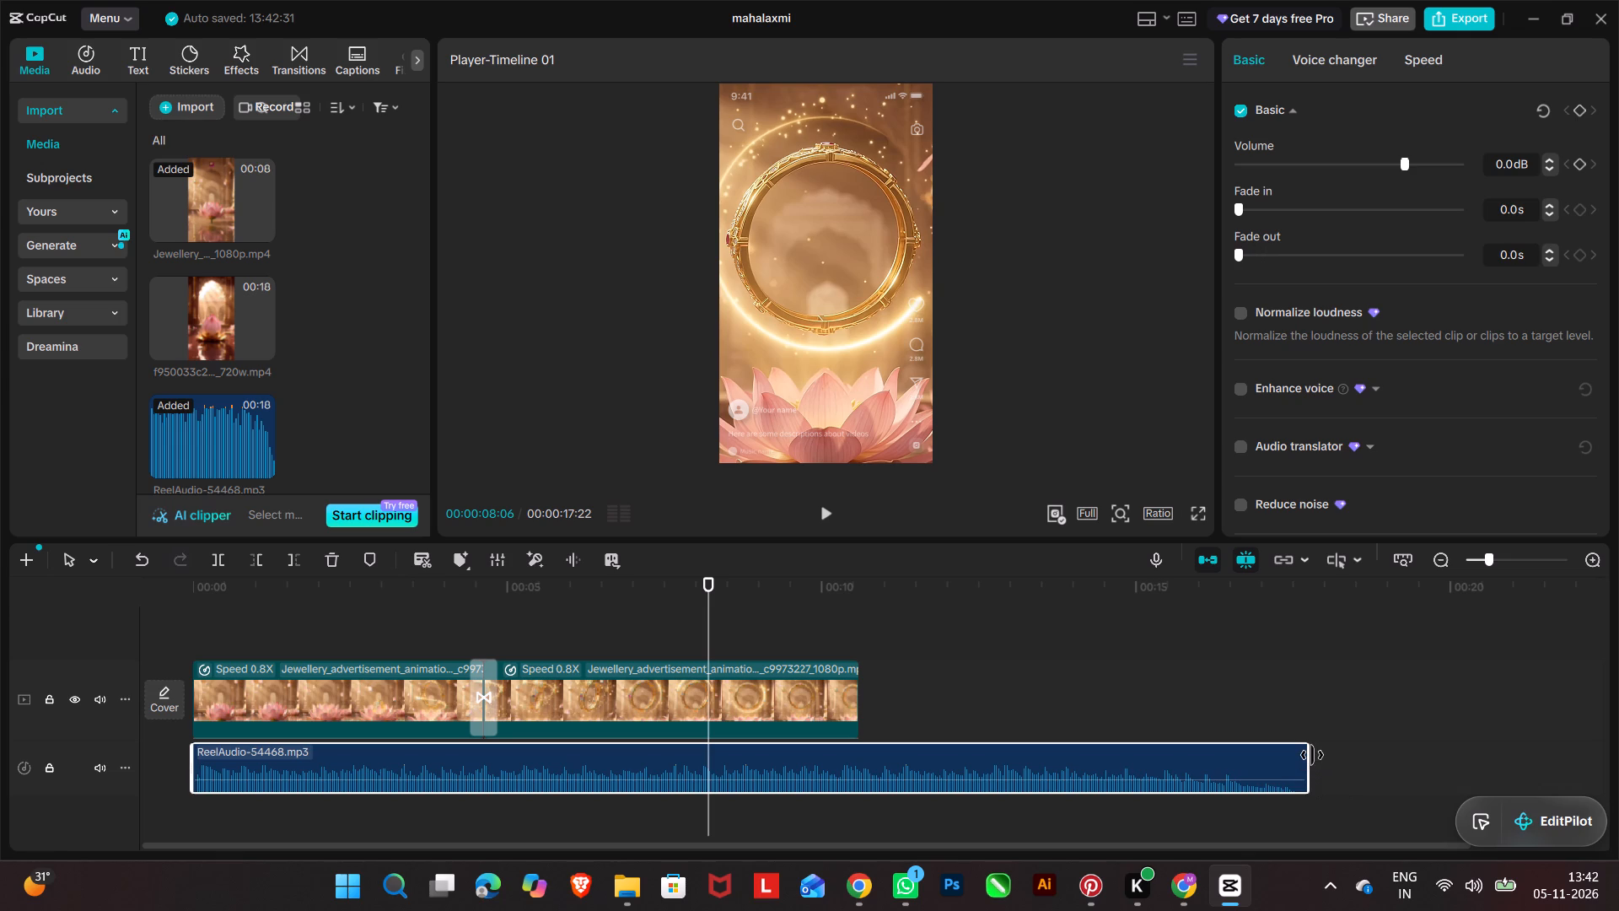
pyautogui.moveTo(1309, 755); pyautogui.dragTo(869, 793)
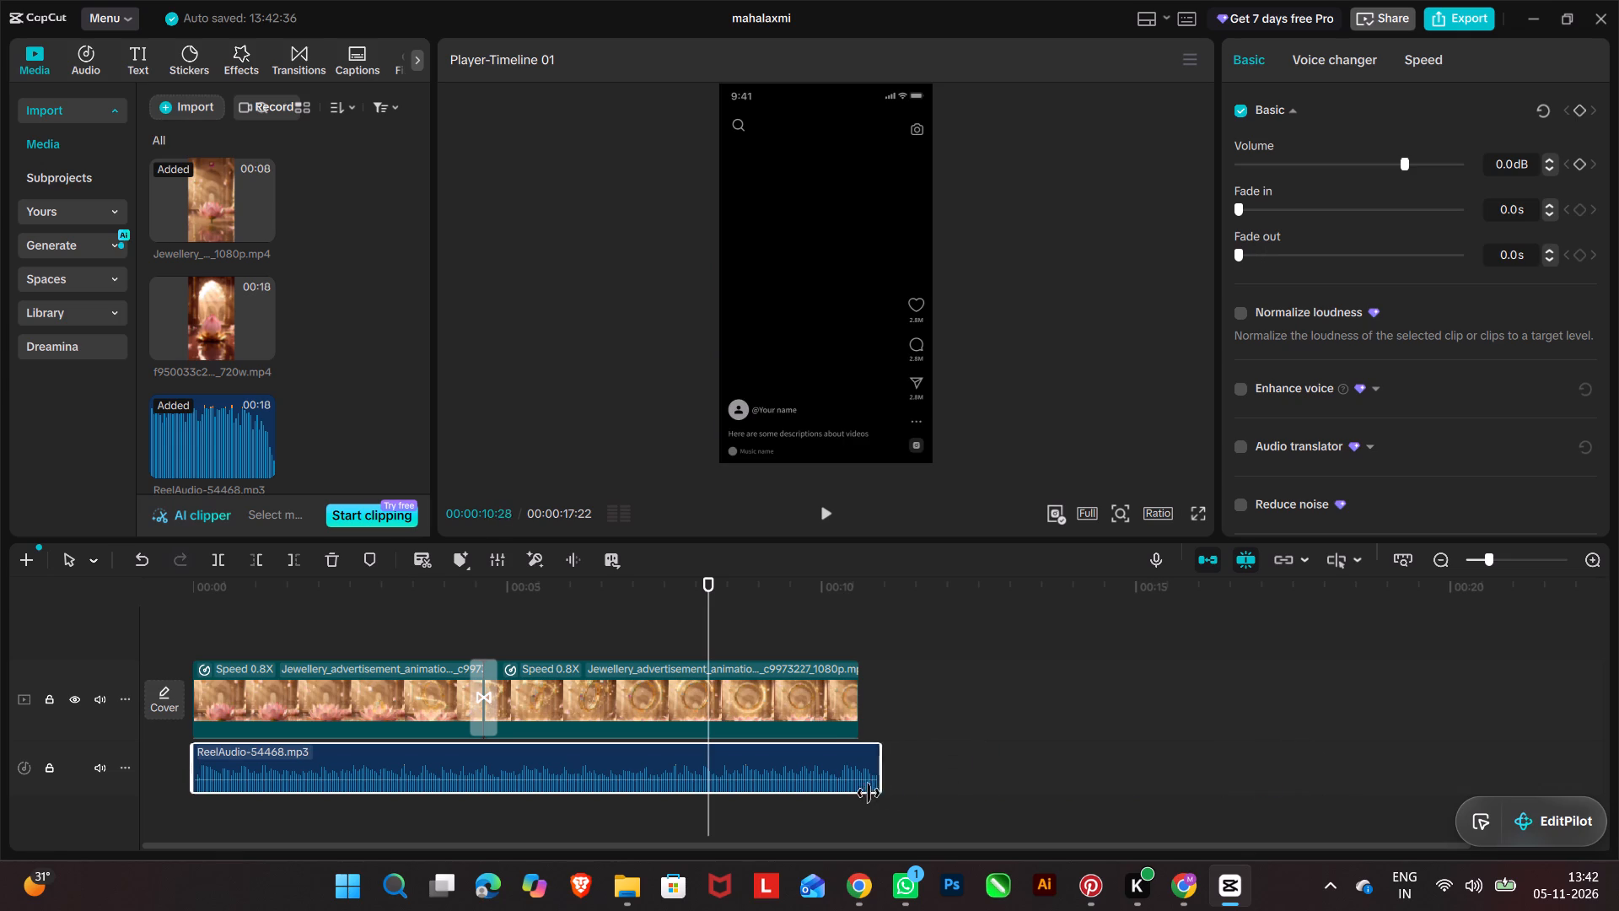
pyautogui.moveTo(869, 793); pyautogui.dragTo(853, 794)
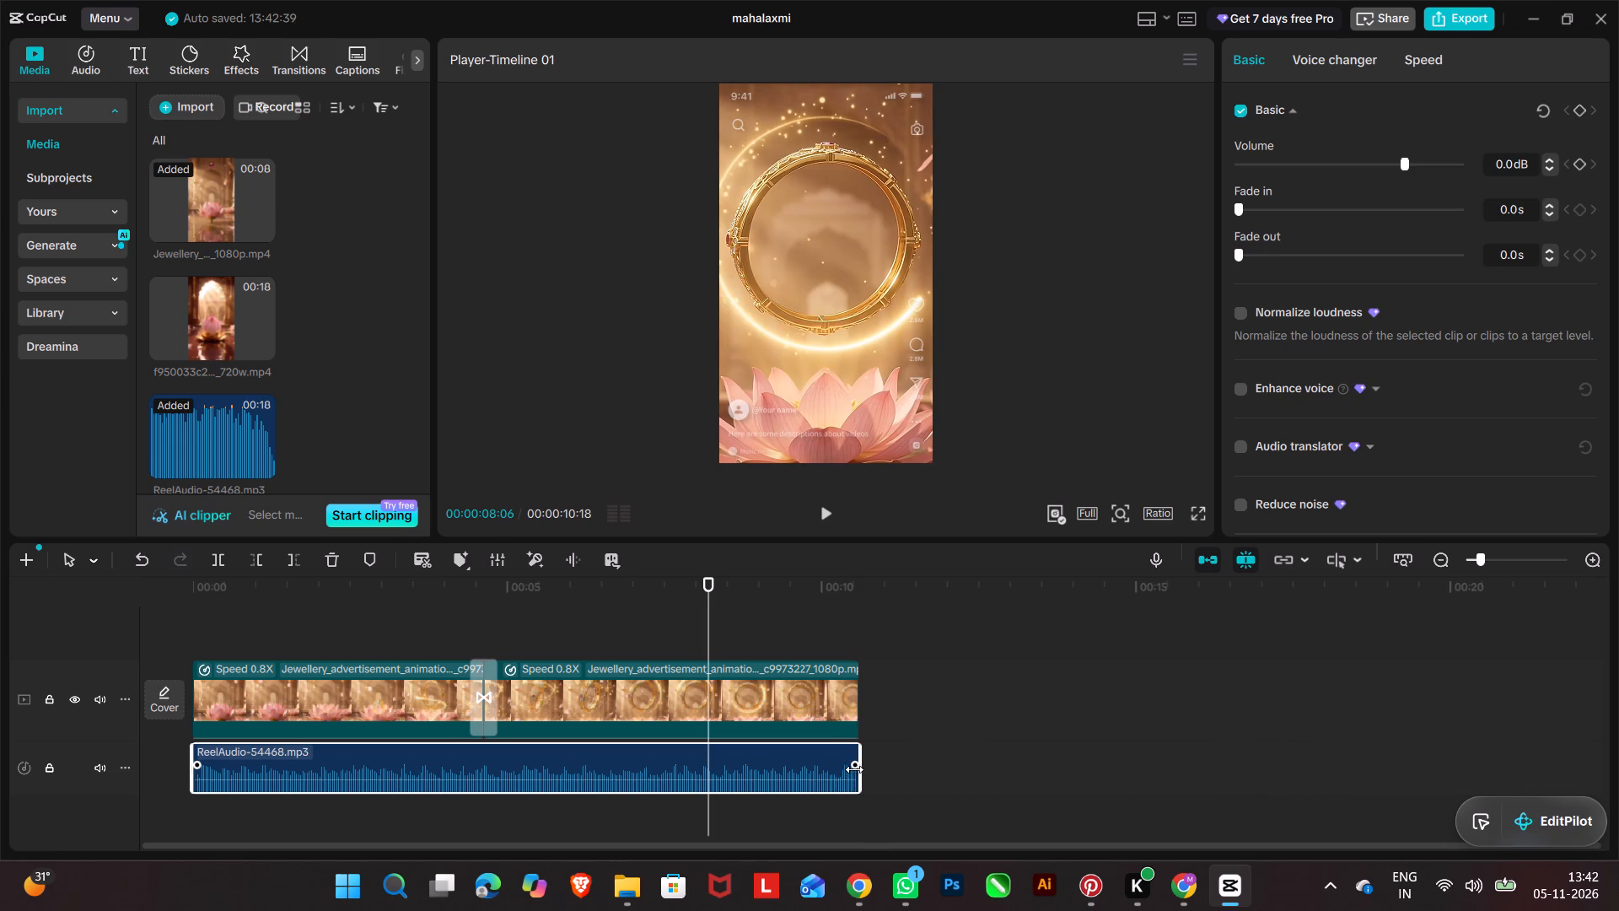
# Add a 1.6 s fade-out to the end of the ReelAudio clip.
pyautogui.moveTo(853, 767); pyautogui.dragTo(781, 781)
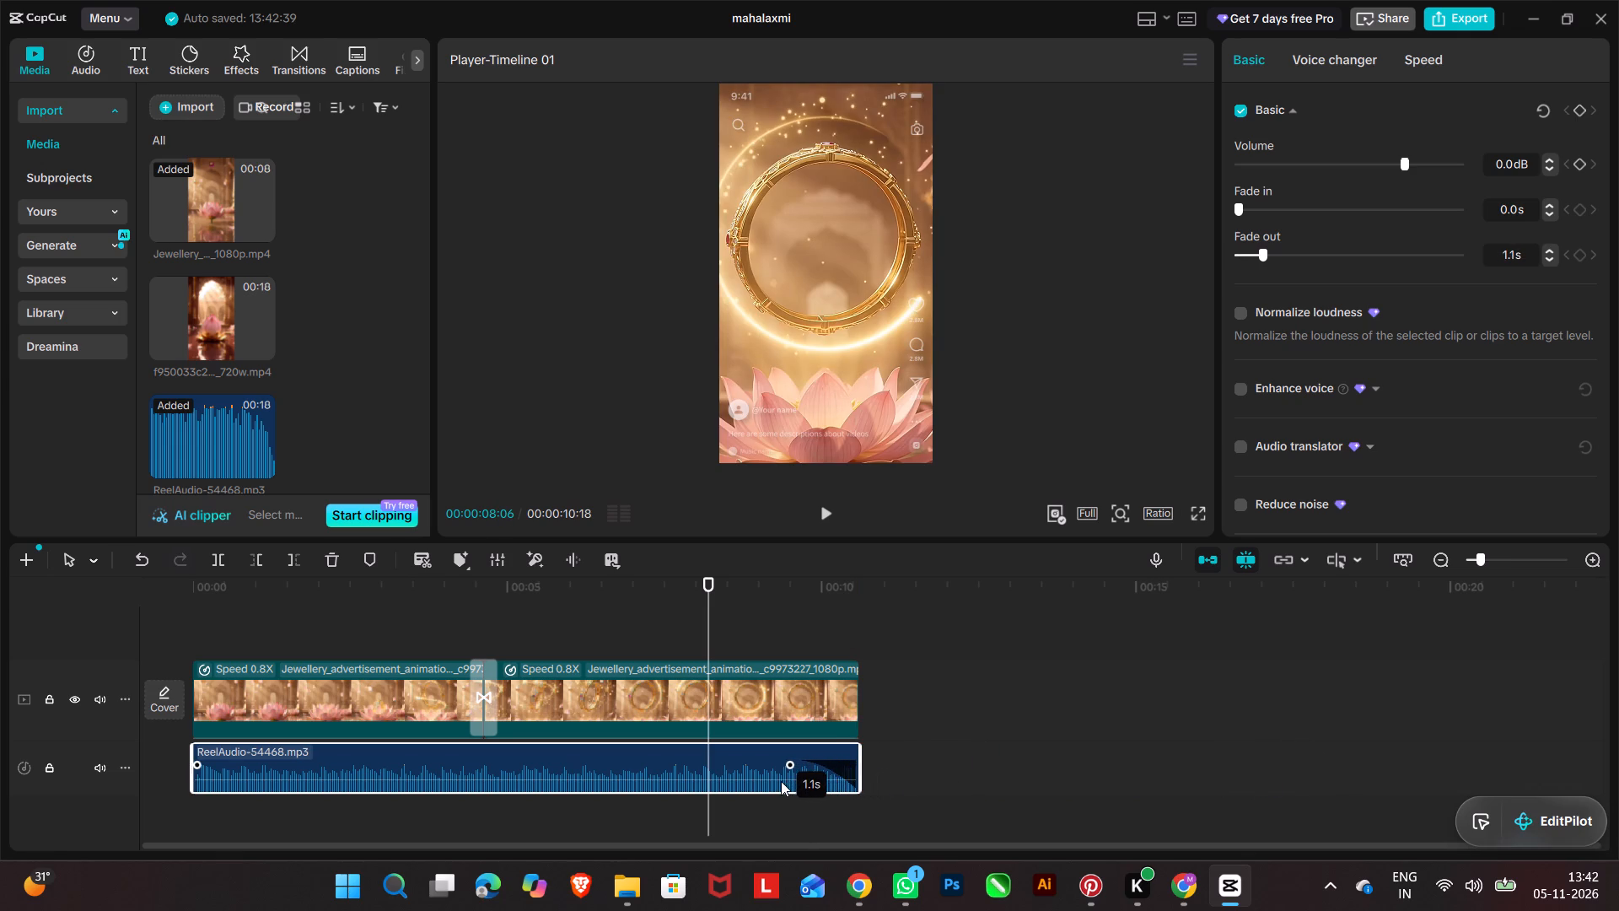
pyautogui.moveTo(781, 781); pyautogui.dragTo(752, 788)
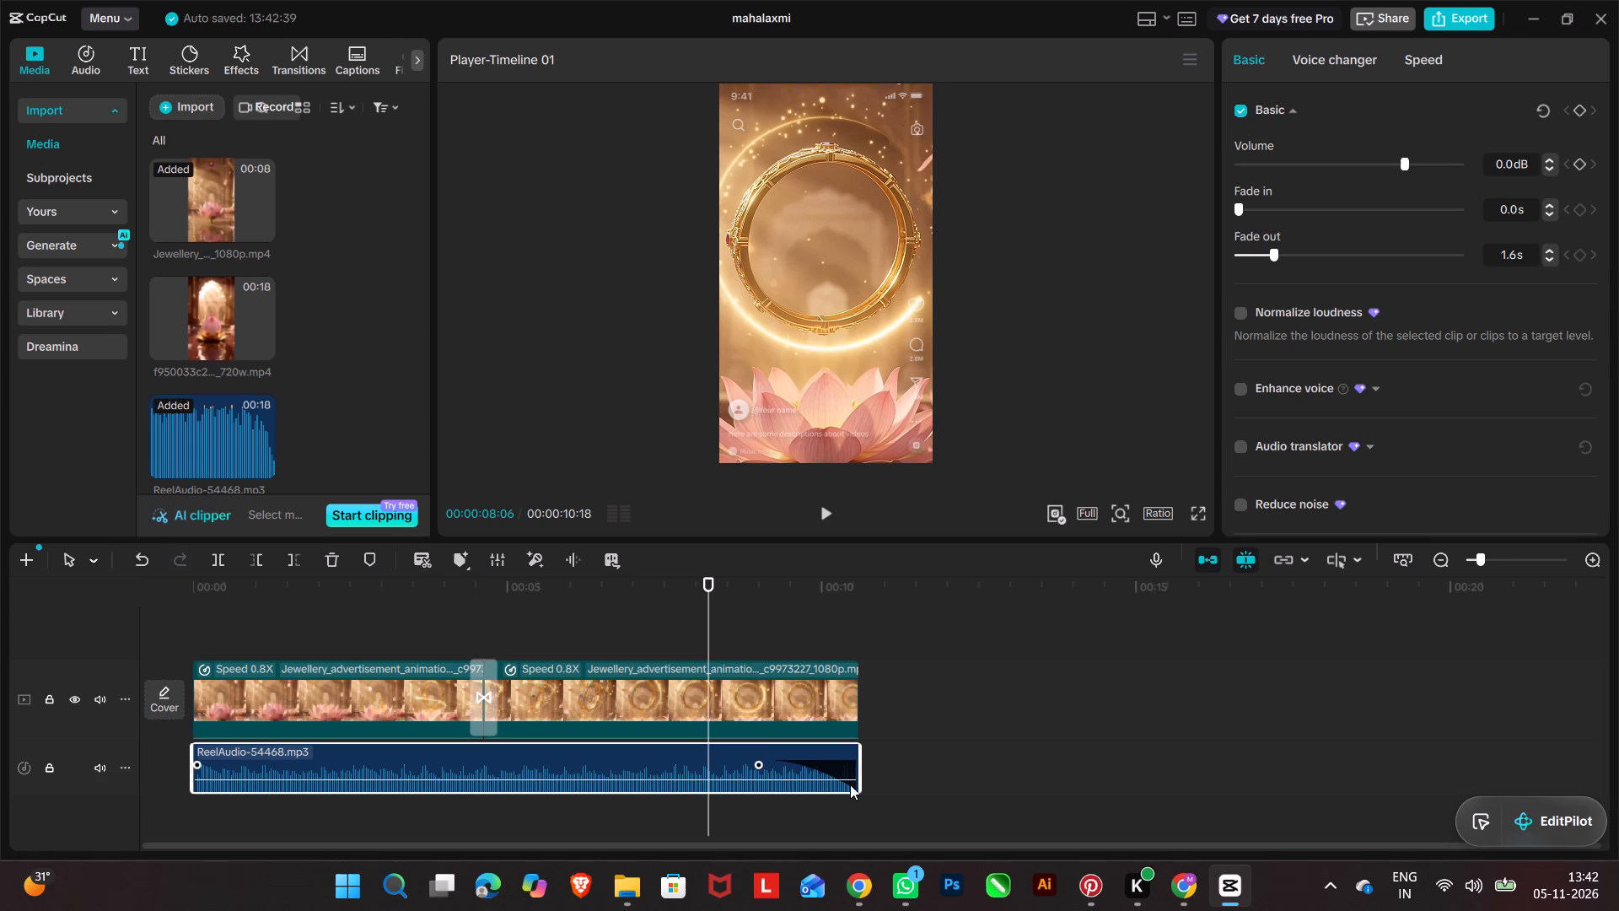
# Extend the end of the ReelAudio clip past the video to 00:00:12:26.
pyautogui.moveTo(860, 771); pyautogui.dragTo(968, 763)
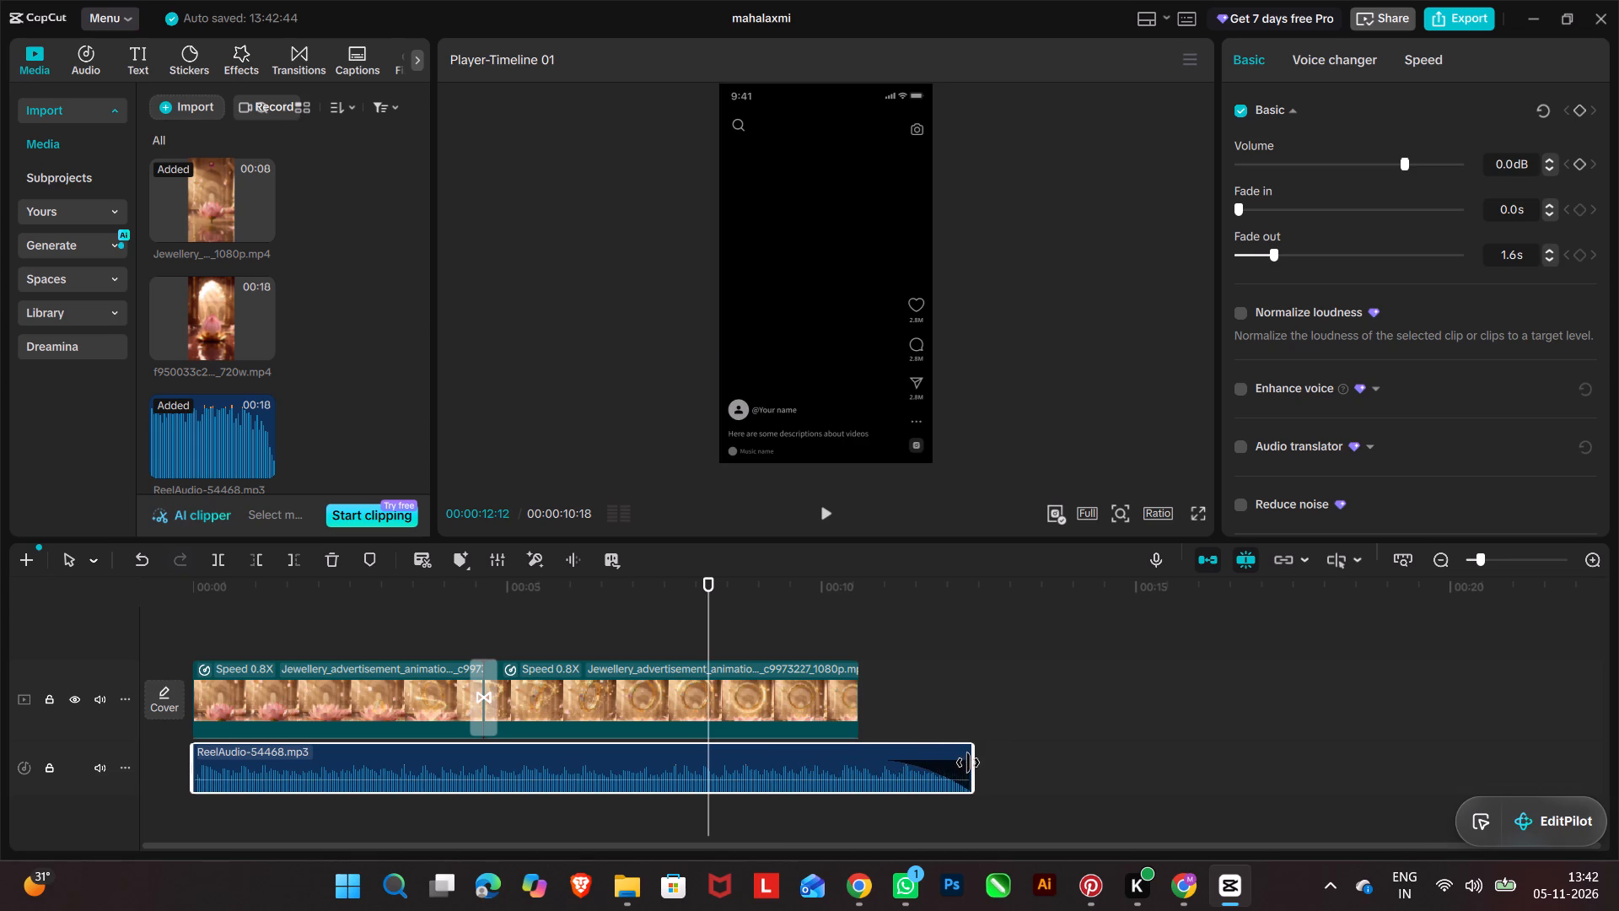
pyautogui.moveTo(968, 763); pyautogui.dragTo(998, 759)
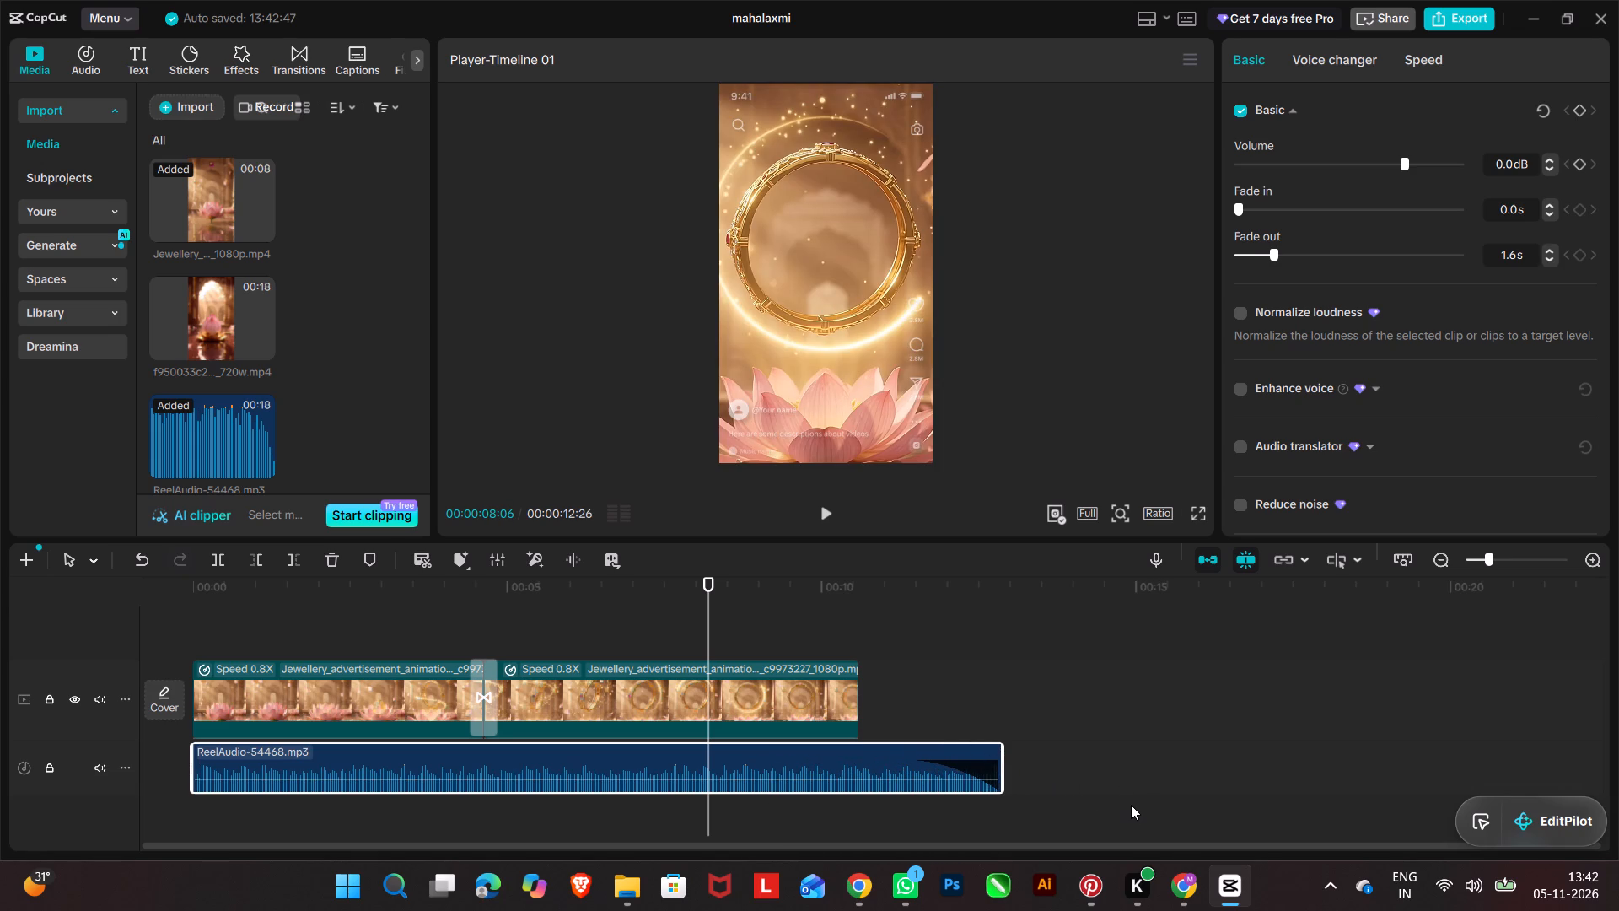
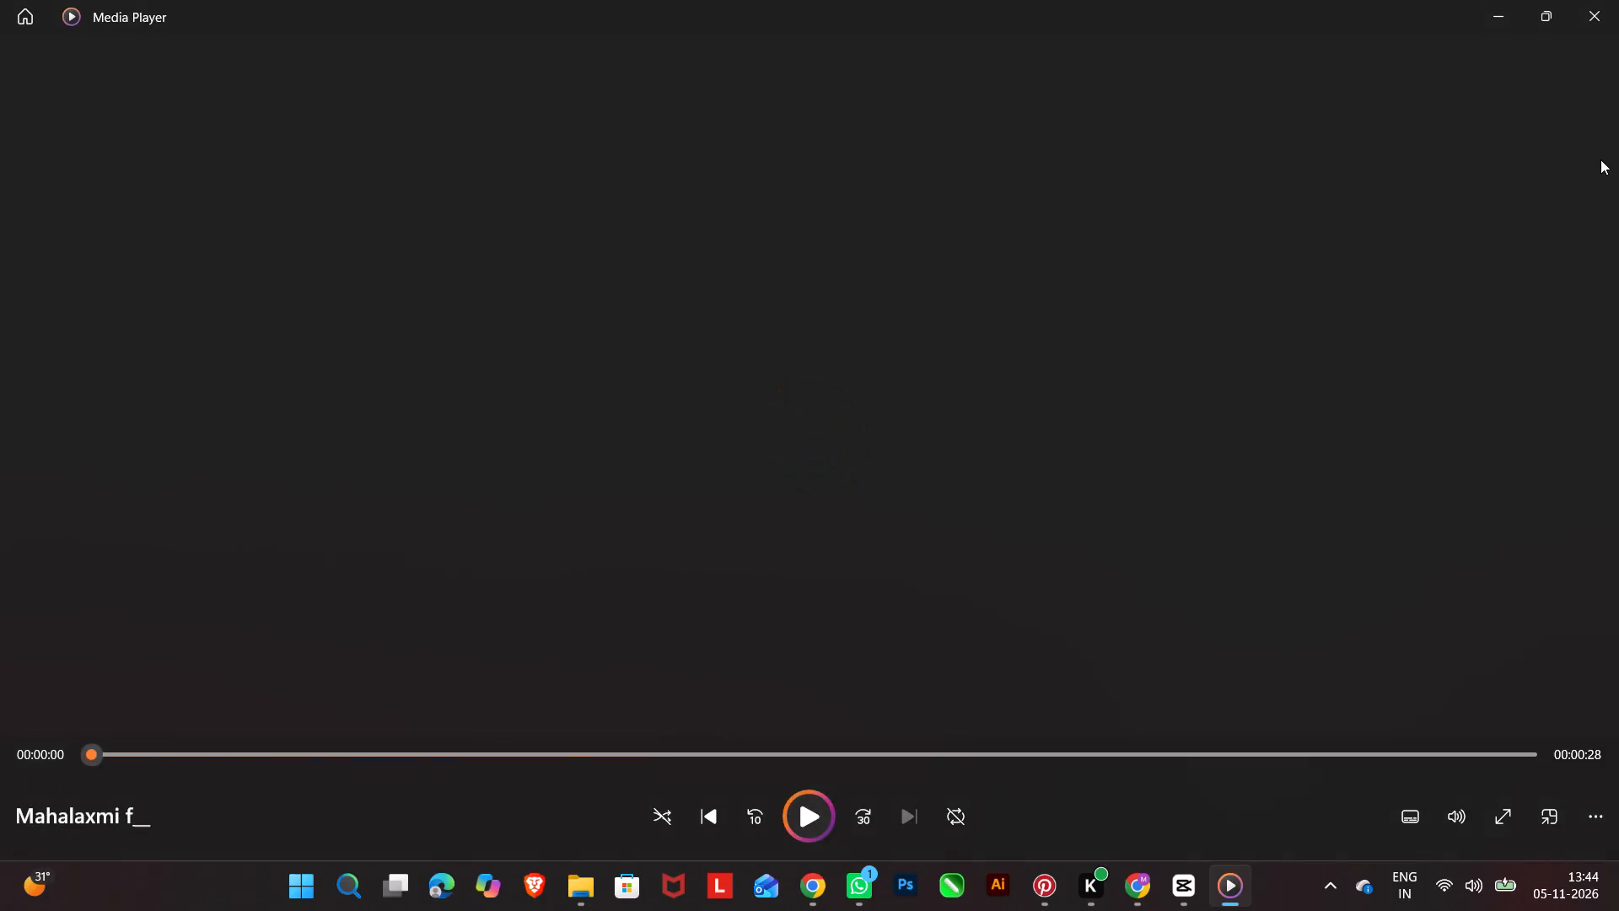
# In Media Player, review the last part of the Mahalaxmi f__ video, replaying the transition into the closing logo card around 00:00:23.
pyautogui.click(1071, 752)
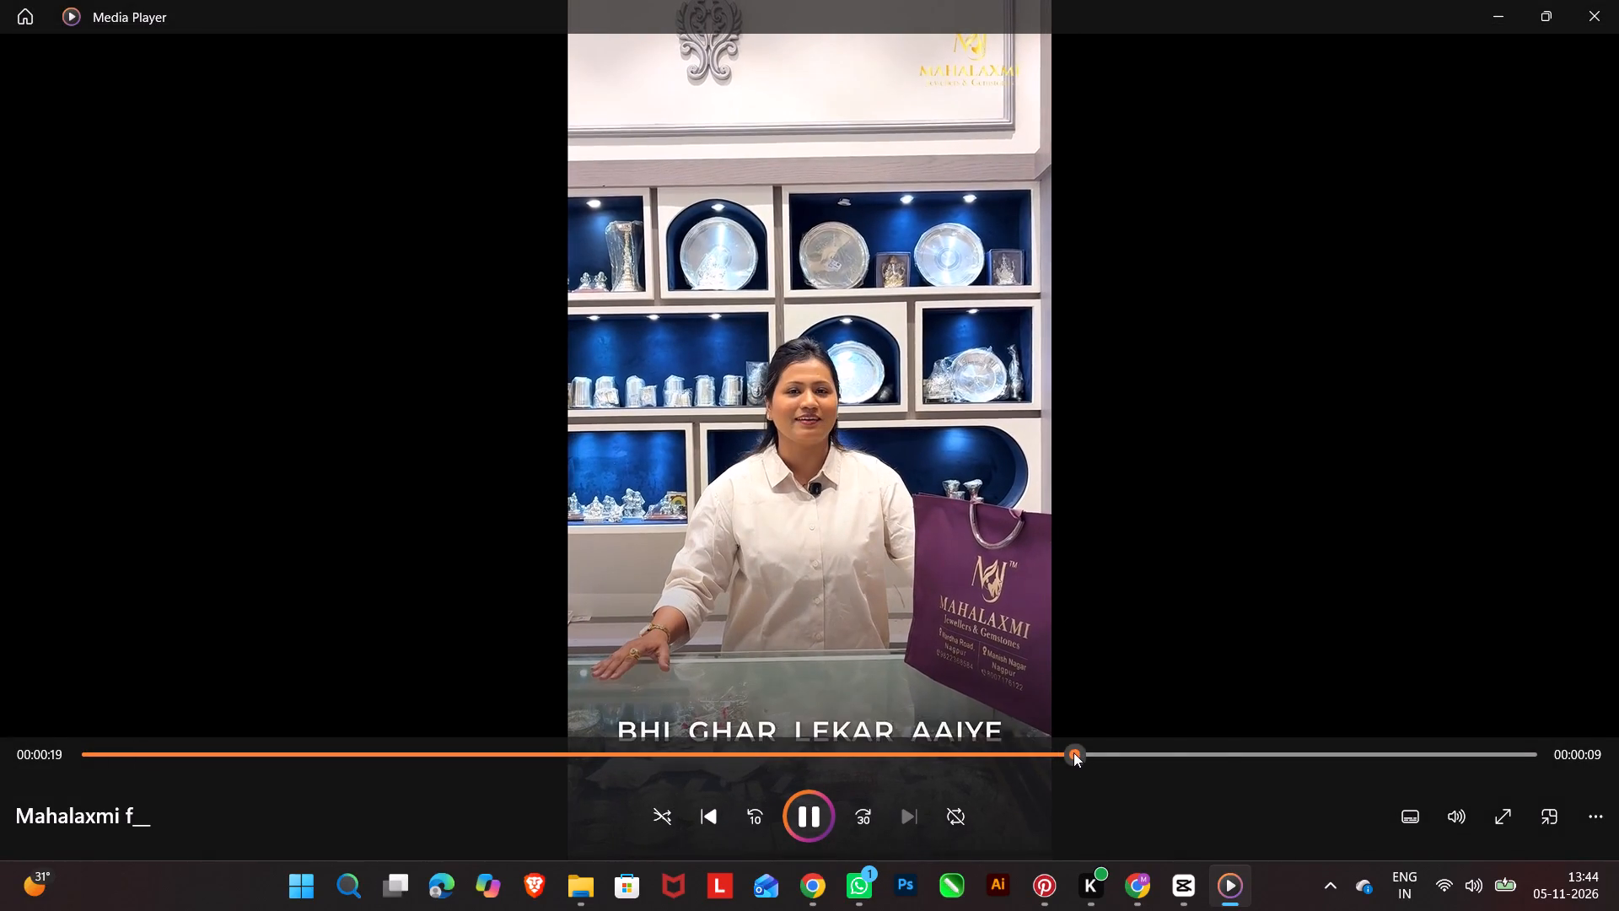
pyautogui.click(1221, 752)
pyautogui.click(1327, 751)
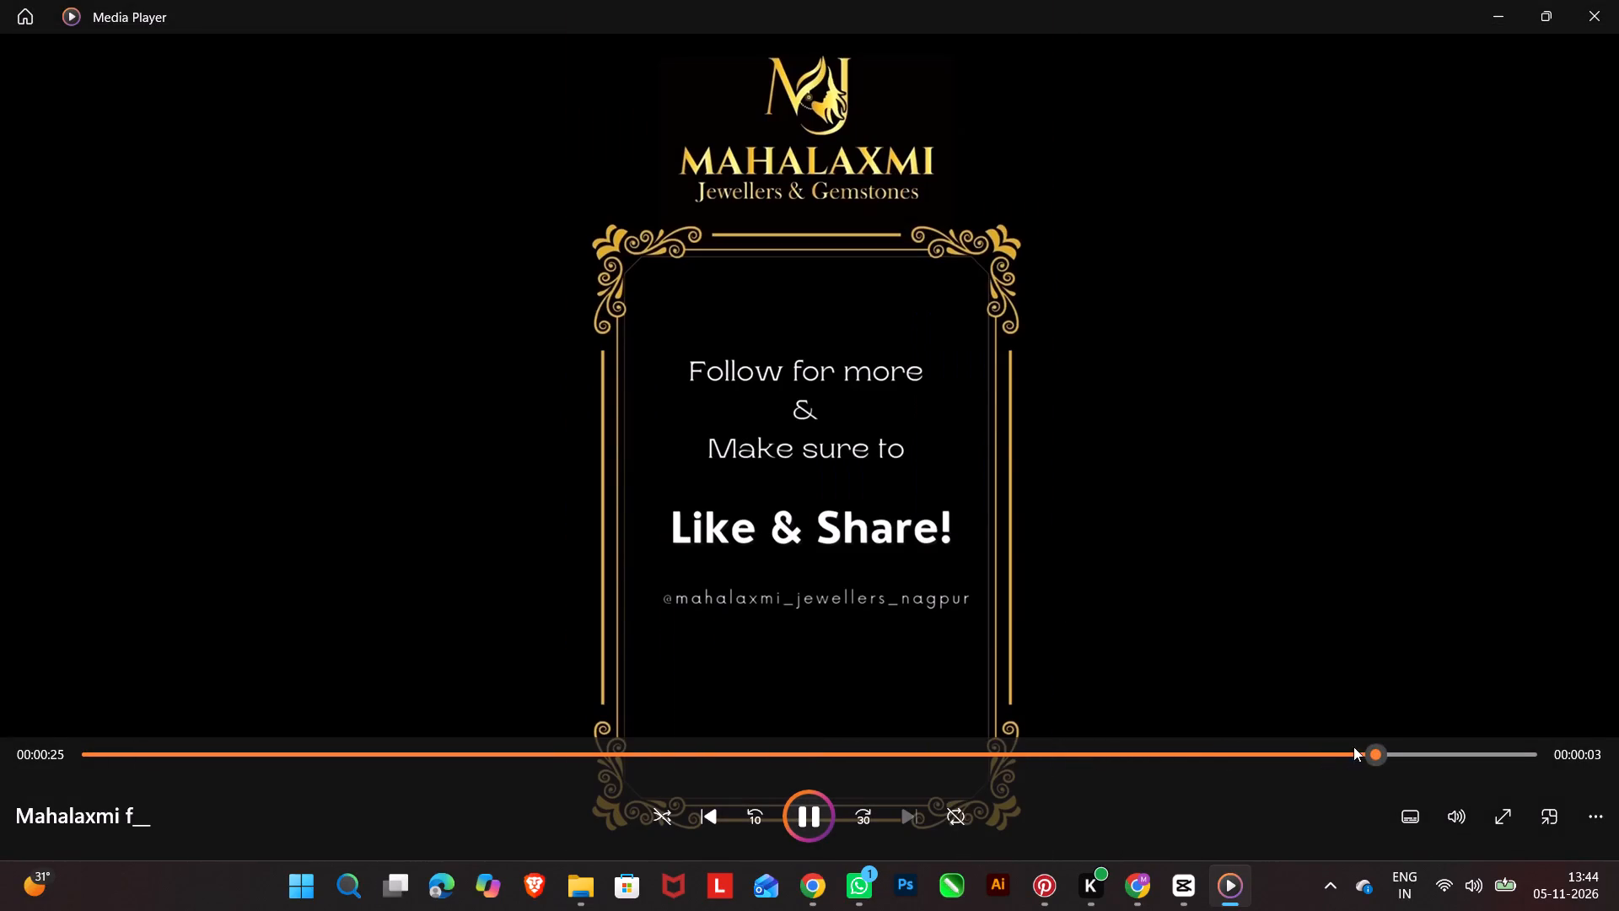
pyautogui.moveTo(1371, 757); pyautogui.dragTo(1267, 760)
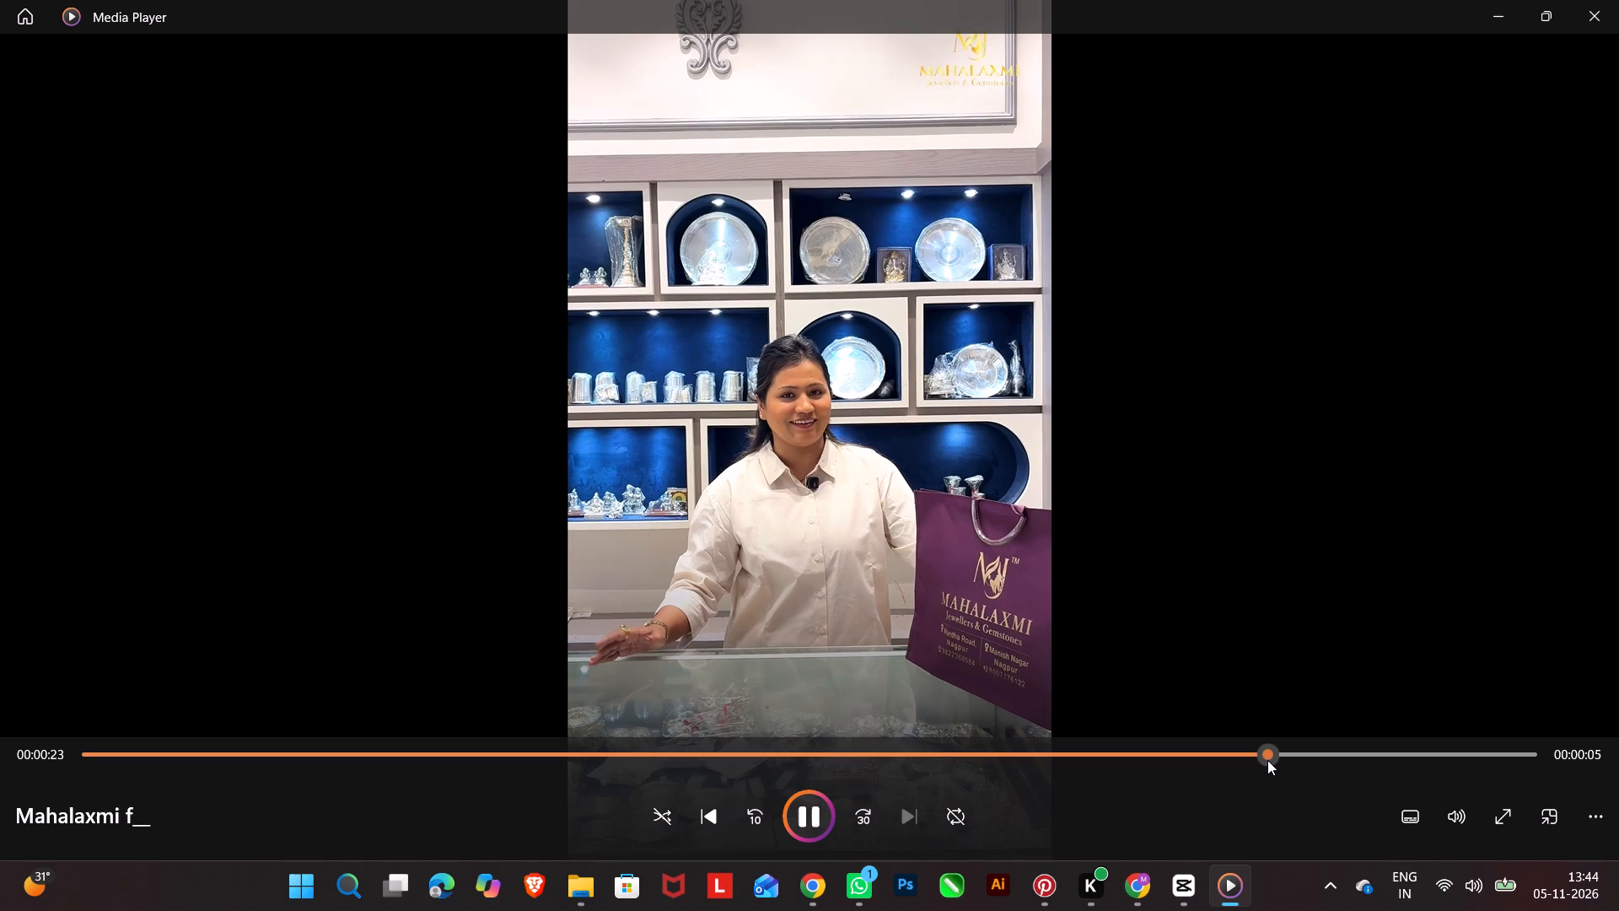
pyautogui.moveTo(1267, 760); pyautogui.dragTo(1279, 763)
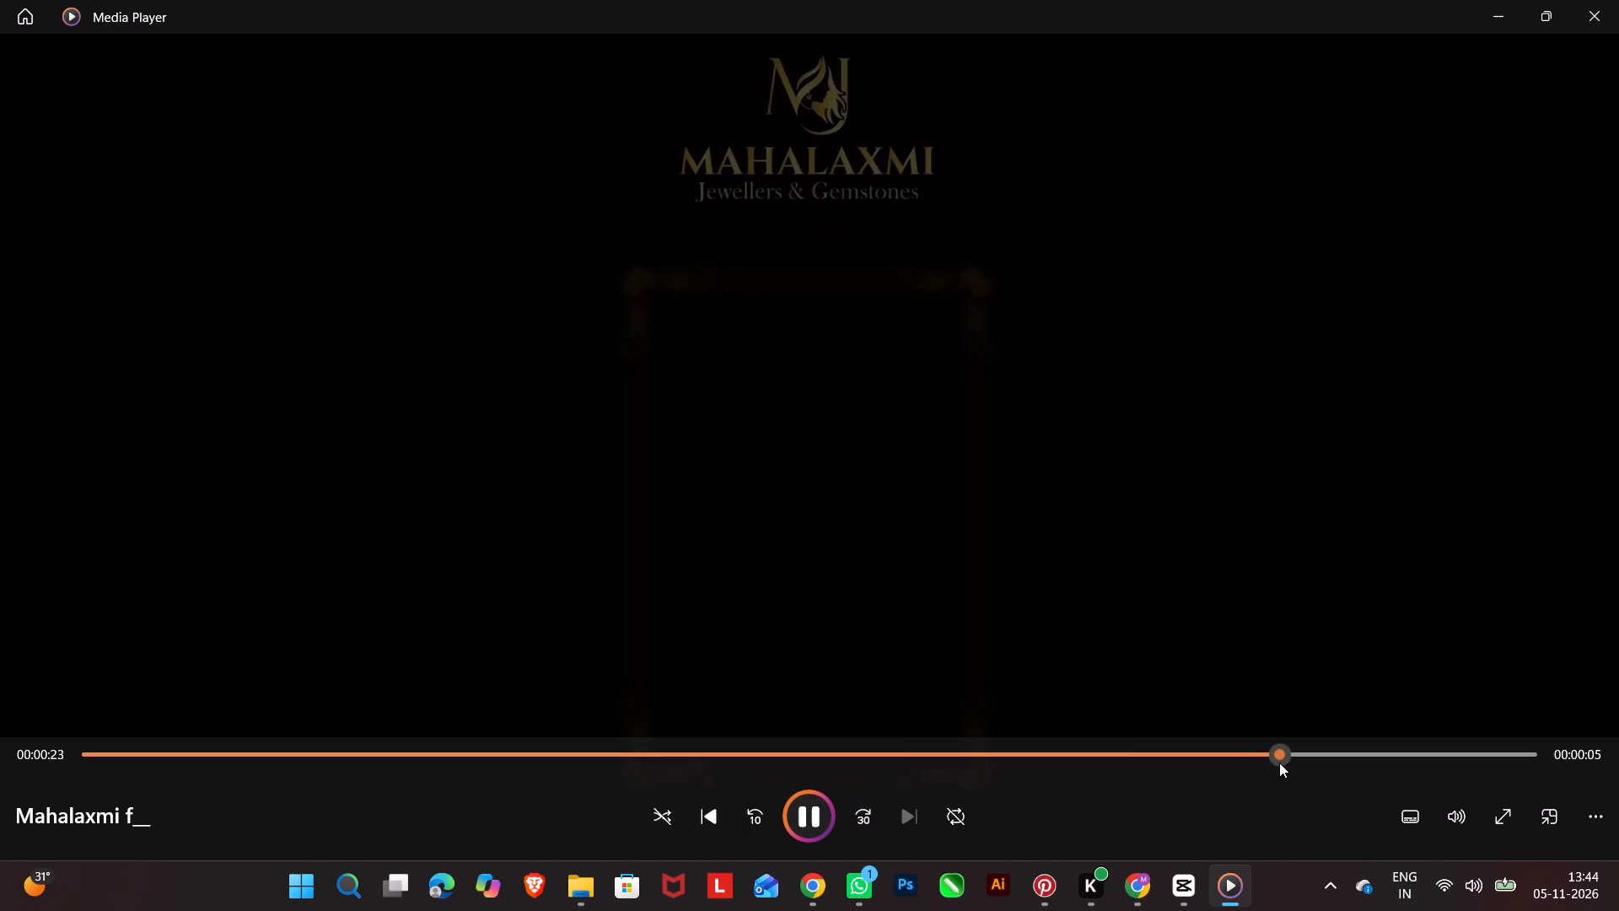
pyautogui.moveTo(1279, 763); pyautogui.dragTo(1262, 763)
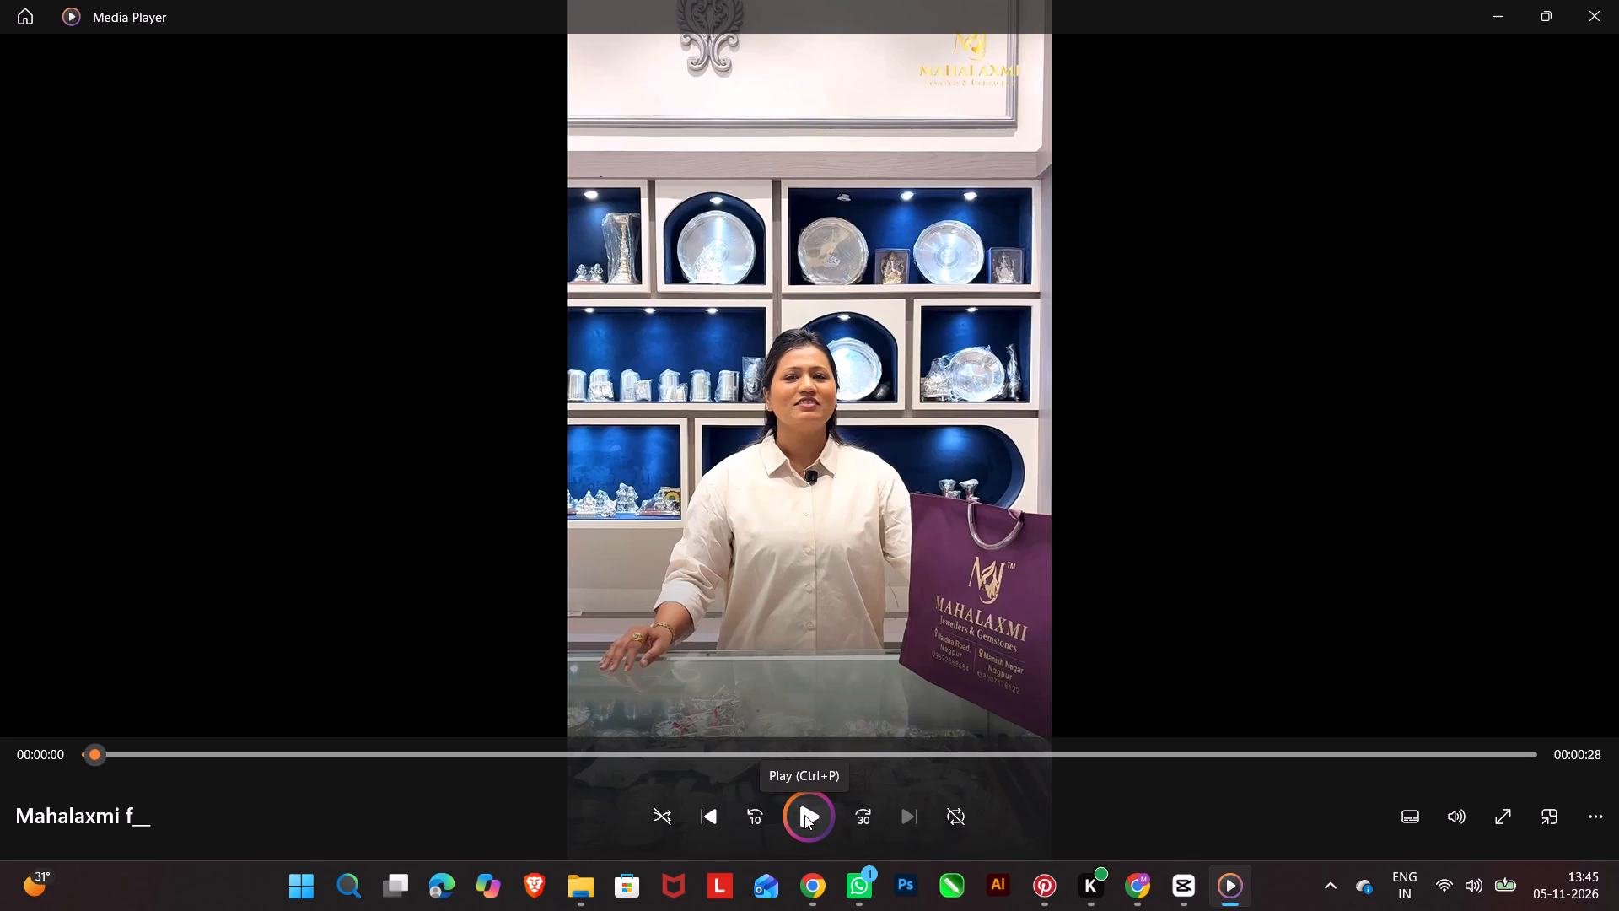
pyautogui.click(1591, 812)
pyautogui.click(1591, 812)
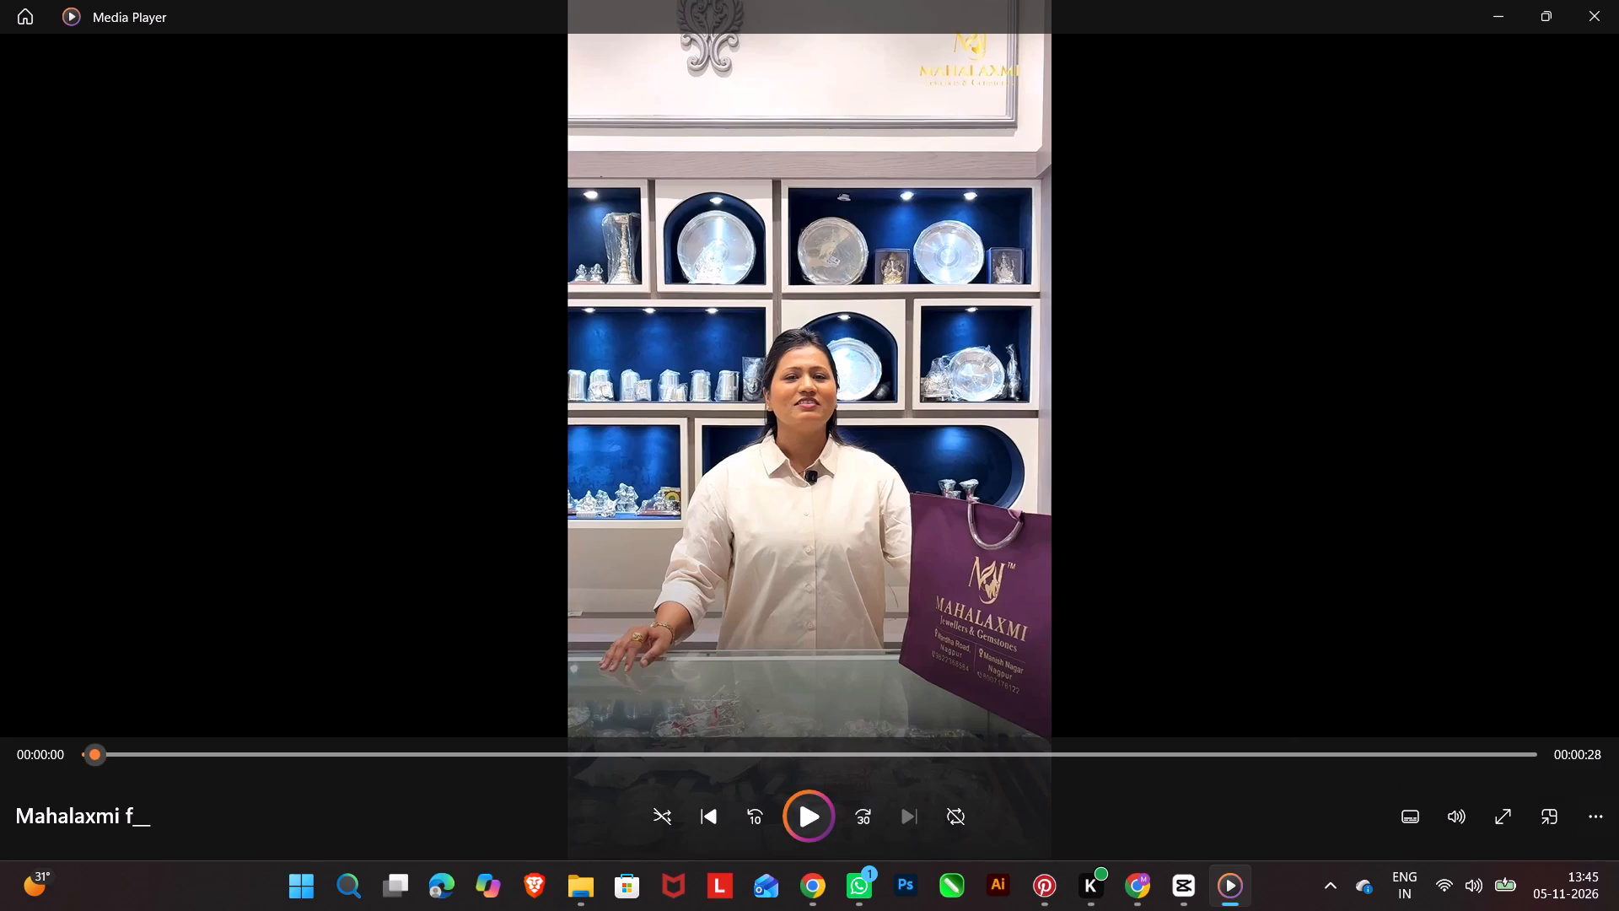
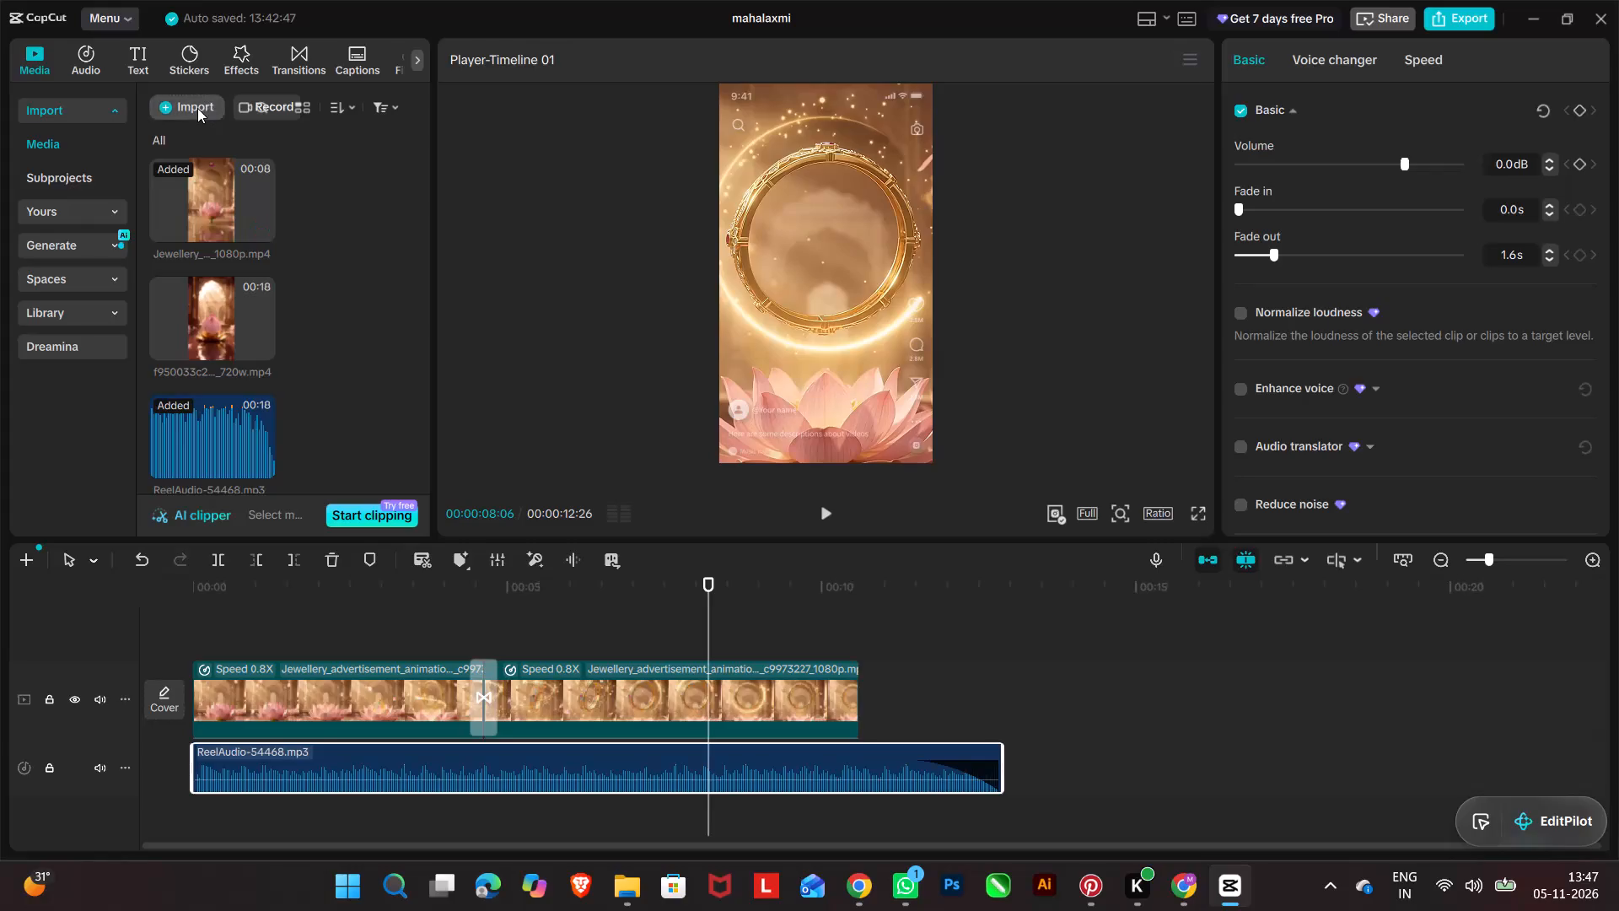
# Import the Mahalaxmi f__ video from Downloads and place it on the main track directly after the second jewellery clip.
pyautogui.click(224, 148)
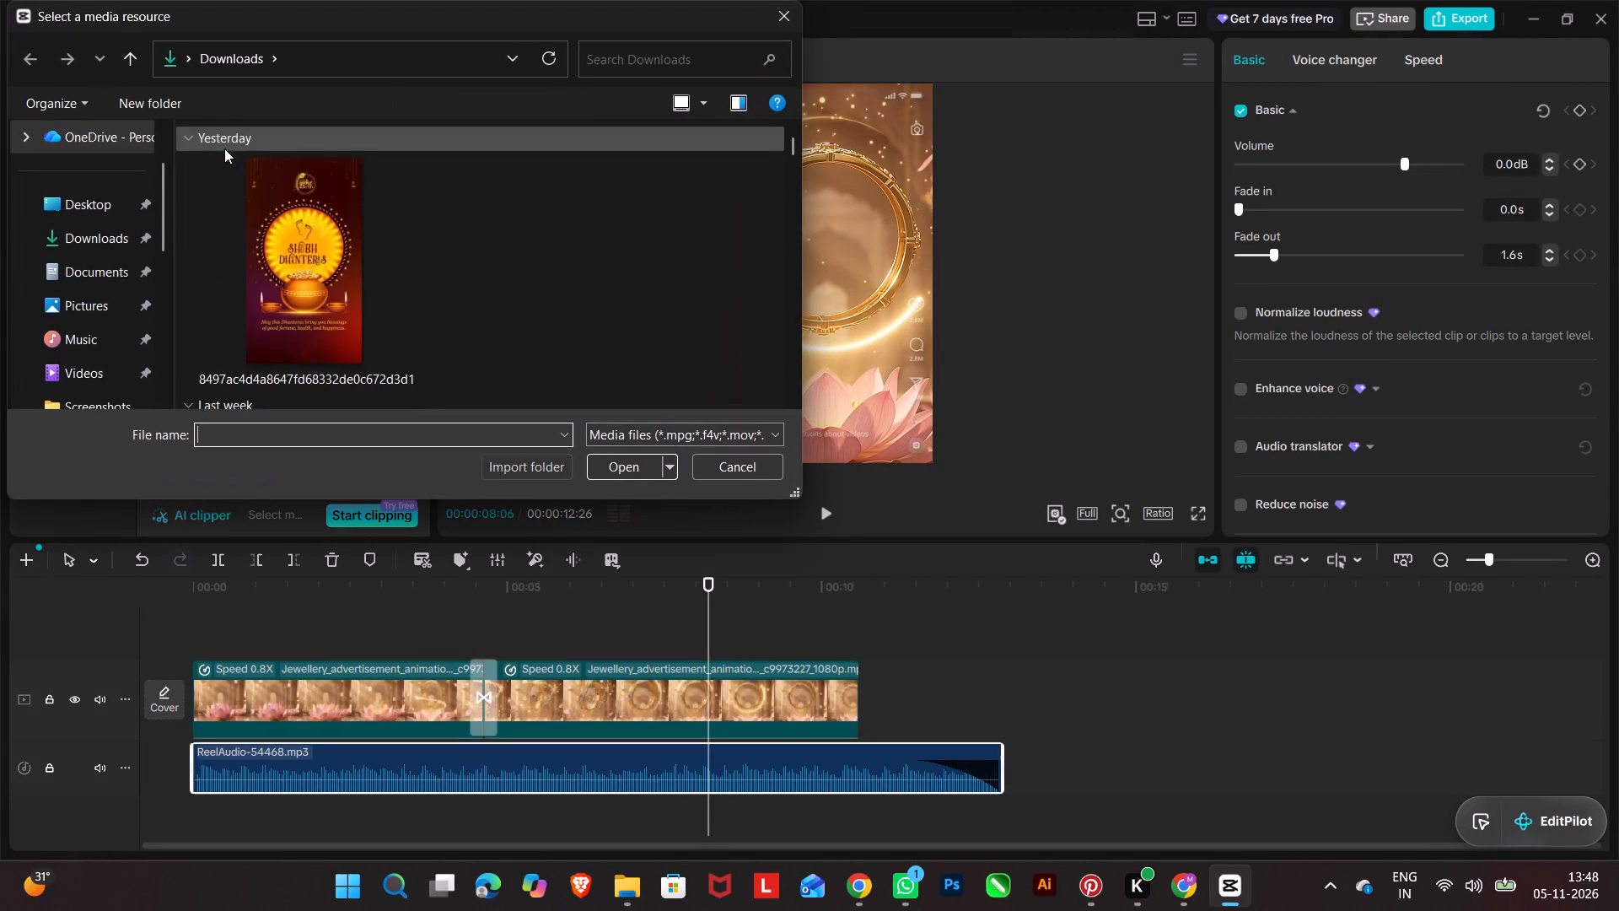
pyautogui.click(297, 274)
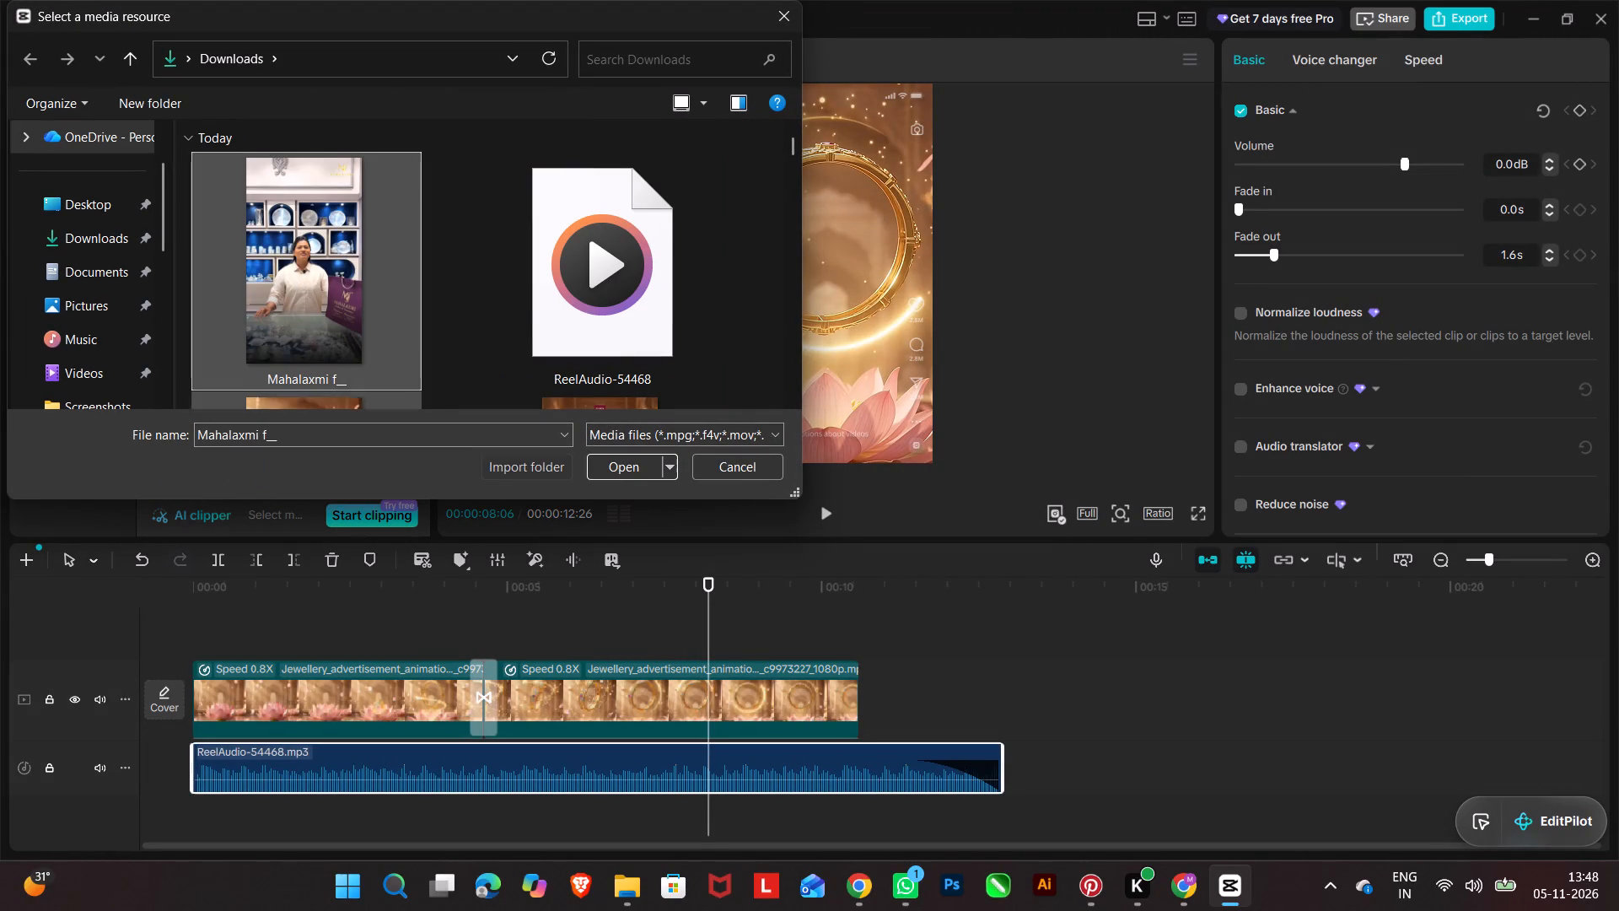
pyautogui.click(629, 470)
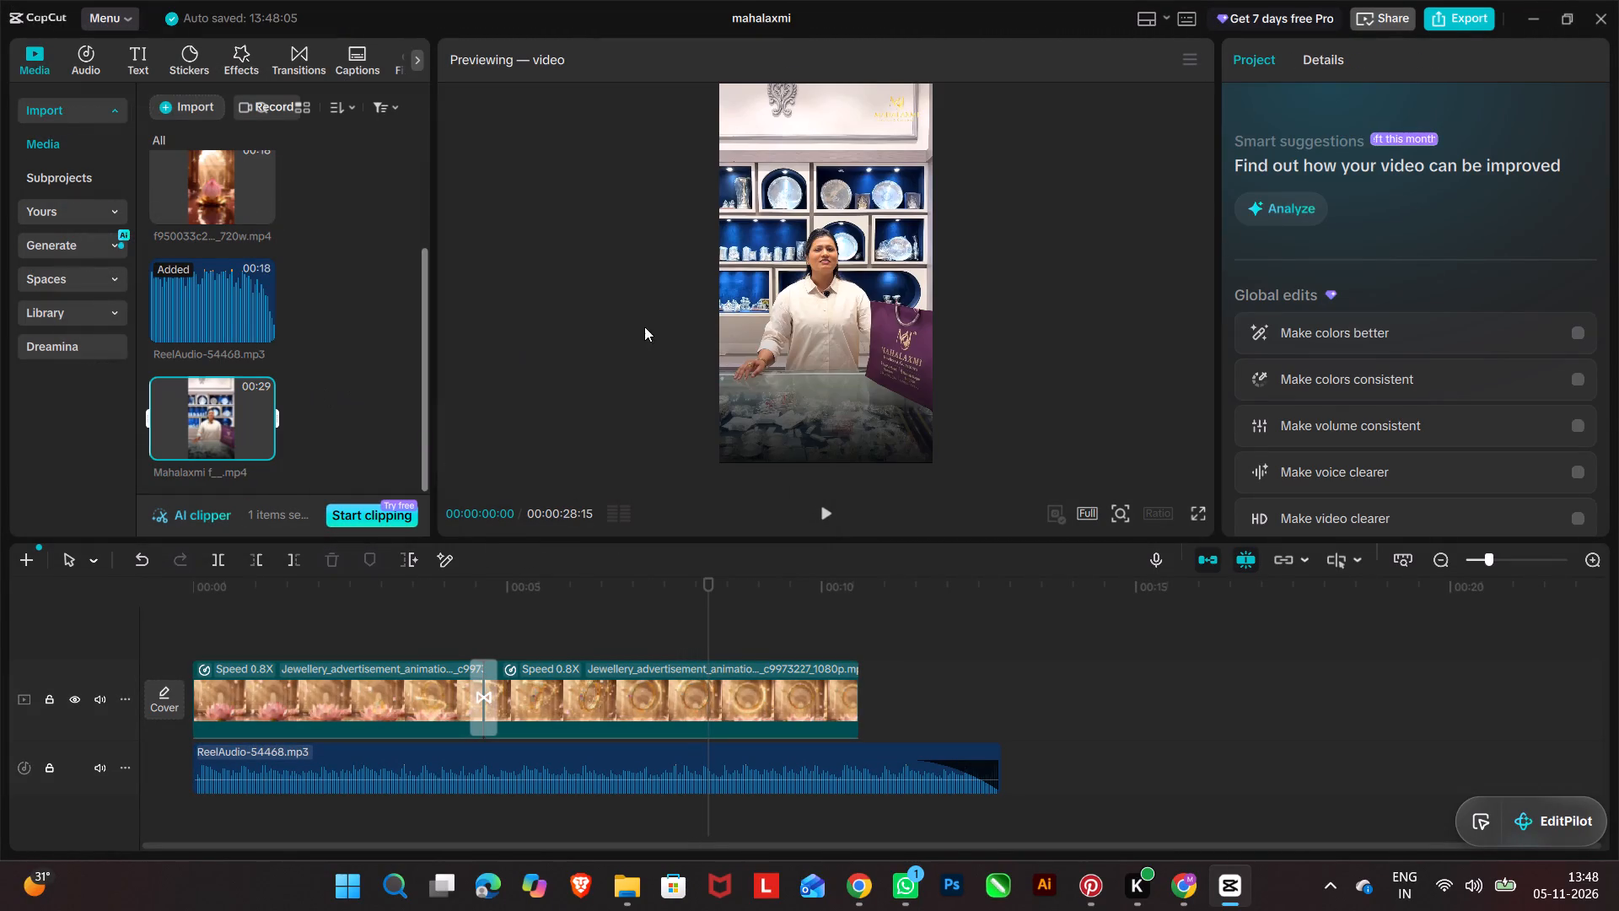
pyautogui.moveTo(206, 408); pyautogui.dragTo(922, 746)
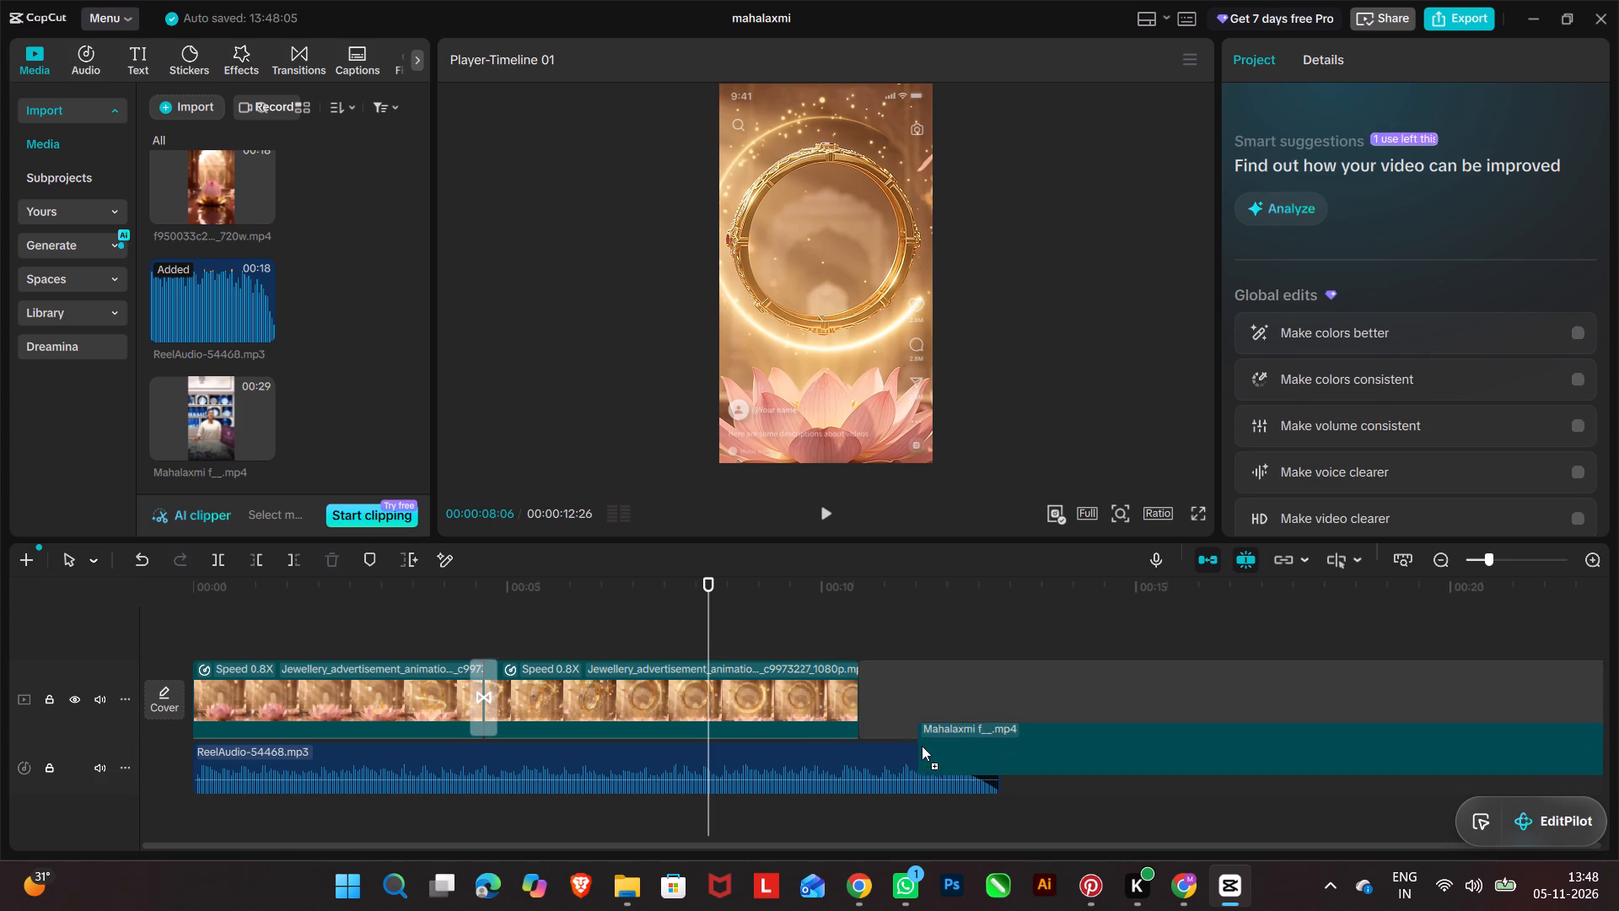
pyautogui.moveTo(922, 746); pyautogui.dragTo(891, 690)
# Trim the start of the Mahalaxmi f__ clip so only the closing logo card remains, with a length of 00:00:05:00.
pyautogui.moveTo(858, 696); pyautogui.dragTo(975, 713)
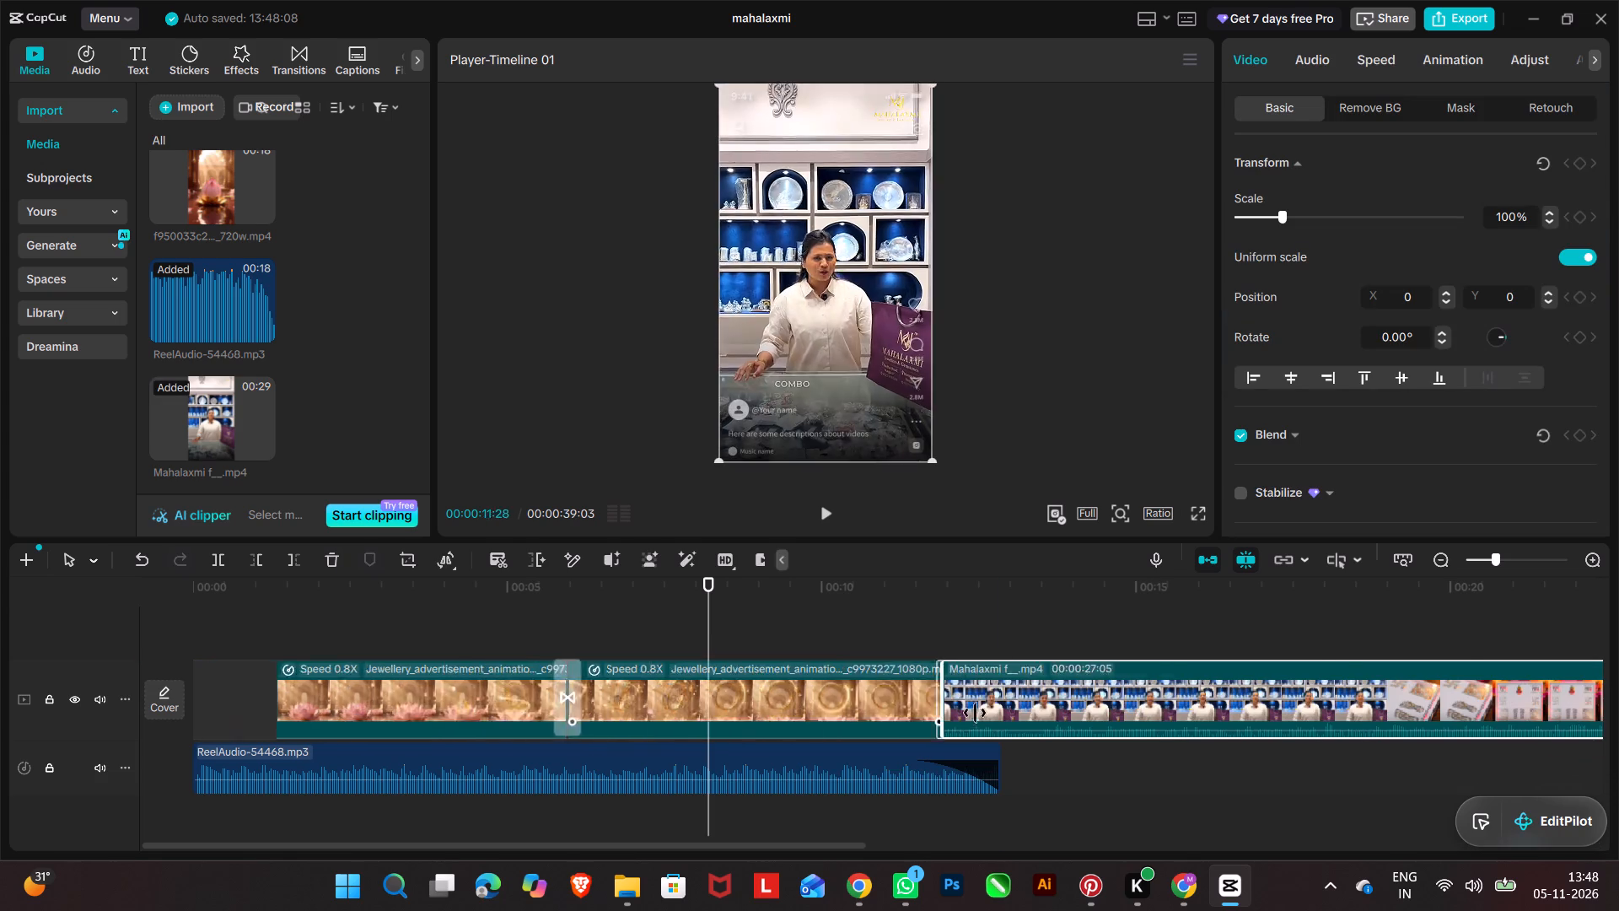
pyautogui.moveTo(975, 713); pyautogui.dragTo(1618, 733)
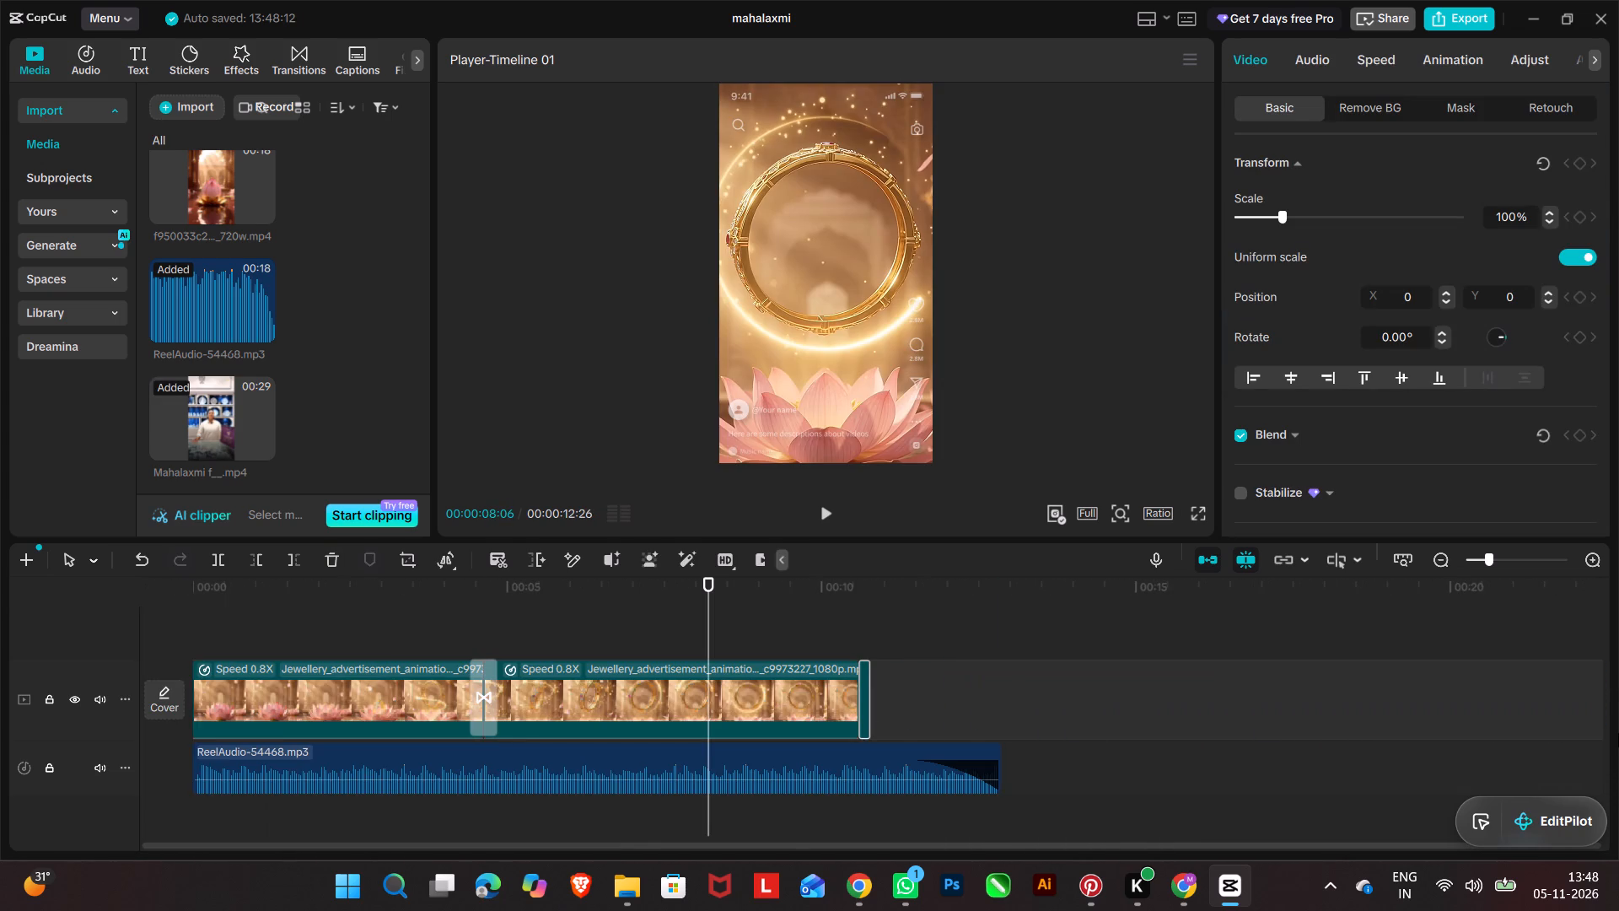
pyautogui.moveTo(1618, 733); pyautogui.dragTo(745, 687)
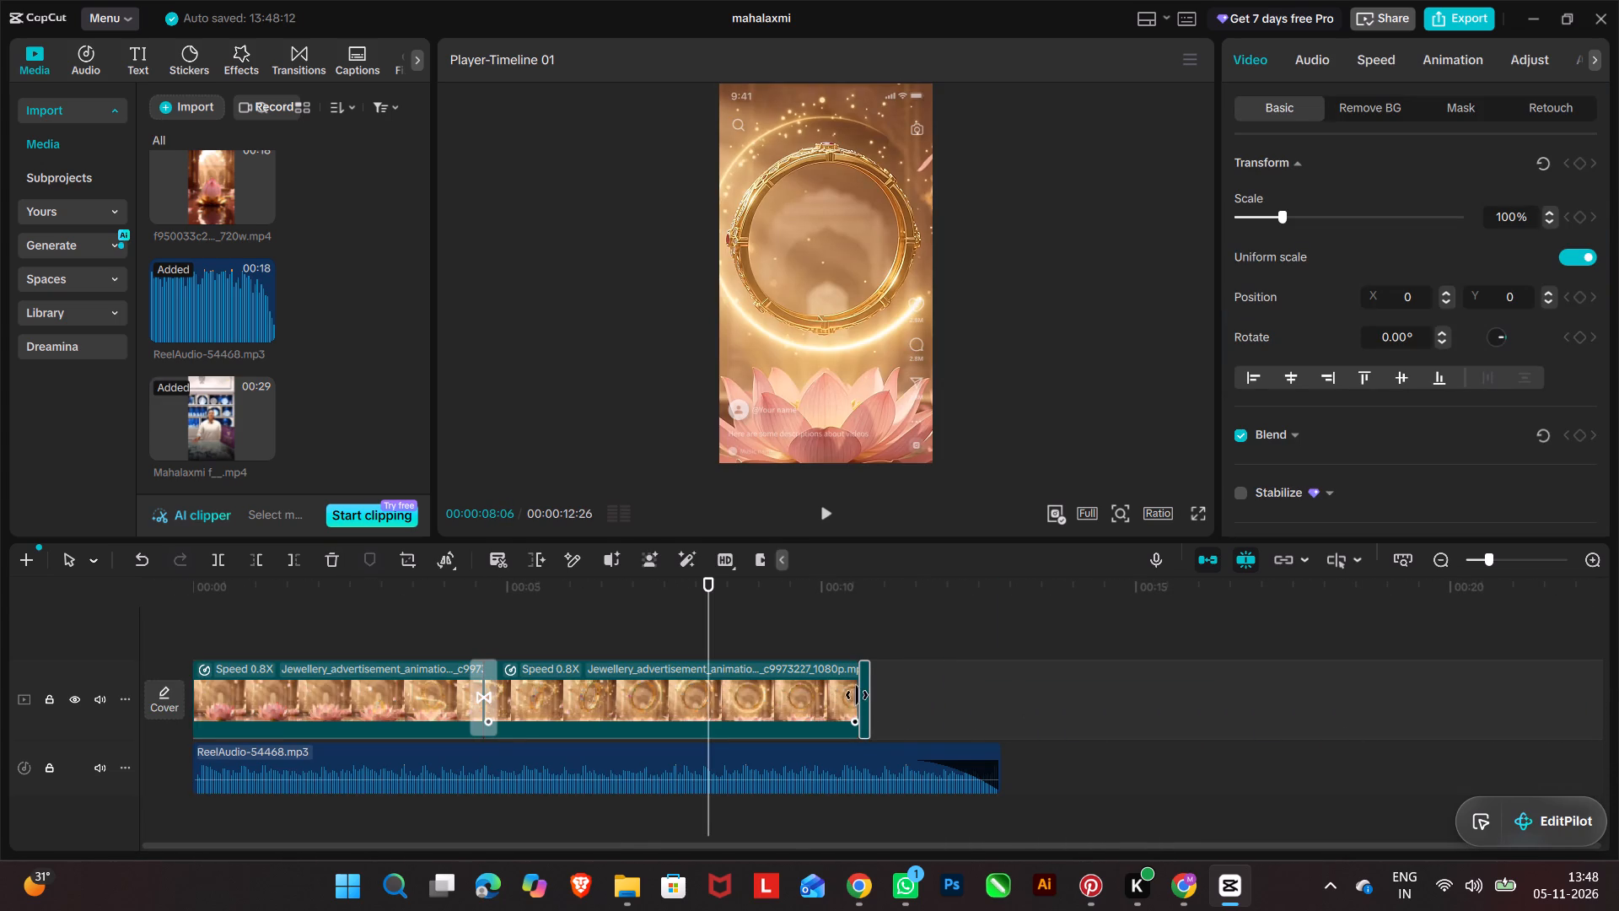
pyautogui.click(870, 695)
pyautogui.click(865, 693)
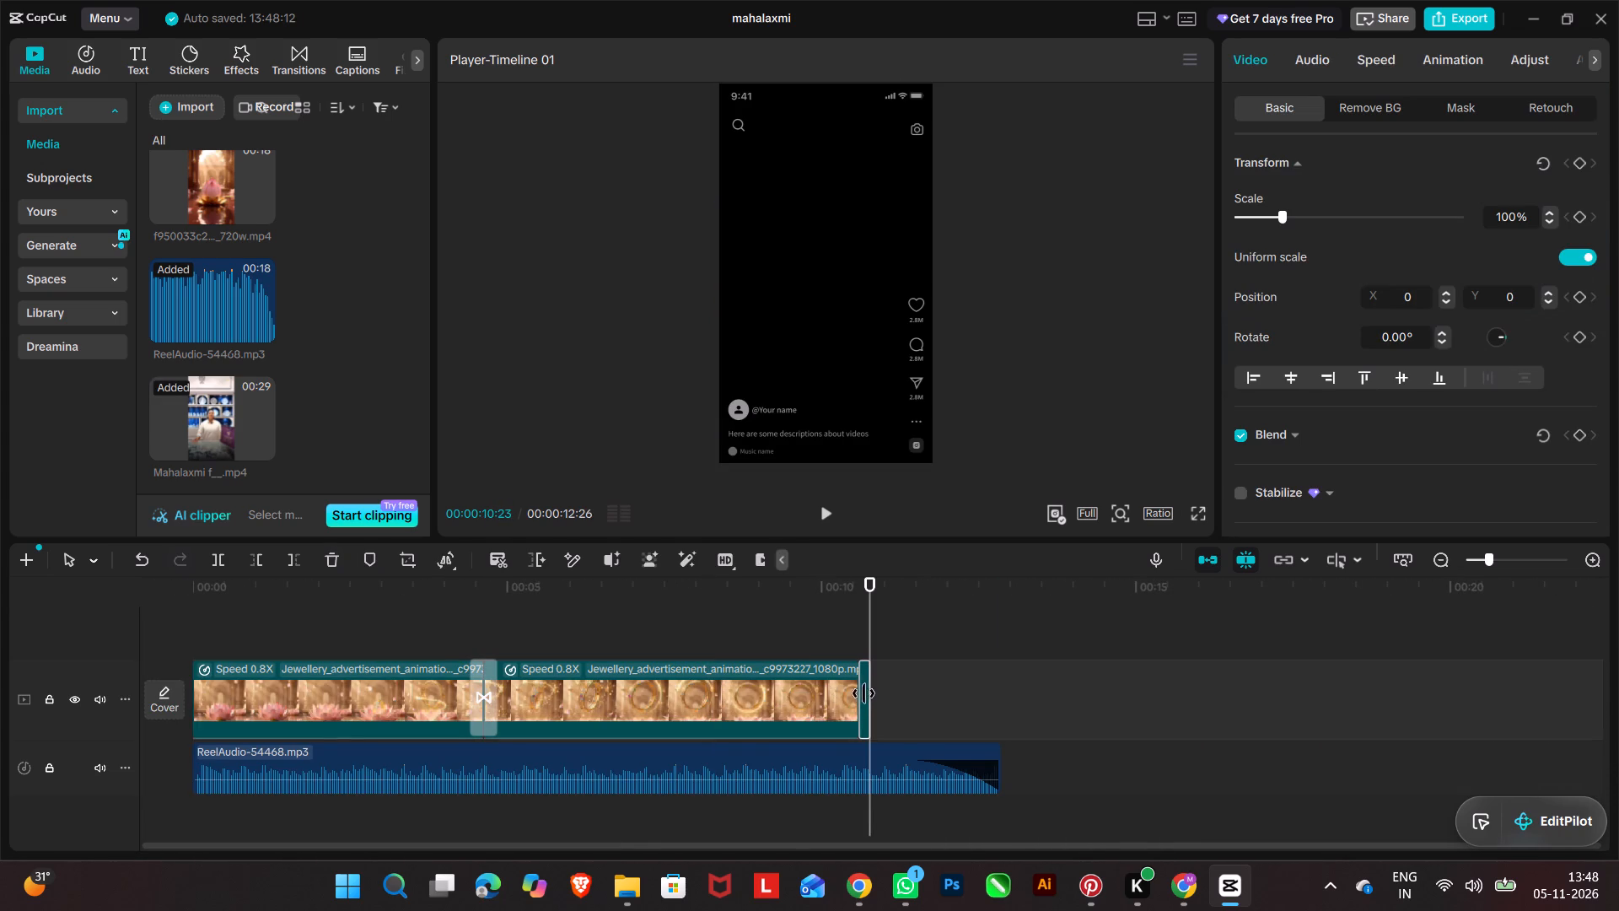
pyautogui.moveTo(869, 693); pyautogui.dragTo(908, 700)
pyautogui.moveTo(859, 692); pyautogui.dragTo(774, 689)
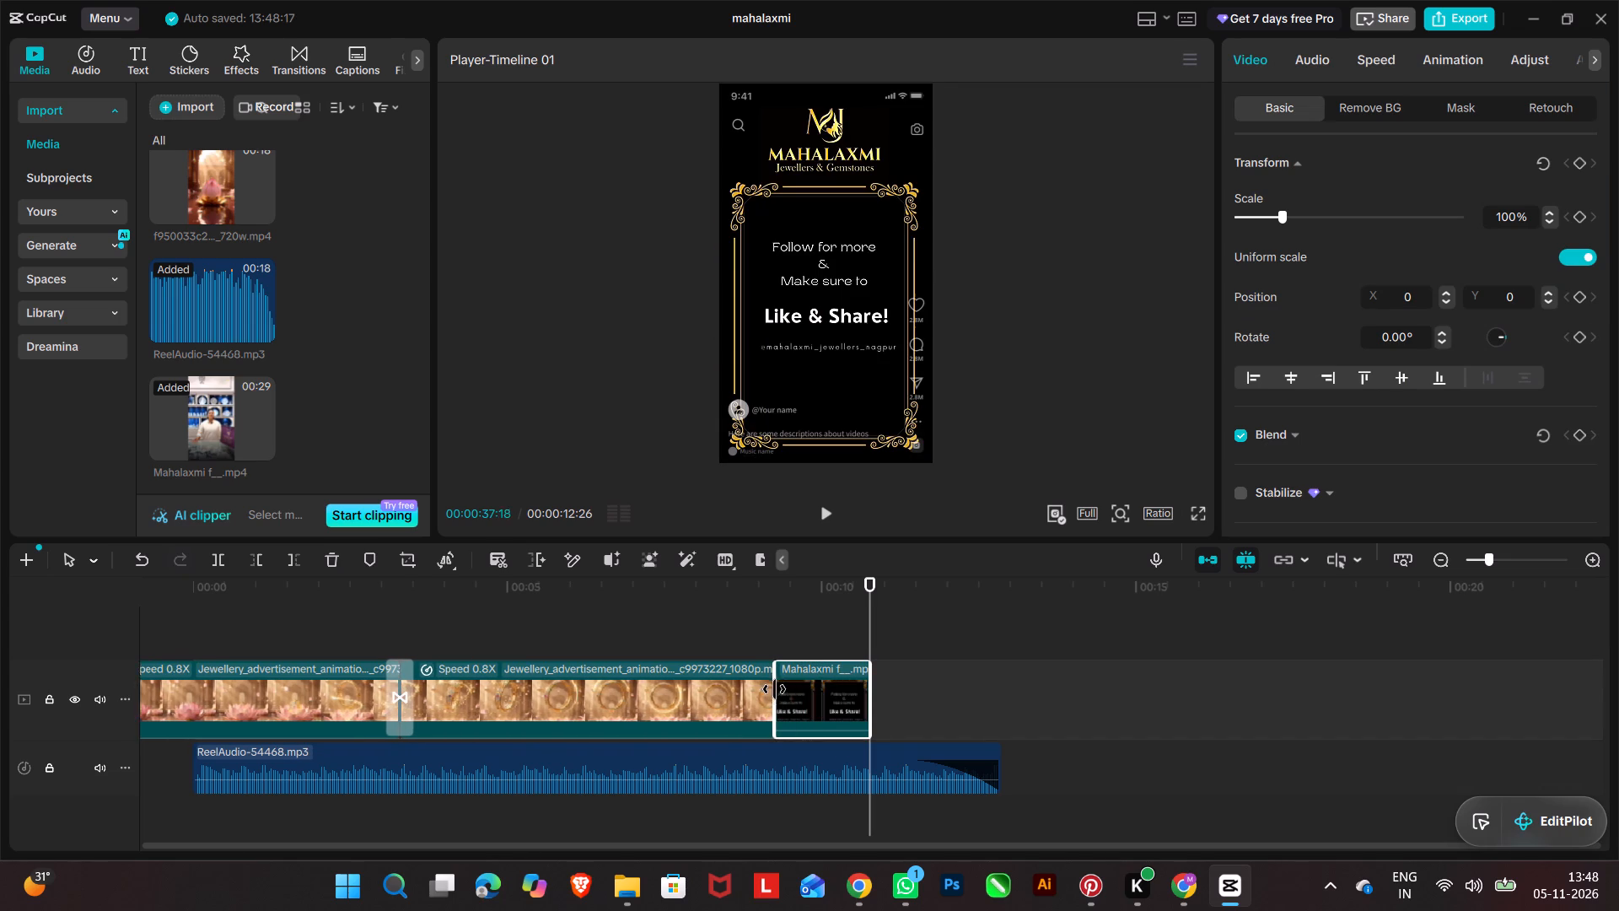
pyautogui.moveTo(774, 689); pyautogui.dragTo(510, 686)
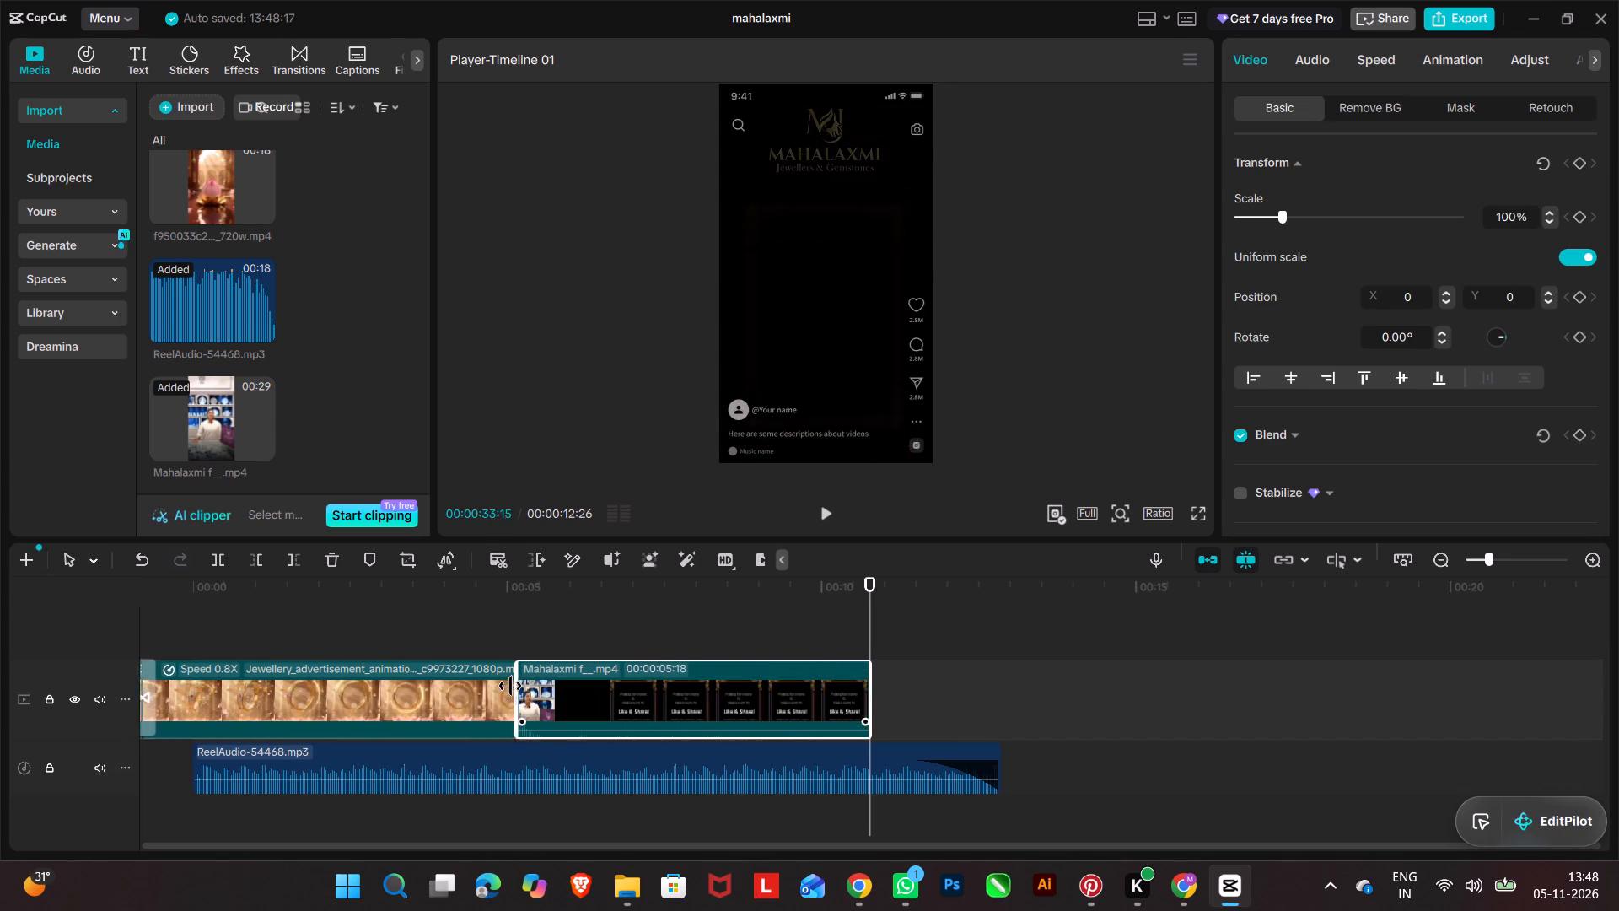
pyautogui.moveTo(510, 686); pyautogui.dragTo(555, 687)
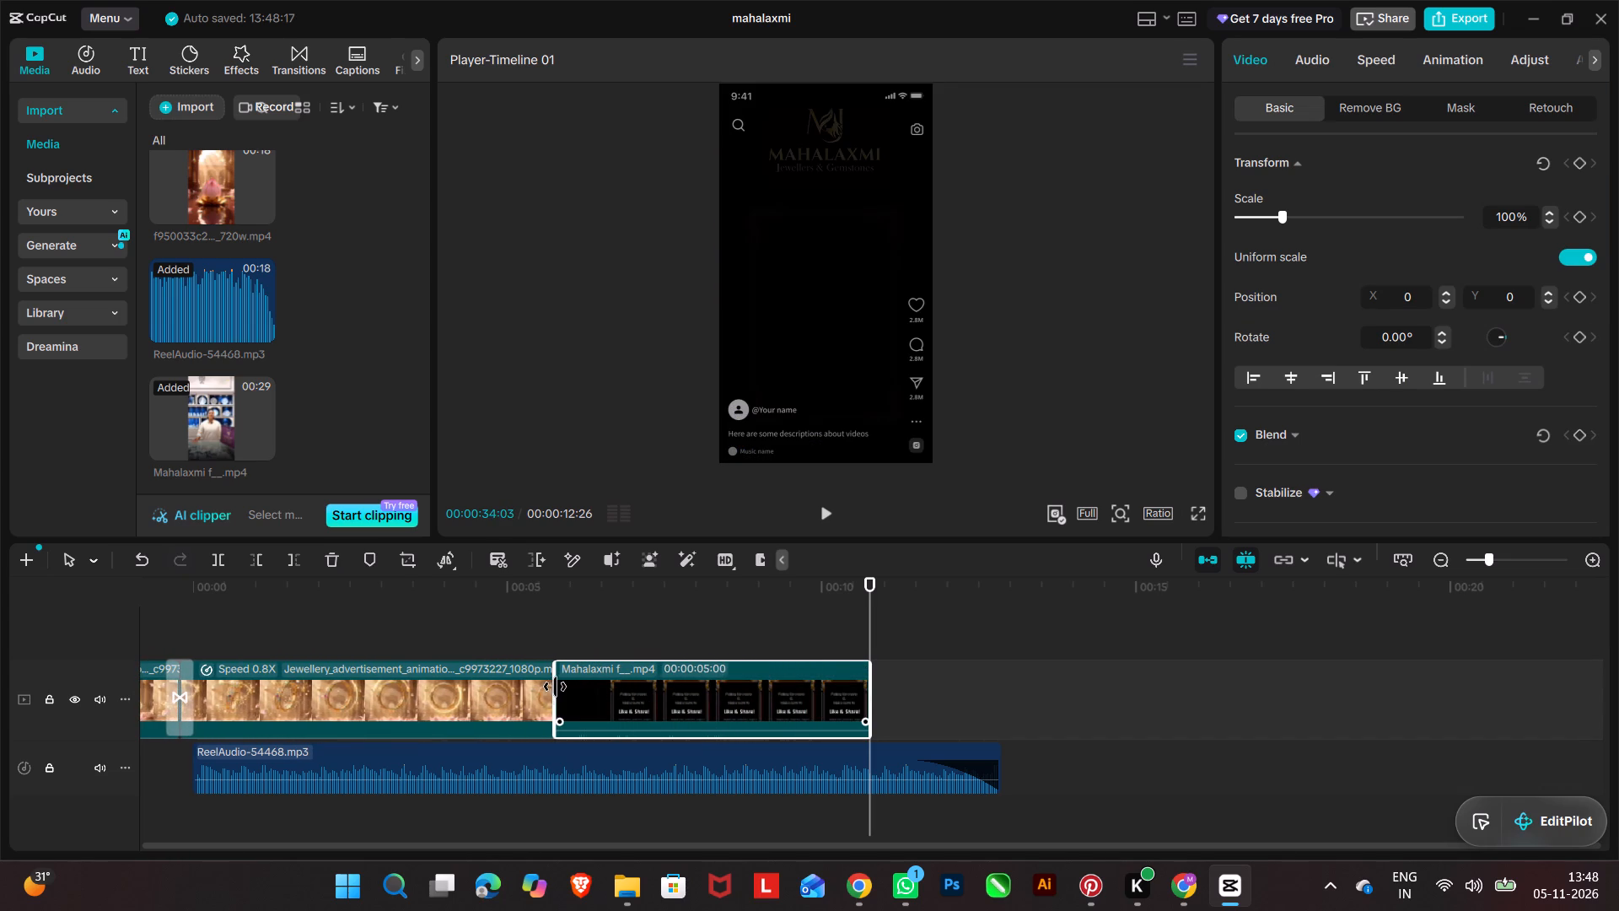
pyautogui.moveTo(555, 687); pyautogui.dragTo(556, 687)
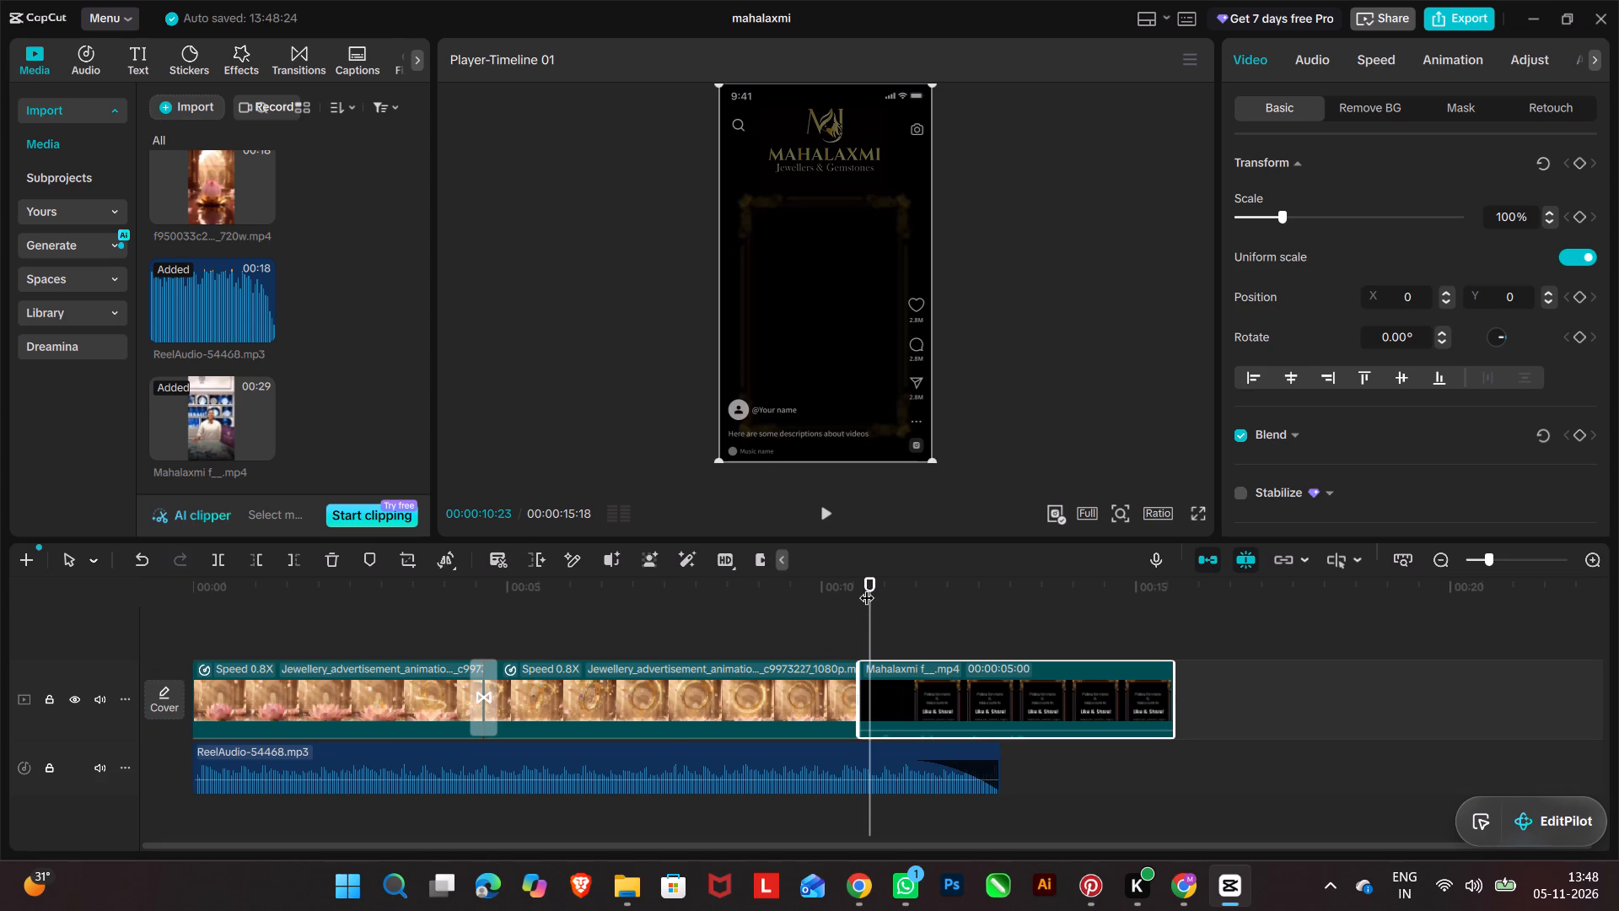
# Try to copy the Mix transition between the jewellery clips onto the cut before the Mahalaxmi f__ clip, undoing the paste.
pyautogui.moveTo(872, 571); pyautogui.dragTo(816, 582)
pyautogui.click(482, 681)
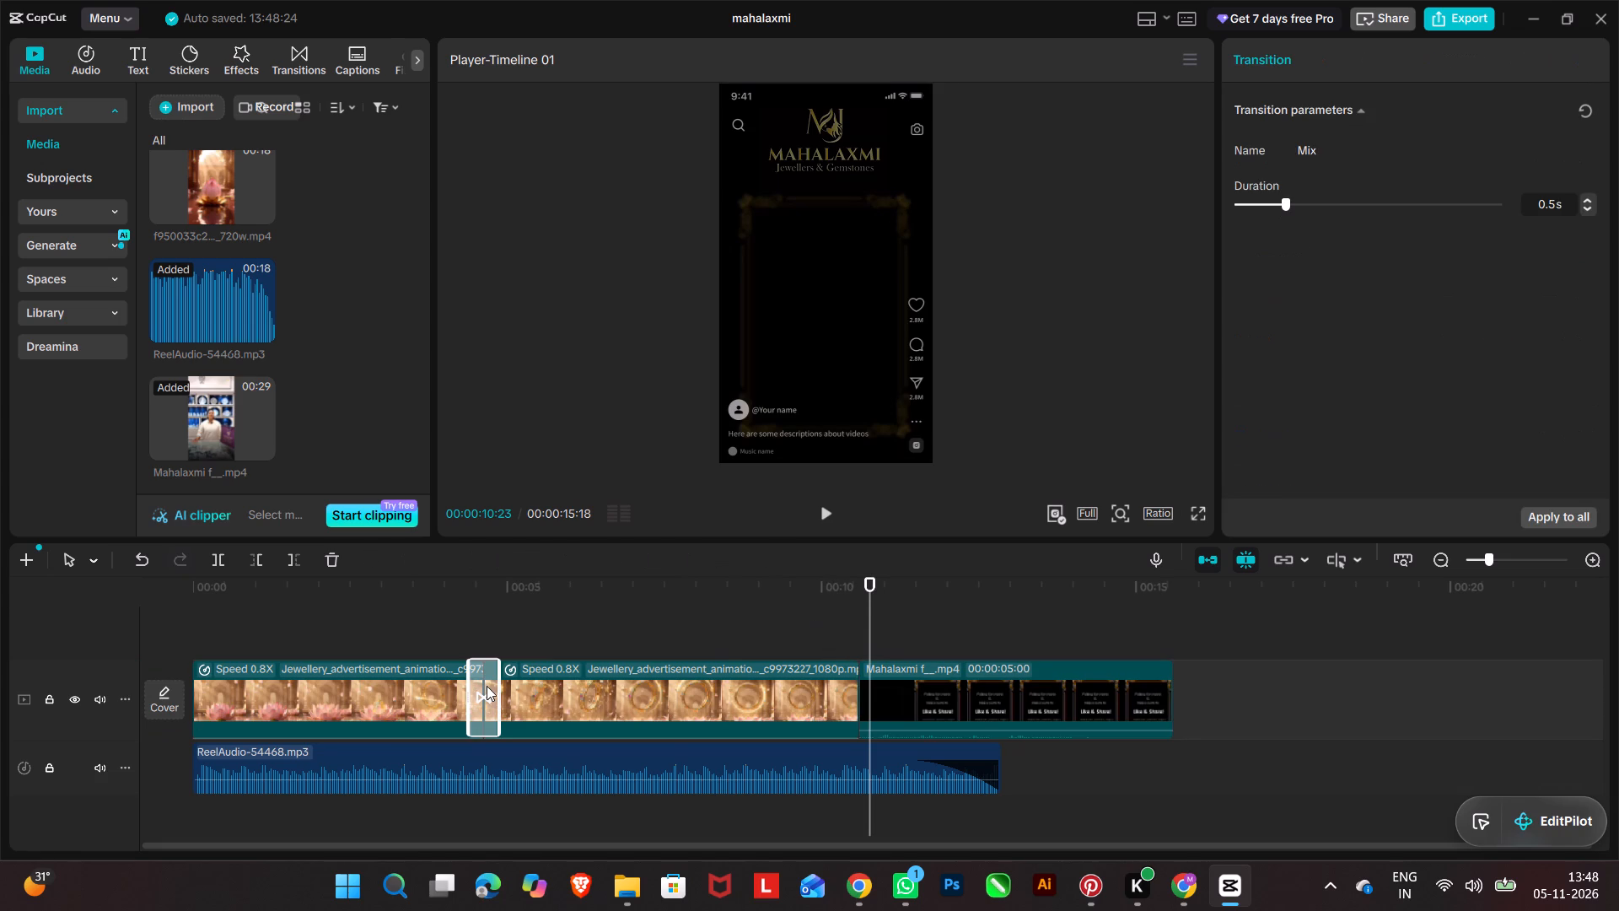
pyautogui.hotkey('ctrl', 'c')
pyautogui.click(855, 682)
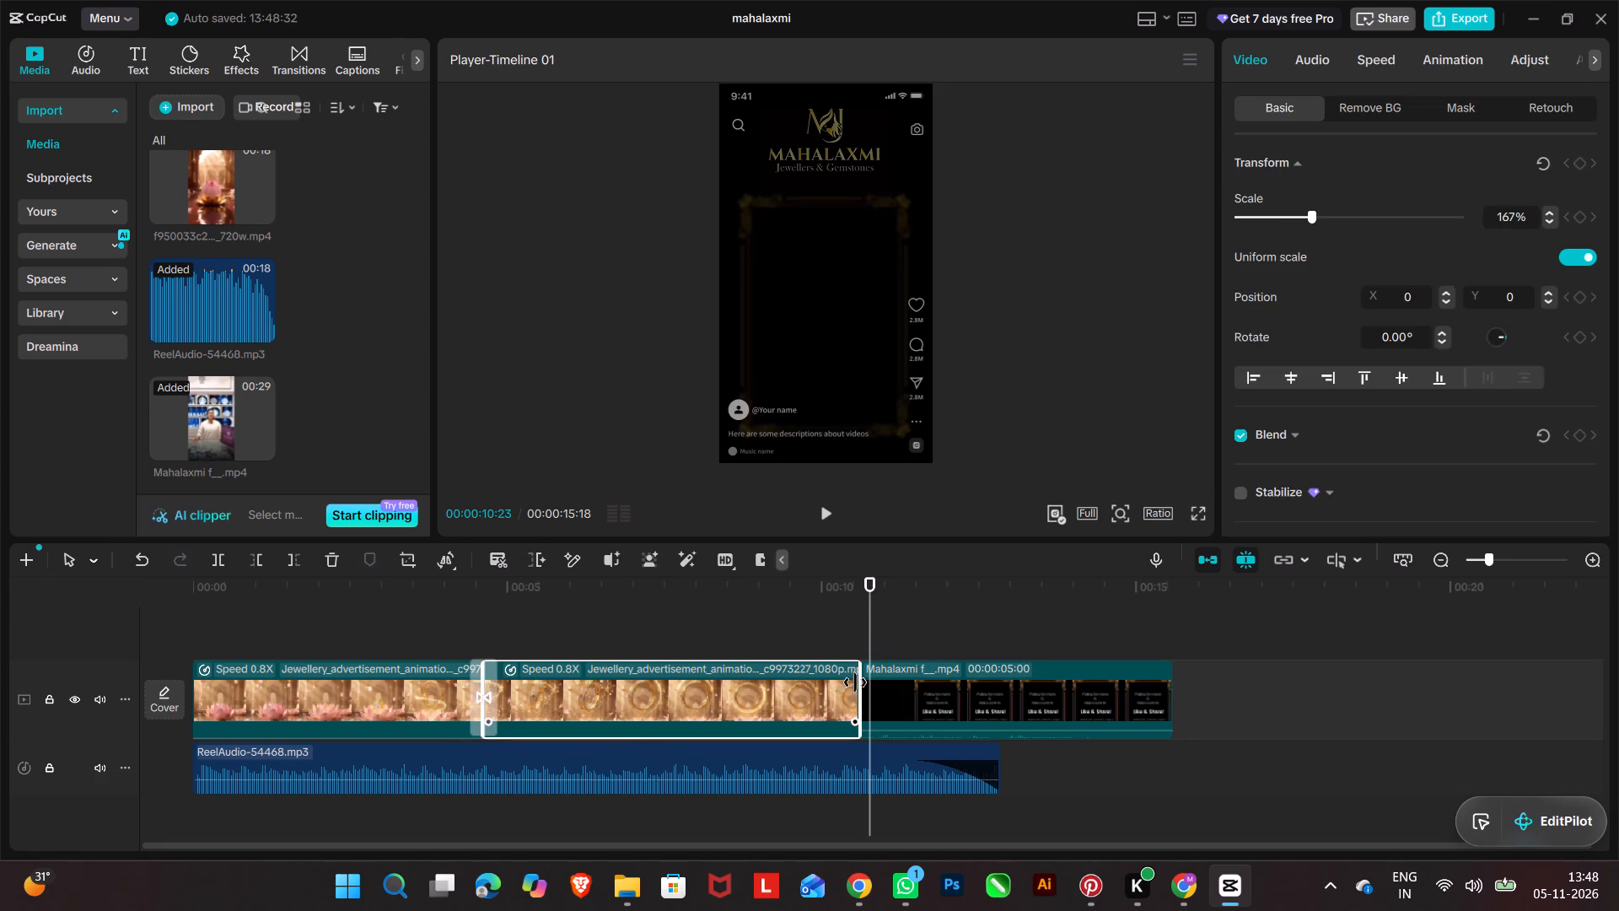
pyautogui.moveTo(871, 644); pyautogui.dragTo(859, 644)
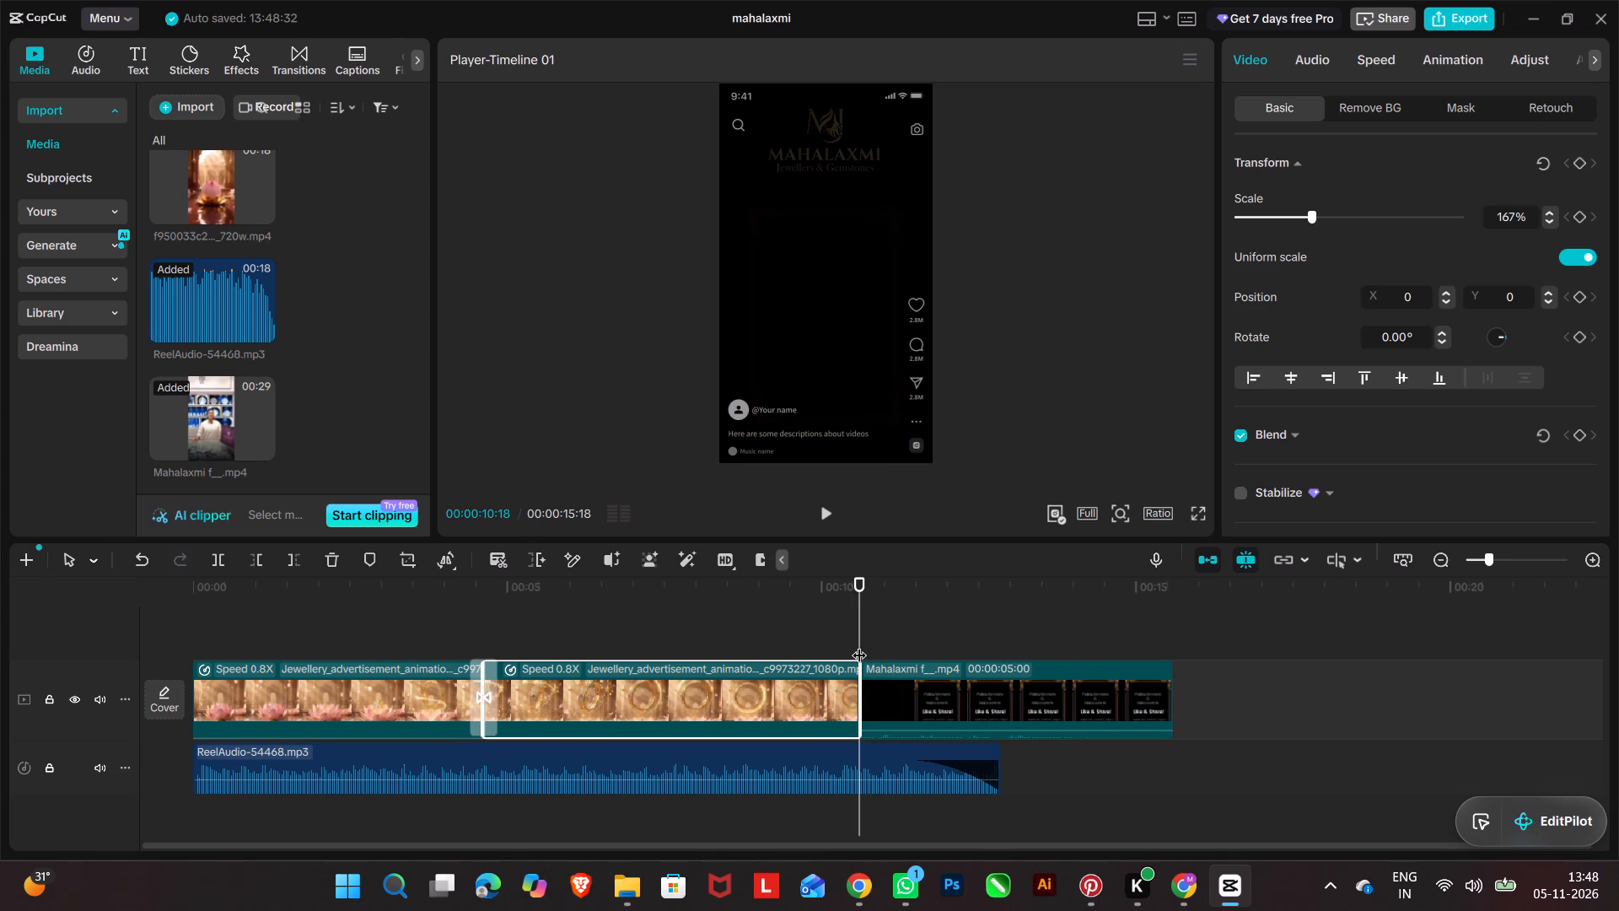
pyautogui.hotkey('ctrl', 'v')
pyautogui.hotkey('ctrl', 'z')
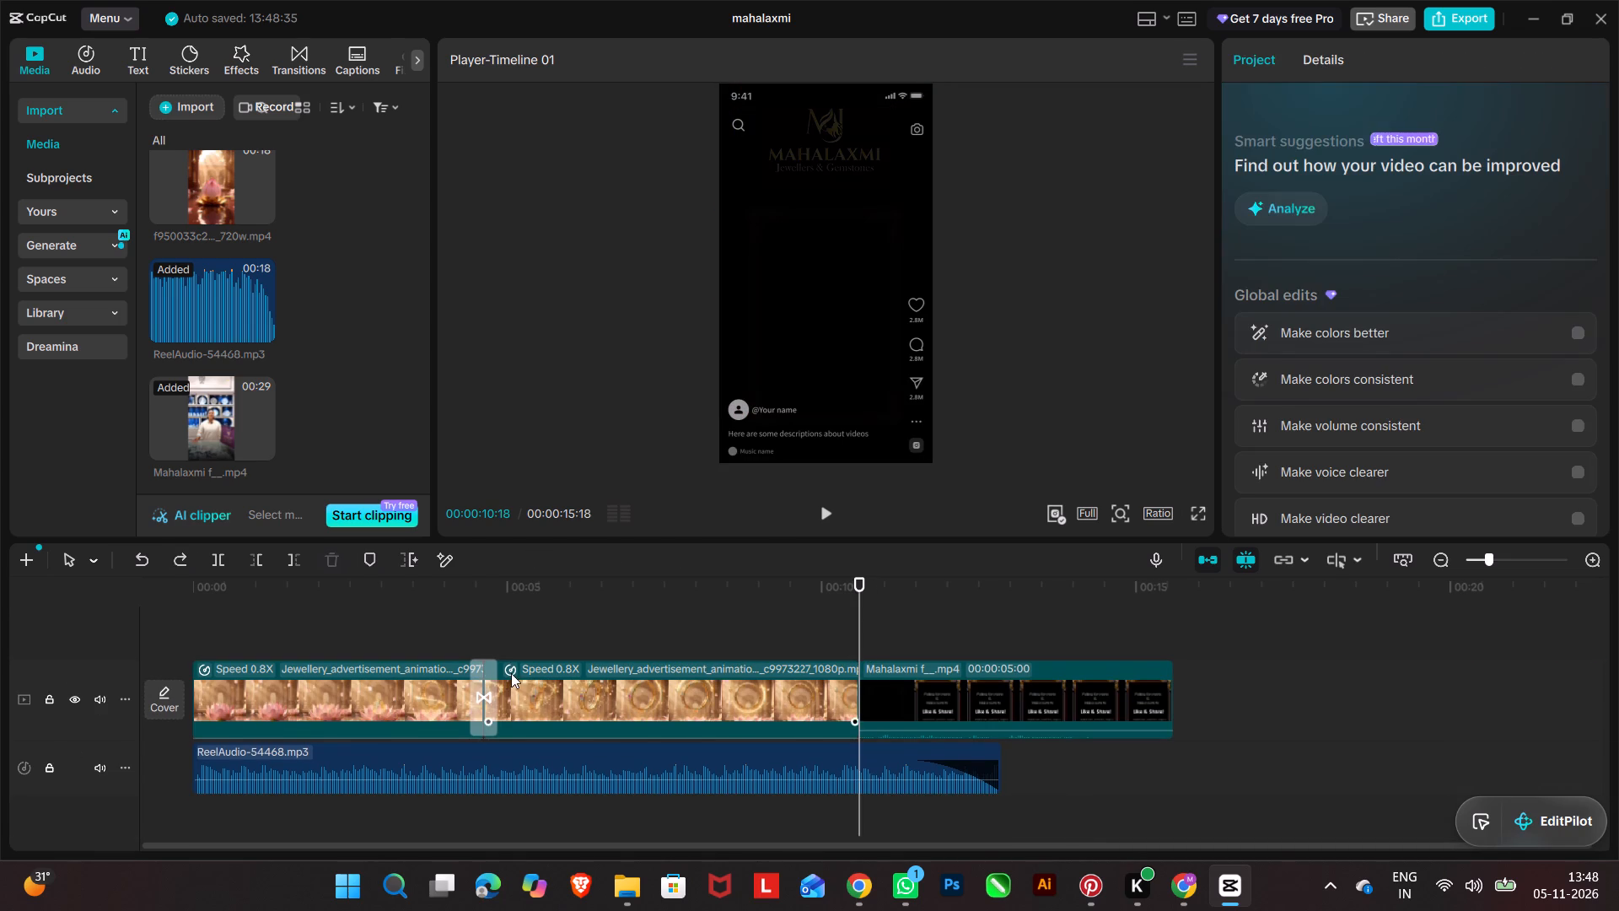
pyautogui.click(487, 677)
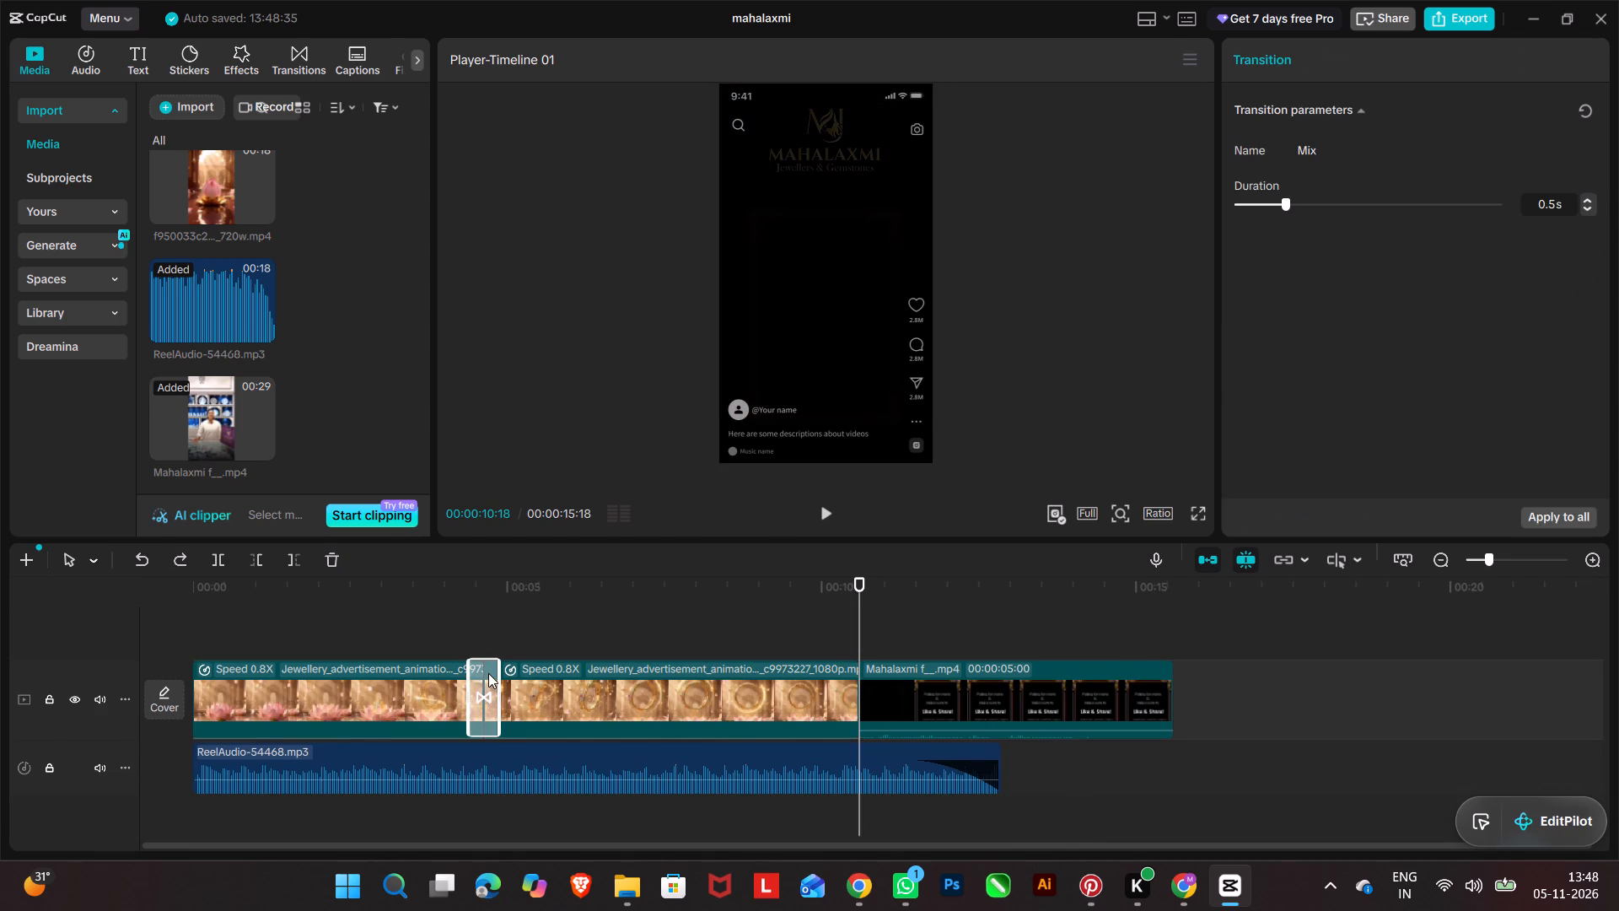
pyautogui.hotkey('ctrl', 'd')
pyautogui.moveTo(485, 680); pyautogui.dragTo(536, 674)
# Search the transitions for mix and add the Mix transition at the cut between the second jewellery clip and the Mahalaxmi f__ clip.
pyautogui.click(291, 59)
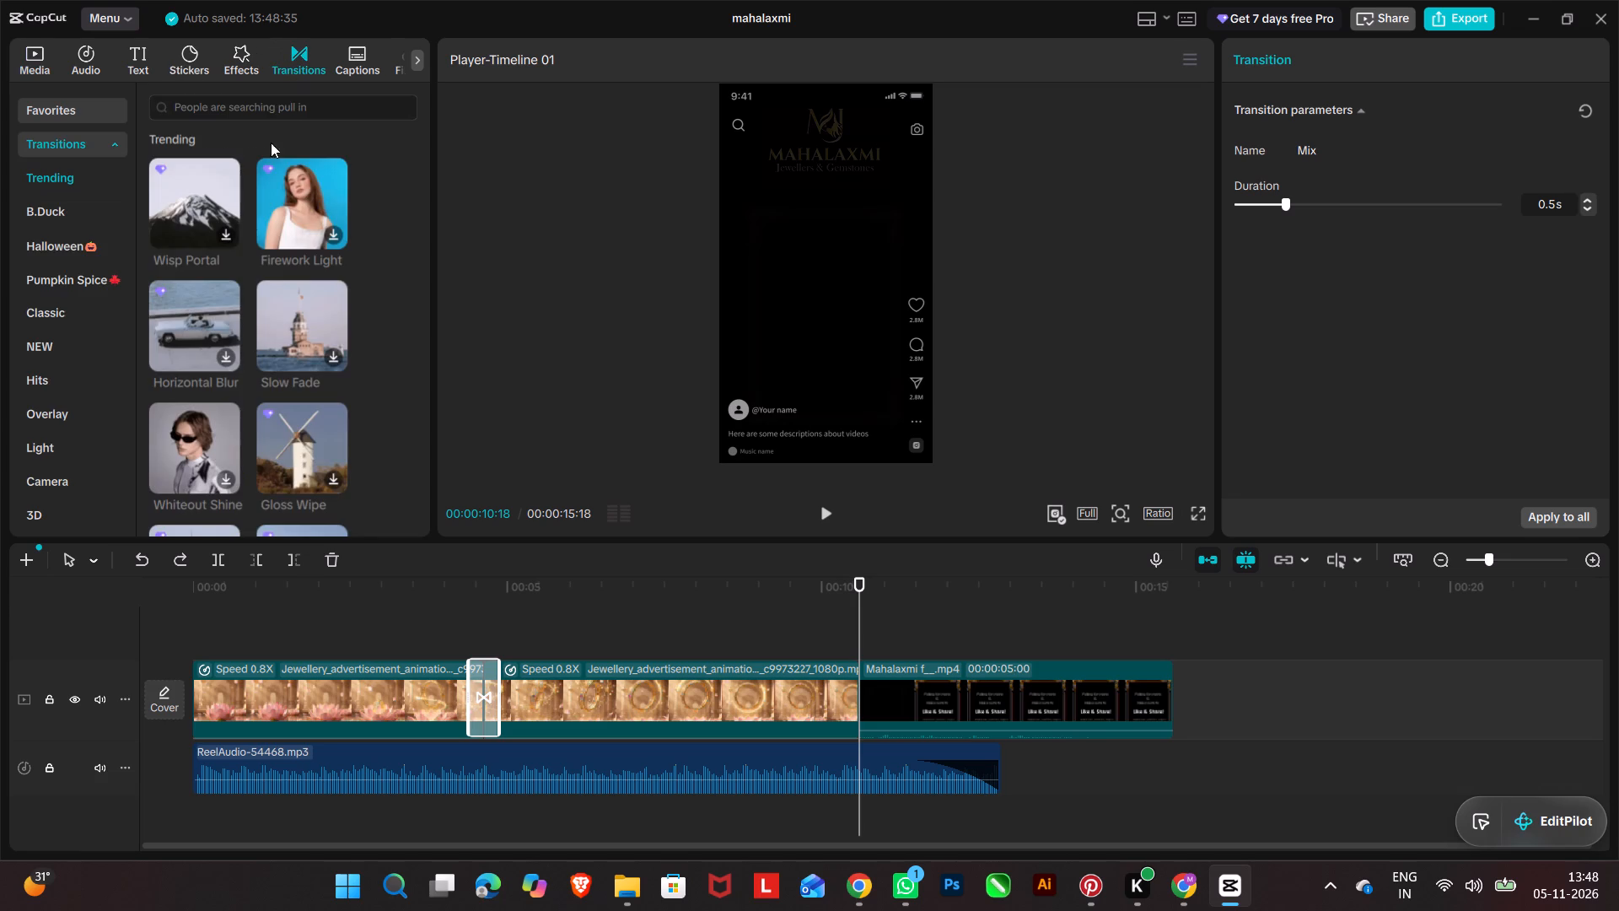
pyautogui.click(218, 109)
pyautogui.click(175, 162)
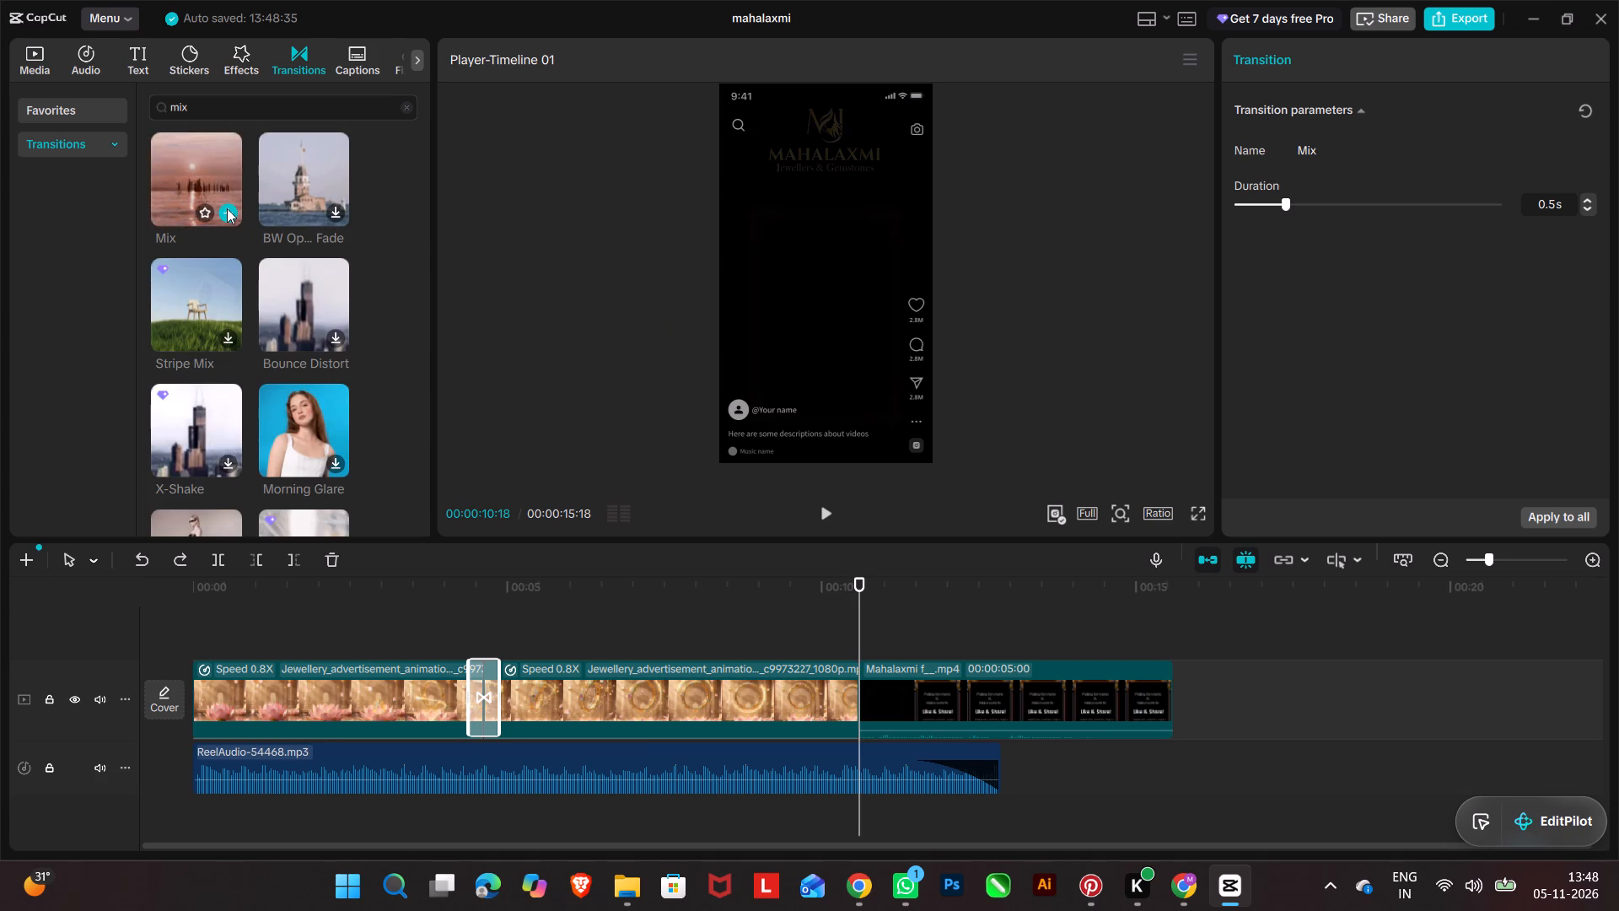
pyautogui.click(227, 208)
pyautogui.click(933, 491)
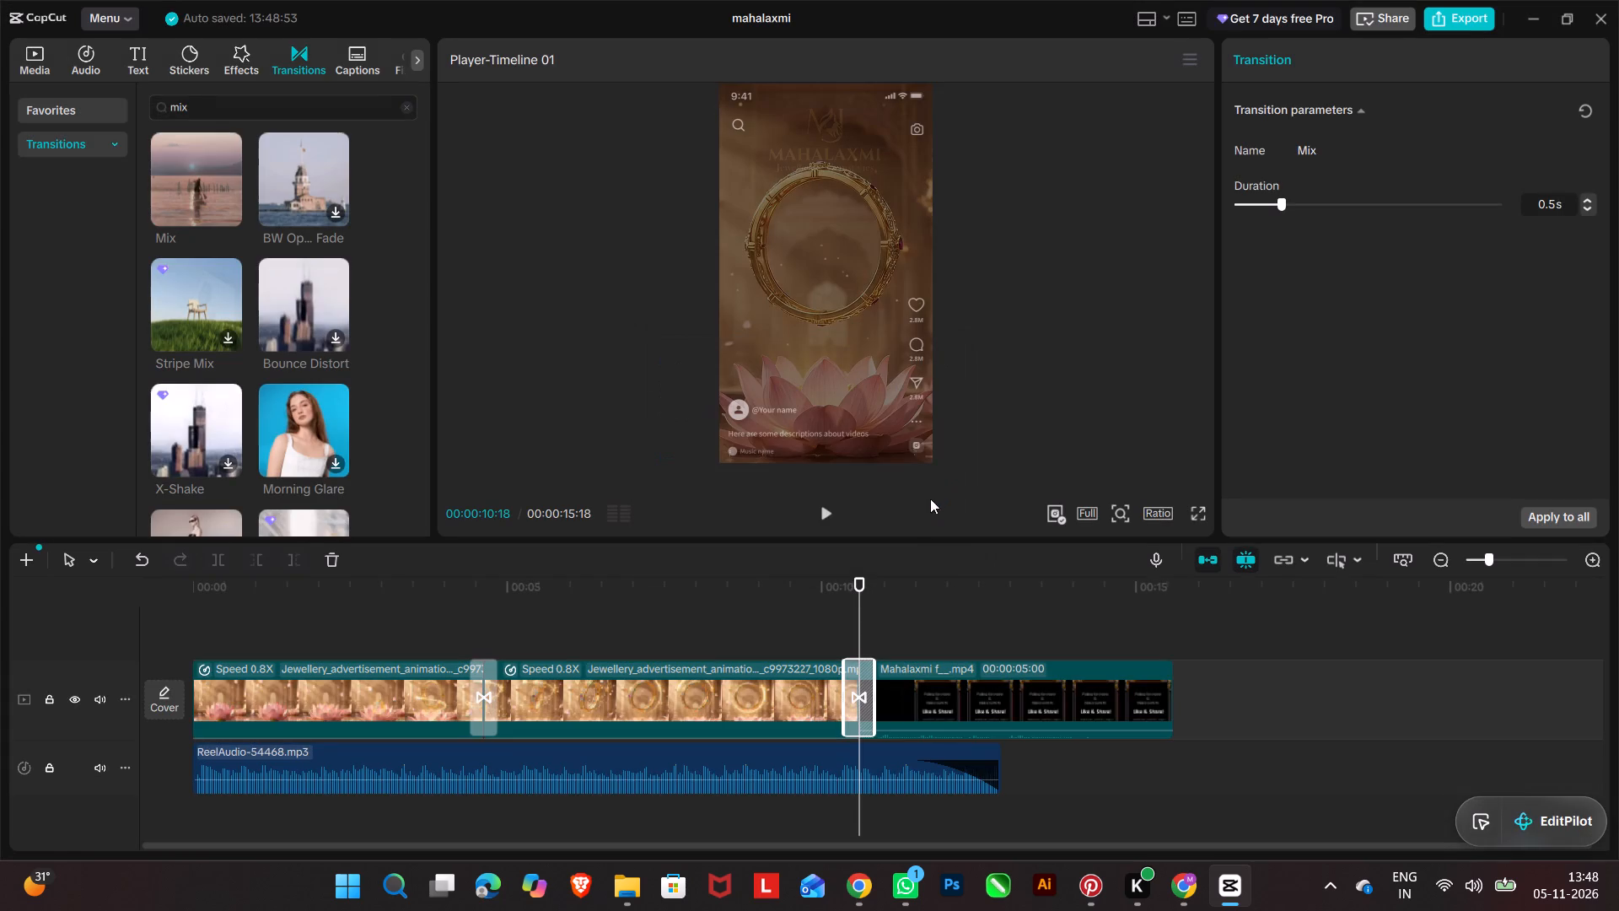
# Extend the end of the ReelAudio-54468 clip to line up with the end of the Mahalaxmi f__ clip.
pyautogui.moveTo(859, 577); pyautogui.dragTo(170, 588)
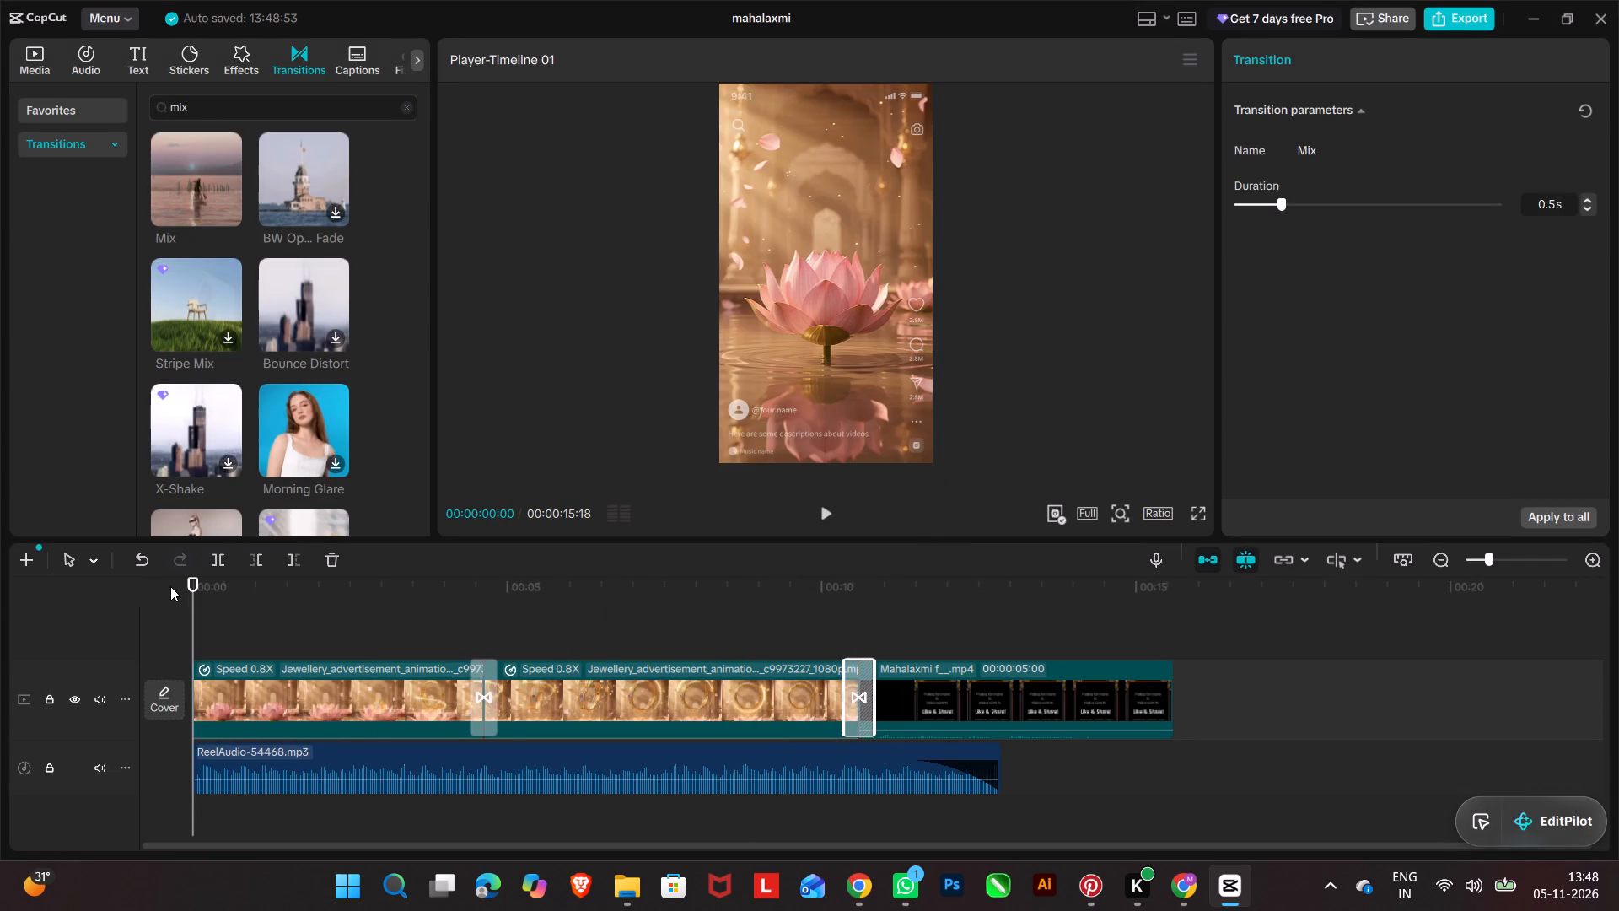
pyautogui.click(976, 778)
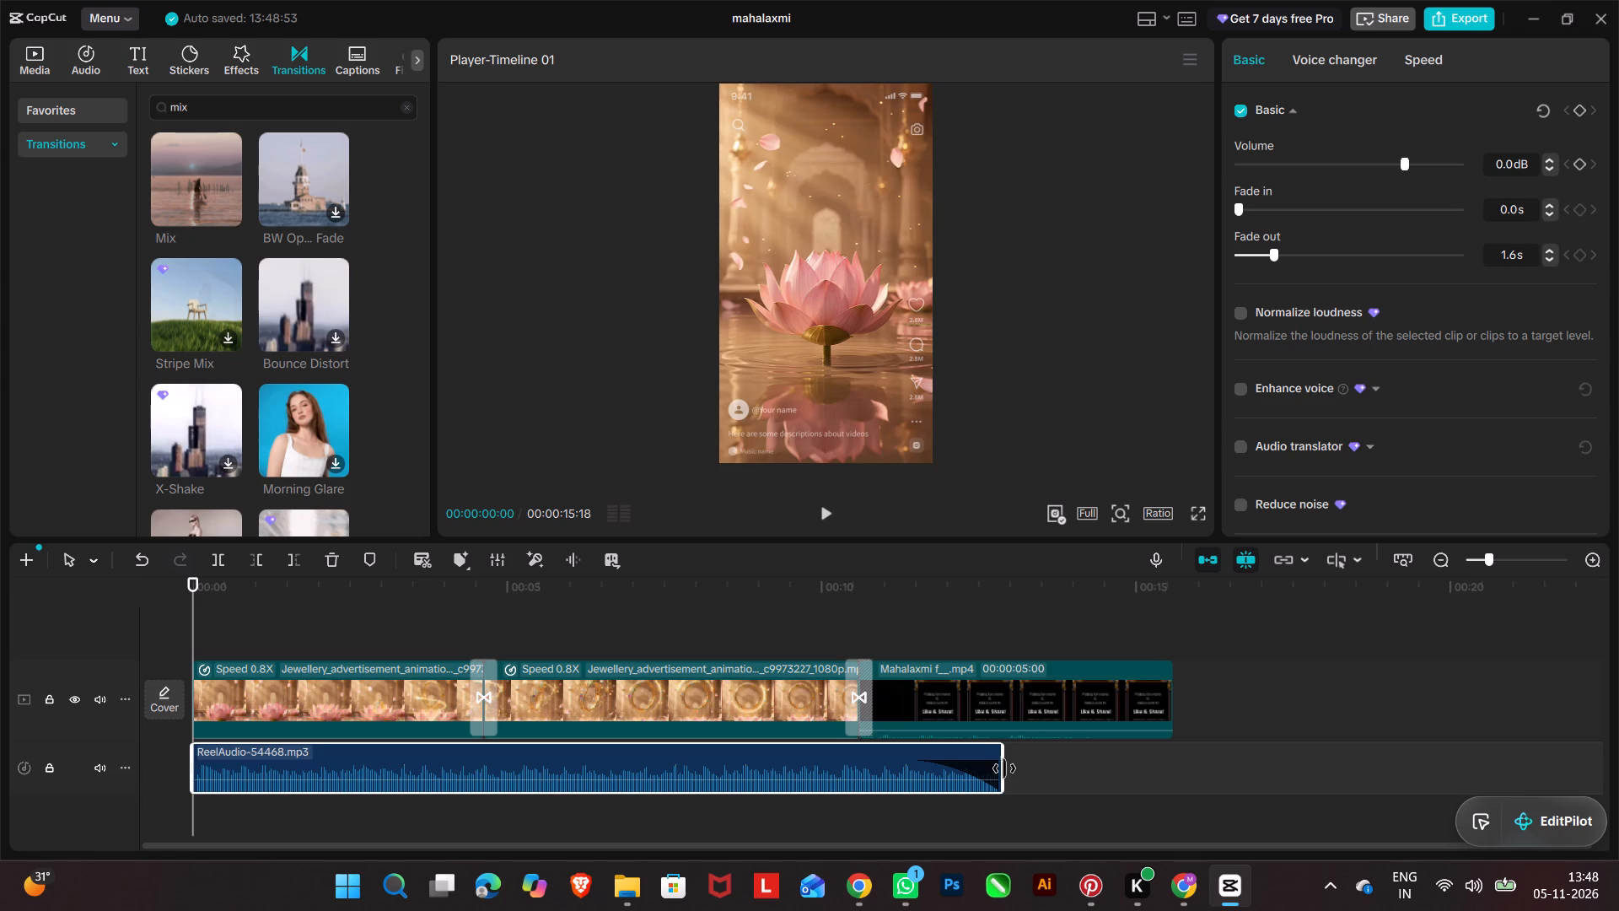
pyautogui.moveTo(1004, 768); pyautogui.dragTo(1168, 776)
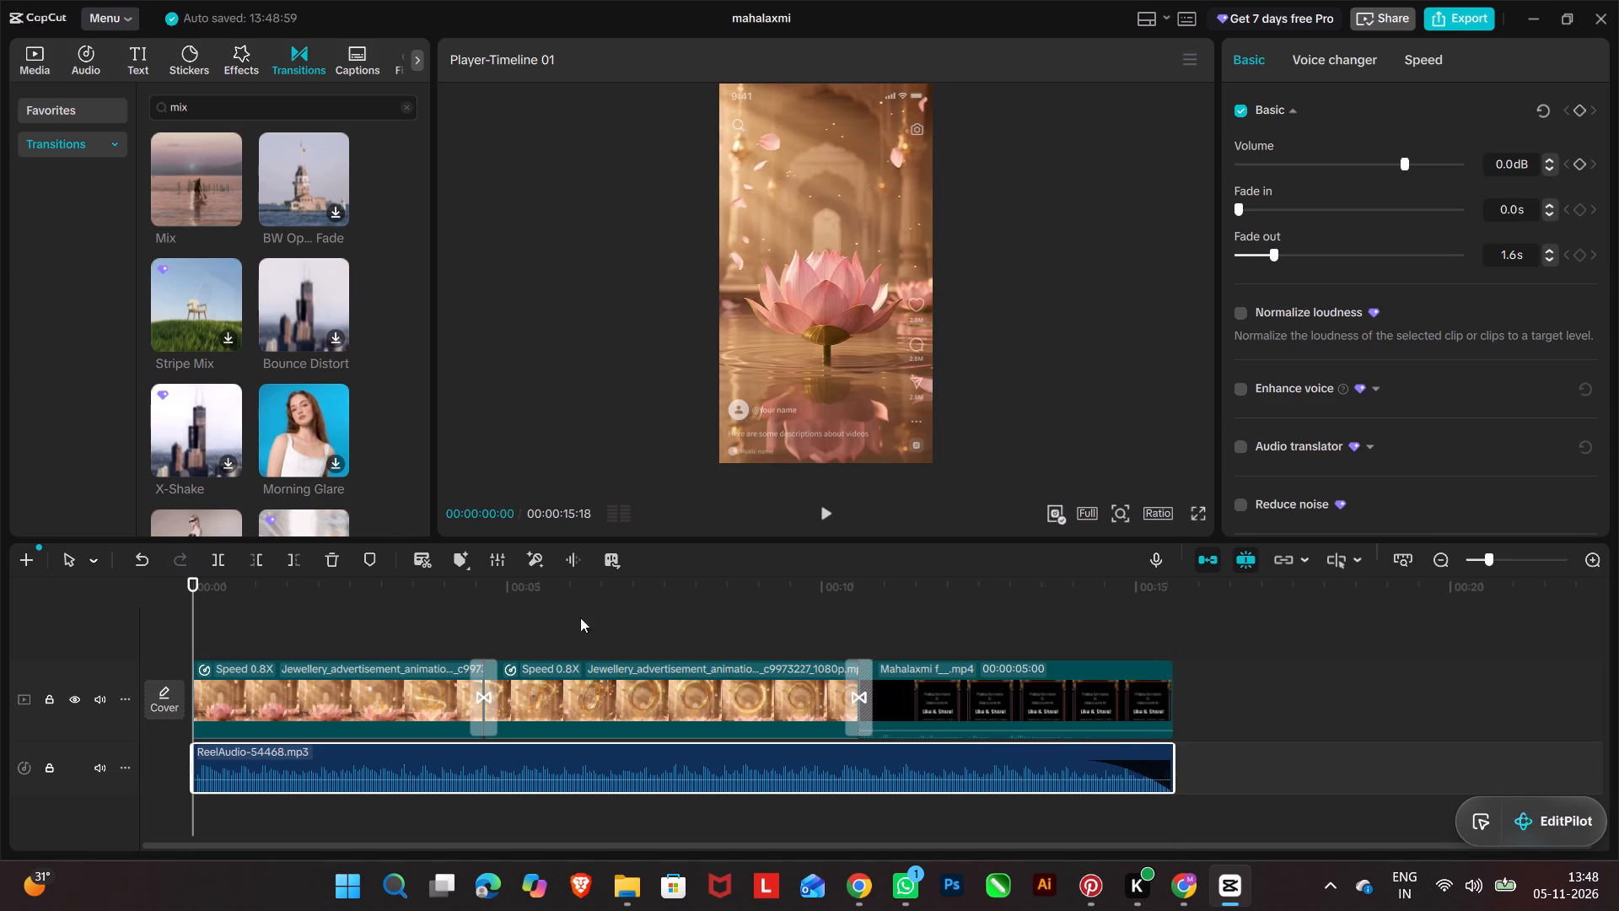
# Play the edited video from the beginning through to the closing logo card.
pyautogui.click(824, 511)
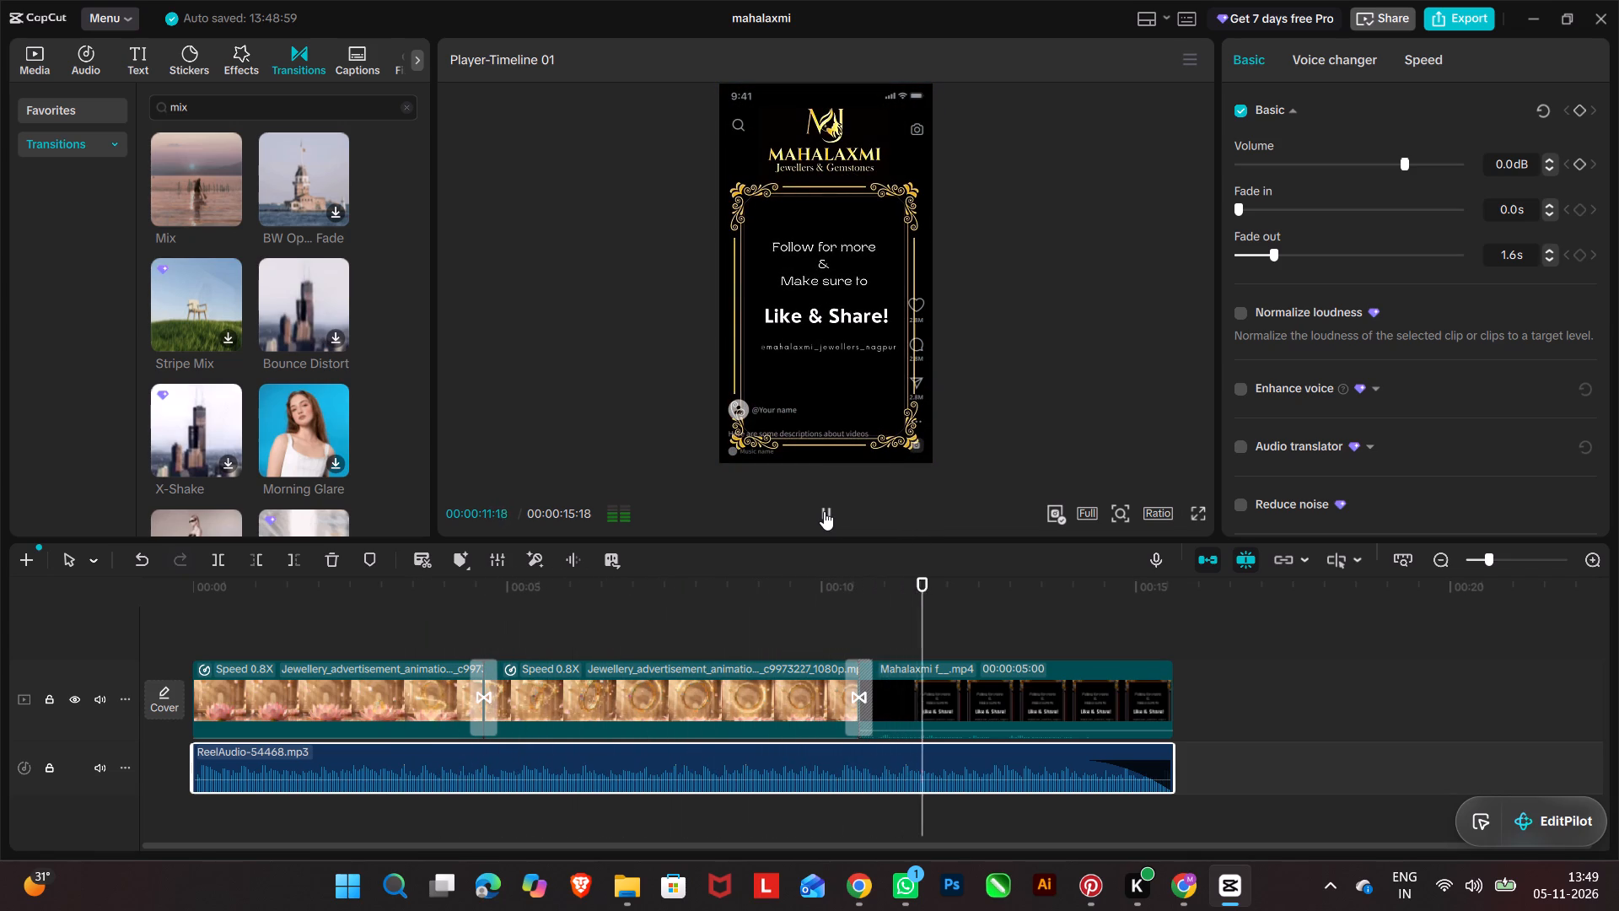
# Trim the start of the Mahalaxmi f__ closing clip slightly, to a length of 00:00:04:24.
pyautogui.click(942, 691)
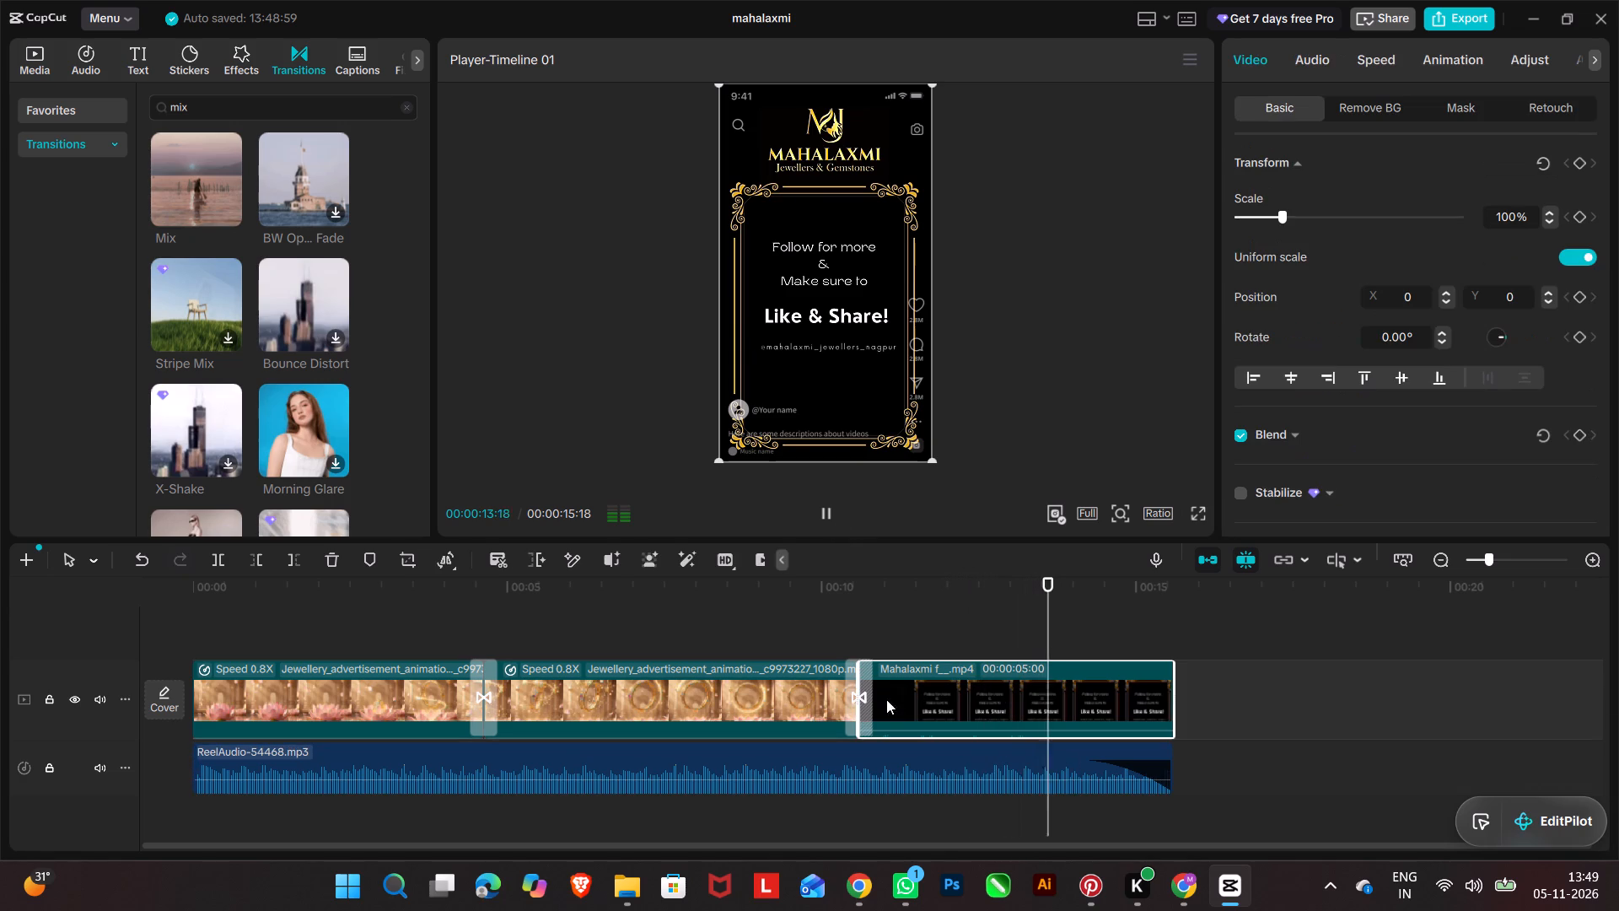
pyautogui.moveTo(856, 694); pyautogui.dragTo(872, 699)
# Replay the transition from the second jewellery clip into the closing logo card, through to the end of the timeline.
pyautogui.moveTo(1084, 577); pyautogui.dragTo(847, 600)
pyautogui.click(821, 498)
pyautogui.click(821, 503)
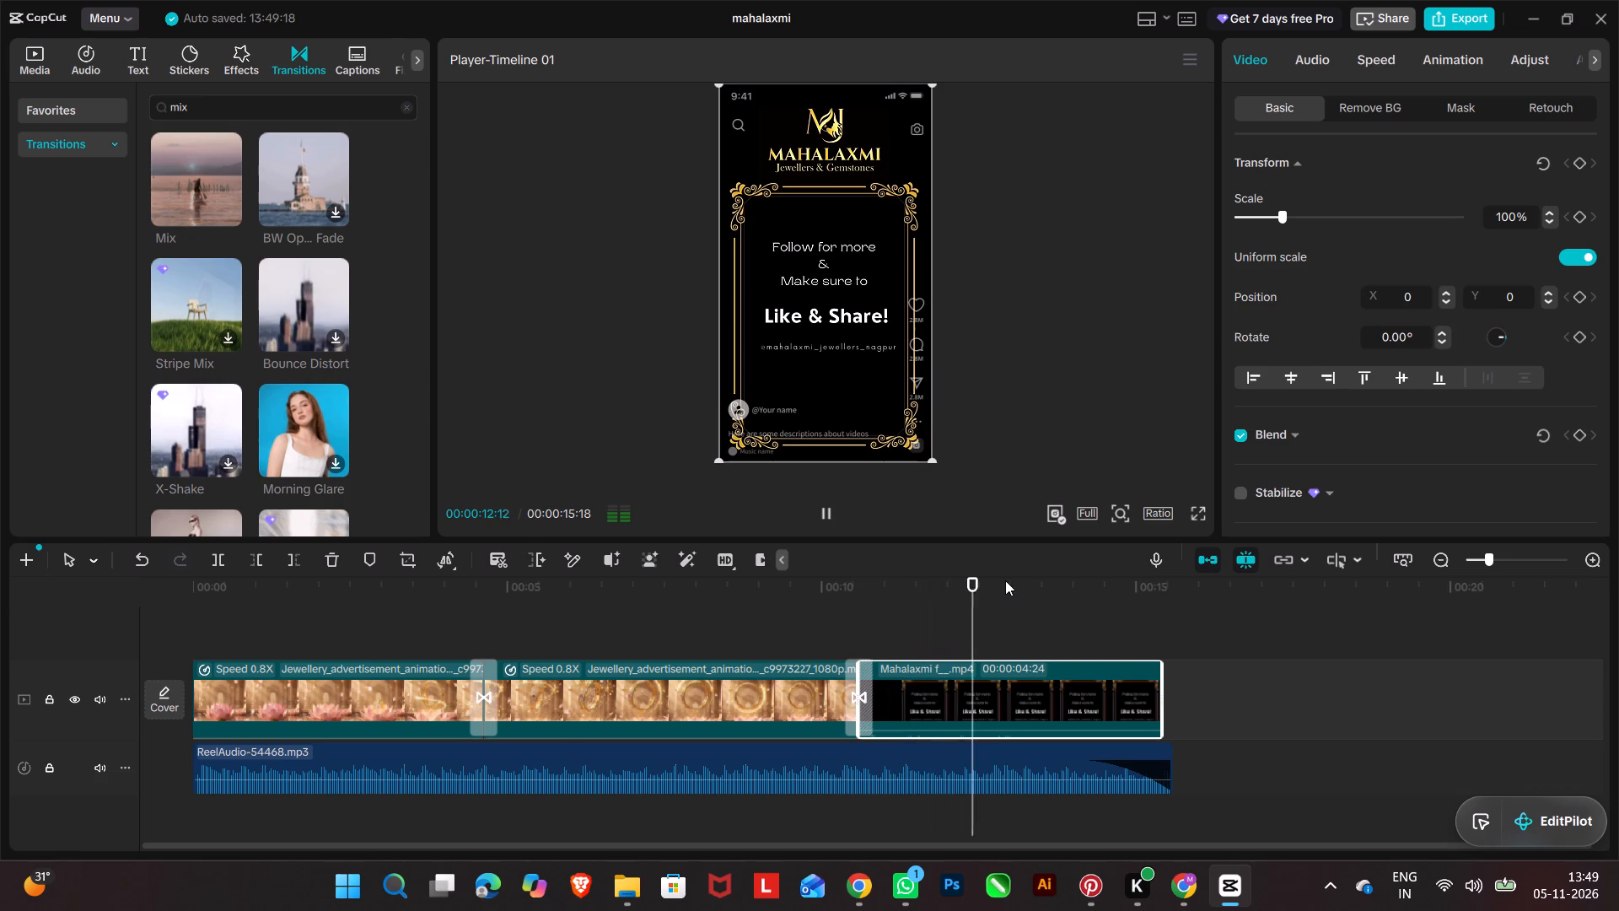
pyautogui.moveTo(994, 579); pyautogui.dragTo(715, 620)
pyautogui.click(830, 512)
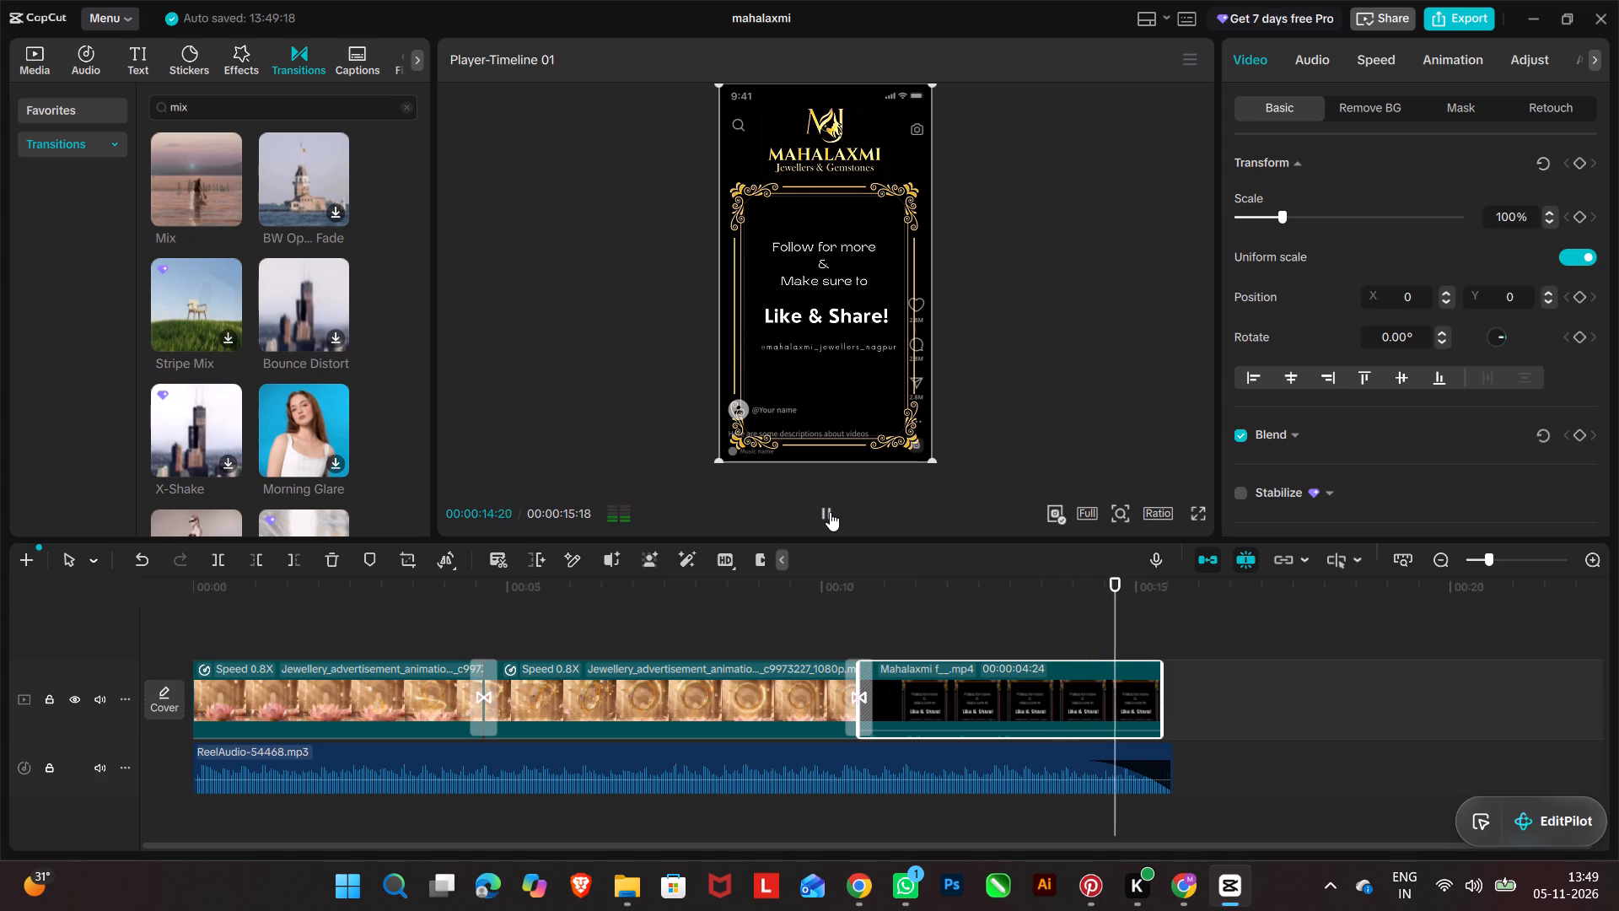
# Select the Mahalaxmi f__ closing clip on the main track.
pyautogui.click(974, 690)
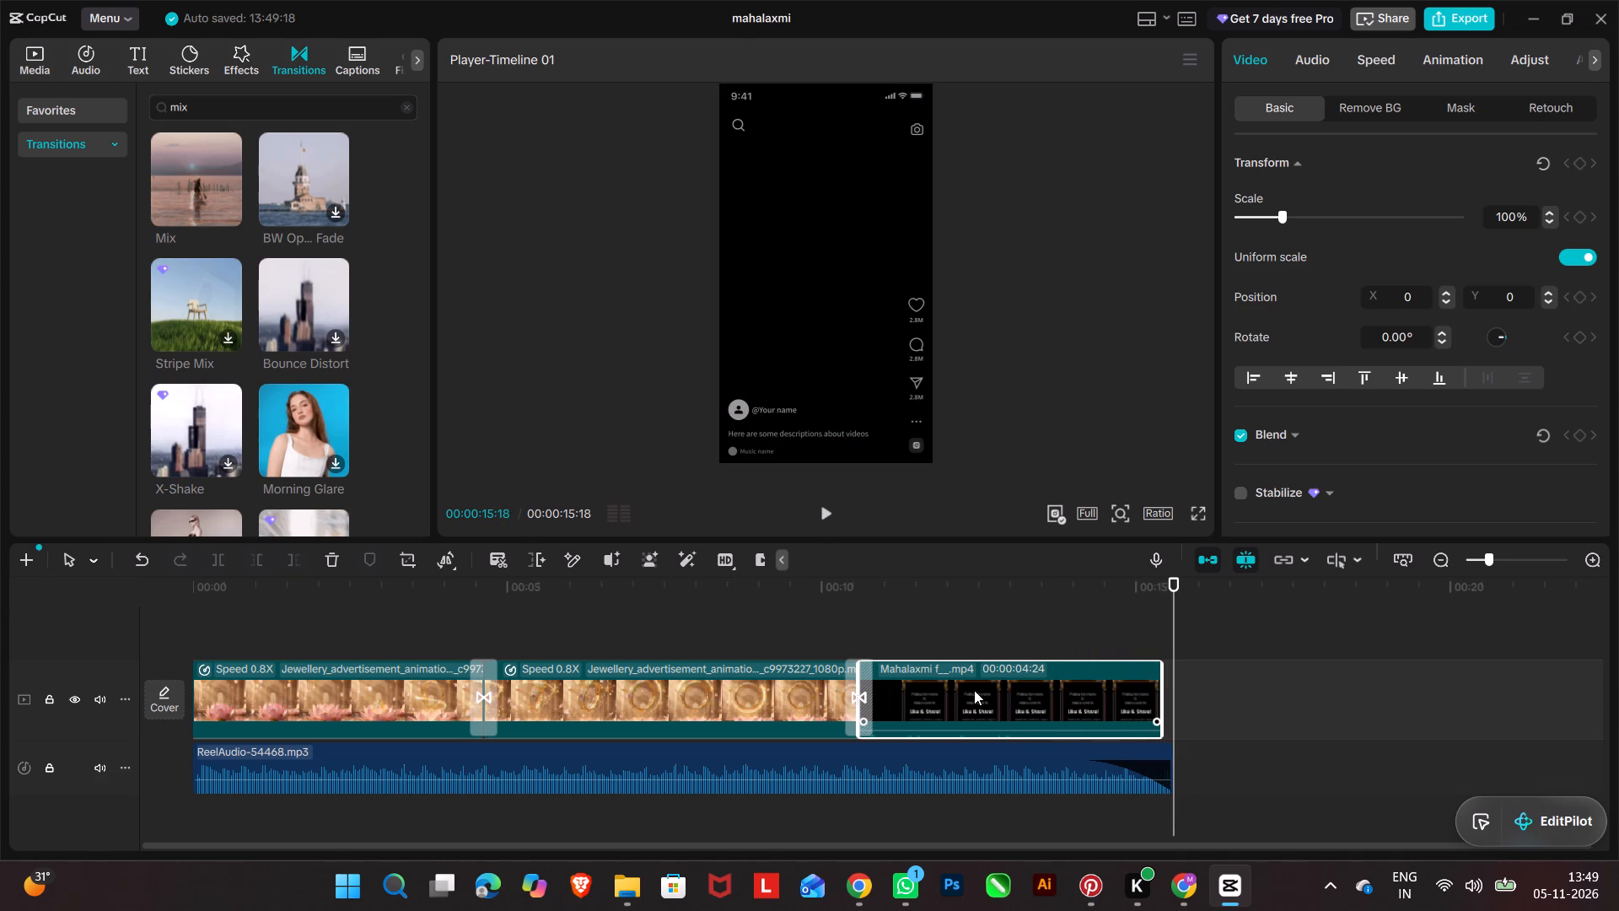
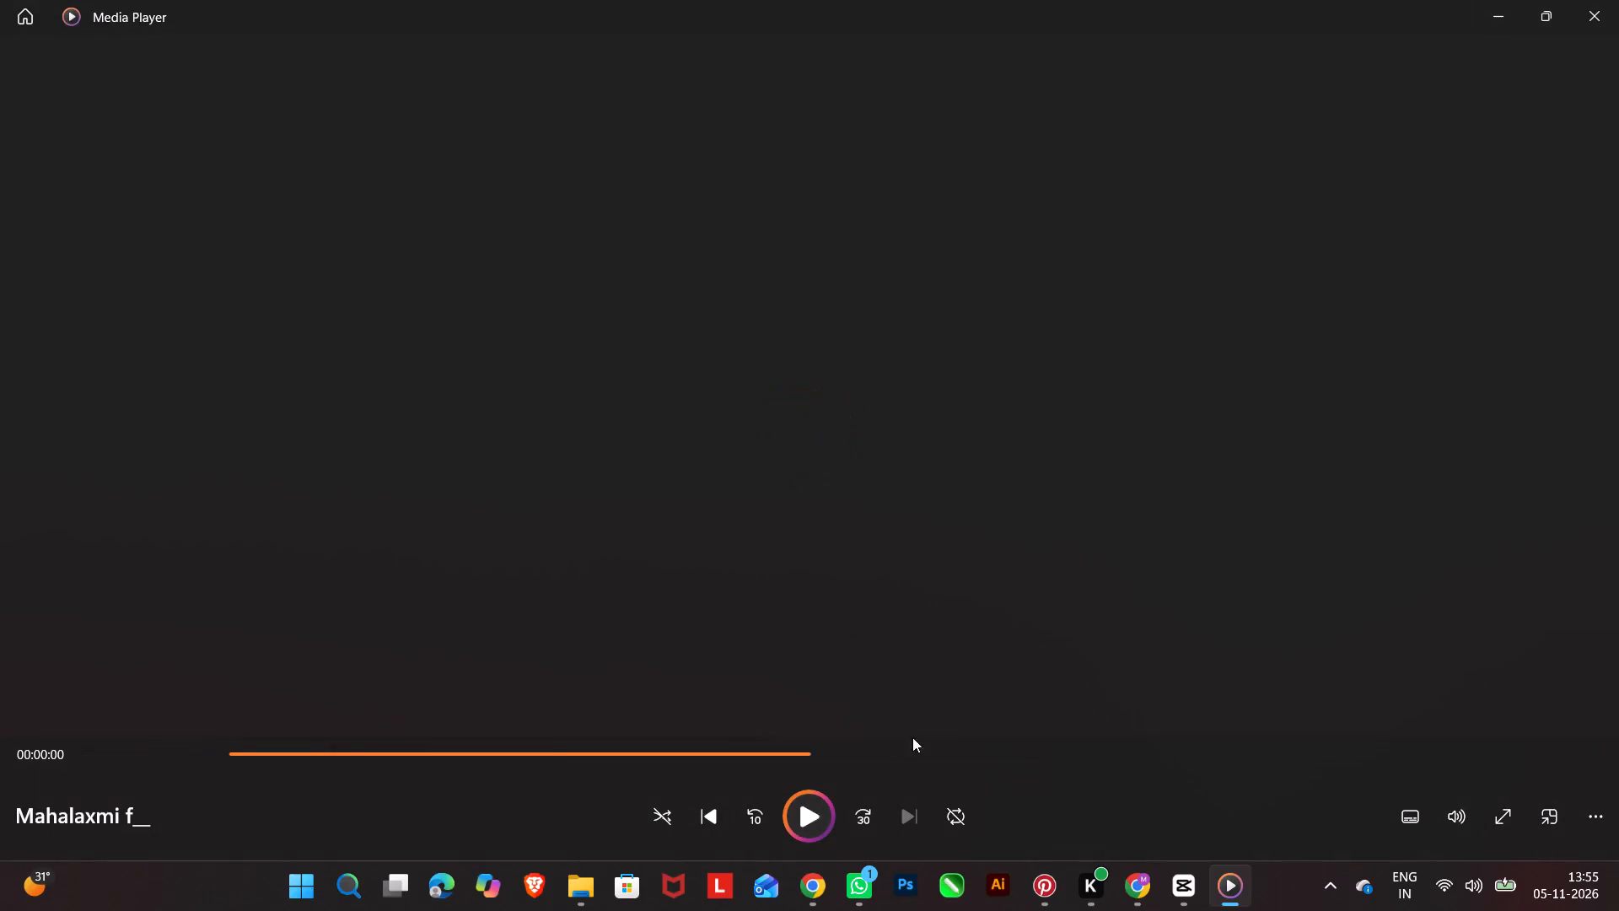
# Review the Mahalaxmi f__ video at its closing Like & Share card and from about two-thirds of the way through.
pyautogui.click(1395, 752)
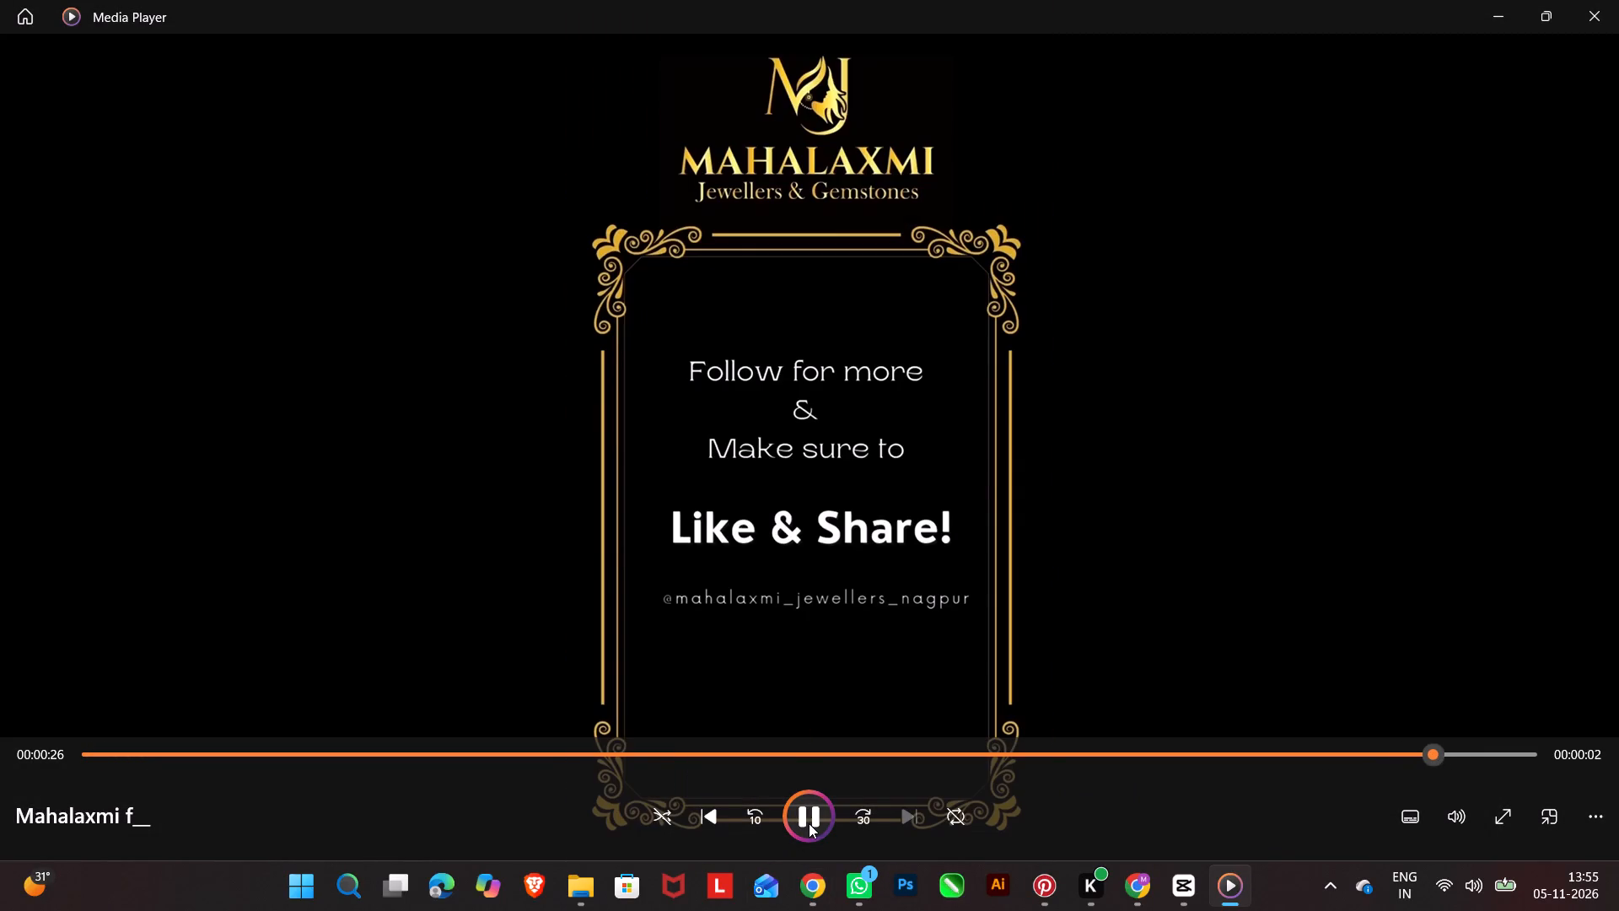
pyautogui.click(809, 822)
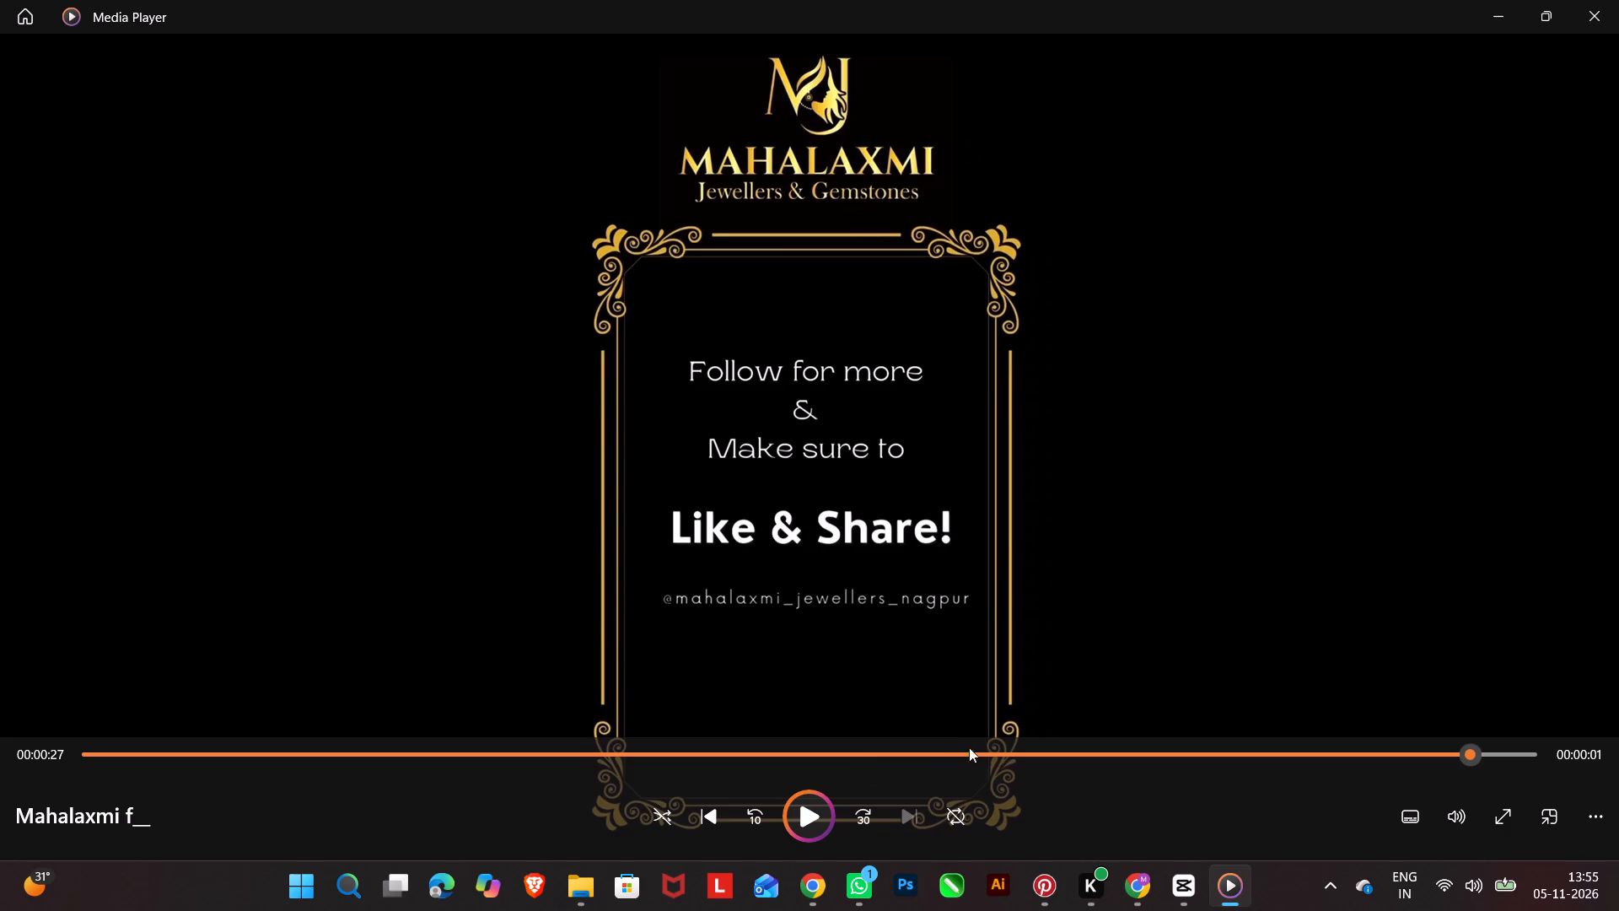
pyautogui.click(1021, 747)
pyautogui.click(807, 817)
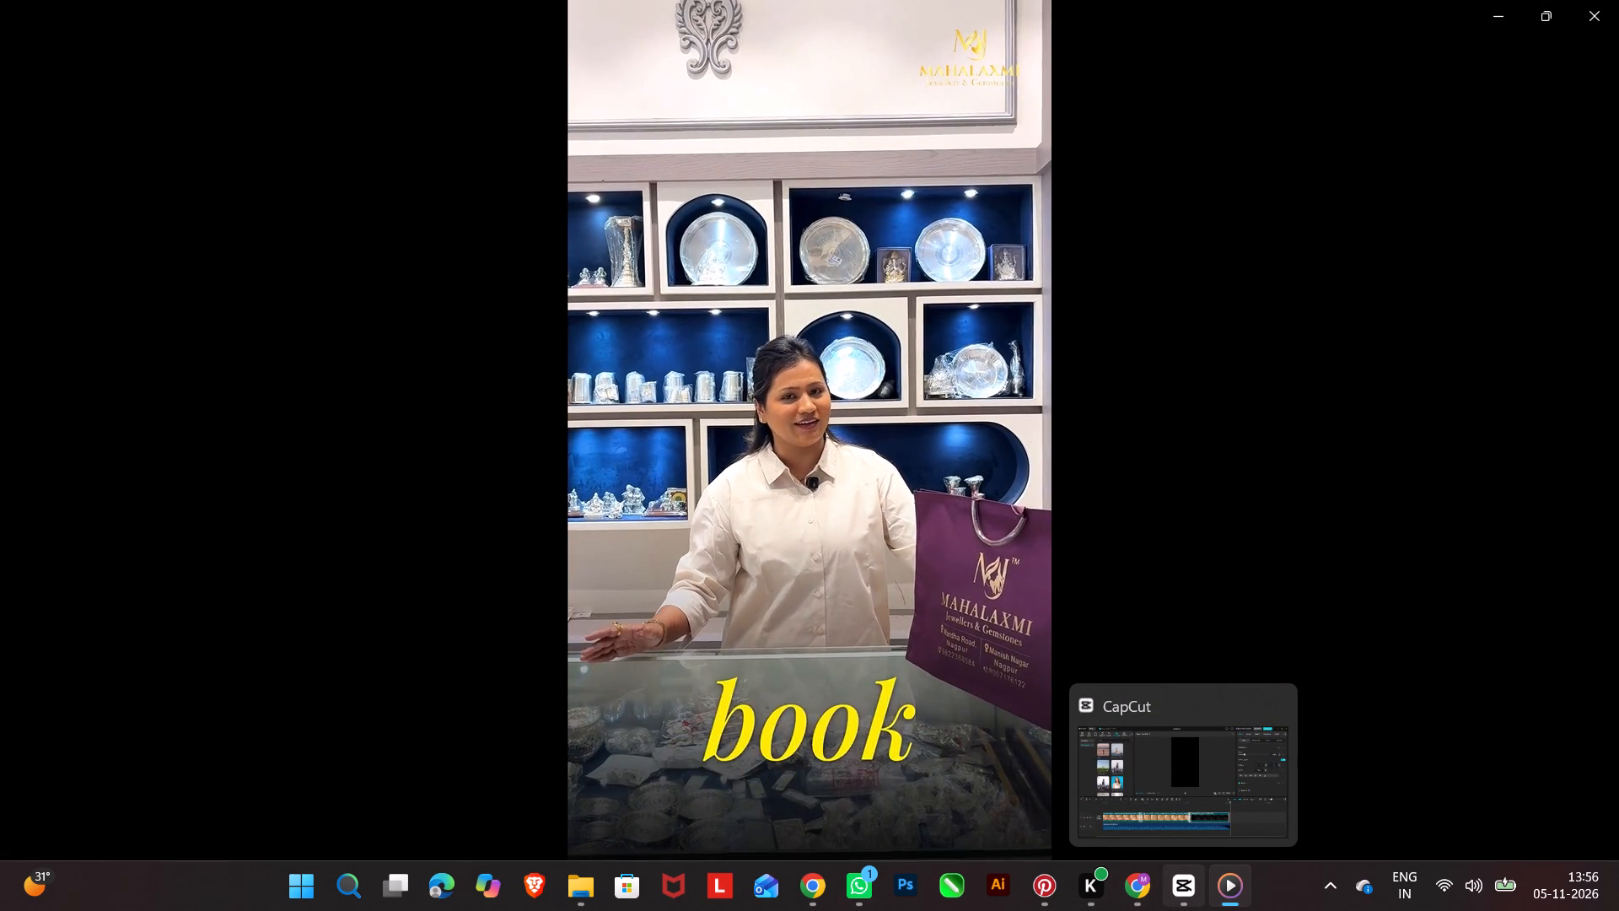
# Capture a screenshot of the full Mahalaxmi closing card, from the logo to the bottom of the gold frame, and dismiss the capture notification.
pyautogui.press('Print')
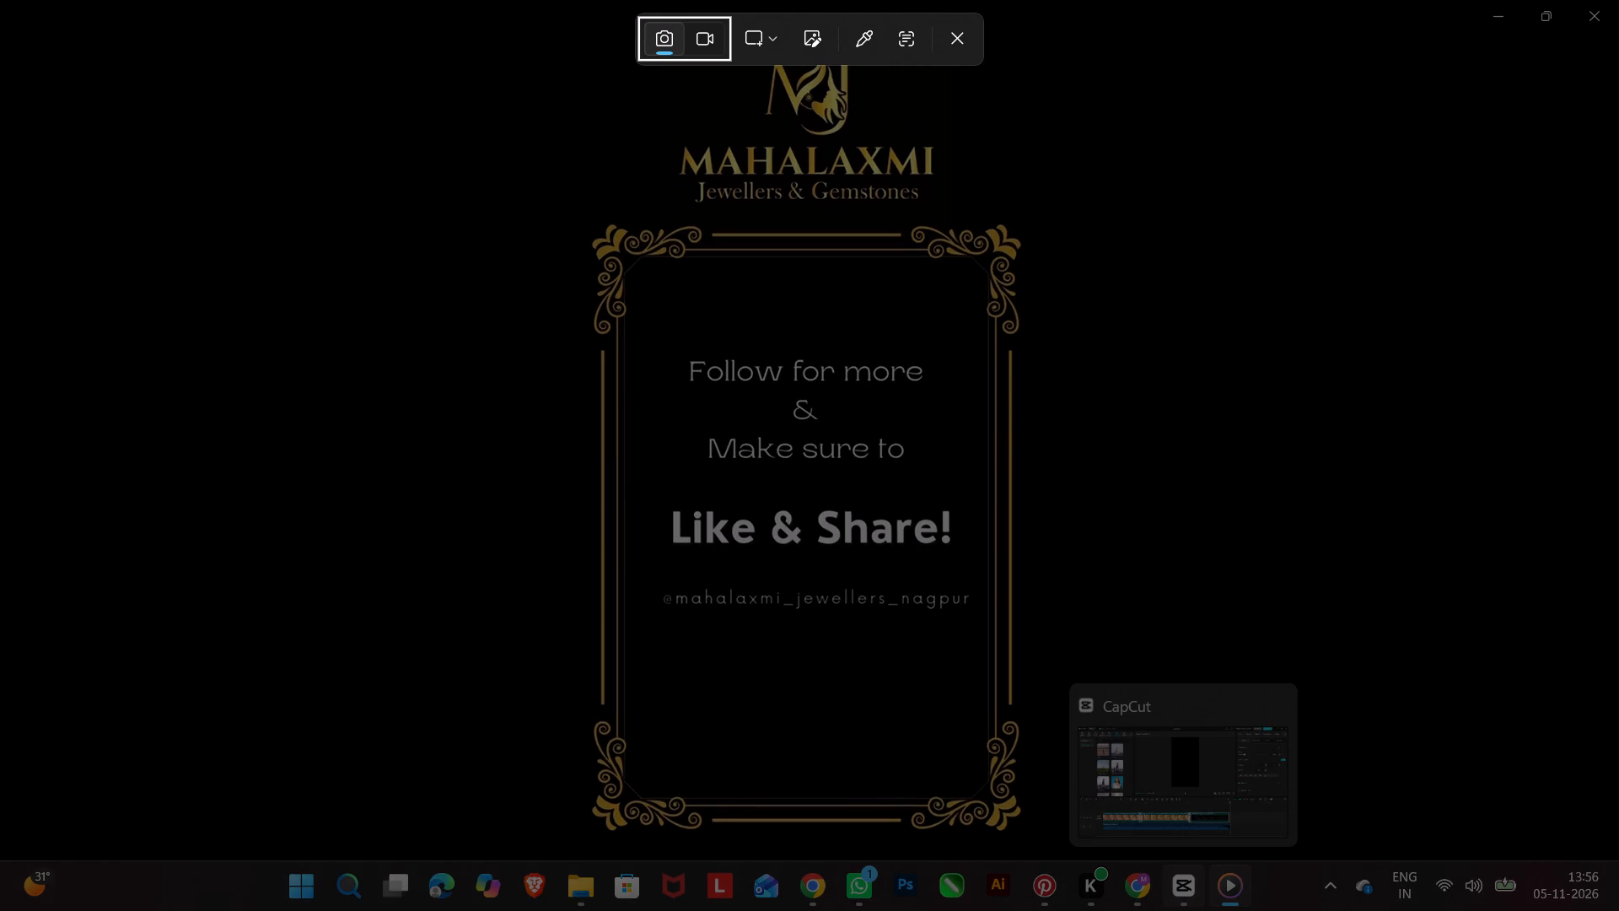
pyautogui.moveTo(592, 860); pyautogui.dragTo(595, 838)
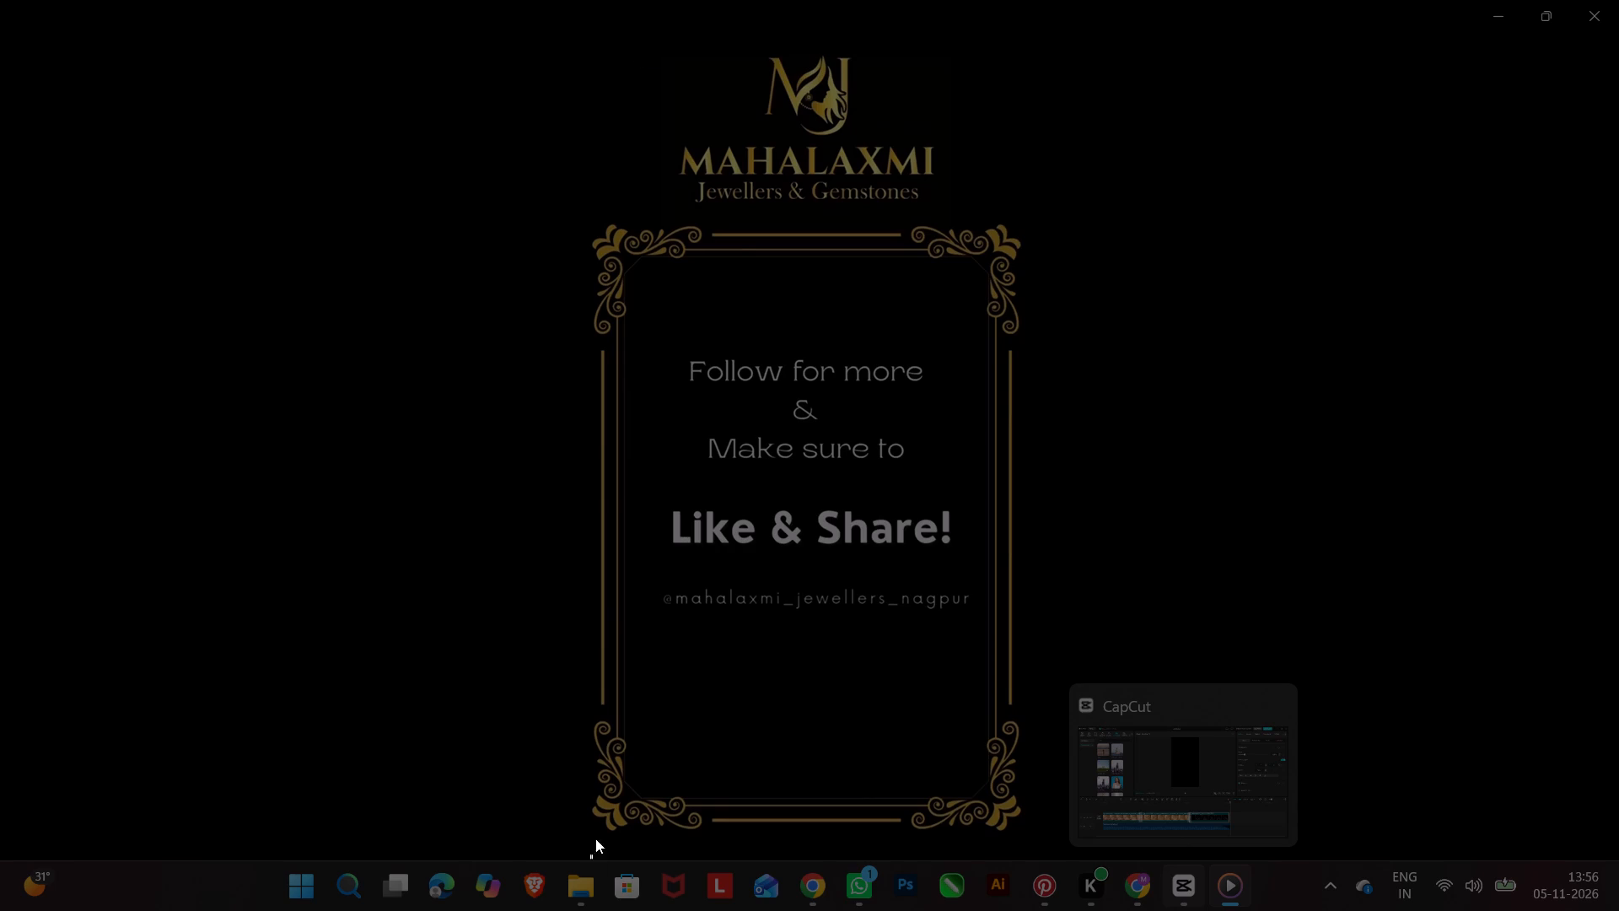
pyautogui.moveTo(595, 838); pyautogui.dragTo(869, 22)
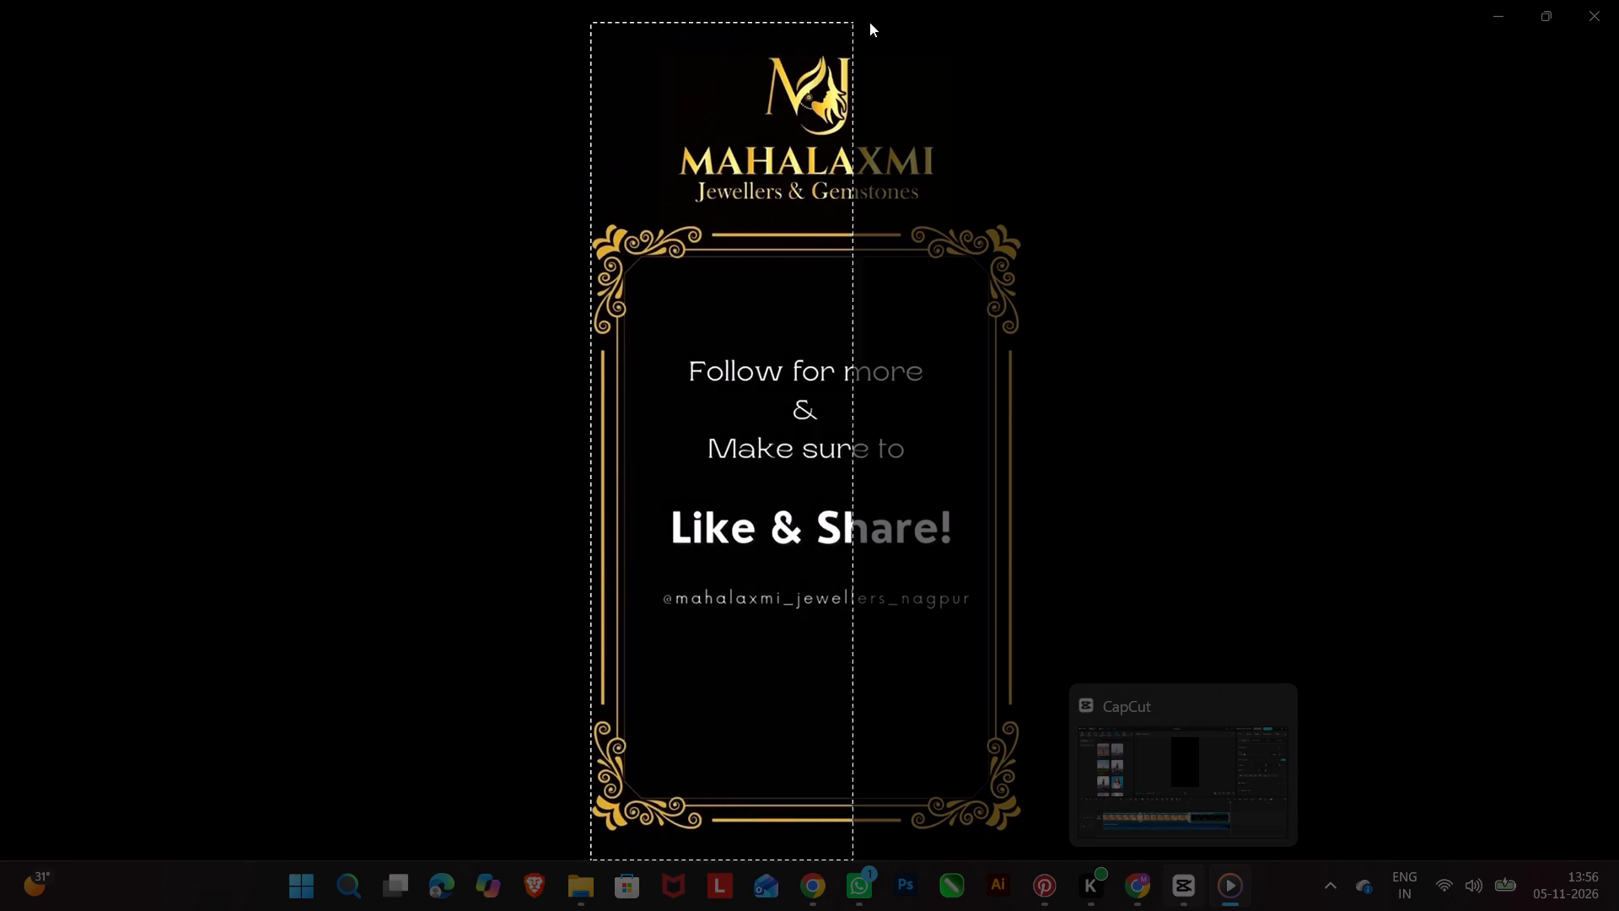
pyautogui.moveTo(869, 22); pyautogui.dragTo(1035, 8)
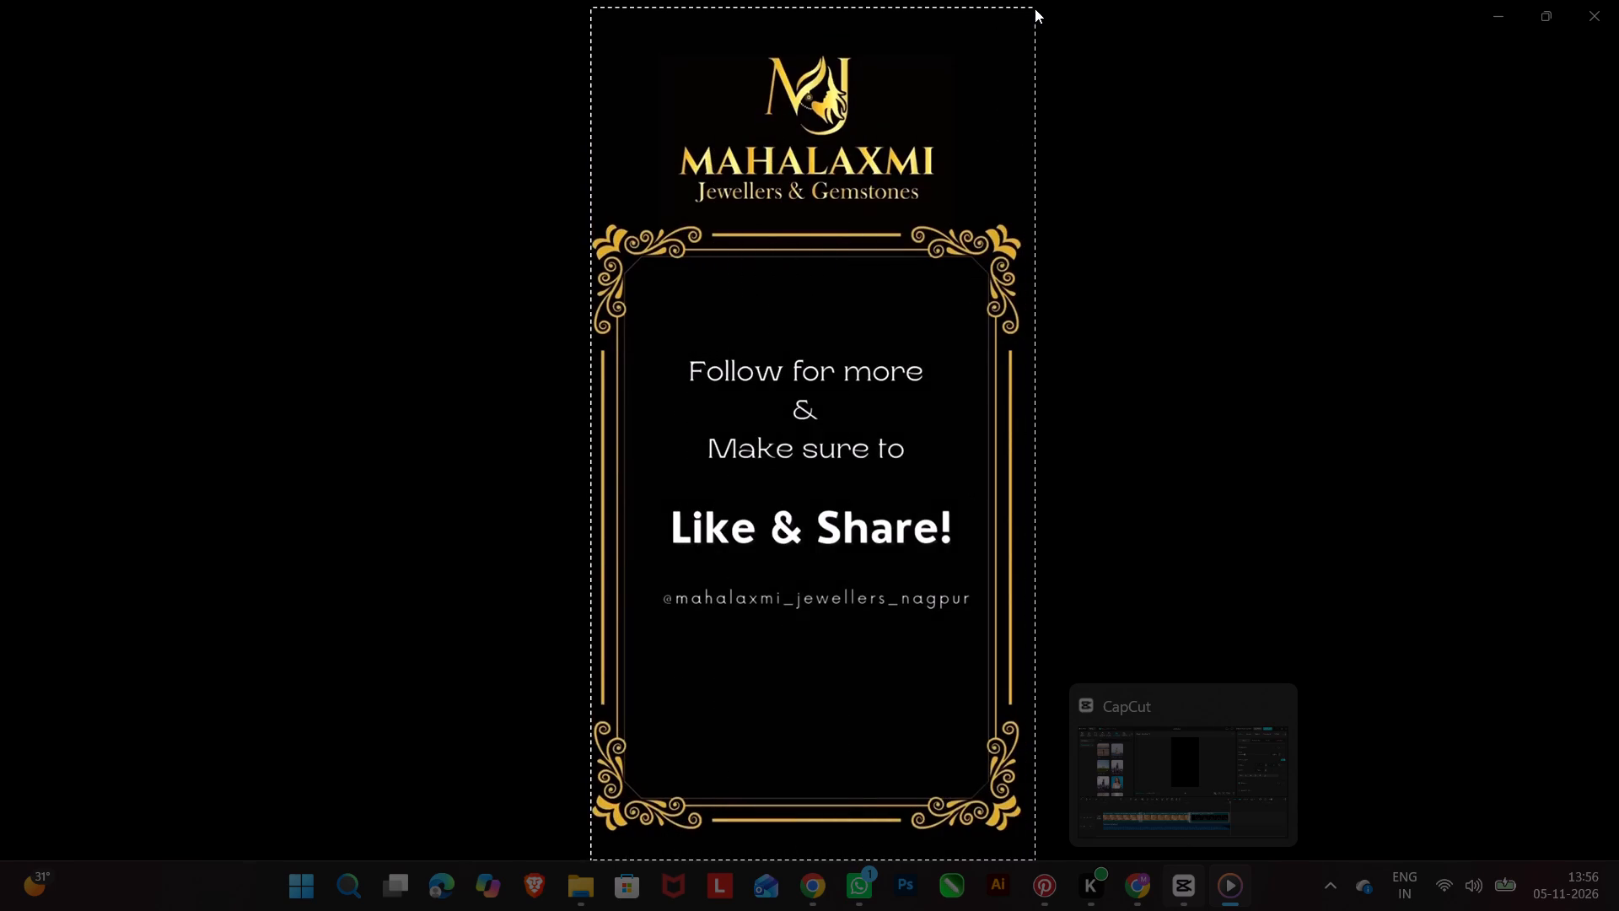
pyautogui.moveTo(1035, 8); pyautogui.dragTo(1027, 9)
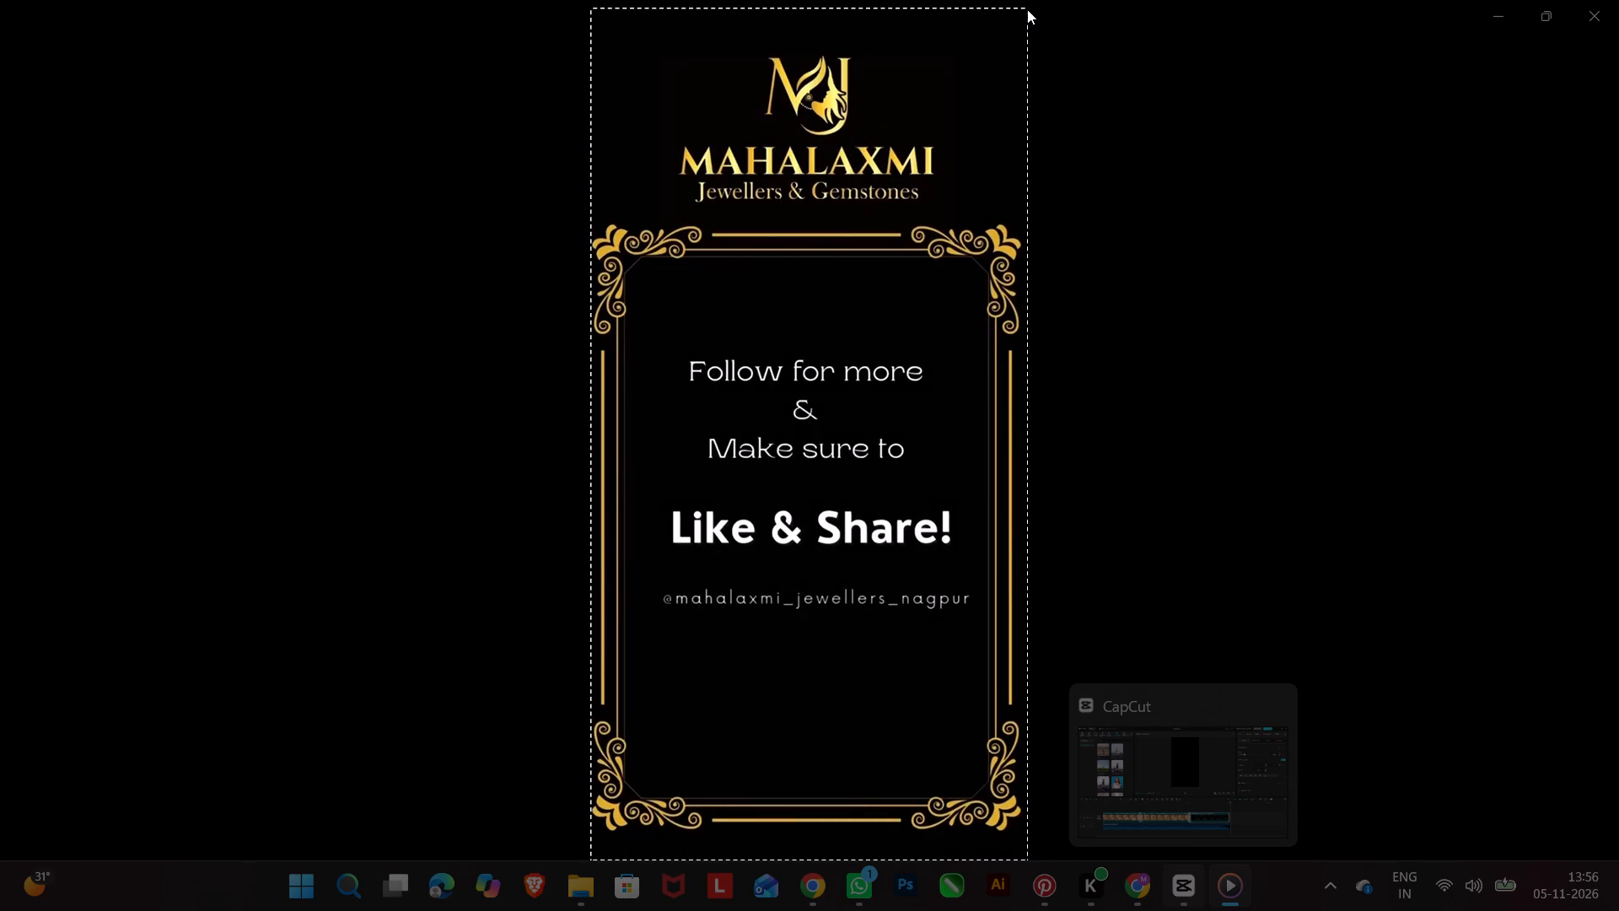
pyautogui.moveTo(1027, 9); pyautogui.dragTo(1025, 9)
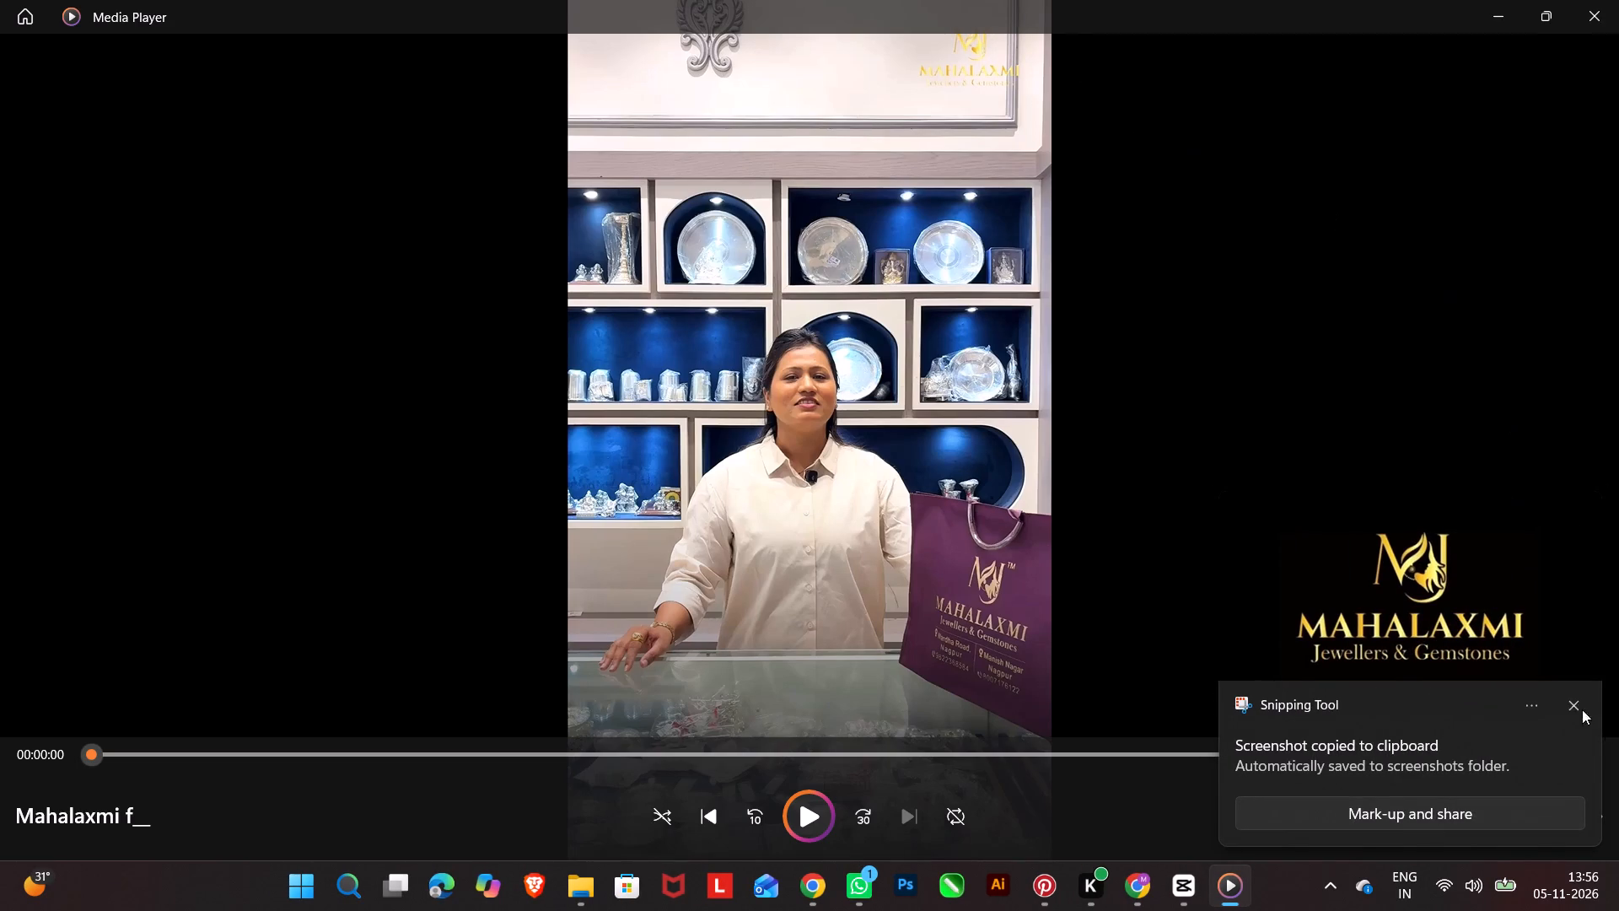
pyautogui.click(1568, 702)
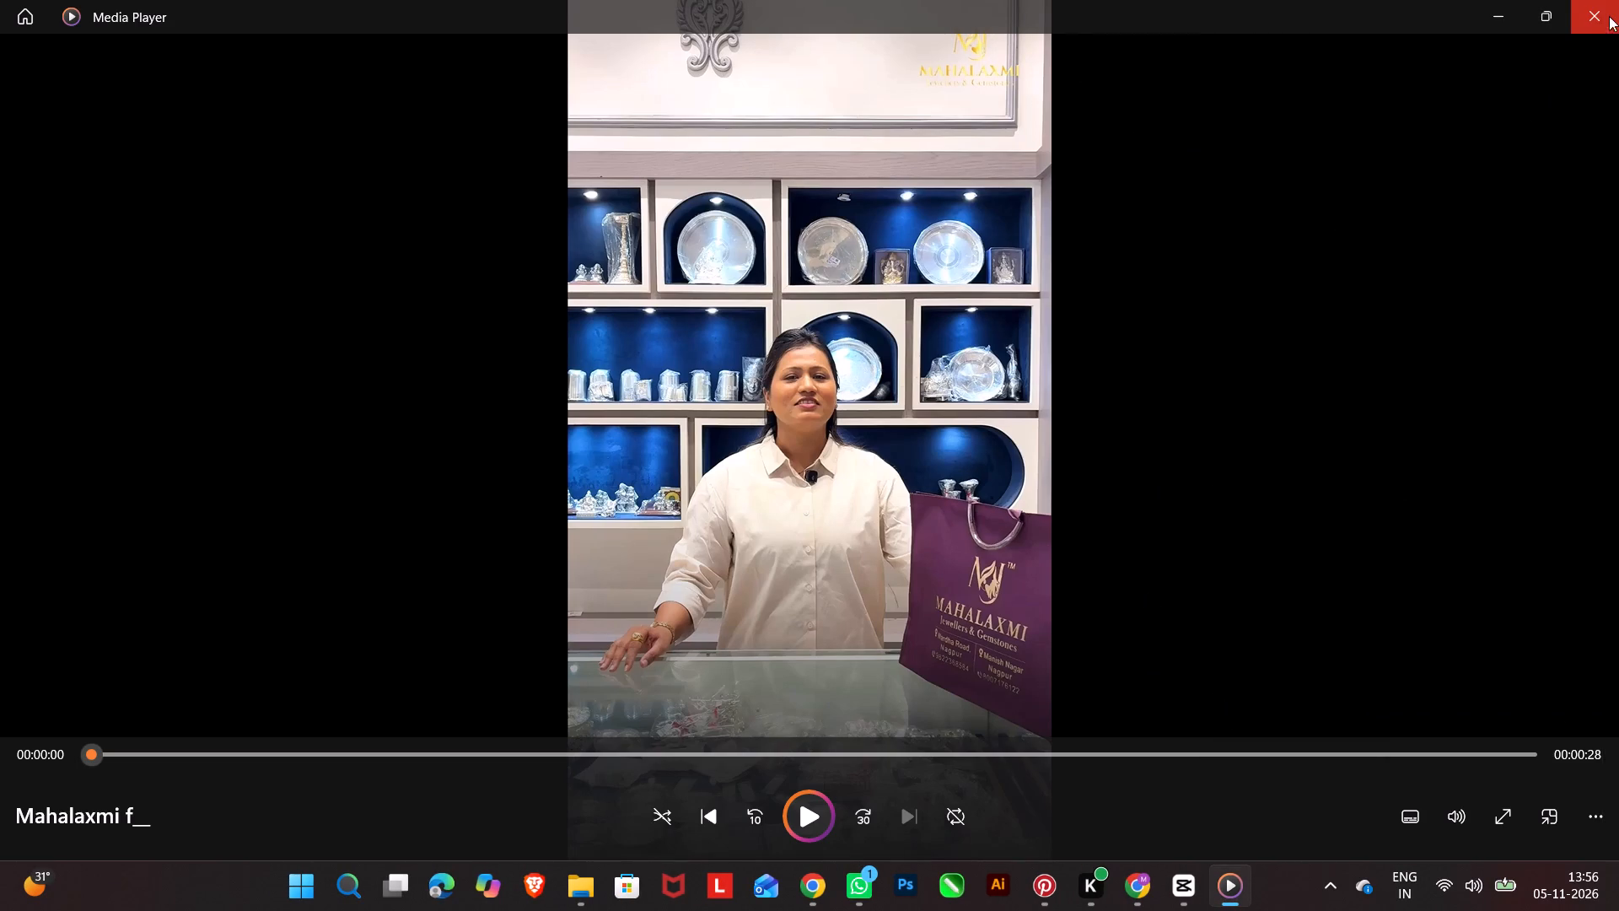
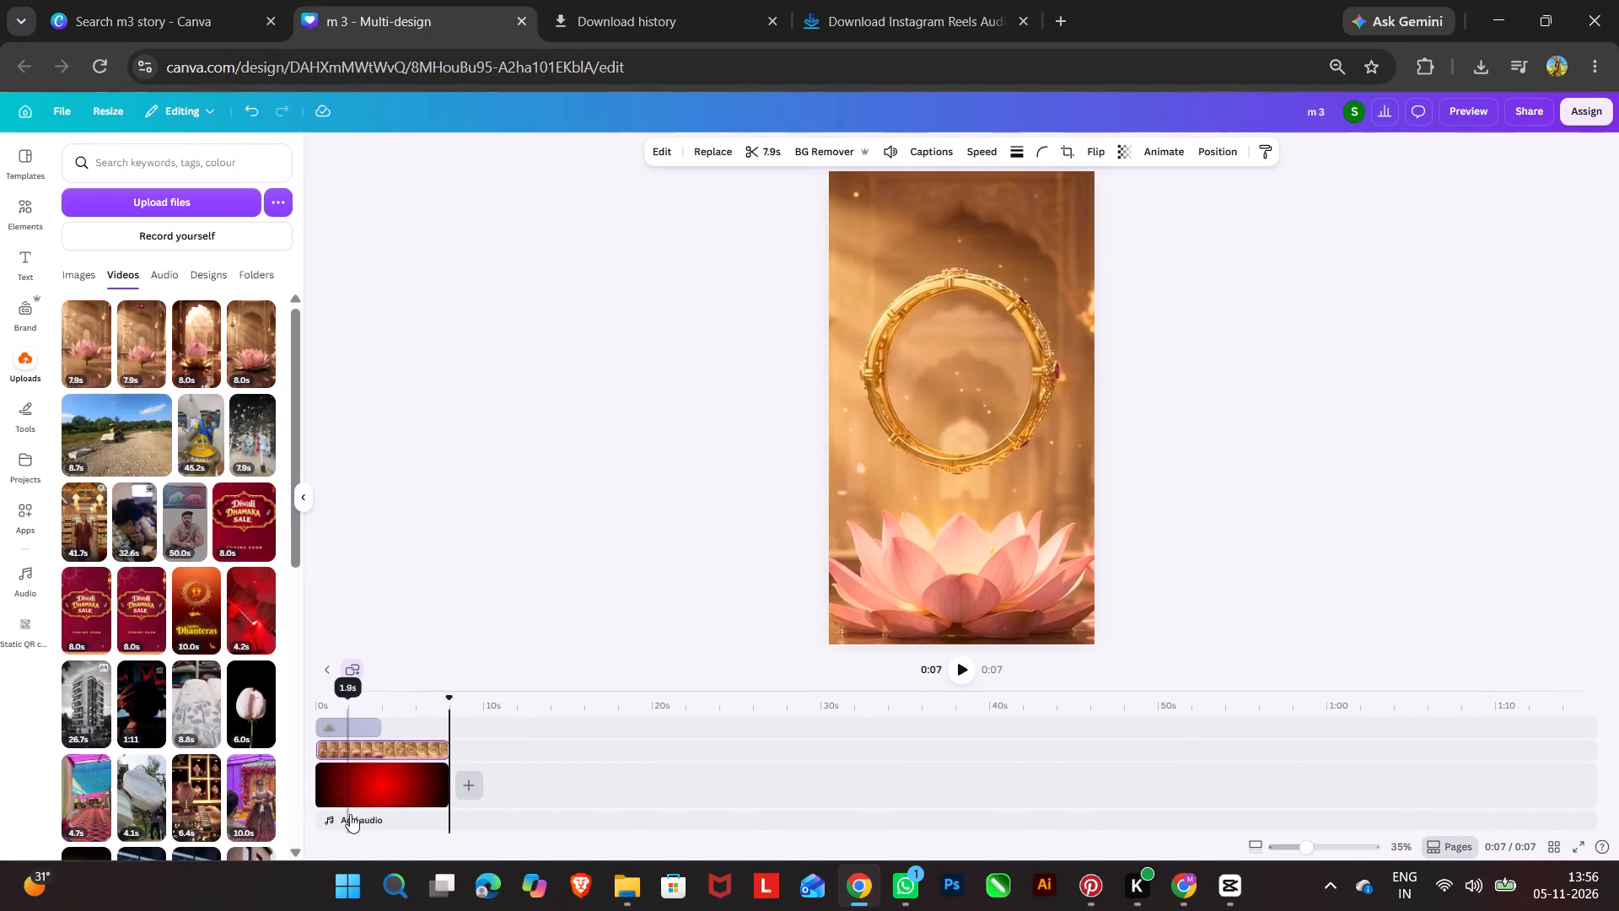
# Show all pages of the m 3 design and look through them from Page 1 to Page 7.
pyautogui.click(1451, 844)
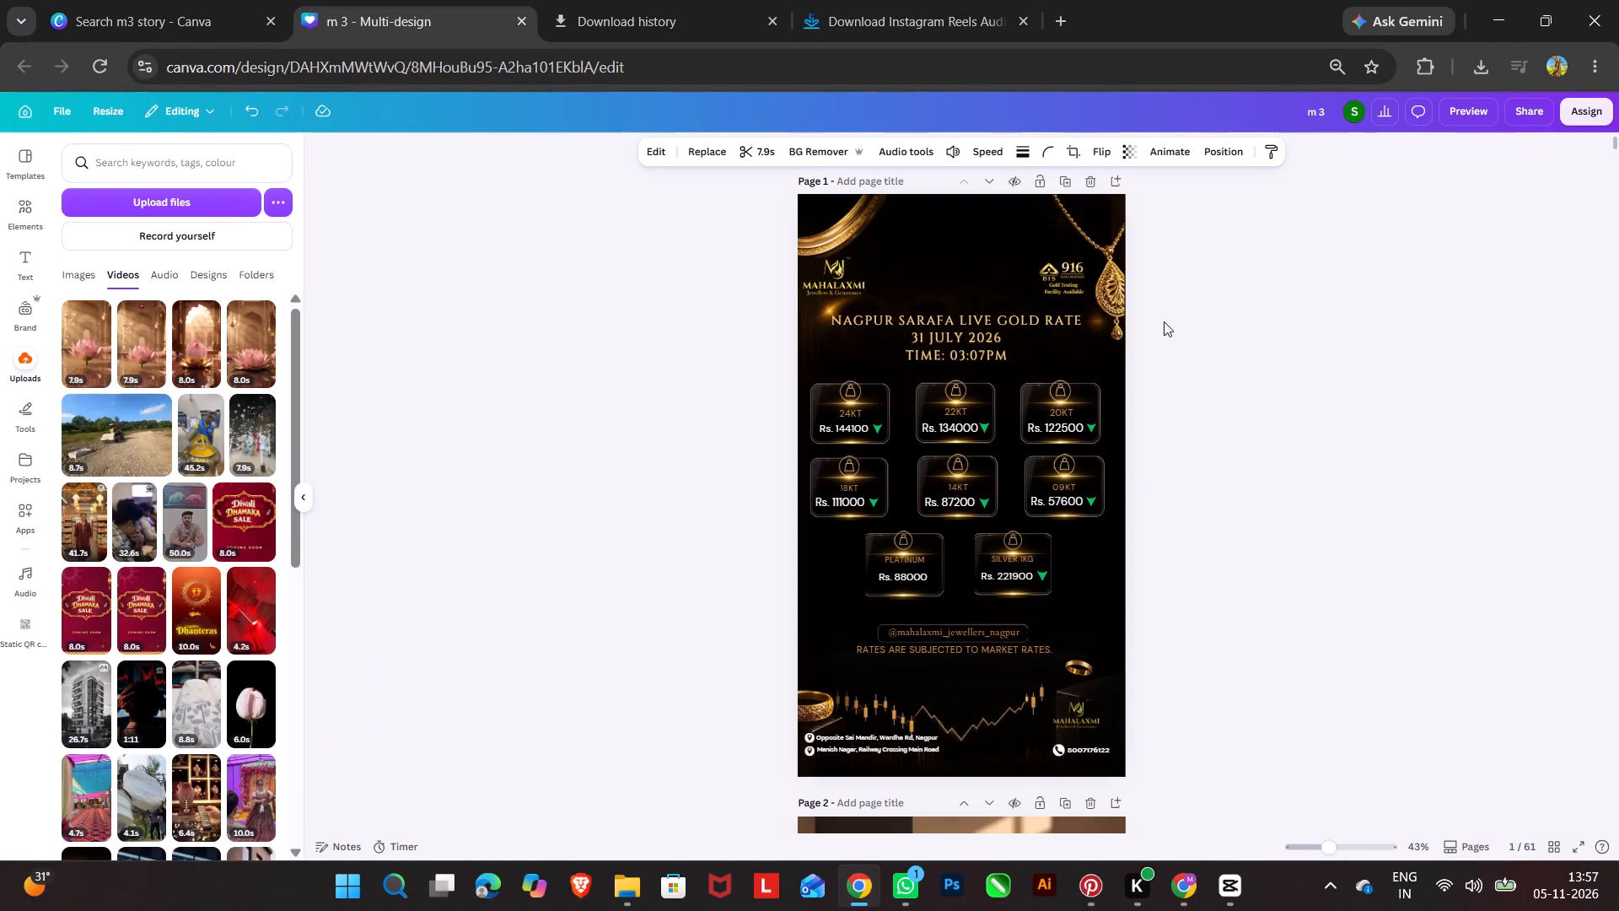
pyautogui.scroll(-15, 1101, 477)
pyautogui.scroll(-7, 1124, 621)
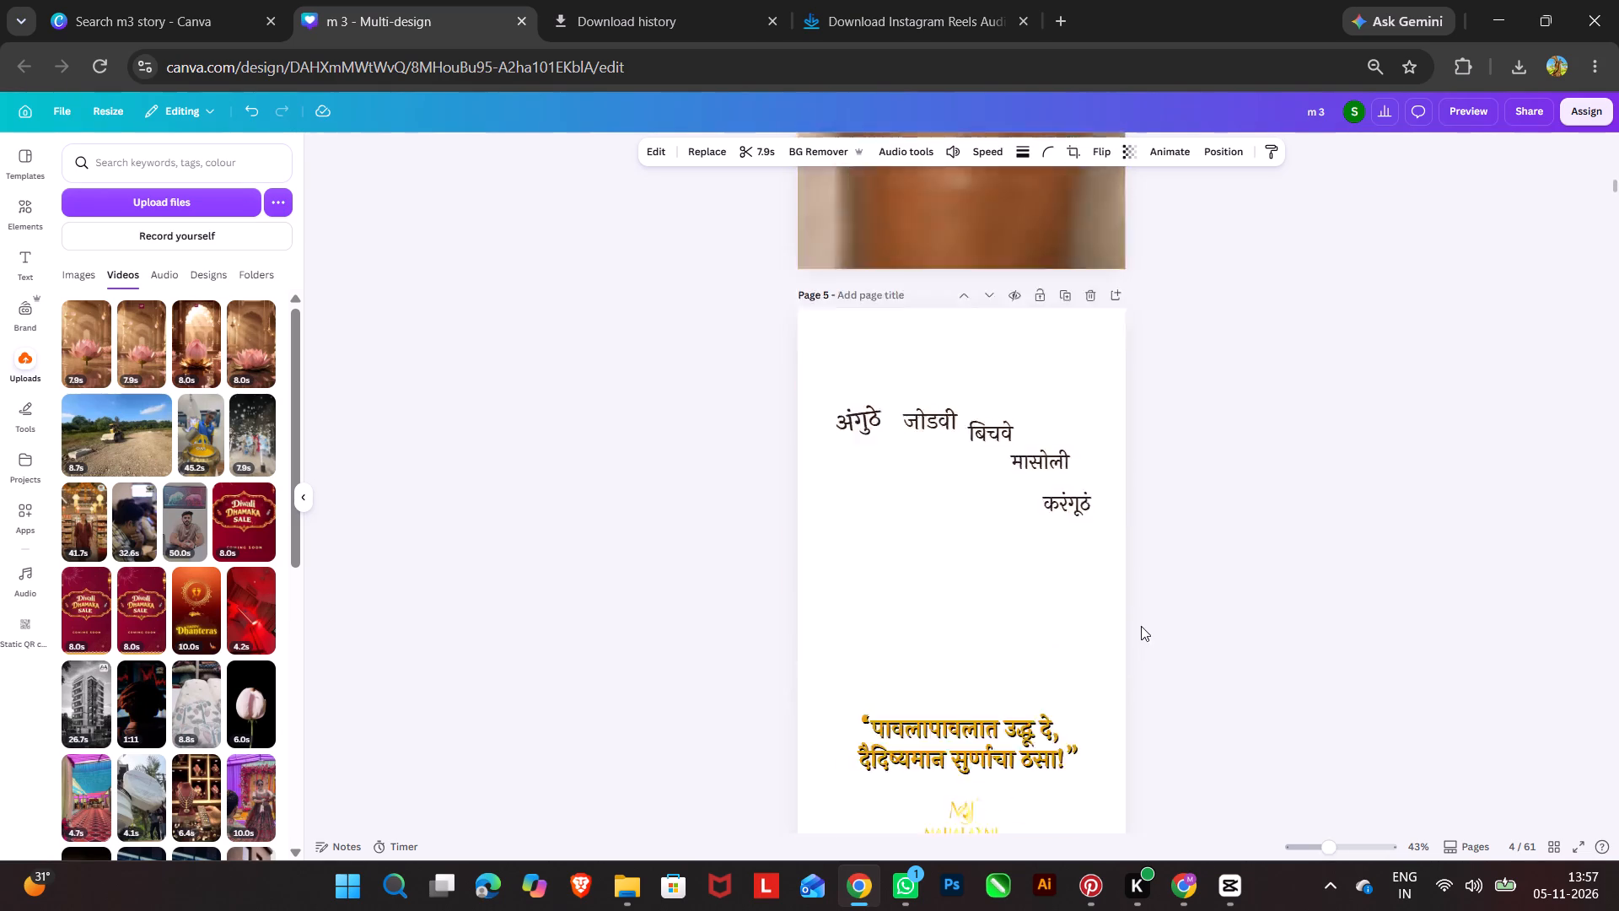
pyautogui.scroll(-7, 1169, 626)
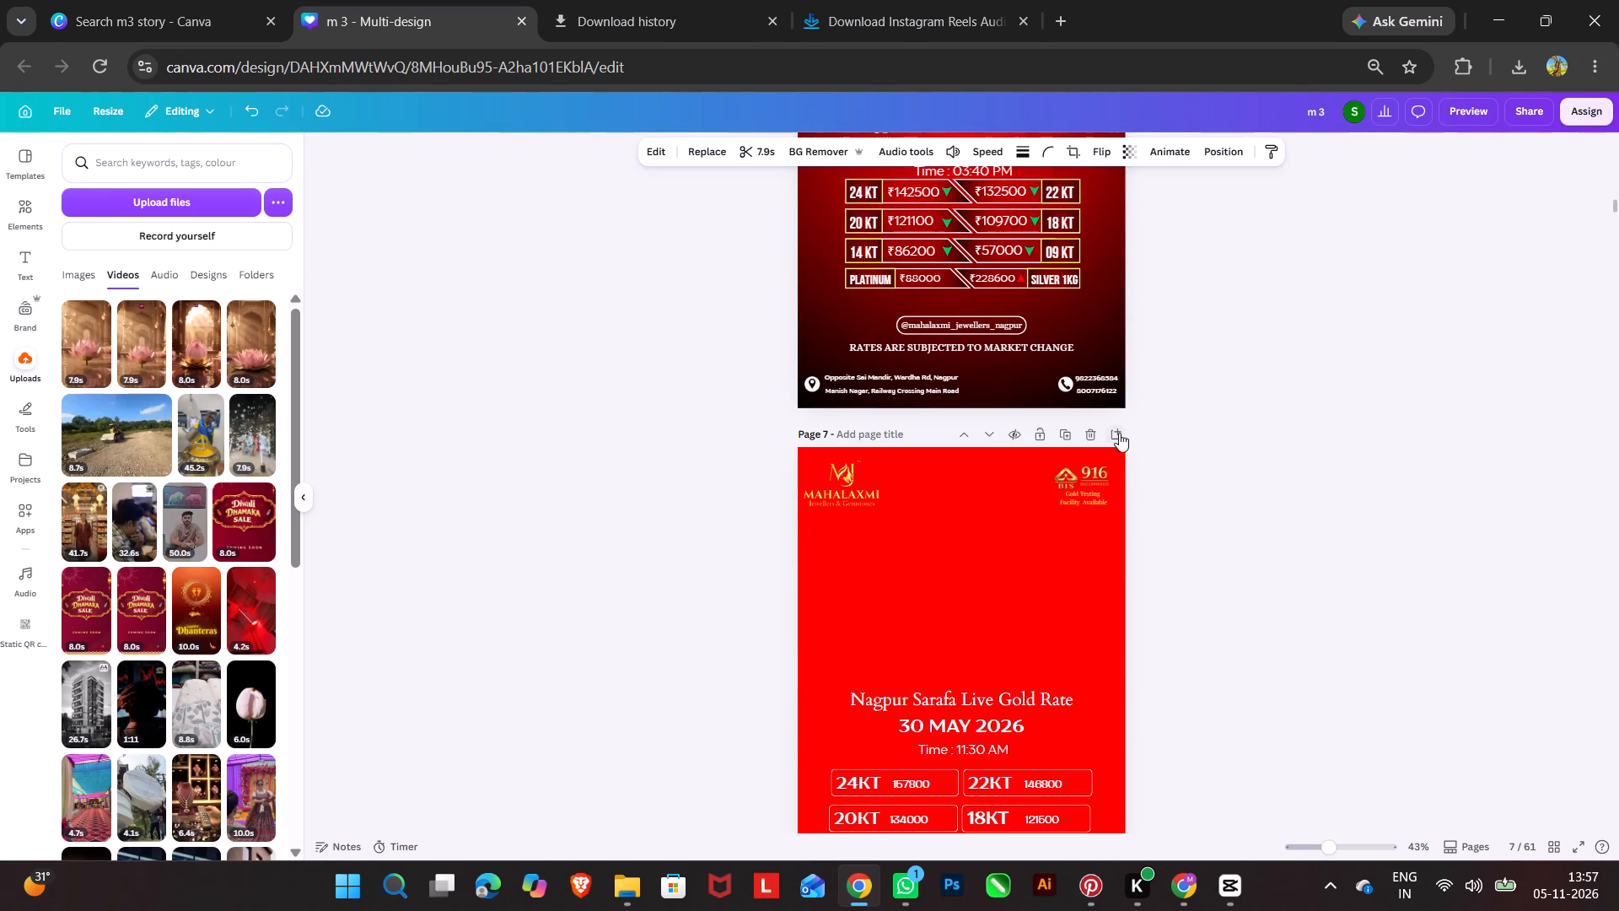
# Add a blank page after page 7, the red gold-rate page dated 30 May 2026.
pyautogui.click(1119, 433)
pyautogui.scroll(6, 1120, 617)
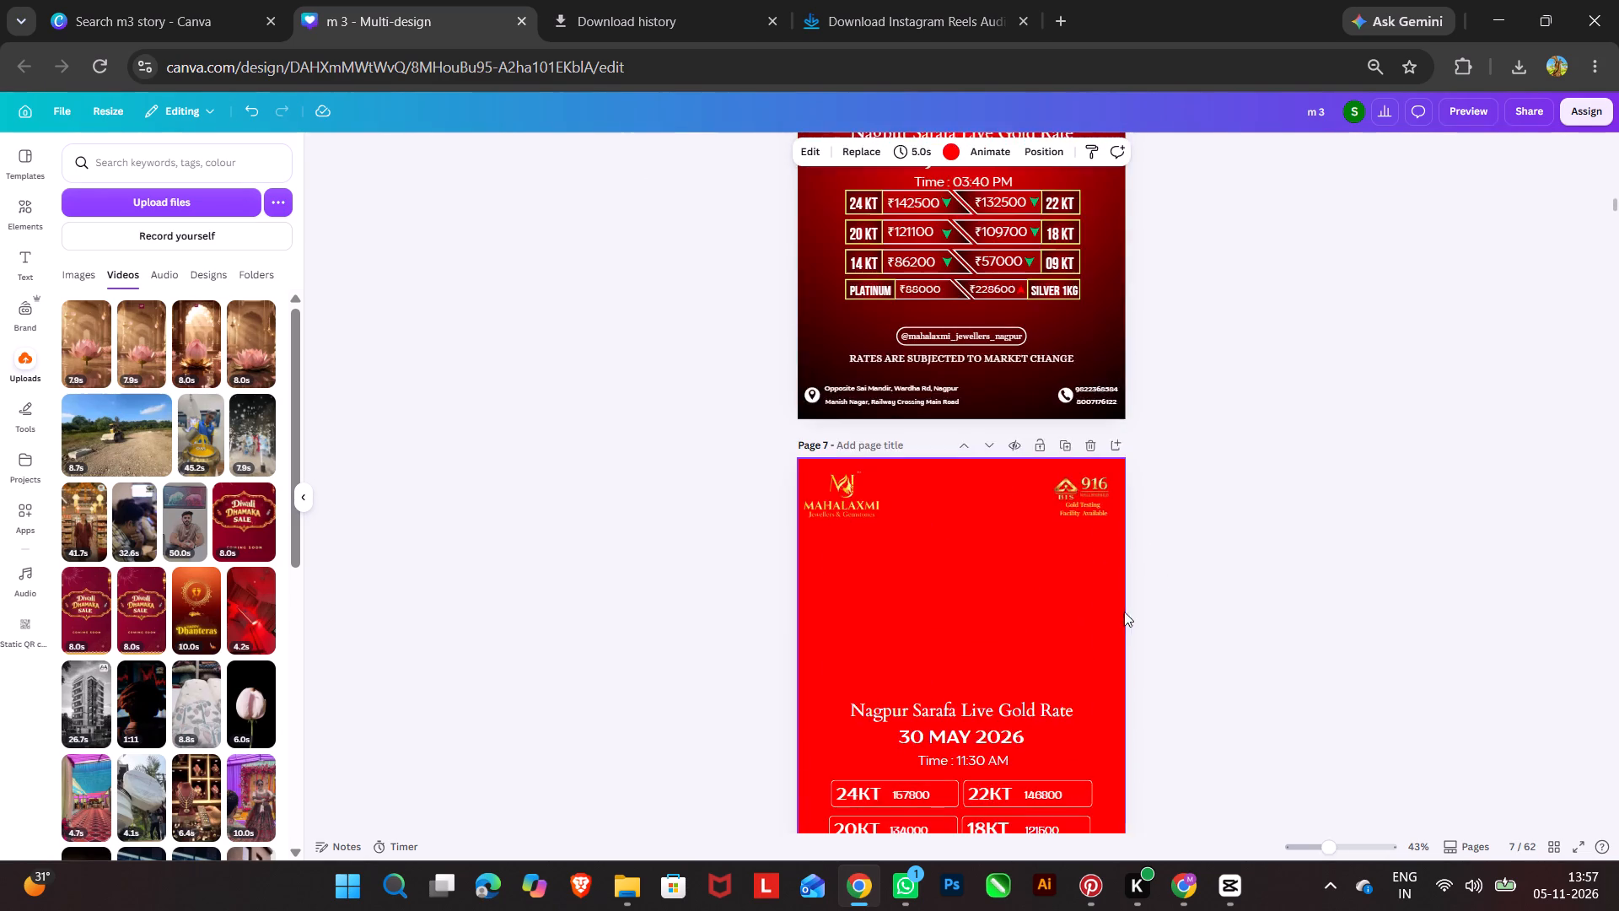
# Add a page with the red-to-black gradient background after page 6, the 30 June 2026 gold-rate page.
pyautogui.scroll(-7, 1126, 610)
pyautogui.scroll(10, 1130, 611)
pyautogui.scroll(2, 1100, 442)
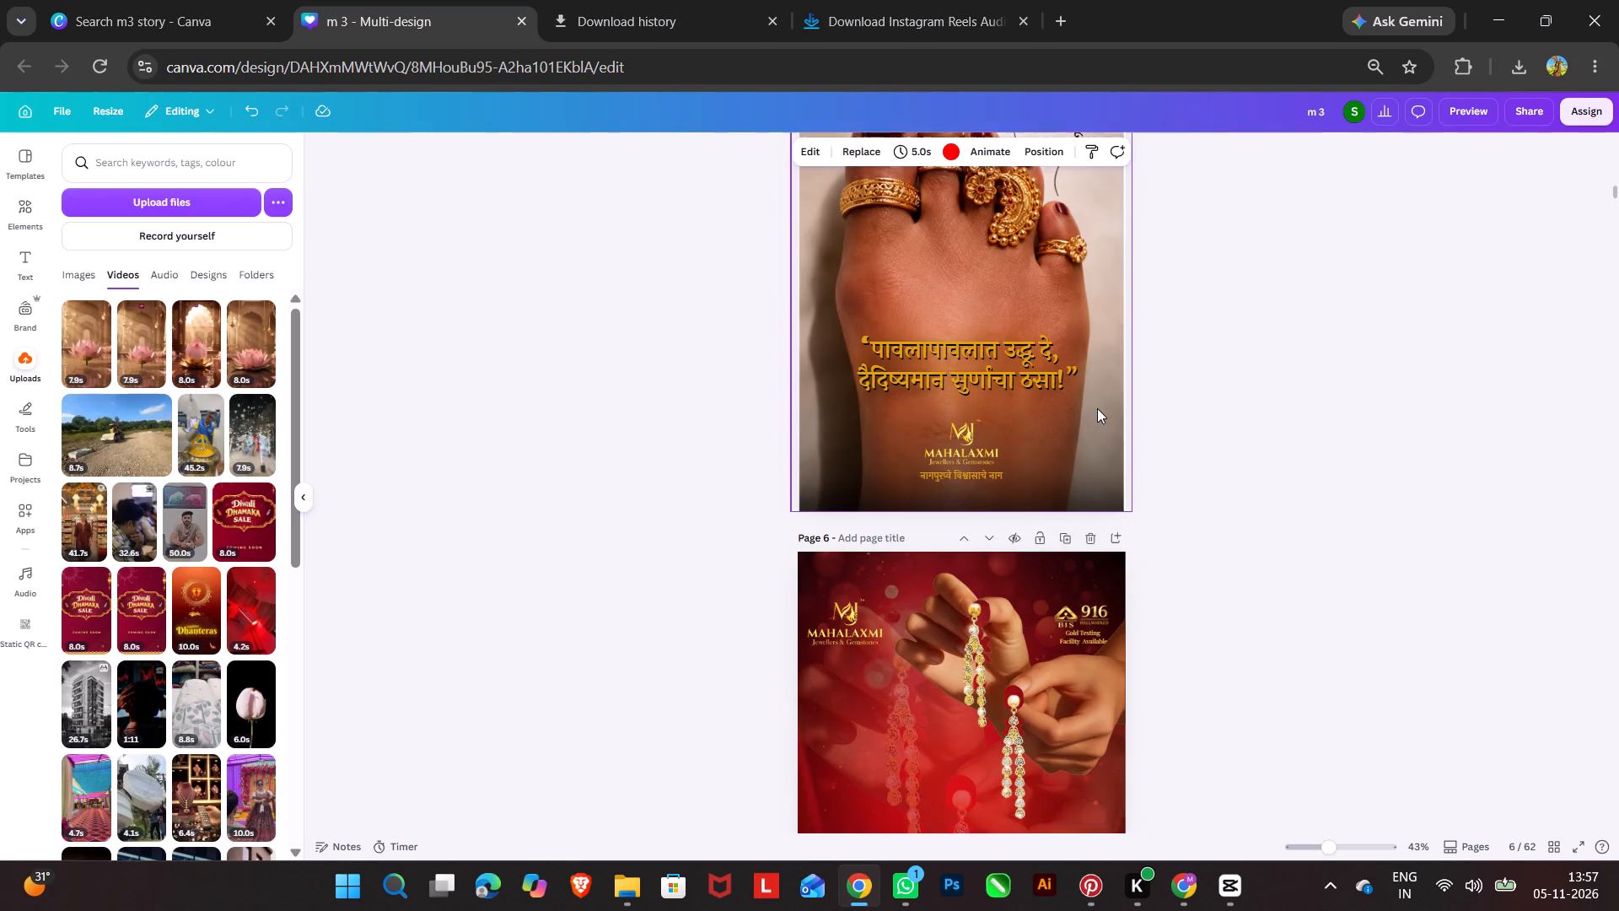
pyautogui.click(1115, 552)
pyautogui.scroll(-6, 1138, 516)
pyautogui.scroll(2, 1074, 496)
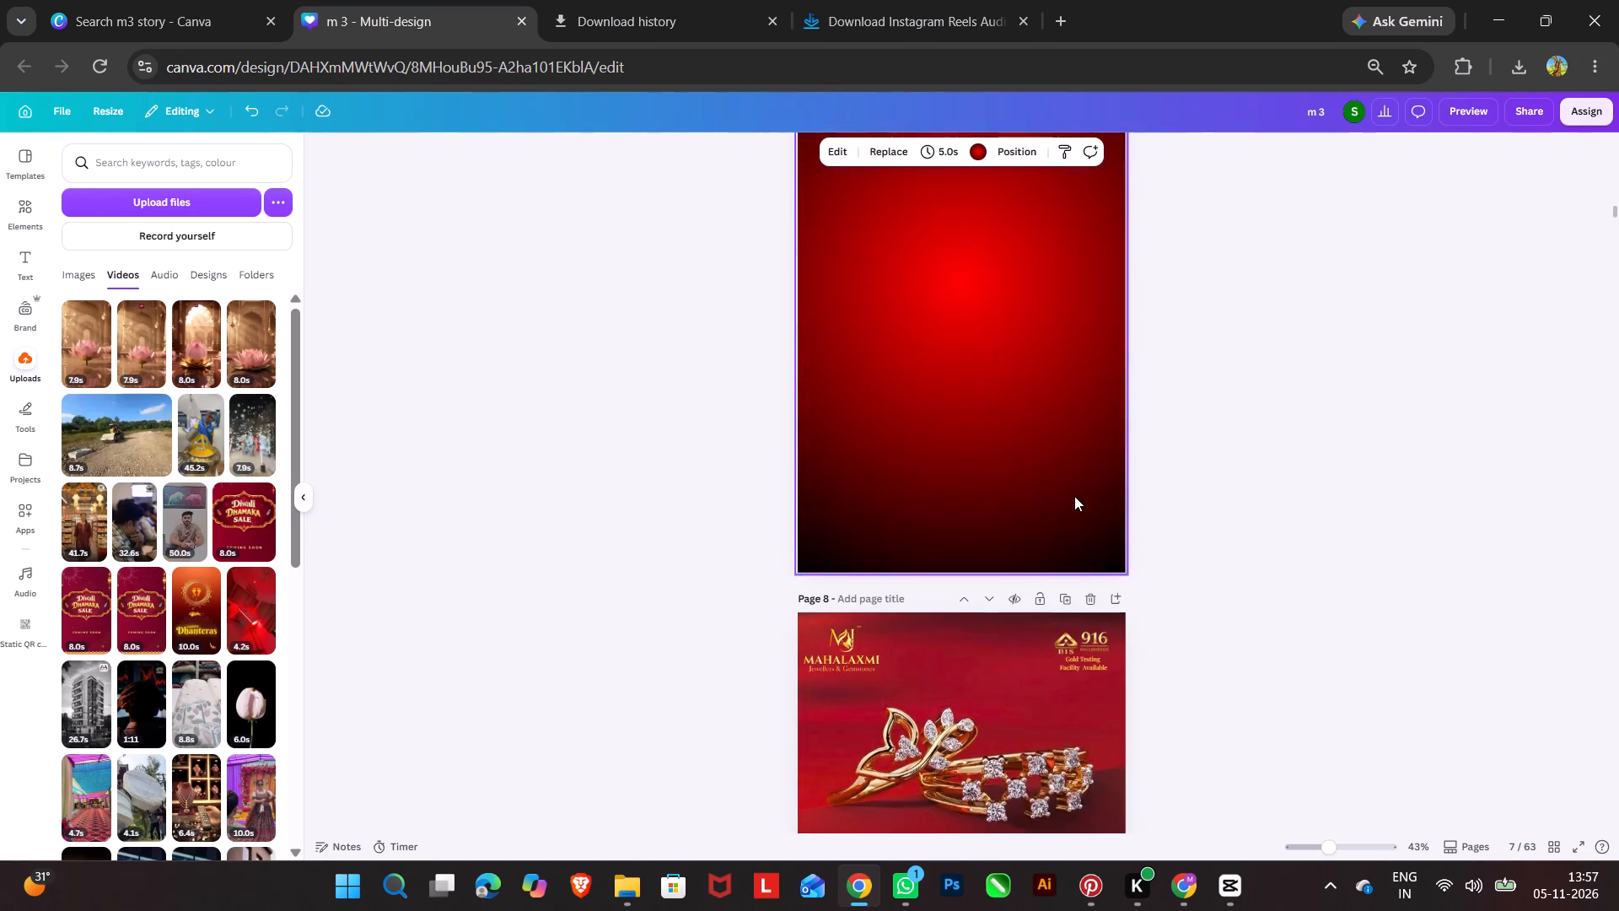
pyautogui.scroll(1, 1074, 496)
# Paste the black Like & Share card onto the gradient page and enlarge it from the top corner to the full page height.
pyautogui.click(992, 552)
pyautogui.hotkey('ctrl', 'v')
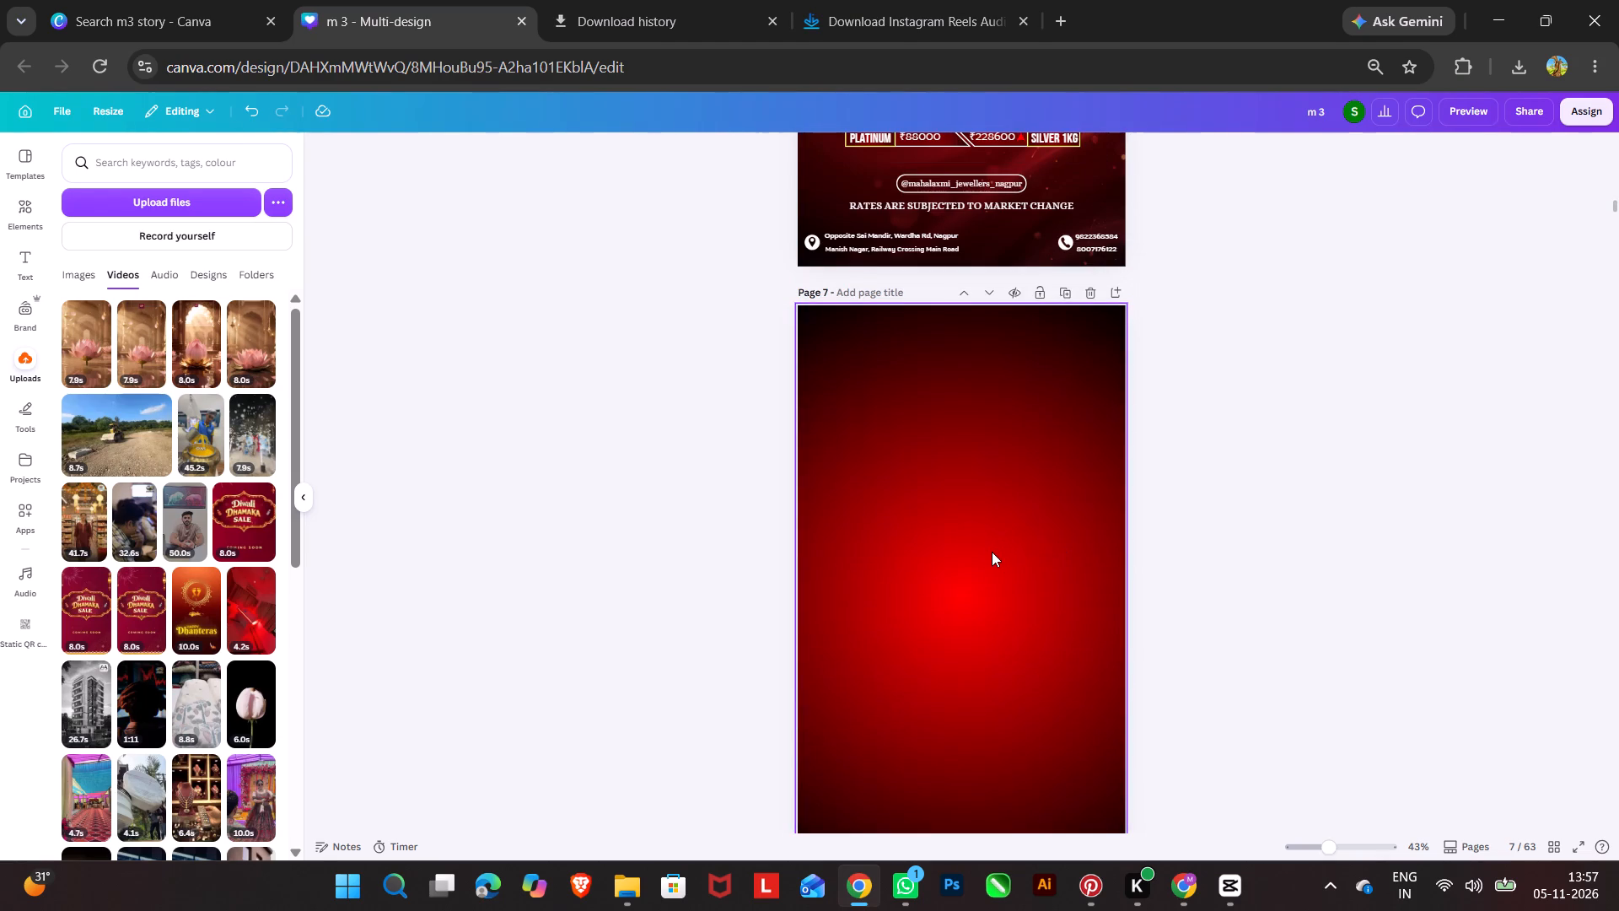
pyautogui.click(725, 146)
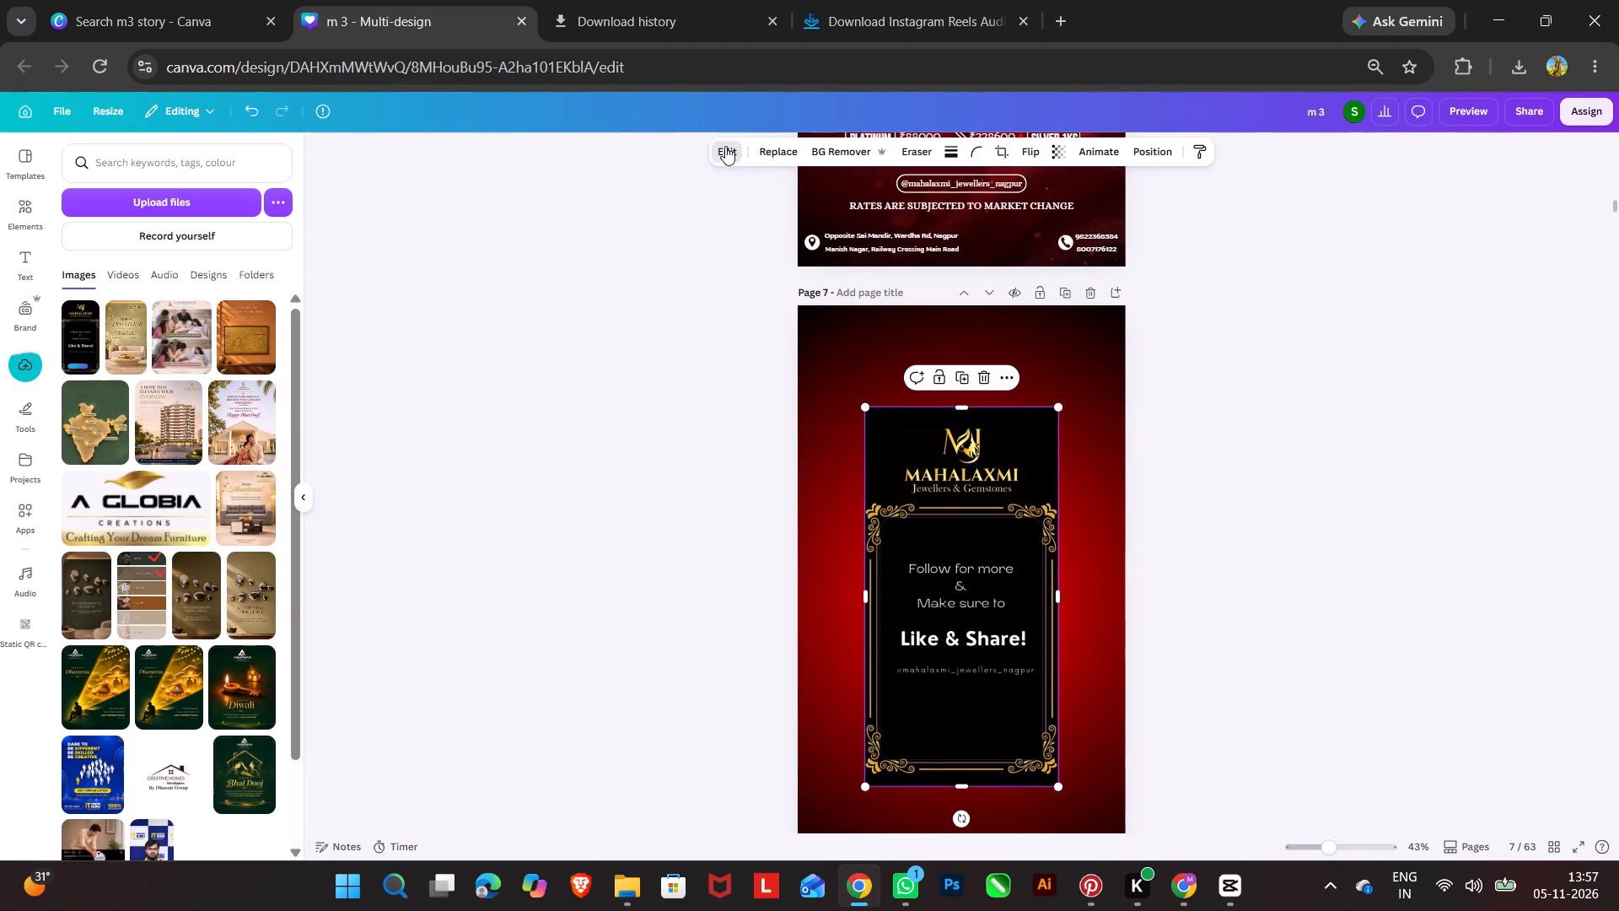
pyautogui.moveTo(948, 513); pyautogui.dragTo(879, 409)
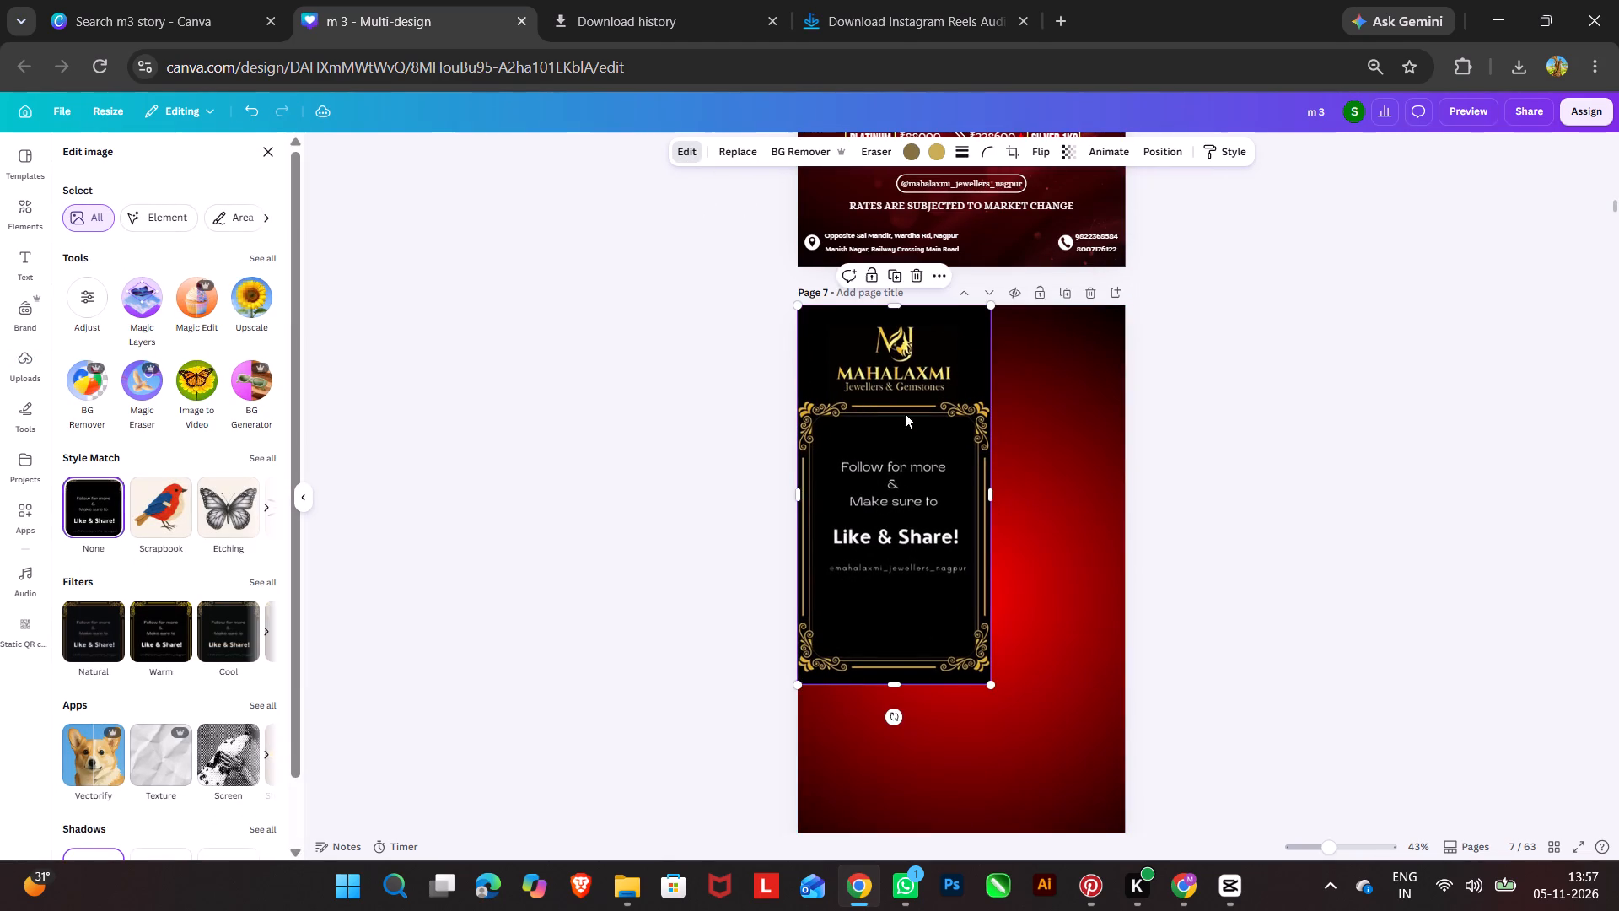
pyautogui.scroll(-3, 906, 415)
pyautogui.moveTo(988, 369); pyautogui.dragTo(1109, 558)
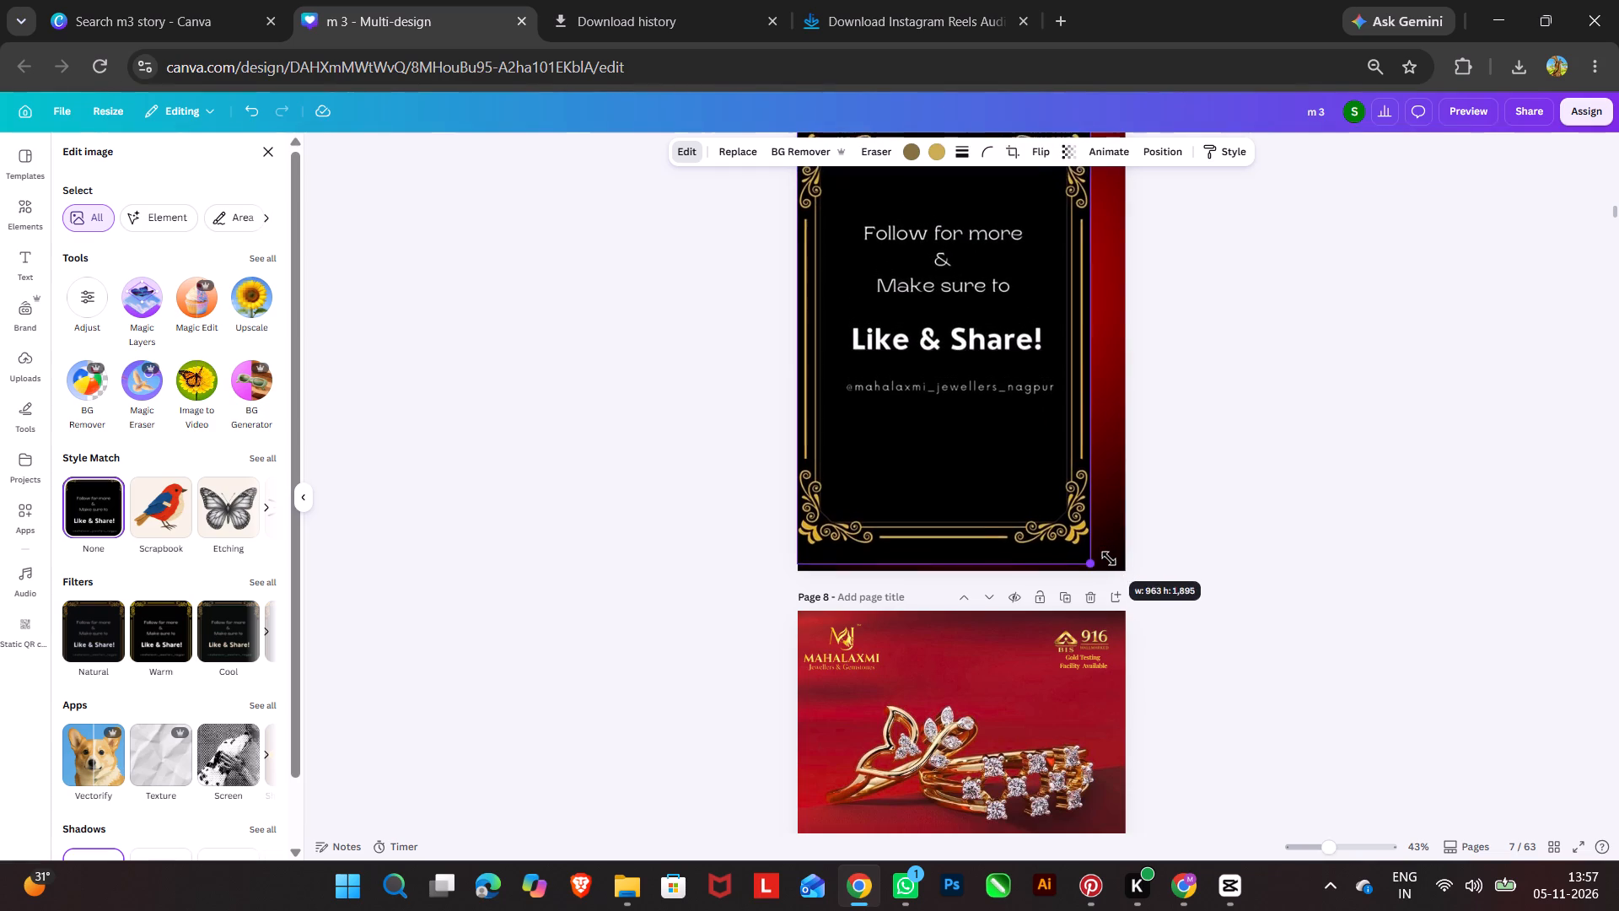
pyautogui.moveTo(1109, 558); pyautogui.dragTo(1111, 565)
# Align the Like & Share card horizontally to the centre of the page.
pyautogui.click(936, 399)
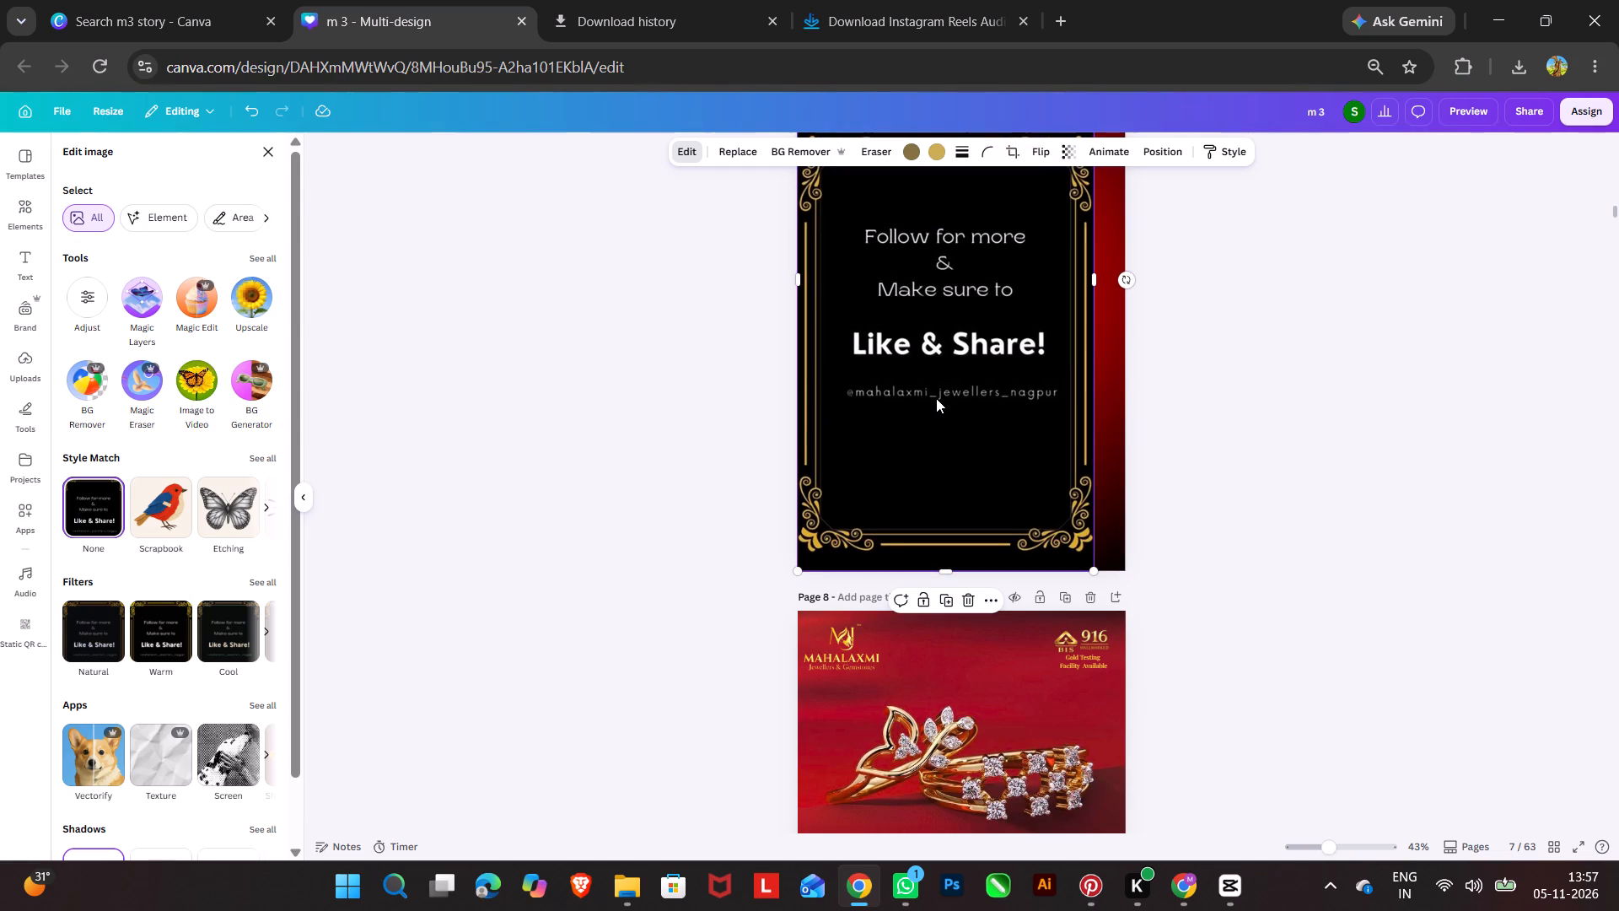
pyautogui.rightClick(935, 397)
pyautogui.click(1009, 533)
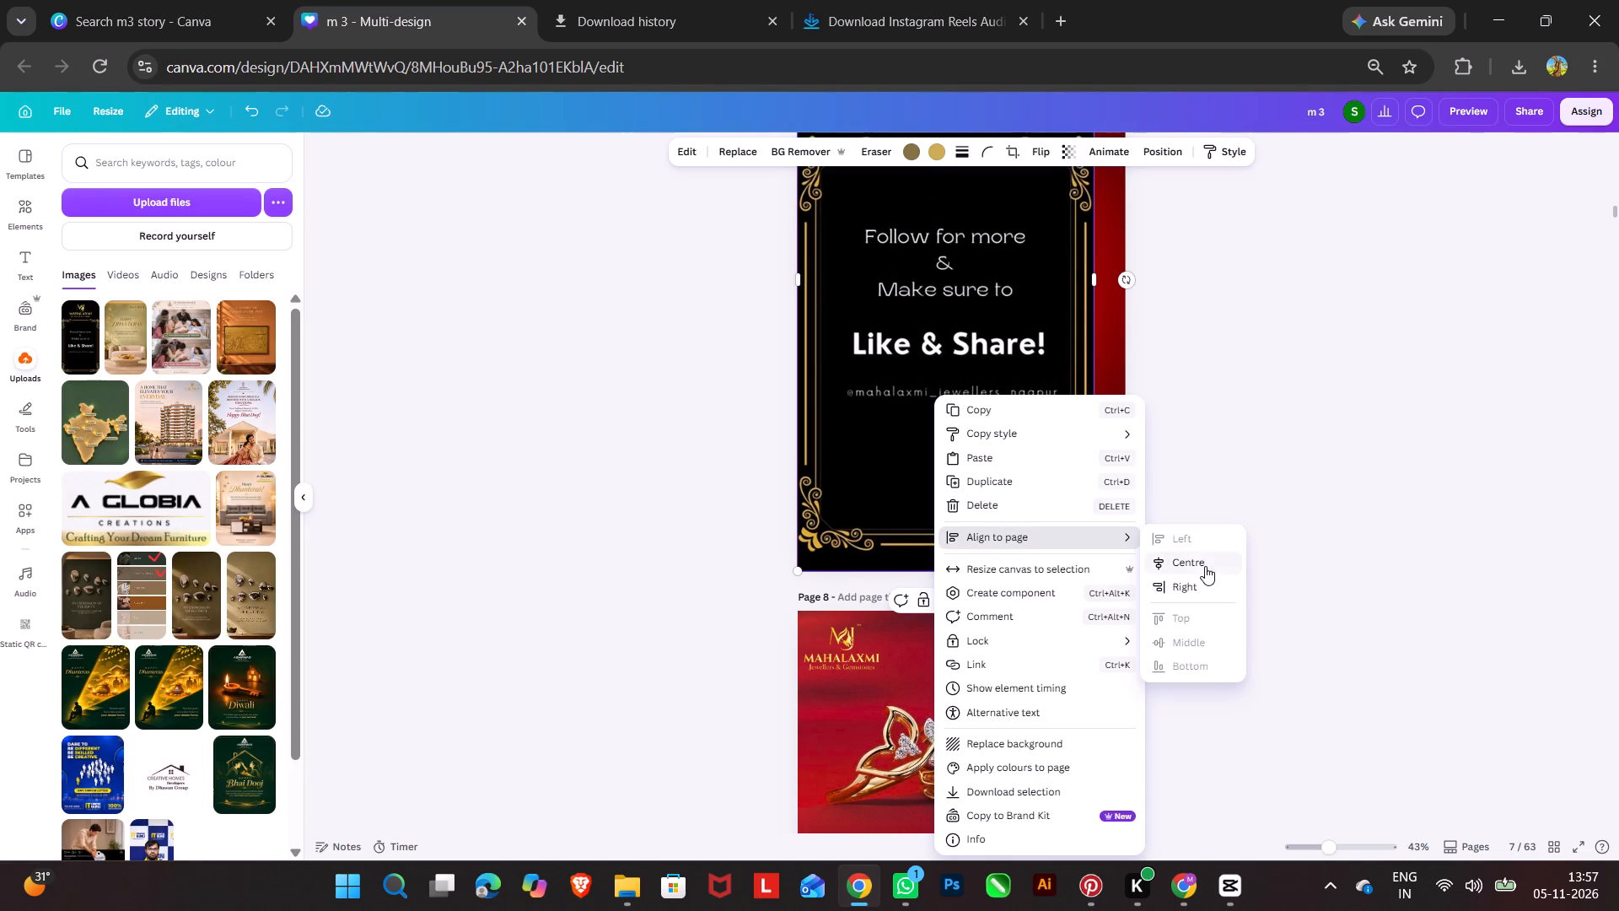
pyautogui.click(1205, 557)
pyautogui.click(1341, 476)
# Split the Like & Share card image into editable elements with Magic Layers.
pyautogui.click(1022, 391)
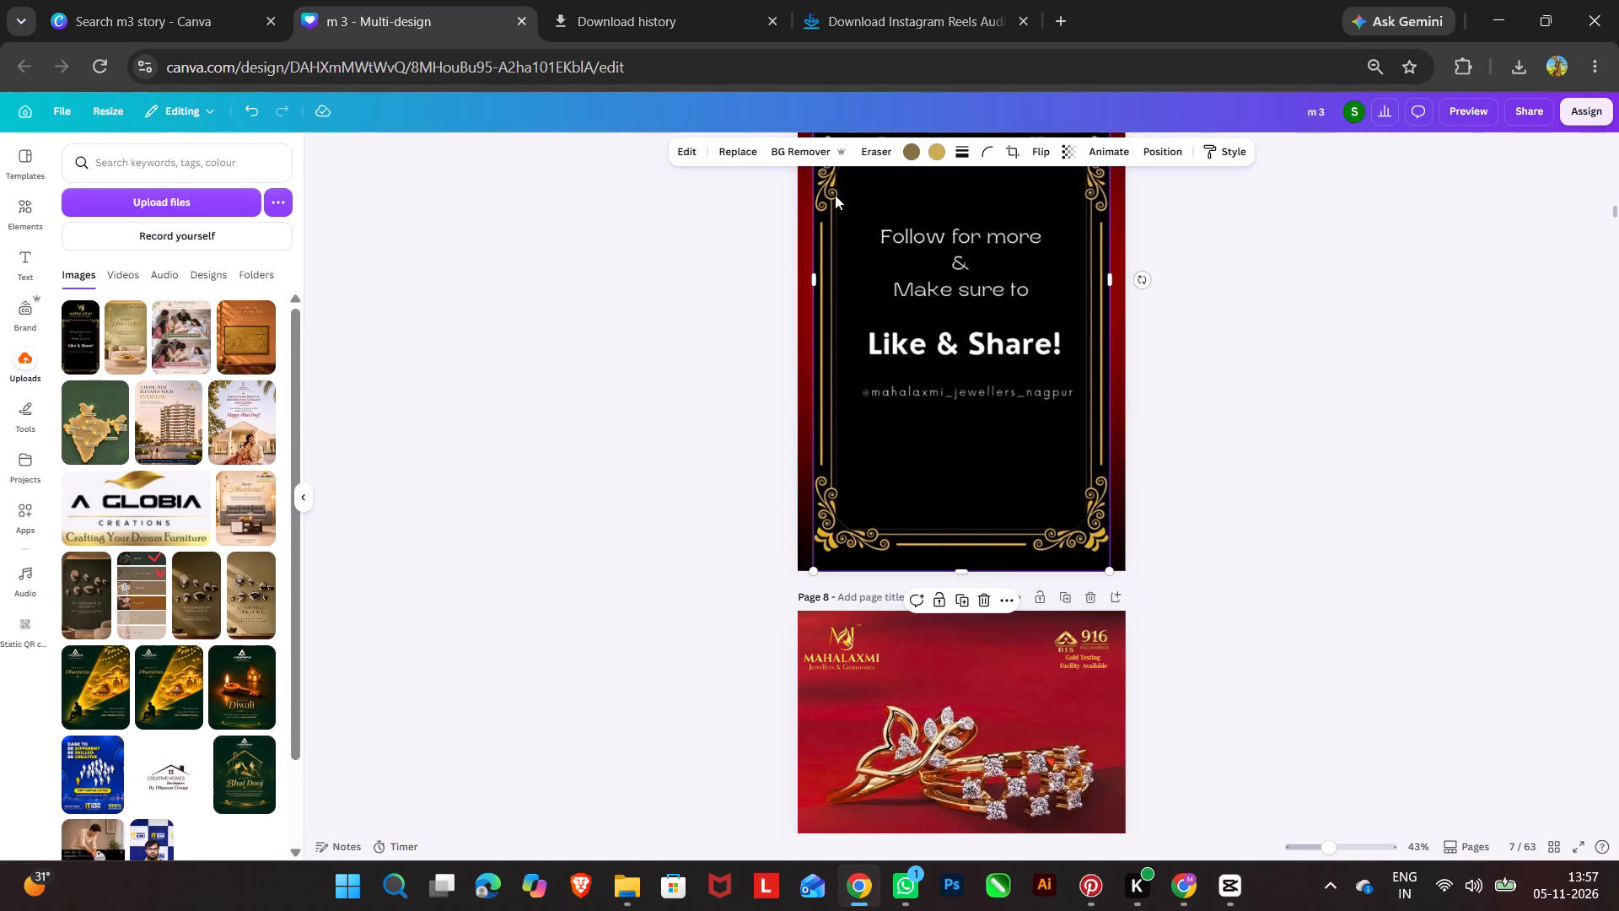
pyautogui.click(695, 155)
pyautogui.click(139, 298)
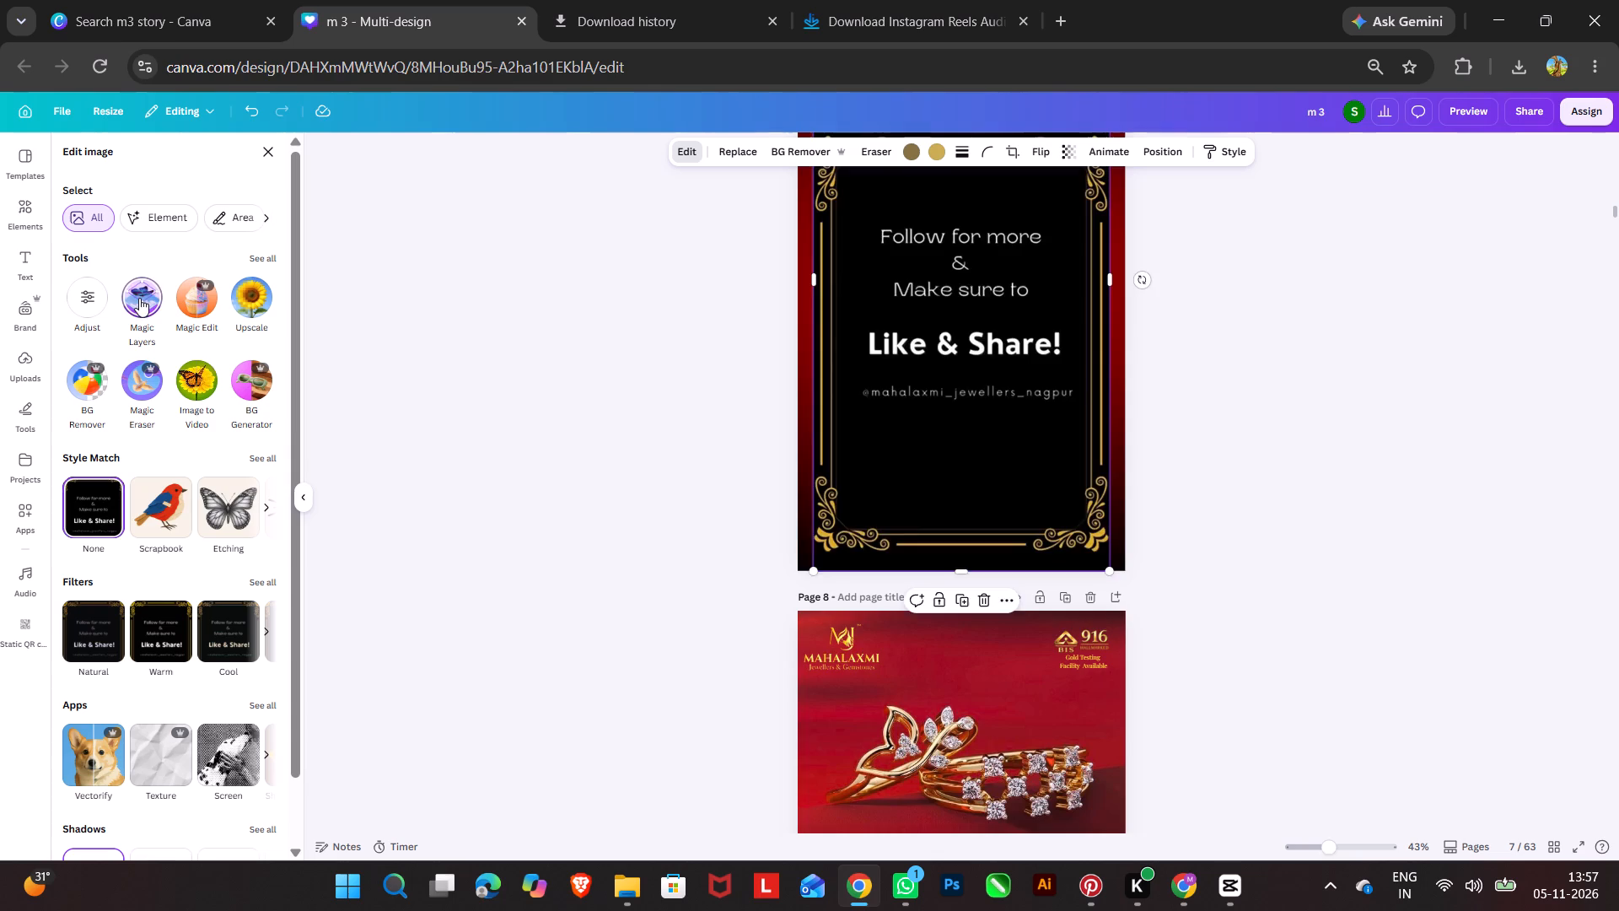
pyautogui.scroll(3, 463, 501)
pyautogui.scroll(-1, 598, 442)
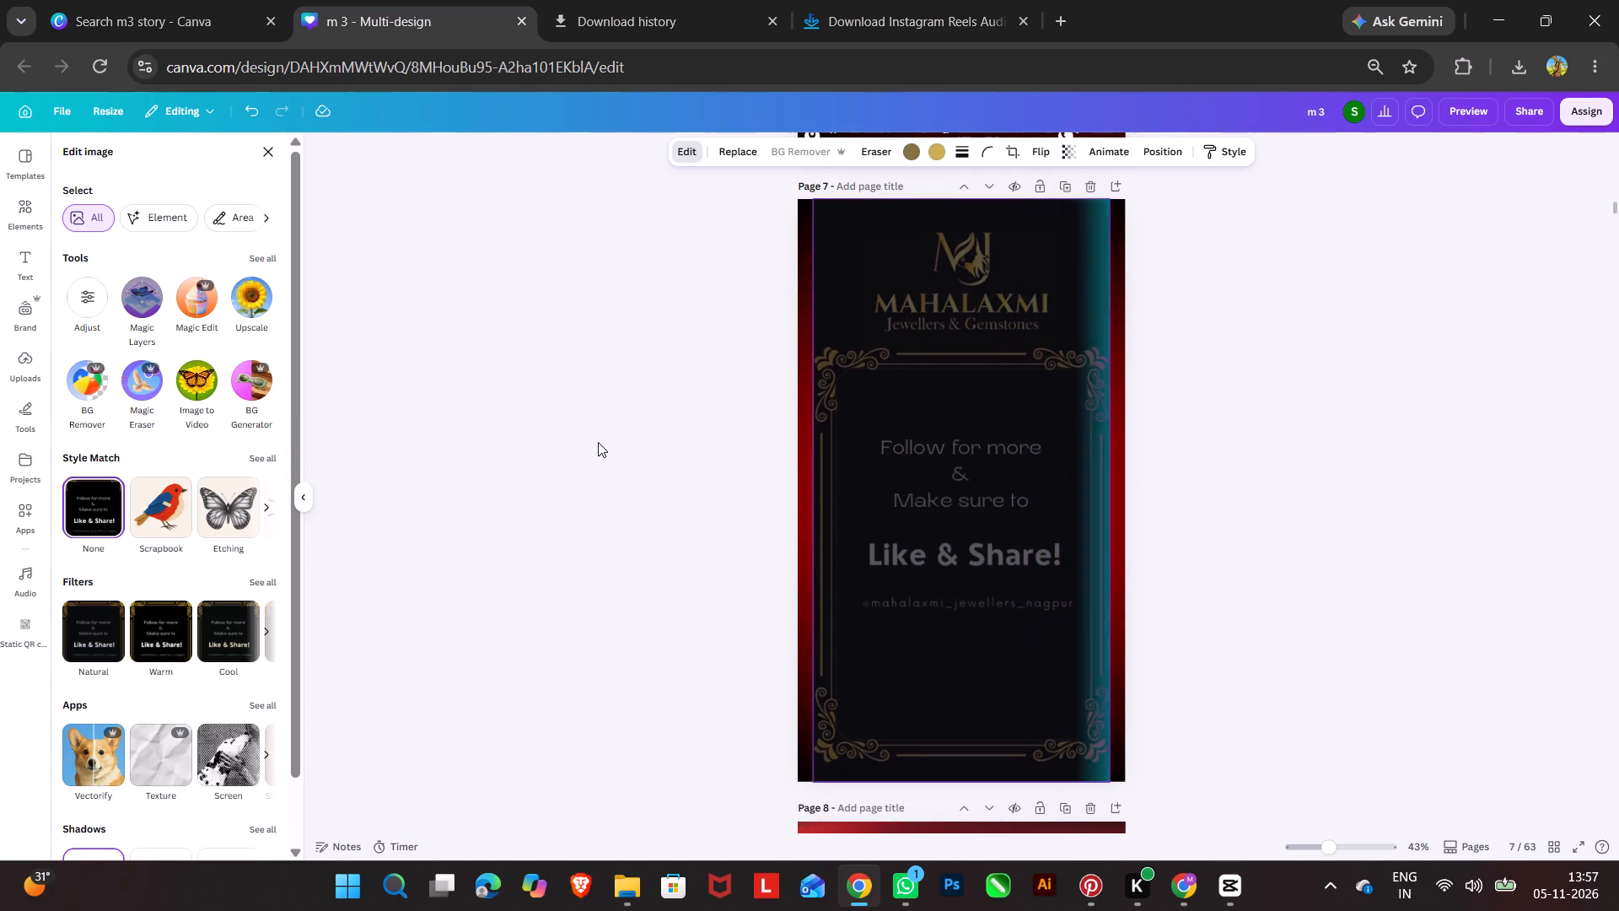
pyautogui.scroll(1, 598, 442)
pyautogui.scroll(-1, 598, 442)
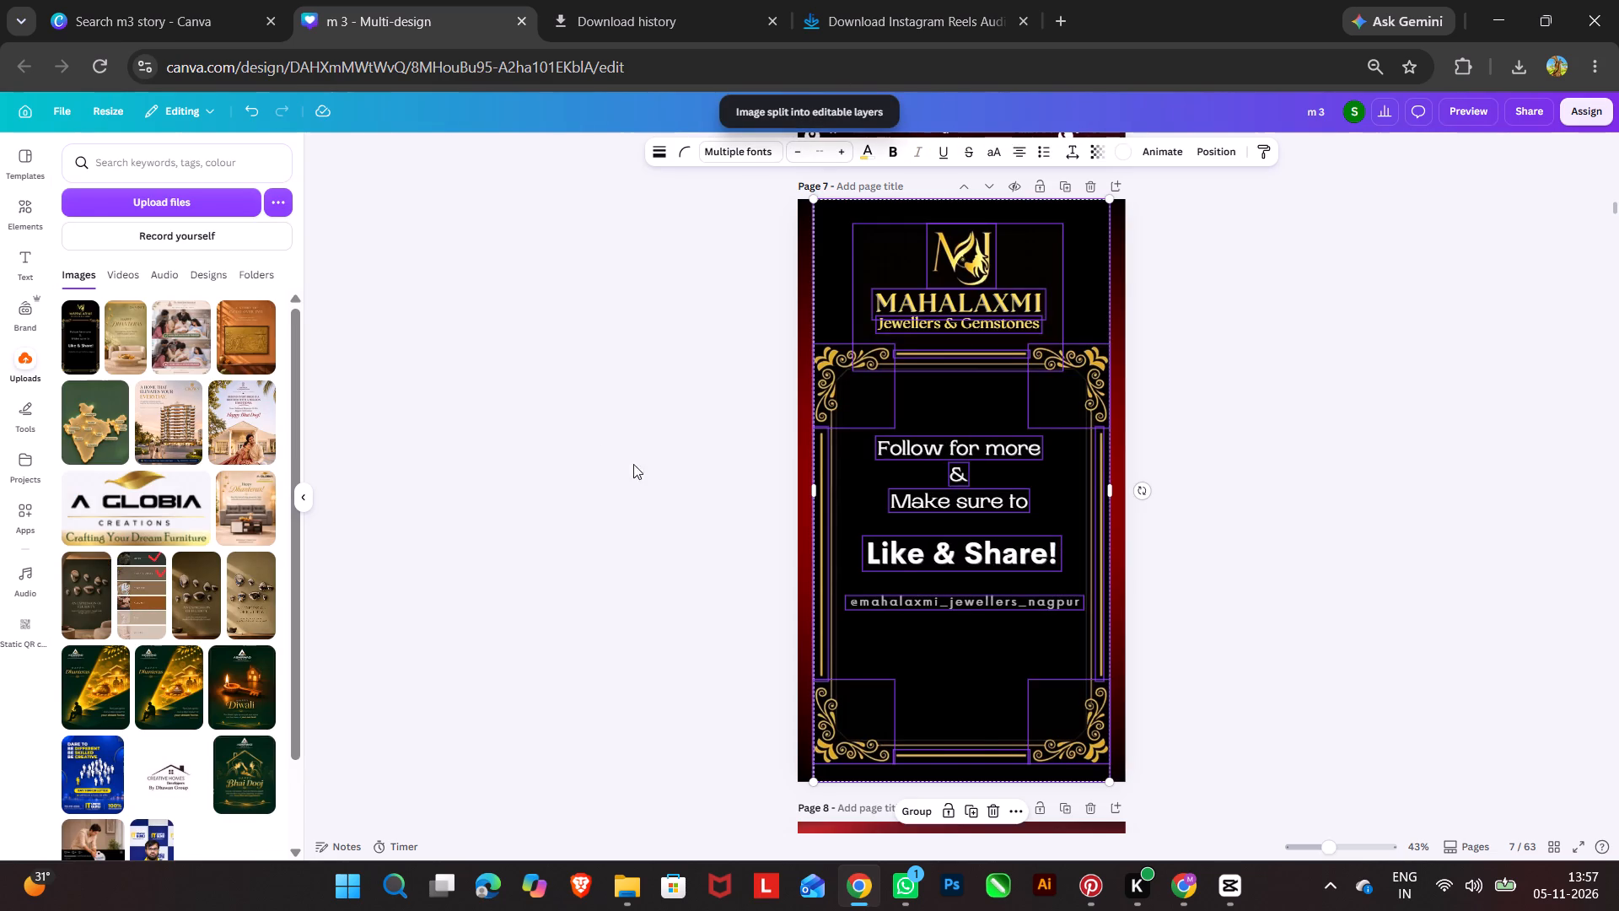
pyautogui.doubleClick(701, 438)
# Delete the card's black background layer and the black panel behind its logo.
pyautogui.click(845, 254)
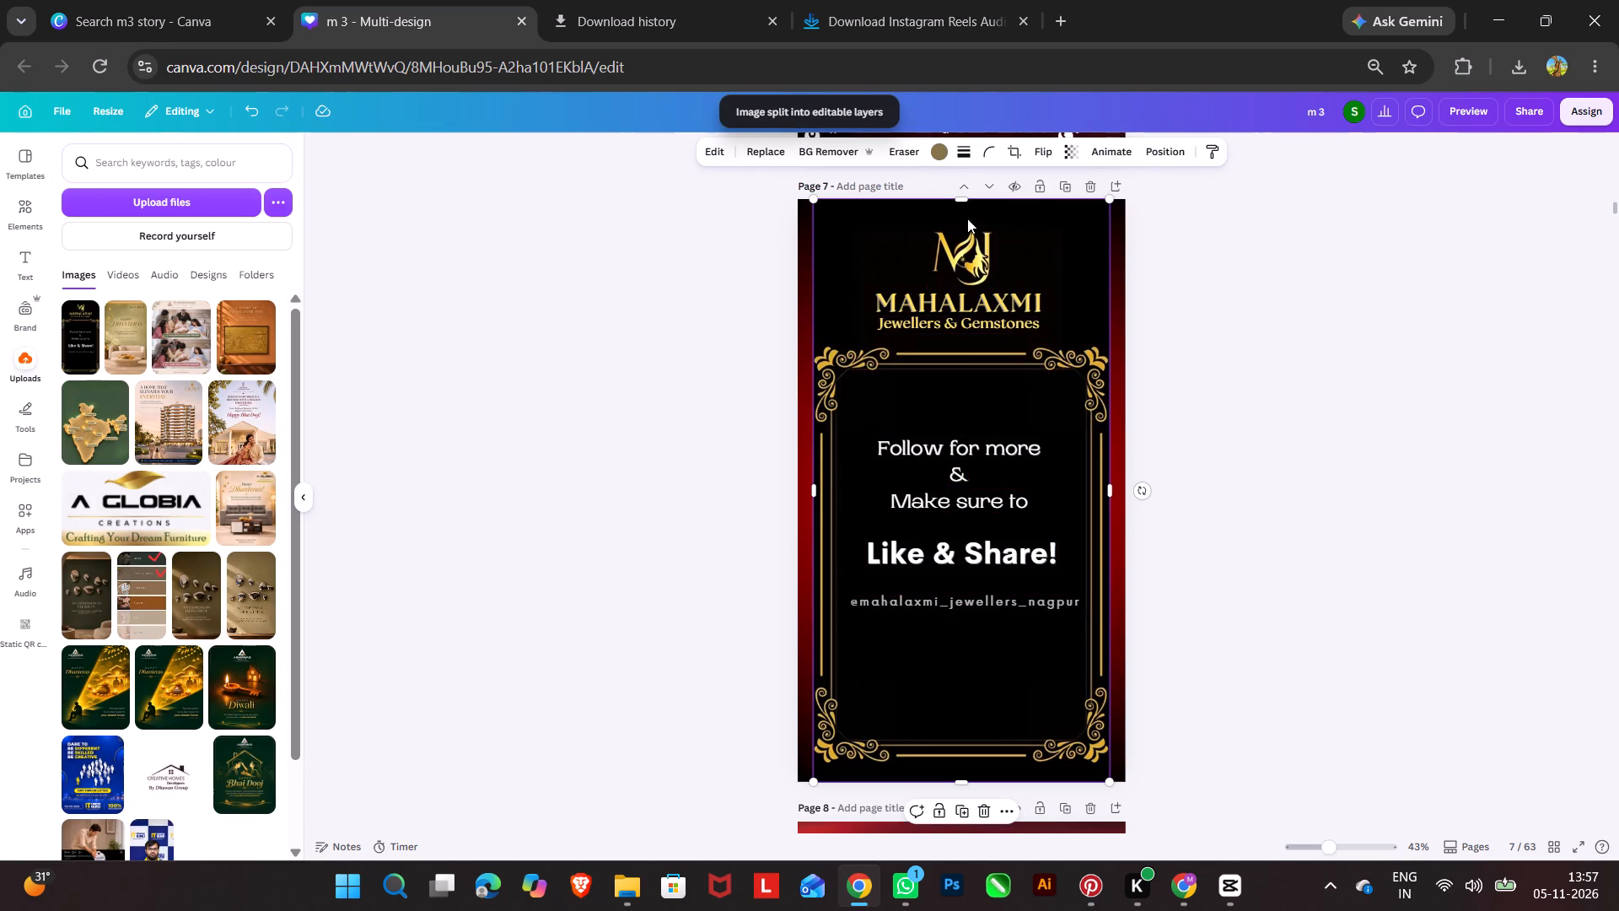
pyautogui.click(982, 813)
pyautogui.click(1288, 568)
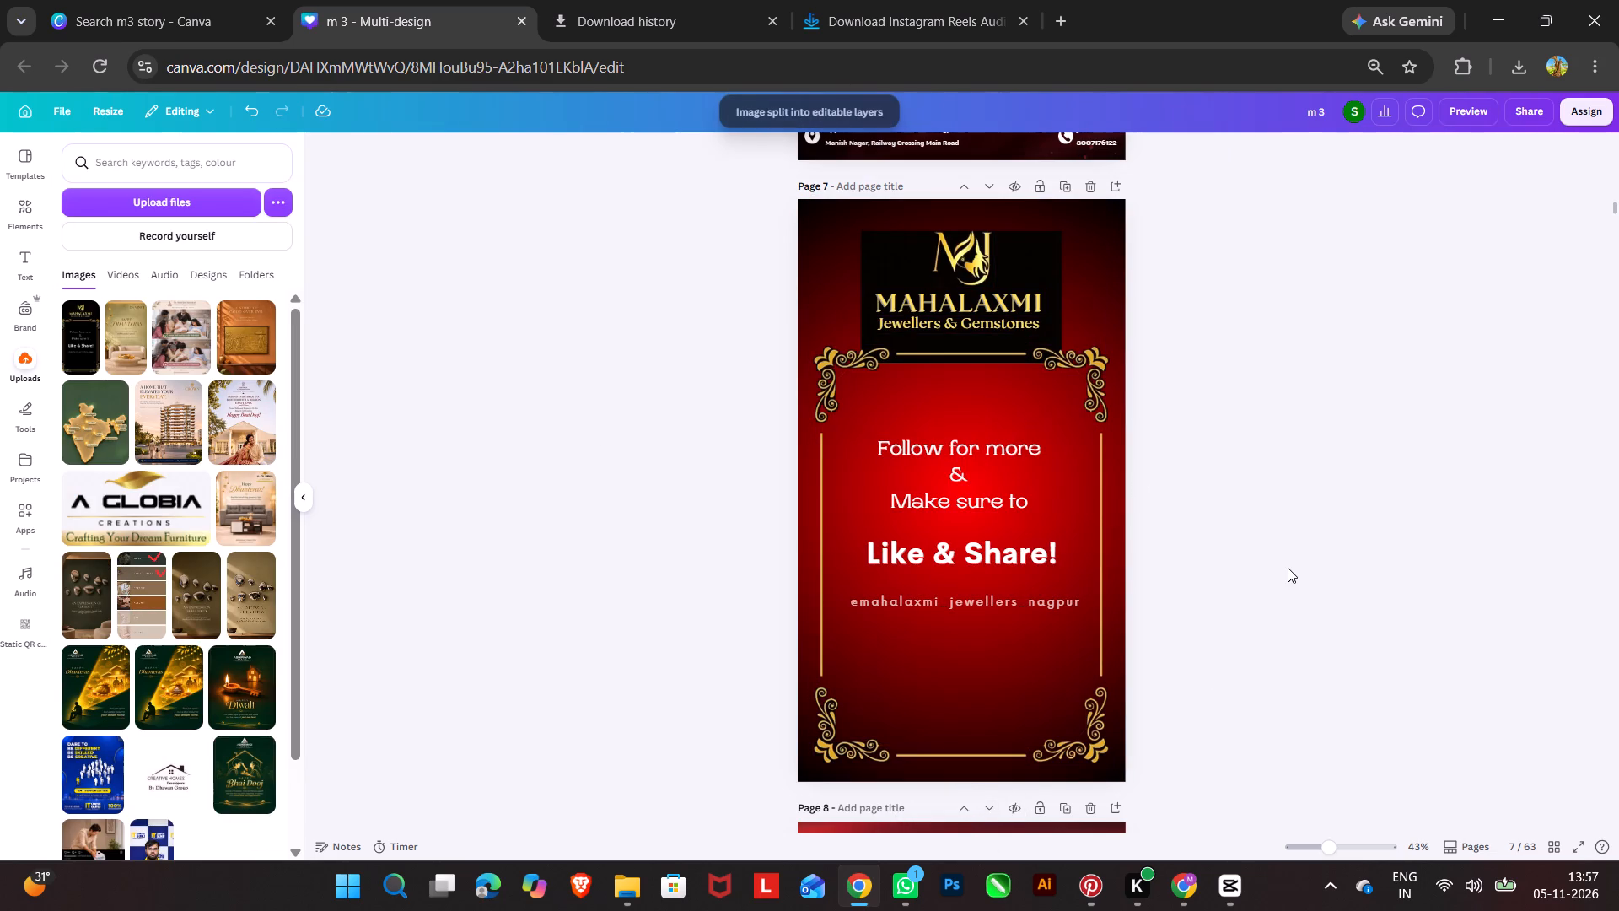
pyautogui.click(1046, 278)
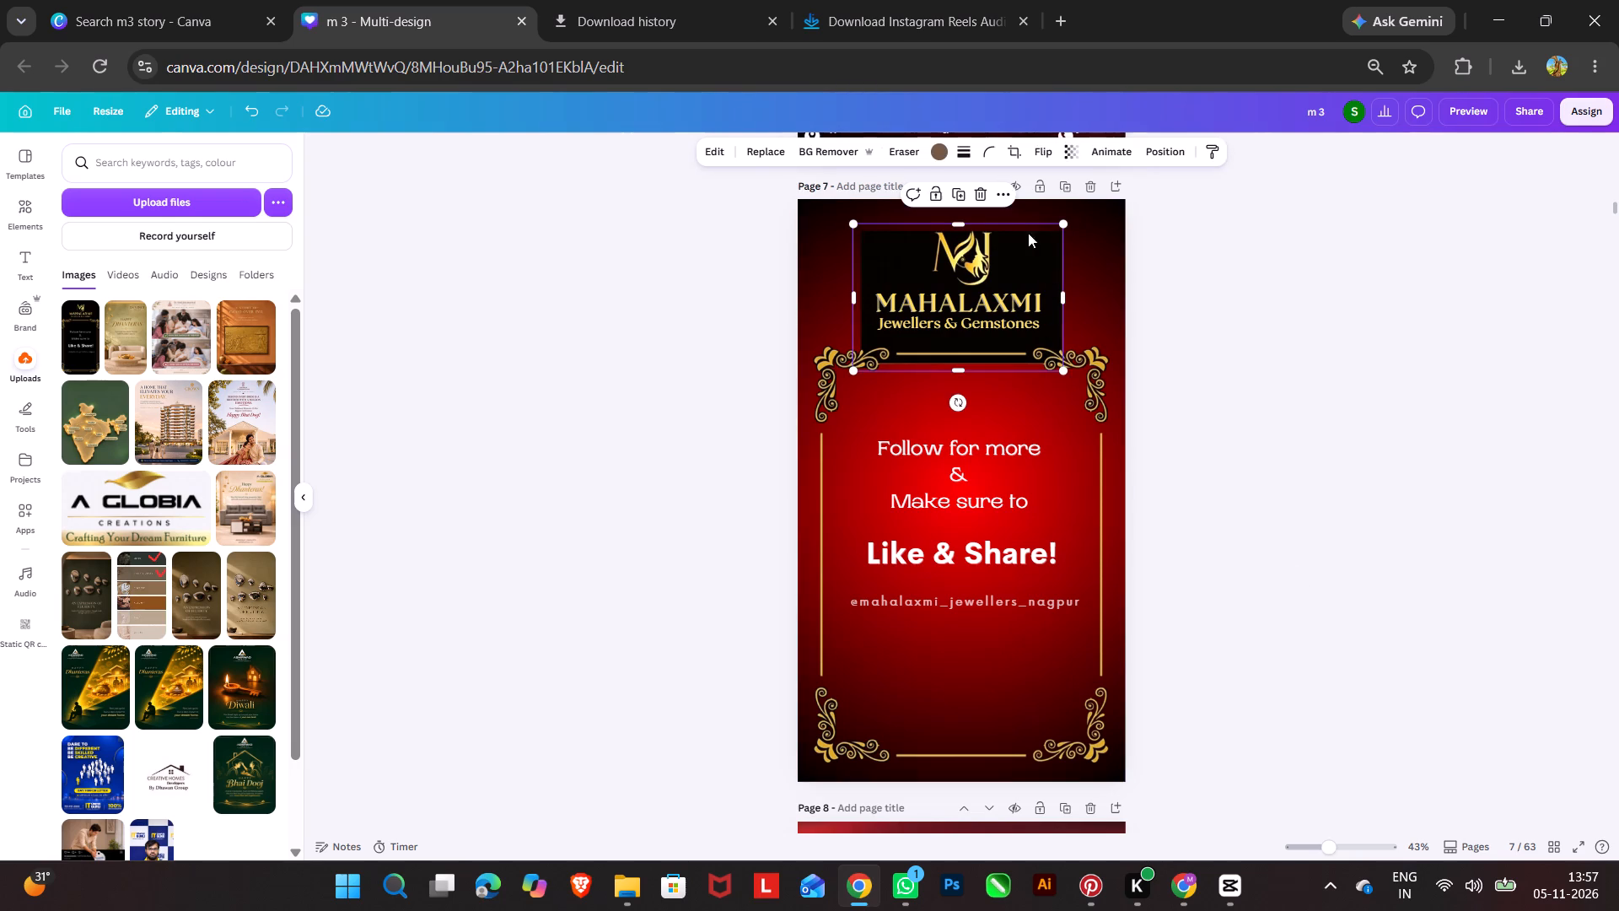
pyautogui.click(986, 195)
pyautogui.click(1255, 336)
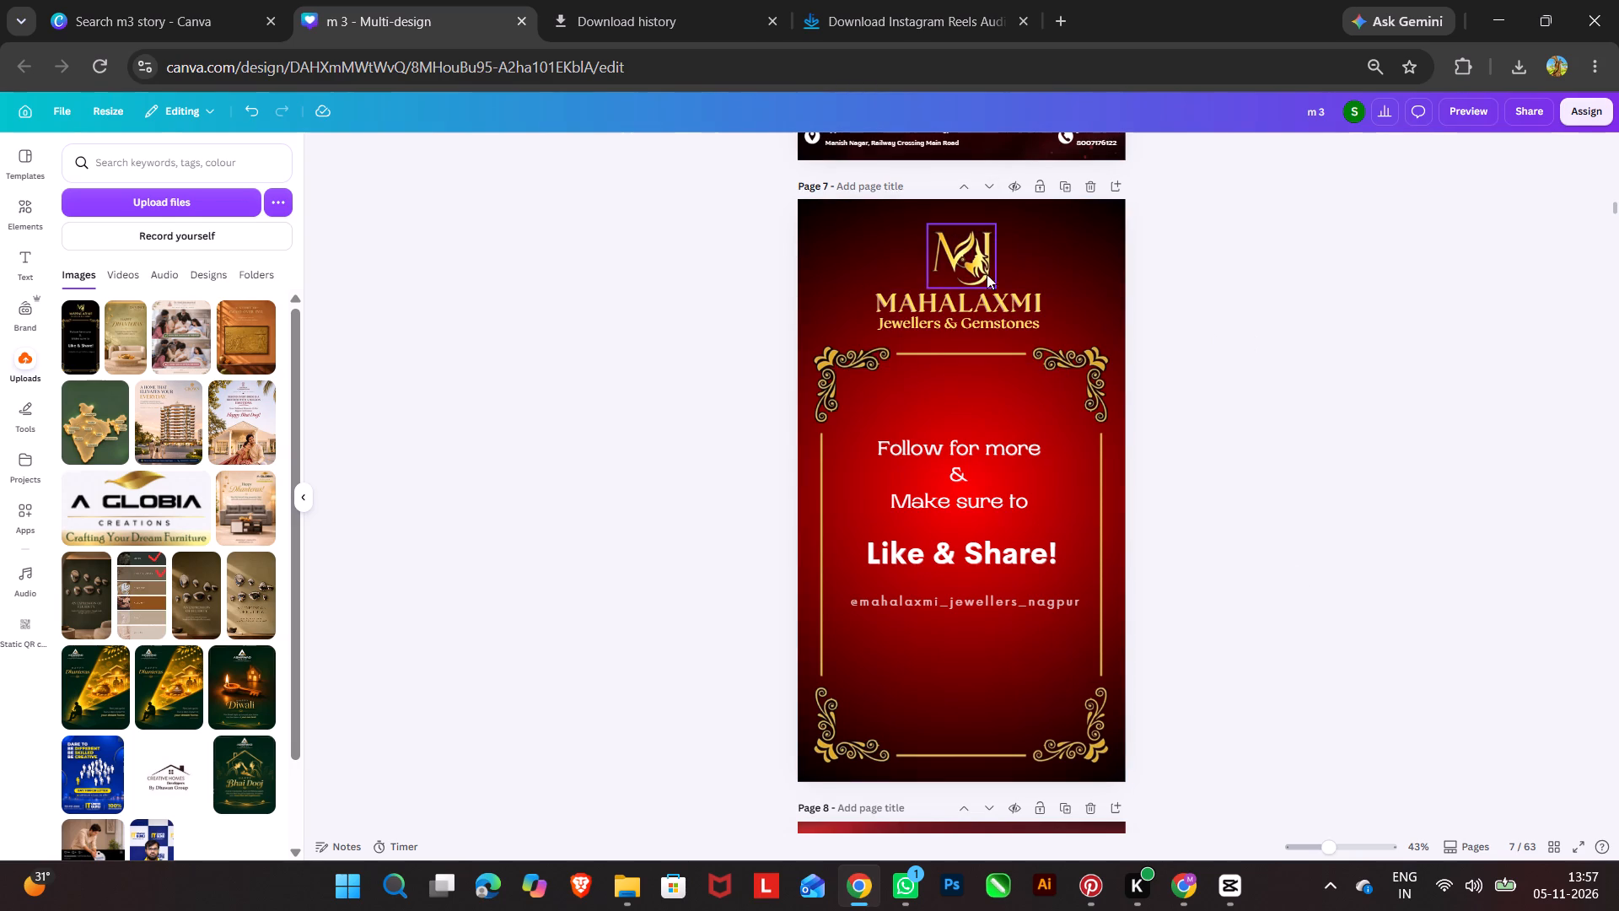
# Delete the extracted logo emblem and its Mahalaxmi Jewellers & Gemstones text from above the frame.
pyautogui.moveTo(757, 240); pyautogui.dragTo(1127, 322)
pyautogui.click(986, 197)
# Copy the Mahalaxmi logo from the 30 June 2026 gold-rate page and paste it onto the Like & Share page.
pyautogui.scroll(8, 1251, 344)
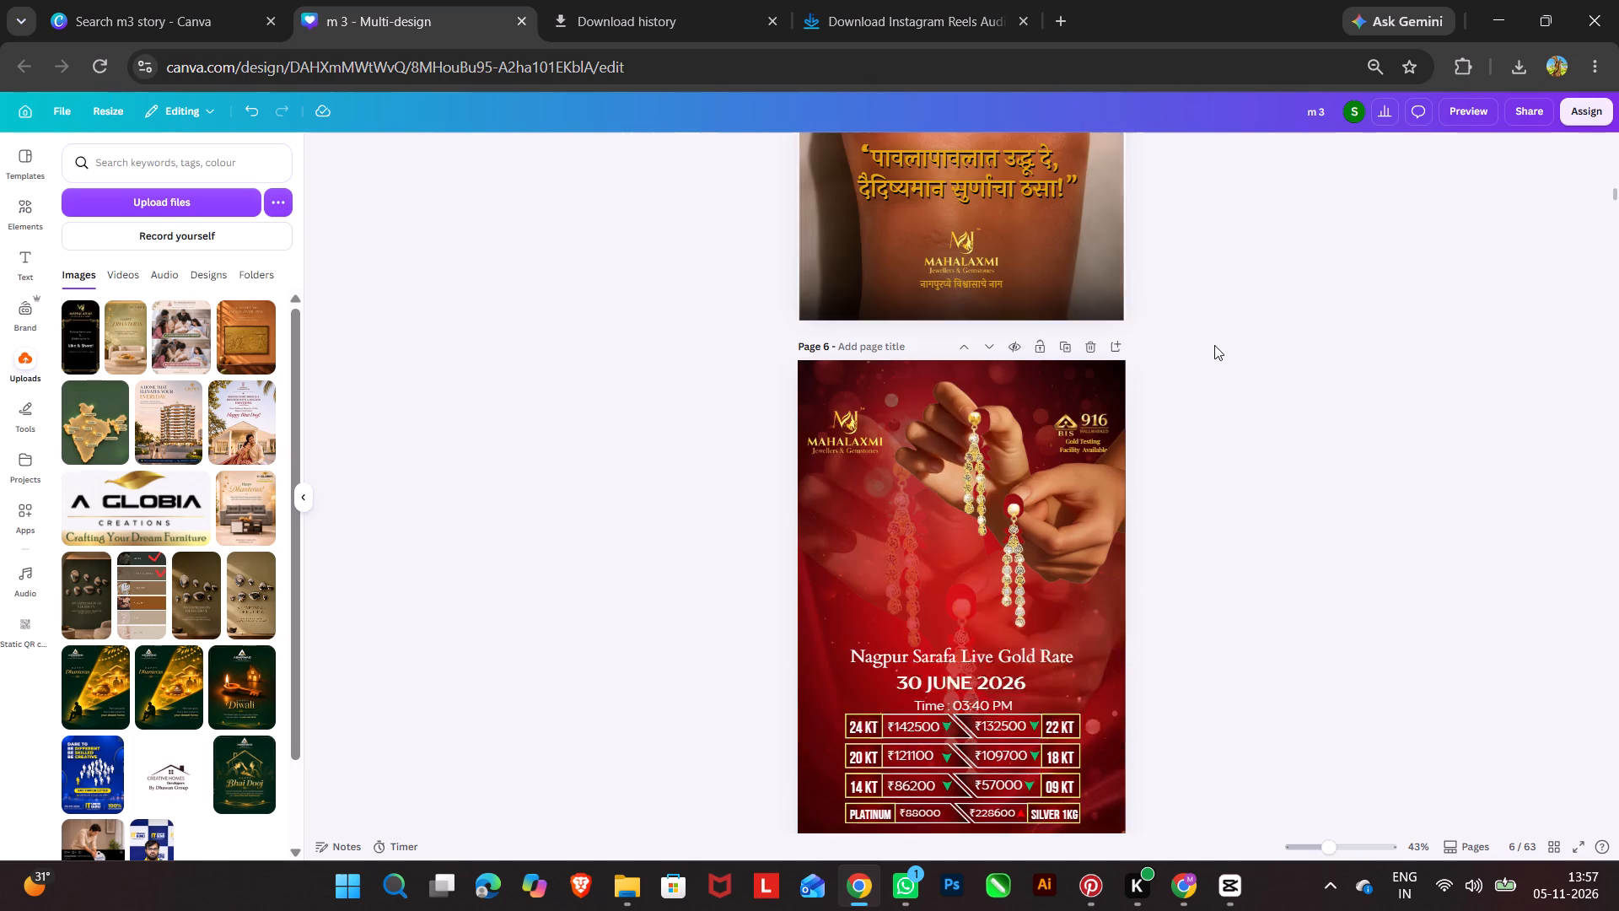
pyautogui.click(863, 485)
pyautogui.click(855, 489)
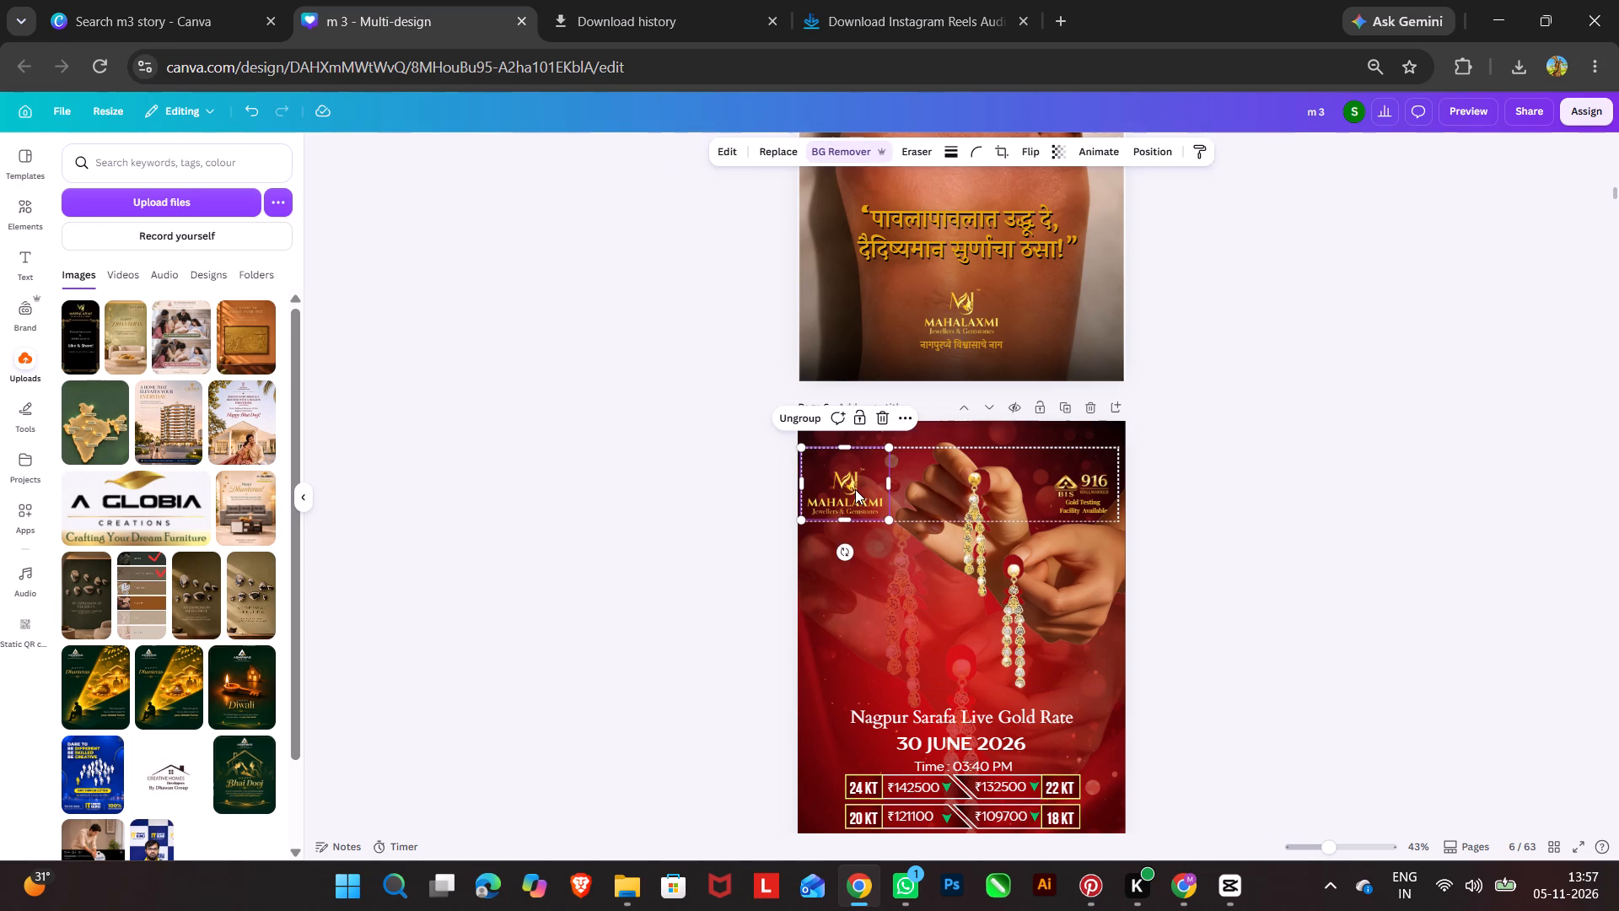
pyautogui.hotkey('ctrl', 'c')
pyautogui.scroll(-5, 884, 484)
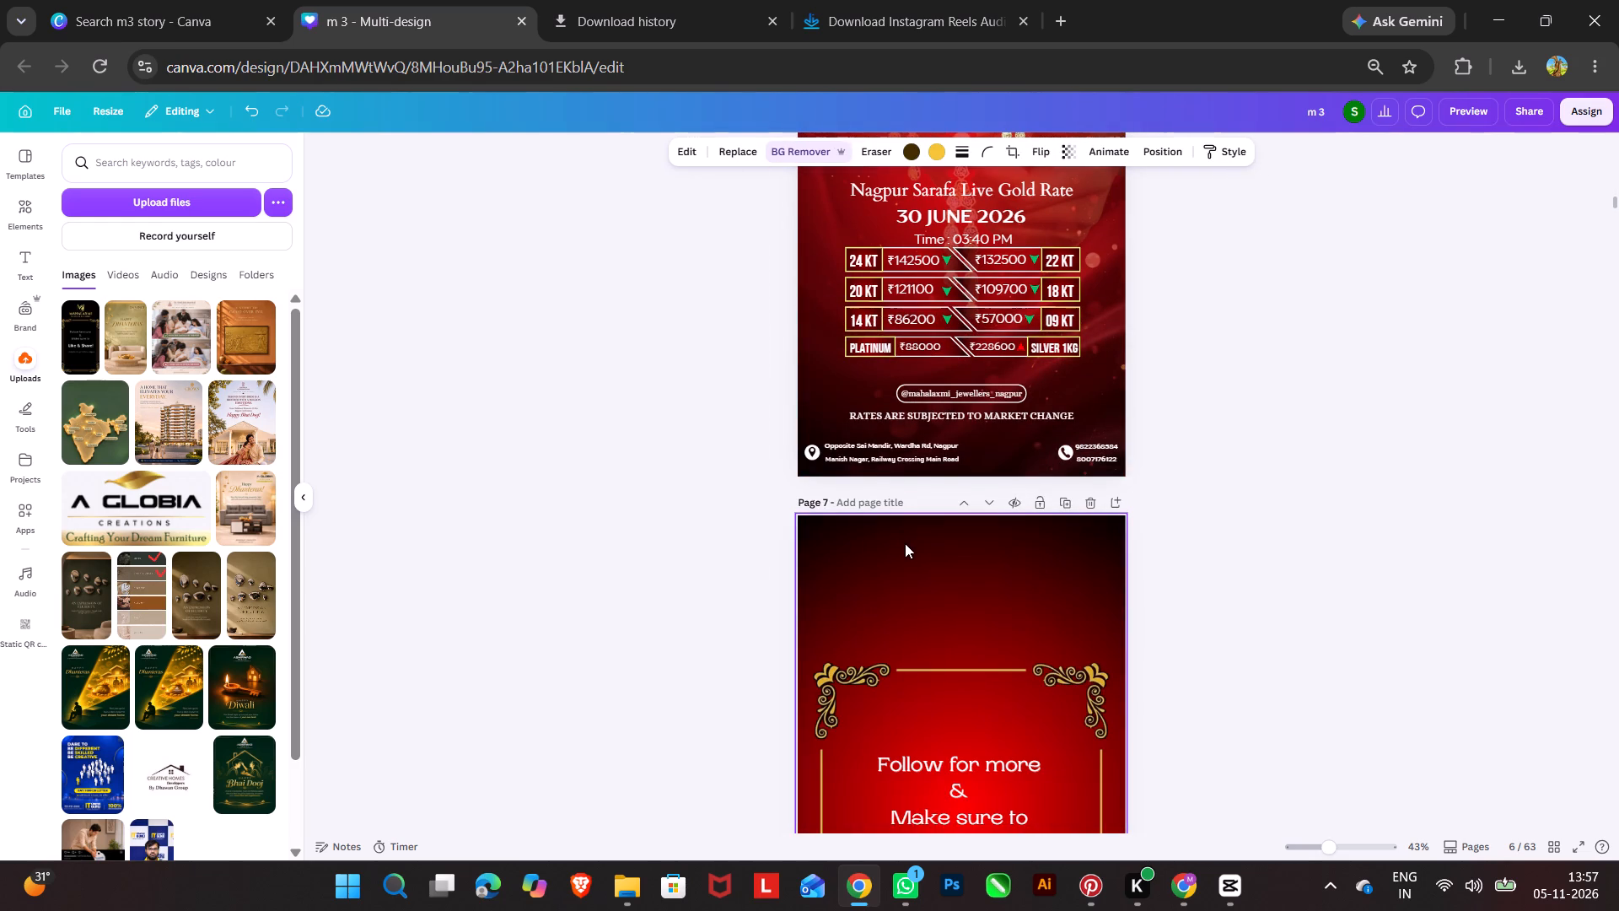
pyautogui.click(905, 543)
pyautogui.hotkey('ctrl', 'v')
# Move the pasted logo above the ornamental frame and enlarge it to more than half the page width.
pyautogui.moveTo(829, 579); pyautogui.dragTo(905, 585)
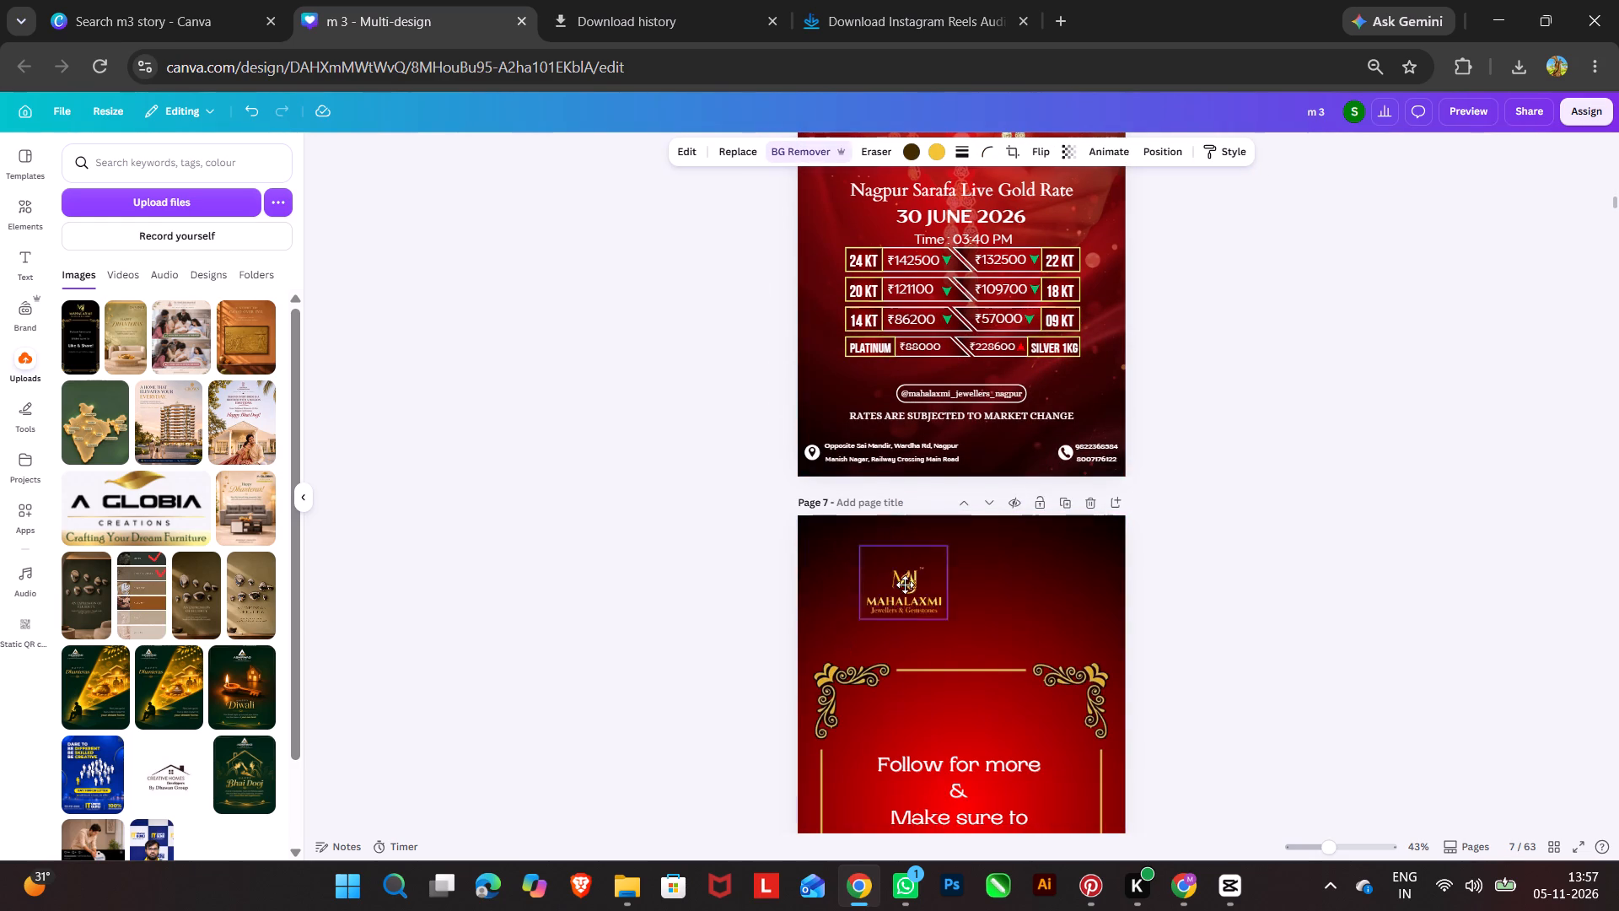
pyautogui.moveTo(905, 585); pyautogui.dragTo(980, 617)
pyautogui.moveTo(953, 579); pyautogui.dragTo(944, 571)
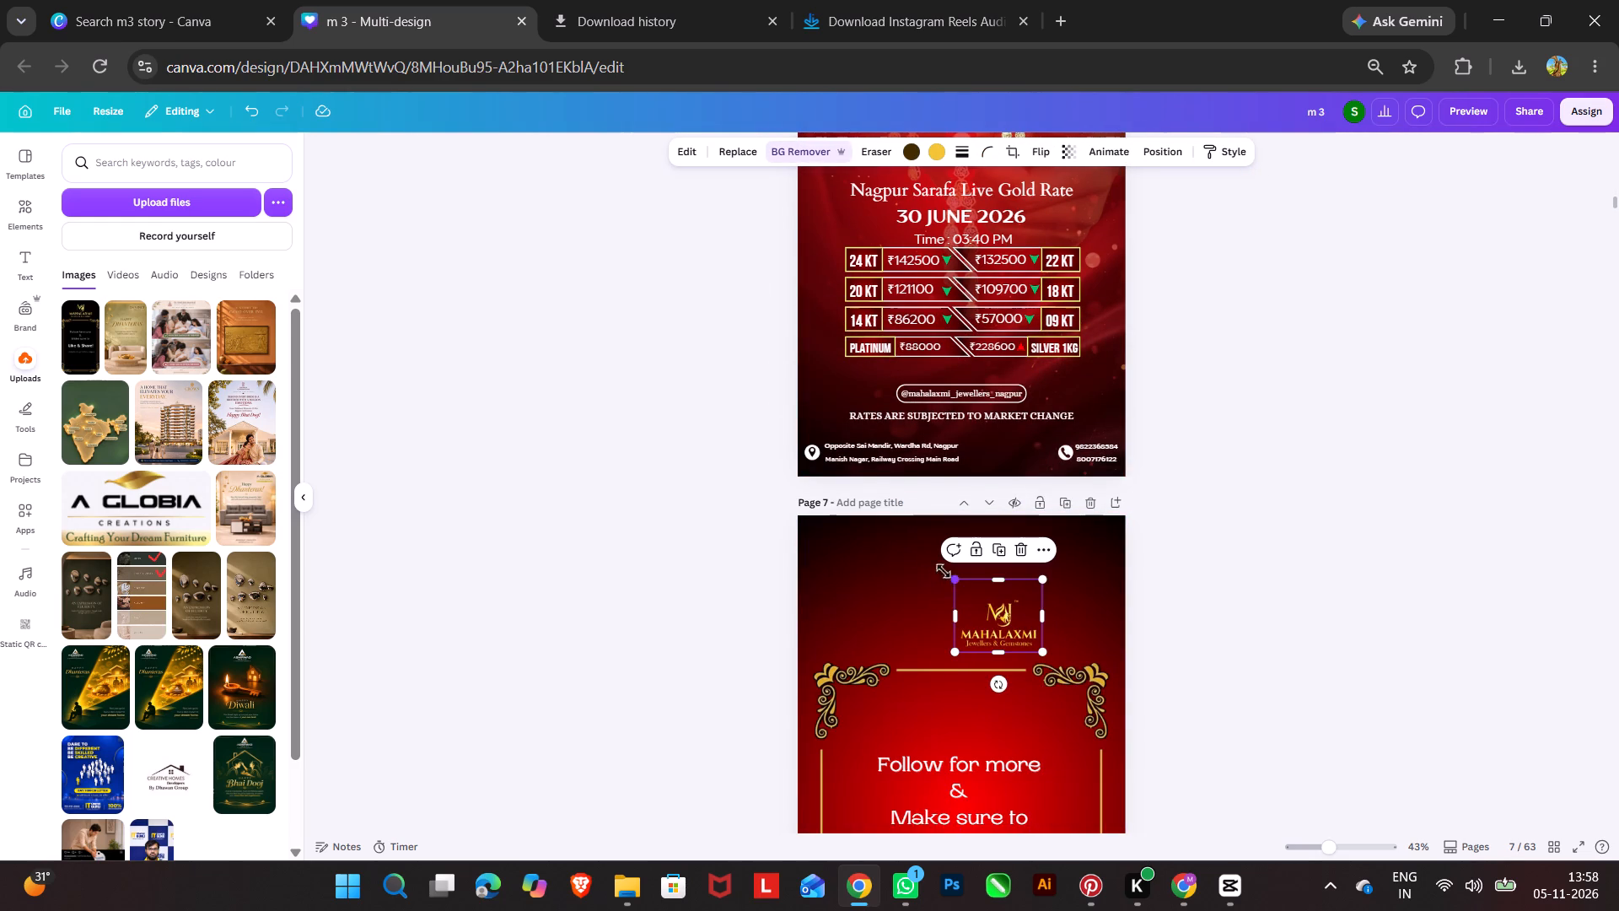
pyautogui.moveTo(944, 571); pyautogui.dragTo(832, 523)
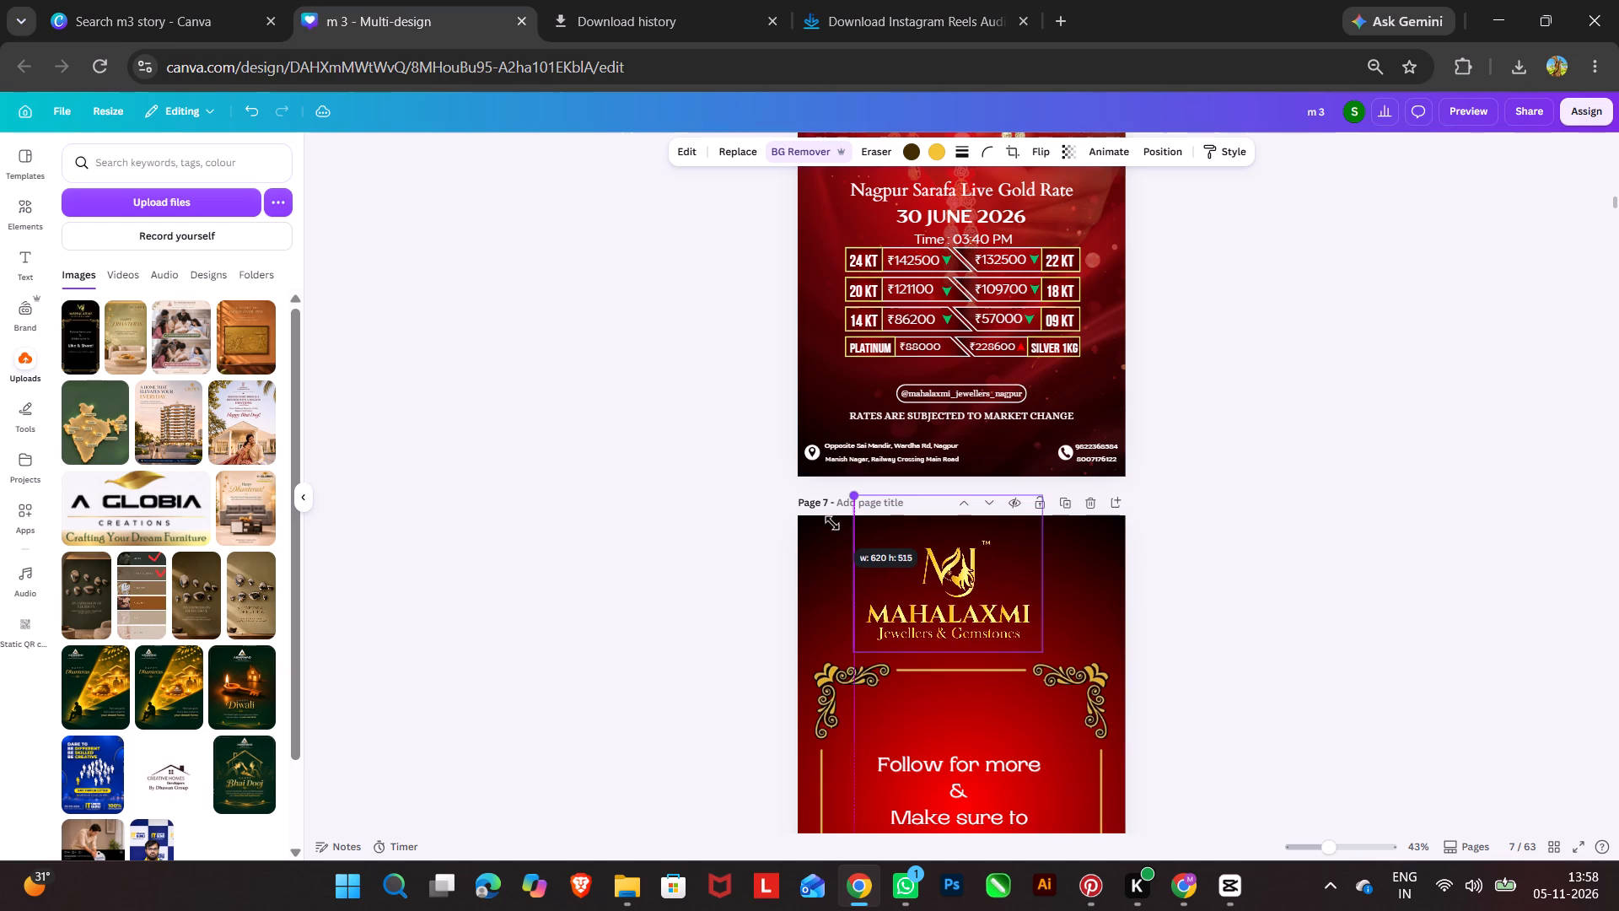
pyautogui.moveTo(832, 523); pyautogui.dragTo(853, 532)
pyautogui.moveTo(1041, 508); pyautogui.dragTo(1068, 501)
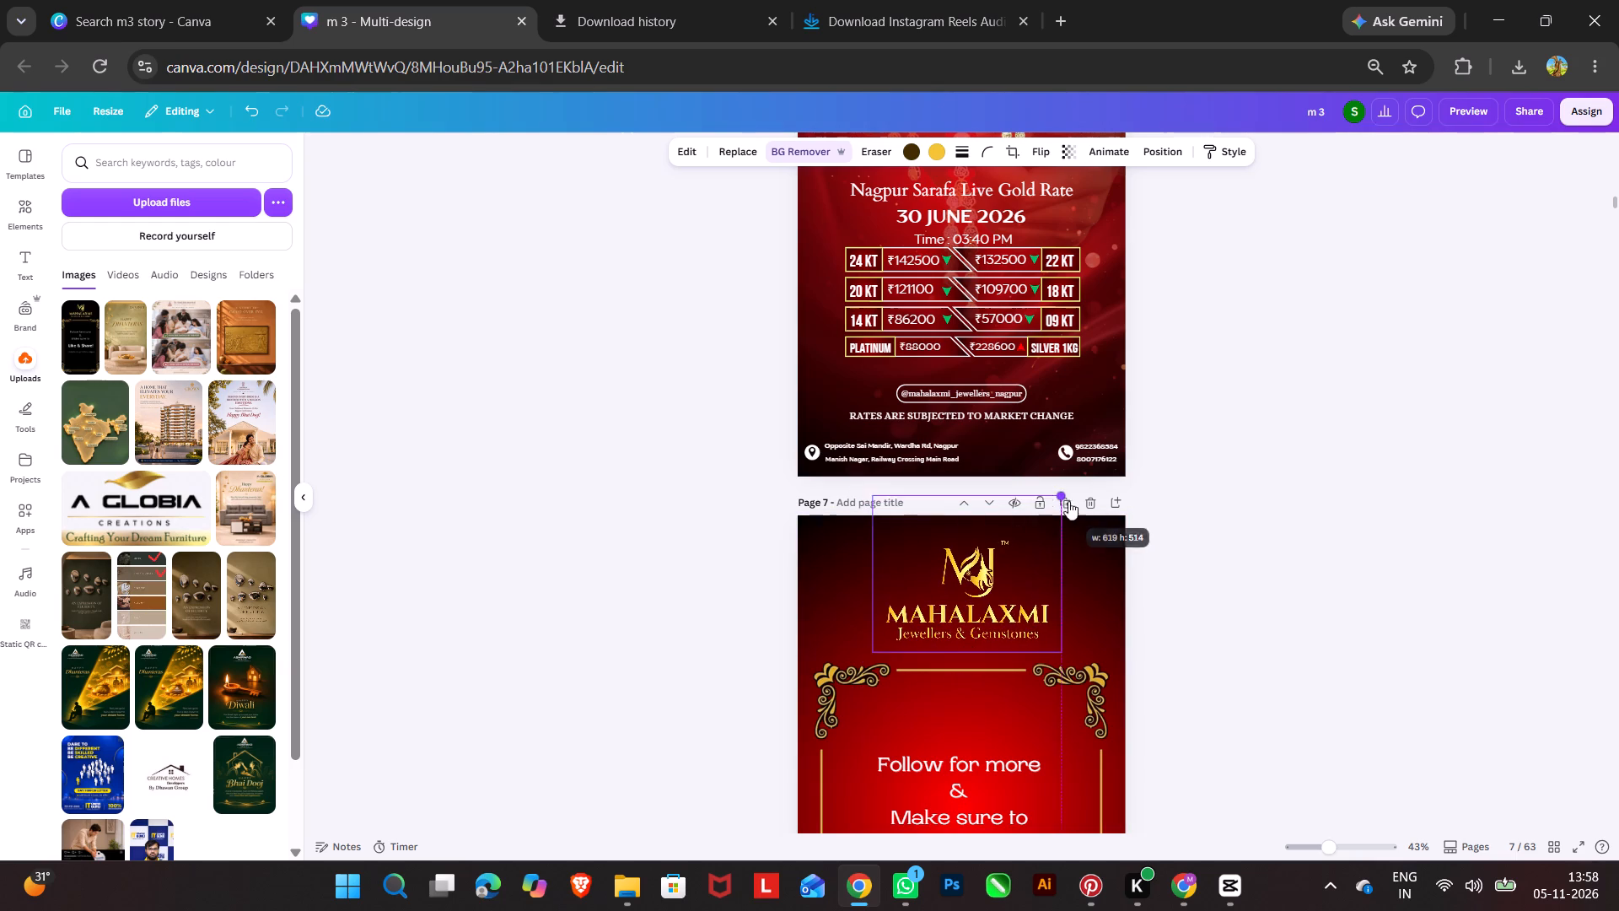
pyautogui.moveTo(1068, 501); pyautogui.dragTo(1072, 498)
pyautogui.moveTo(874, 494); pyautogui.dragTo(863, 489)
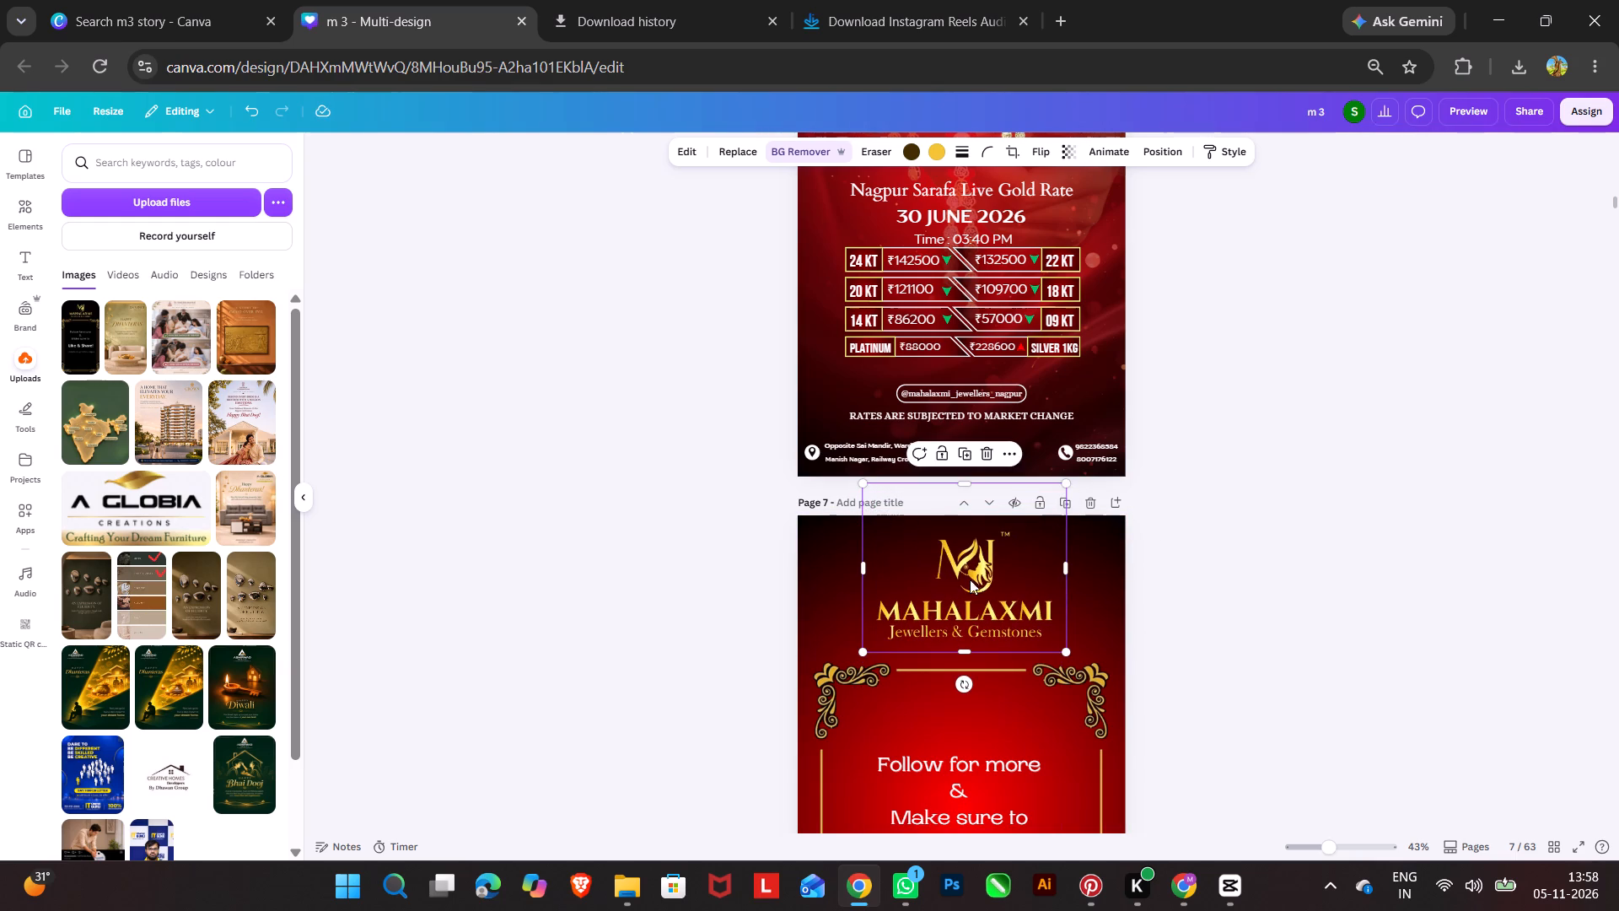
# Align the enlarged Mahalaxmi logo horizontally to the centre of the page.
pyautogui.rightClick(982, 583)
pyautogui.click(1062, 540)
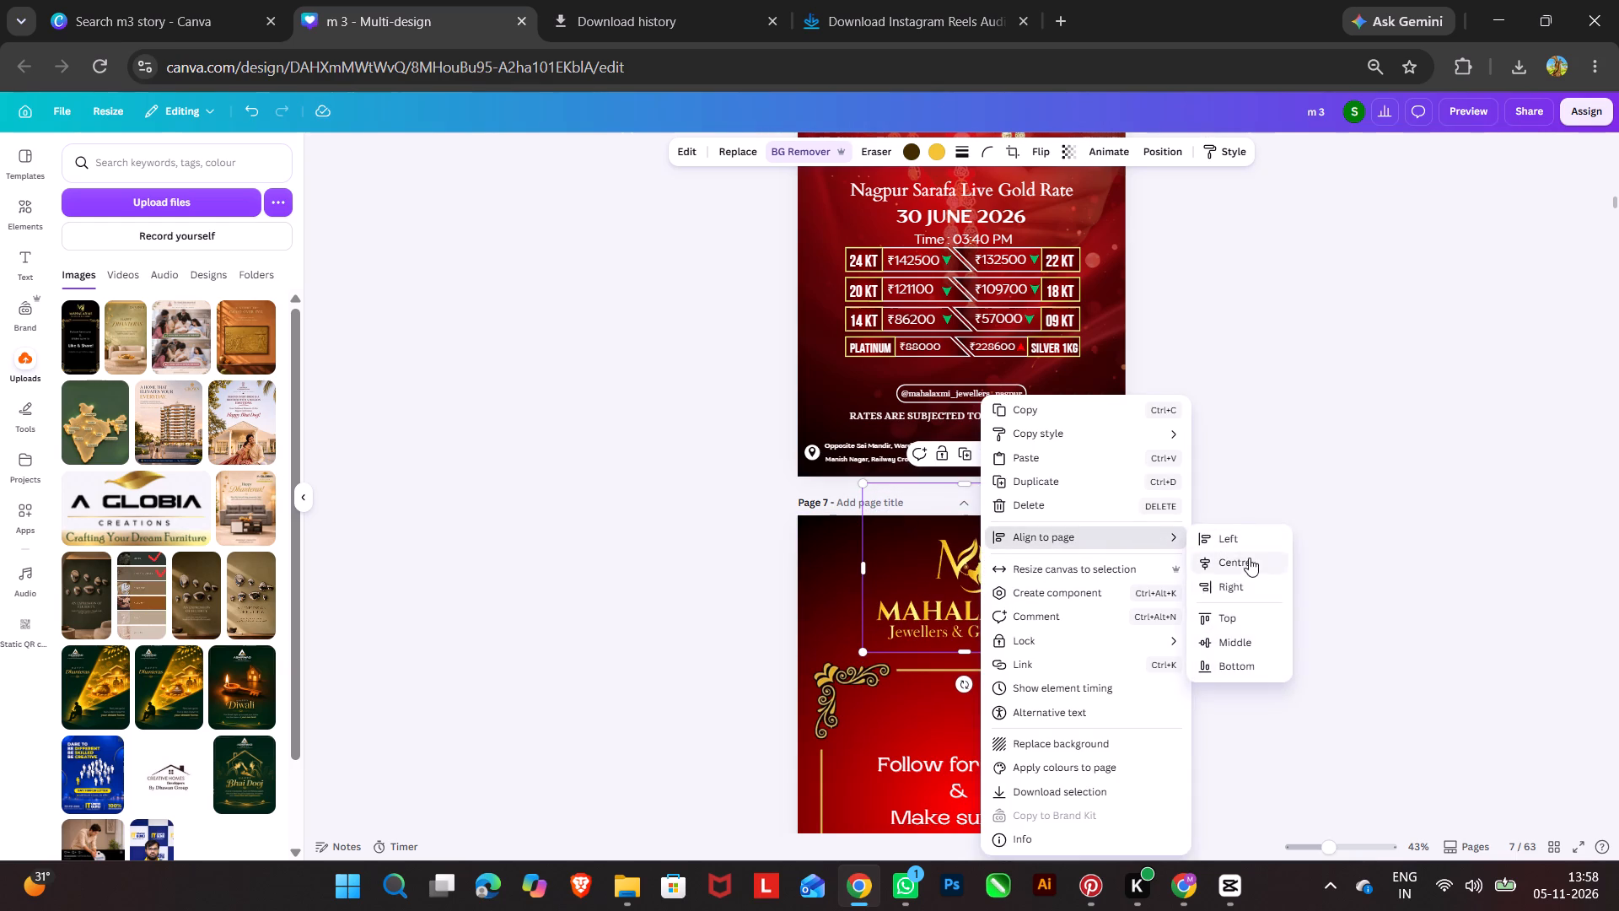
pyautogui.click(1249, 558)
pyautogui.click(1339, 531)
# Nudge the Mahalaxmi logo slightly down so it sits closer to the ornamental frame.
pyautogui.scroll(-3, 1341, 533)
pyautogui.click(1018, 317)
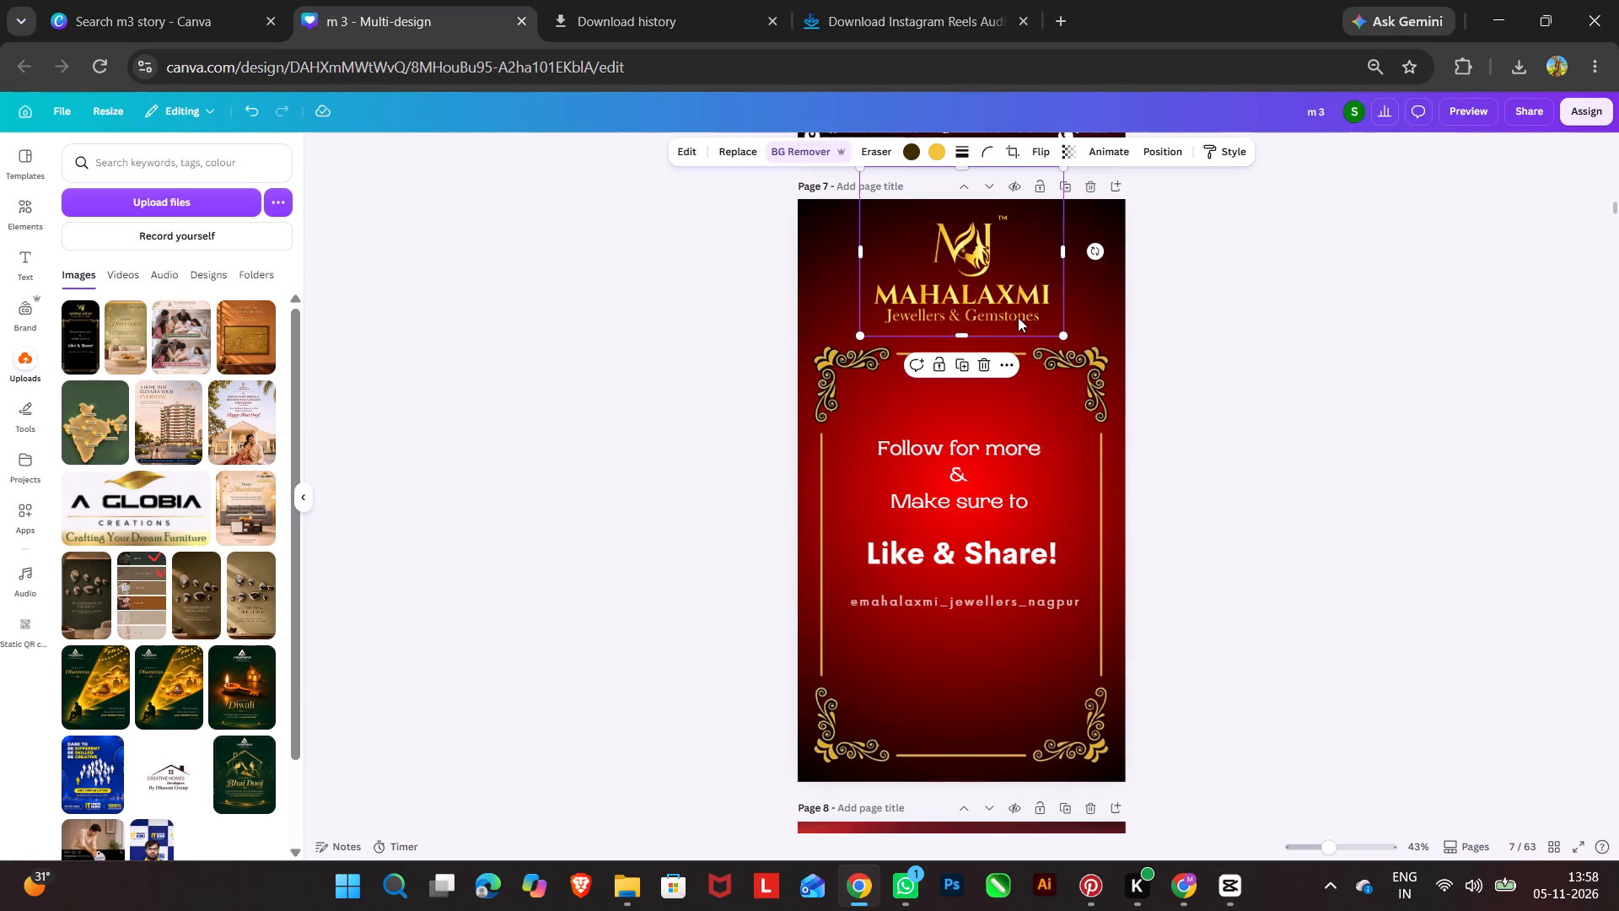
pyautogui.press('Down')
pyautogui.press('Down')
pyautogui.press('Down')
pyautogui.press('Down')
pyautogui.press('Down')
pyautogui.press('Down')
pyautogui.press('Down')
pyautogui.press('Down')
pyautogui.press('Down')
pyautogui.press('Down')
pyautogui.press('Down')
pyautogui.press('Down')
pyautogui.press('Down')
pyautogui.press('Down')
pyautogui.press('Down')
pyautogui.press('Down')
pyautogui.press('Down')
pyautogui.press('Down')
pyautogui.press('Down')
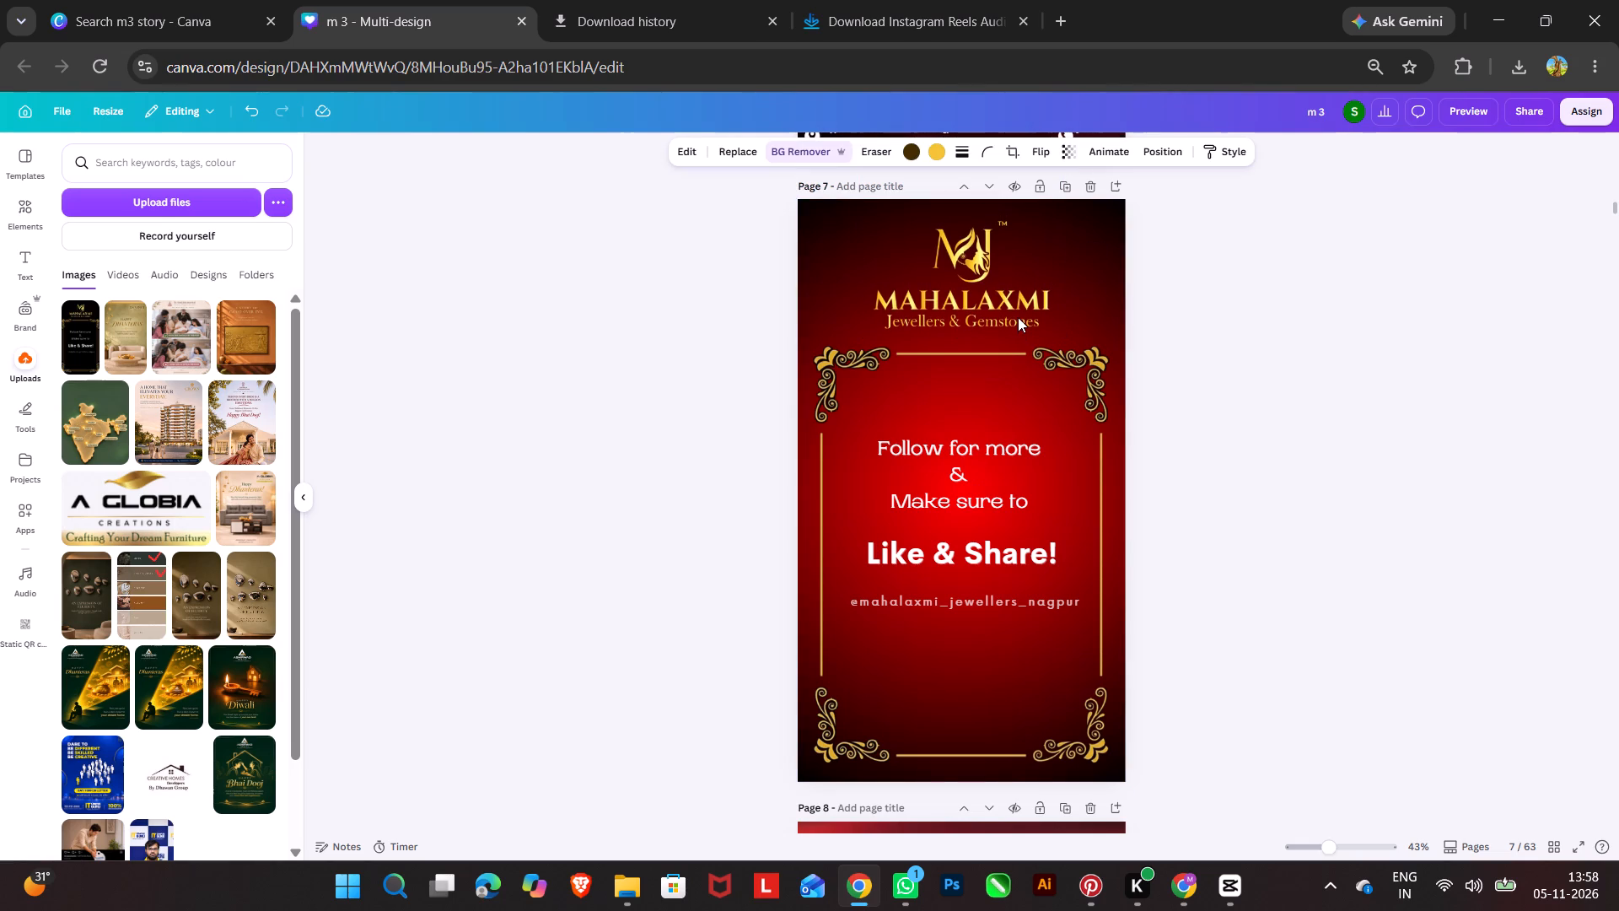
# Recolour the gold of the frame's two upper corner ornaments and the top line to yellow #F8CF40.
pyautogui.click(861, 369)
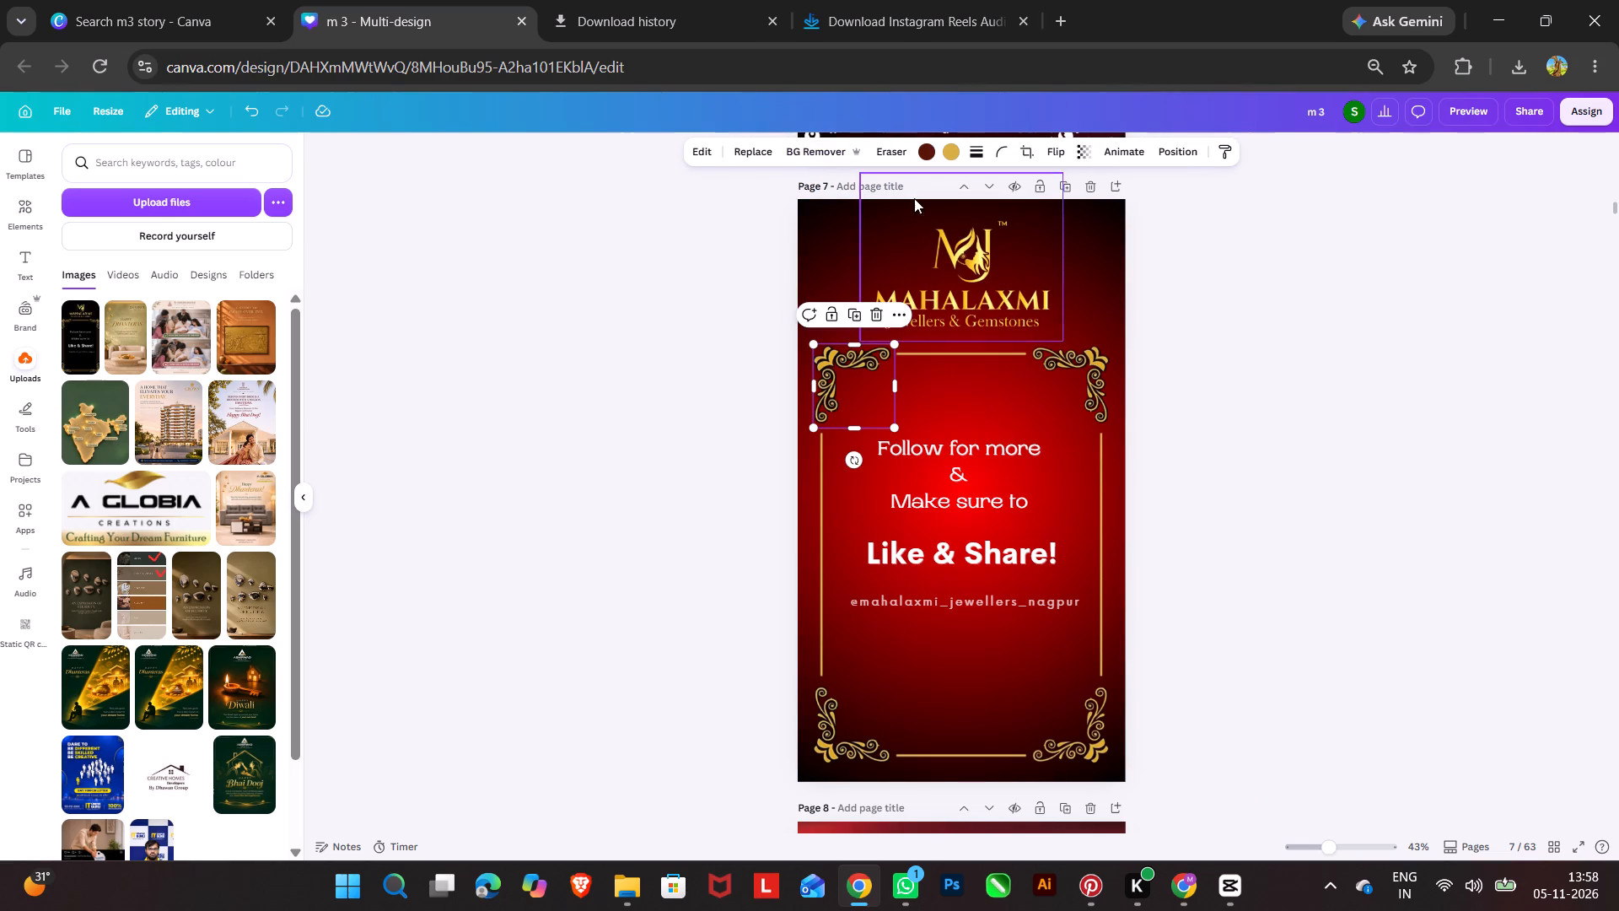
pyautogui.click(935, 151)
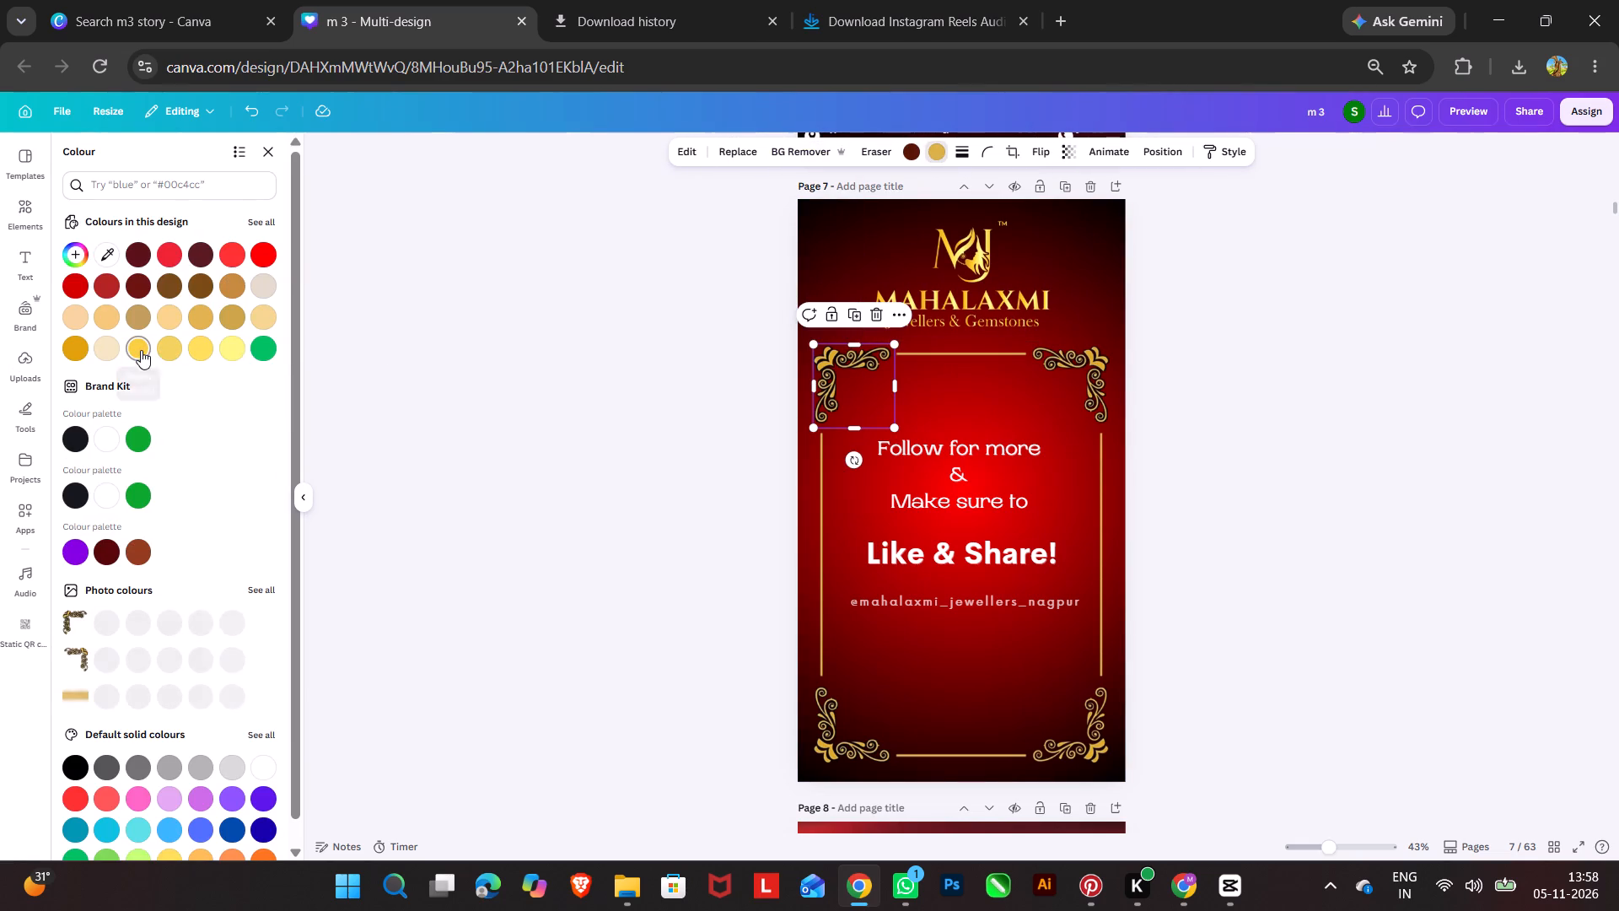
pyautogui.click(141, 350)
pyautogui.click(955, 354)
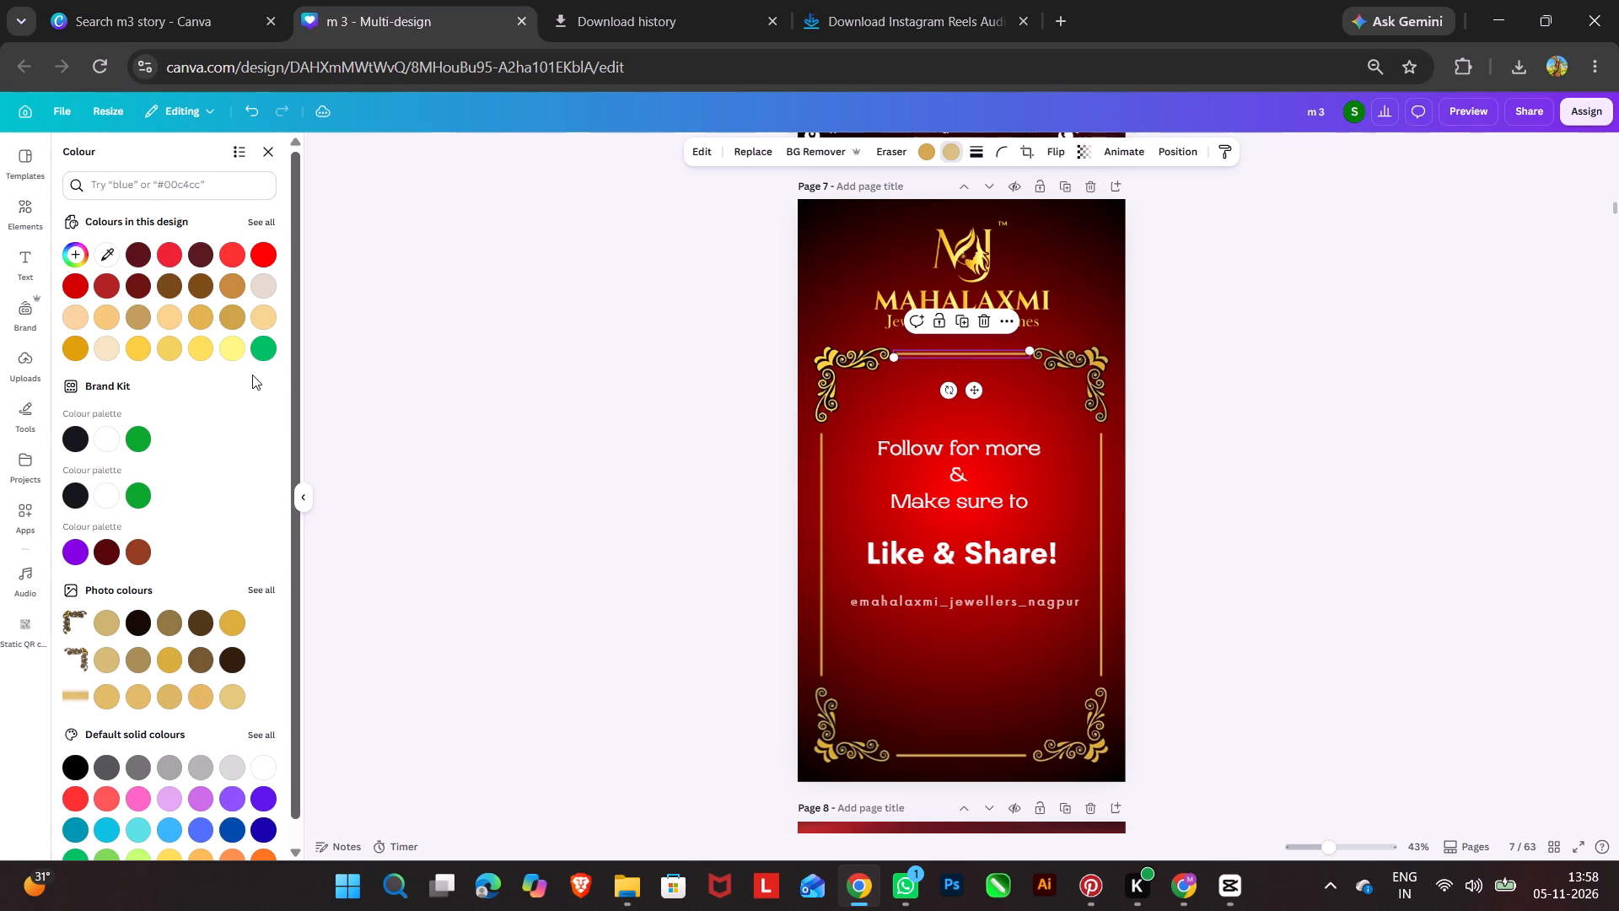
pyautogui.click(140, 353)
pyautogui.click(1073, 358)
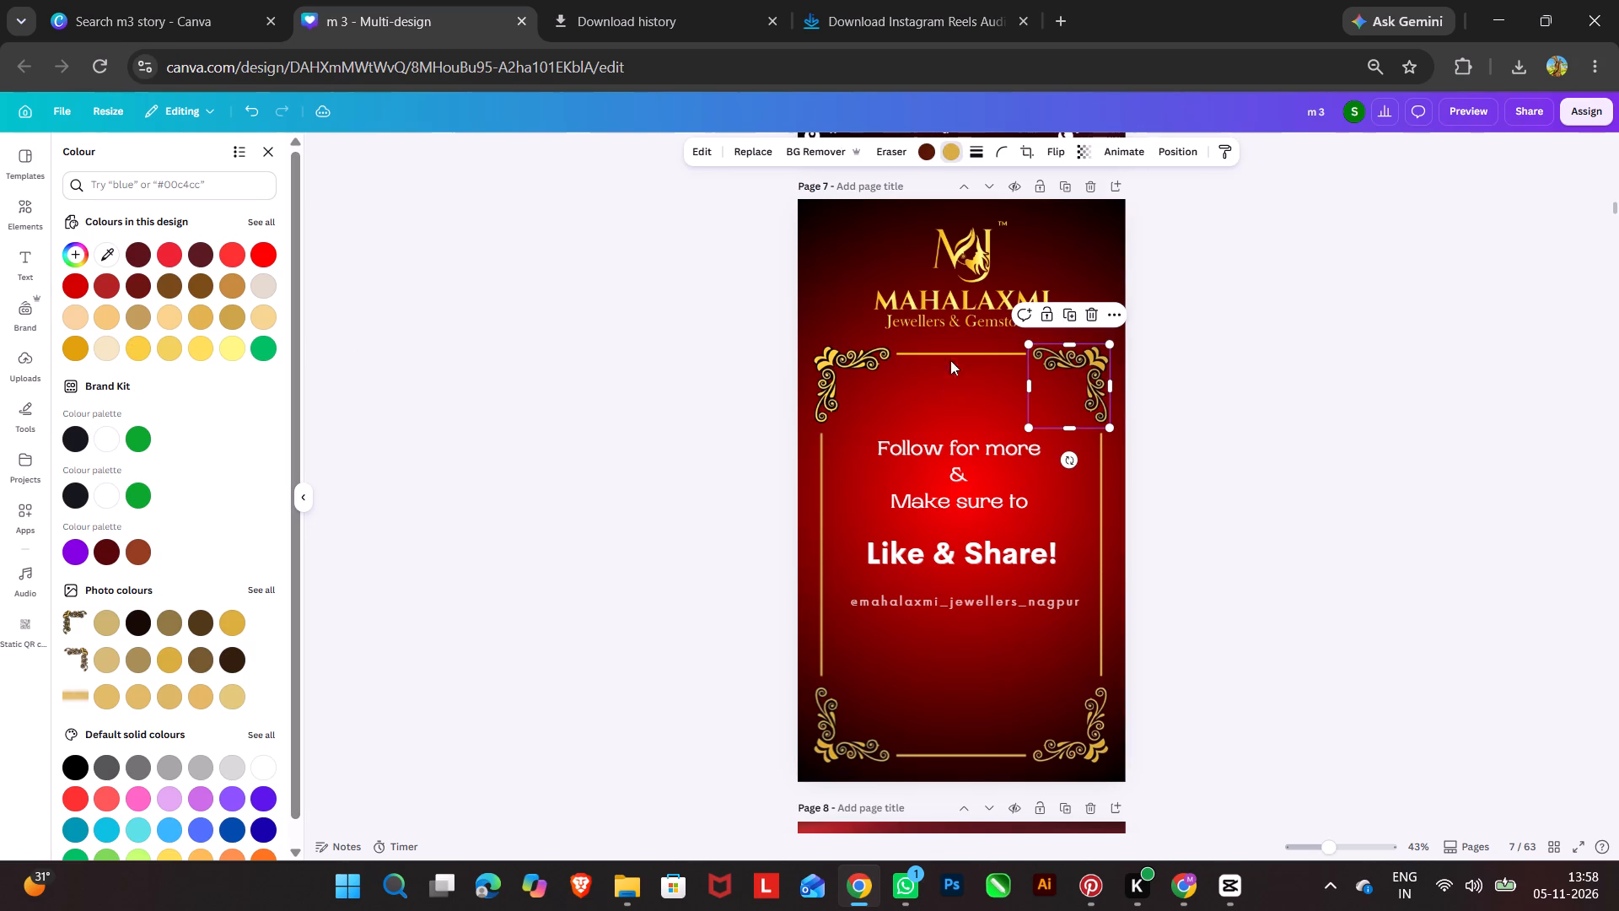
pyautogui.click(136, 349)
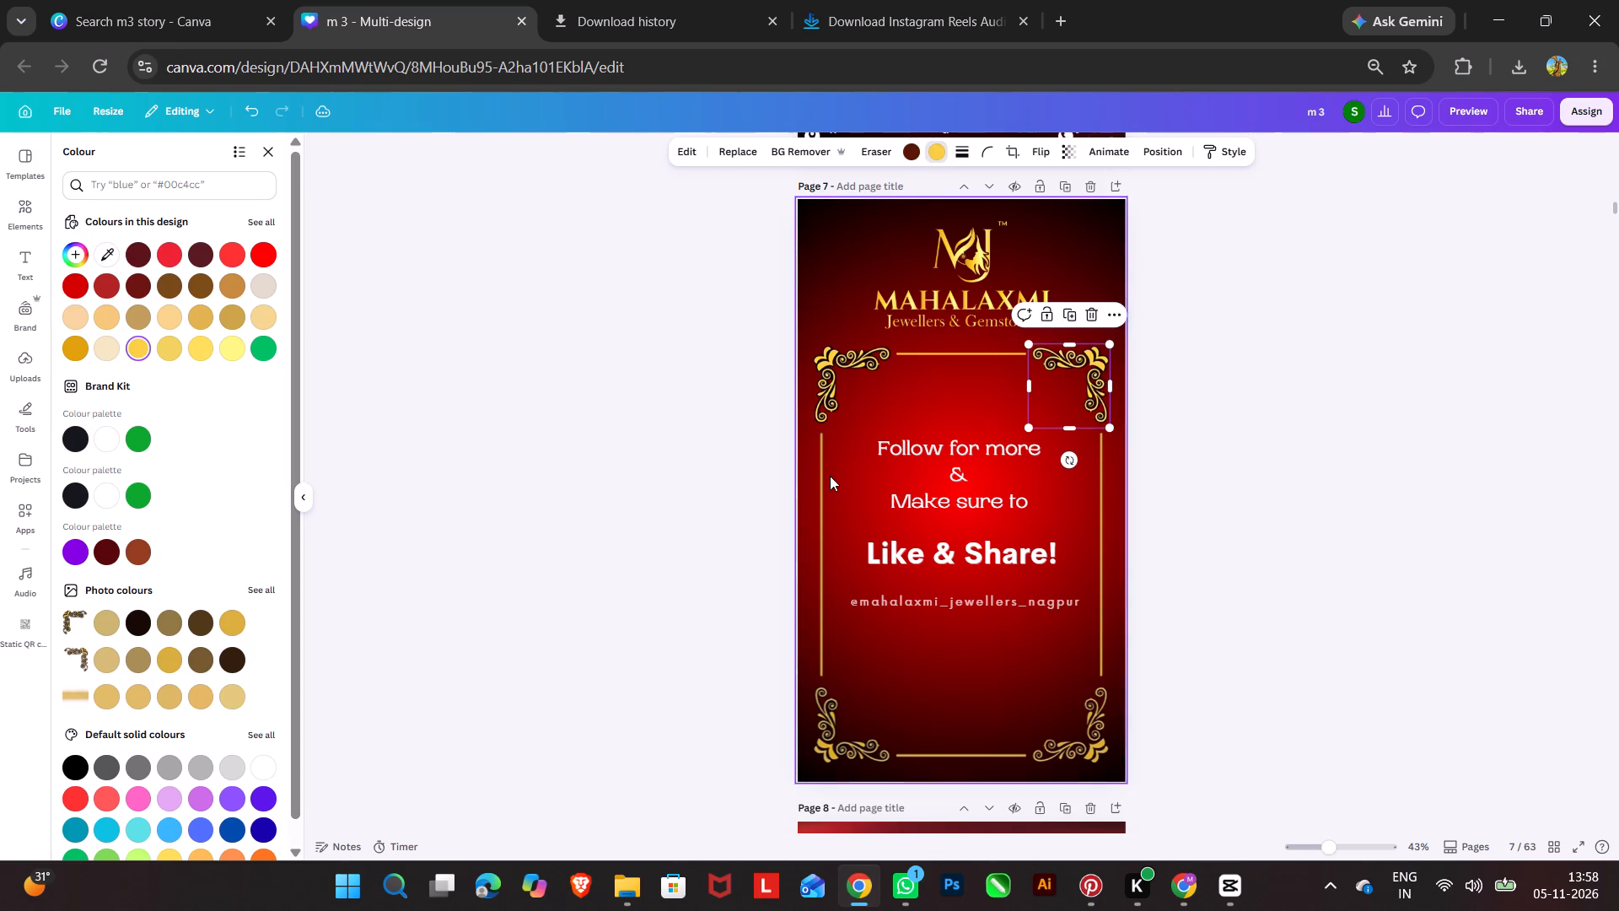
# Apply the same yellow #F8CF40 to the frame's left line, both lower corner ornaments and the right line.
pyautogui.click(826, 476)
pyautogui.click(137, 352)
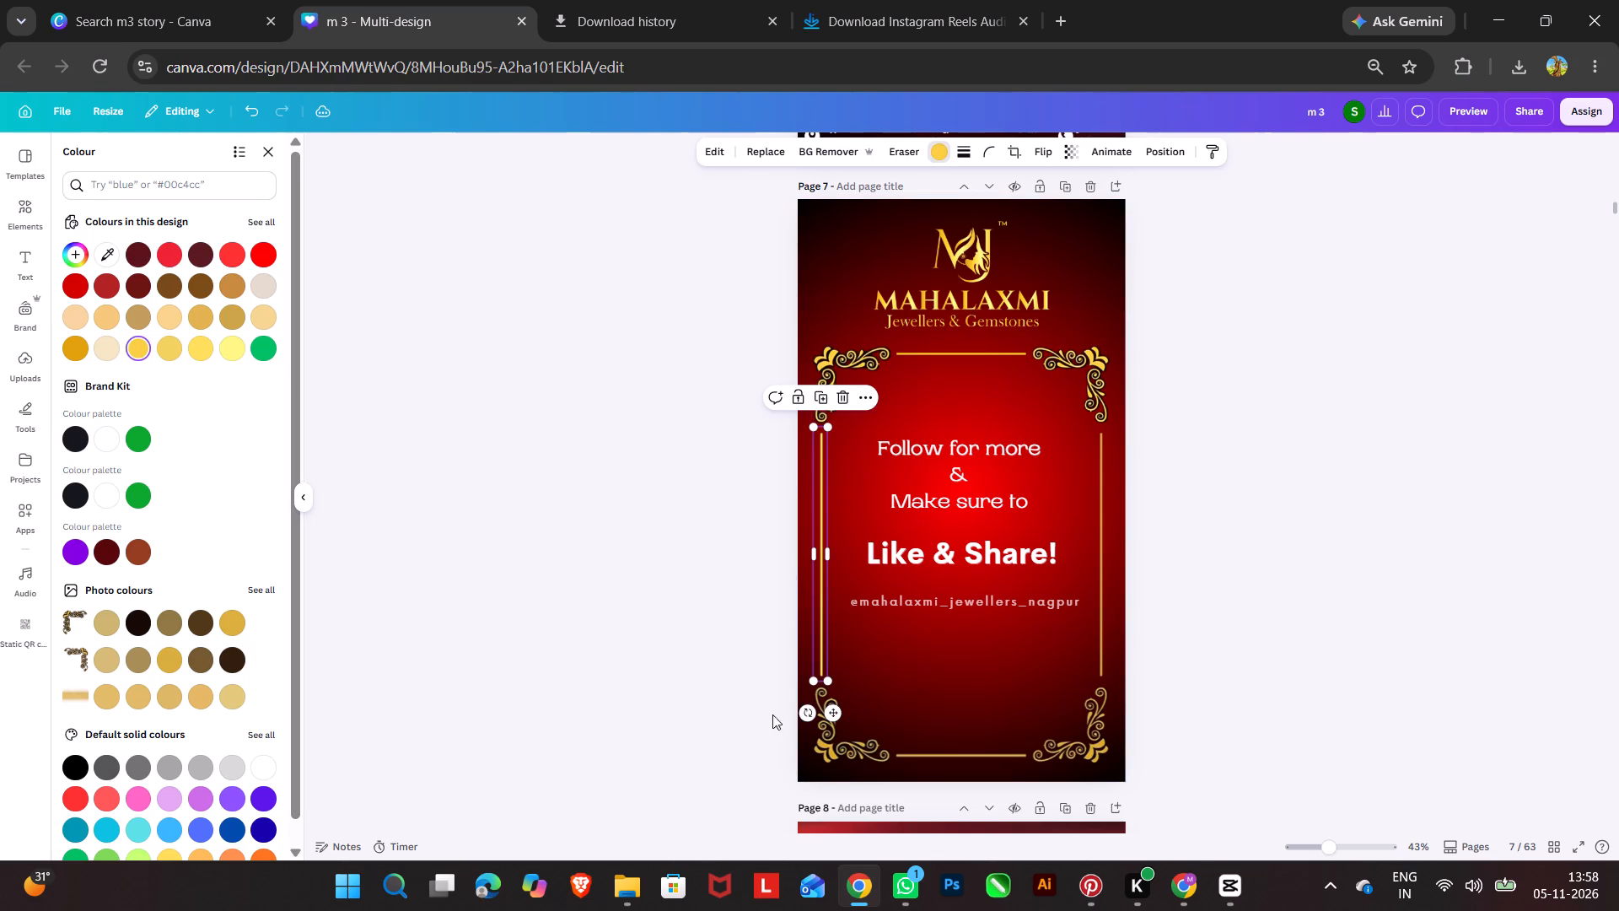
pyautogui.click(865, 740)
pyautogui.click(137, 353)
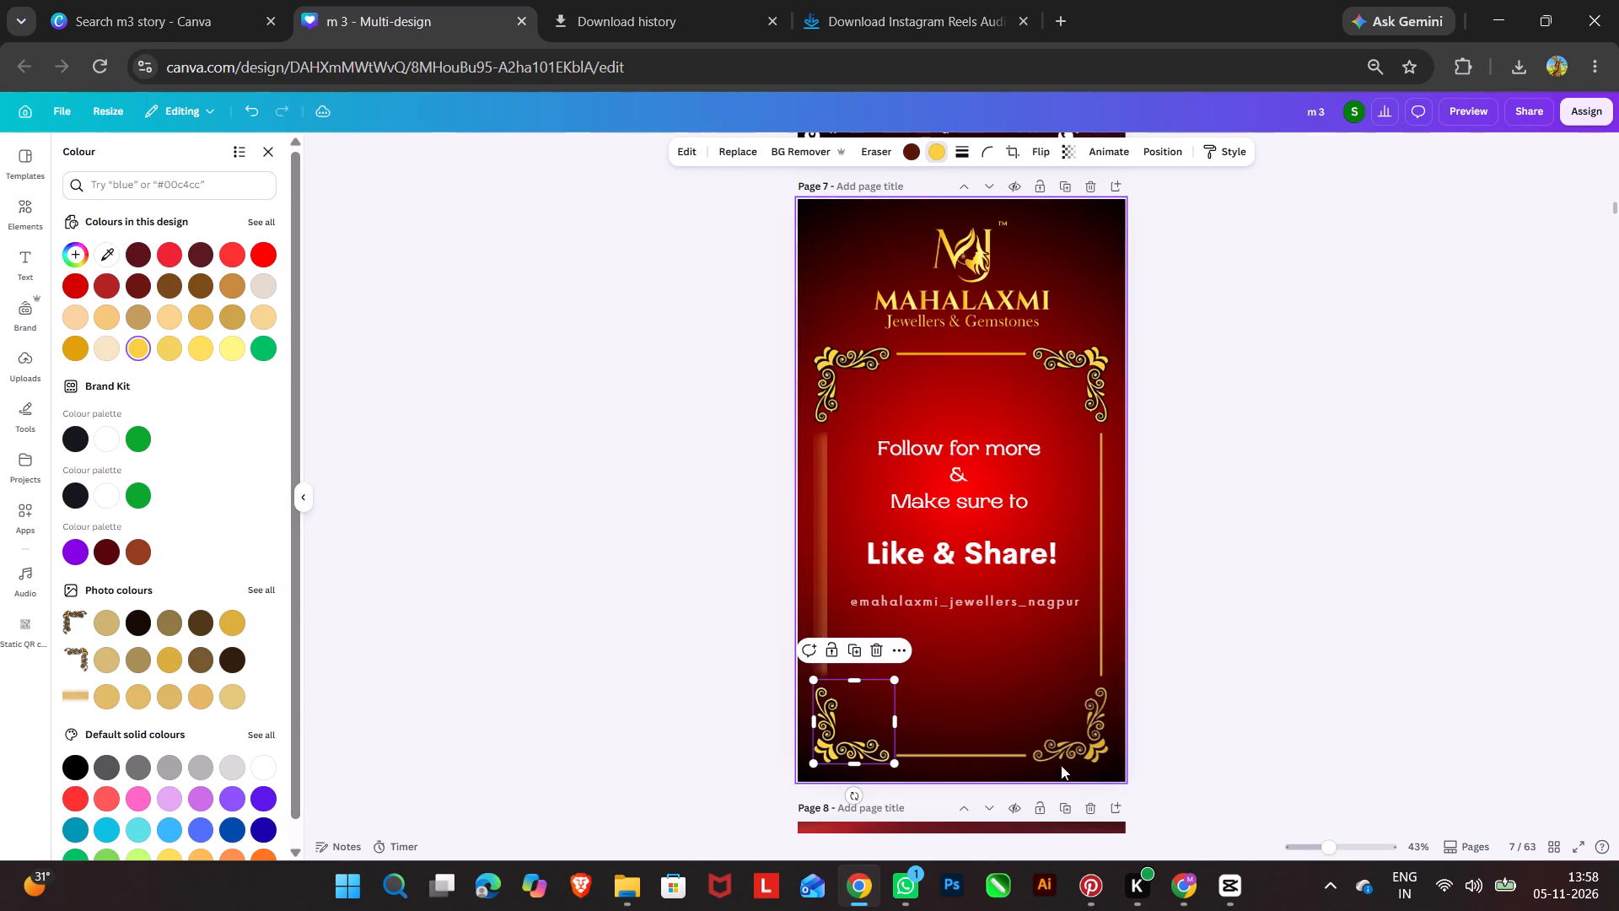
pyautogui.click(1087, 761)
pyautogui.click(141, 353)
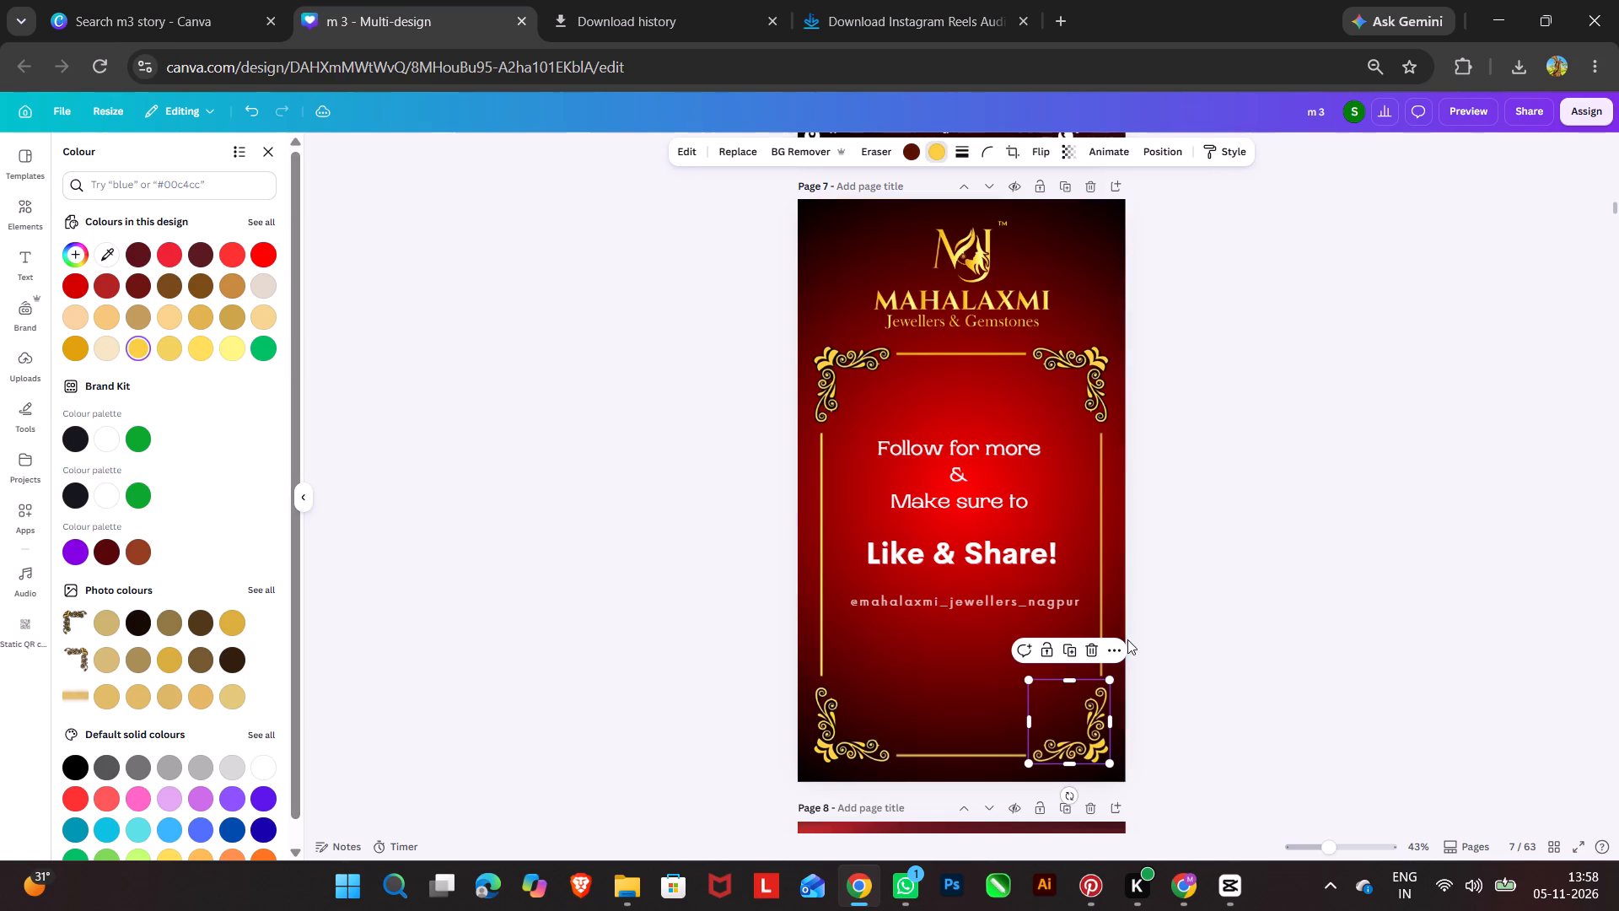
pyautogui.click(1107, 601)
pyautogui.click(1105, 601)
pyautogui.click(1103, 600)
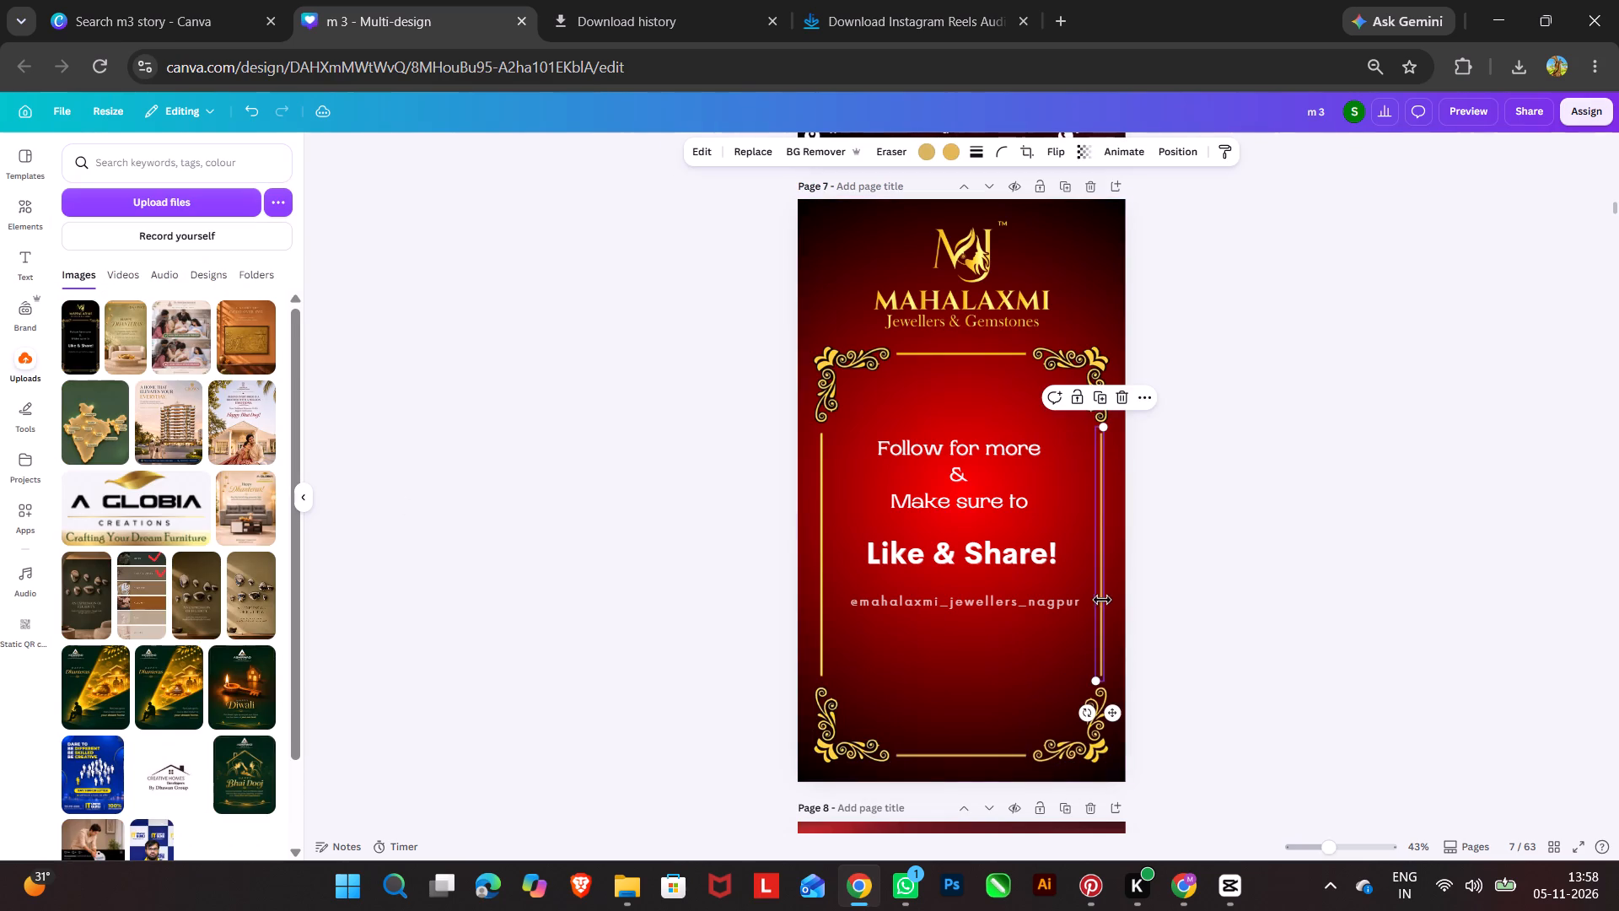
pyautogui.click(929, 151)
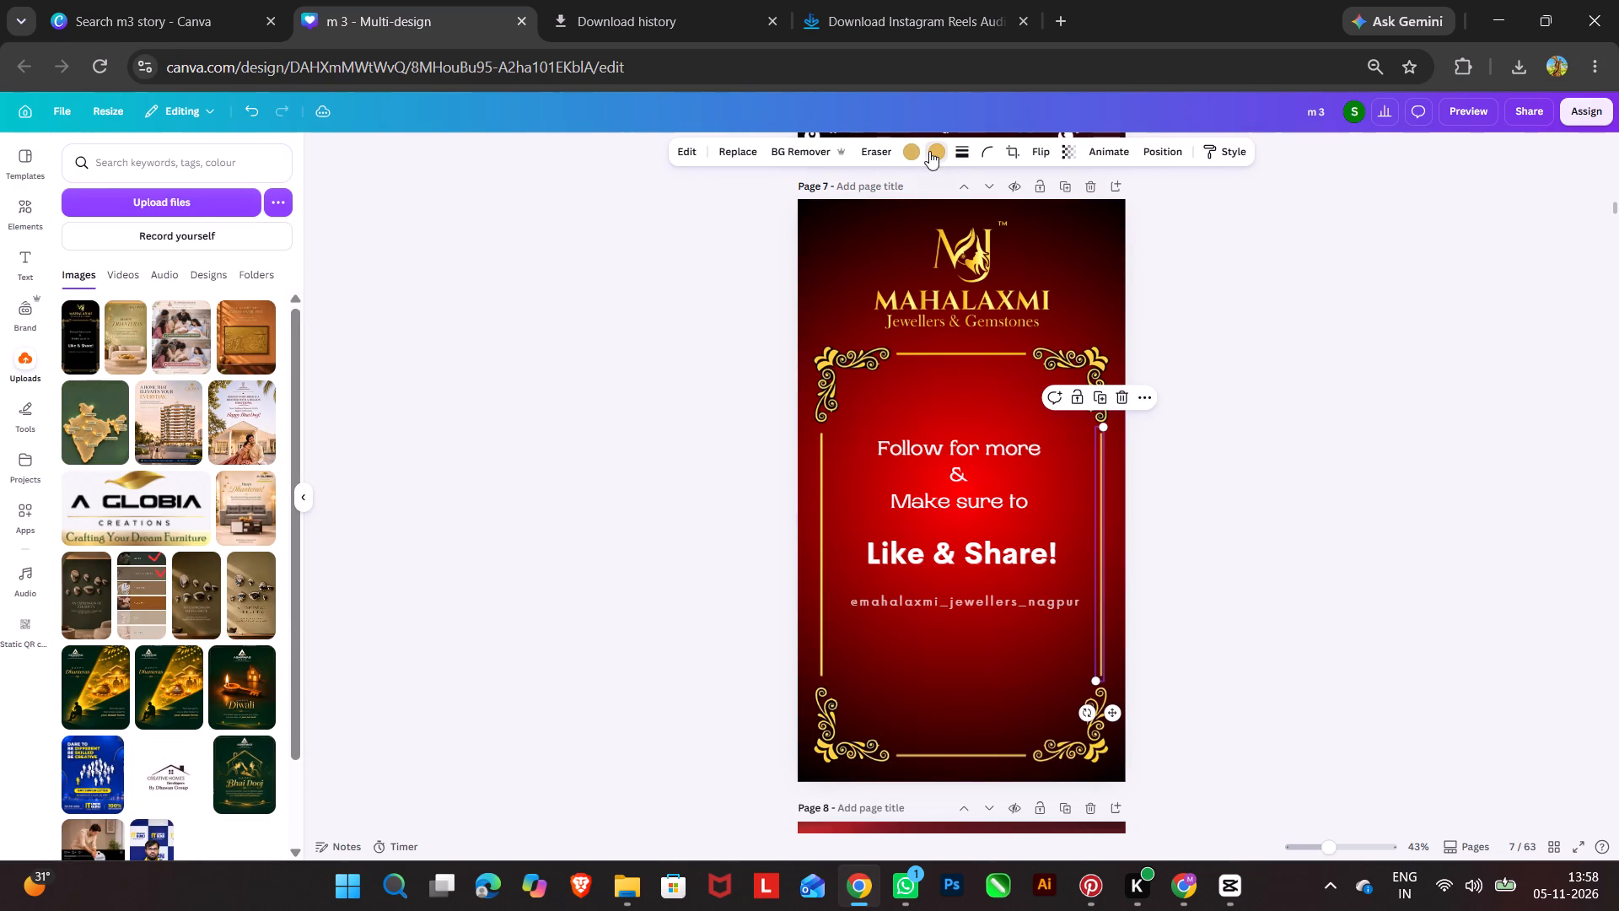
pyautogui.click(143, 345)
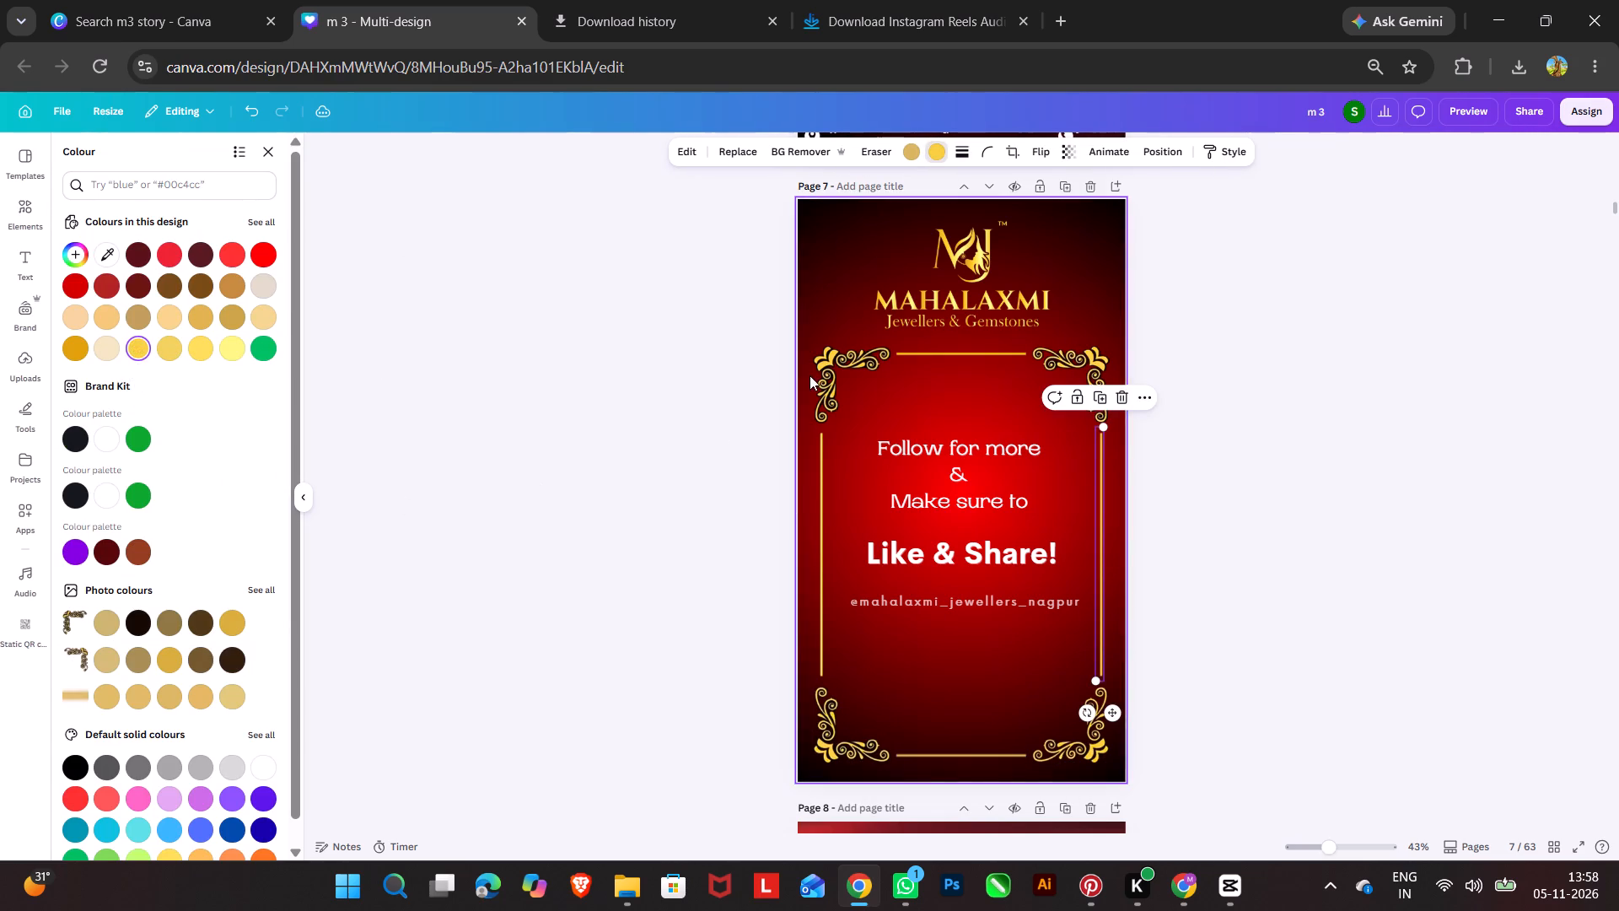
# Try several gold and orange shades for the upper-left corner ornament's dark red second colour, and settle on pale yellow.
pyautogui.click(809, 375)
pyautogui.click(840, 372)
pyautogui.click(907, 154)
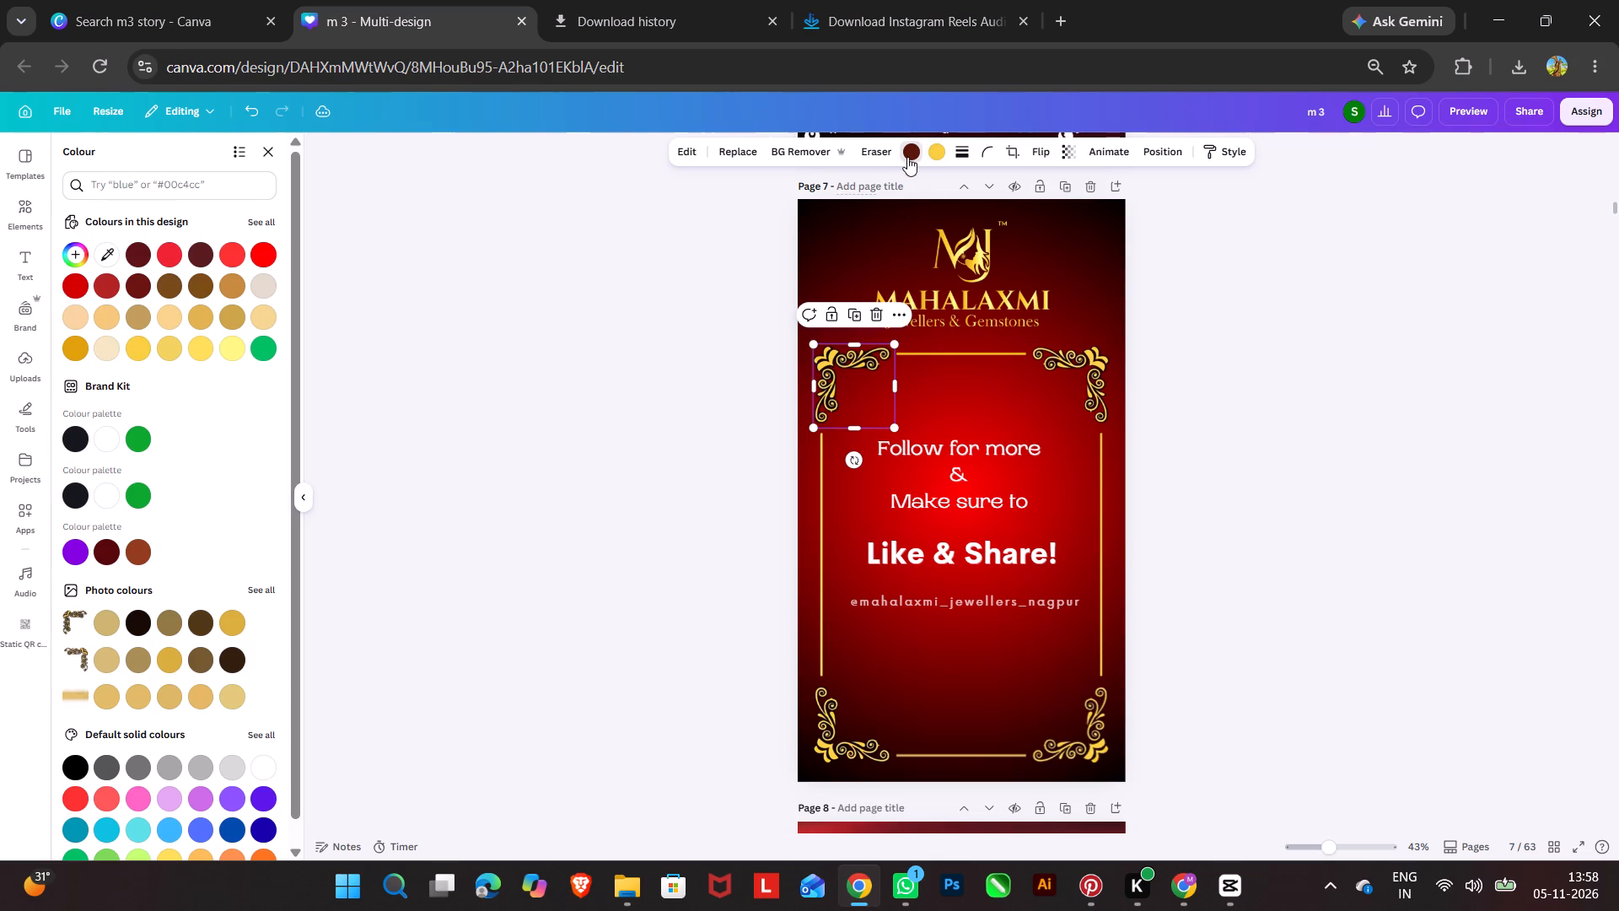
pyautogui.click(139, 347)
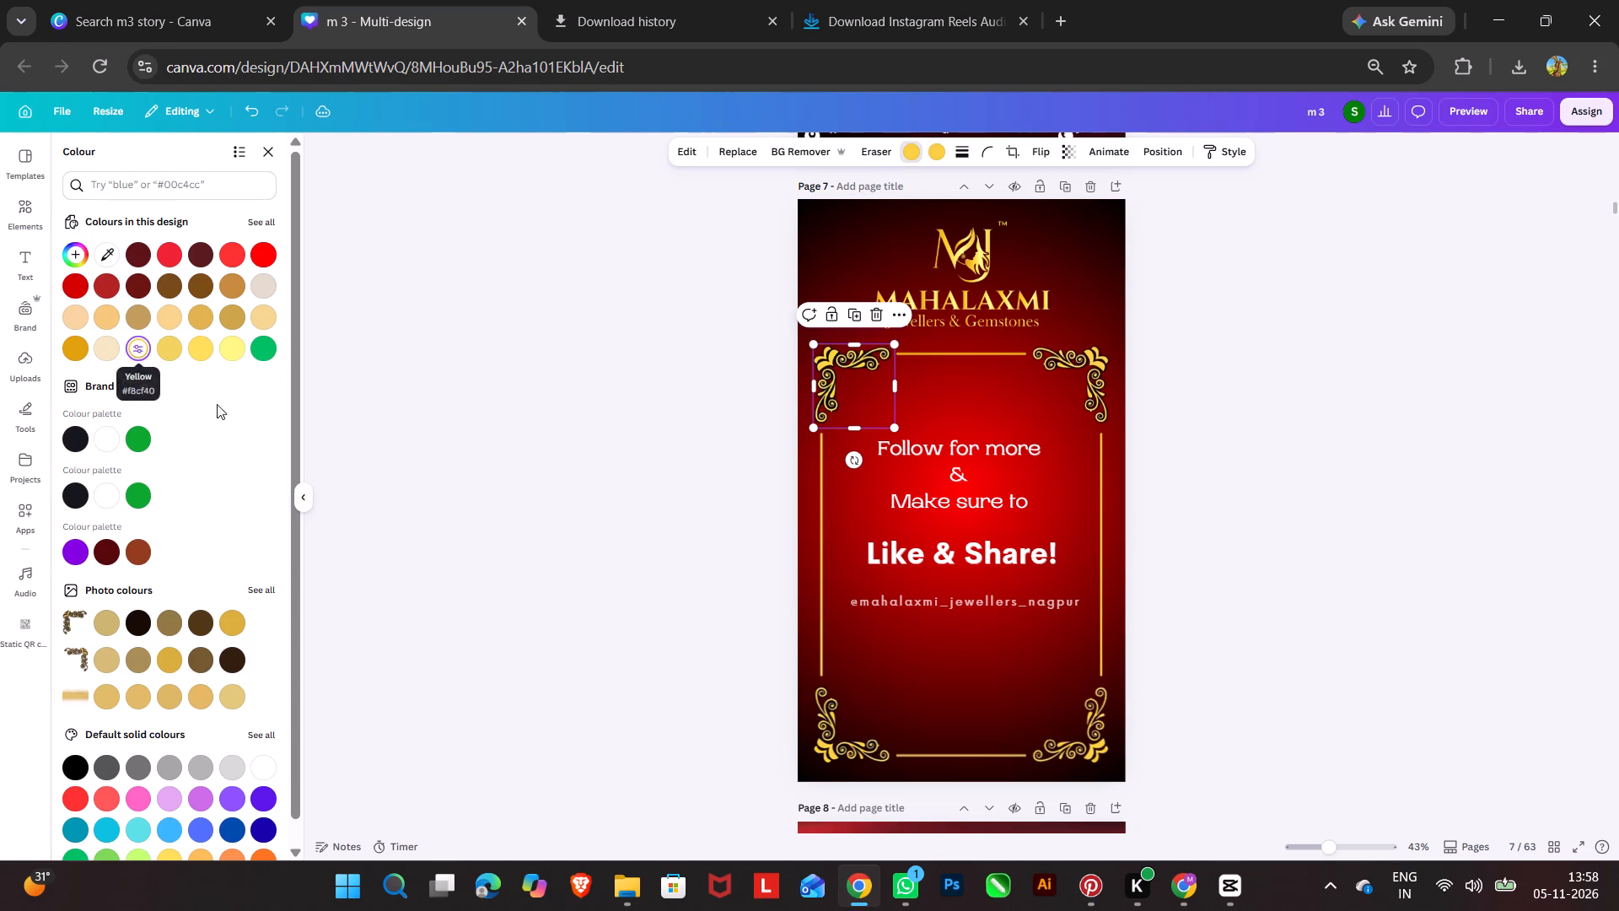
pyautogui.click(232, 347)
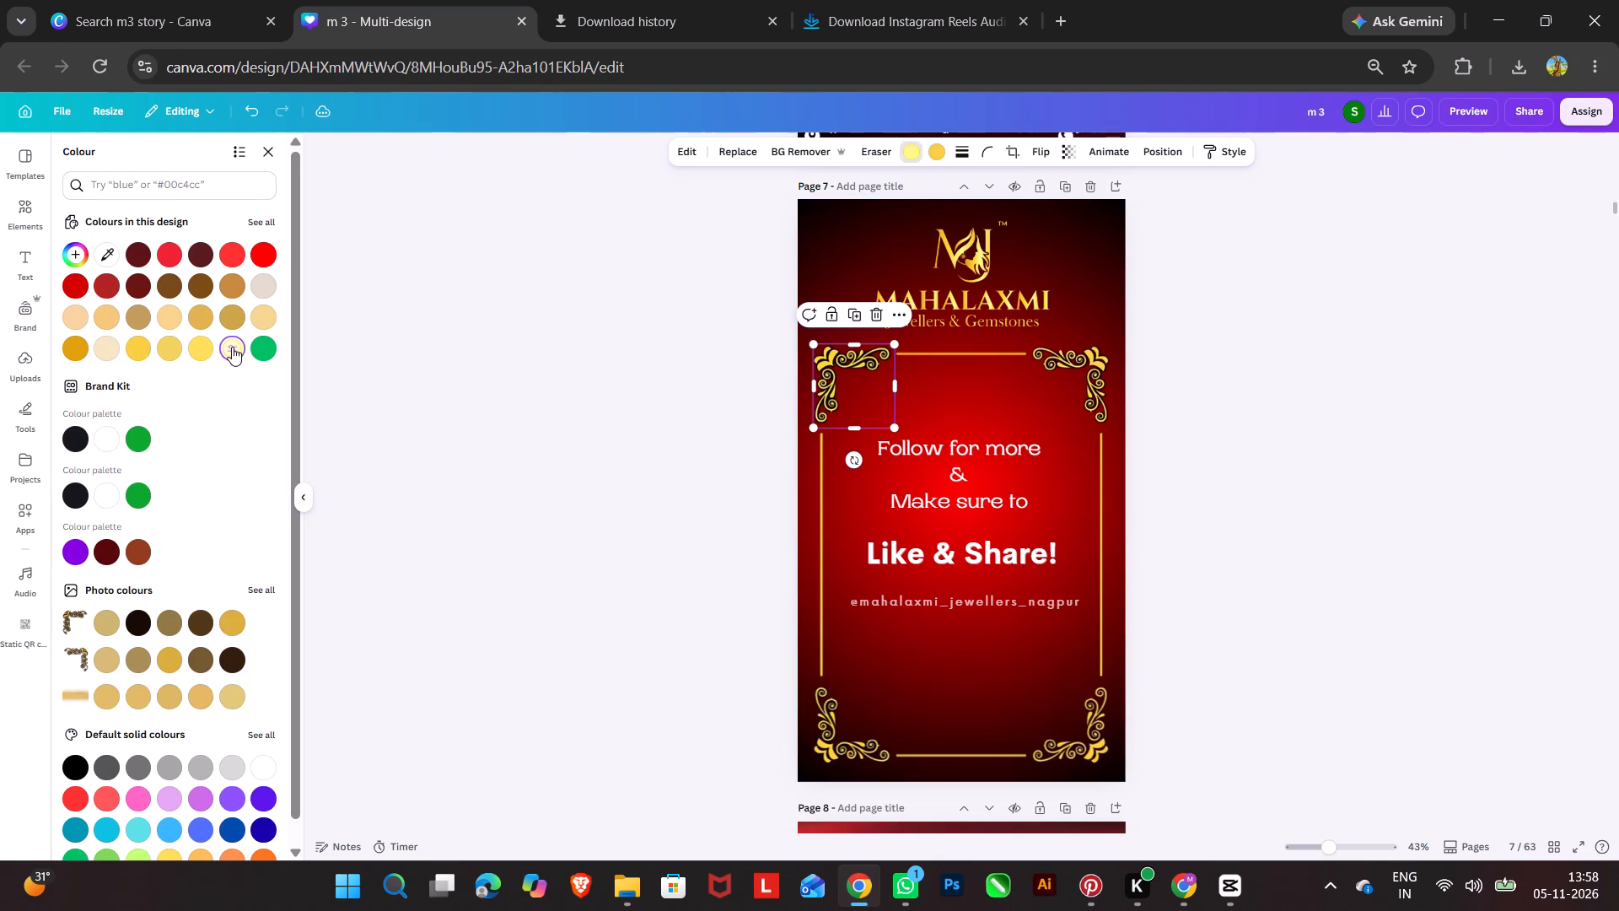
pyautogui.click(75, 343)
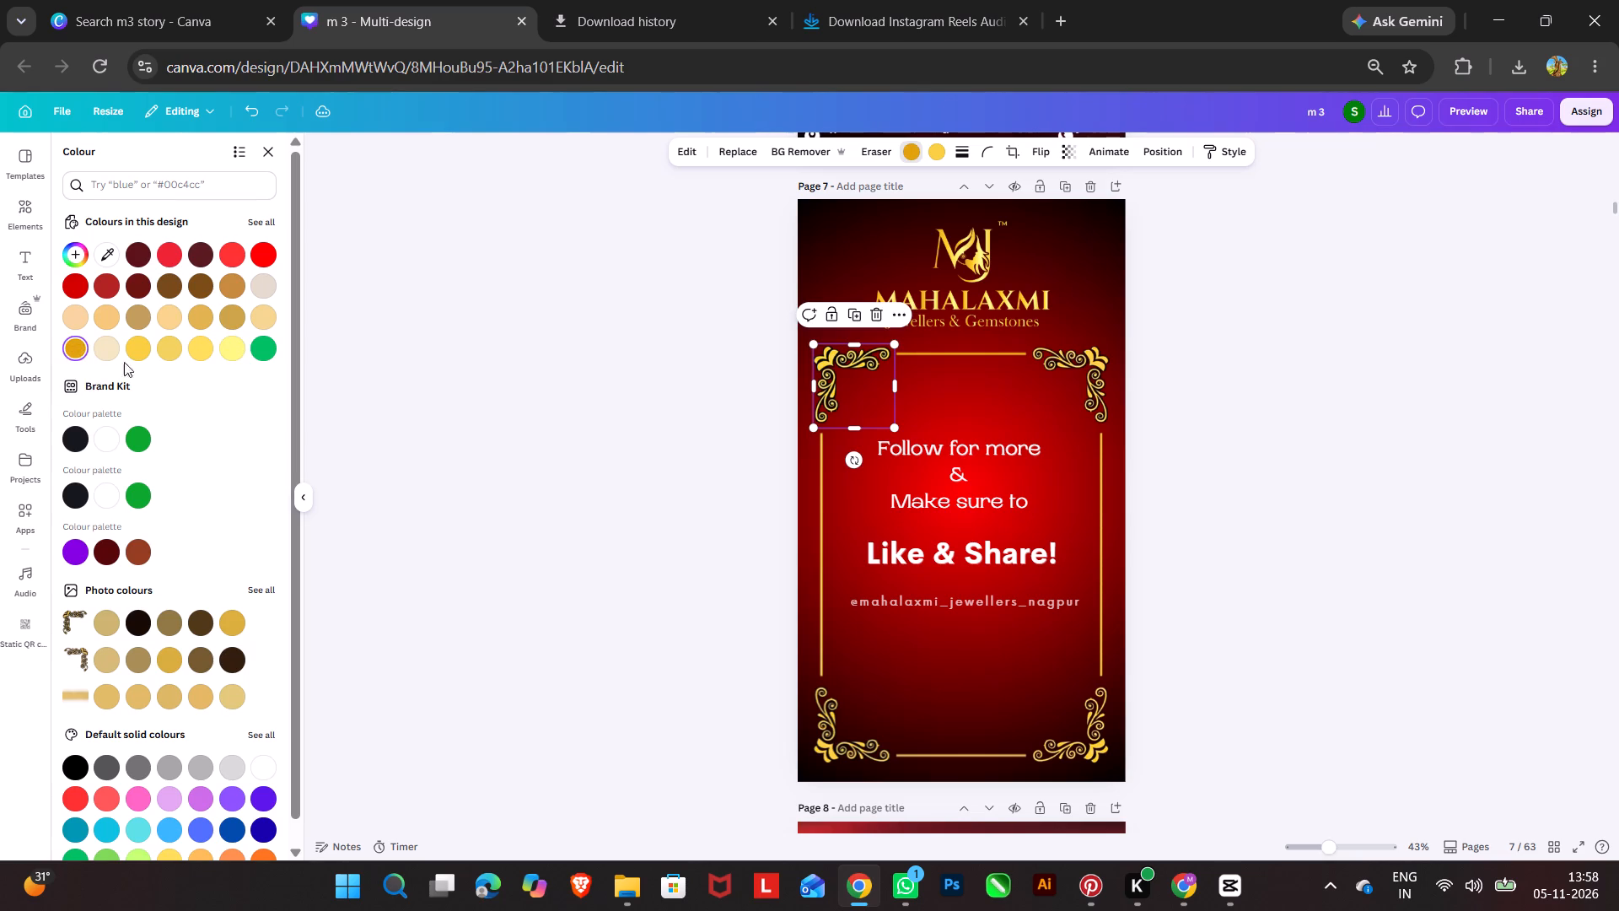
pyautogui.click(210, 310)
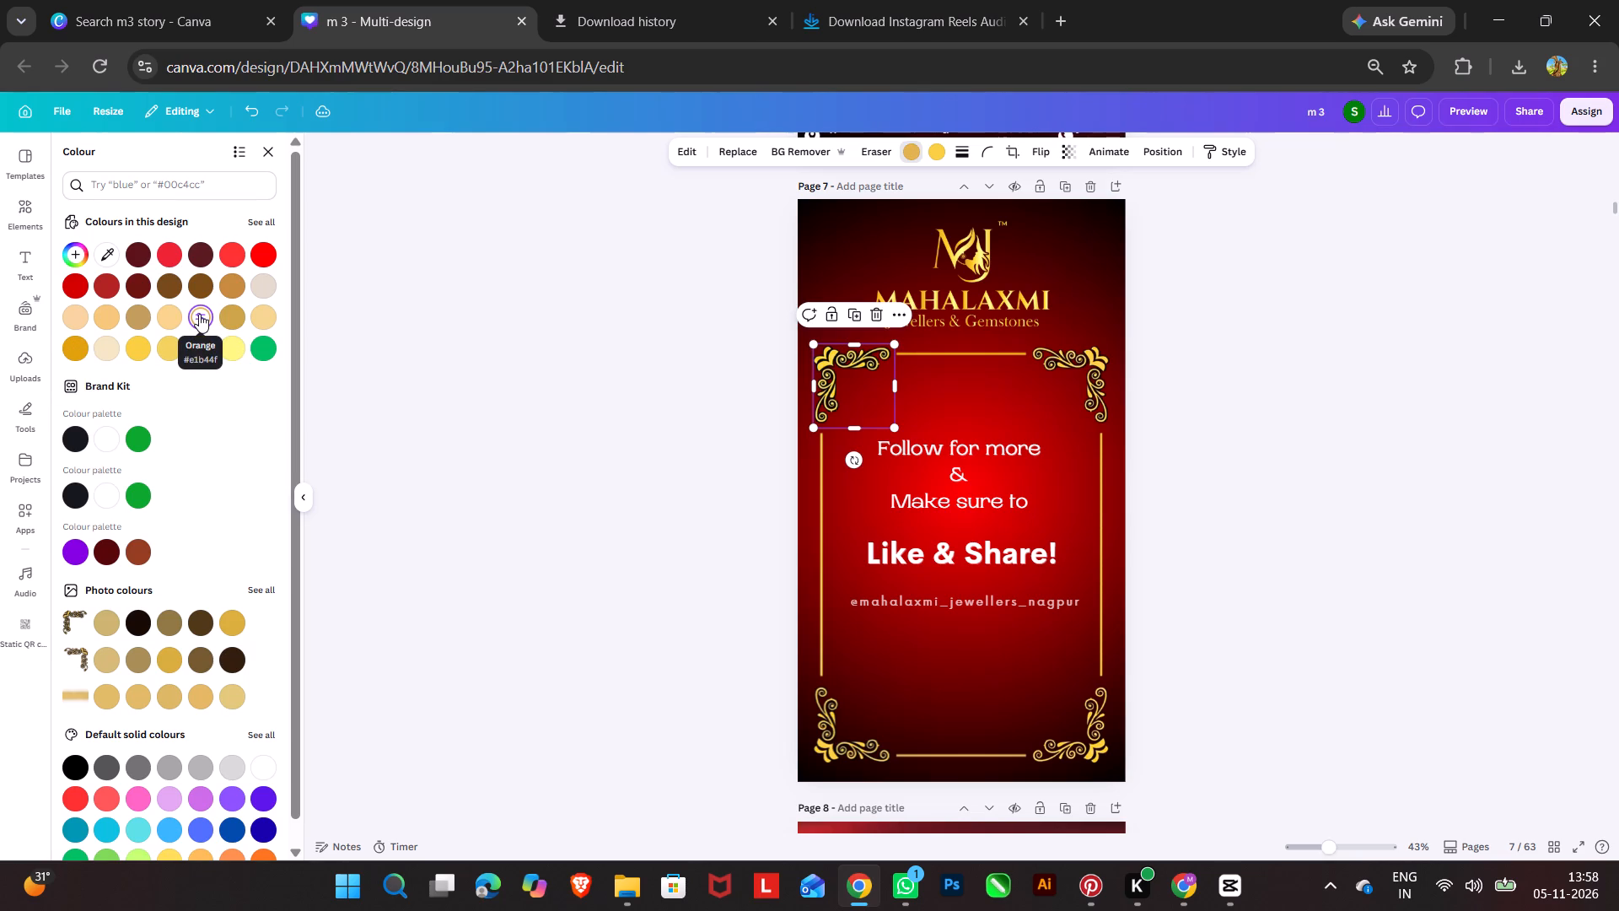
pyautogui.click(227, 284)
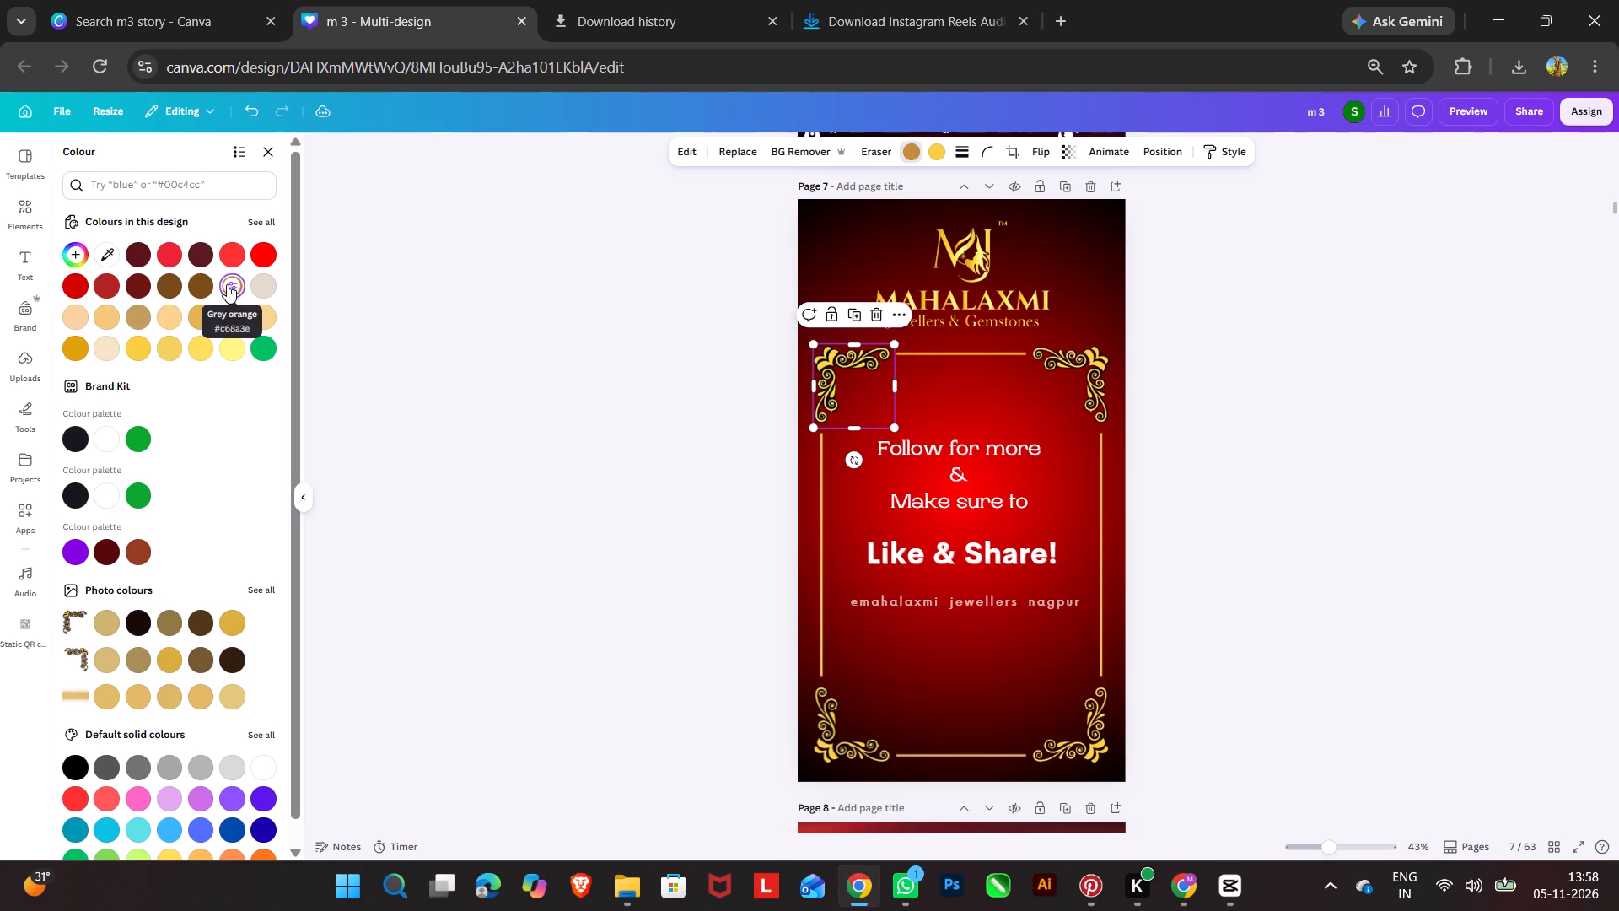
pyautogui.click(226, 348)
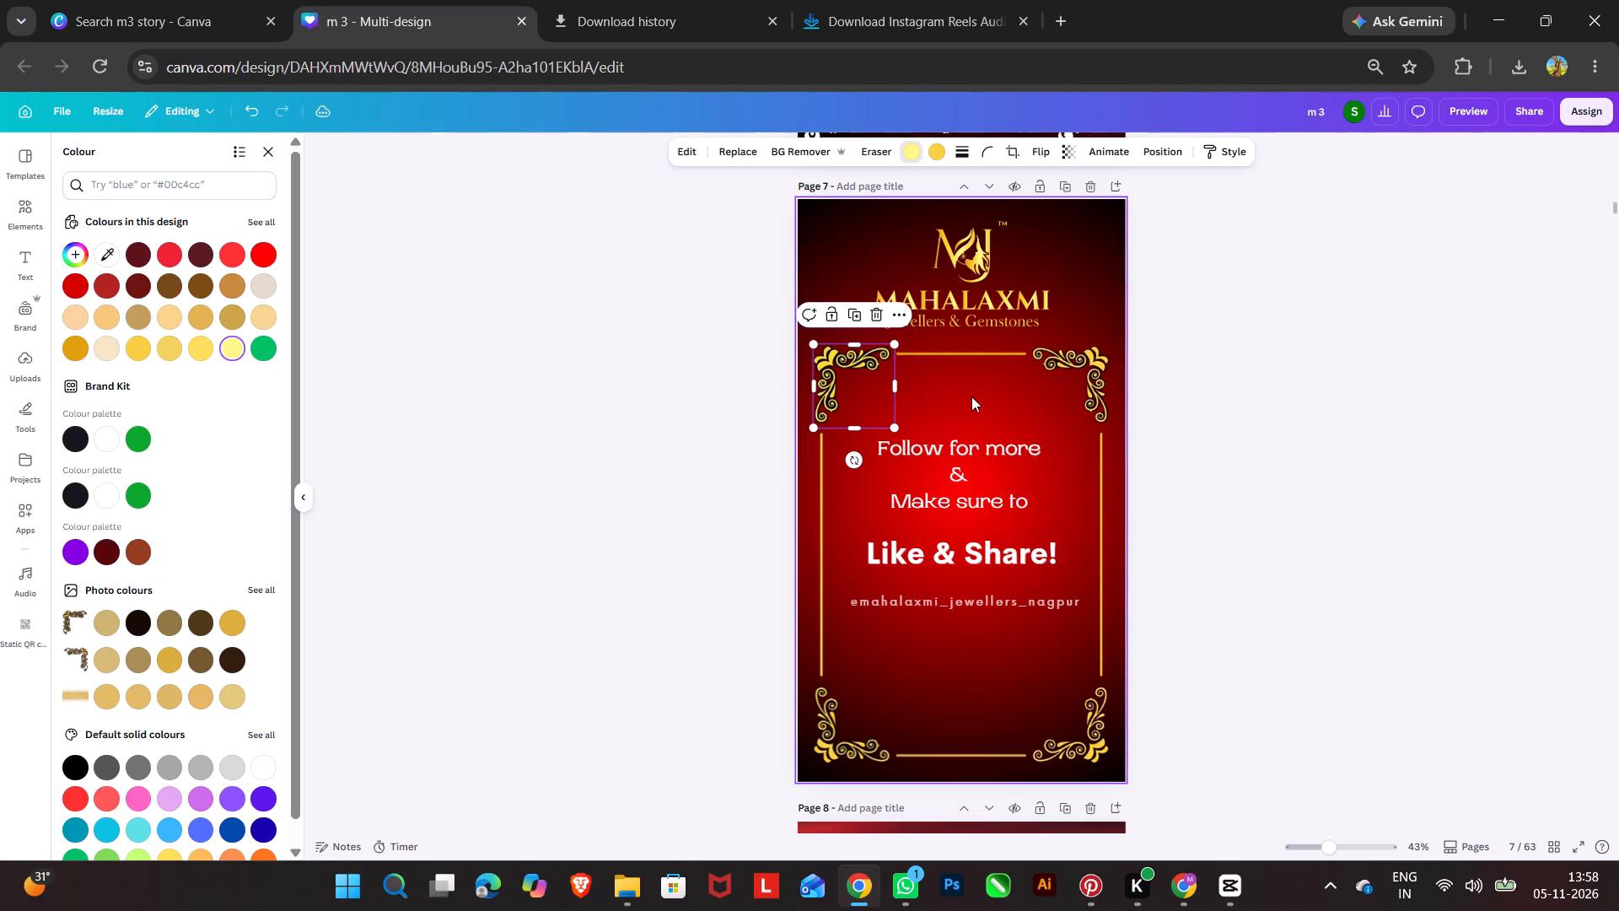
# Change the dark red second colour of the other three corner ornaments to the same pale yellow.
pyautogui.click(1085, 372)
pyautogui.click(230, 342)
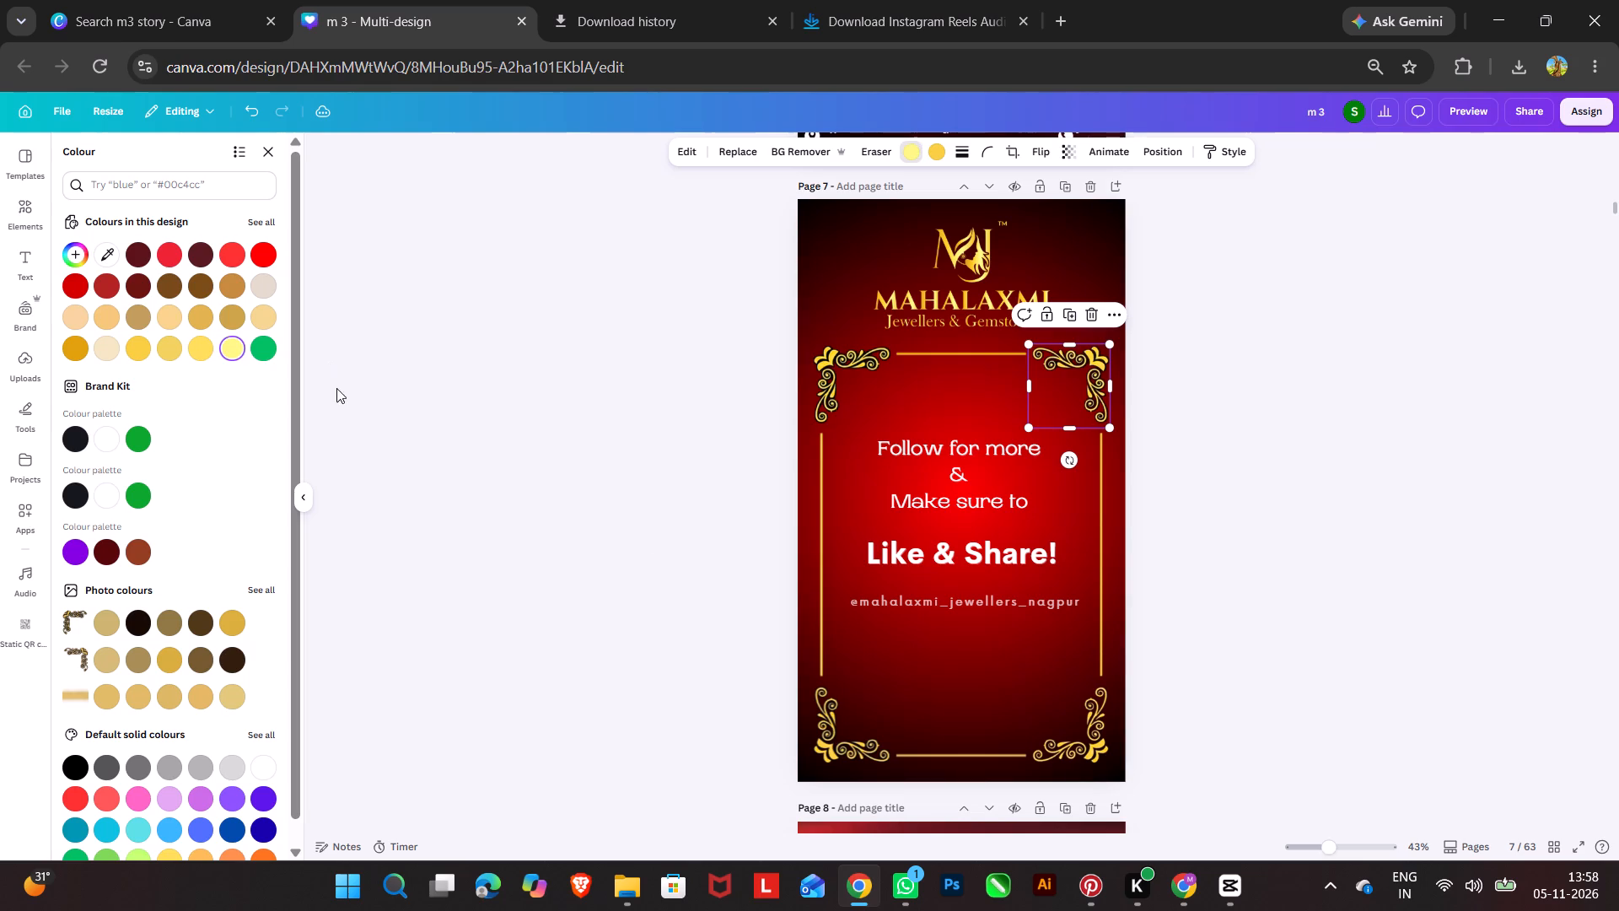
pyautogui.click(817, 738)
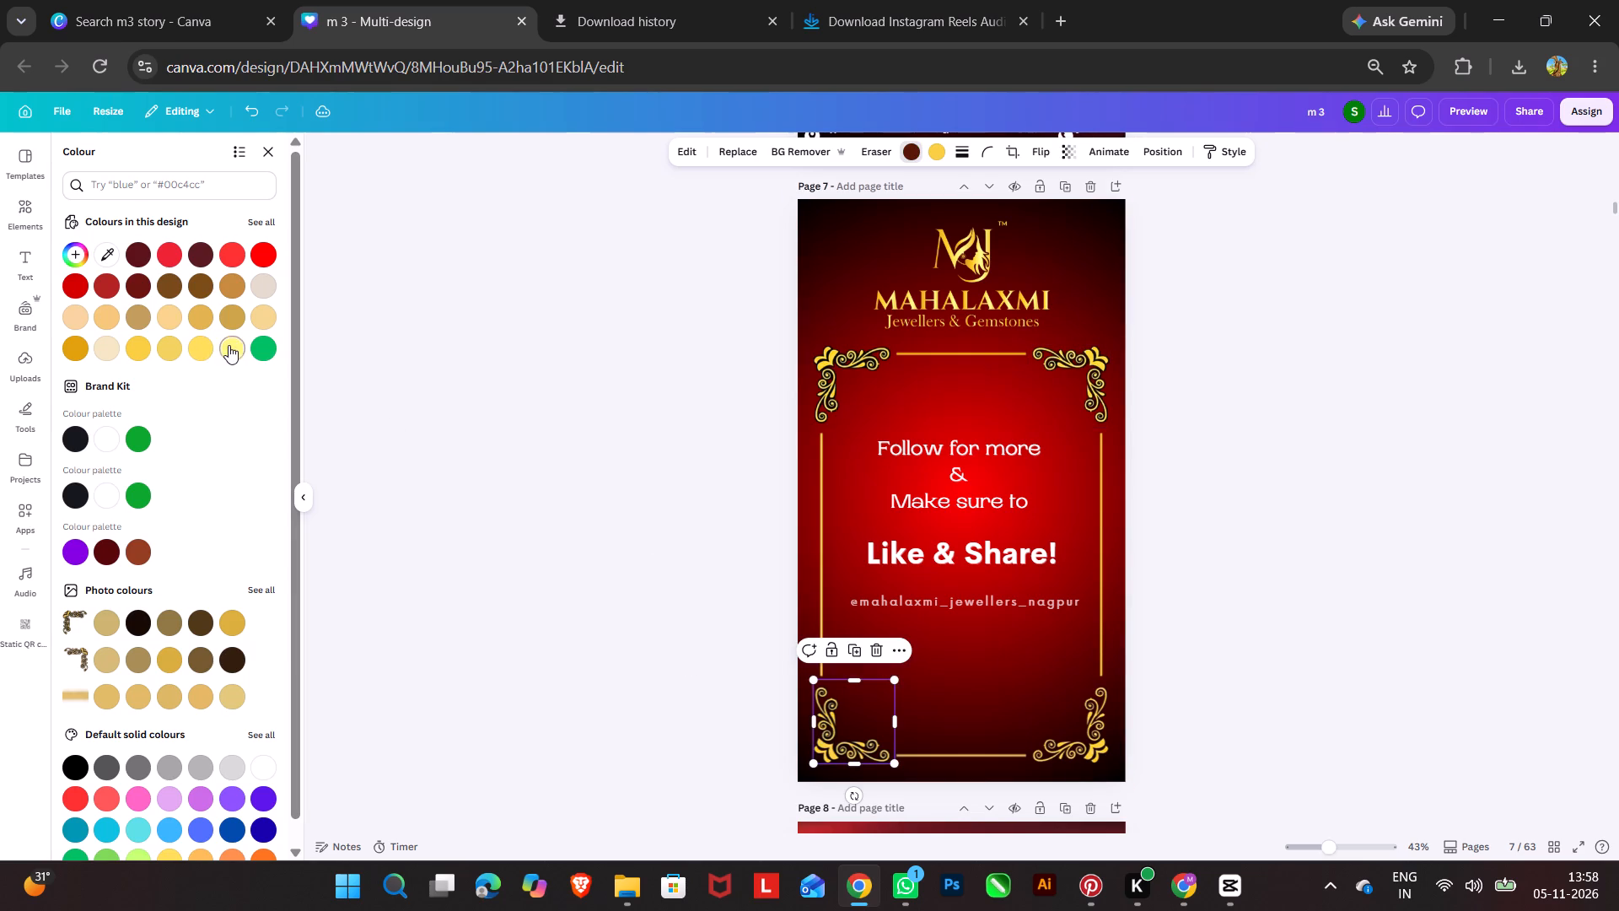
pyautogui.click(229, 345)
pyautogui.click(1076, 739)
pyautogui.click(231, 341)
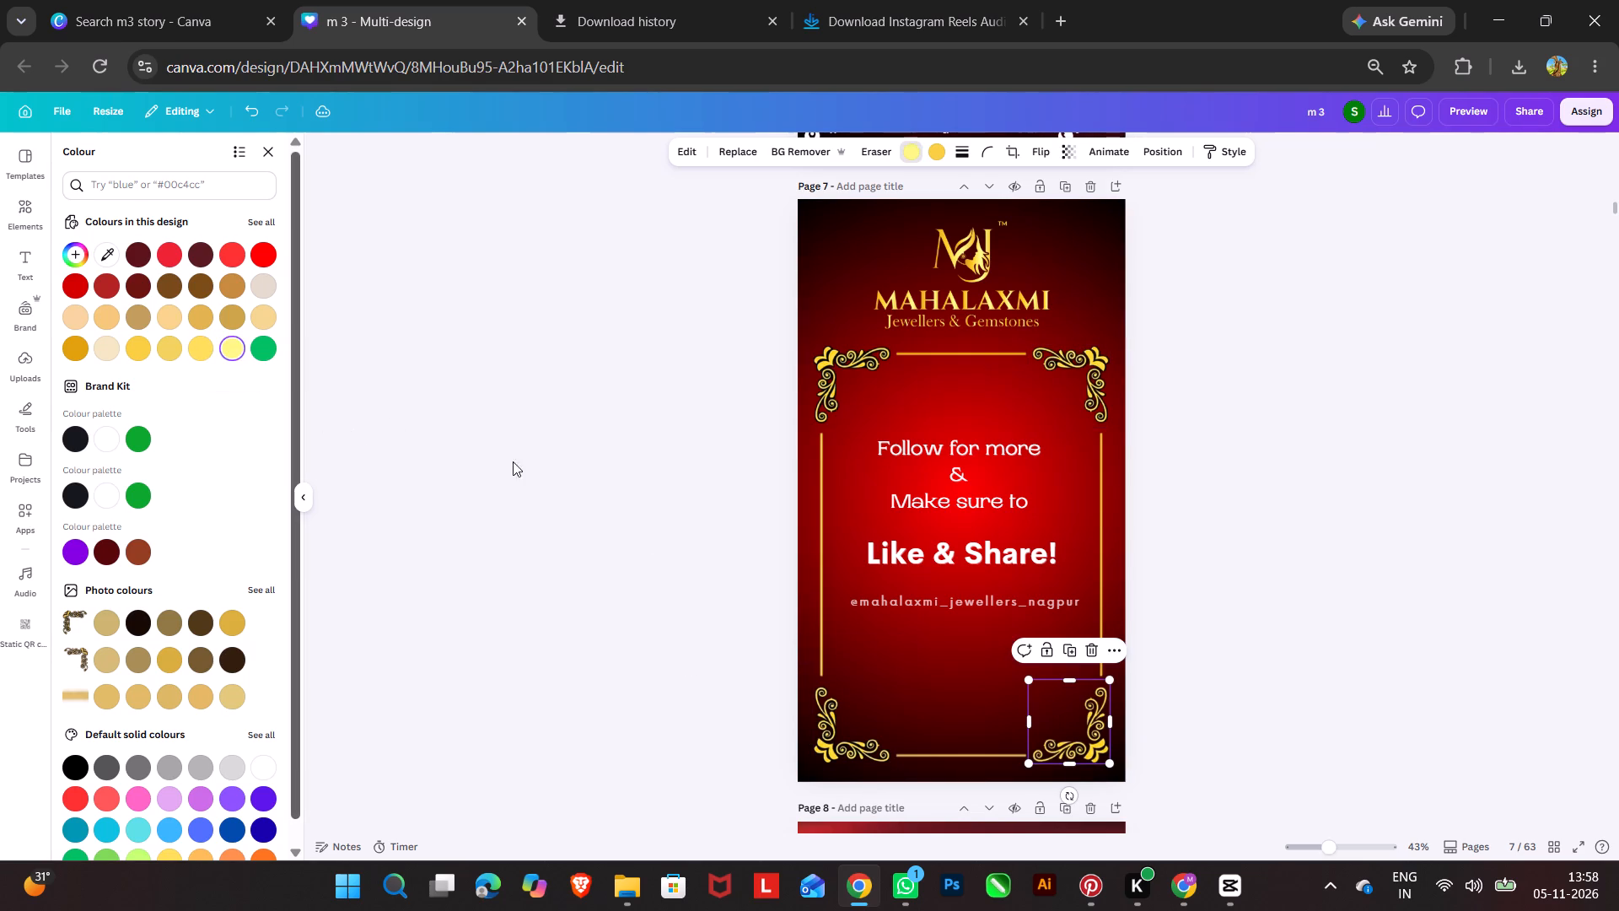
pyautogui.doubleClick(574, 458)
pyautogui.doubleClick(702, 379)
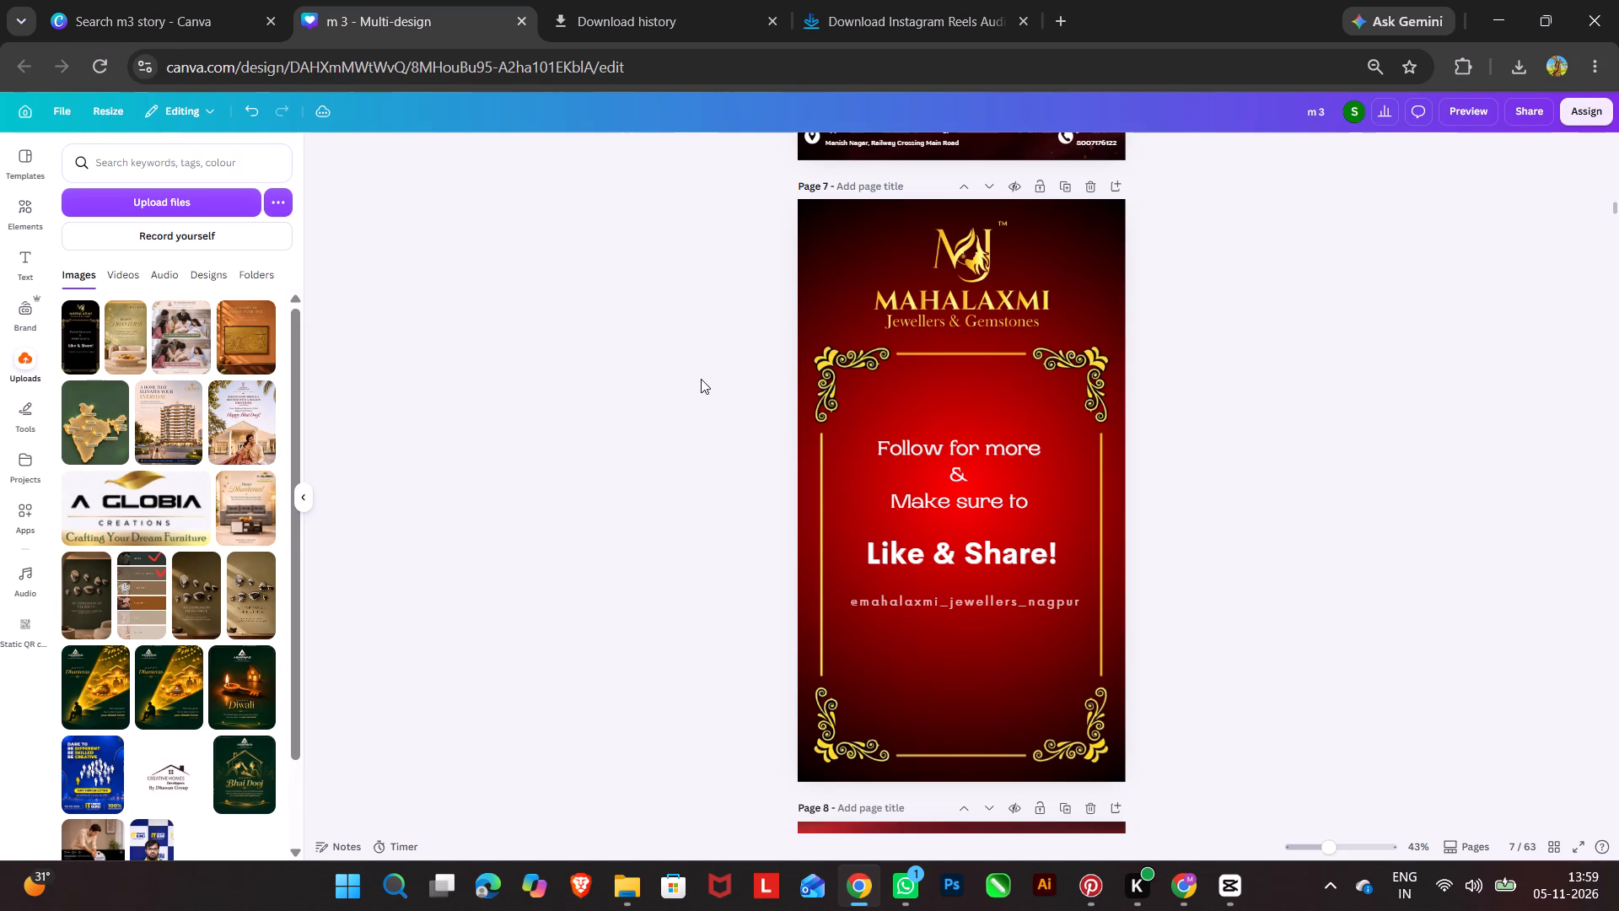
# Recolour the Mahalaxmi logo's gold, trying #F8CF40, #FFC700 and #DDBC46 before sampling the yellow of the upper-left corner ornament.
pyautogui.click(1015, 267)
pyautogui.click(939, 156)
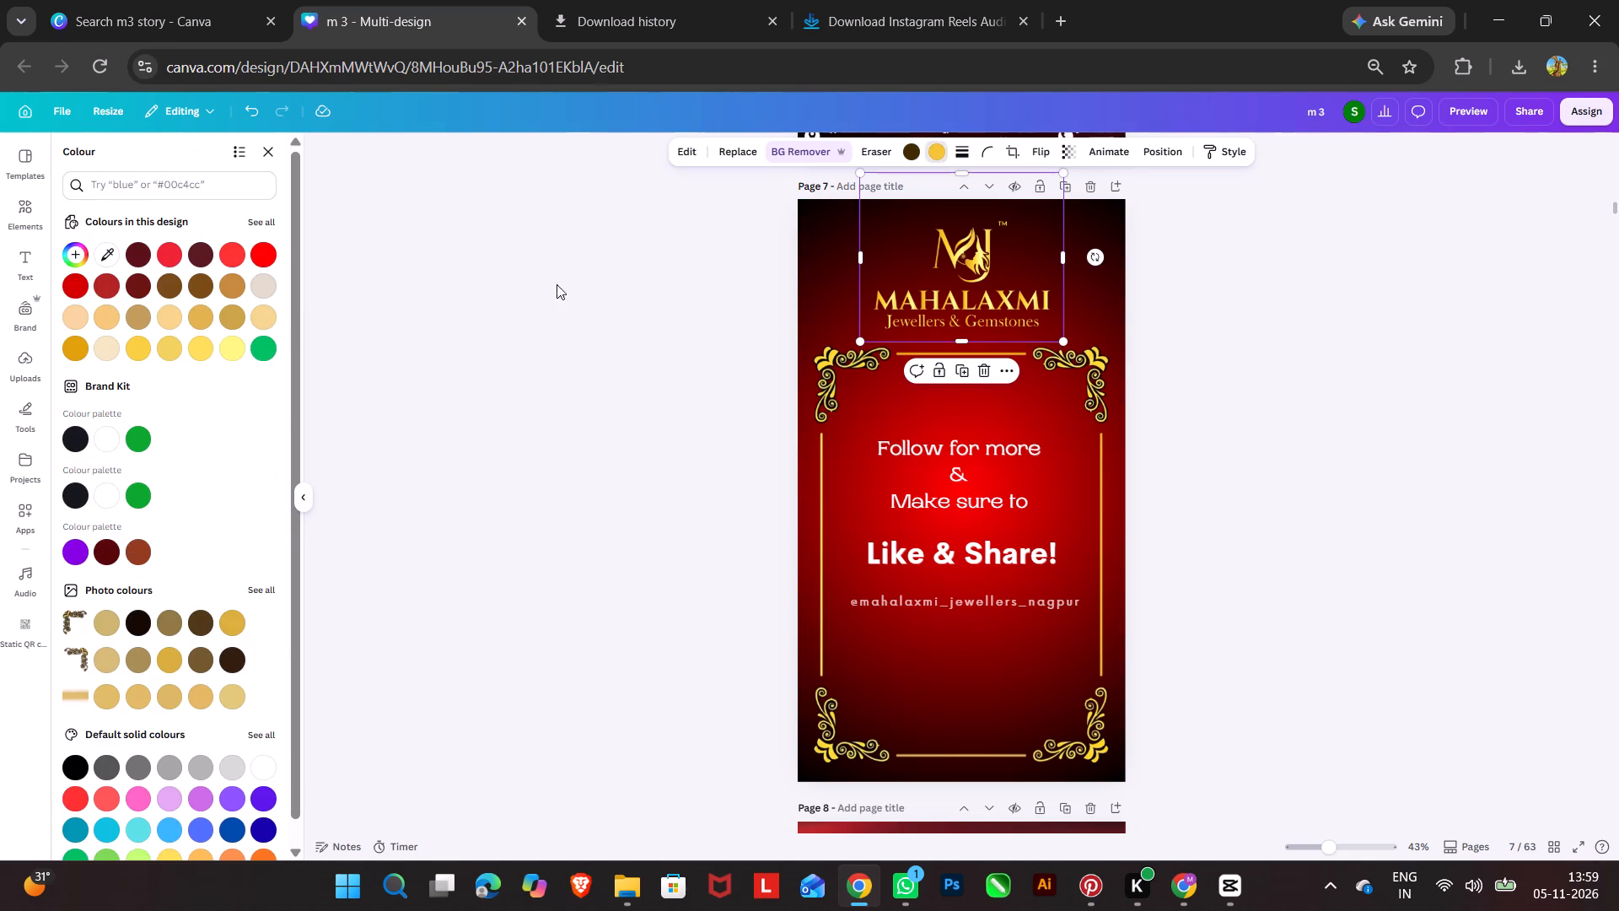
pyautogui.click(139, 347)
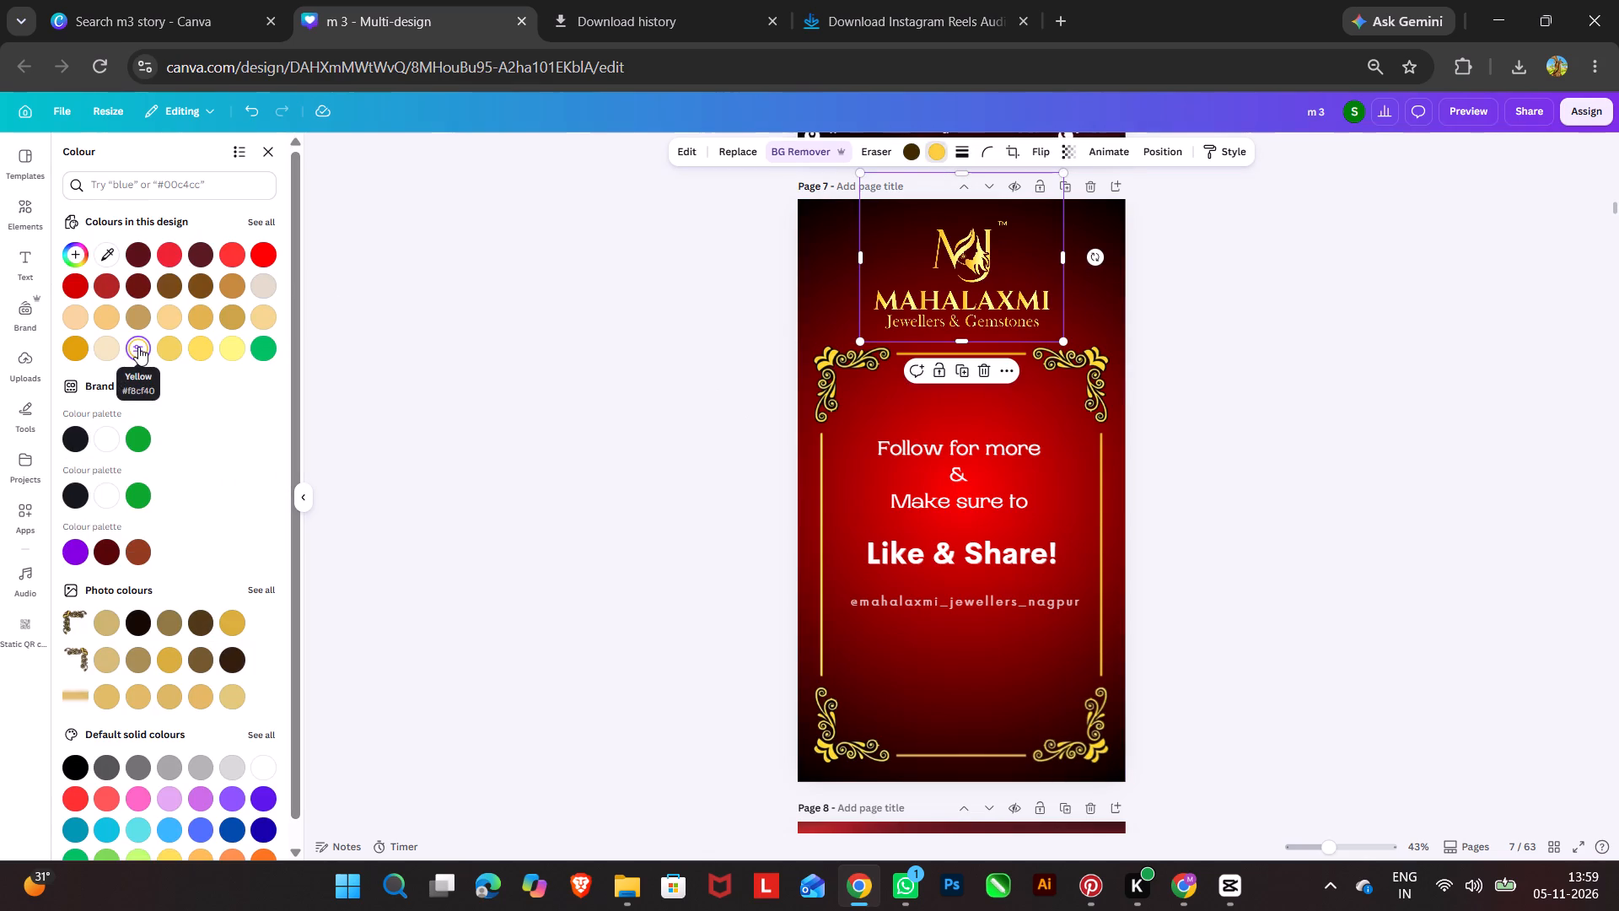
pyautogui.click(78, 264)
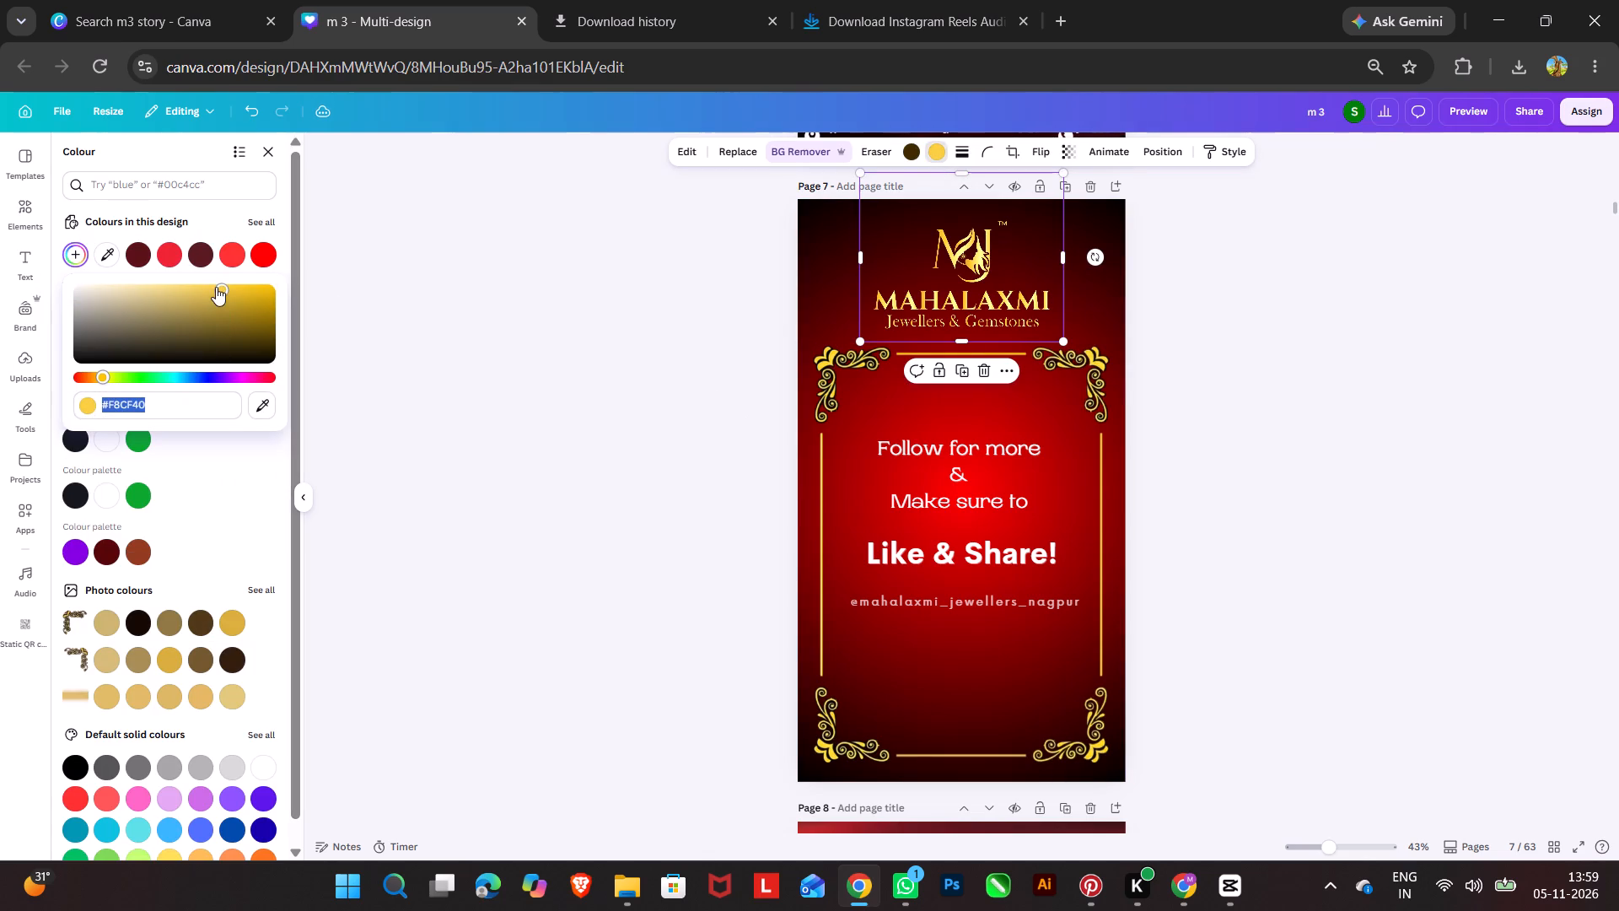
pyautogui.click(103, 379)
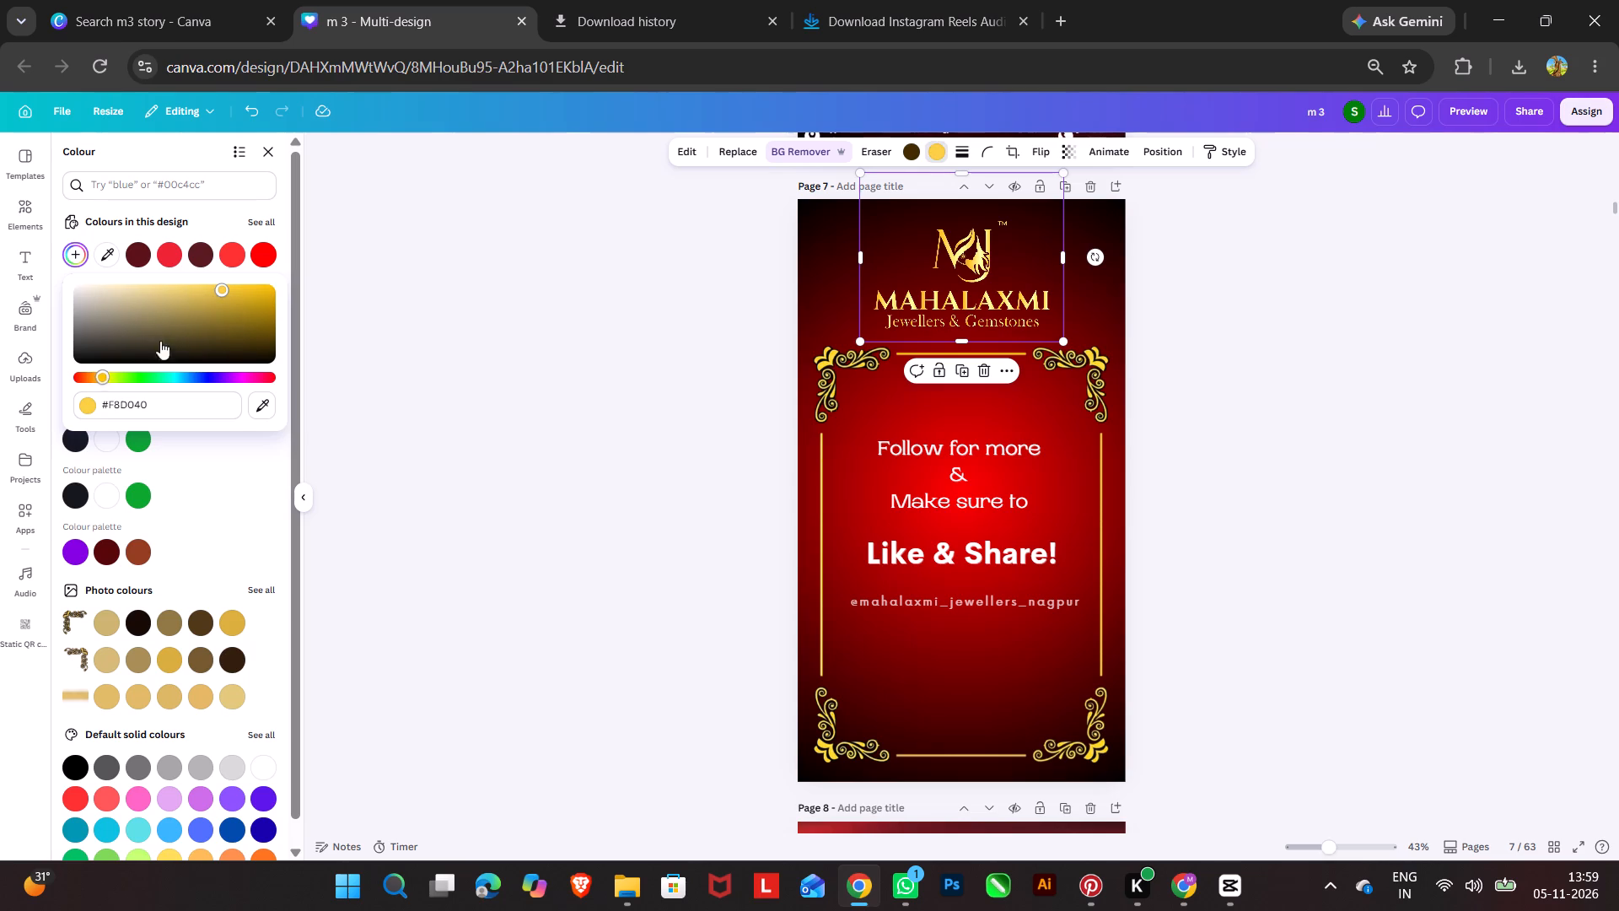
pyautogui.moveTo(252, 311); pyautogui.dragTo(346, 283)
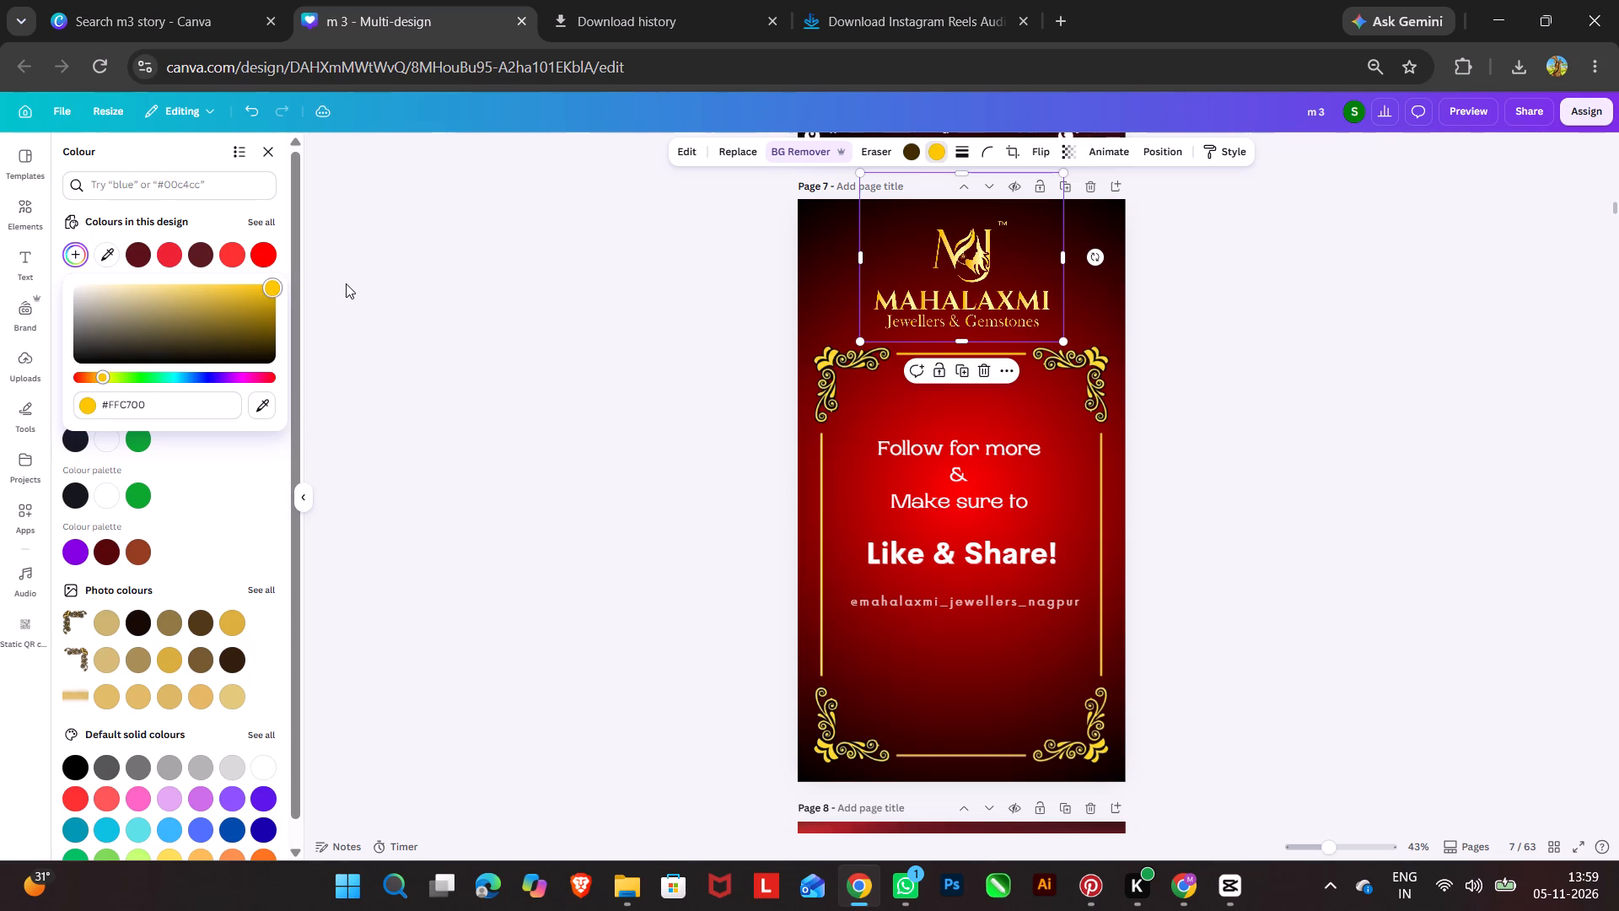
pyautogui.moveTo(346, 283); pyautogui.dragTo(212, 295)
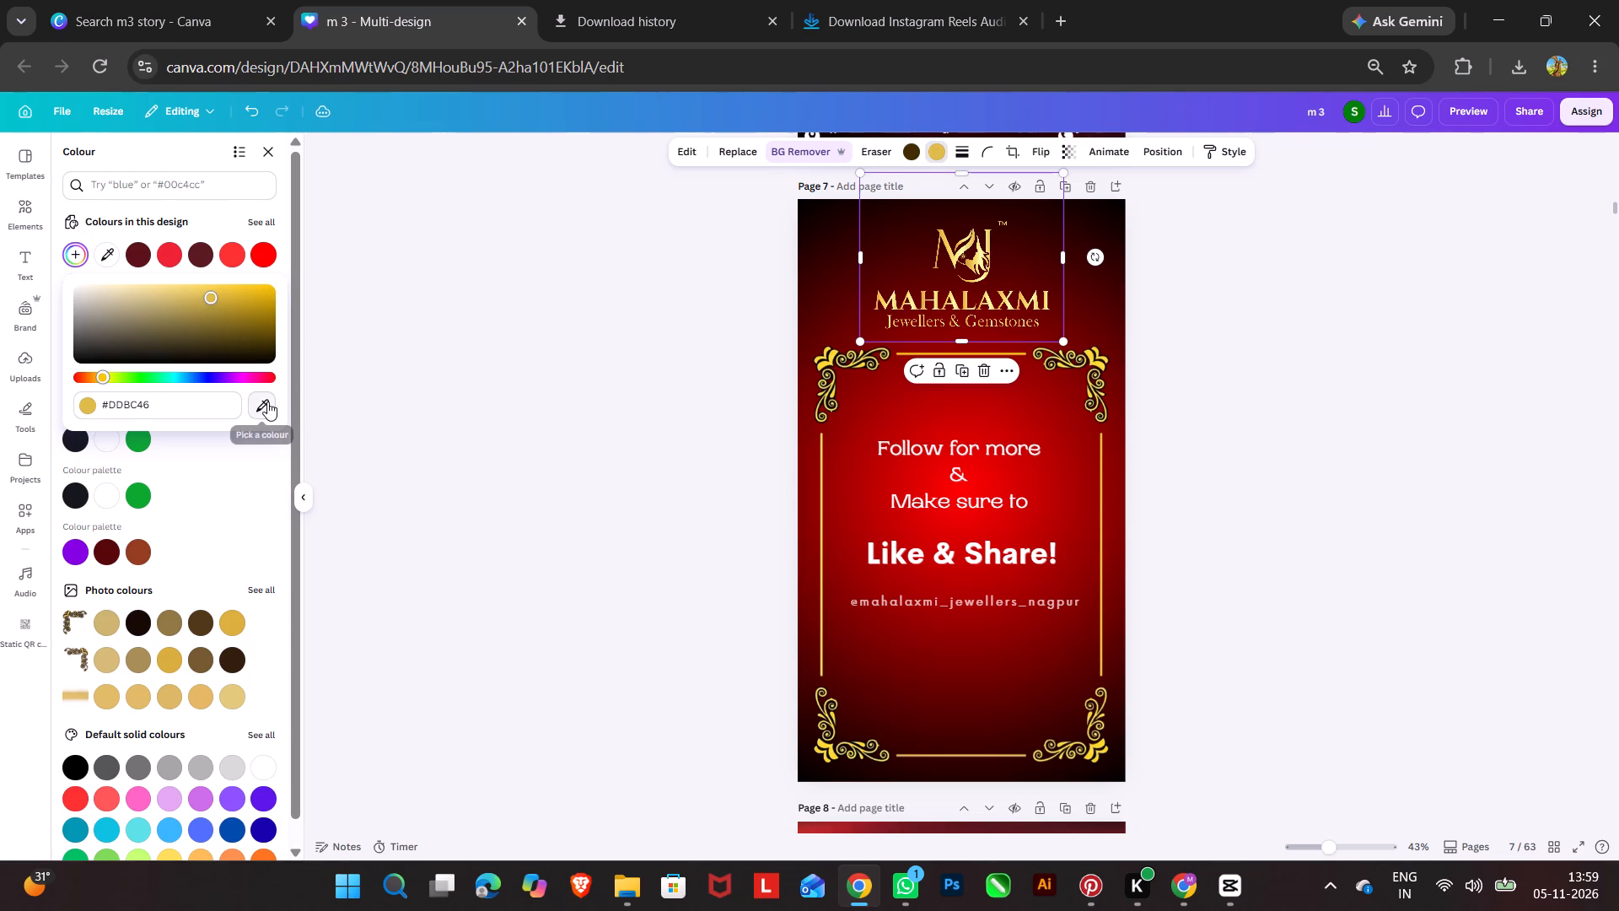
pyautogui.click(267, 402)
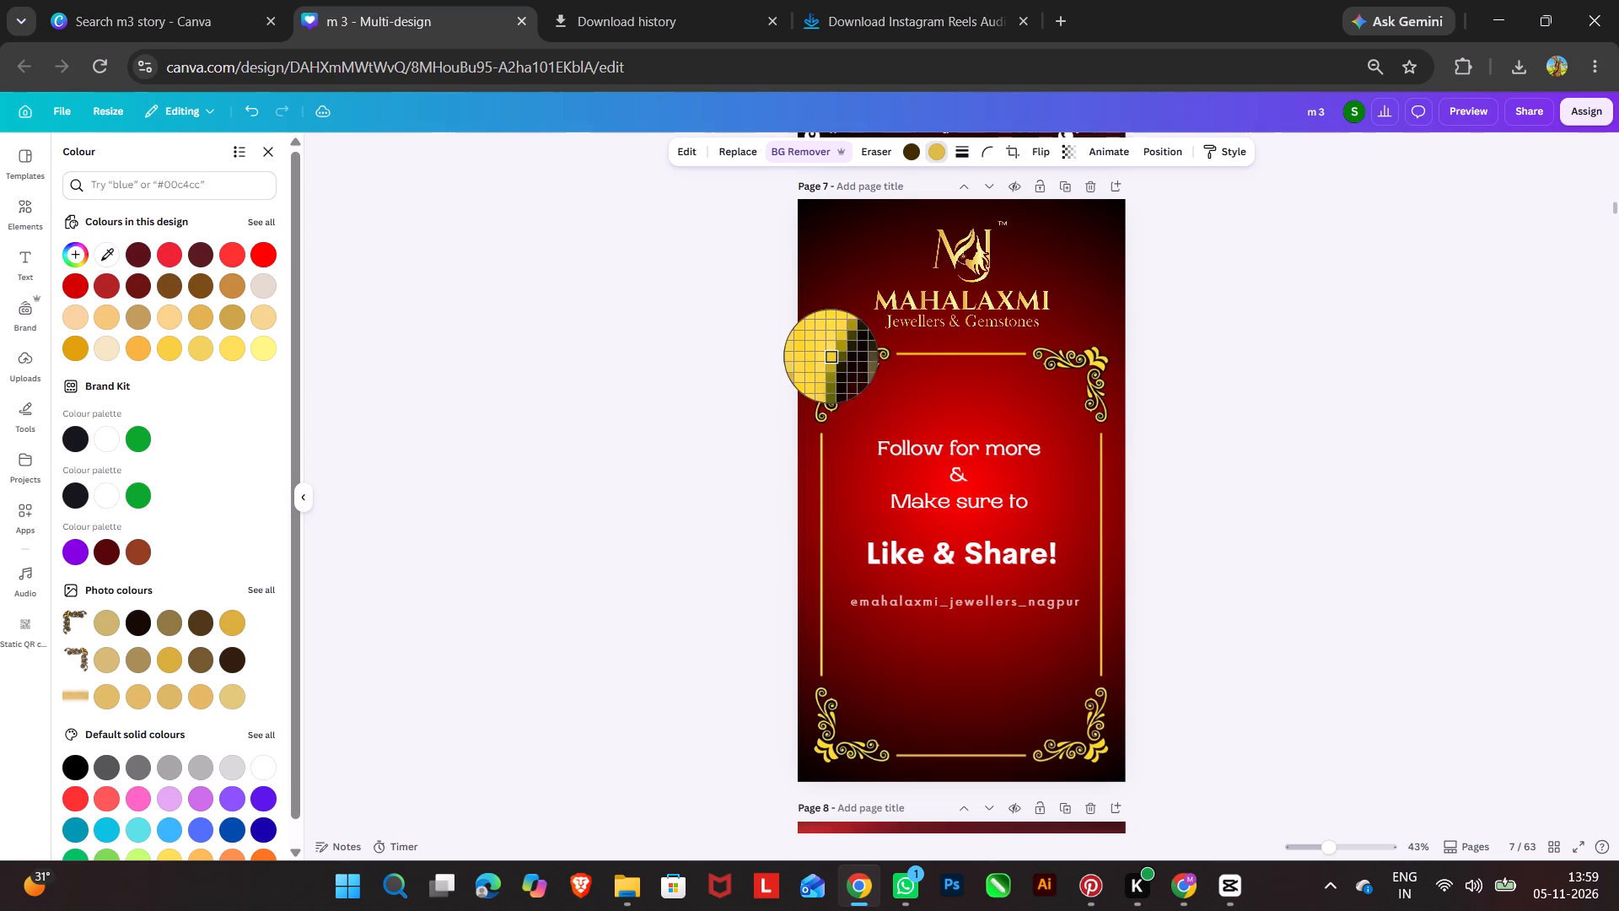
pyautogui.click(830, 353)
pyautogui.tripleClick(683, 391)
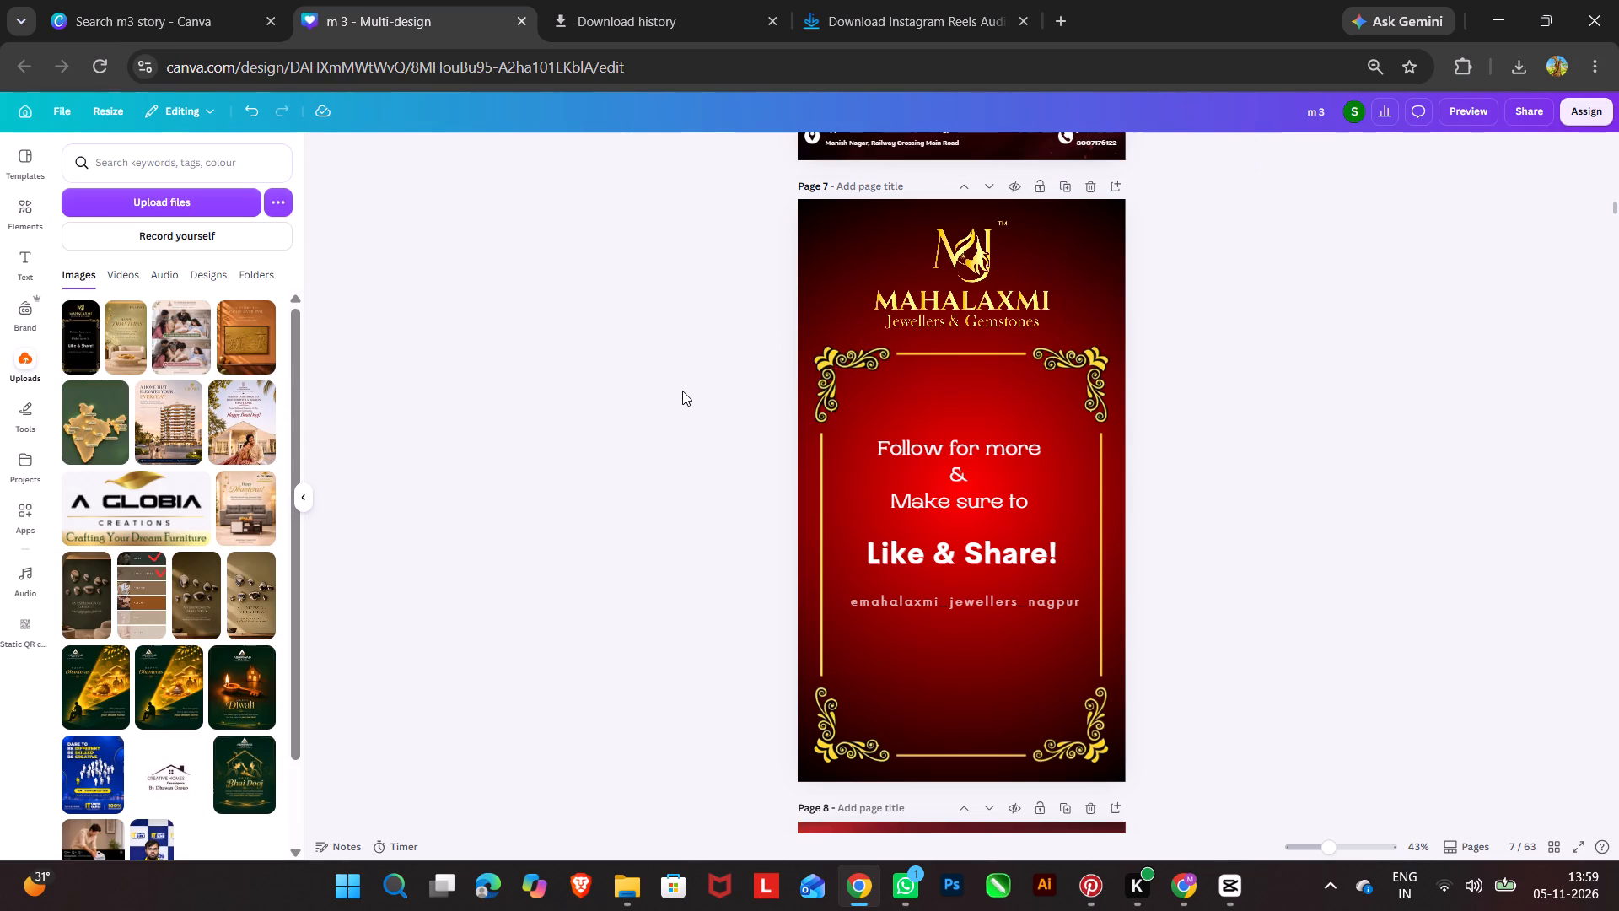
pyautogui.click(1327, 434)
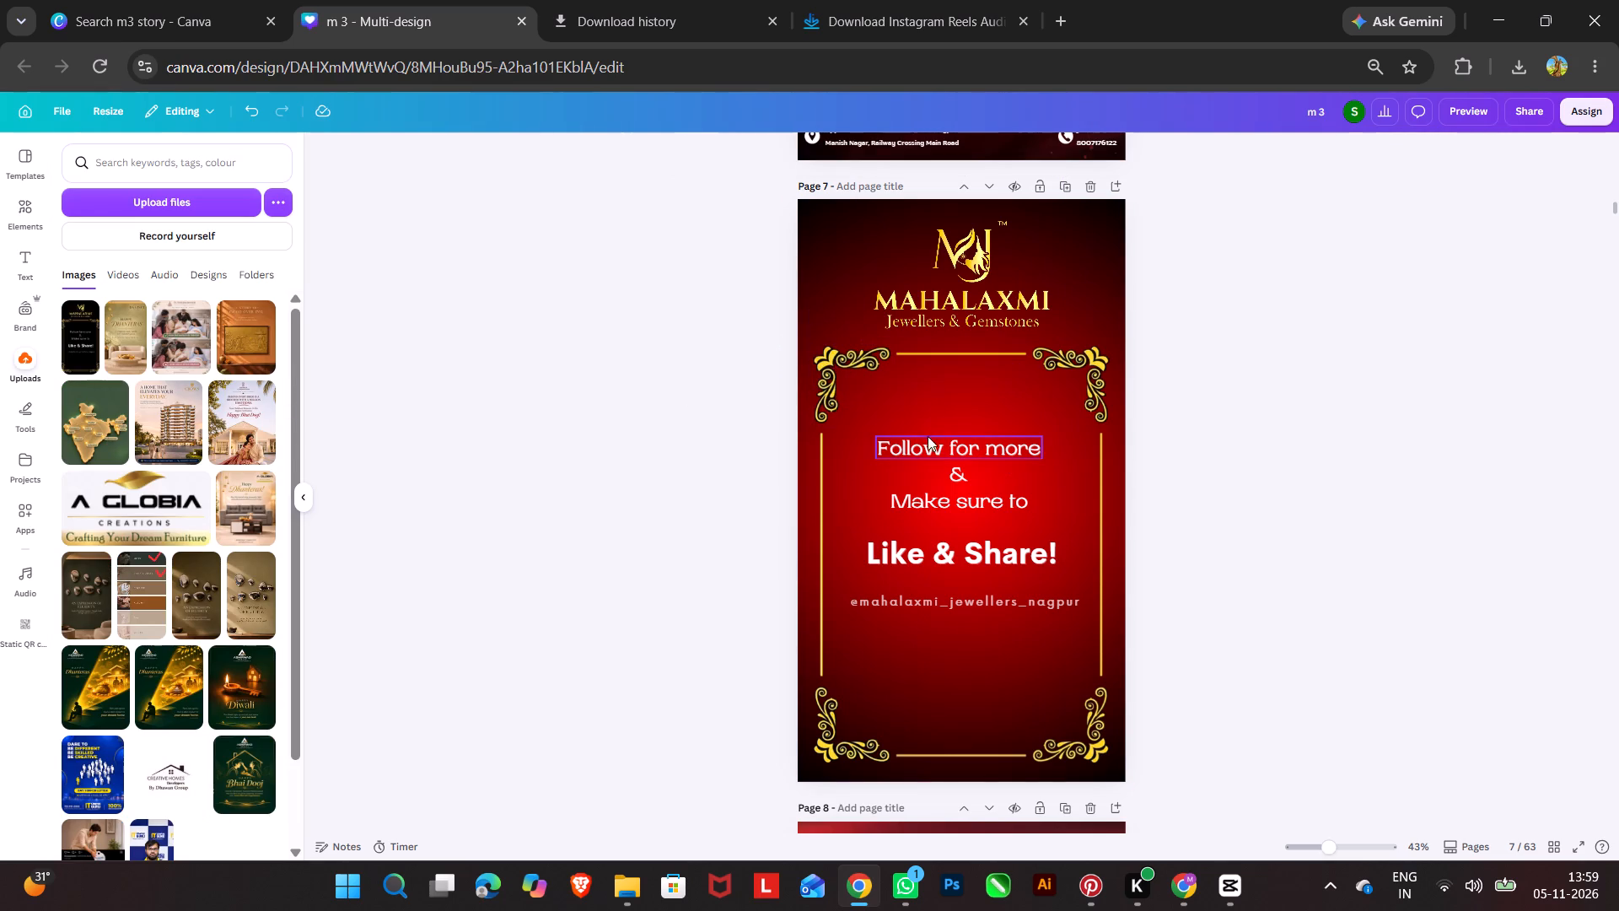
# Select the mahalaxmi_jewellers_nagpur handle text below Like & Share!
pyautogui.click(974, 599)
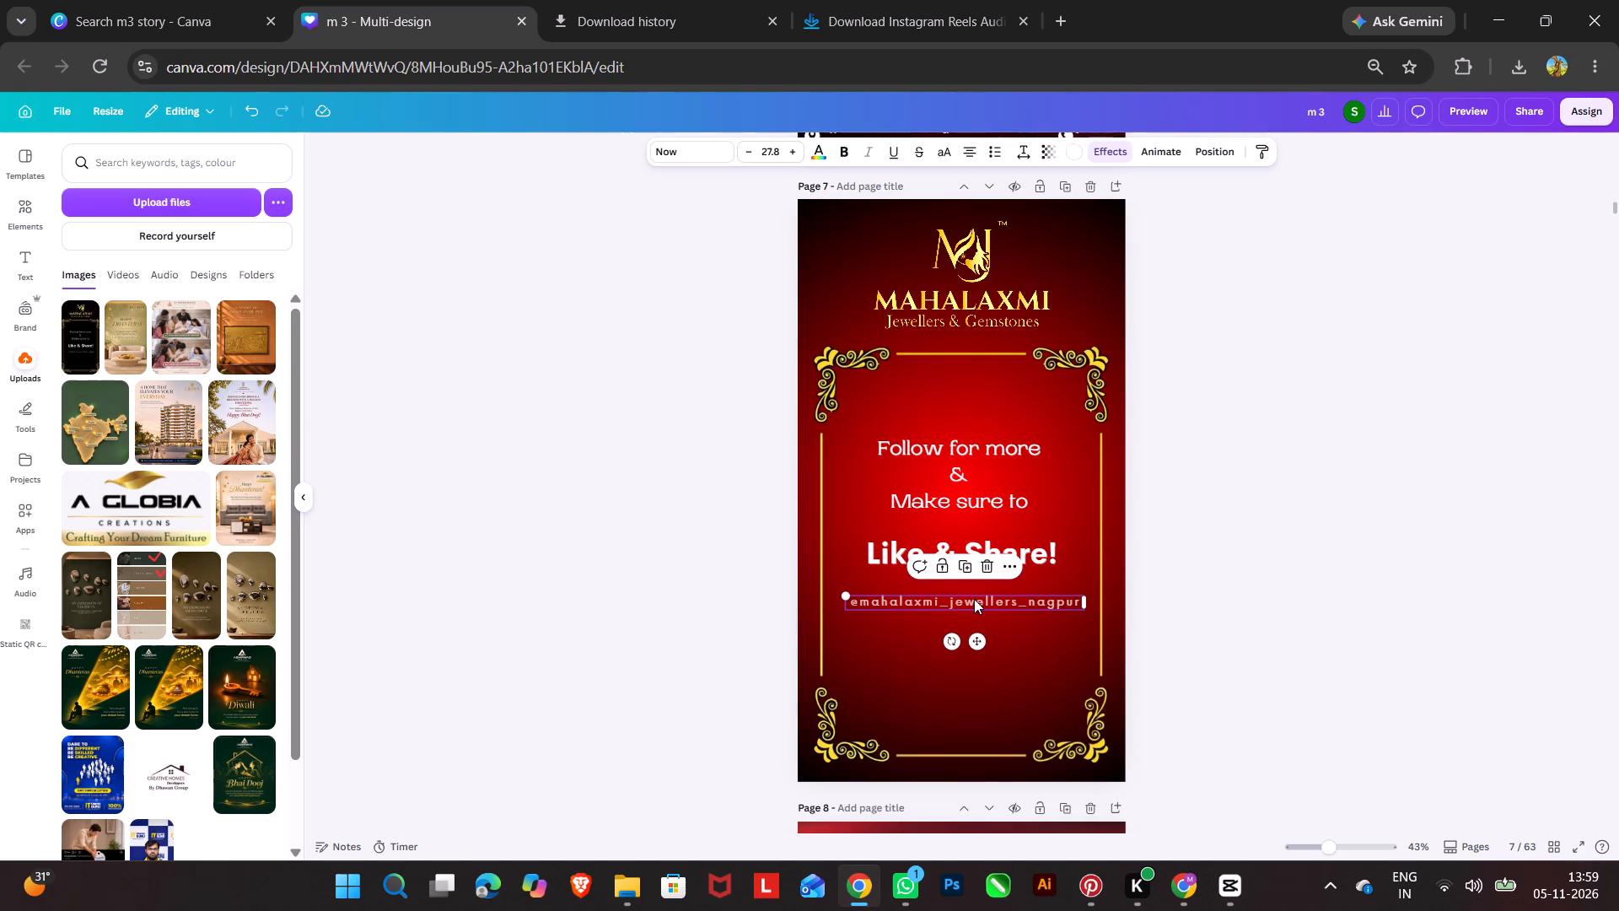
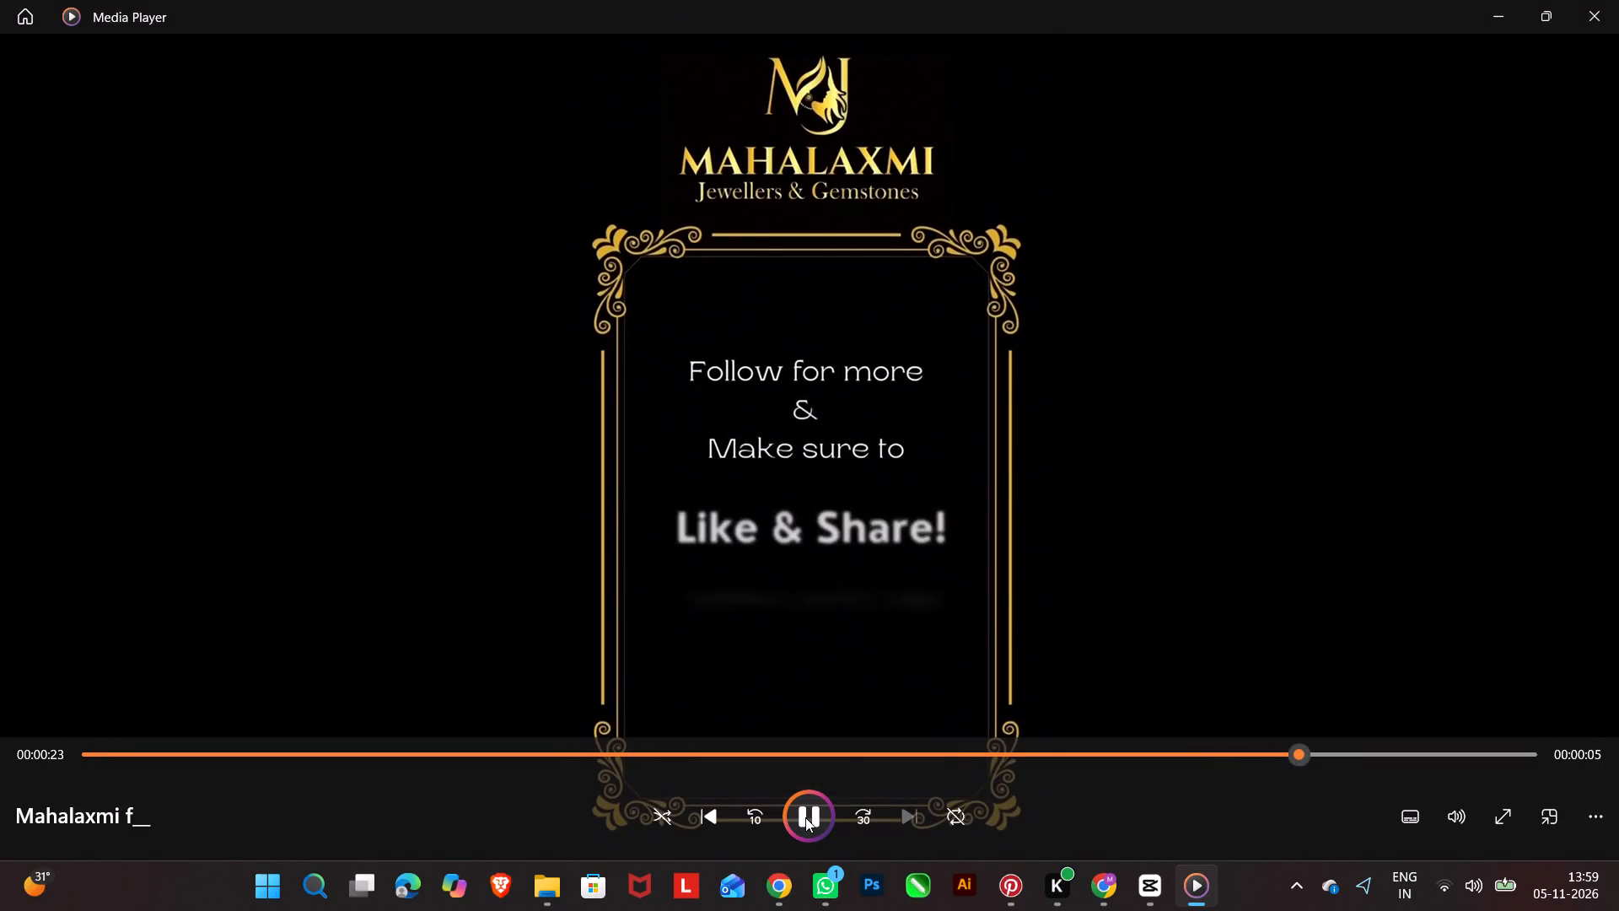
# Pause the reference video on its closing Like & Share card and switch back to the Canva design.
pyautogui.click(805, 817)
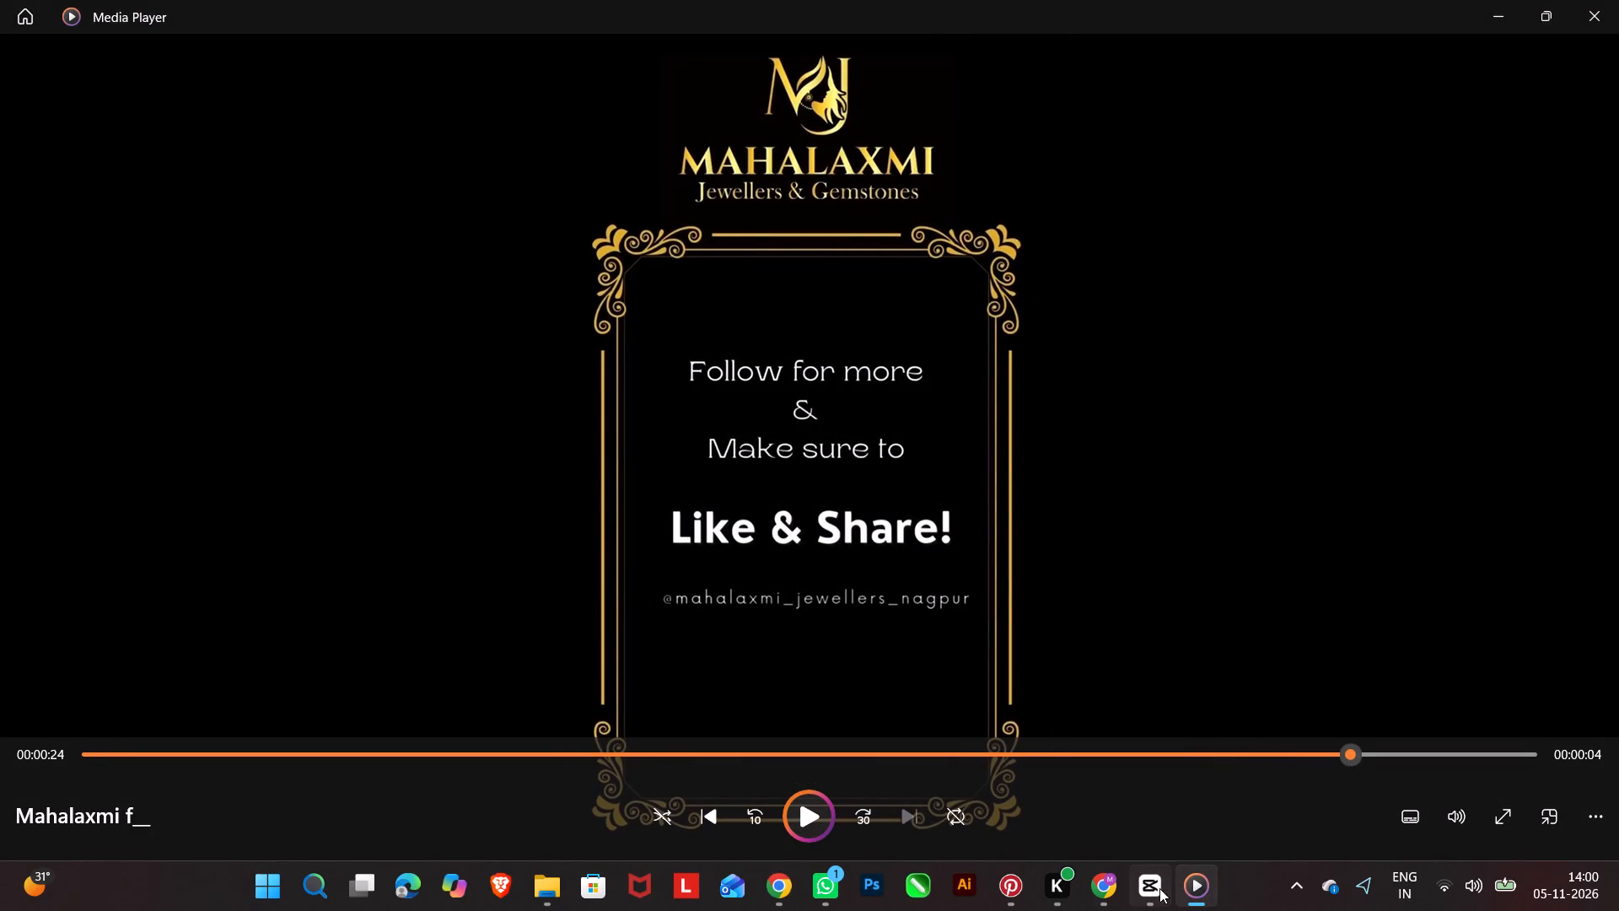
pyautogui.click(889, 884)
pyautogui.click(781, 888)
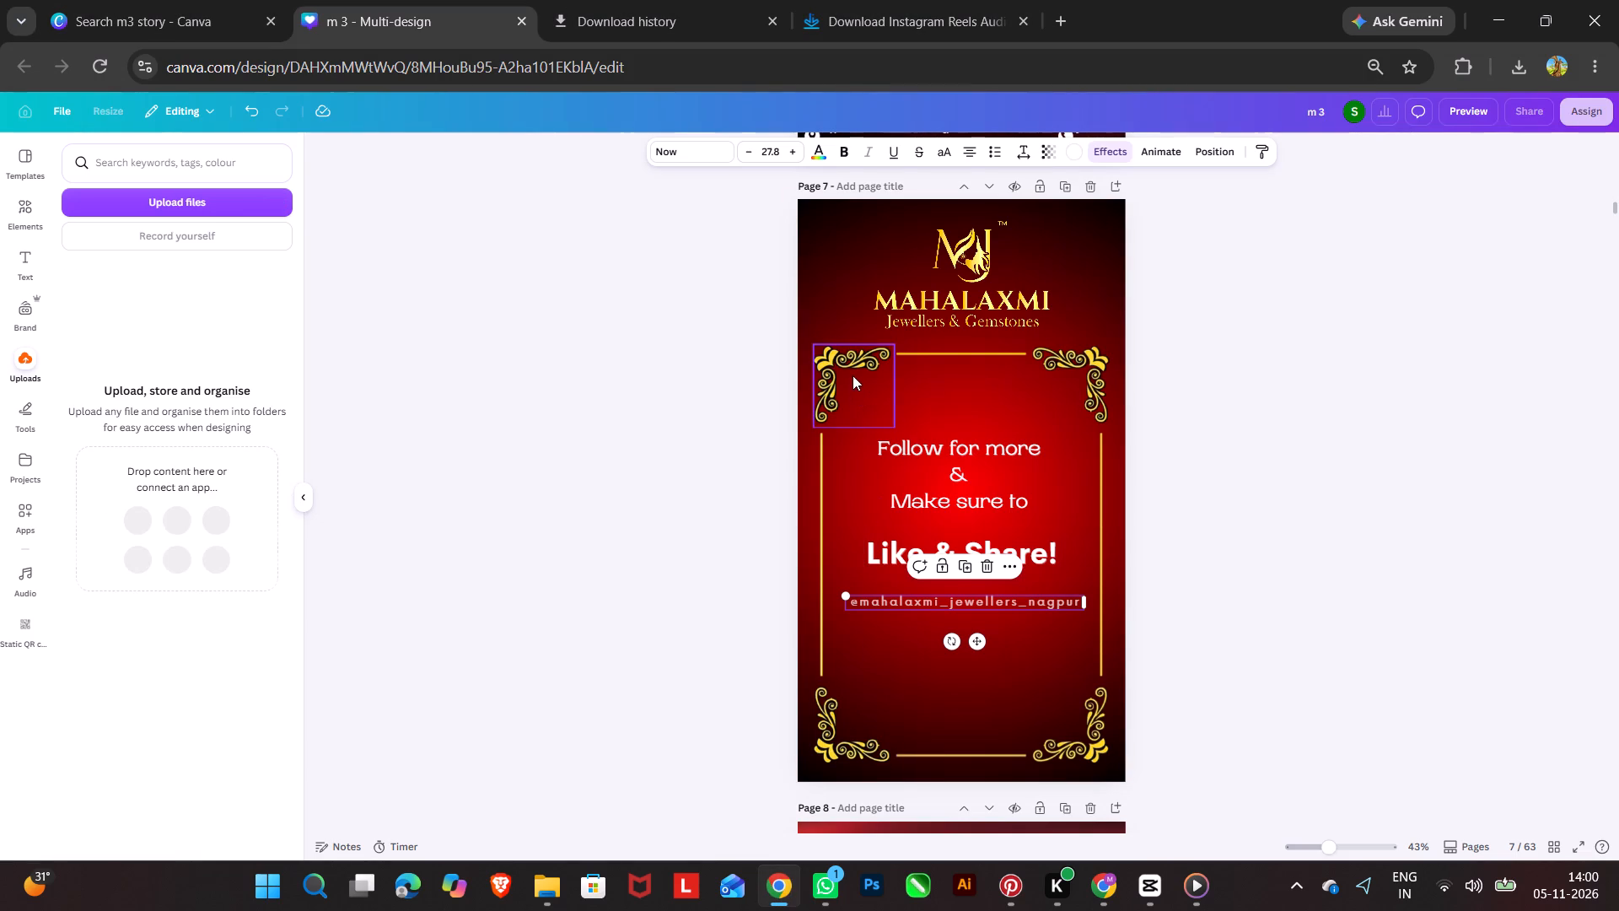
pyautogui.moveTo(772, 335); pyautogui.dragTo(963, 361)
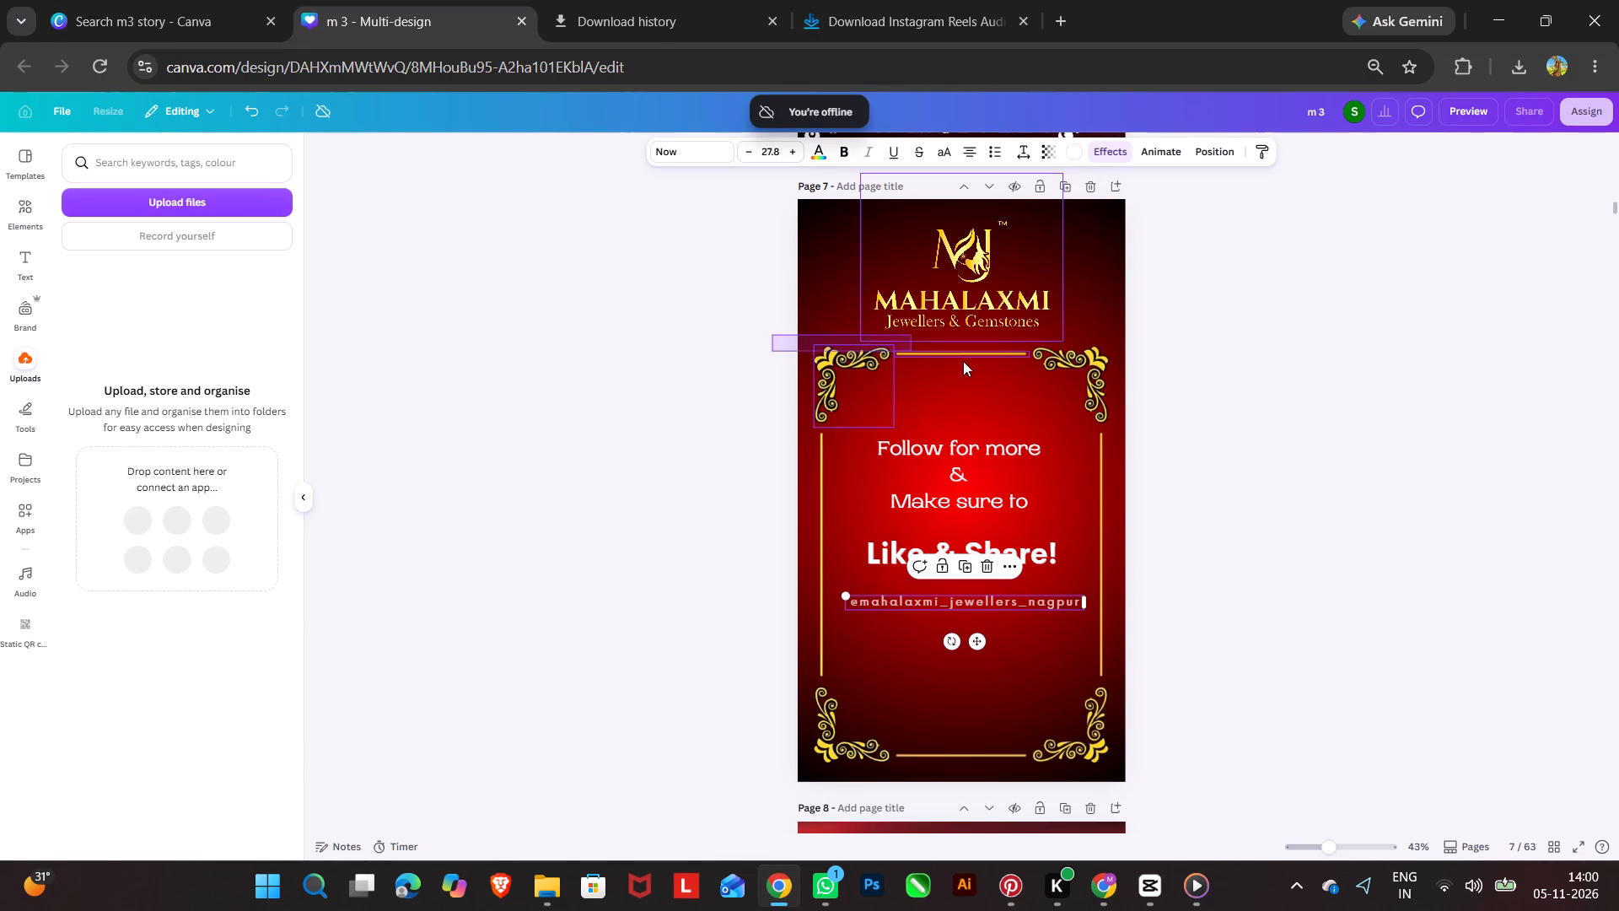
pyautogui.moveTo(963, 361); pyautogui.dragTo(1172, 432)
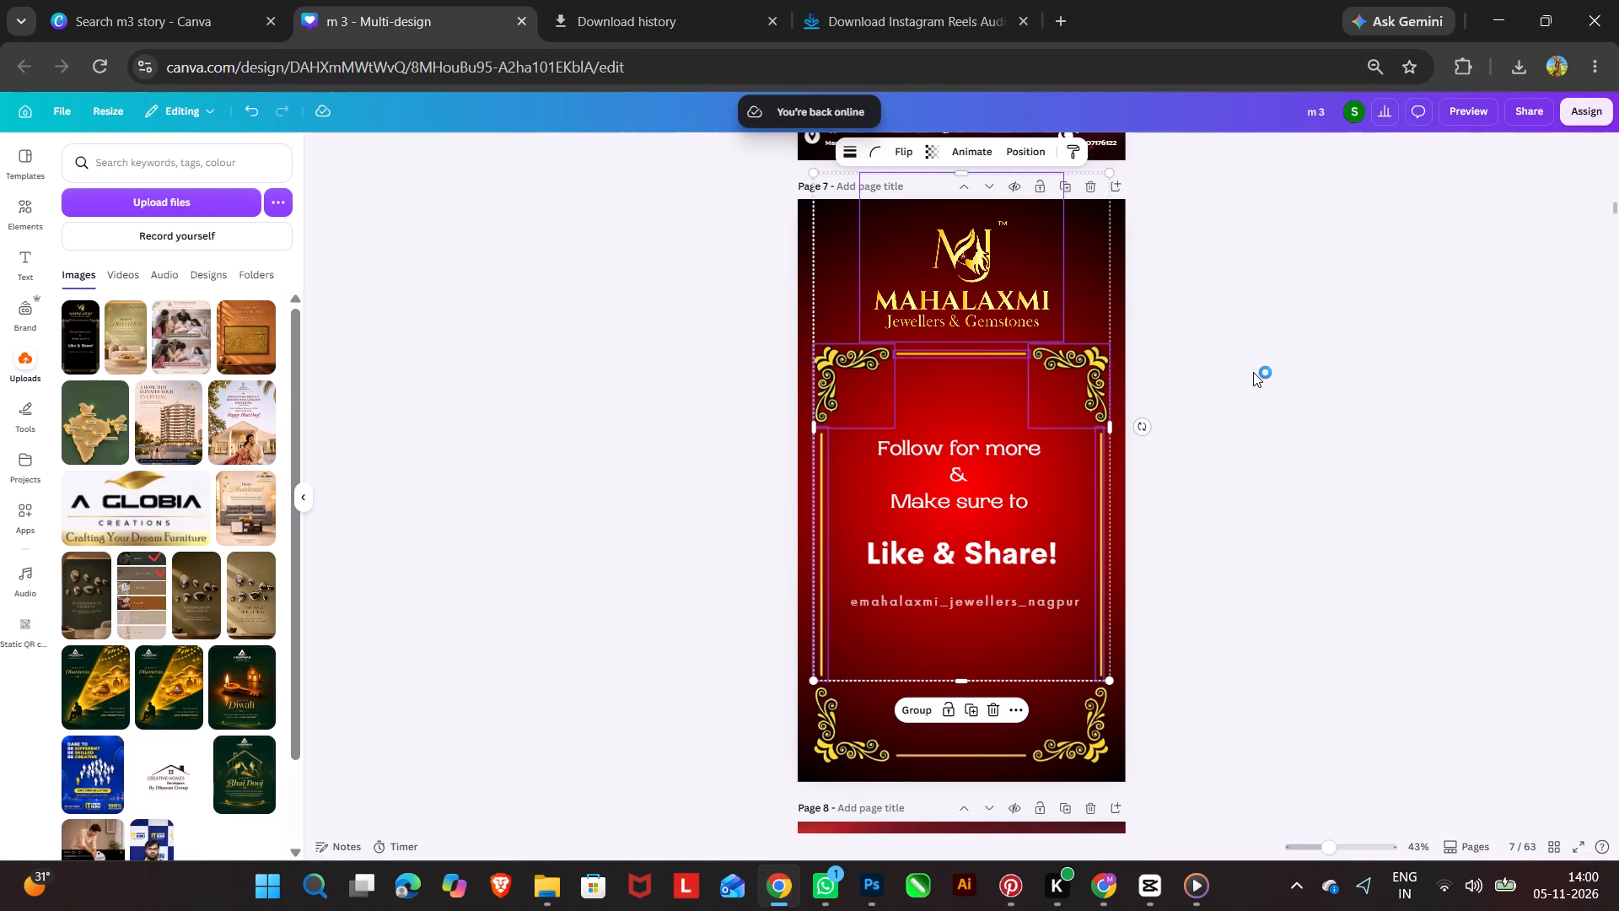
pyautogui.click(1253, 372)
# Group page 7's four corner ornaments and border lines into one frame, leaving the five text items out of the selection.
pyautogui.moveTo(777, 362); pyautogui.dragTo(1064, 395)
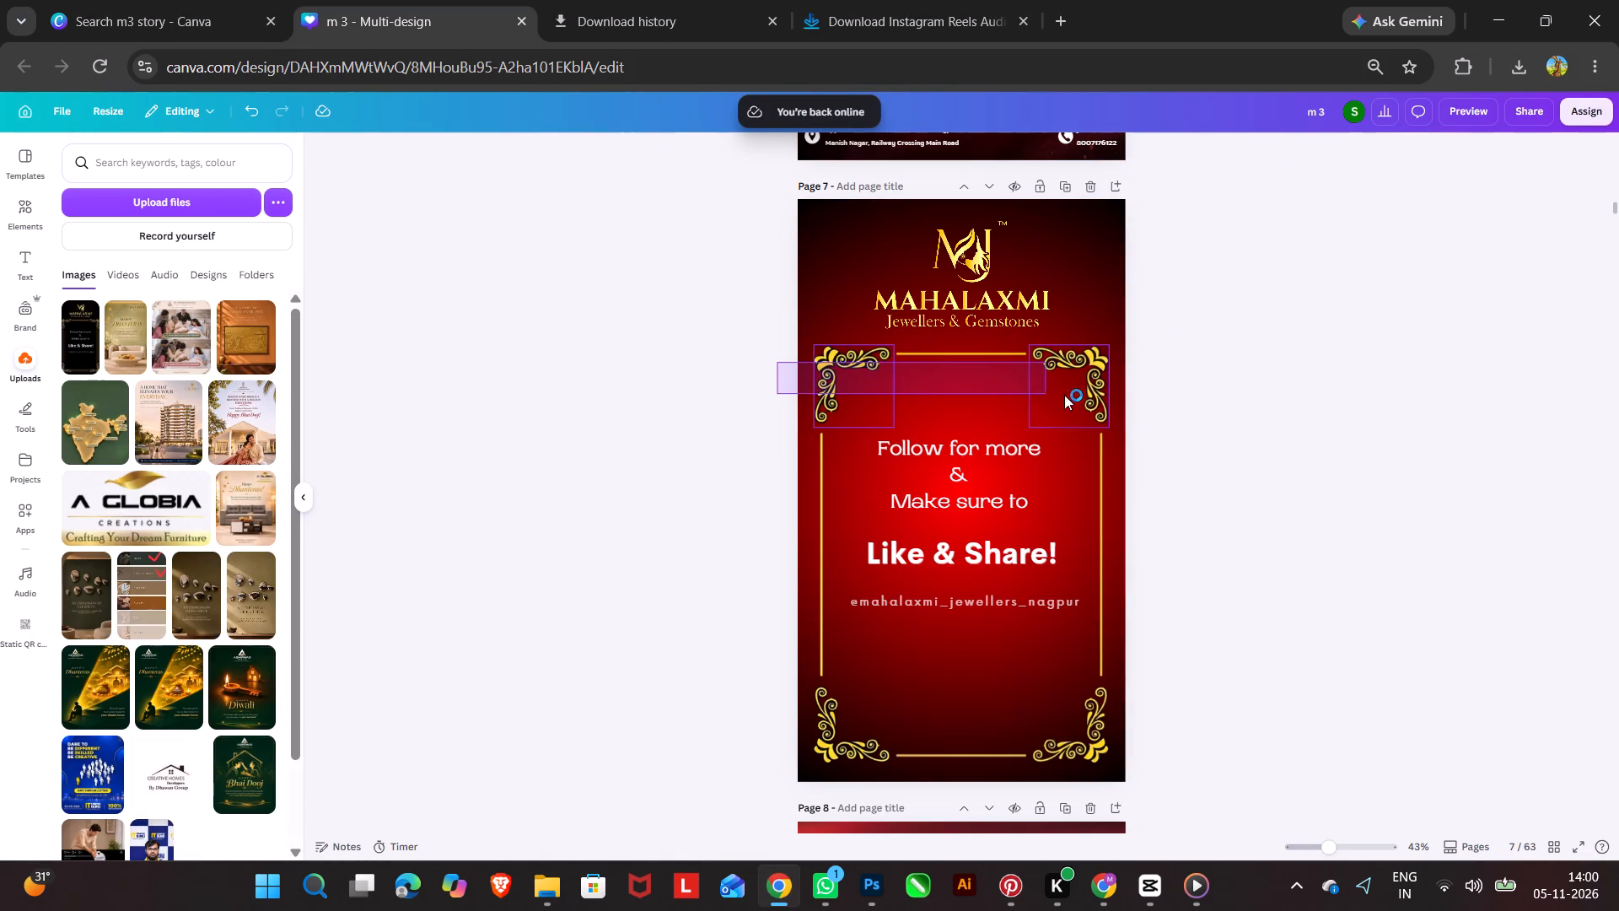
pyautogui.moveTo(1064, 395); pyautogui.dragTo(718, 411)
pyautogui.moveTo(734, 386); pyautogui.dragTo(1142, 353)
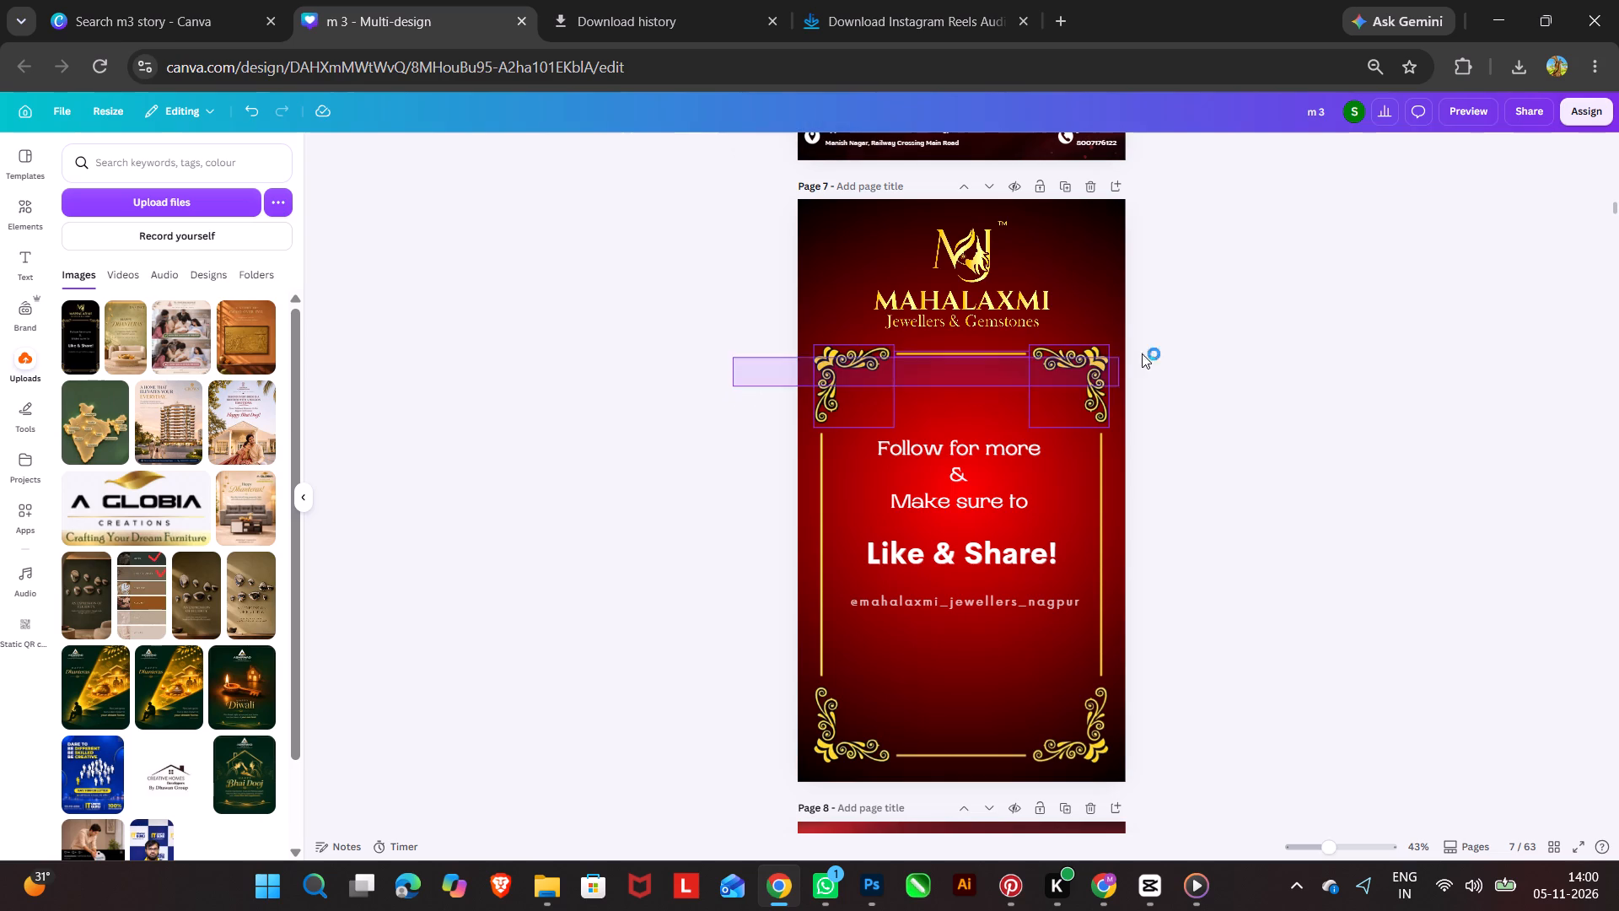
pyautogui.moveTo(1142, 353); pyautogui.dragTo(637, 433)
pyautogui.moveTo(703, 359); pyautogui.dragTo(1037, 388)
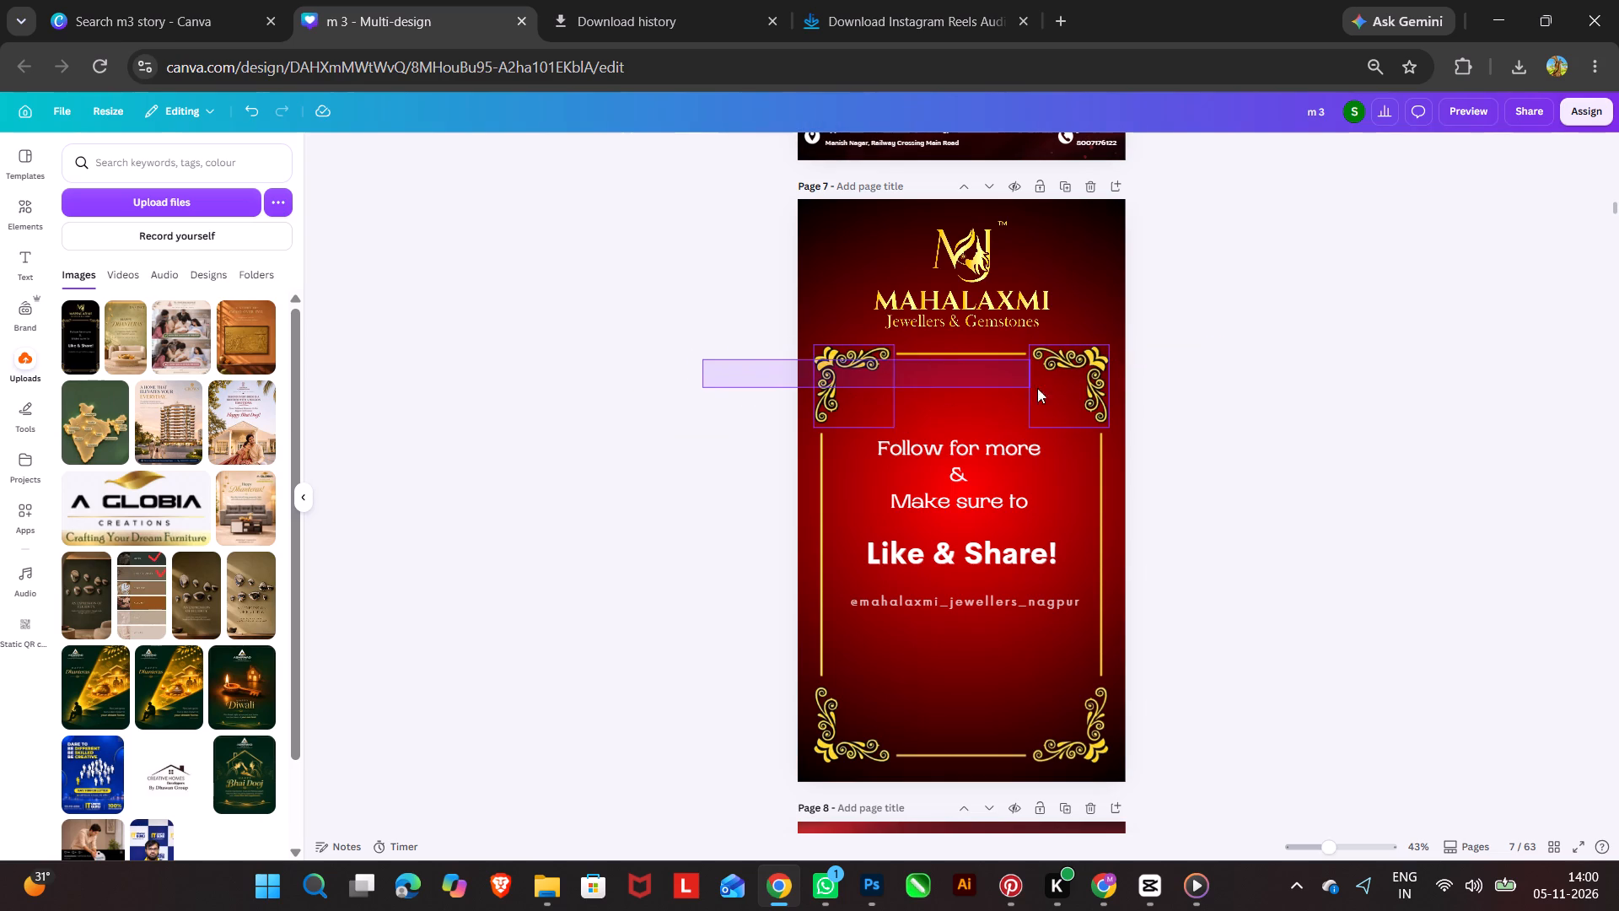
pyautogui.moveTo(1037, 388); pyautogui.dragTo(686, 407)
pyautogui.moveTo(698, 353); pyautogui.dragTo(1109, 420)
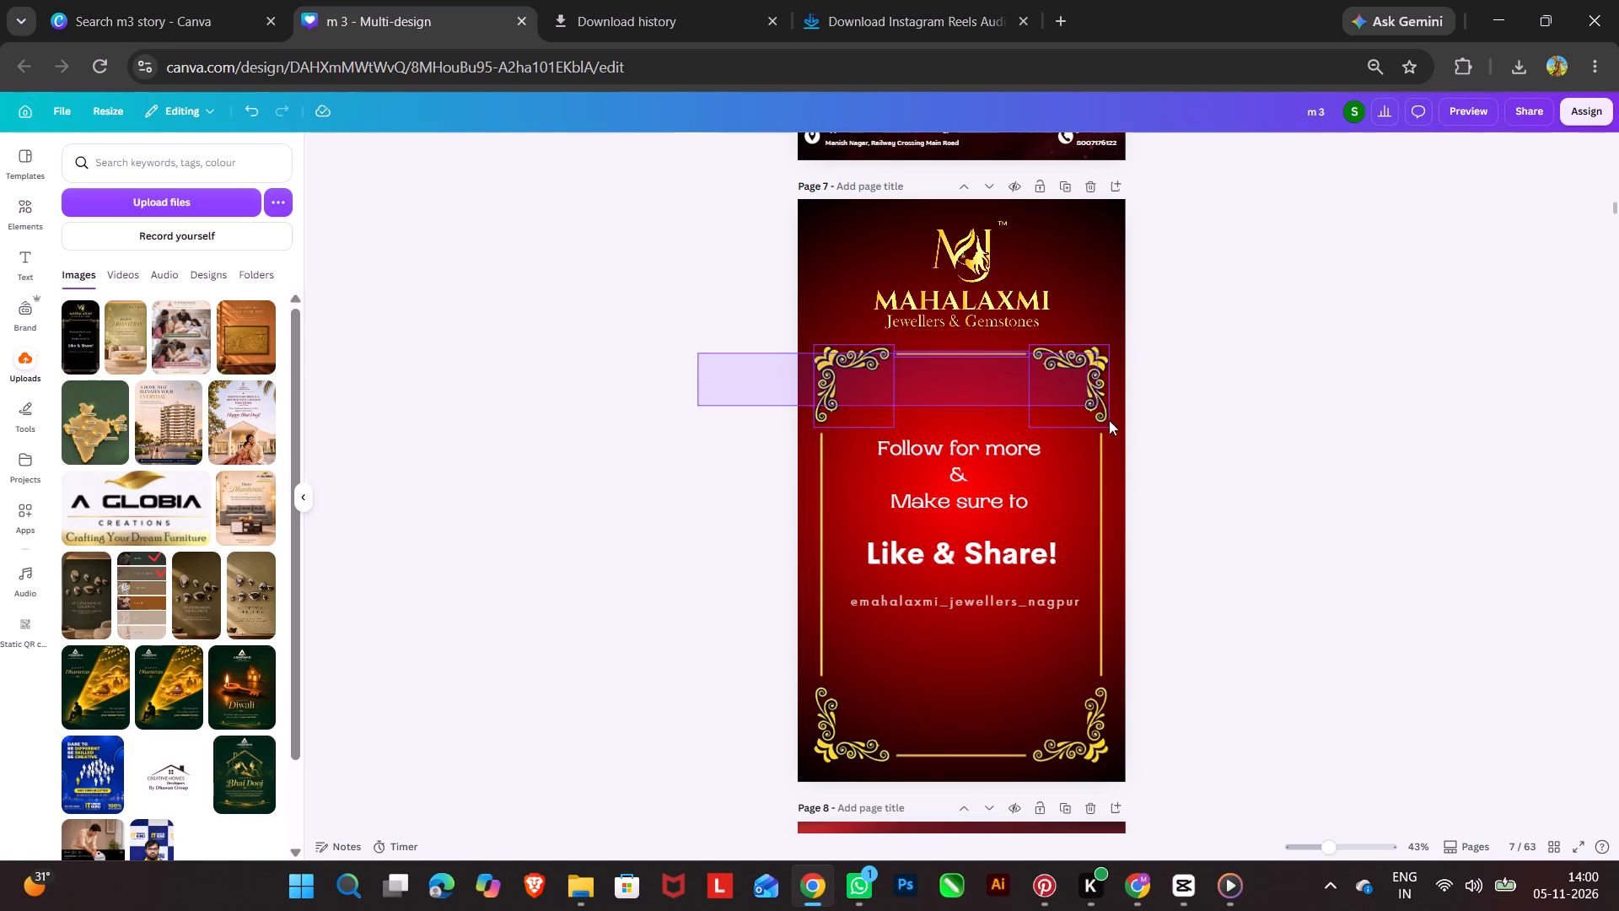
pyautogui.moveTo(1109, 420); pyautogui.dragTo(1146, 762)
pyautogui.click(1208, 148)
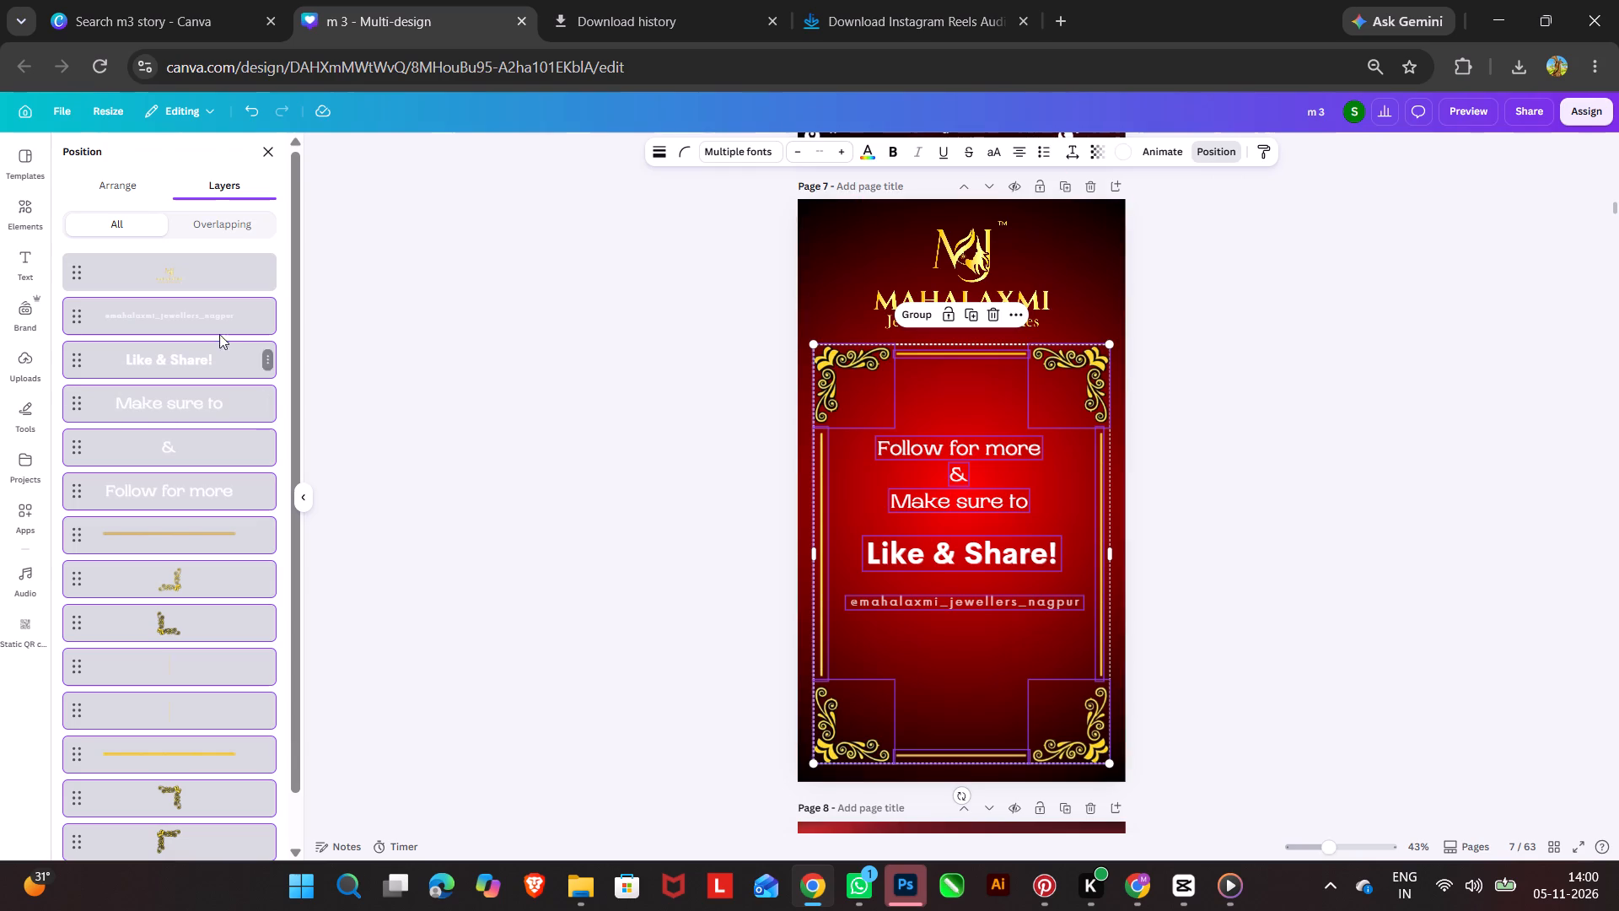
pyautogui.keyDown('ctrl'); pyautogui.click(220, 305); pyautogui.keyUp('ctrl')
pyautogui.keyDown('ctrl'); pyautogui.click(224, 353); pyautogui.keyUp('ctrl')
pyautogui.keyDown('ctrl'); pyautogui.click(226, 402); pyautogui.keyUp('ctrl')
pyautogui.keyDown('ctrl'); pyautogui.click(221, 448); pyautogui.keyUp('ctrl')
pyautogui.keyDown('ctrl'); pyautogui.click(225, 495); pyautogui.keyUp('ctrl')
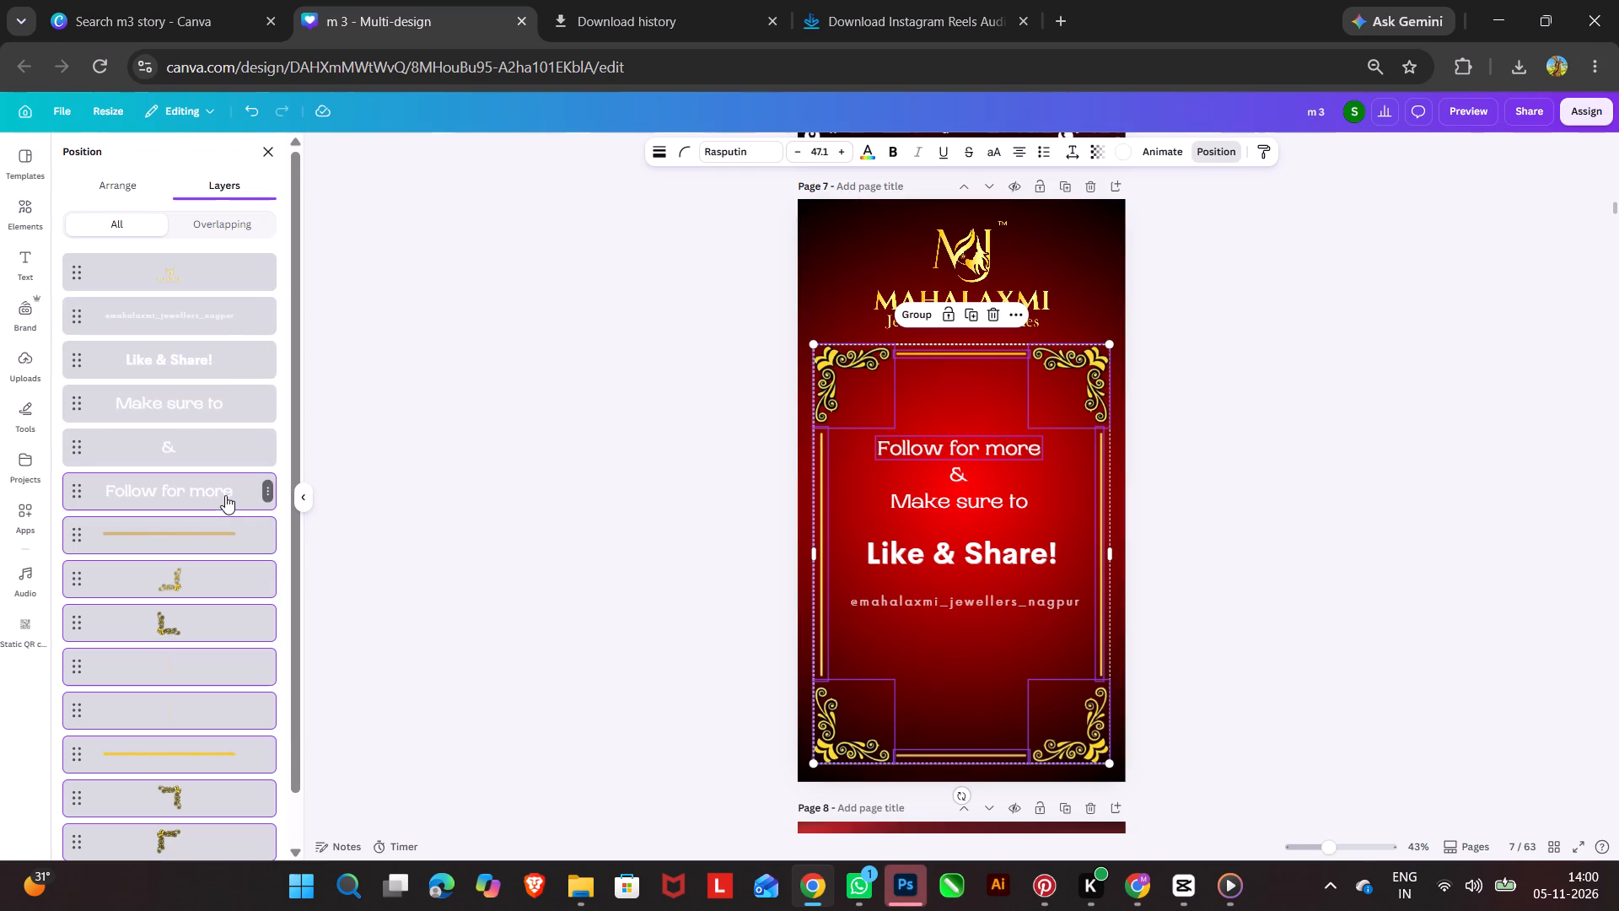
pyautogui.click(925, 323)
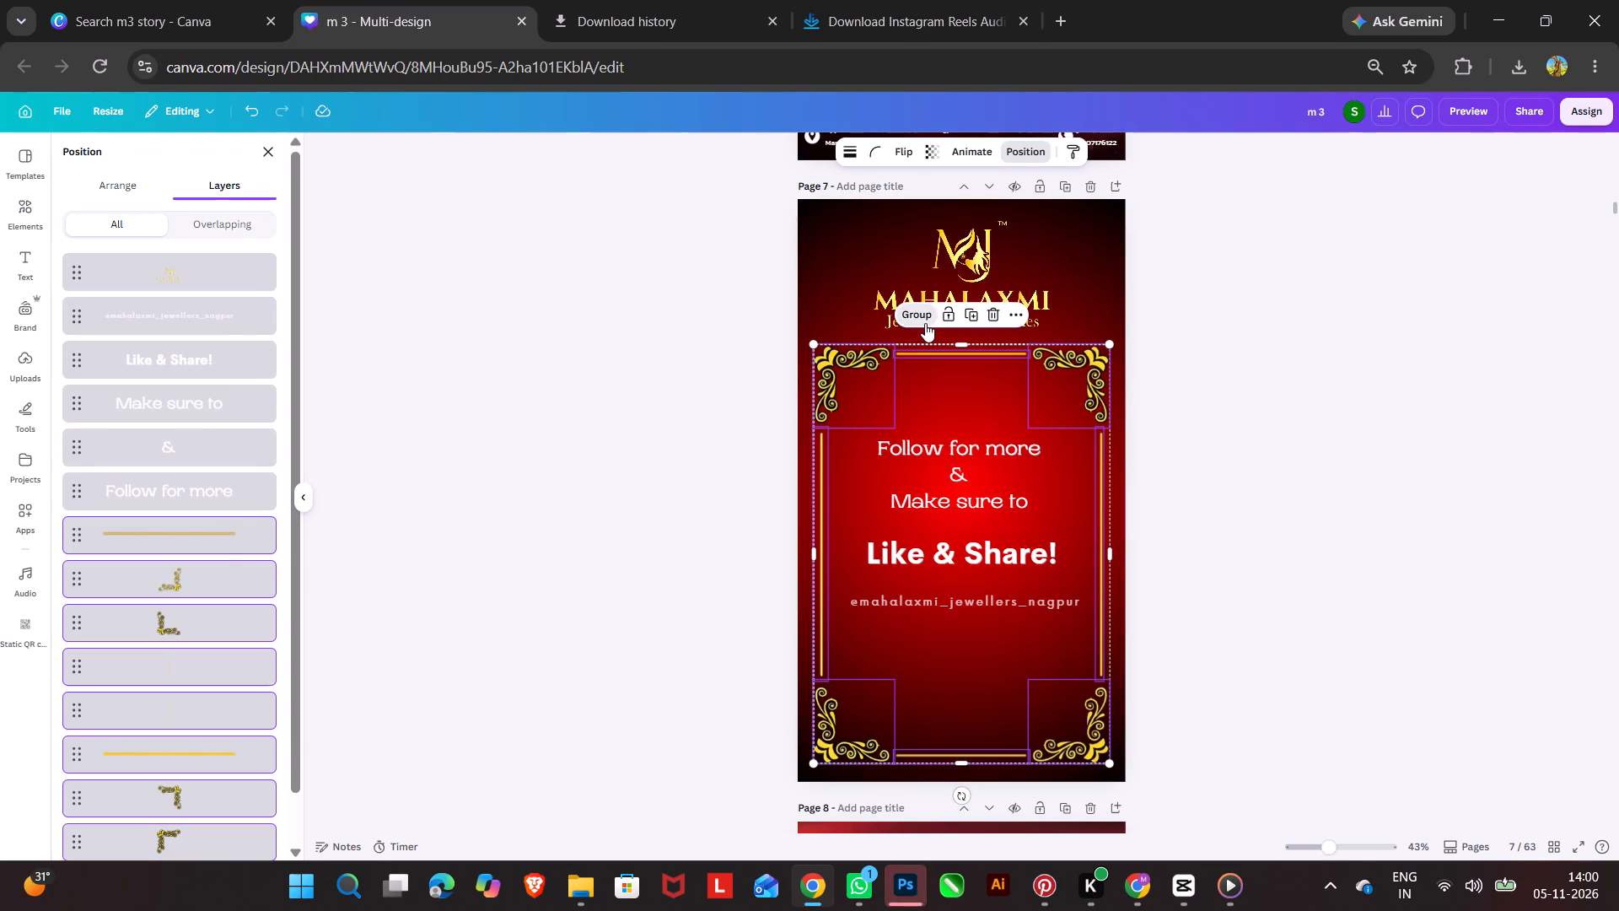
pyautogui.click(1271, 450)
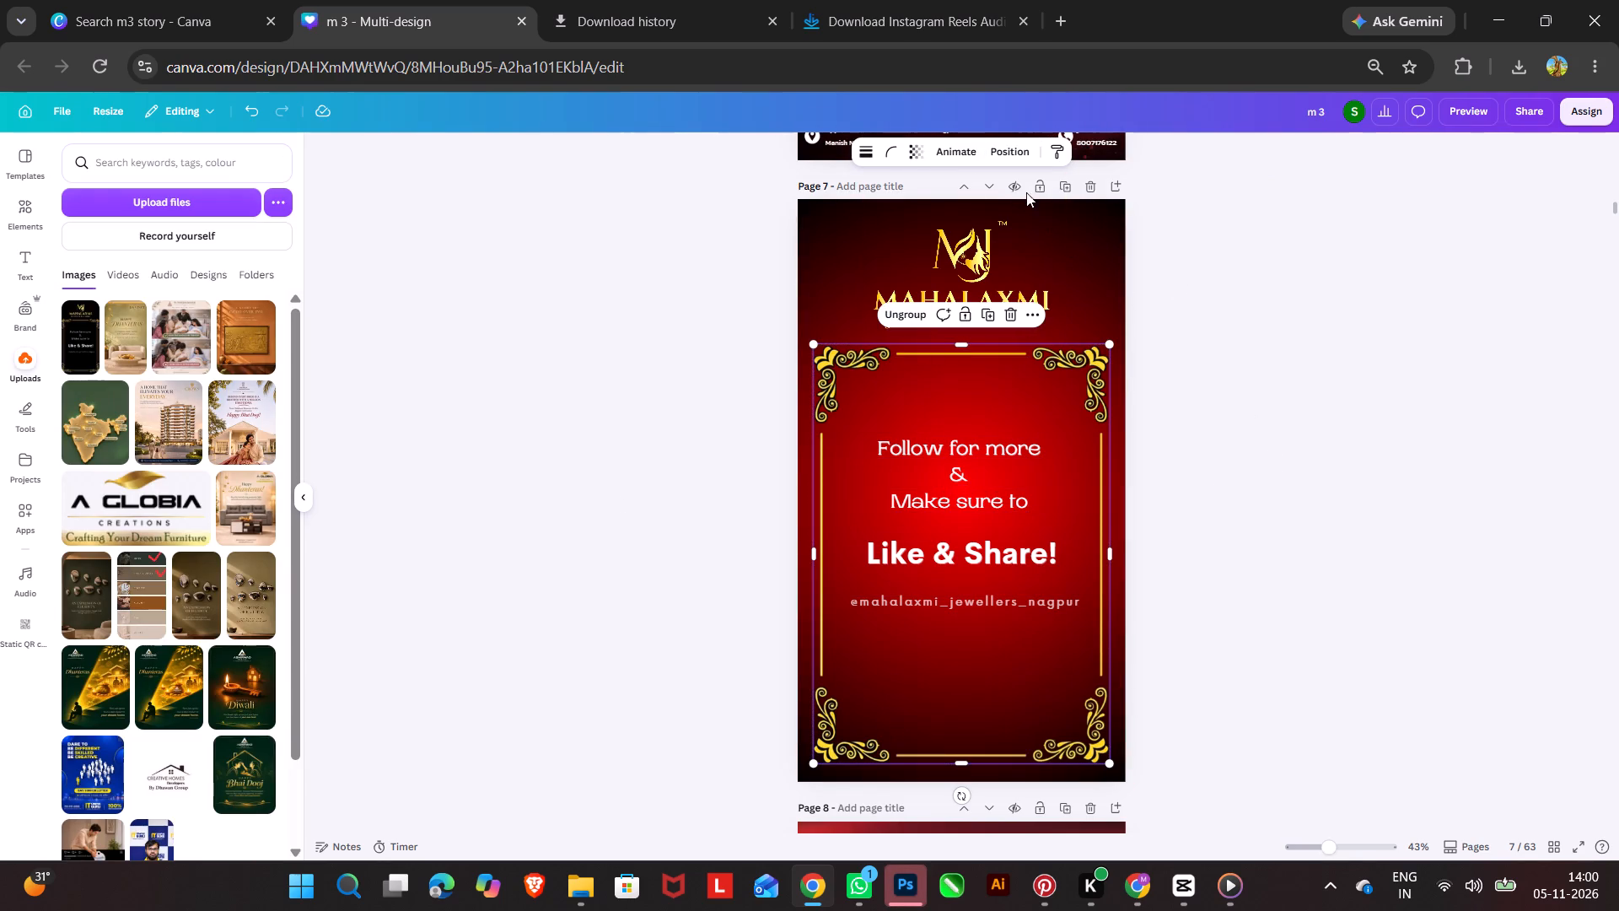
# Apply the Succession animation to the grouped frame.
pyautogui.click(949, 148)
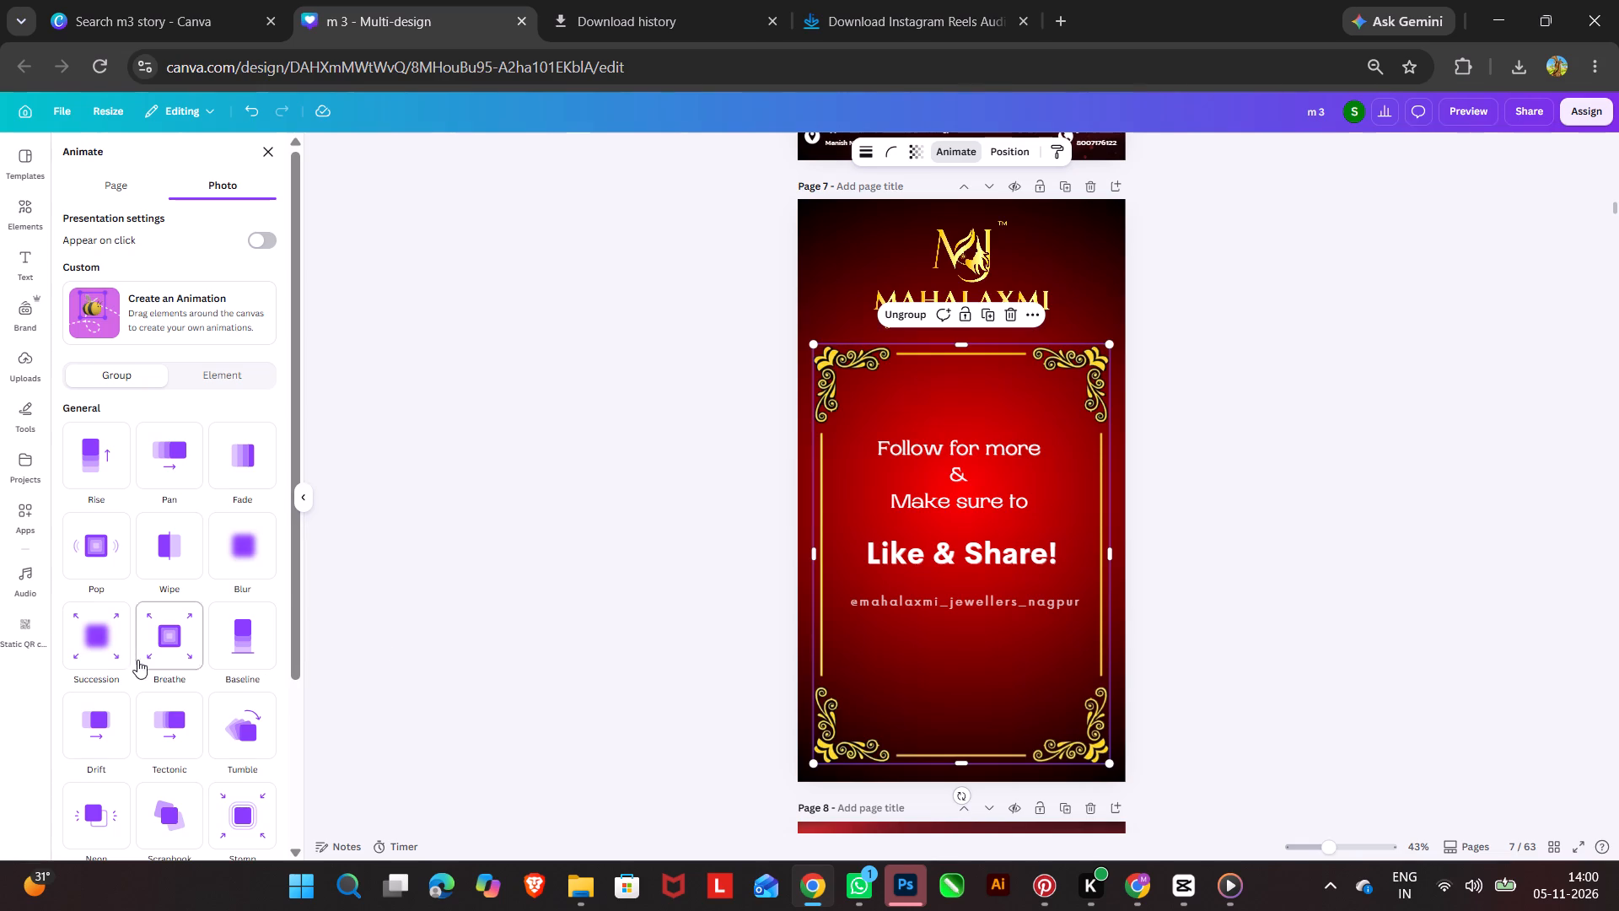
pyautogui.click(105, 638)
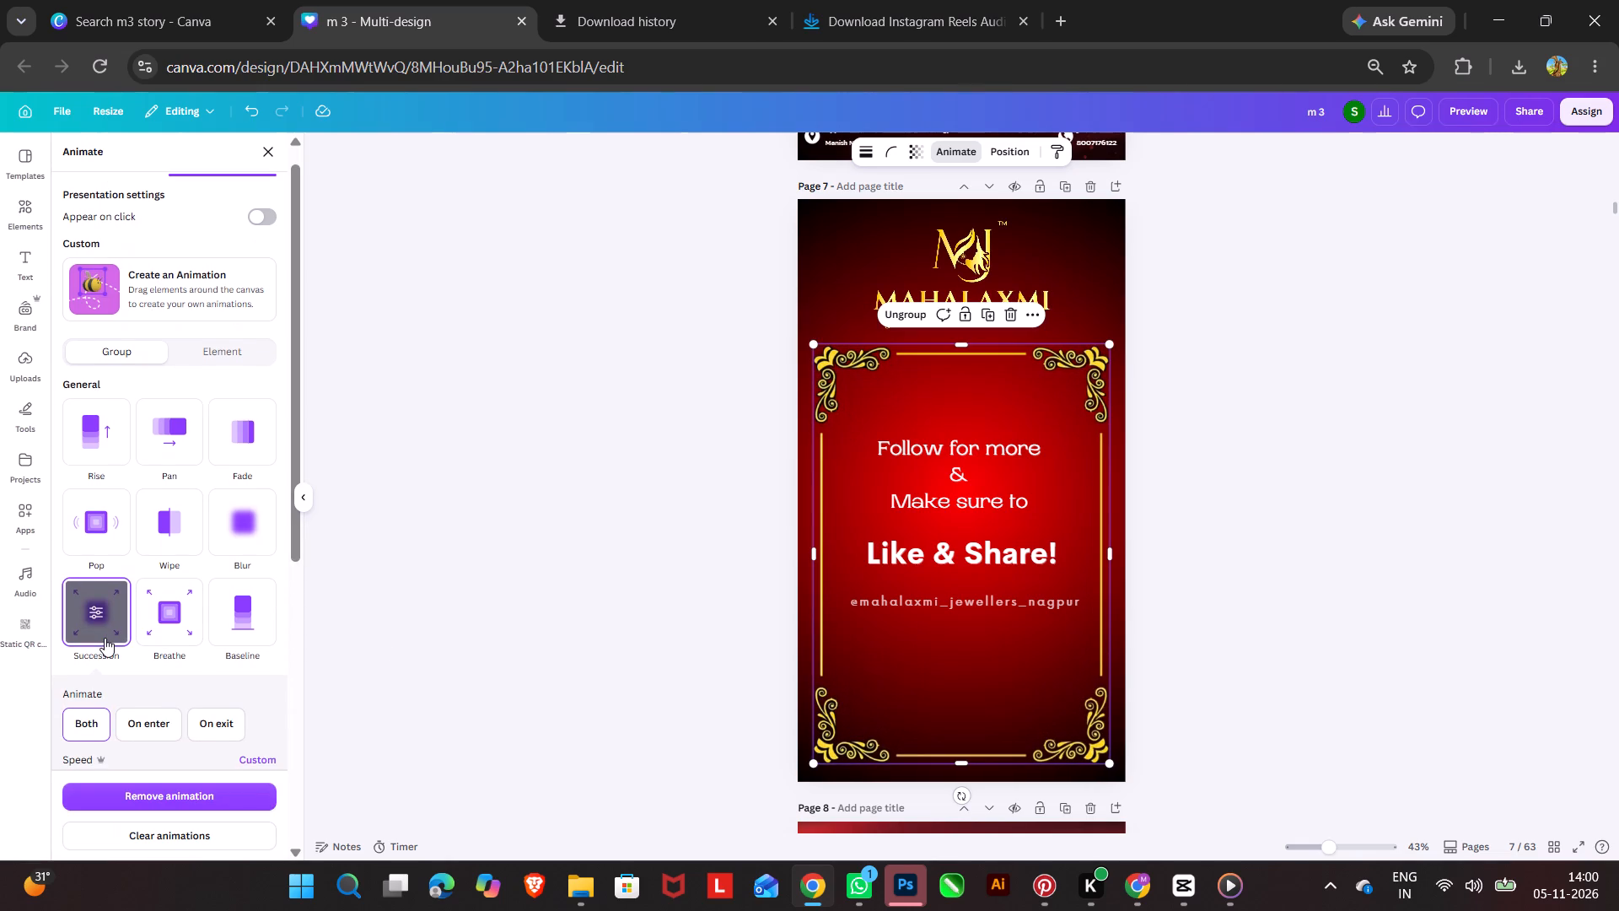
# Apply the Succession animation to each text: Follow for more, &, Like & Share!, Make sure to, and the mahalaxmi_jewellers_nagpur handle.
pyautogui.click(962, 452)
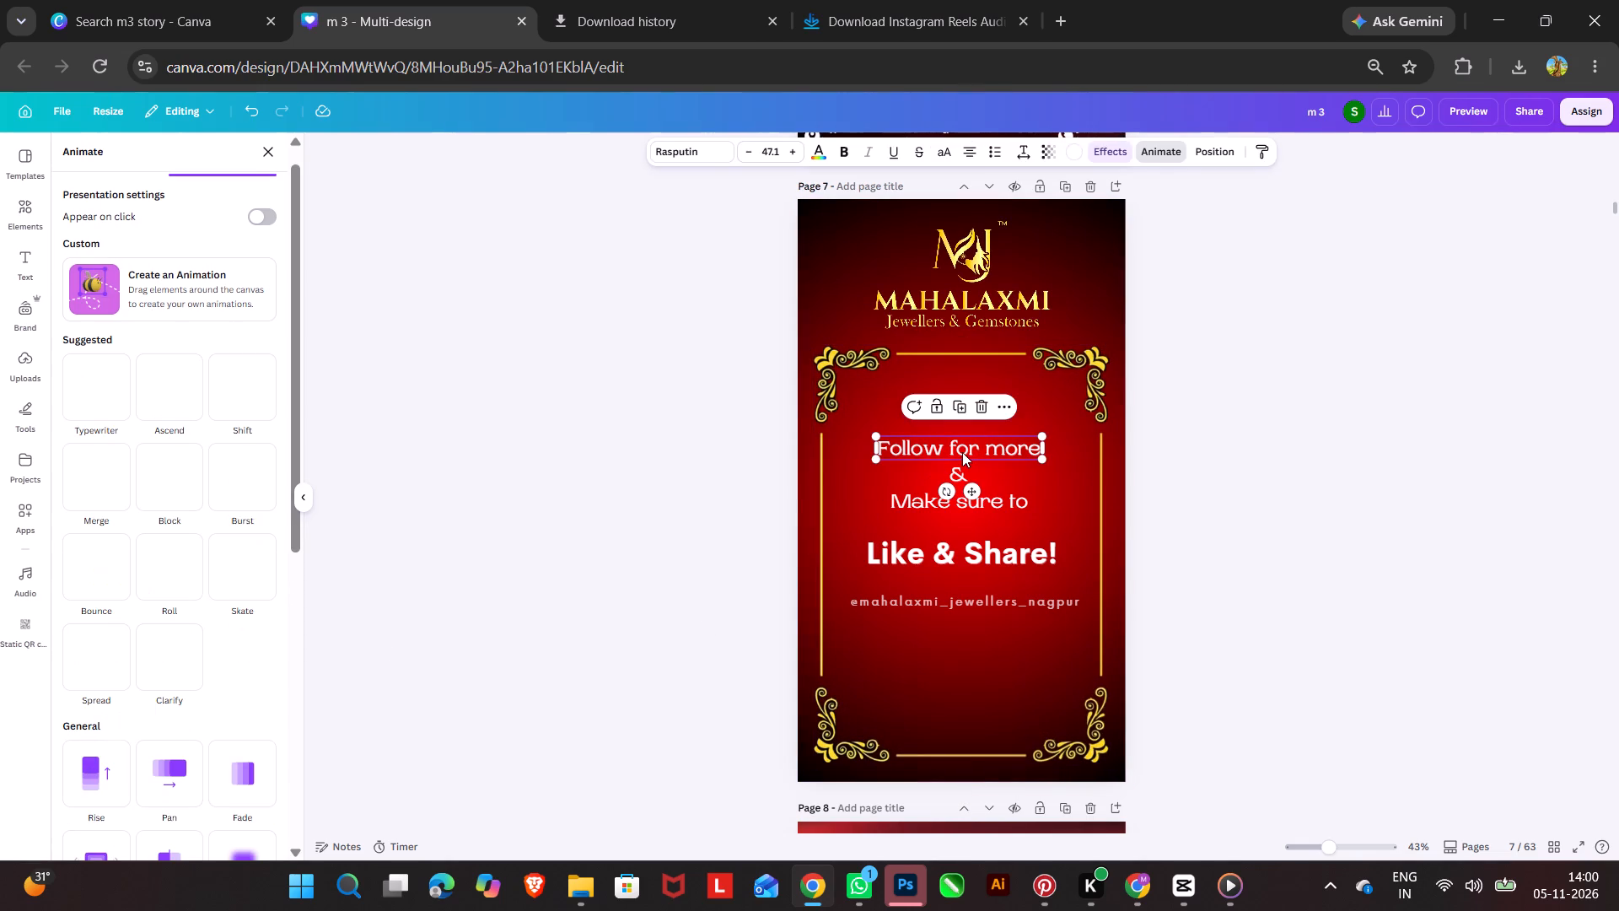
pyautogui.scroll(-2, 119, 751)
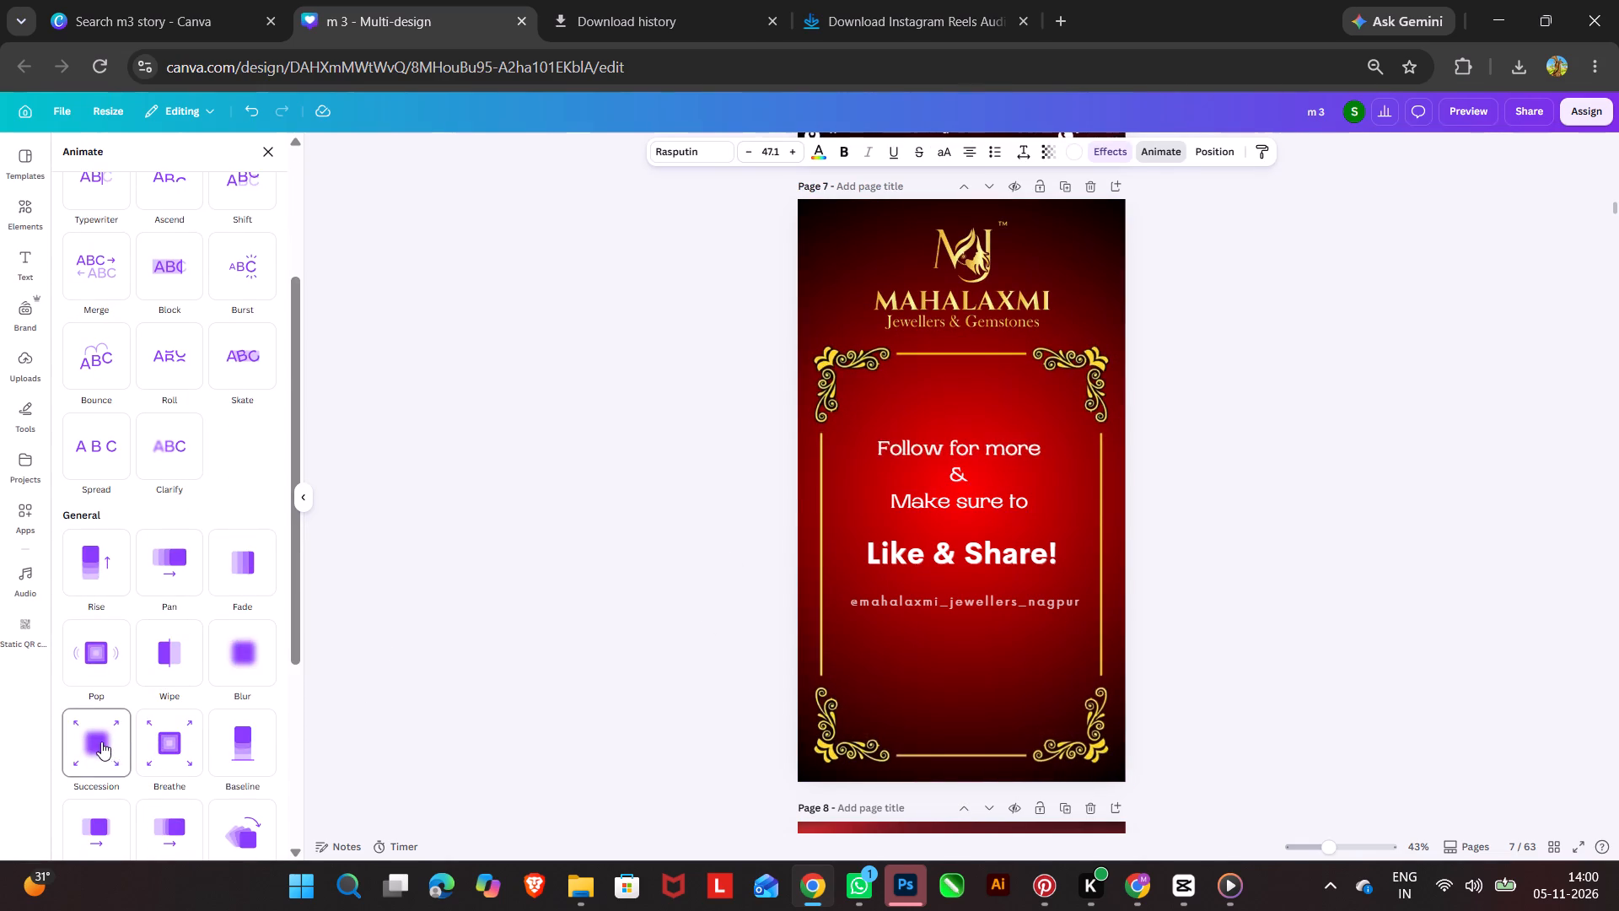
pyautogui.click(100, 738)
pyautogui.click(960, 472)
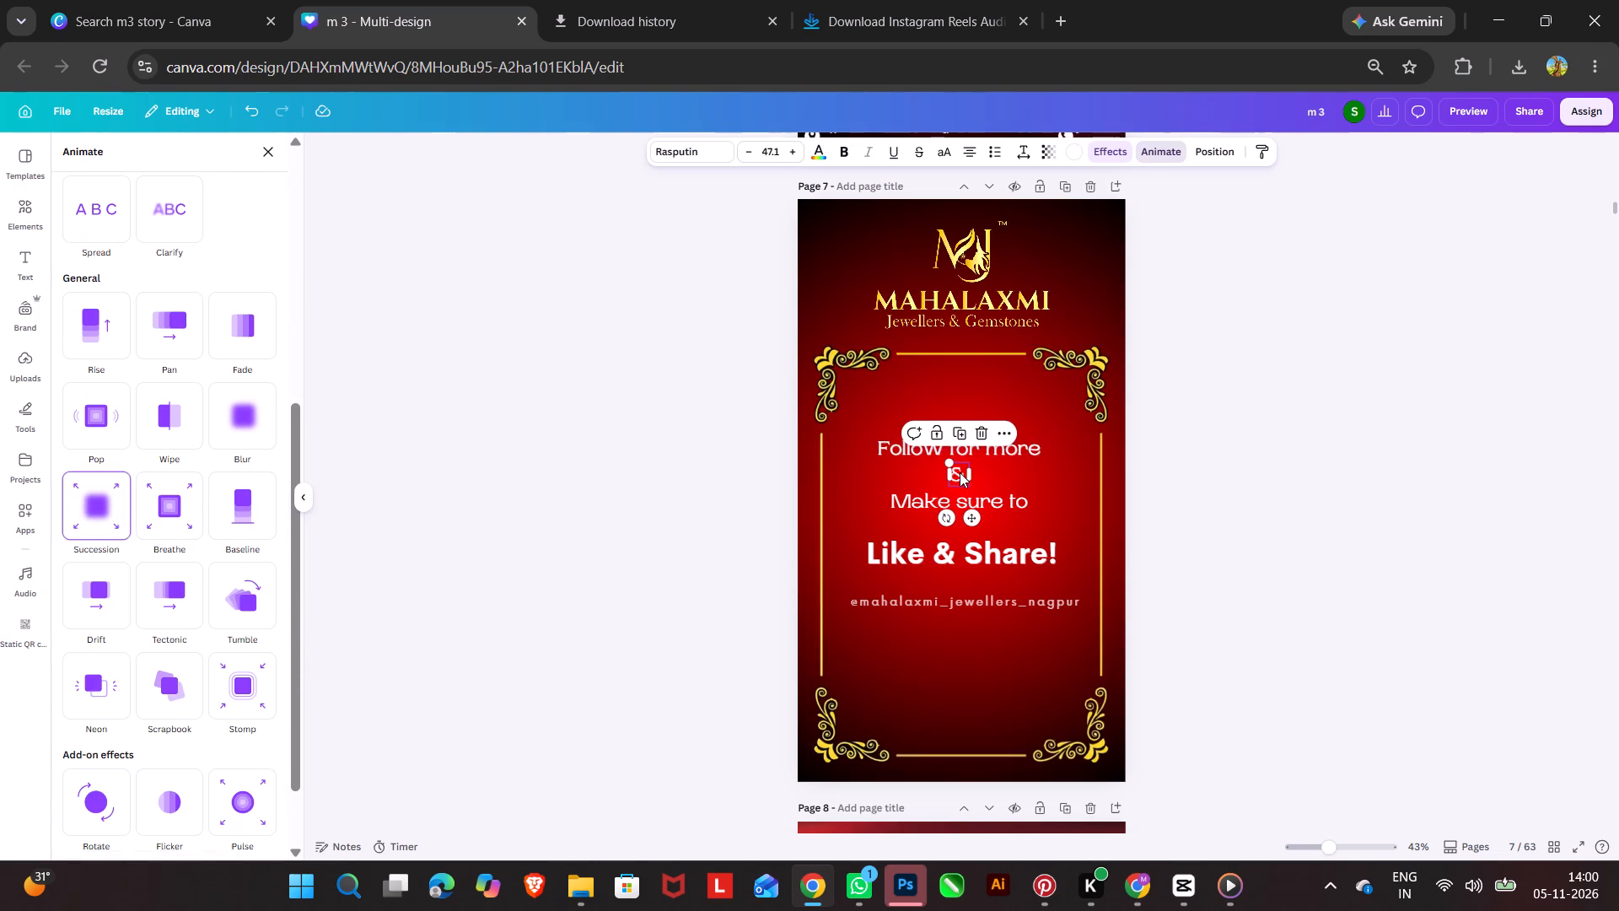
pyautogui.click(97, 520)
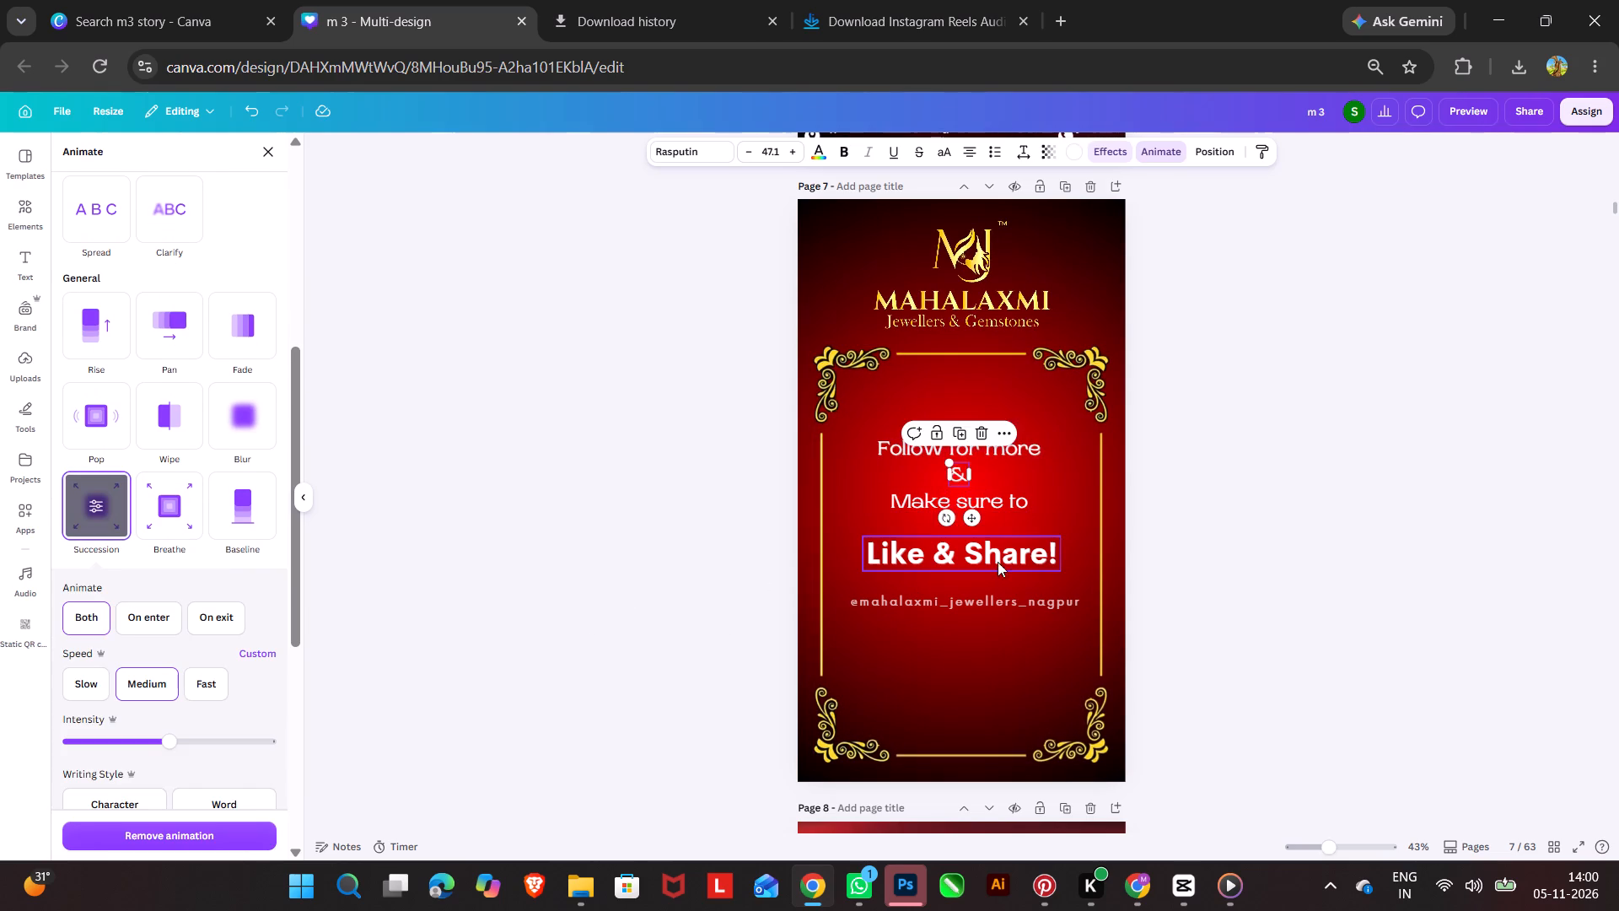
pyautogui.click(1007, 555)
pyautogui.click(100, 512)
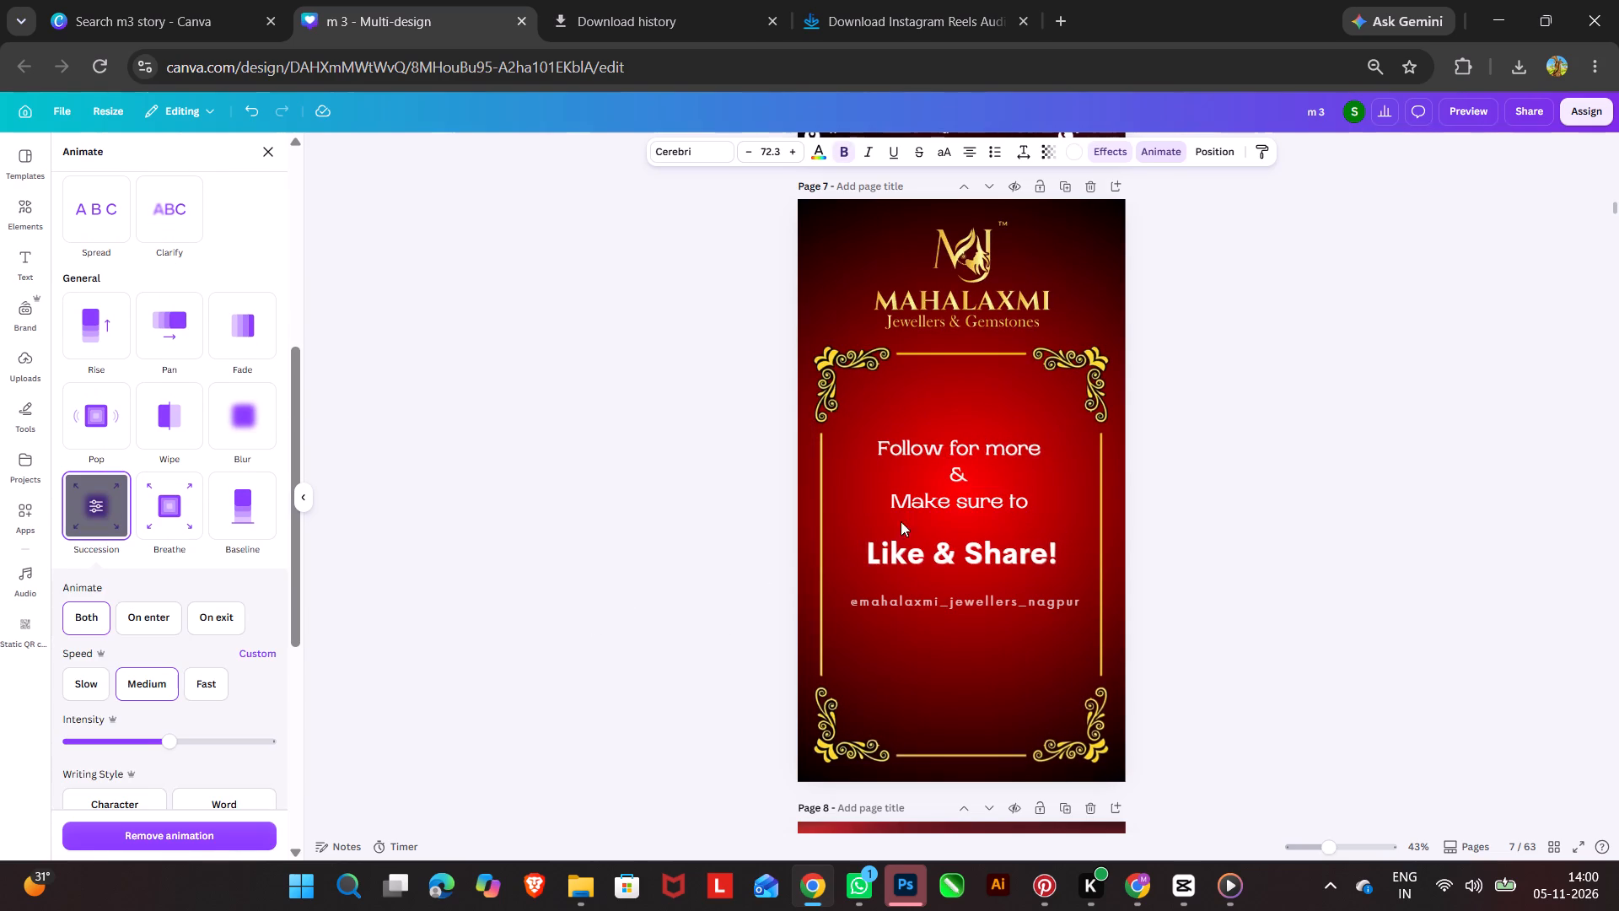
pyautogui.click(889, 496)
pyautogui.click(96, 515)
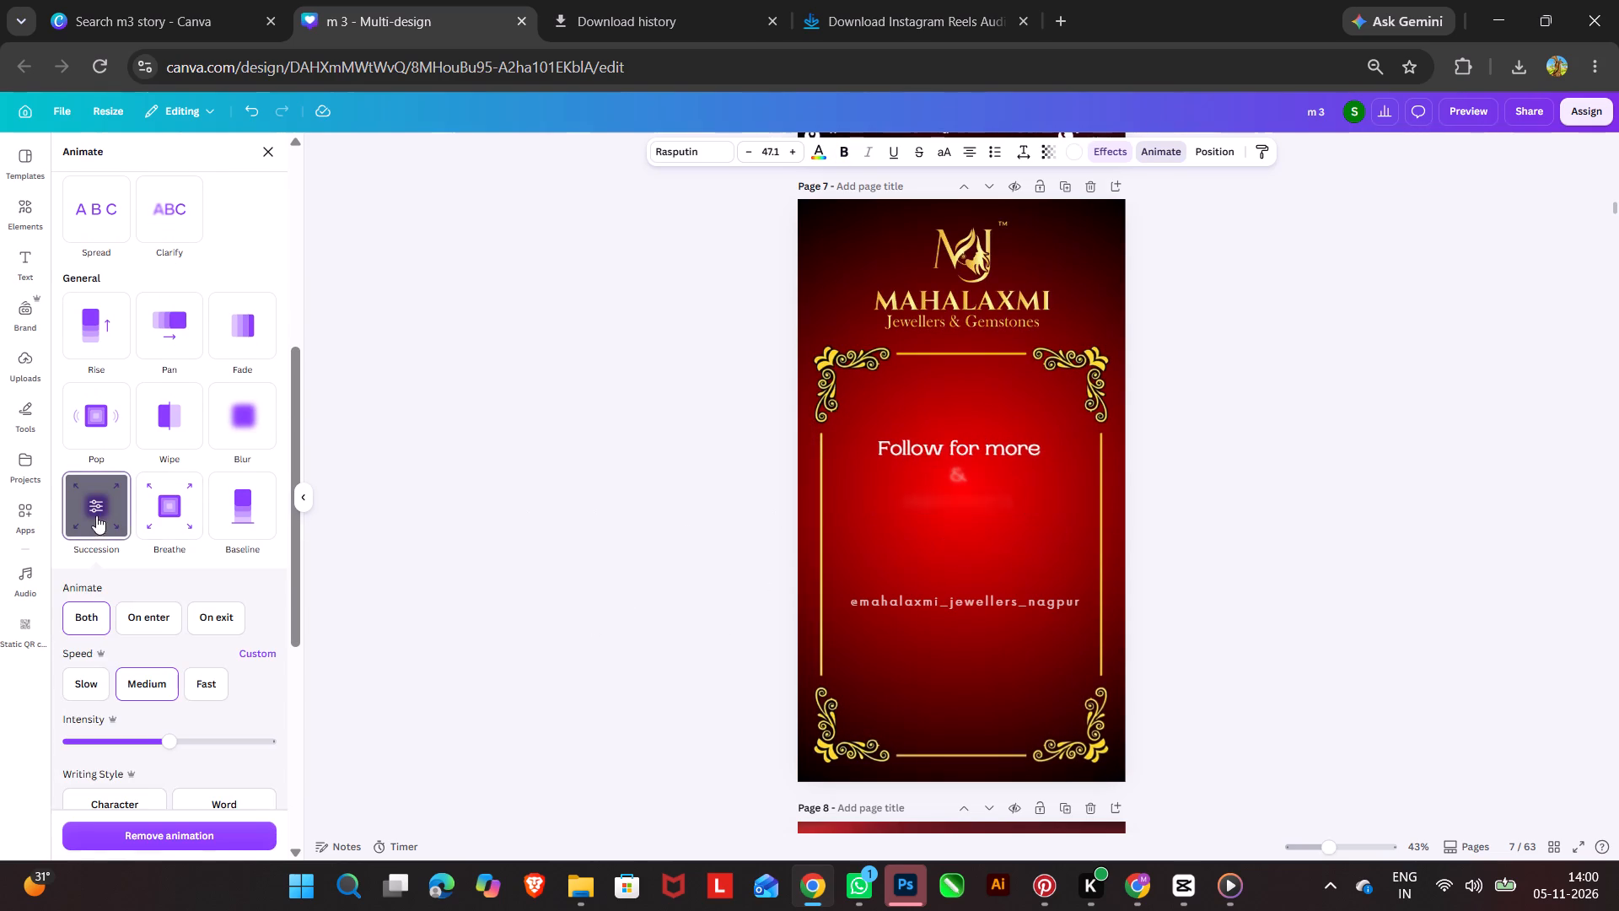
pyautogui.click(1035, 603)
pyautogui.click(101, 498)
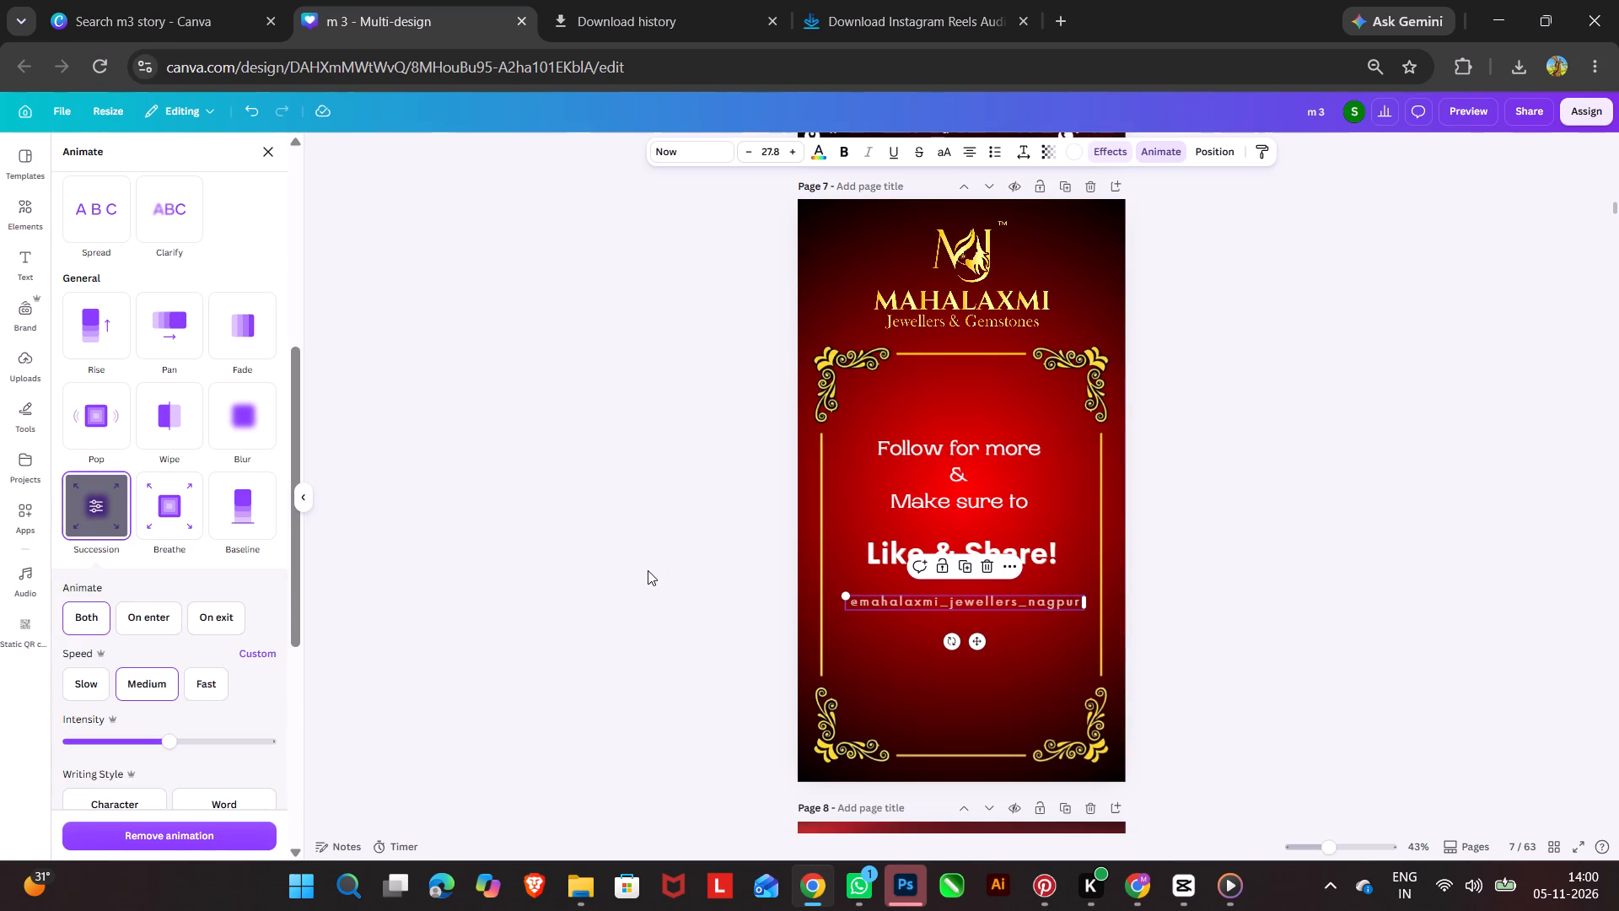
# Replay the reference video's closing card in Media Player to examine how its texts animate in, and return to Canva.
pyautogui.click(1235, 897)
pyautogui.moveTo(1352, 752); pyautogui.dragTo(1292, 759)
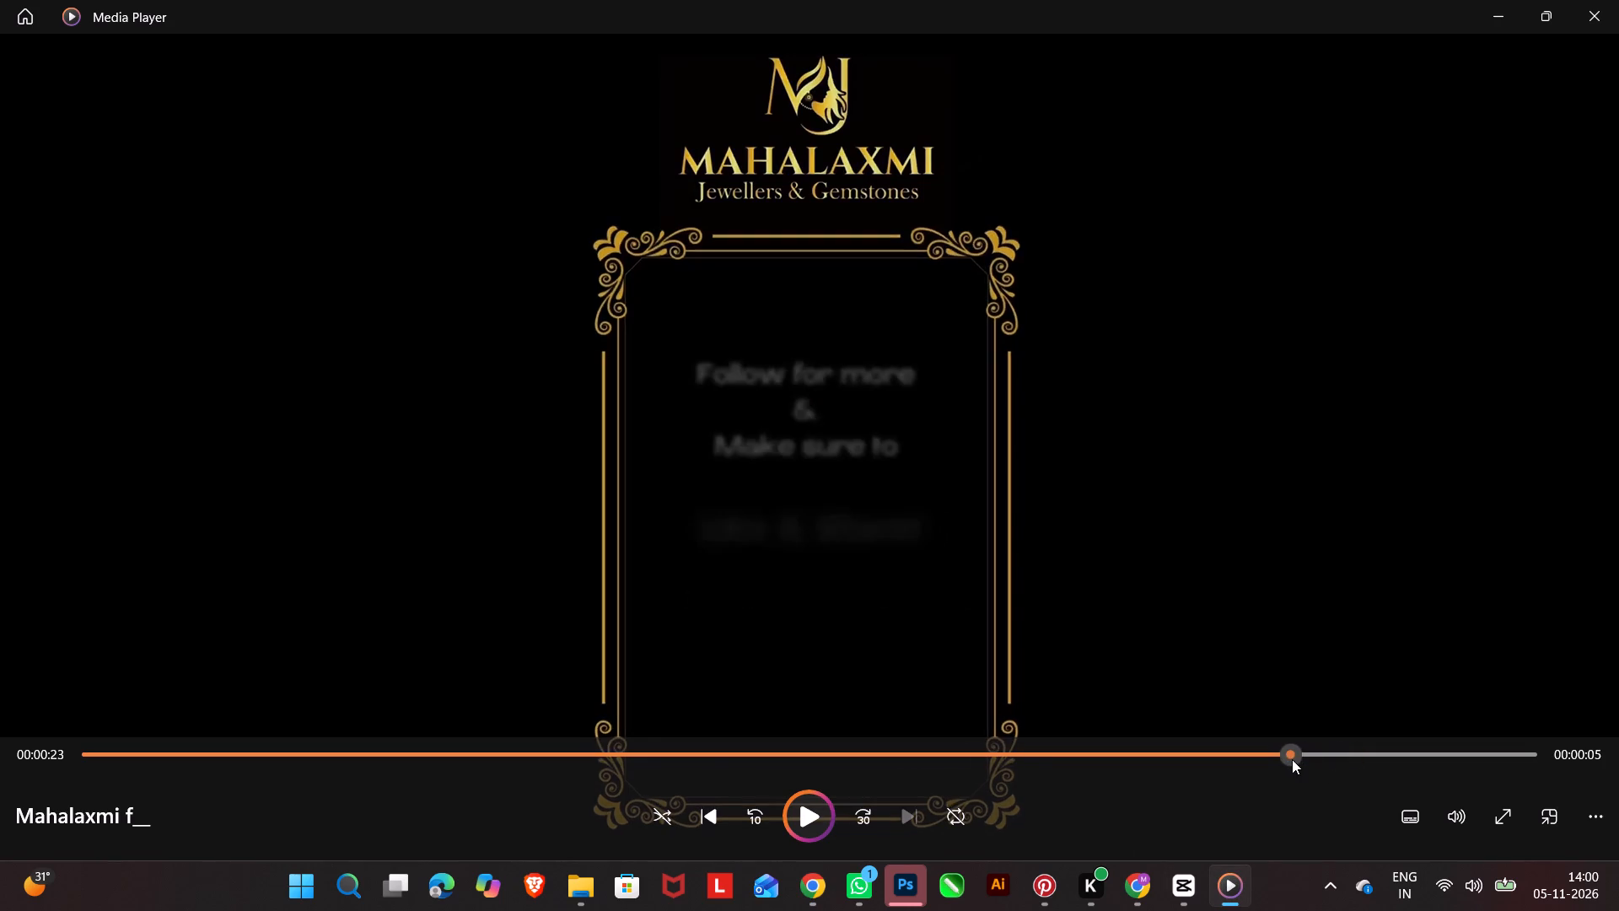
pyautogui.moveTo(1292, 759); pyautogui.dragTo(1249, 766)
pyautogui.click(809, 818)
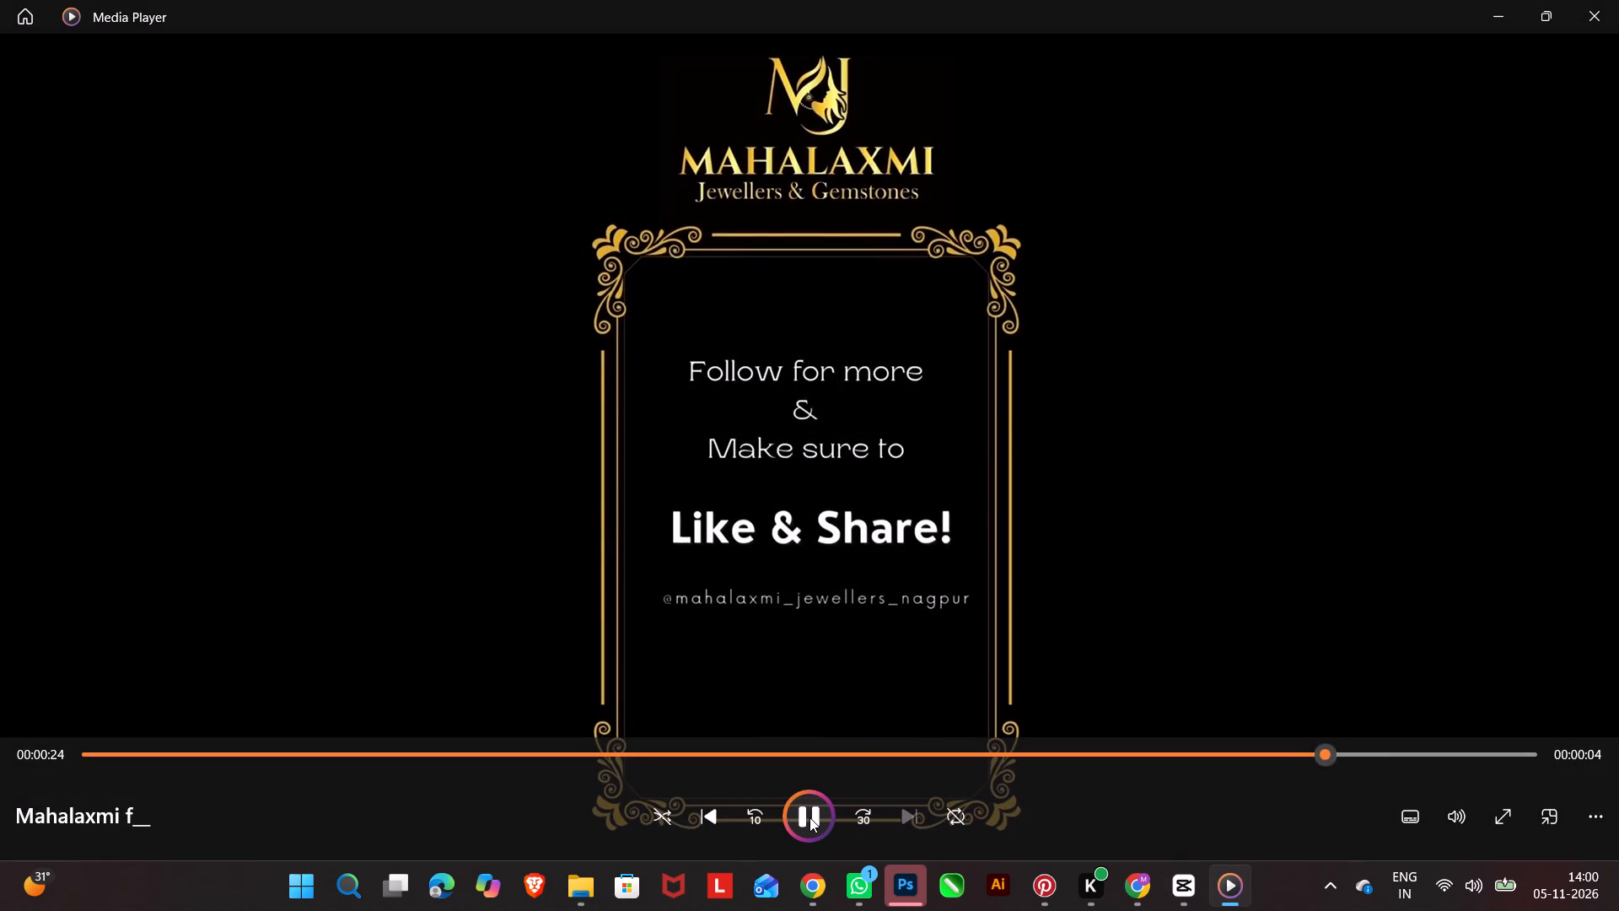
pyautogui.moveTo(1367, 760); pyautogui.dragTo(1283, 764)
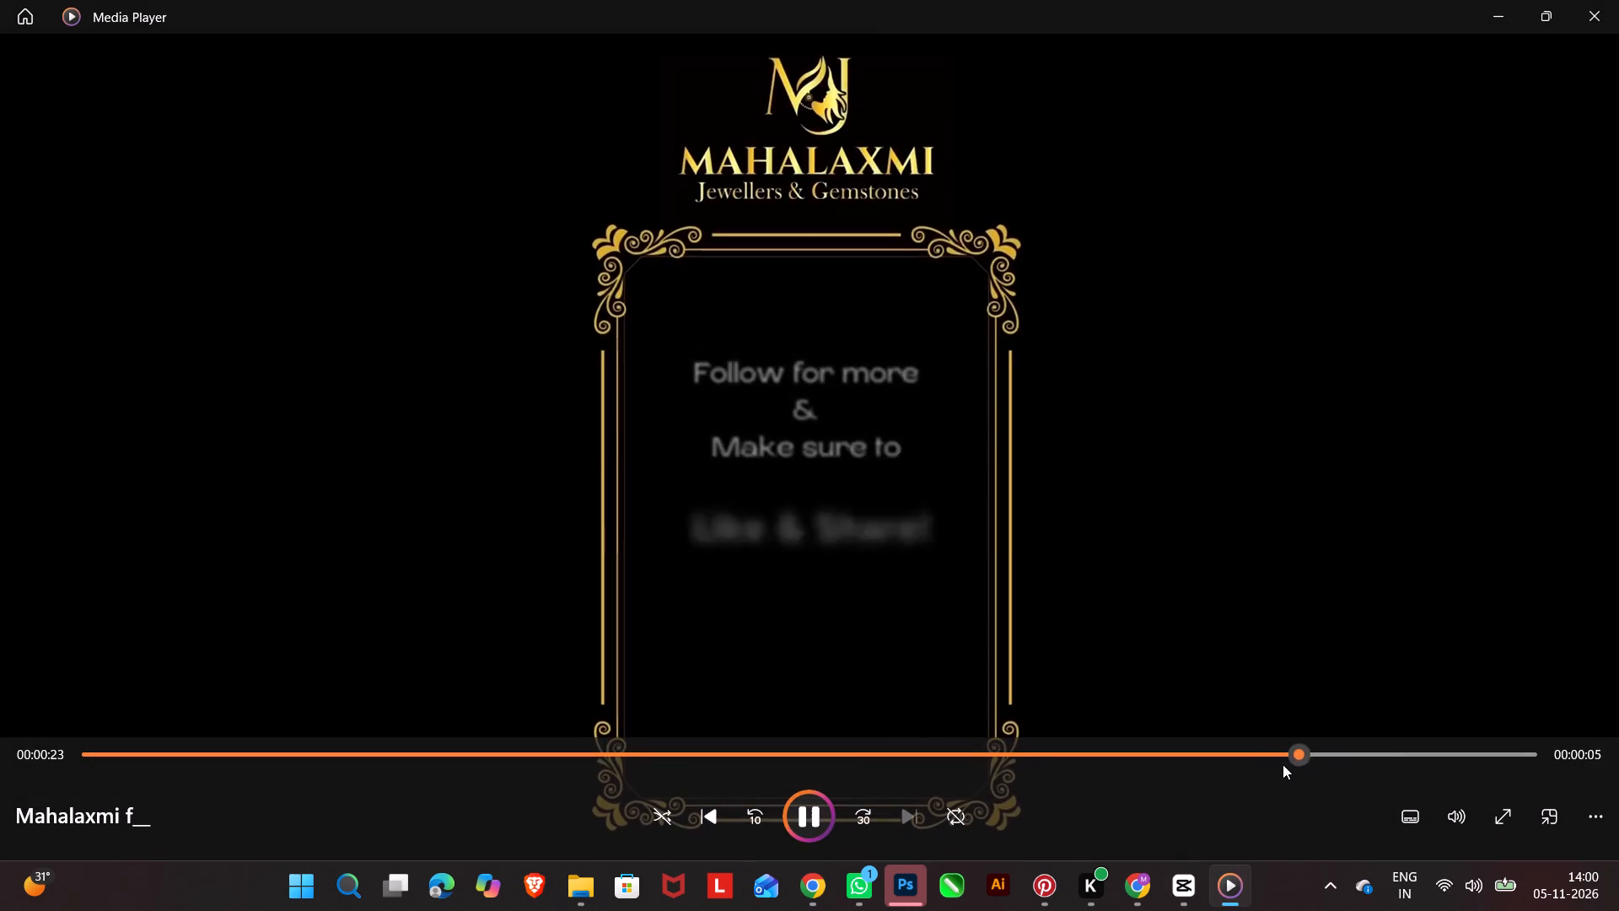
pyautogui.click(799, 814)
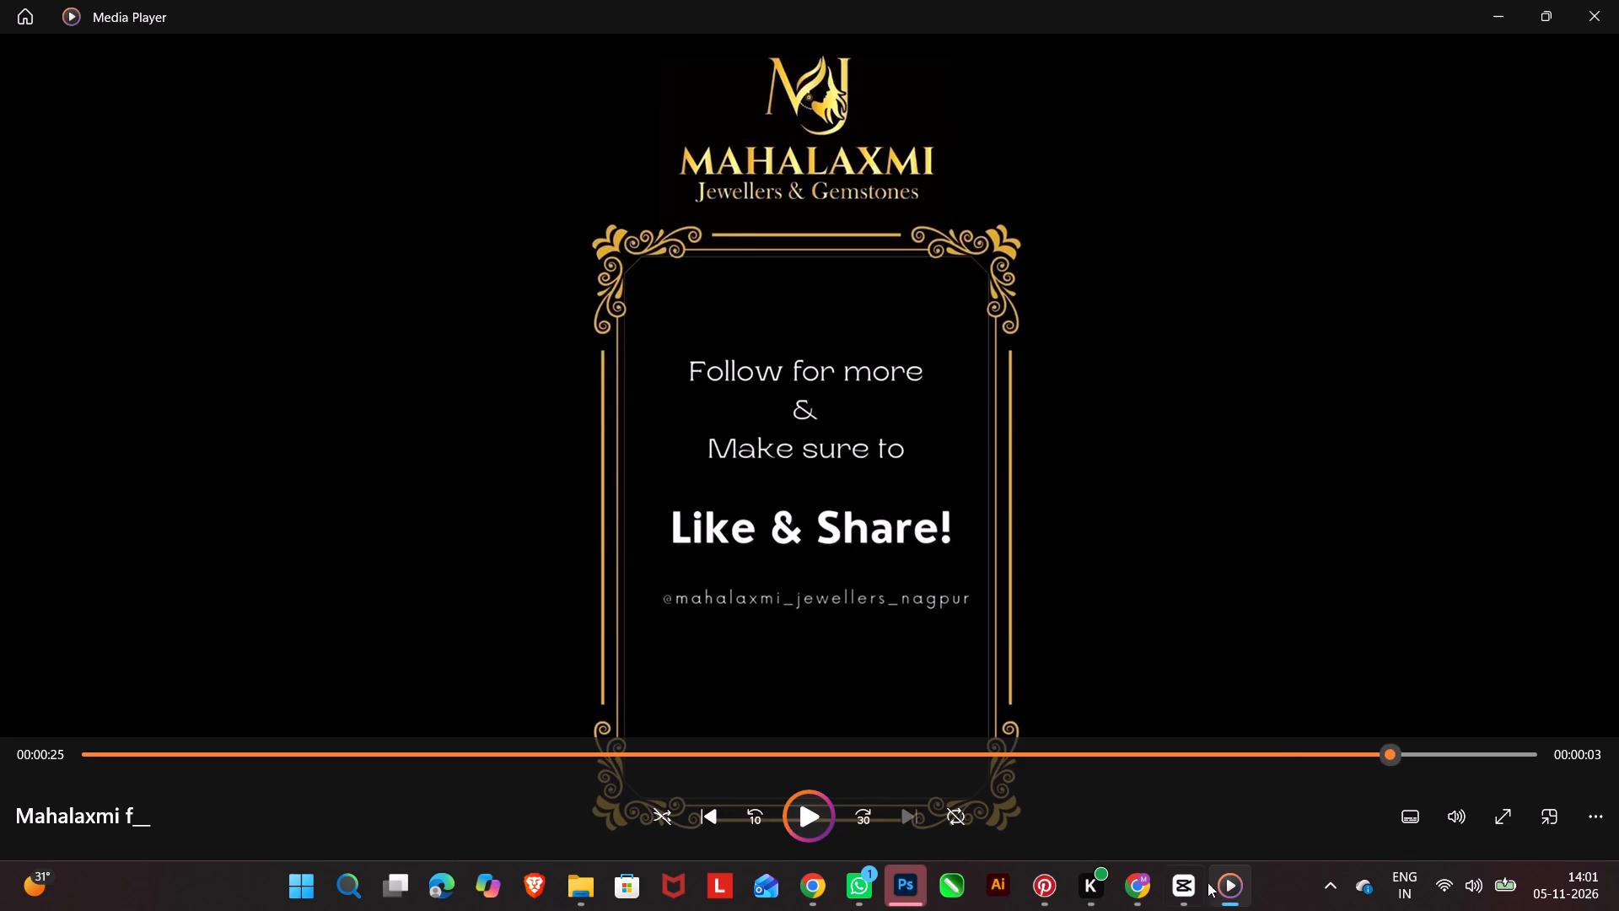
pyautogui.click(819, 879)
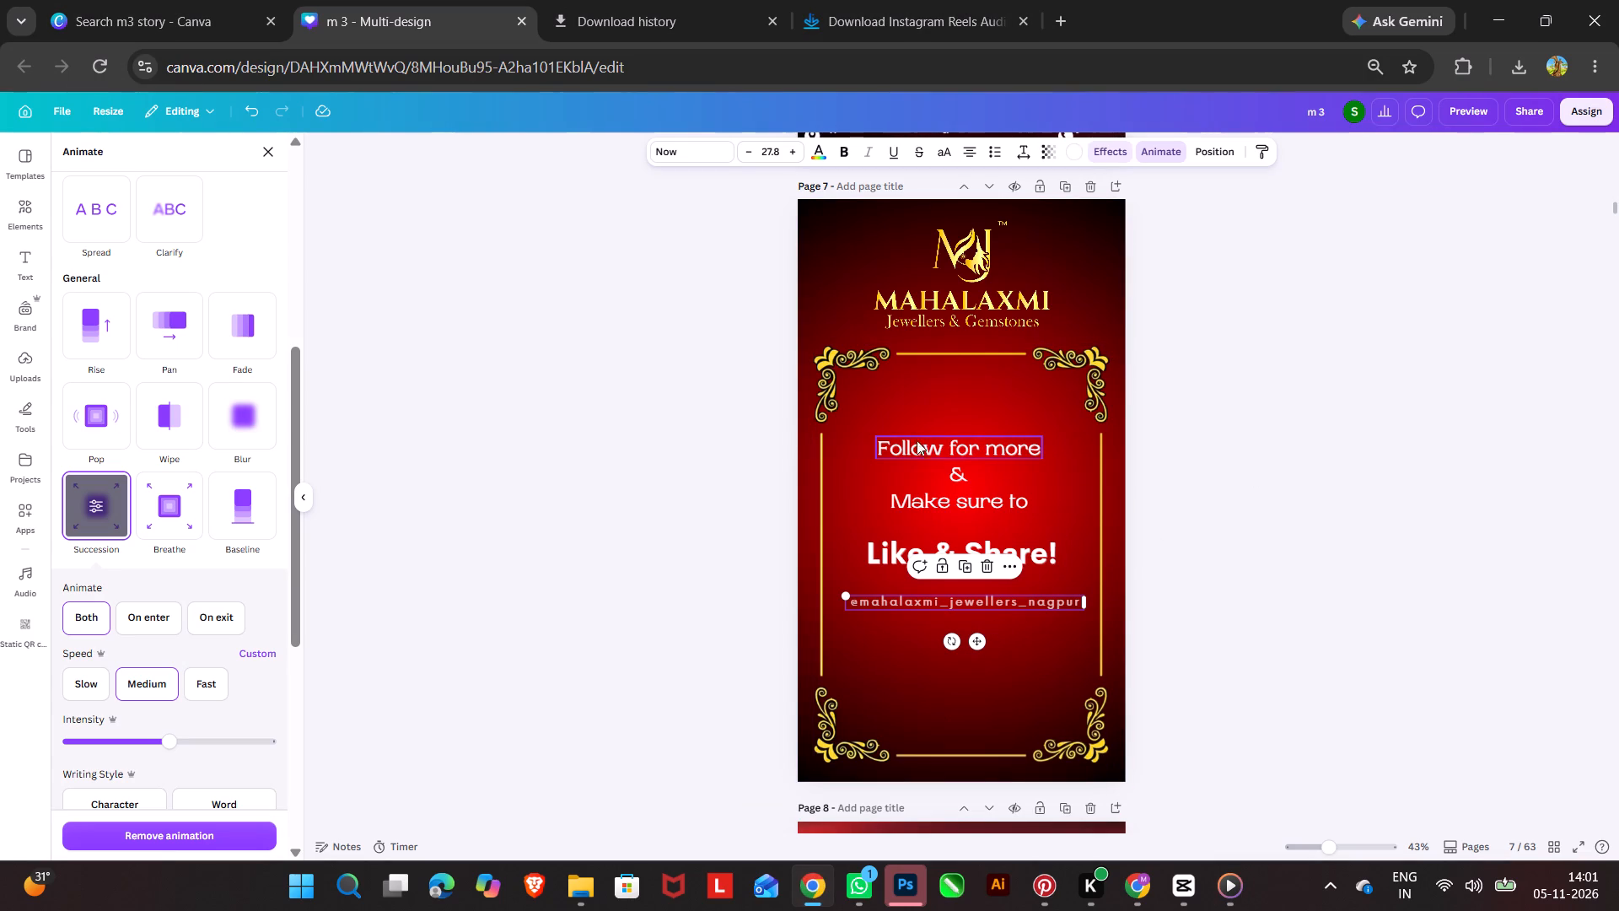
# Open page 7 in the timeline view and play its animation through.
pyautogui.click(1089, 254)
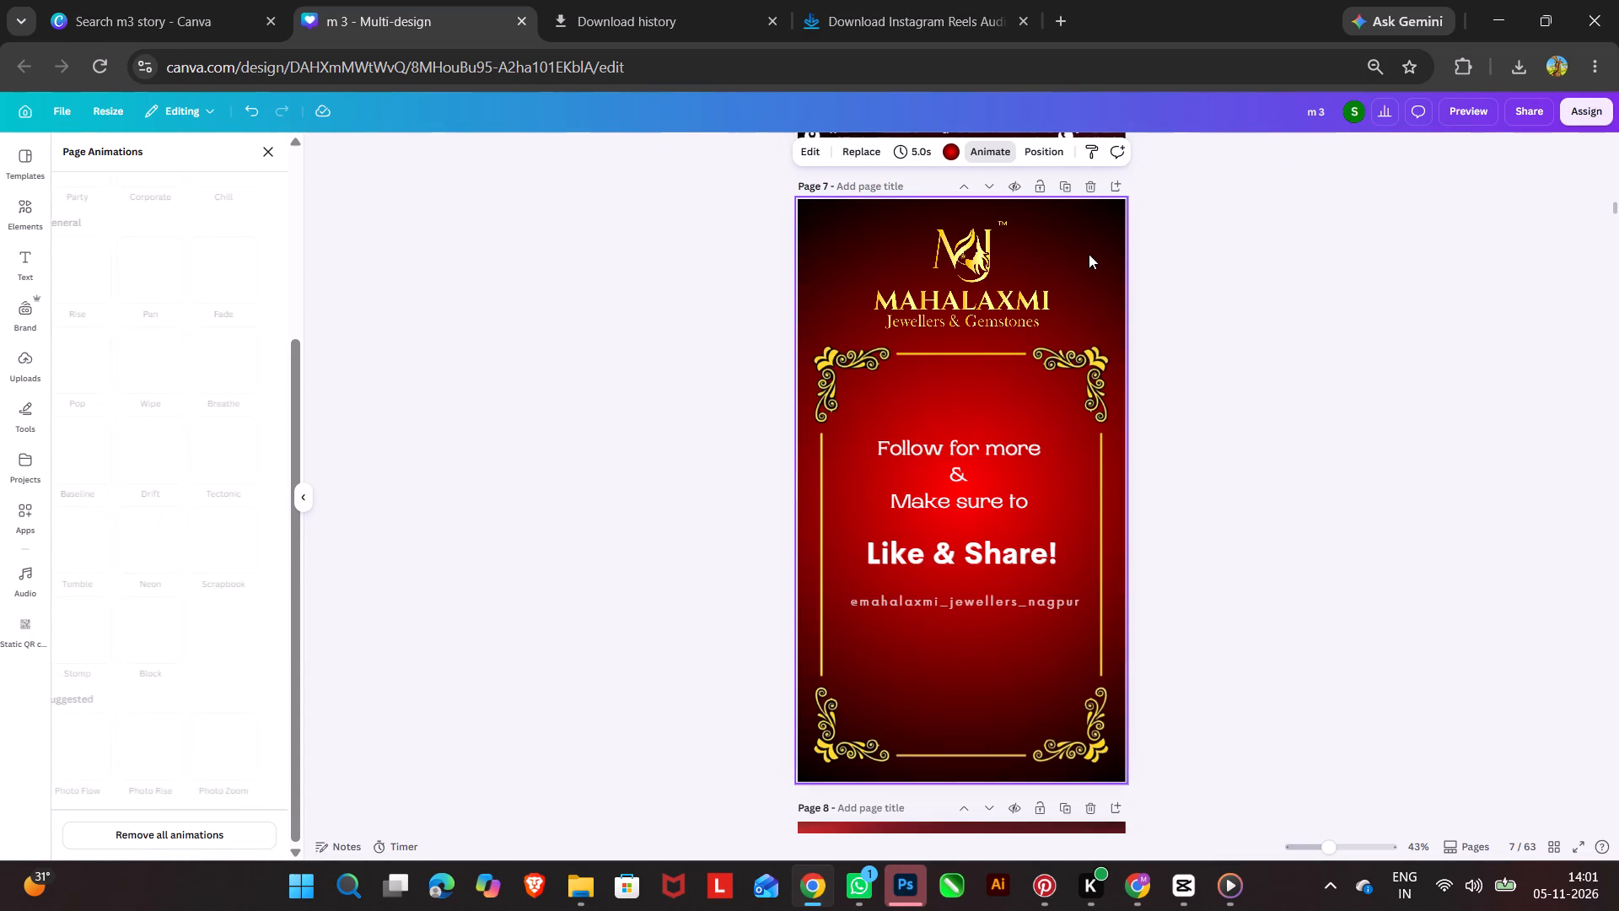
pyautogui.rightClick(1089, 254)
pyautogui.click(1173, 573)
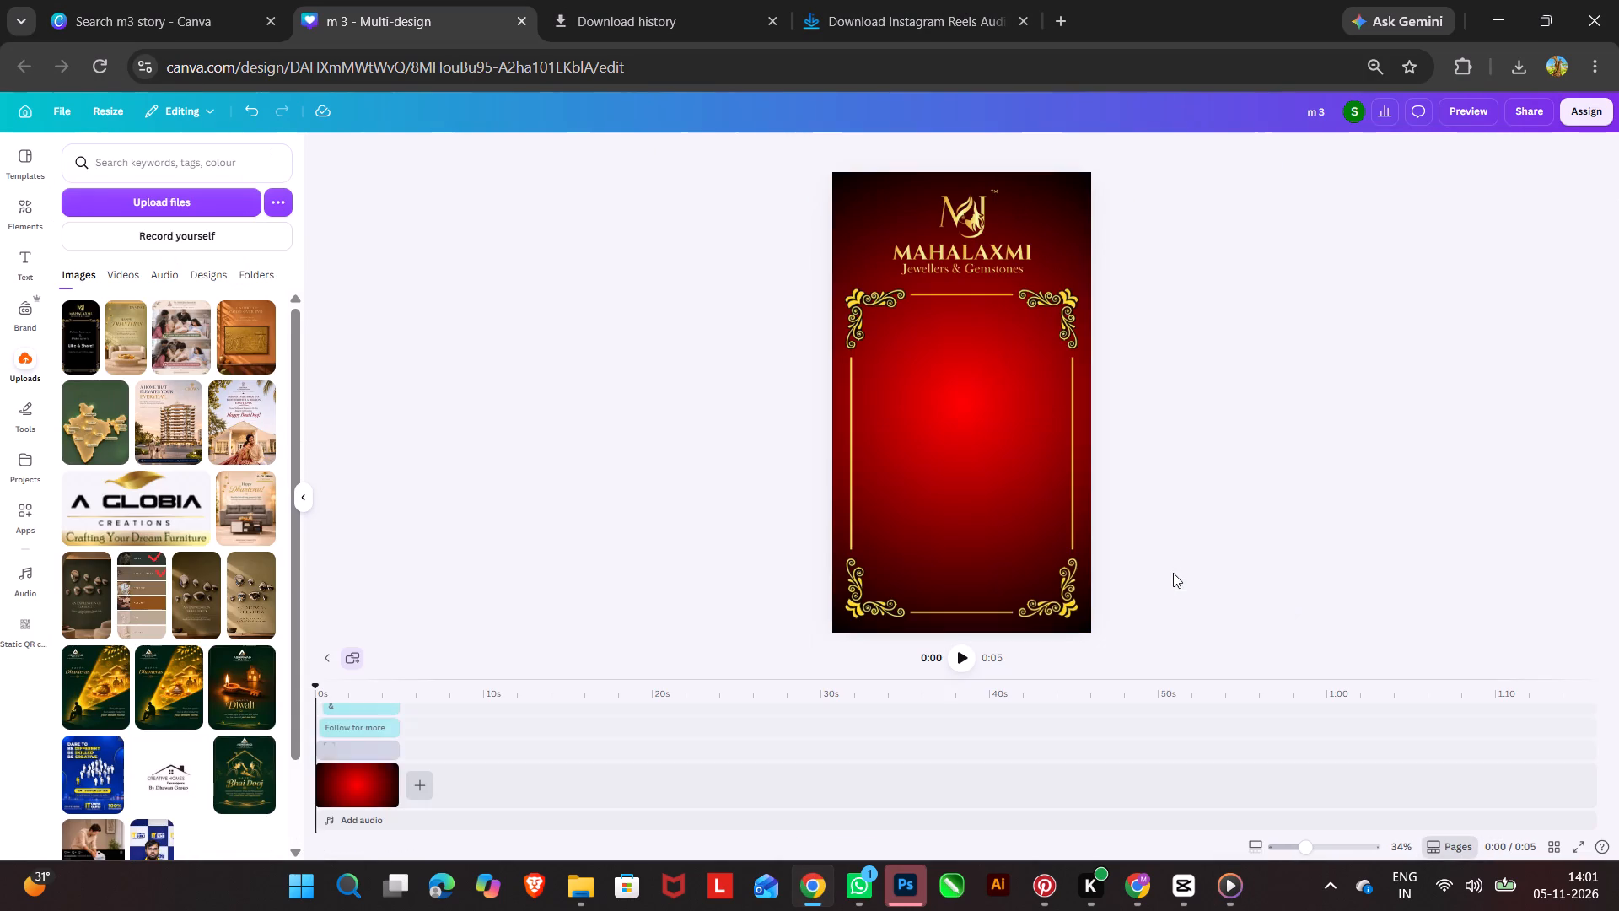
pyautogui.click(960, 656)
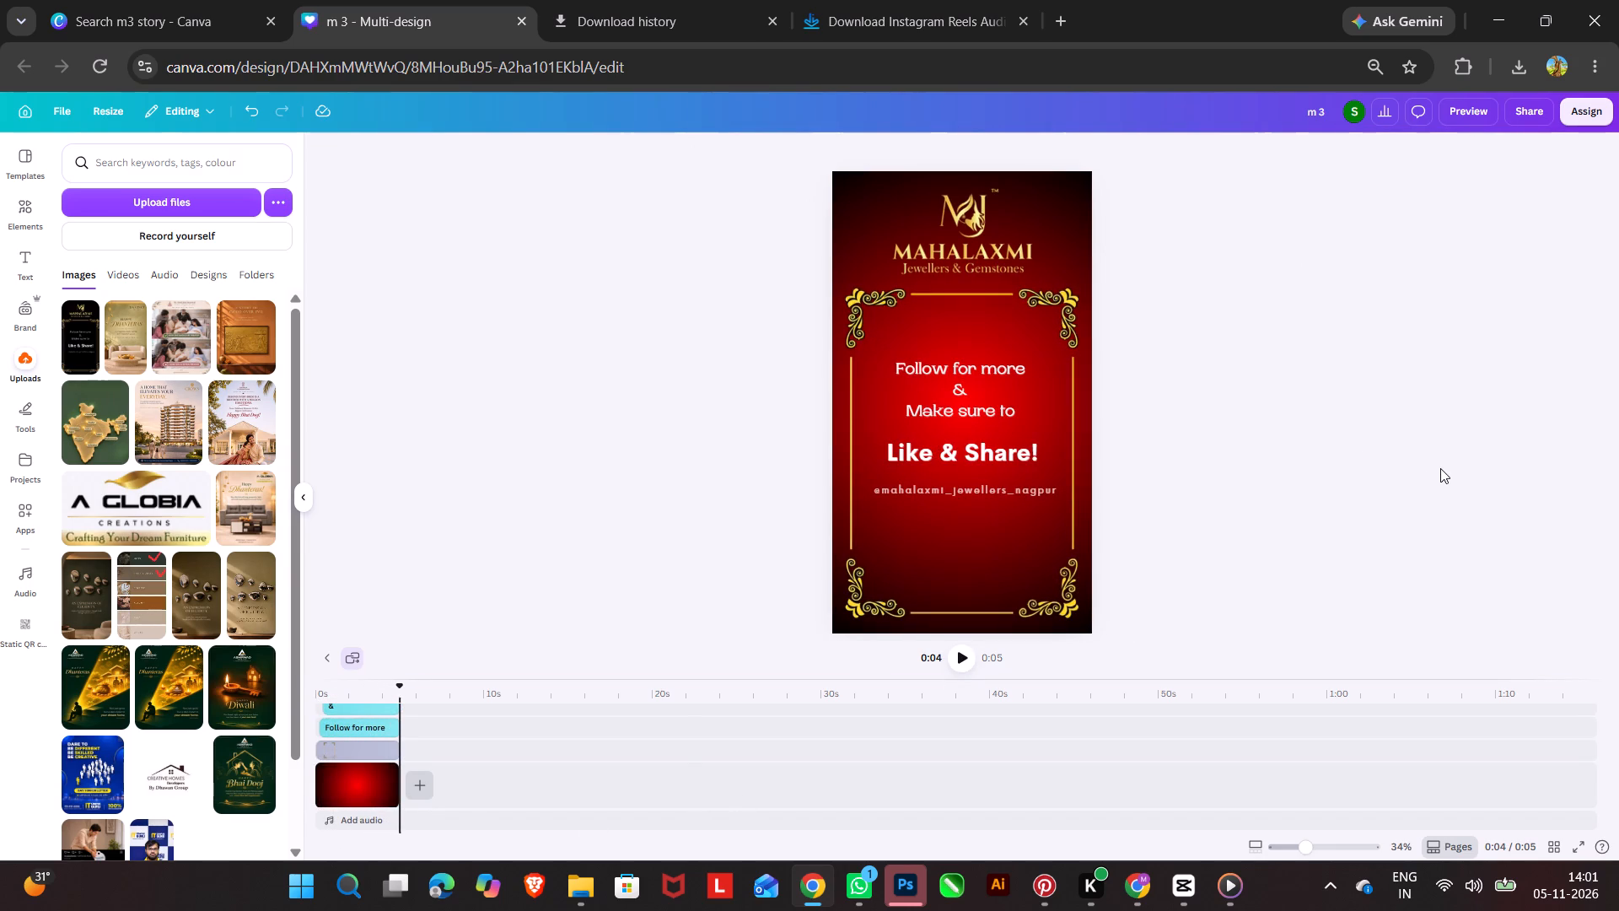
# Recolour the yellow of the frame's top-right corner ornament pastel orange, after sampling the logo's gold and trying the design's other gold swatches.
pyautogui.click(1072, 297)
pyautogui.click(1070, 298)
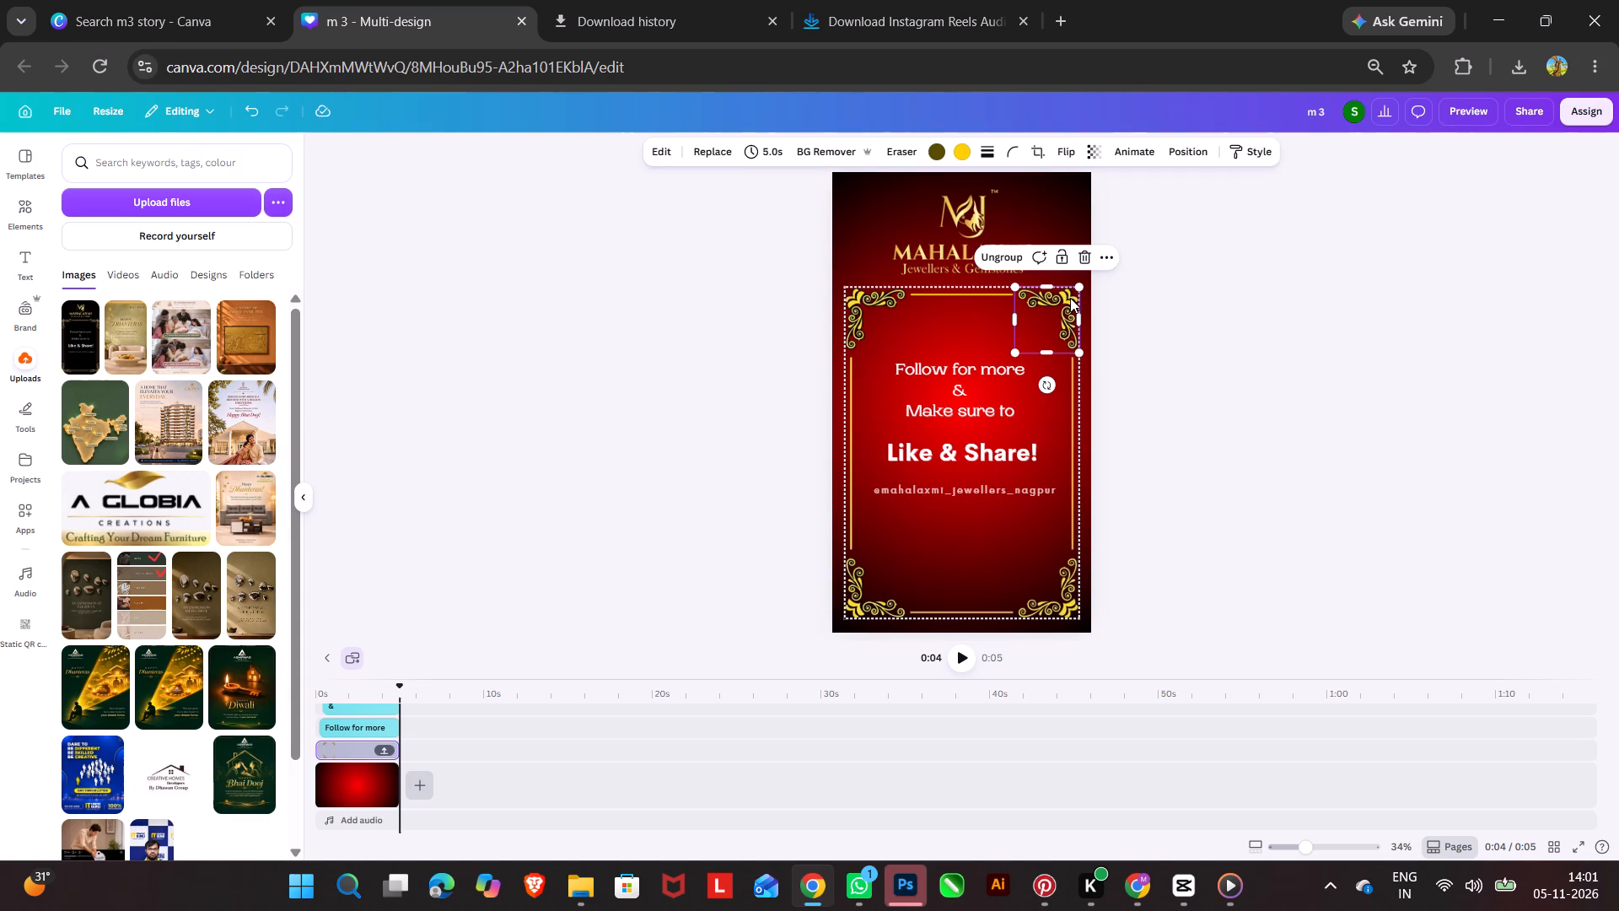
pyautogui.click(963, 149)
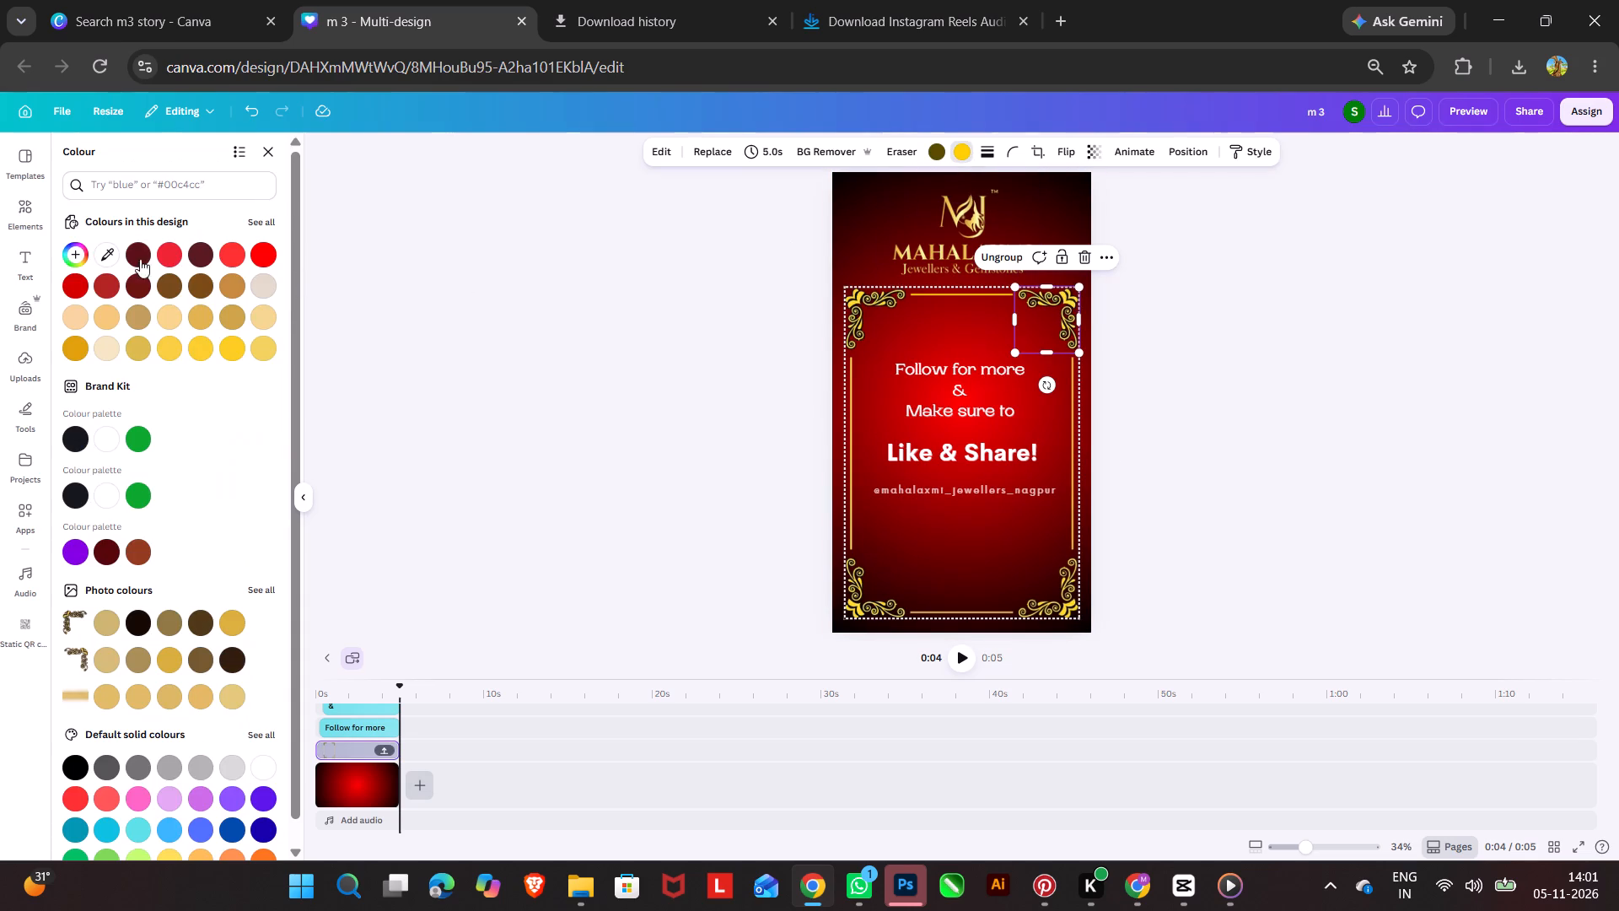
pyautogui.click(100, 253)
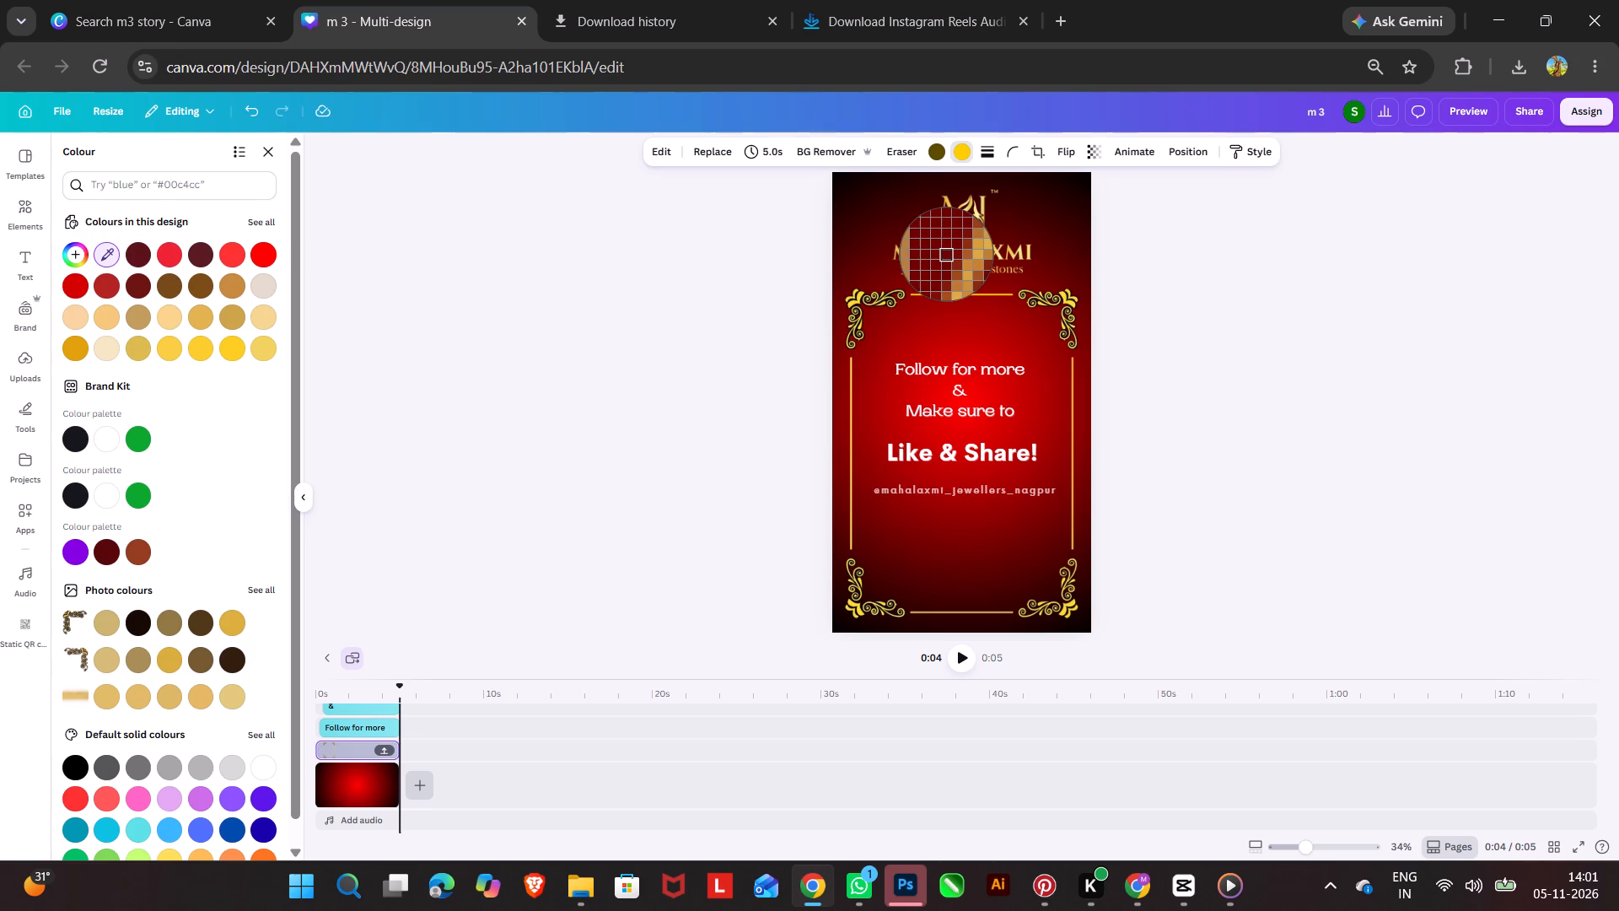
pyautogui.click(957, 208)
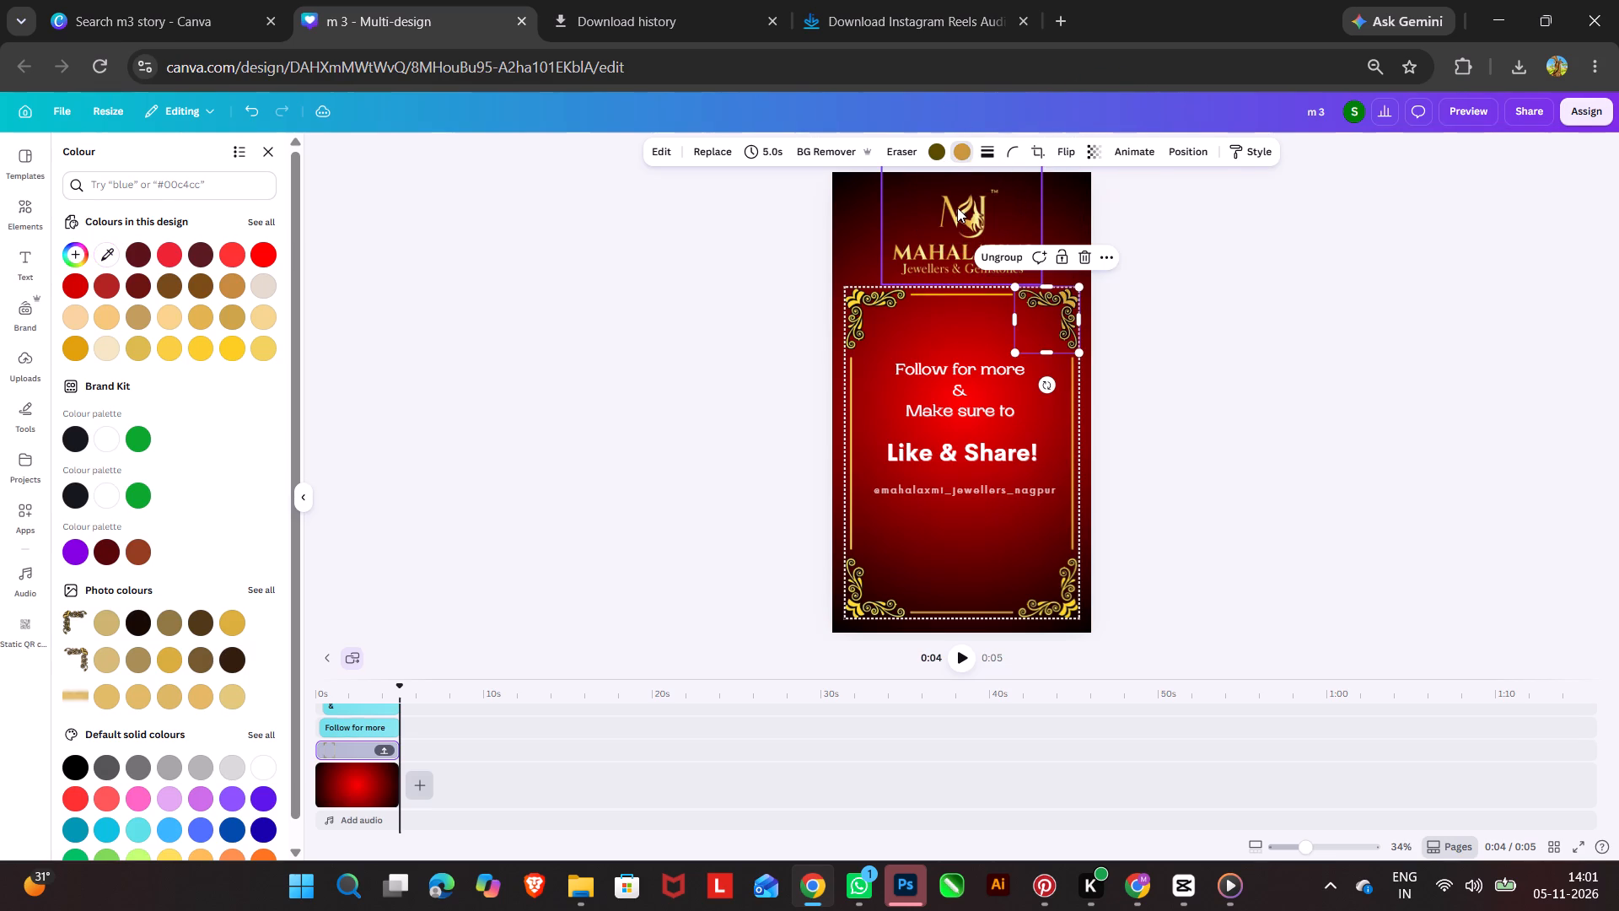
pyautogui.click(234, 312)
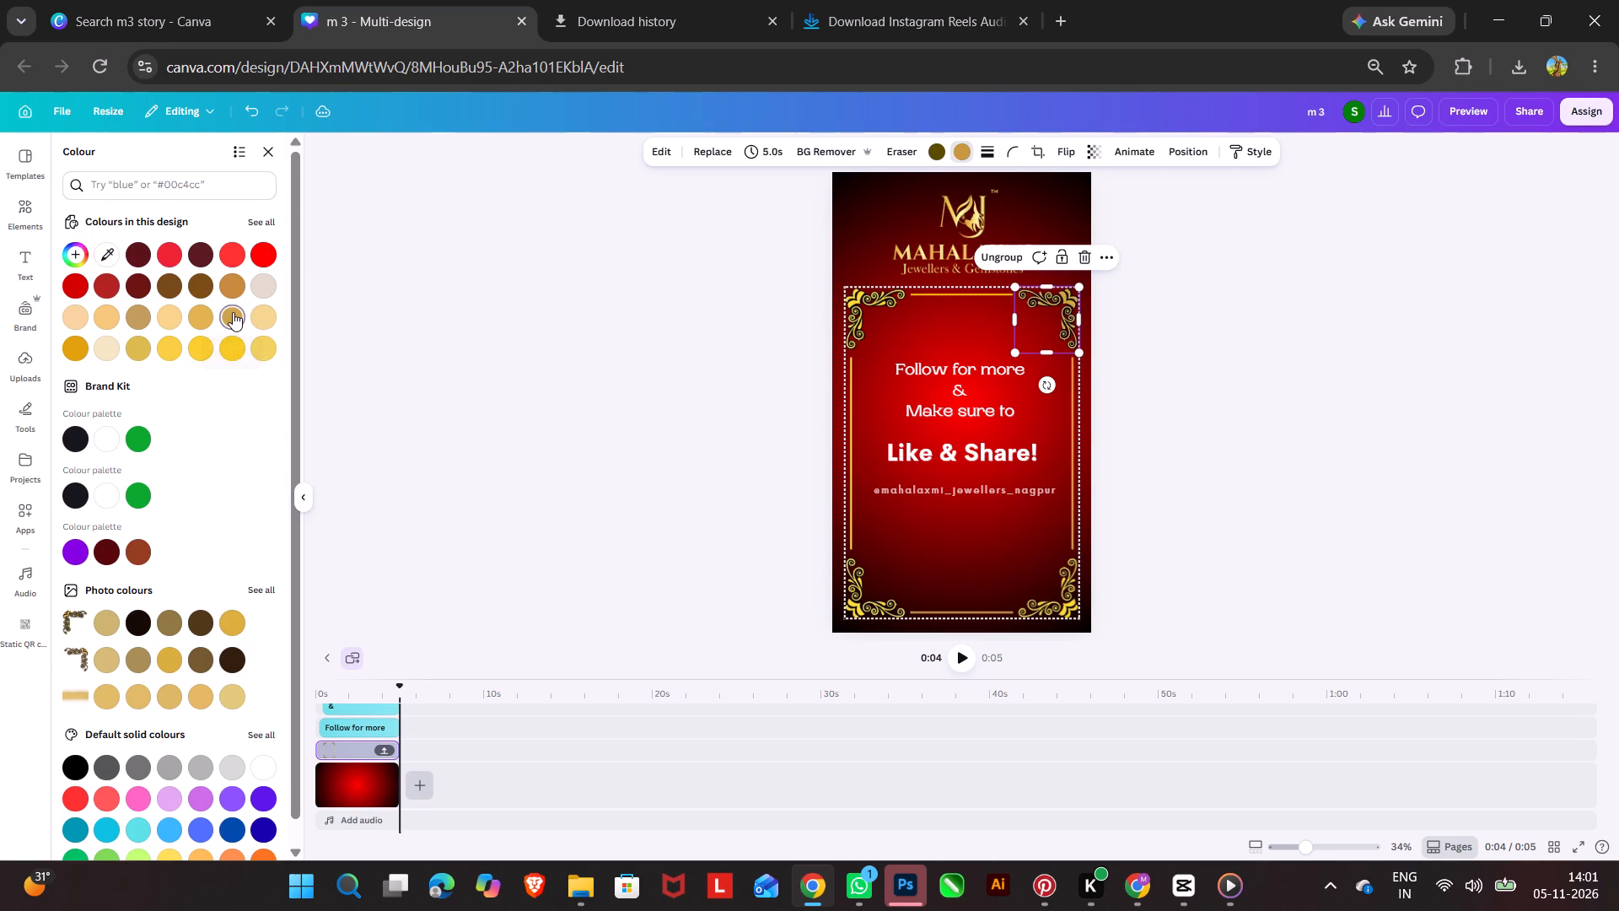
pyautogui.click(267, 310)
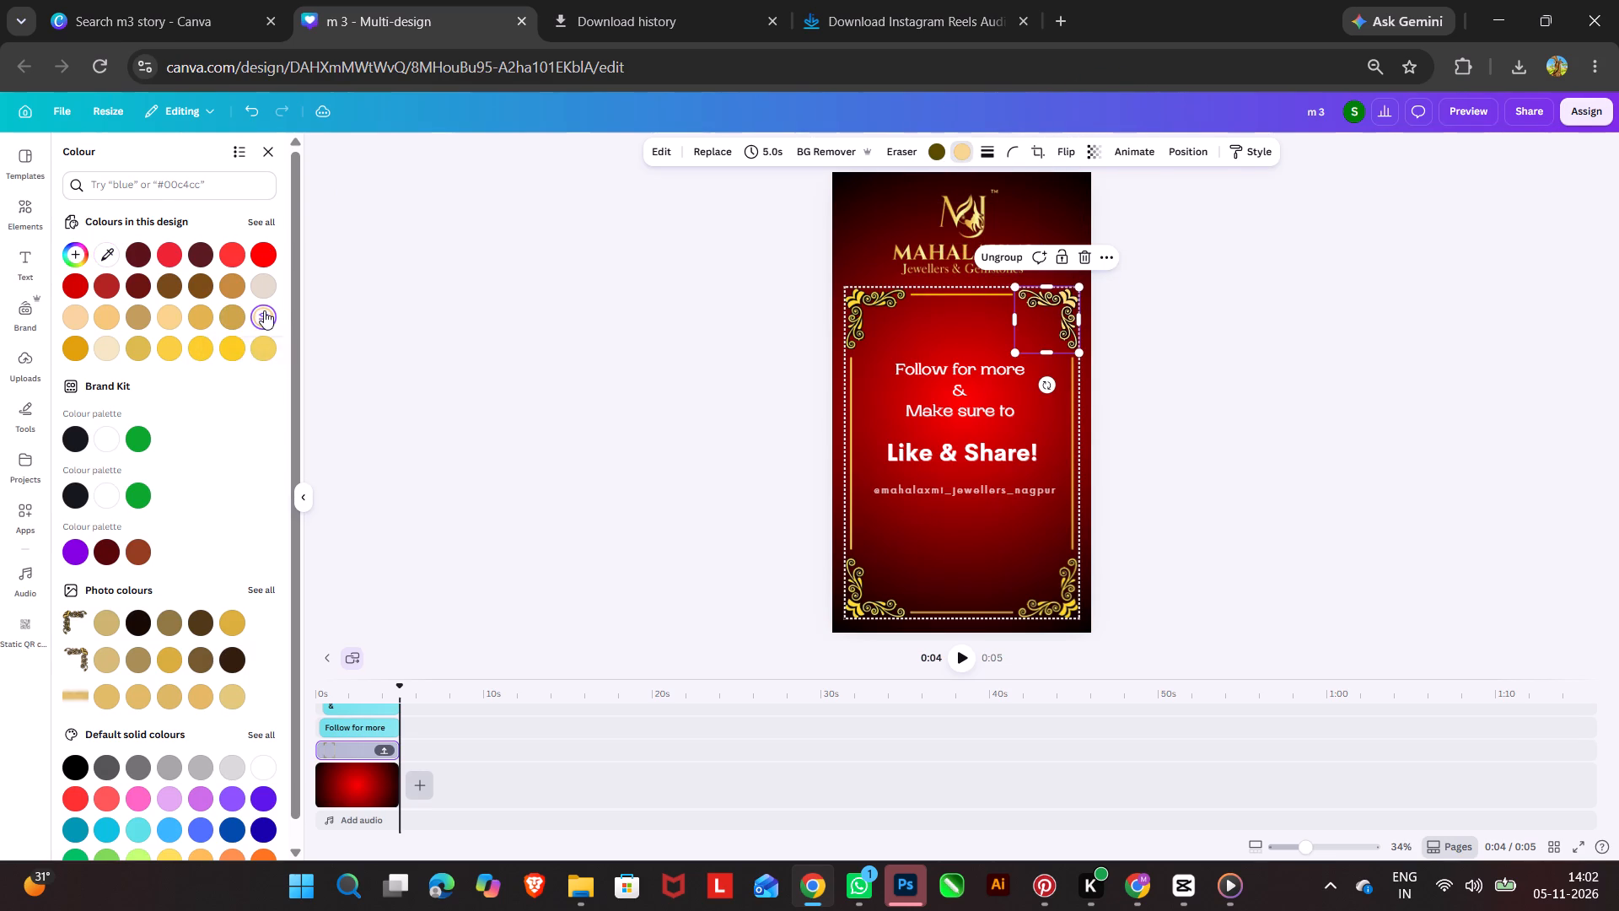
pyautogui.click(172, 317)
pyautogui.click(109, 313)
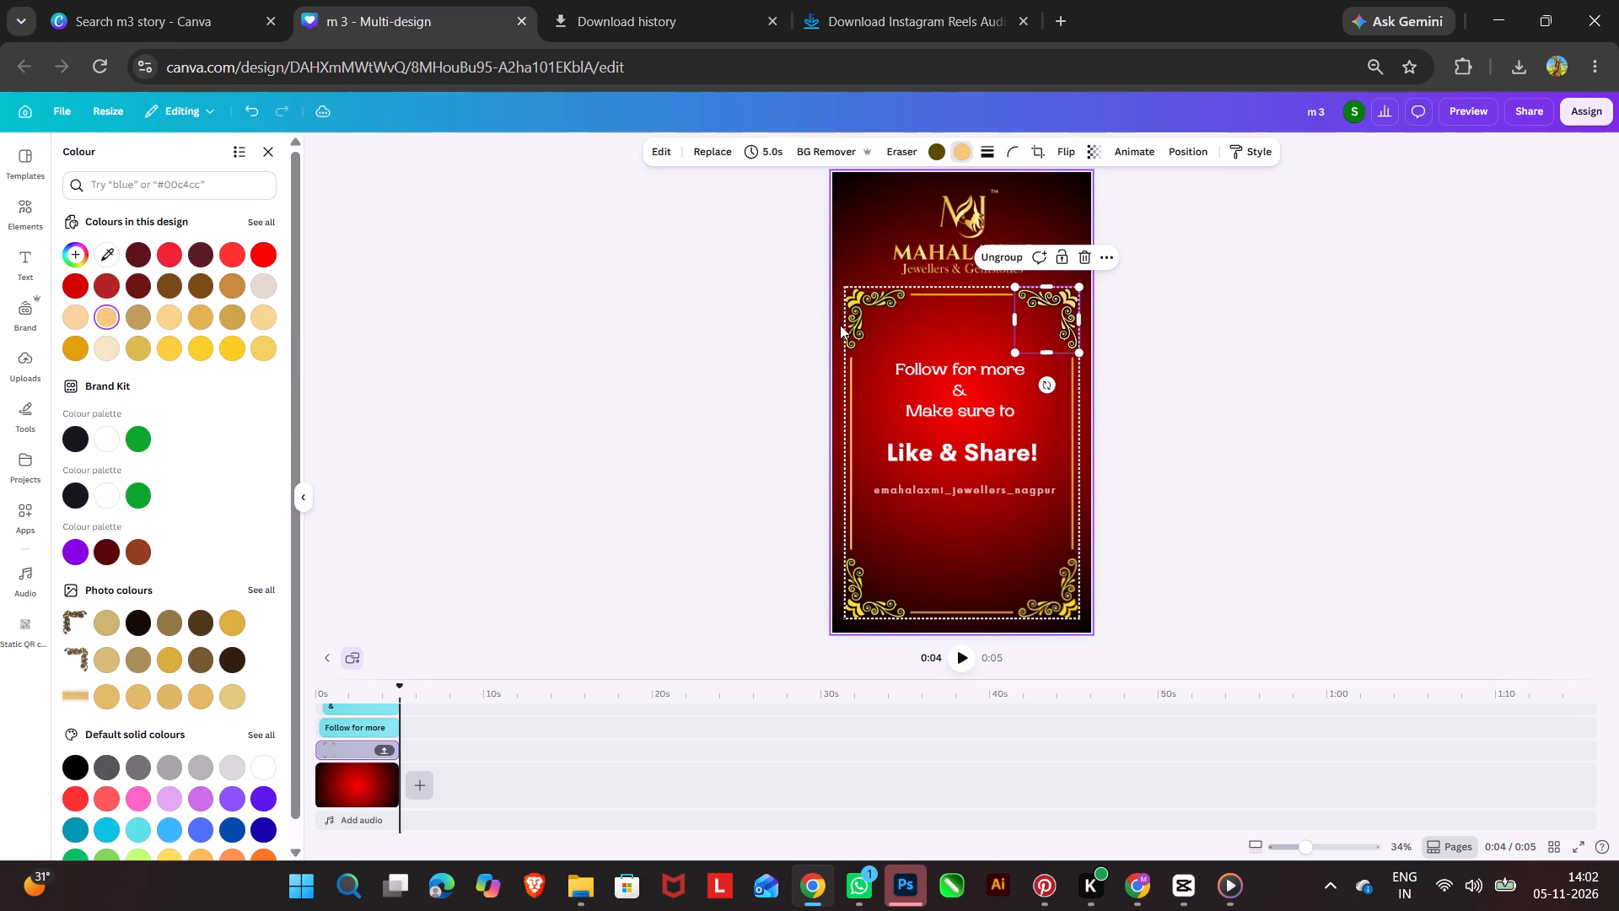
# Apply the same pastel orange to the frame's top-left corner ornament, top line and both vertical side lines.
pyautogui.click(856, 307)
pyautogui.click(107, 307)
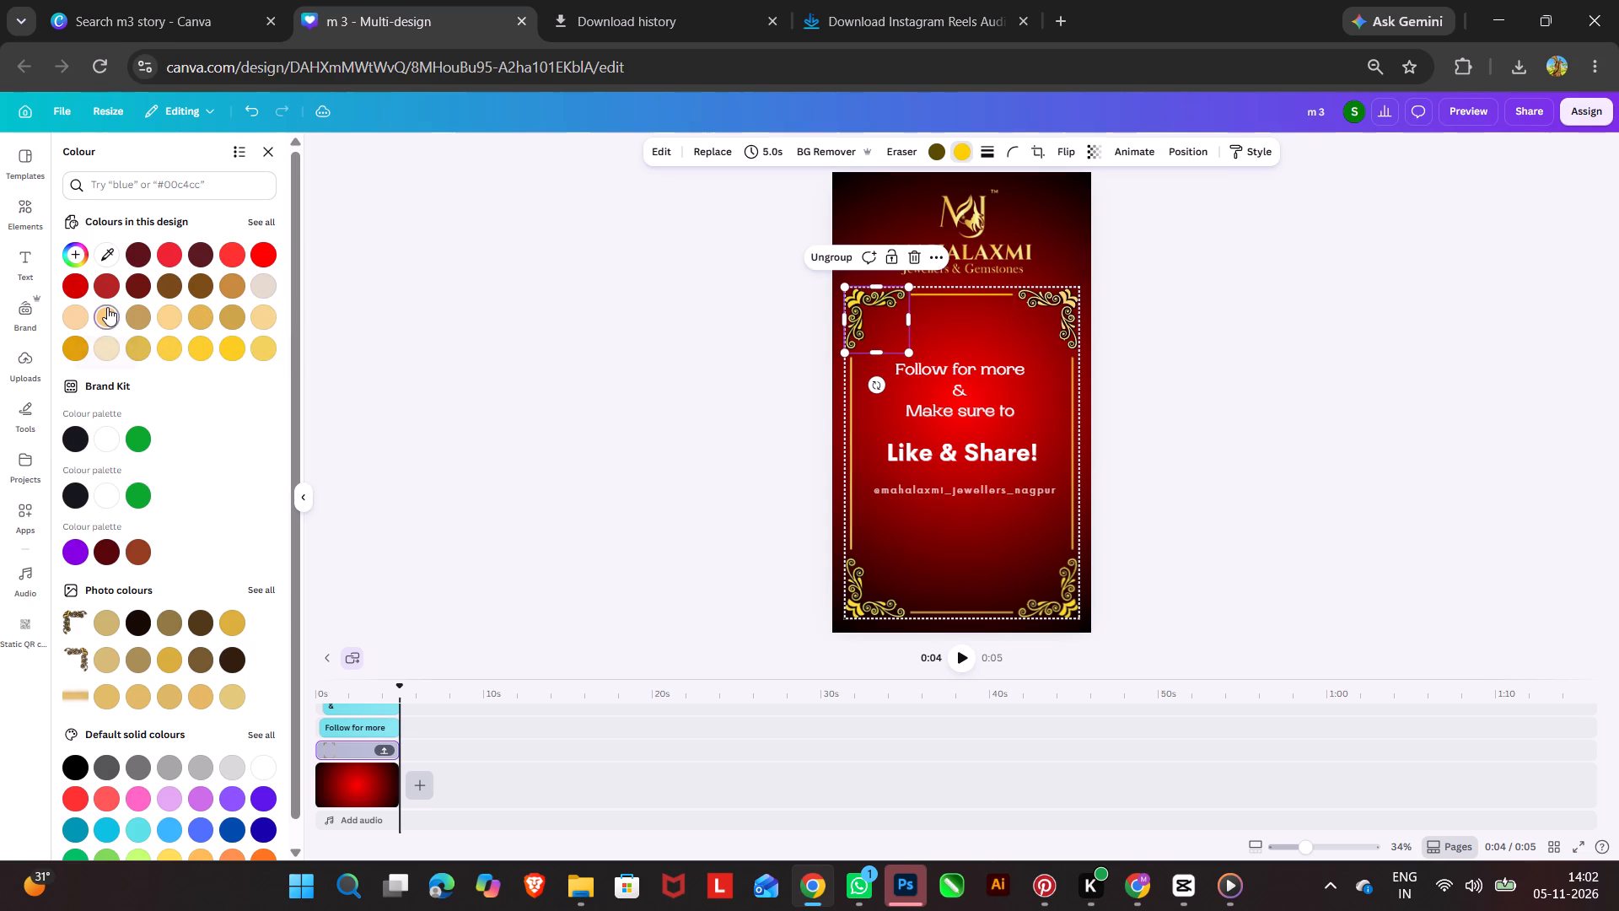
pyautogui.click(956, 295)
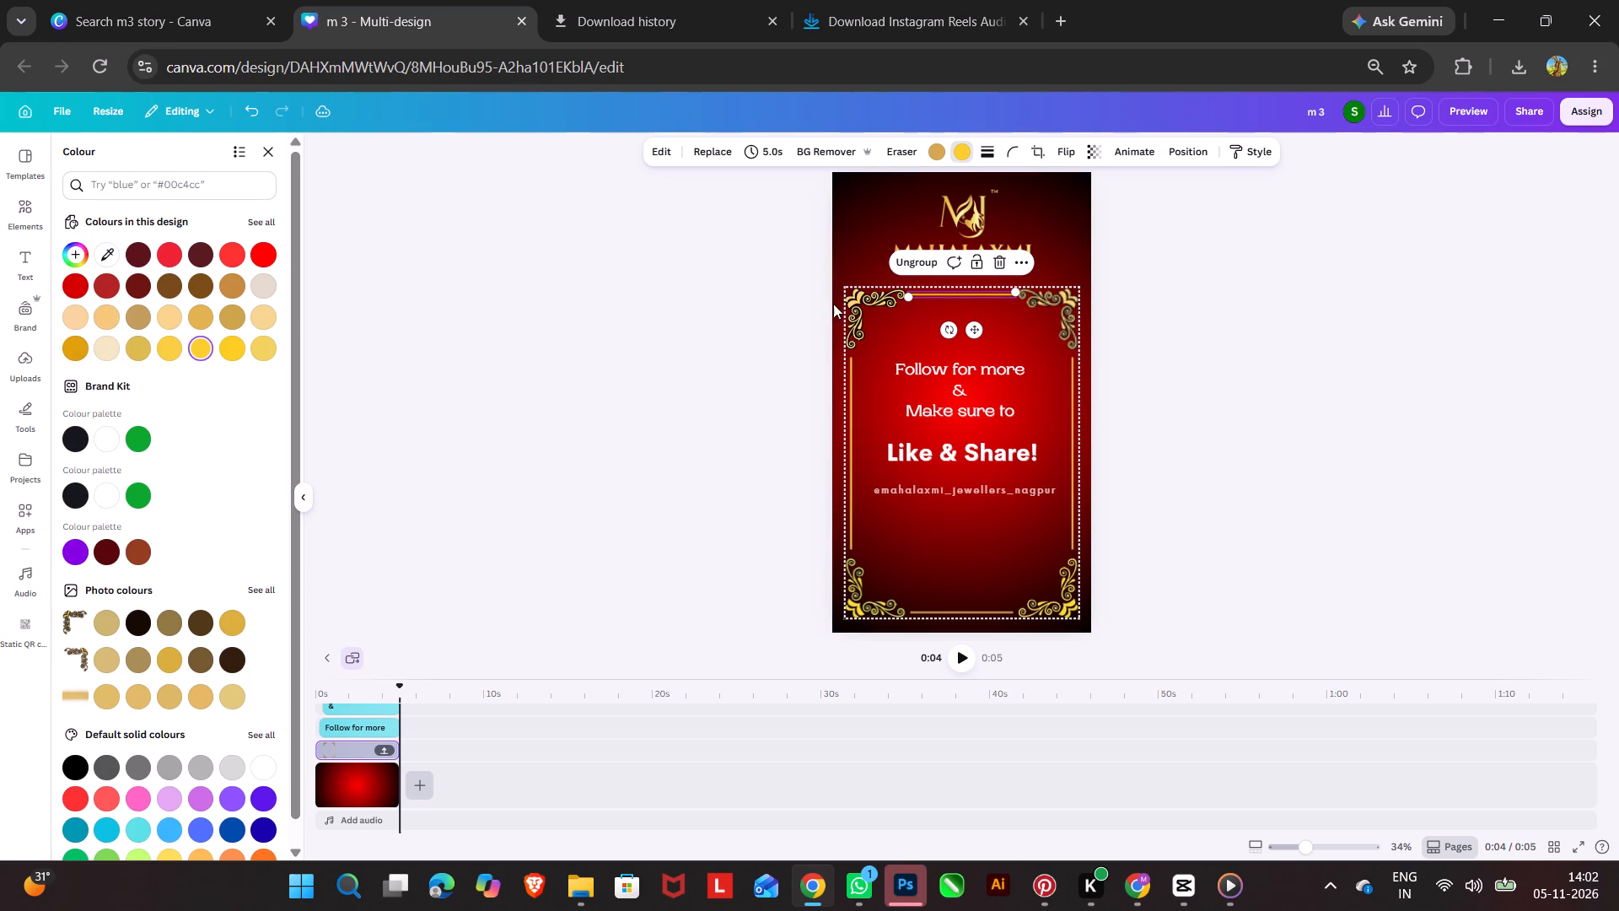
pyautogui.click(872, 296)
pyautogui.click(949, 292)
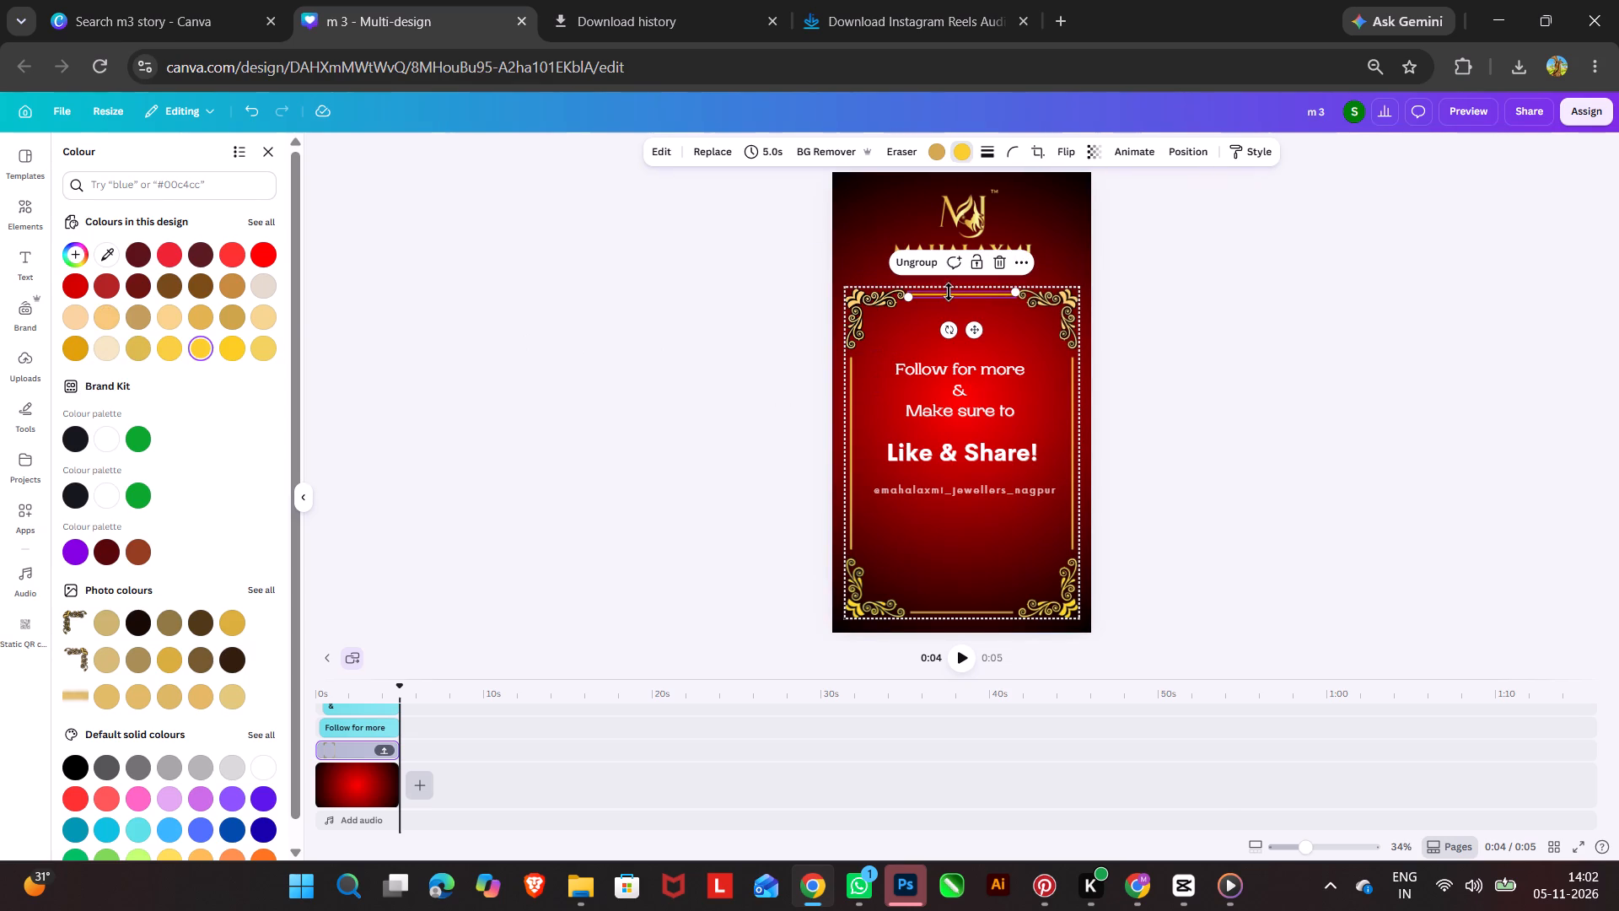
pyautogui.click(99, 310)
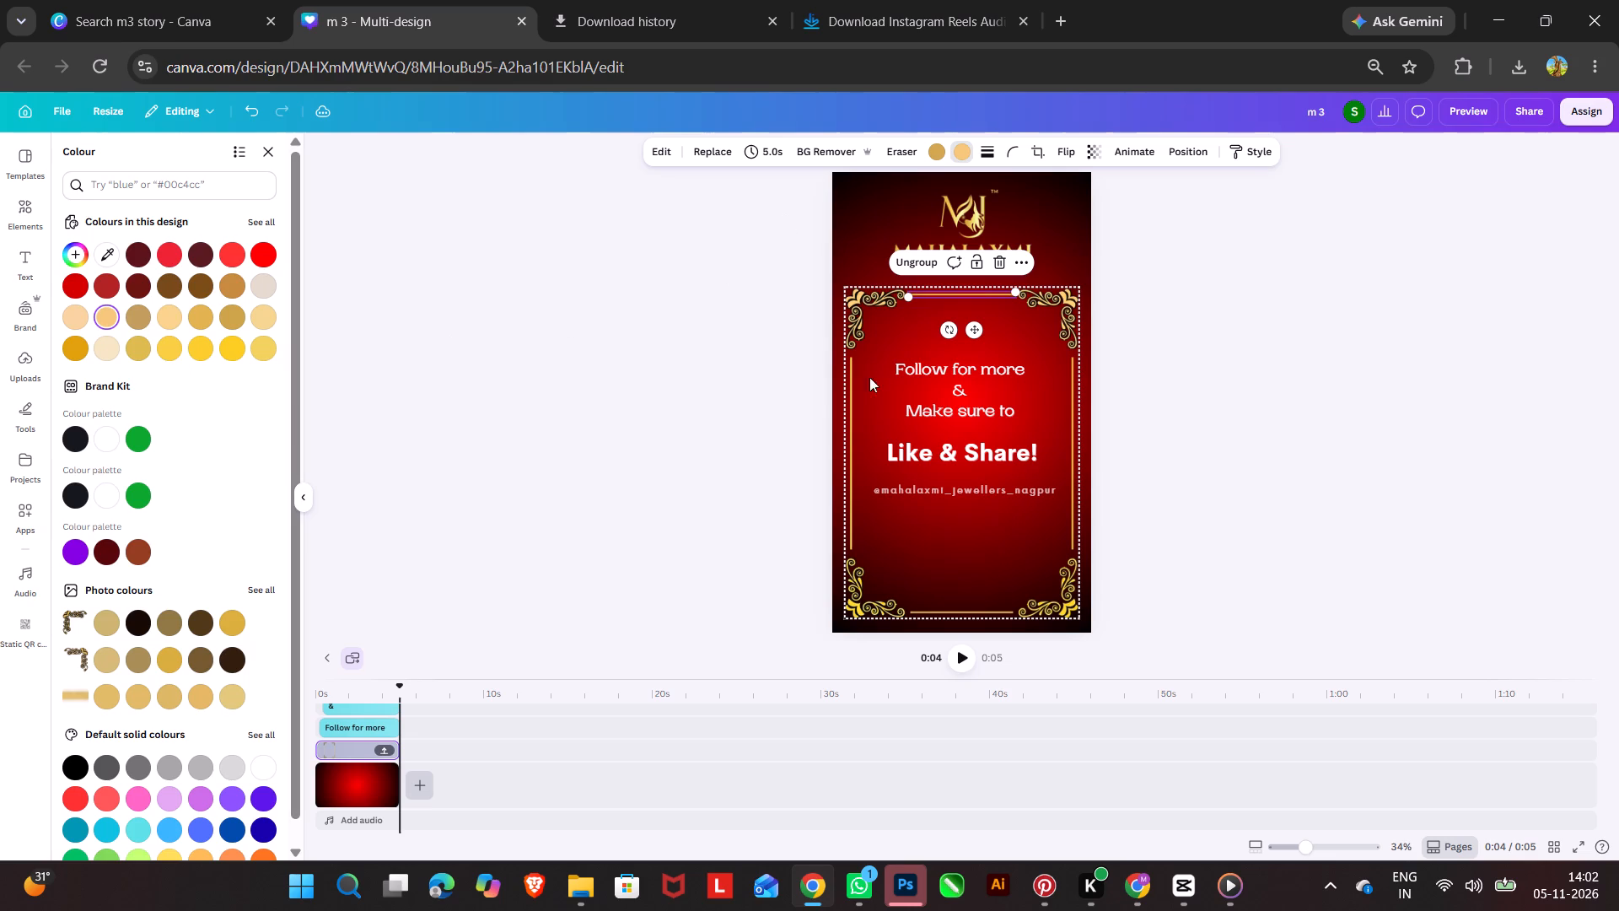
pyautogui.click(851, 435)
pyautogui.click(107, 319)
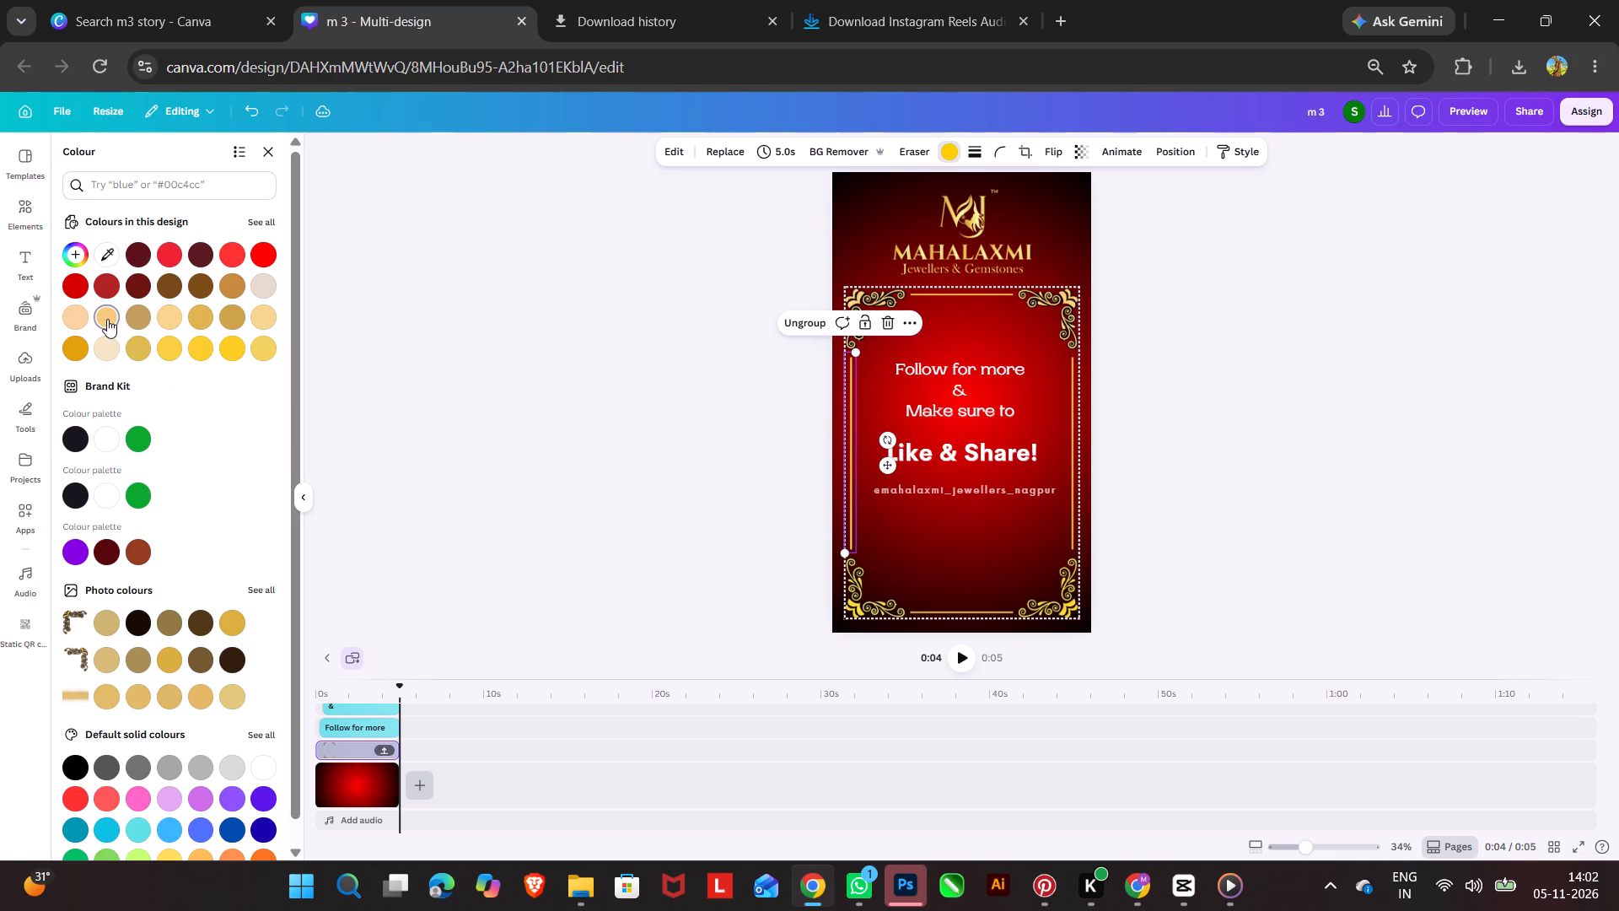
pyautogui.click(1073, 443)
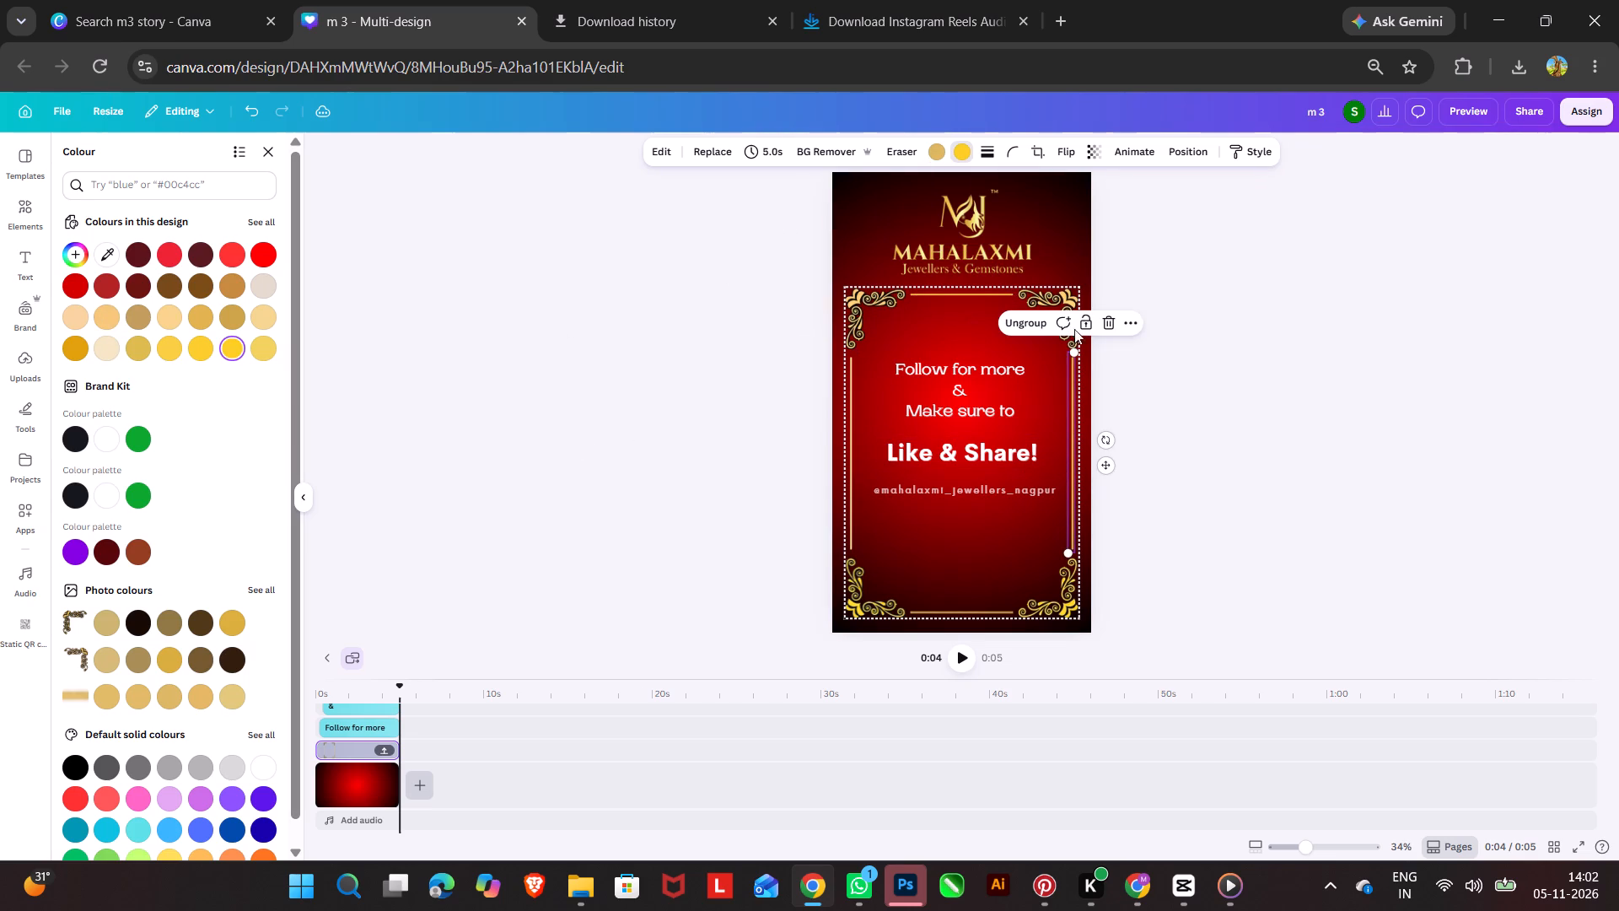
pyautogui.click(114, 318)
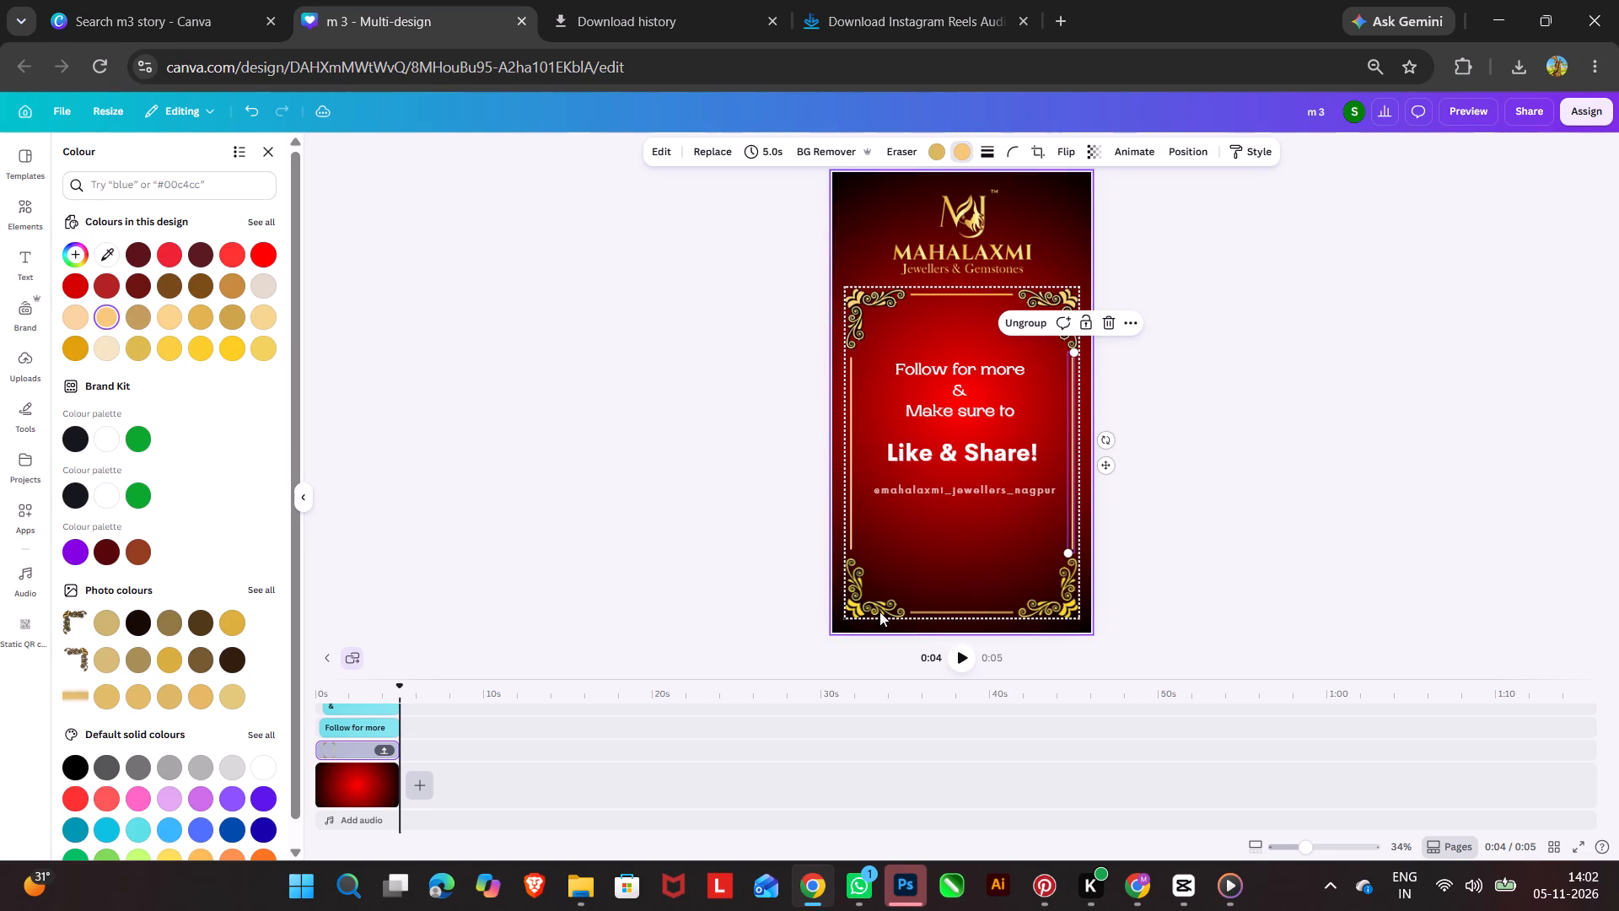
# Recolour the frame's bottom-left corner ornament, bottom line and bottom-right corner ornament in the same pastel orange.
pyautogui.click(868, 602)
pyautogui.click(104, 322)
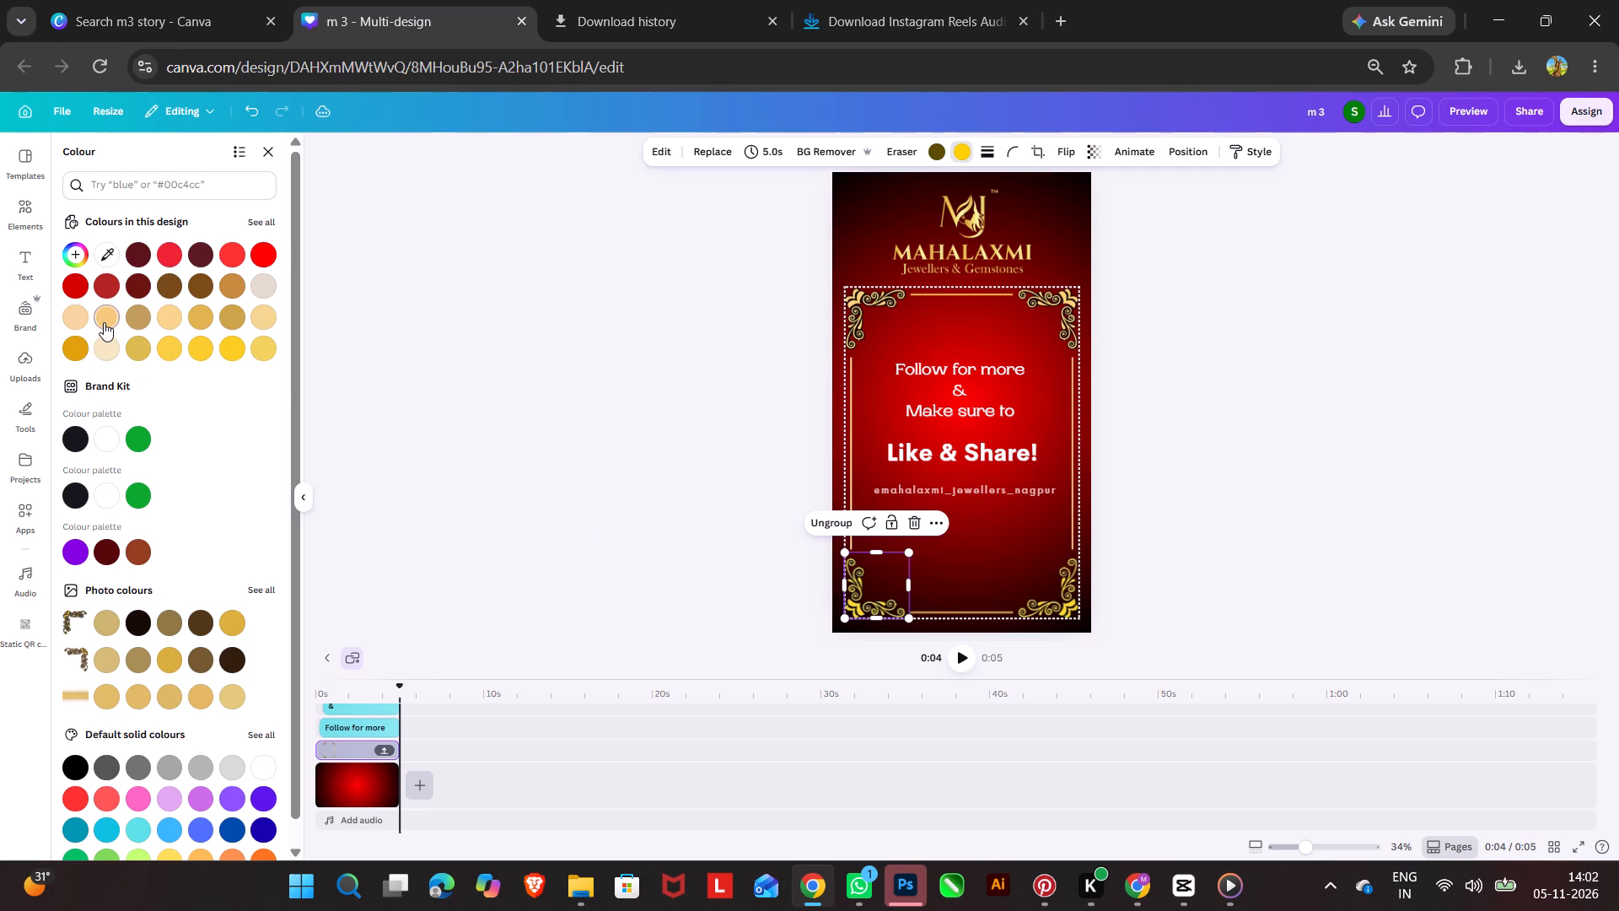
pyautogui.click(82, 316)
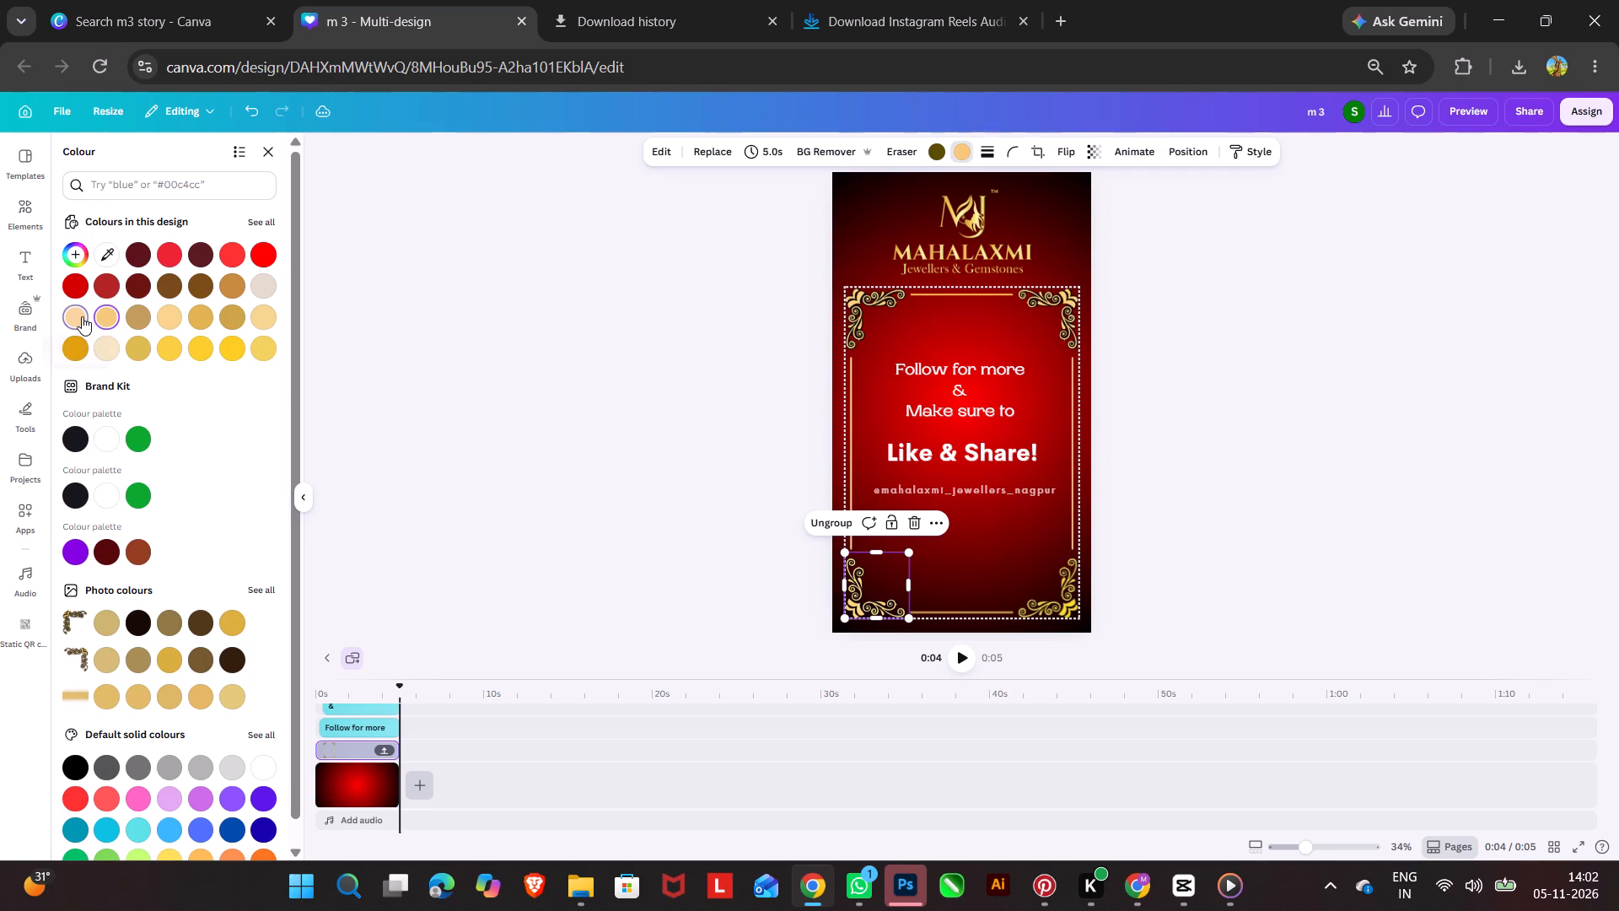
pyautogui.click(103, 319)
pyautogui.click(961, 609)
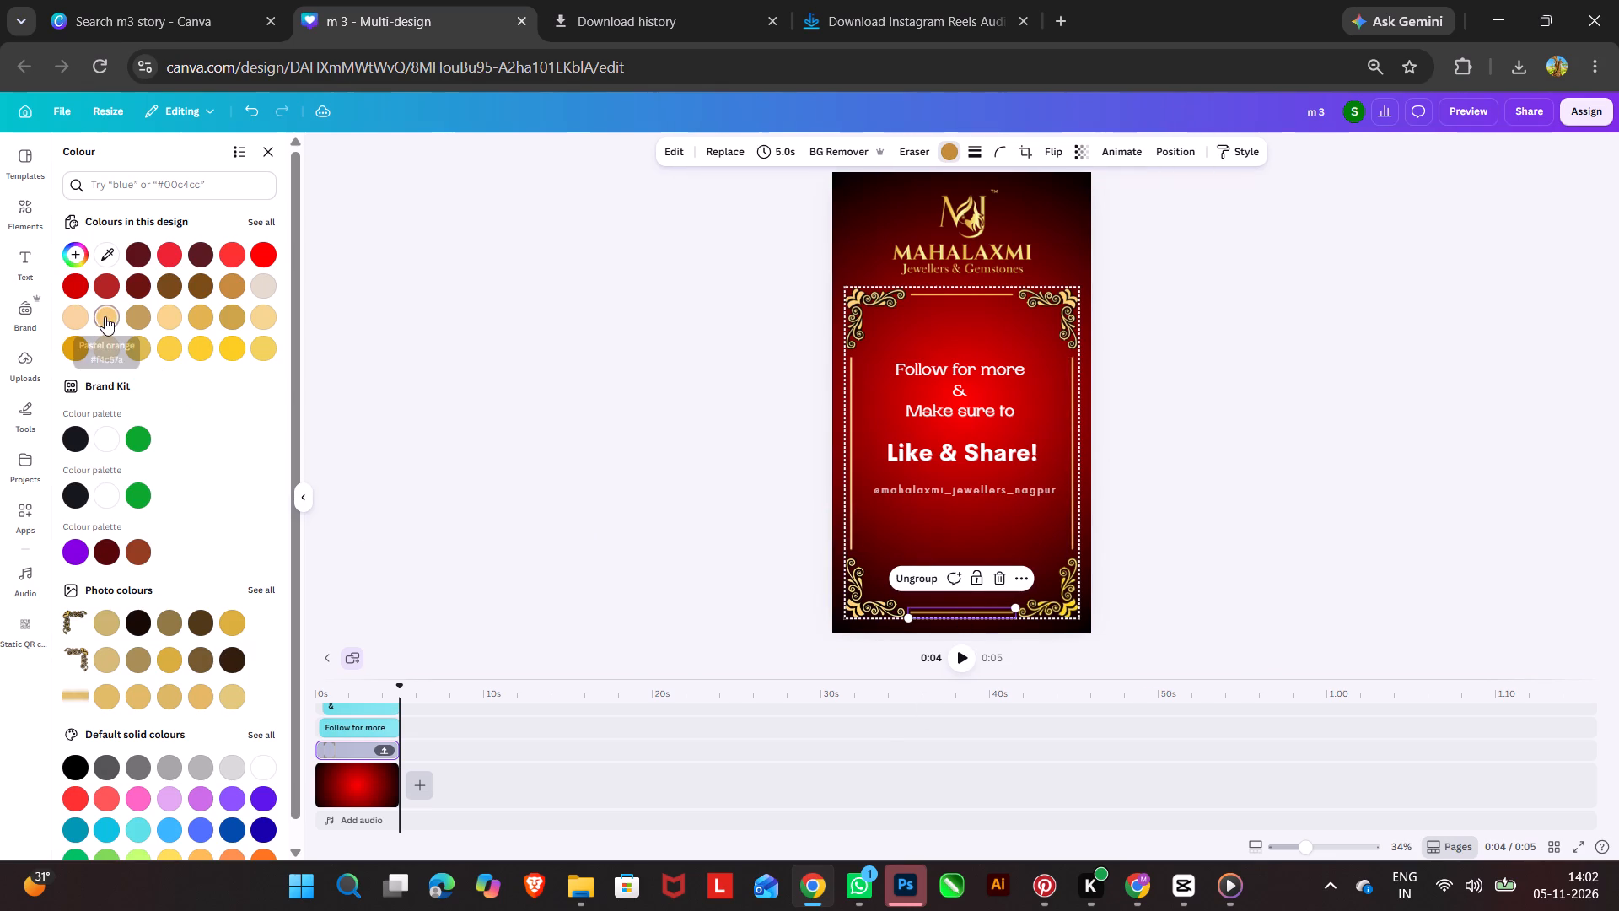
pyautogui.click(105, 316)
pyautogui.click(1077, 592)
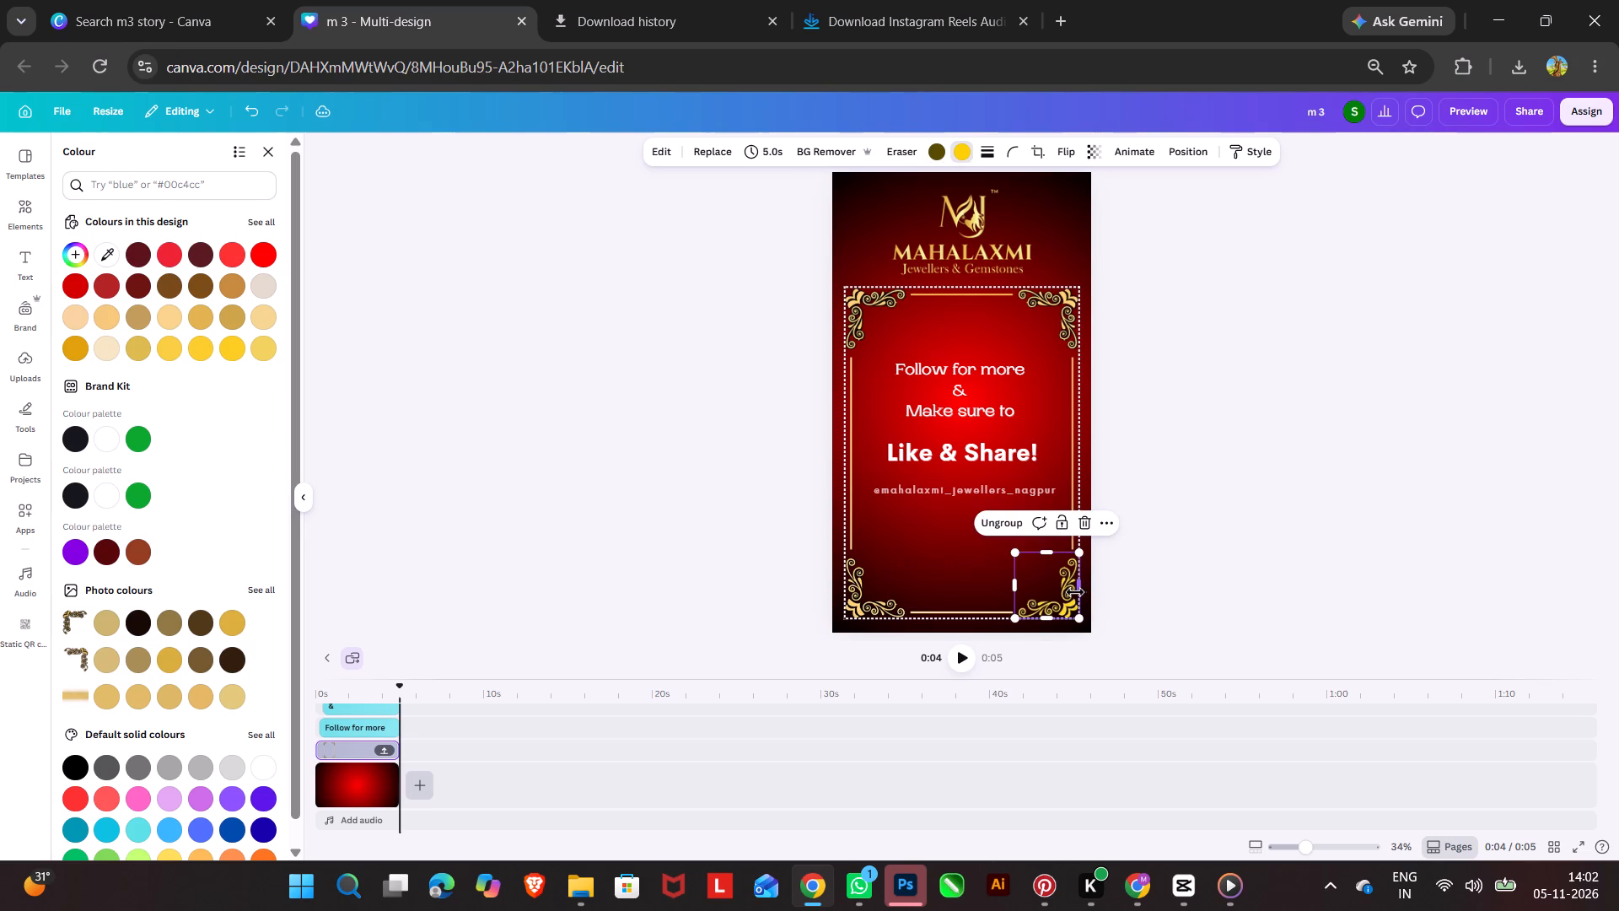
pyautogui.click(103, 316)
pyautogui.doubleClick(567, 429)
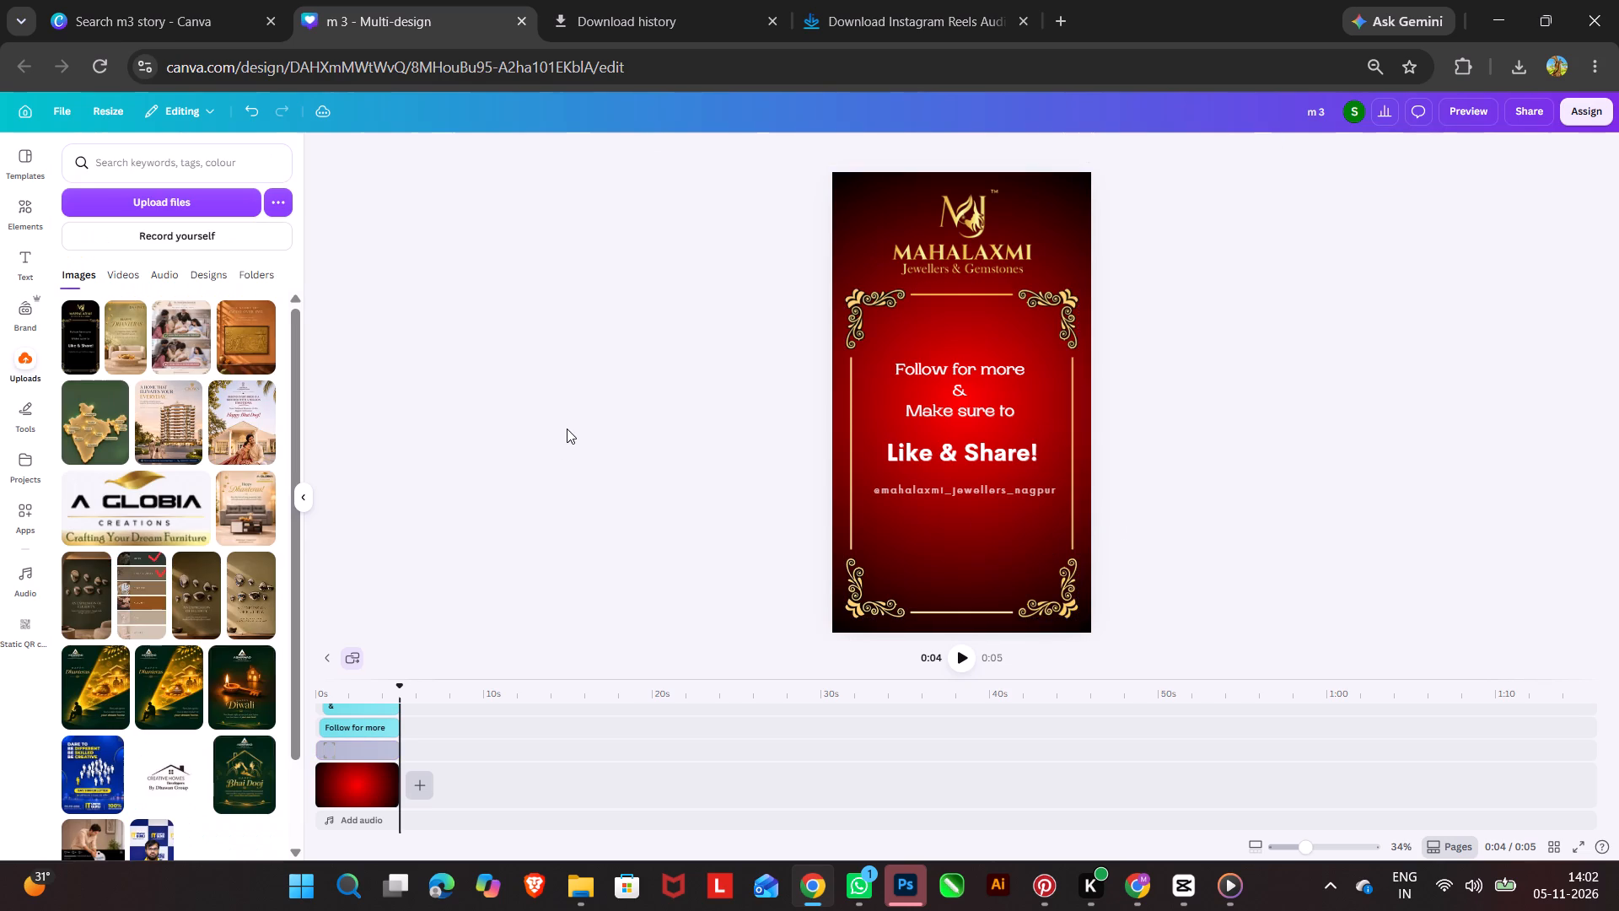
pyautogui.click(567, 429)
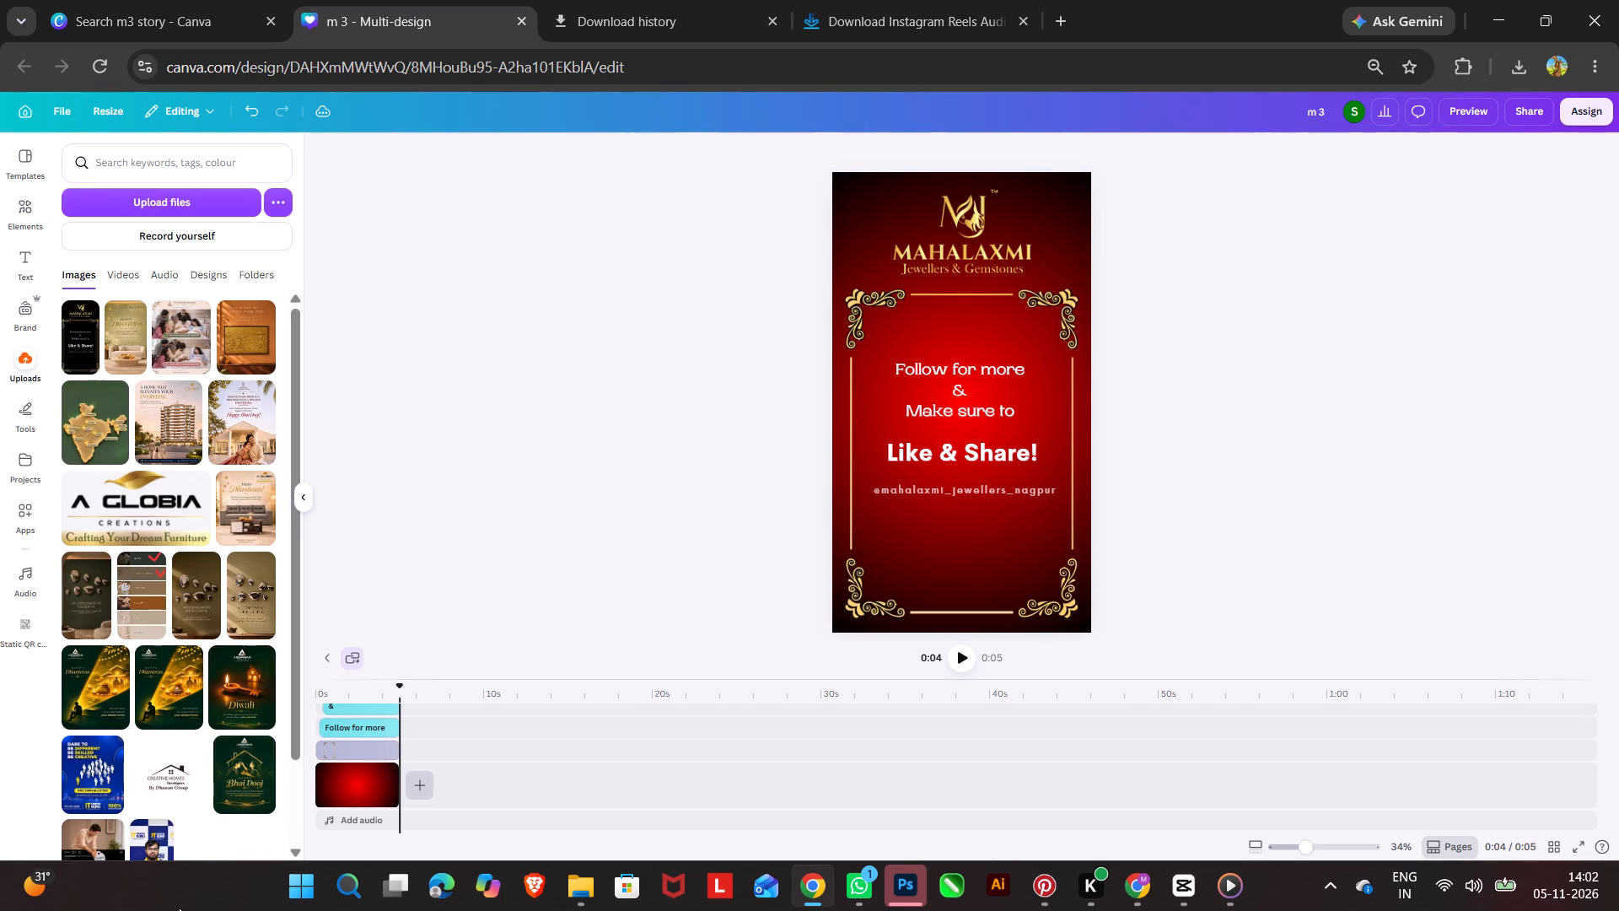
# Check the reference frame in Media Player, then add a copy of the left vertical line just inside it, lengthened to about 998.
pyautogui.click(1236, 886)
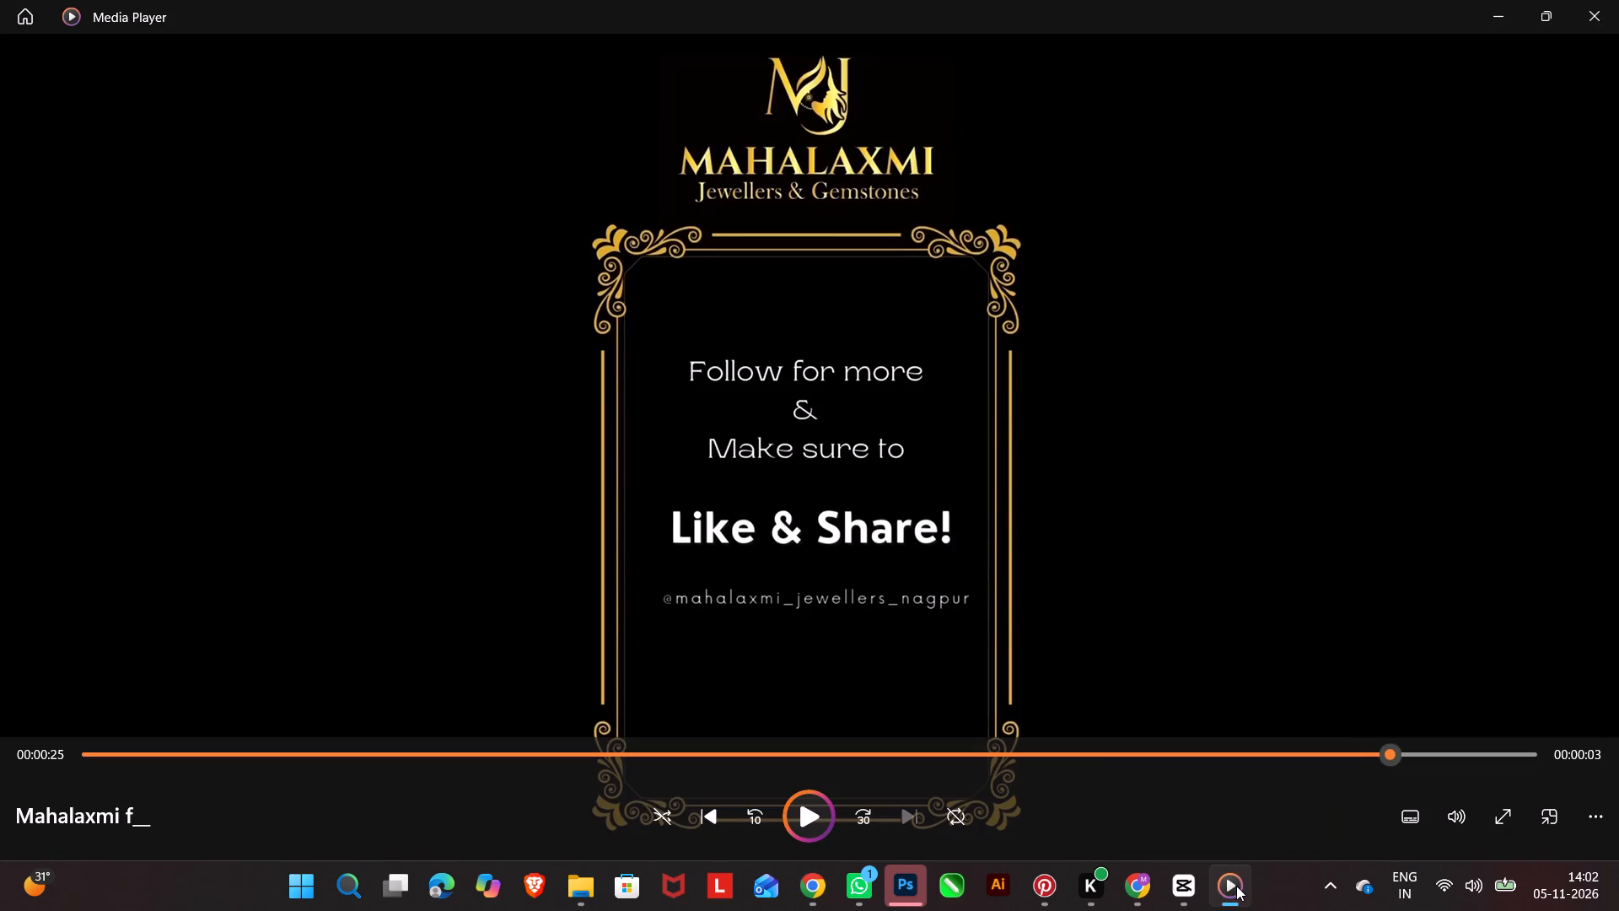
pyautogui.click(1236, 886)
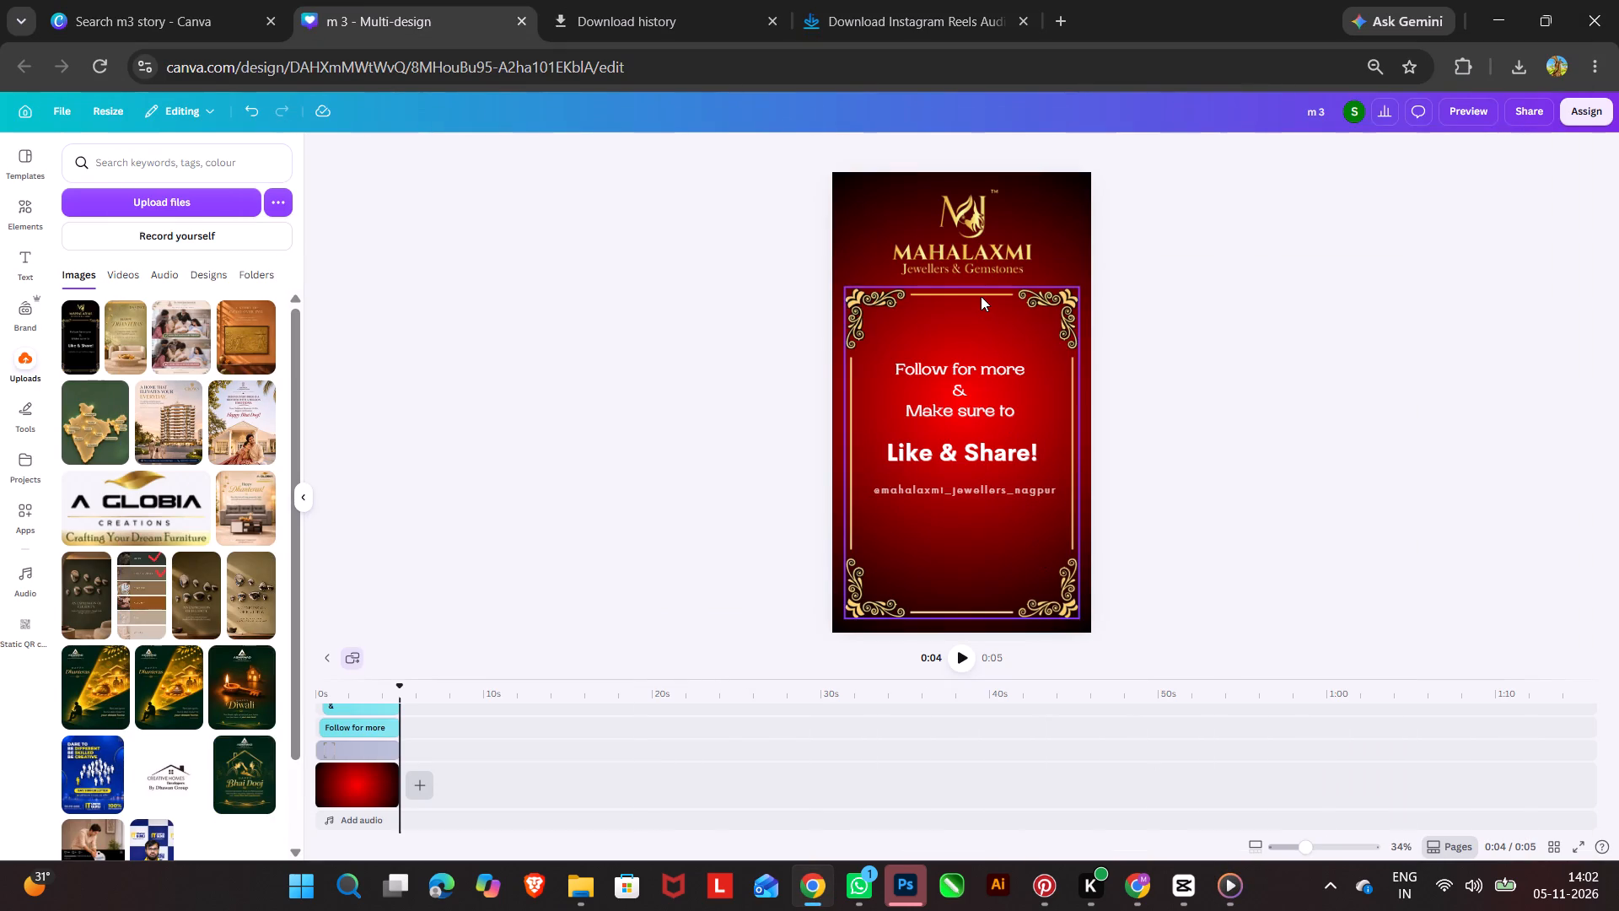
pyautogui.click(981, 294)
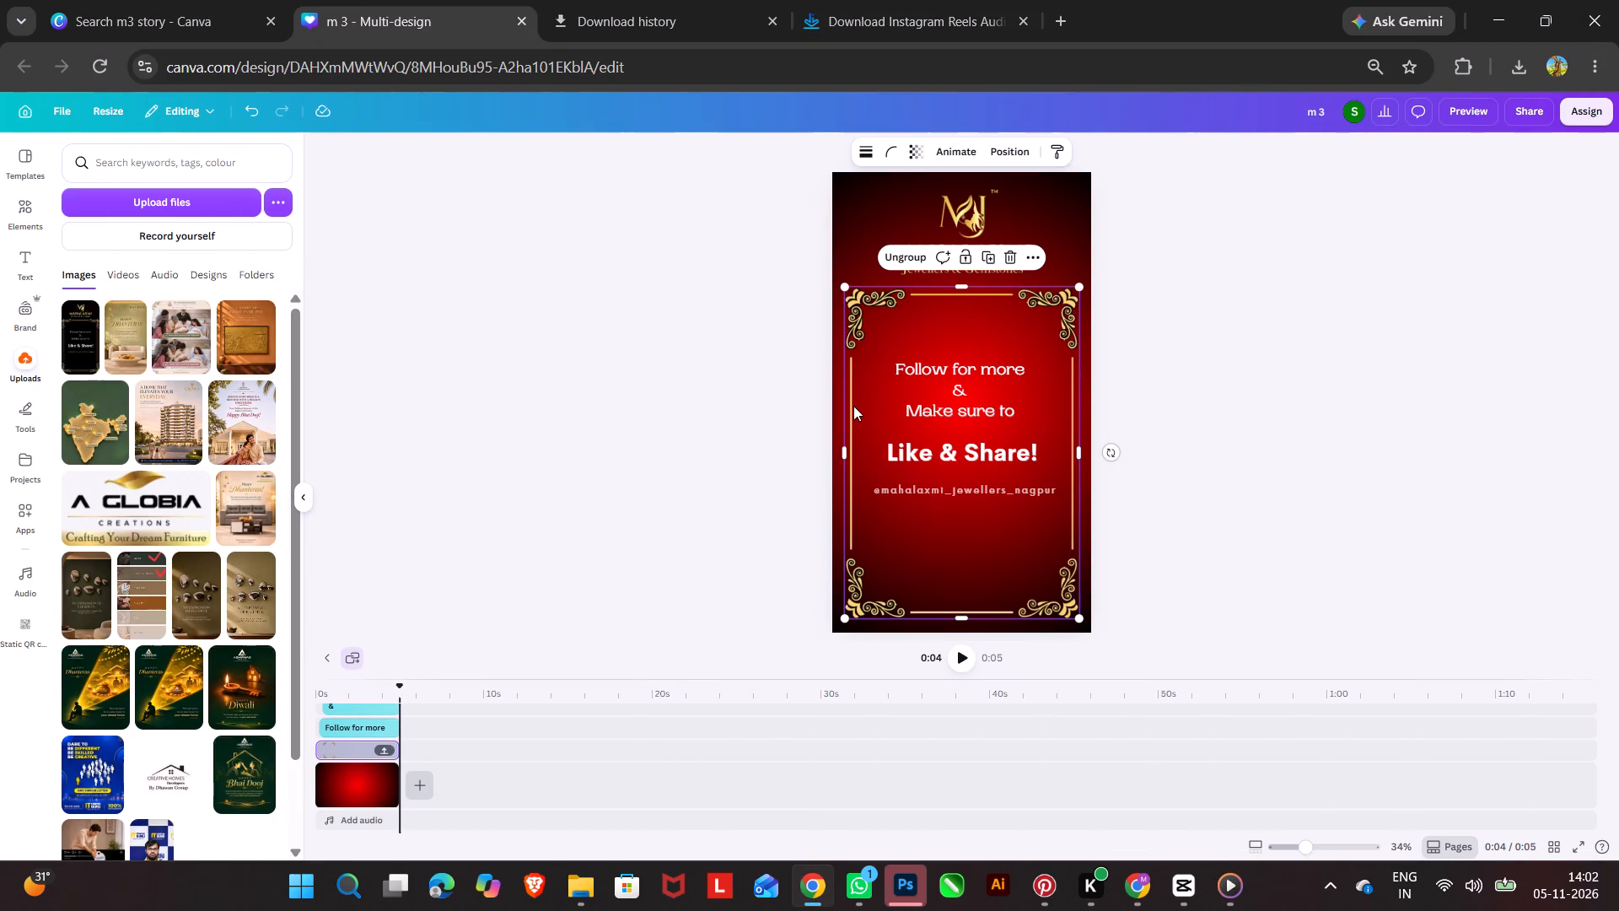
pyautogui.click(849, 406)
pyautogui.click(852, 407)
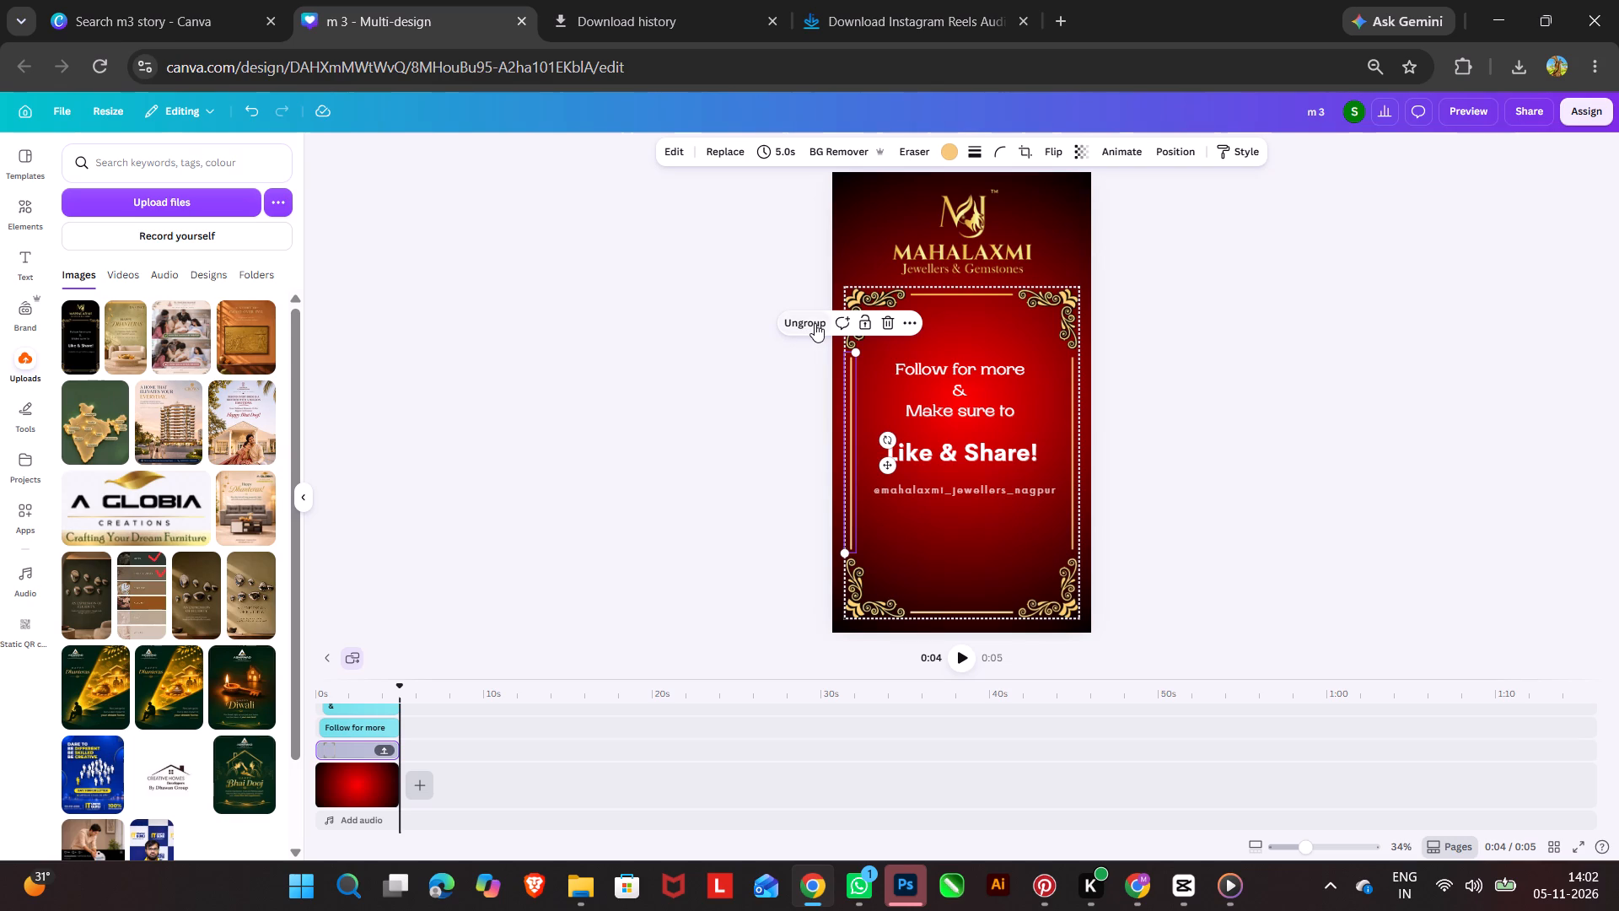
pyautogui.hotkey('ctrl', 'c')
pyautogui.hotkey('ctrl', 'v')
pyautogui.moveTo(893, 471); pyautogui.dragTo(899, 447)
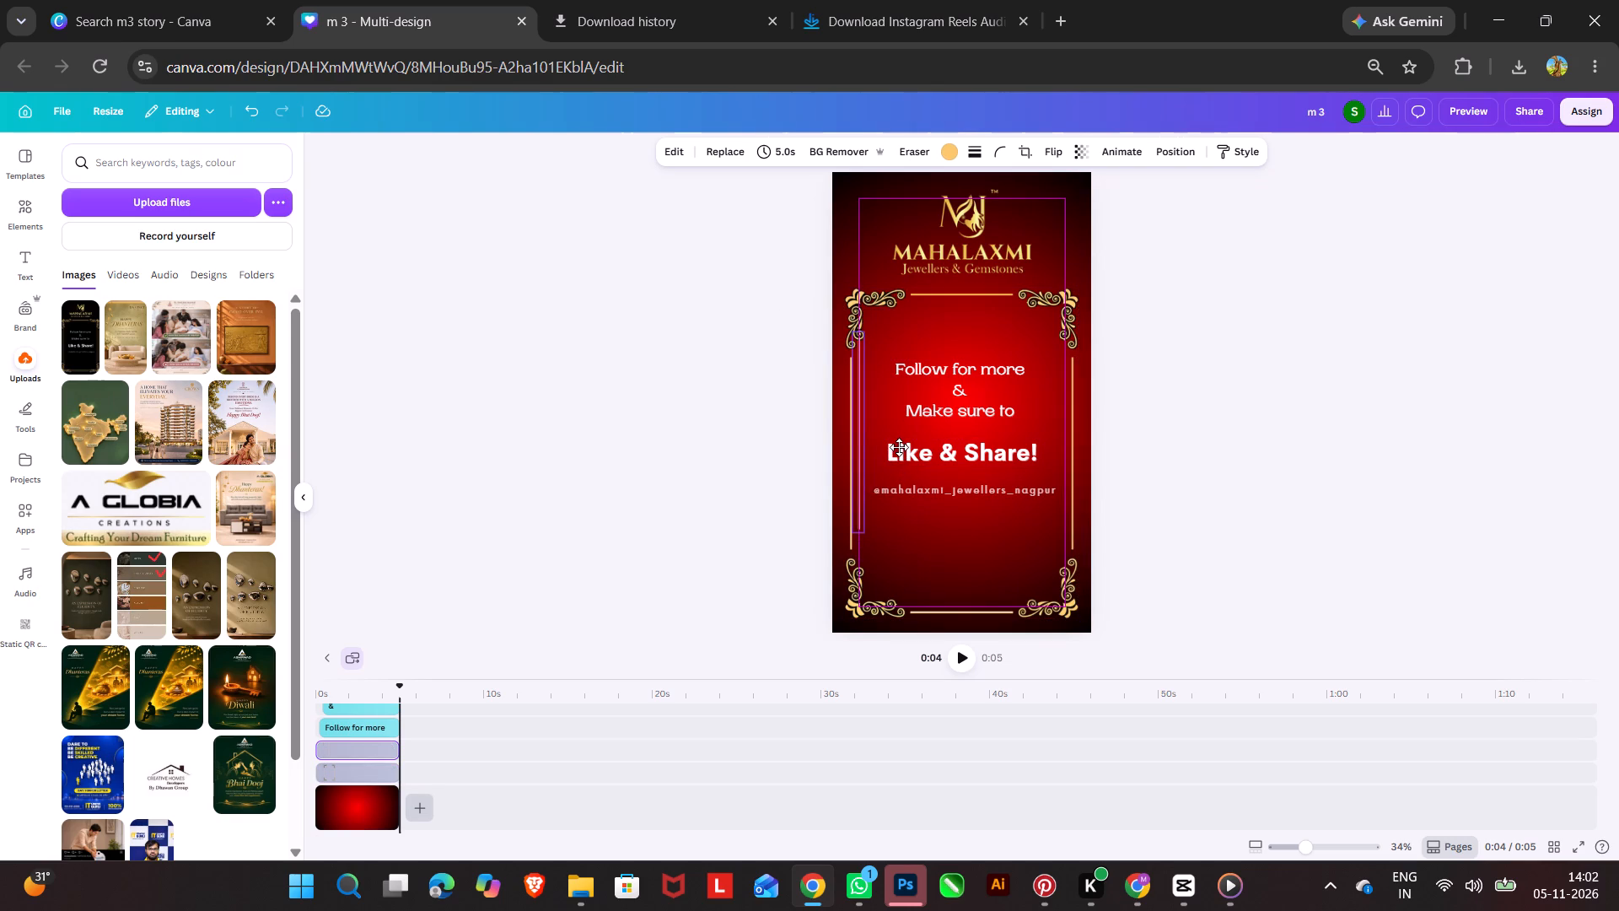
pyautogui.moveTo(899, 447); pyautogui.dragTo(898, 448)
pyautogui.moveTo(852, 531); pyautogui.dragTo(842, 571)
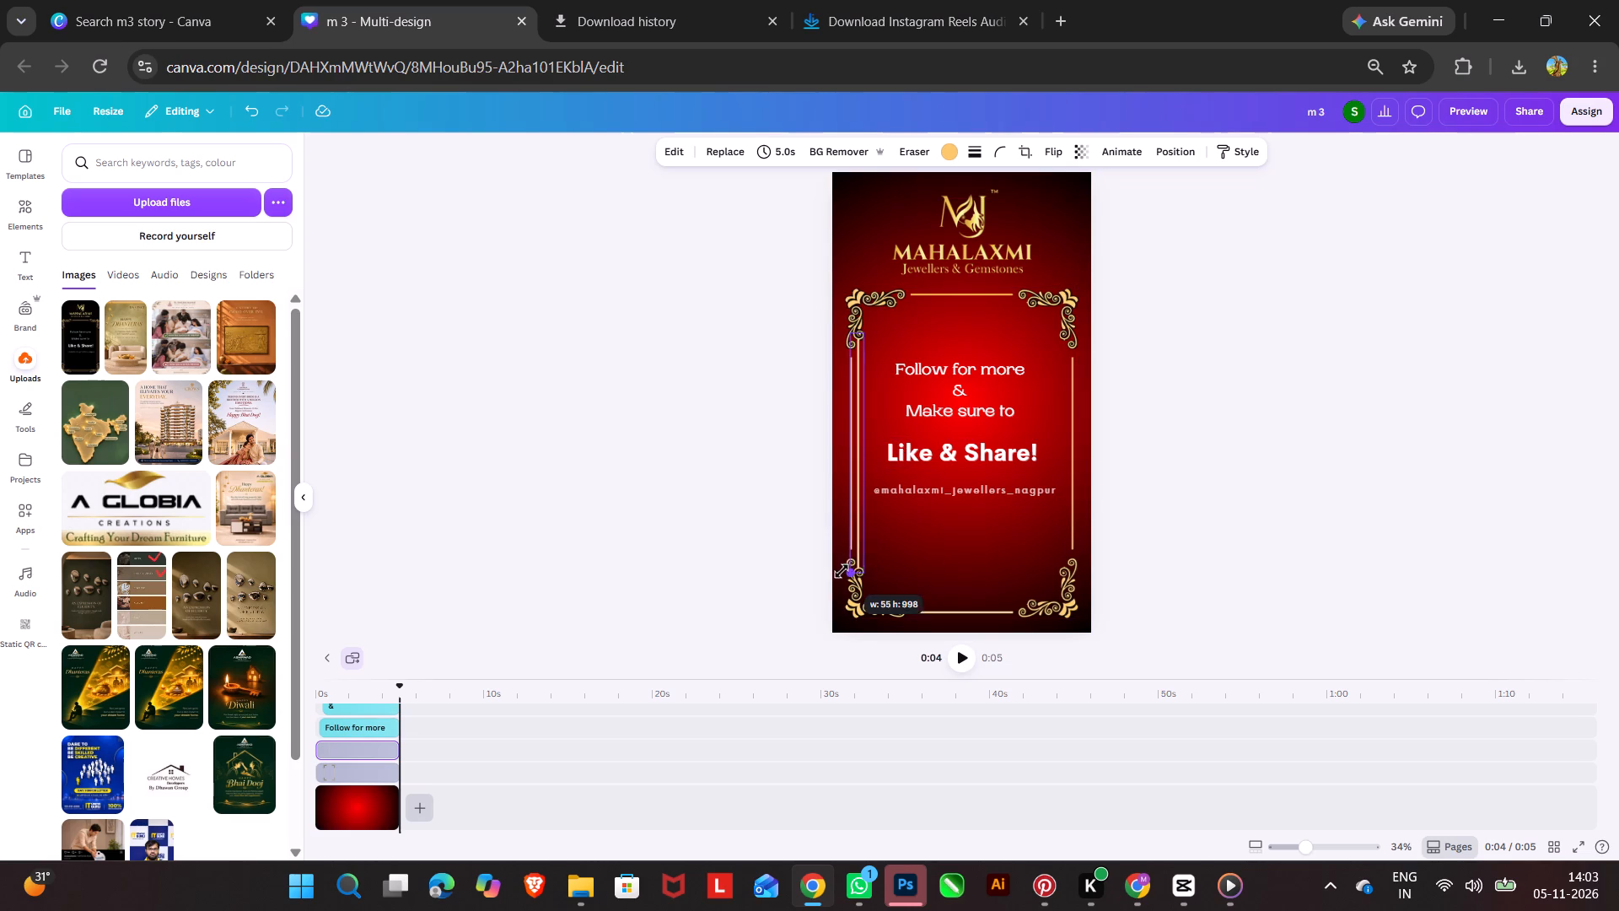
pyautogui.moveTo(842, 571); pyautogui.dragTo(841, 569)
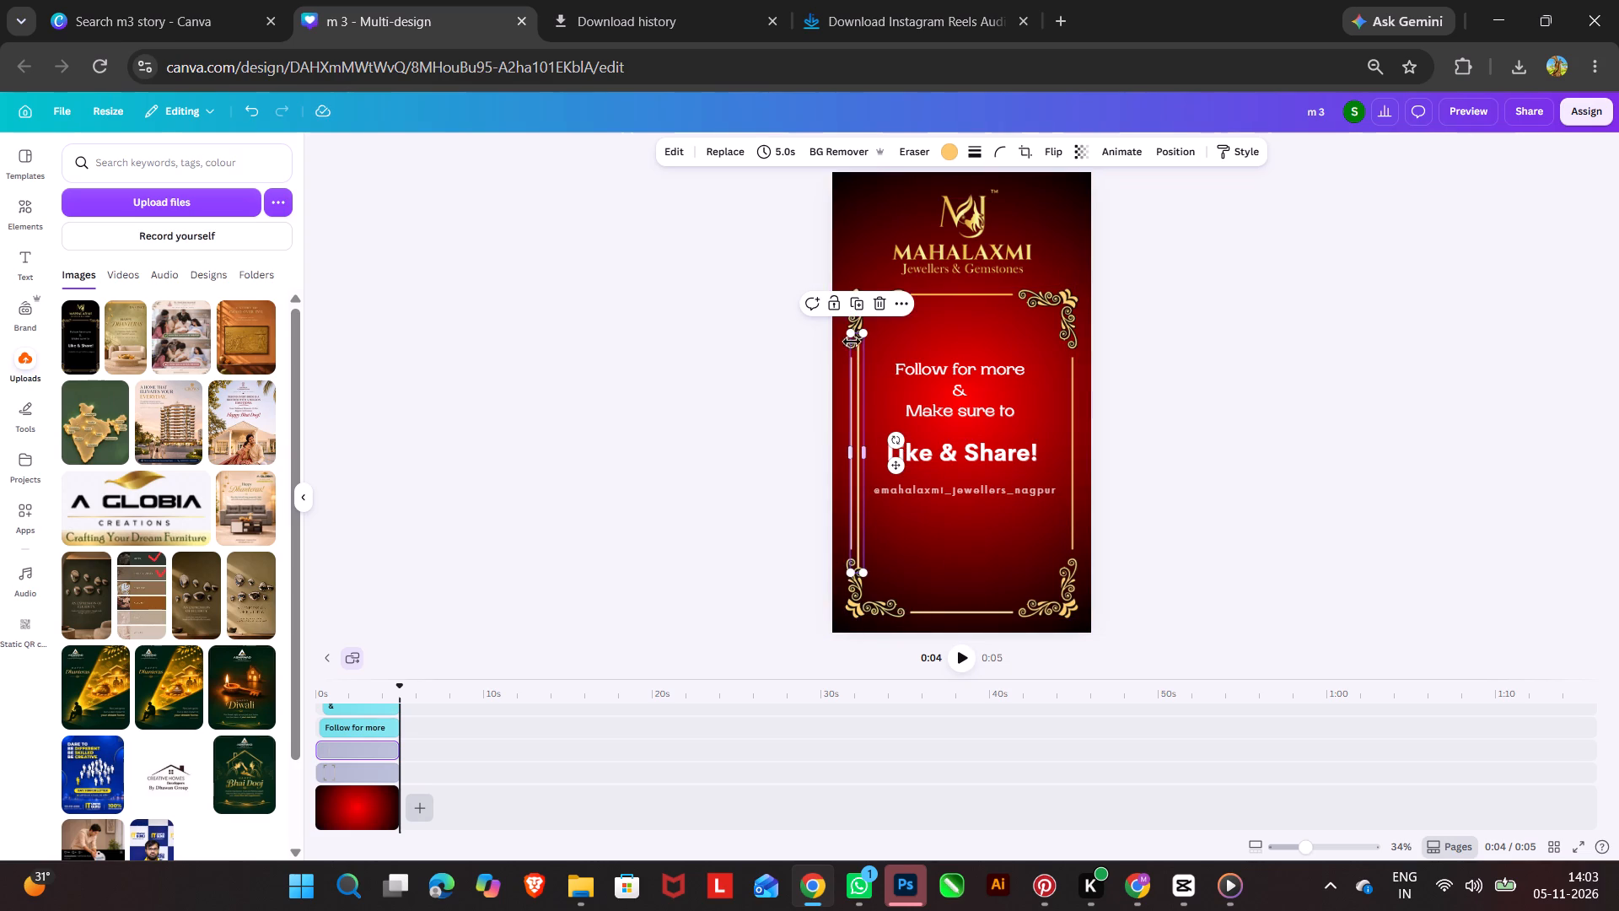
# Duplicate the inner left line and place the copy just inside the frame's right vertical line, nudging it slightly left.
pyautogui.click(860, 303)
pyautogui.moveTo(901, 472); pyautogui.dragTo(1035, 470)
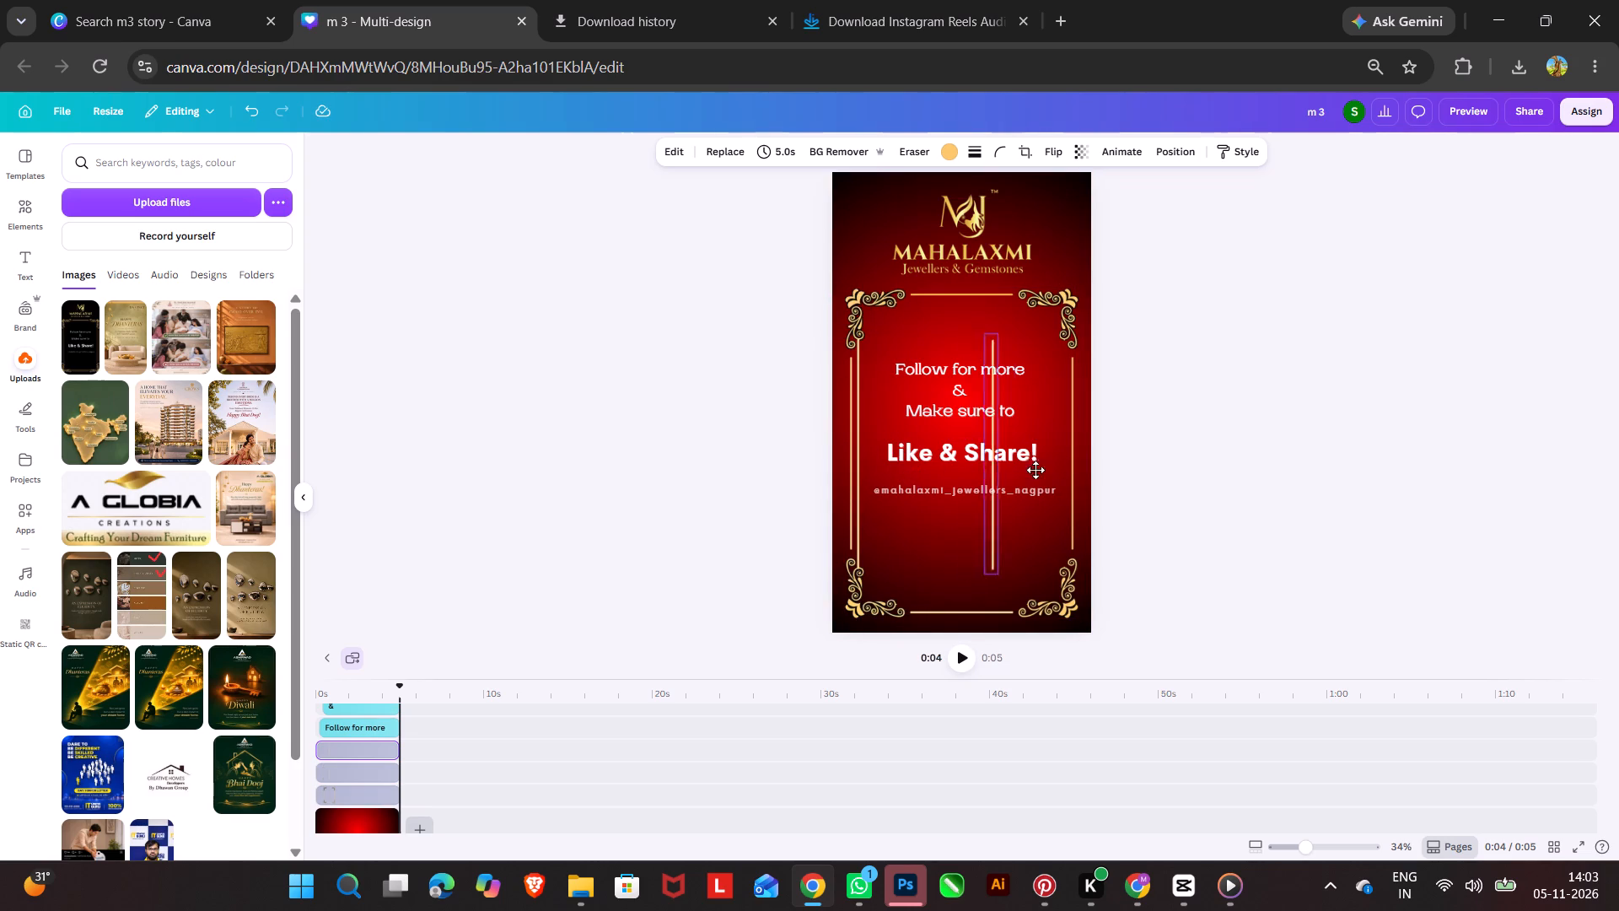
pyautogui.moveTo(1035, 470); pyautogui.dragTo(1102, 466)
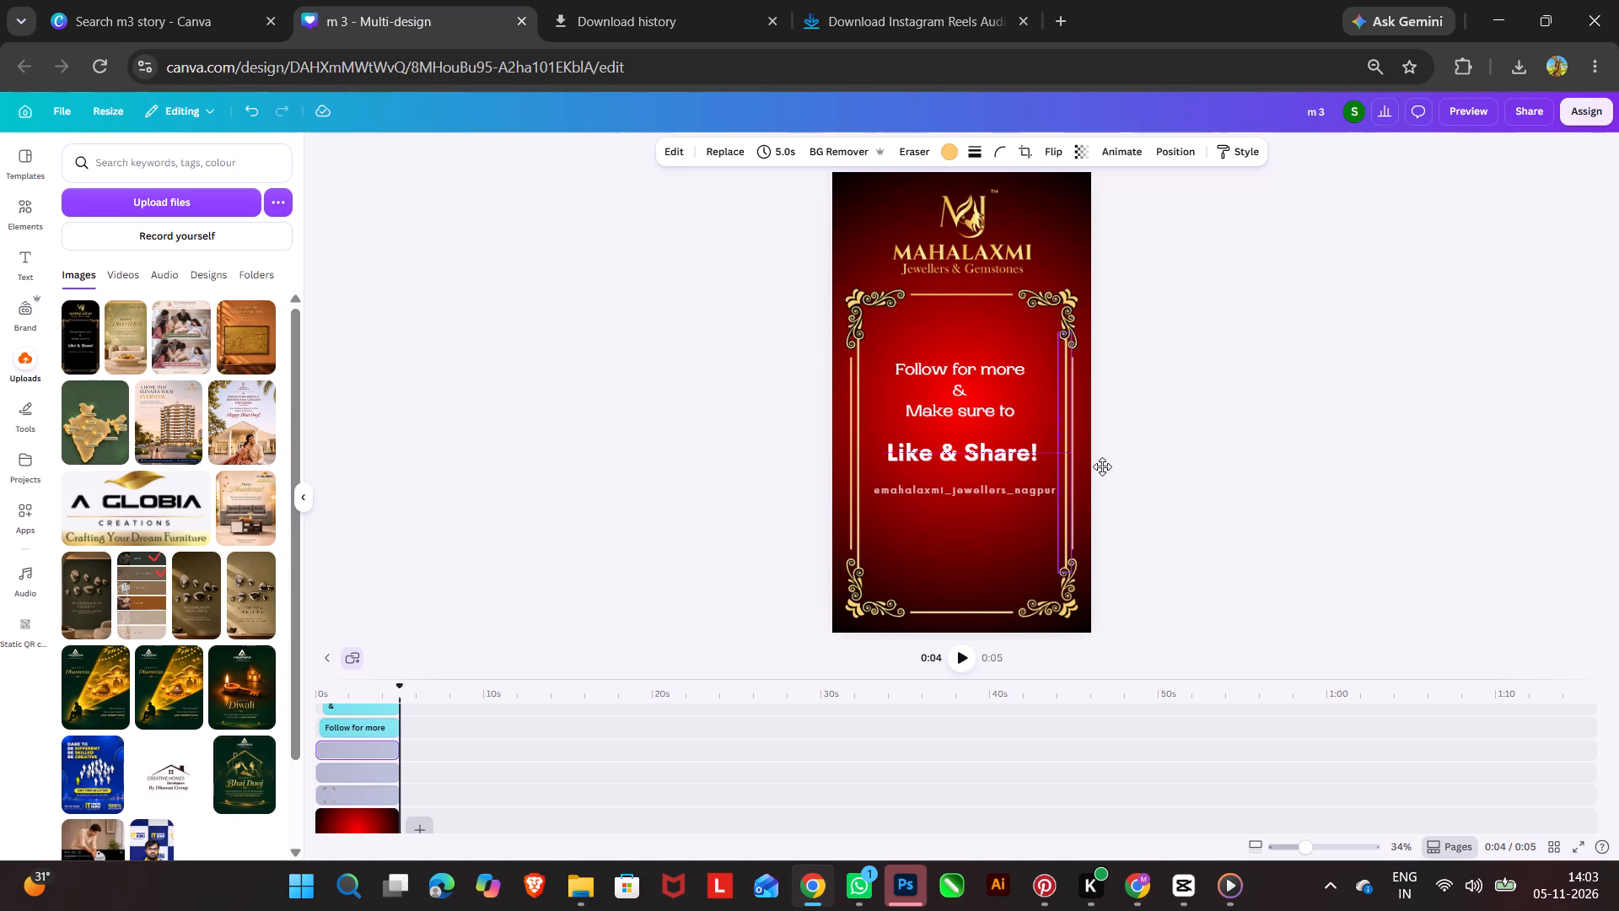
pyautogui.moveTo(1102, 466); pyautogui.dragTo(1101, 466)
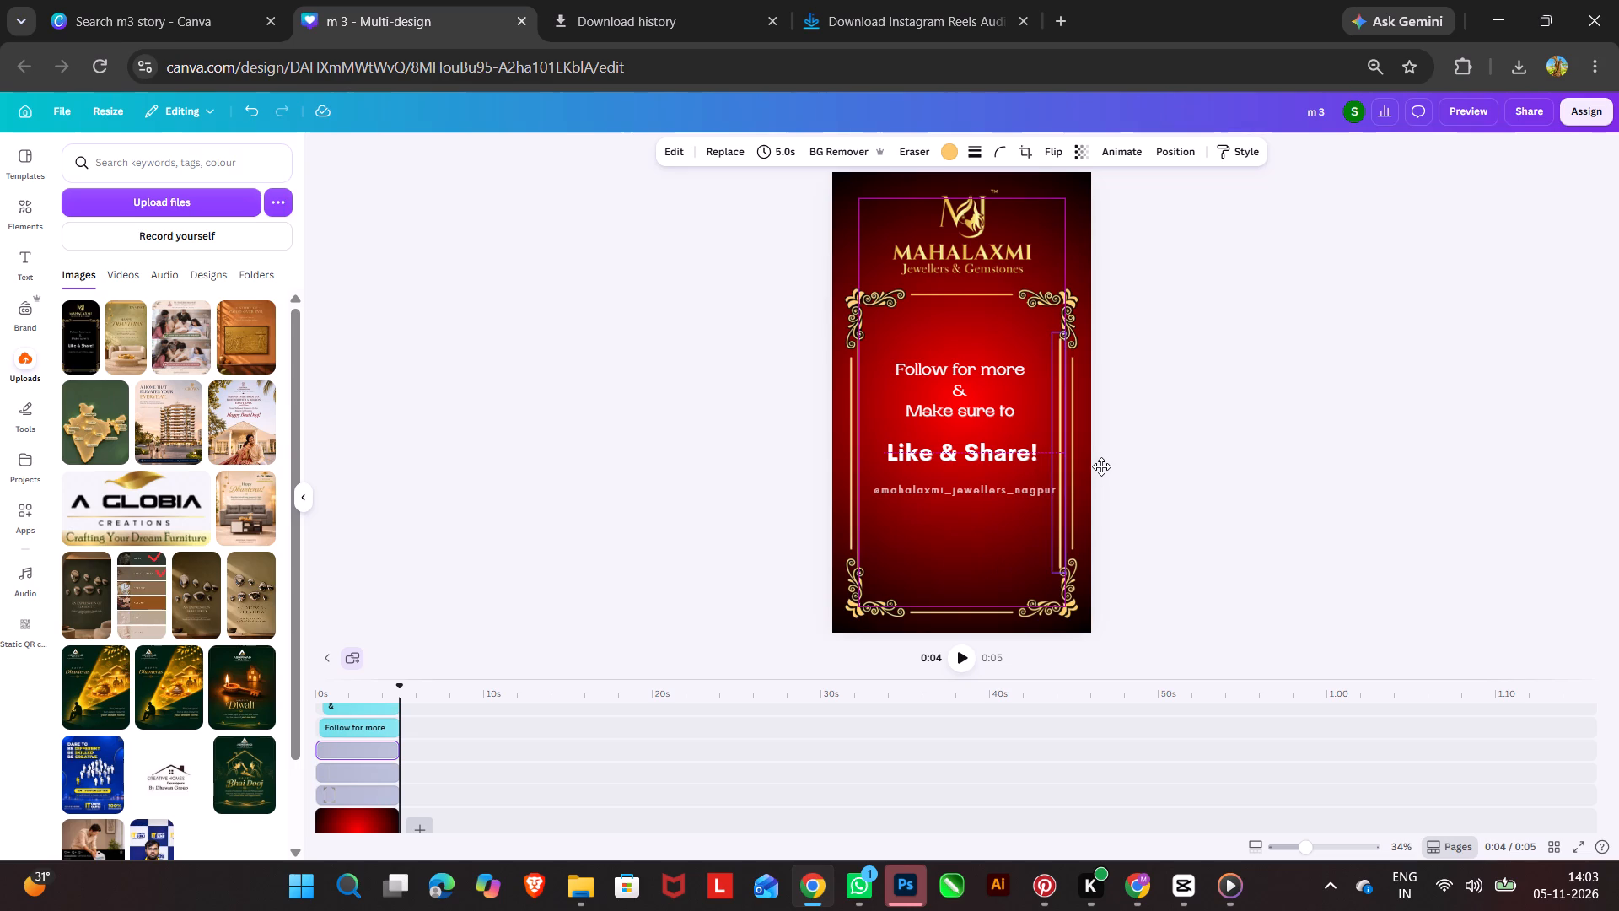
pyautogui.moveTo(1101, 466); pyautogui.dragTo(1104, 465)
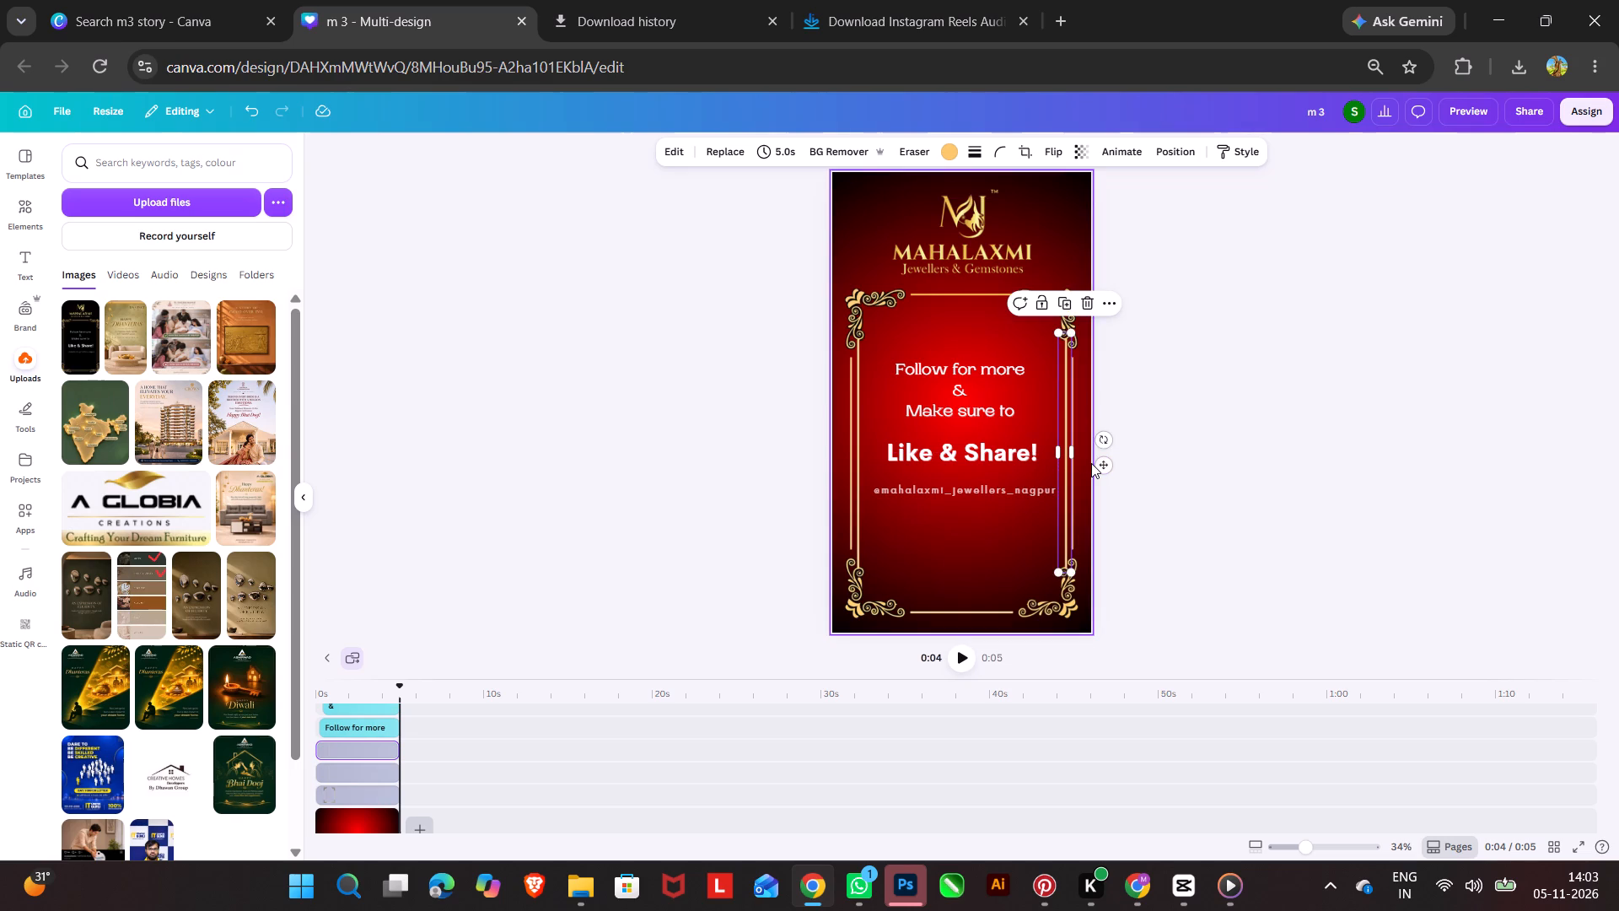
pyautogui.press('Left')
pyautogui.press('Left')
pyautogui.press('Left')
pyautogui.press('Left')
pyautogui.press('Left')
pyautogui.doubleClick(1294, 446)
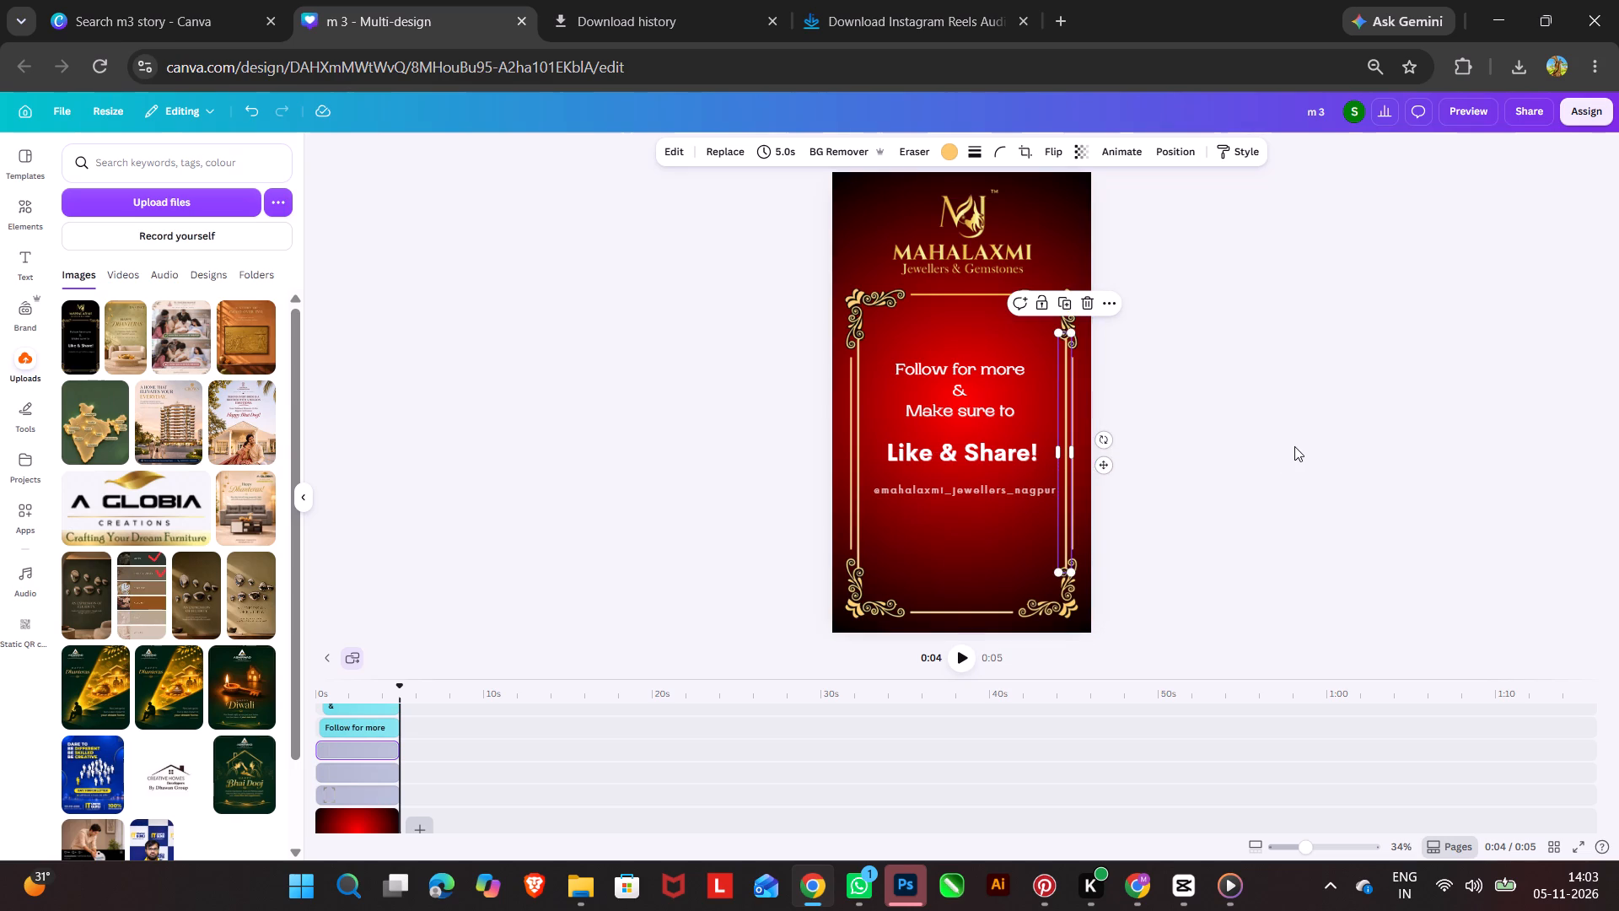
pyautogui.click(1068, 447)
# Fine-tune the position of the inner line beside the frame's right vertical line, nudging it left and partly back right.
pyautogui.press('Left')
pyautogui.press('Left')
pyautogui.press('Left')
pyautogui.press('Left')
pyautogui.press('Left')
pyautogui.press('Left')
pyautogui.press('Left')
pyautogui.press('Left')
pyautogui.press('Left')
pyautogui.press('Left')
pyautogui.press('Left')
pyautogui.press('Left')
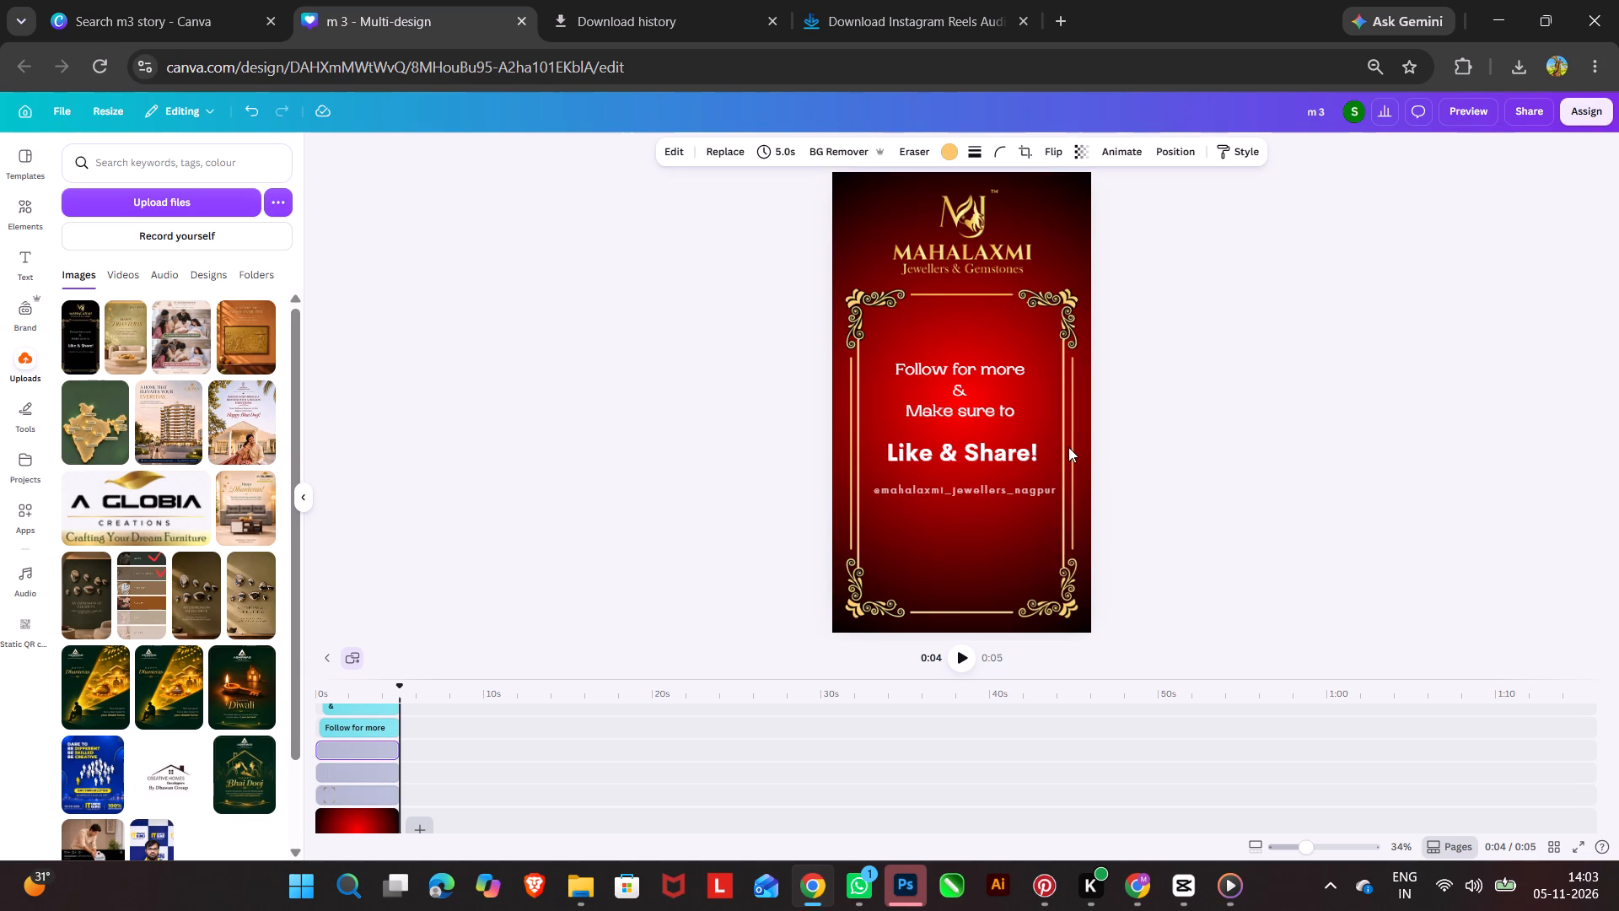
pyautogui.press('Right')
pyautogui.press('Right')
pyautogui.press('Right')
pyautogui.press('Right')
pyautogui.press('Right')
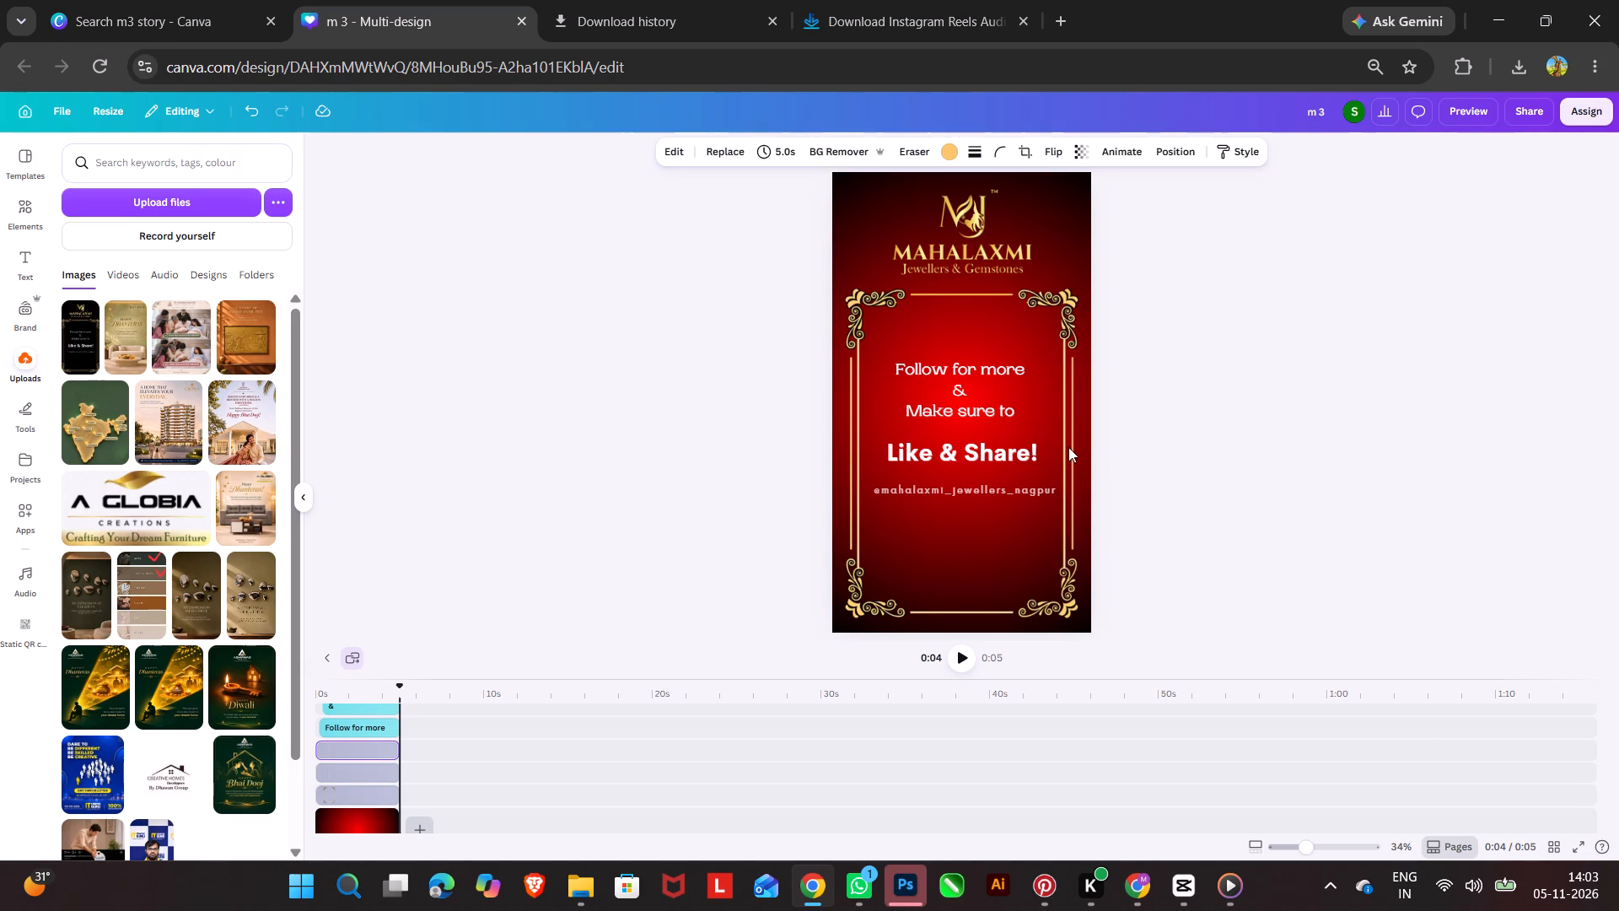
pyautogui.press('Right')
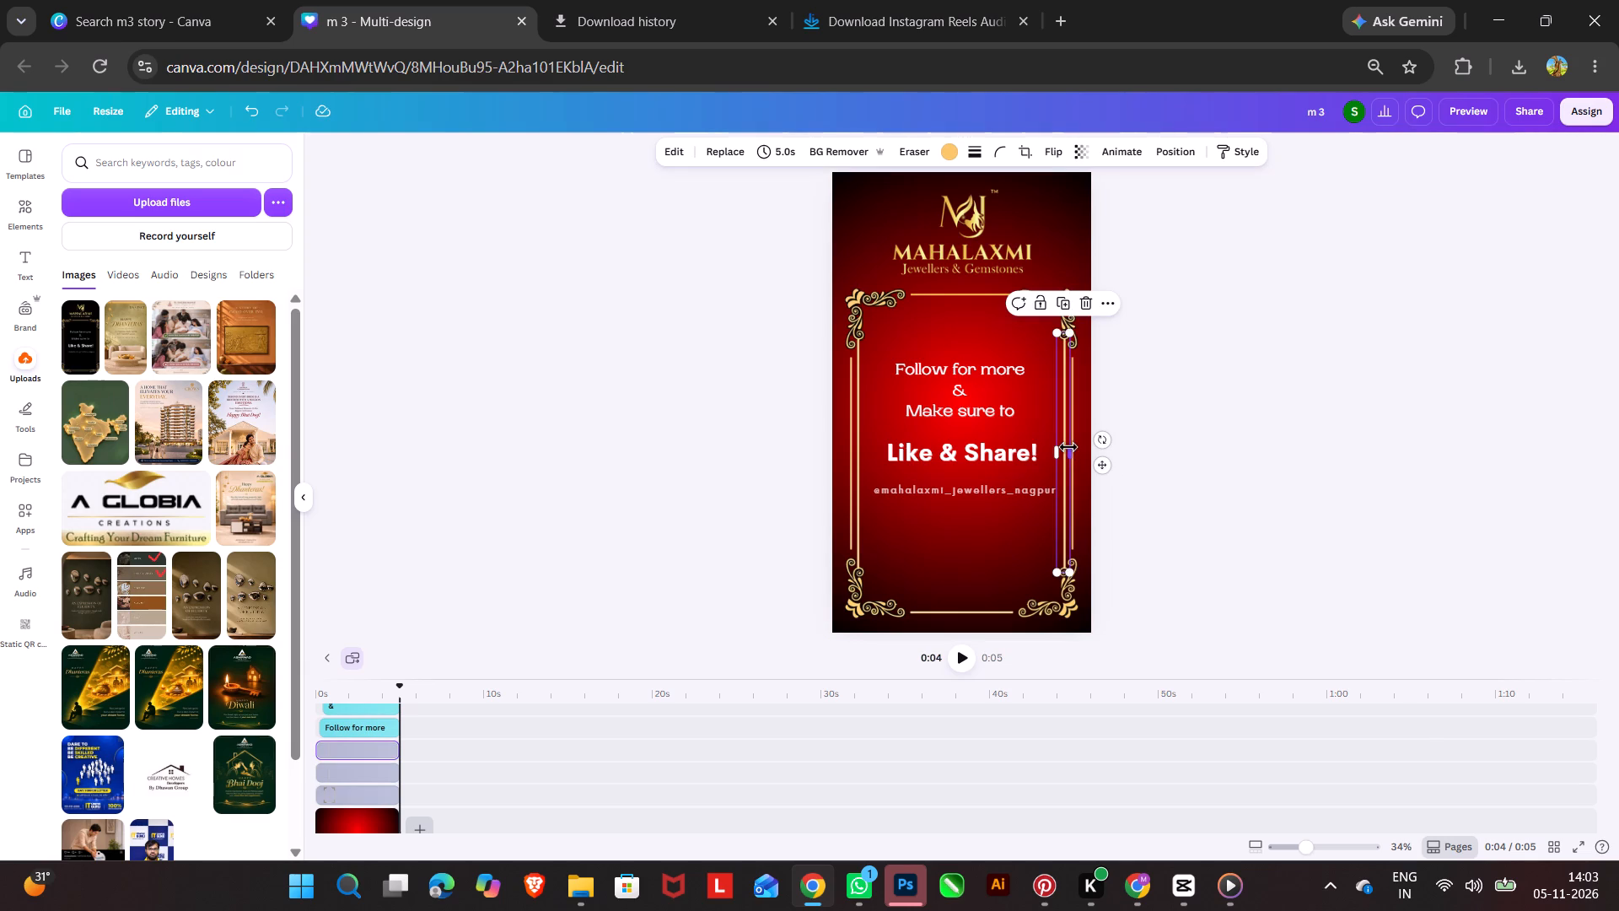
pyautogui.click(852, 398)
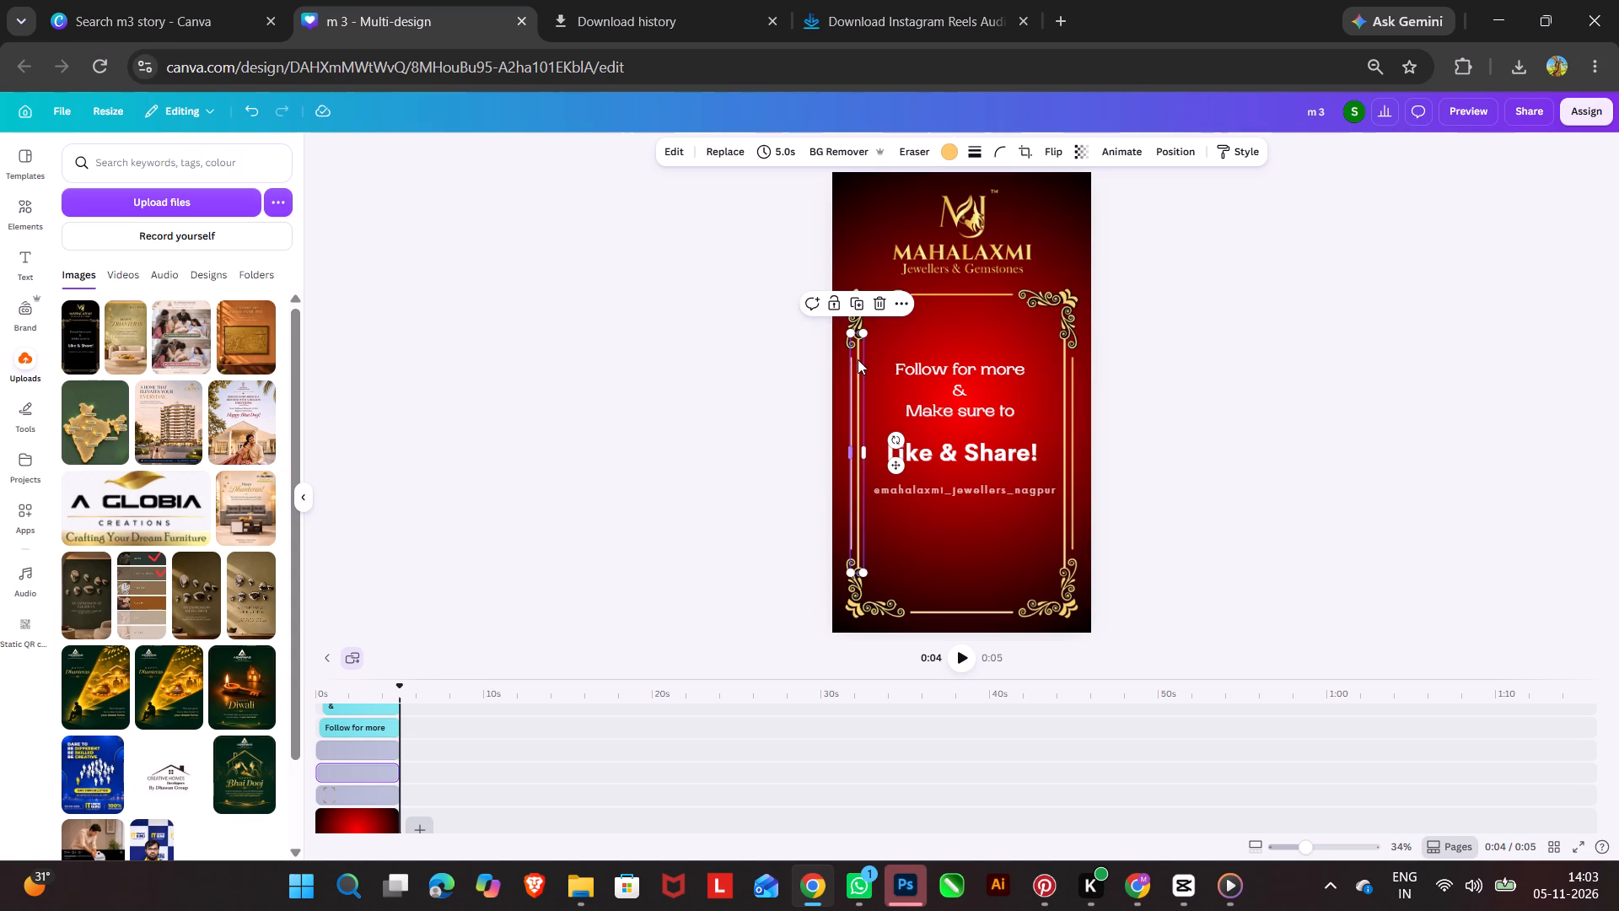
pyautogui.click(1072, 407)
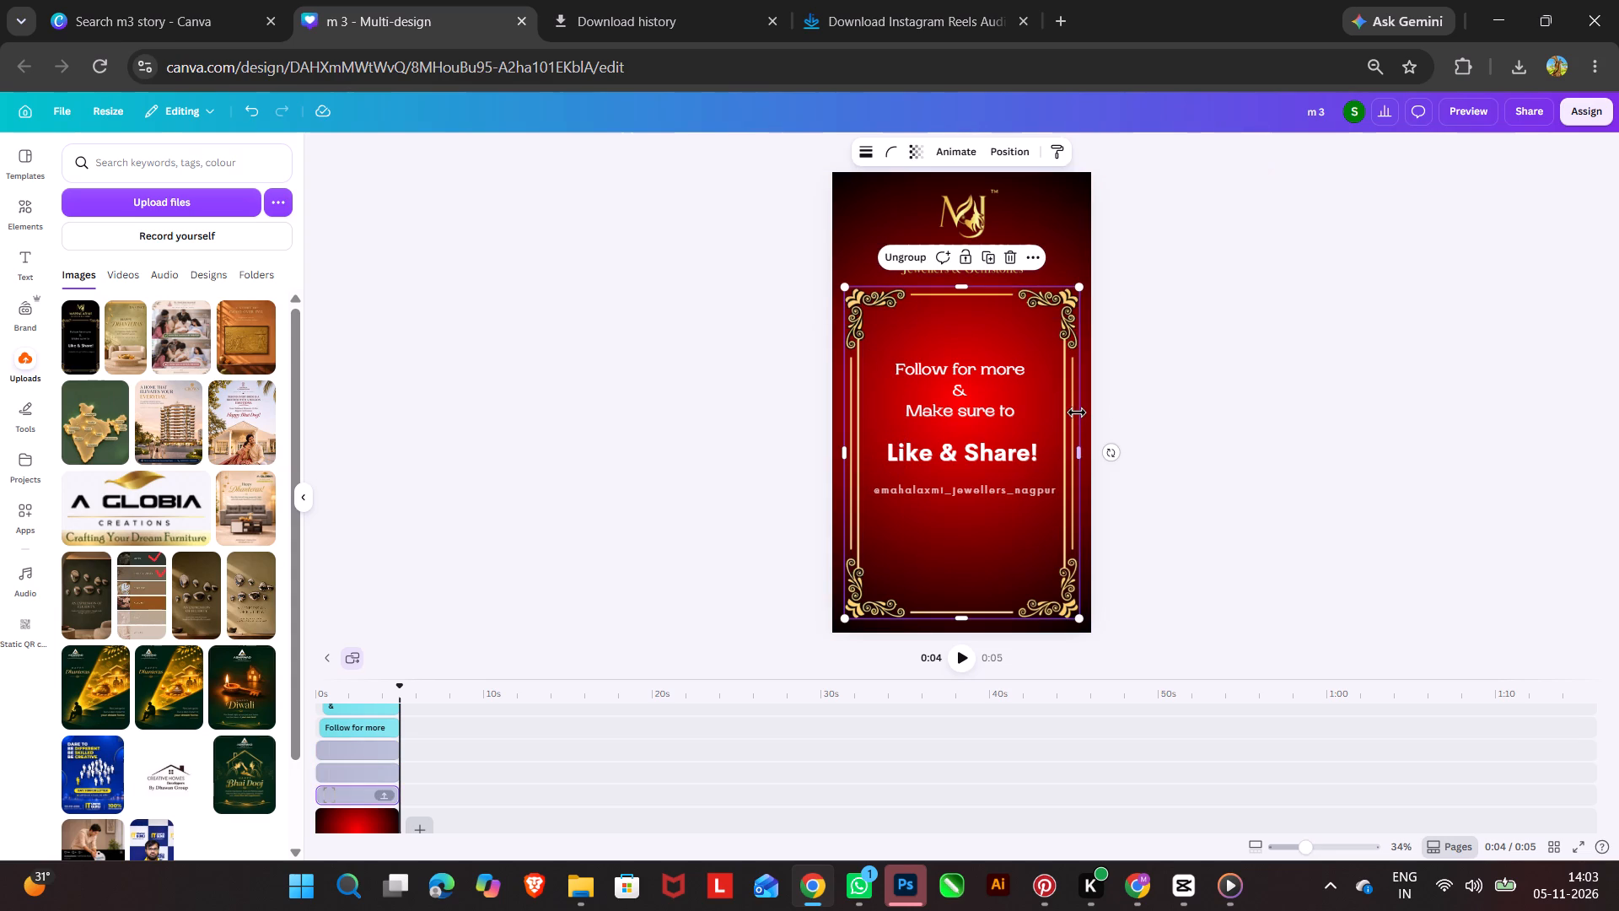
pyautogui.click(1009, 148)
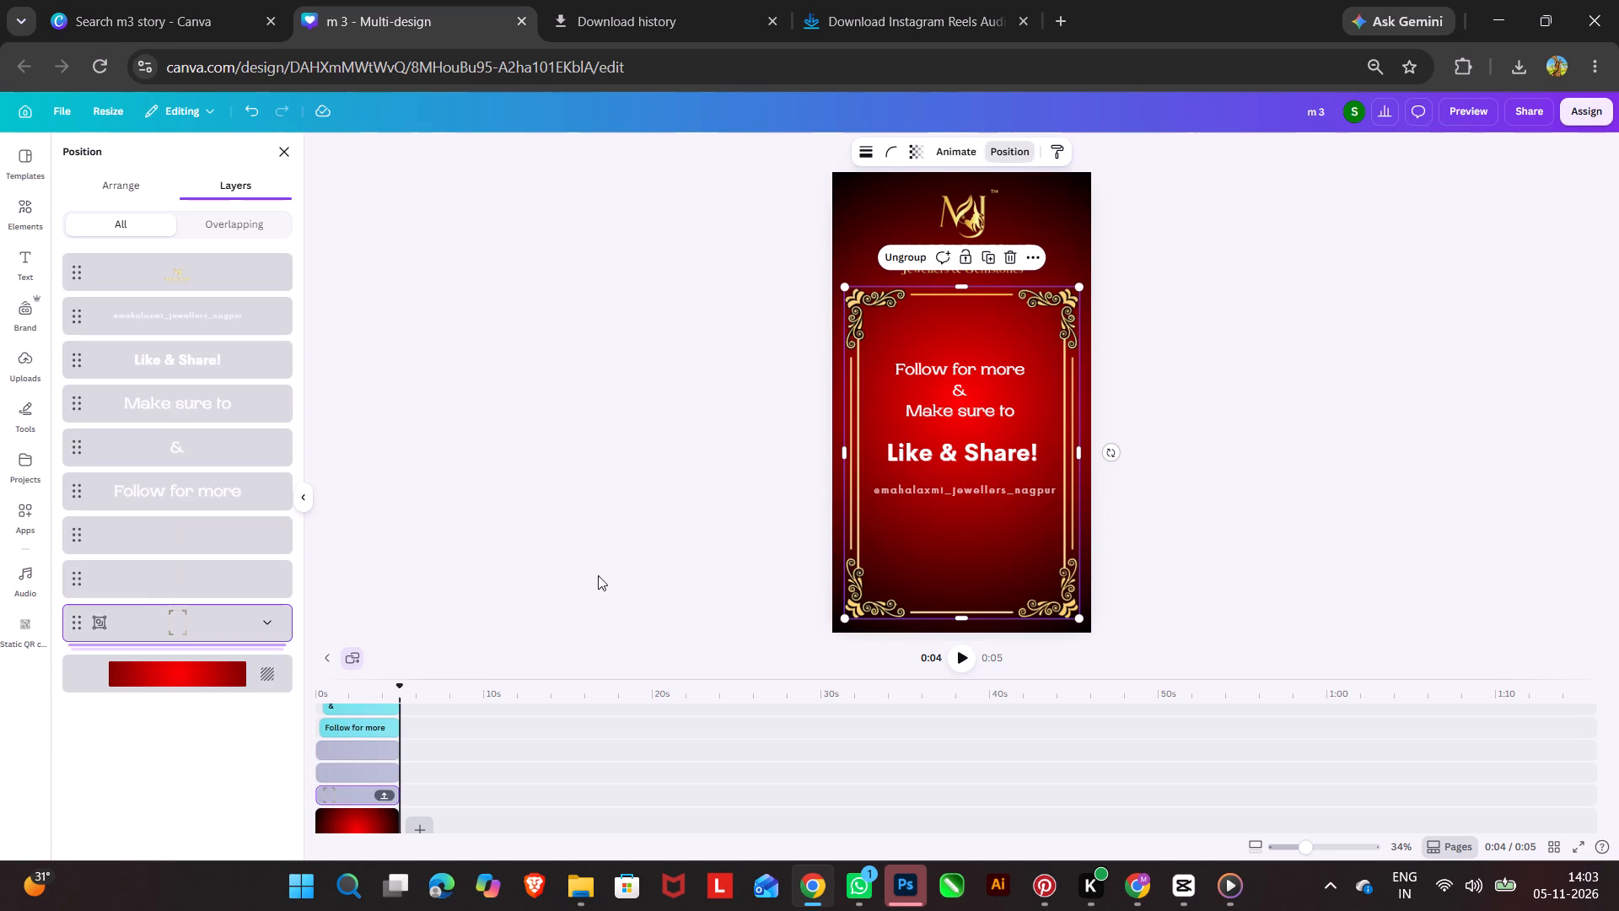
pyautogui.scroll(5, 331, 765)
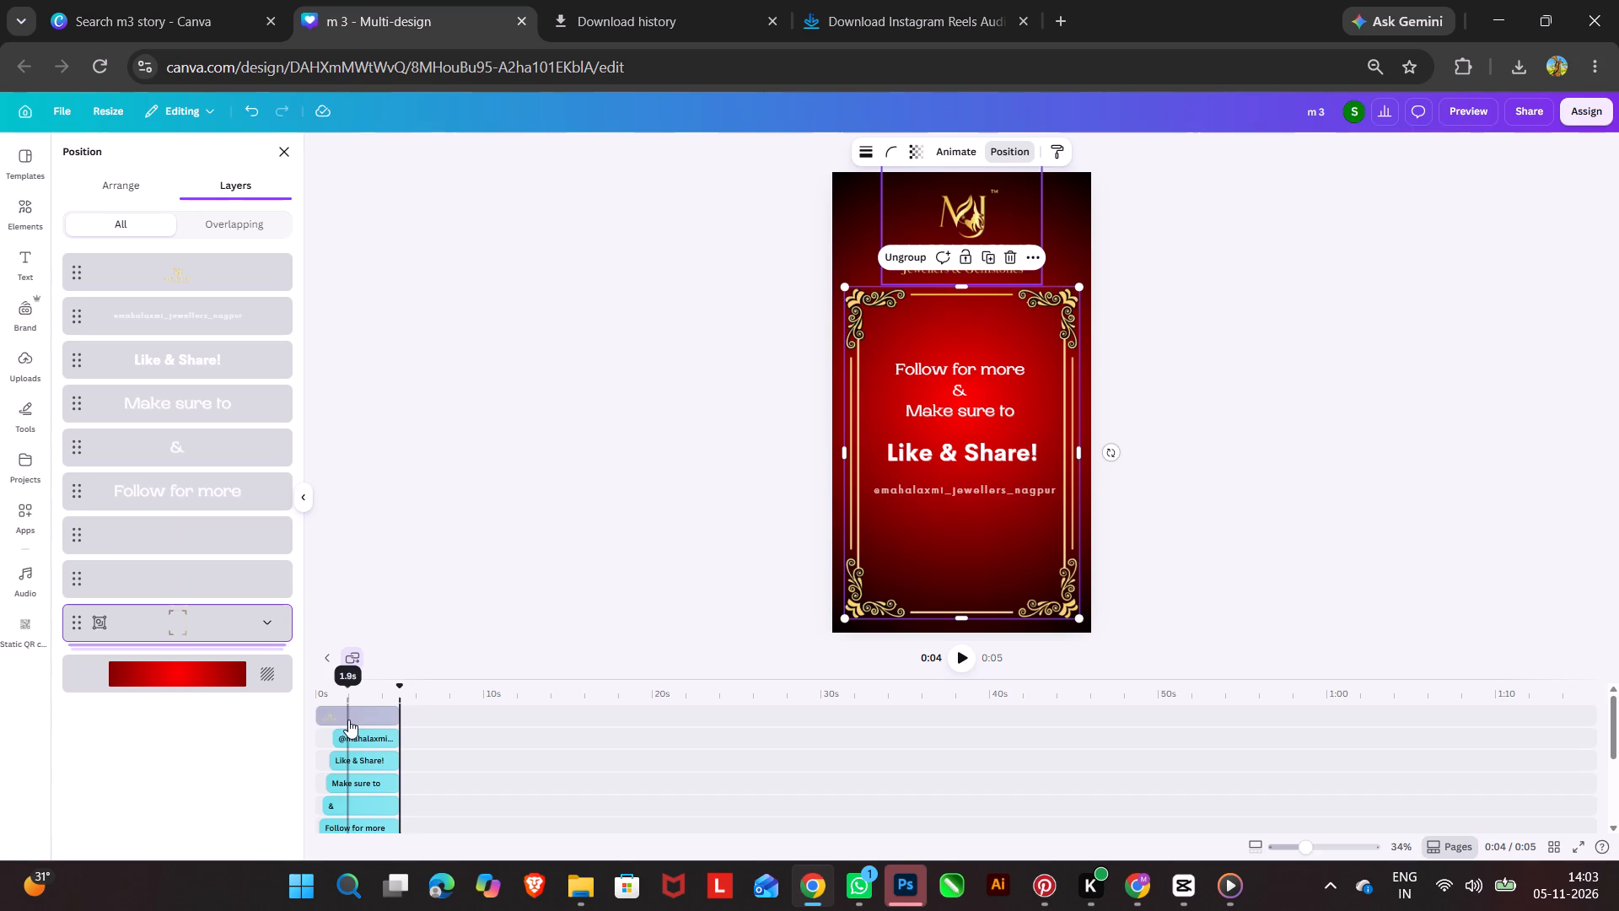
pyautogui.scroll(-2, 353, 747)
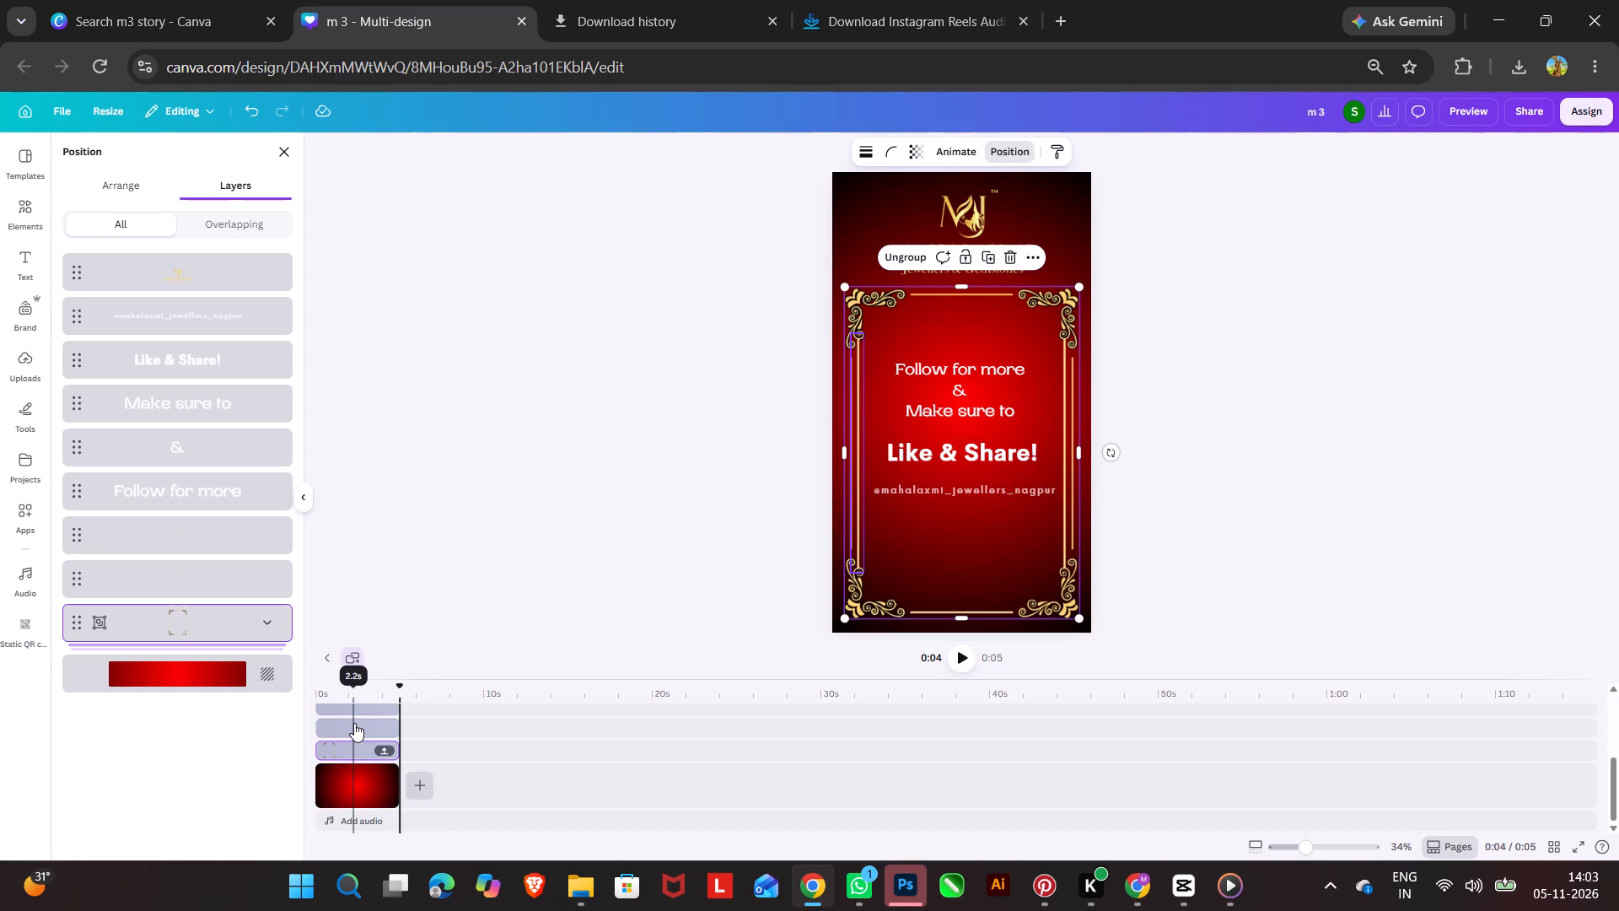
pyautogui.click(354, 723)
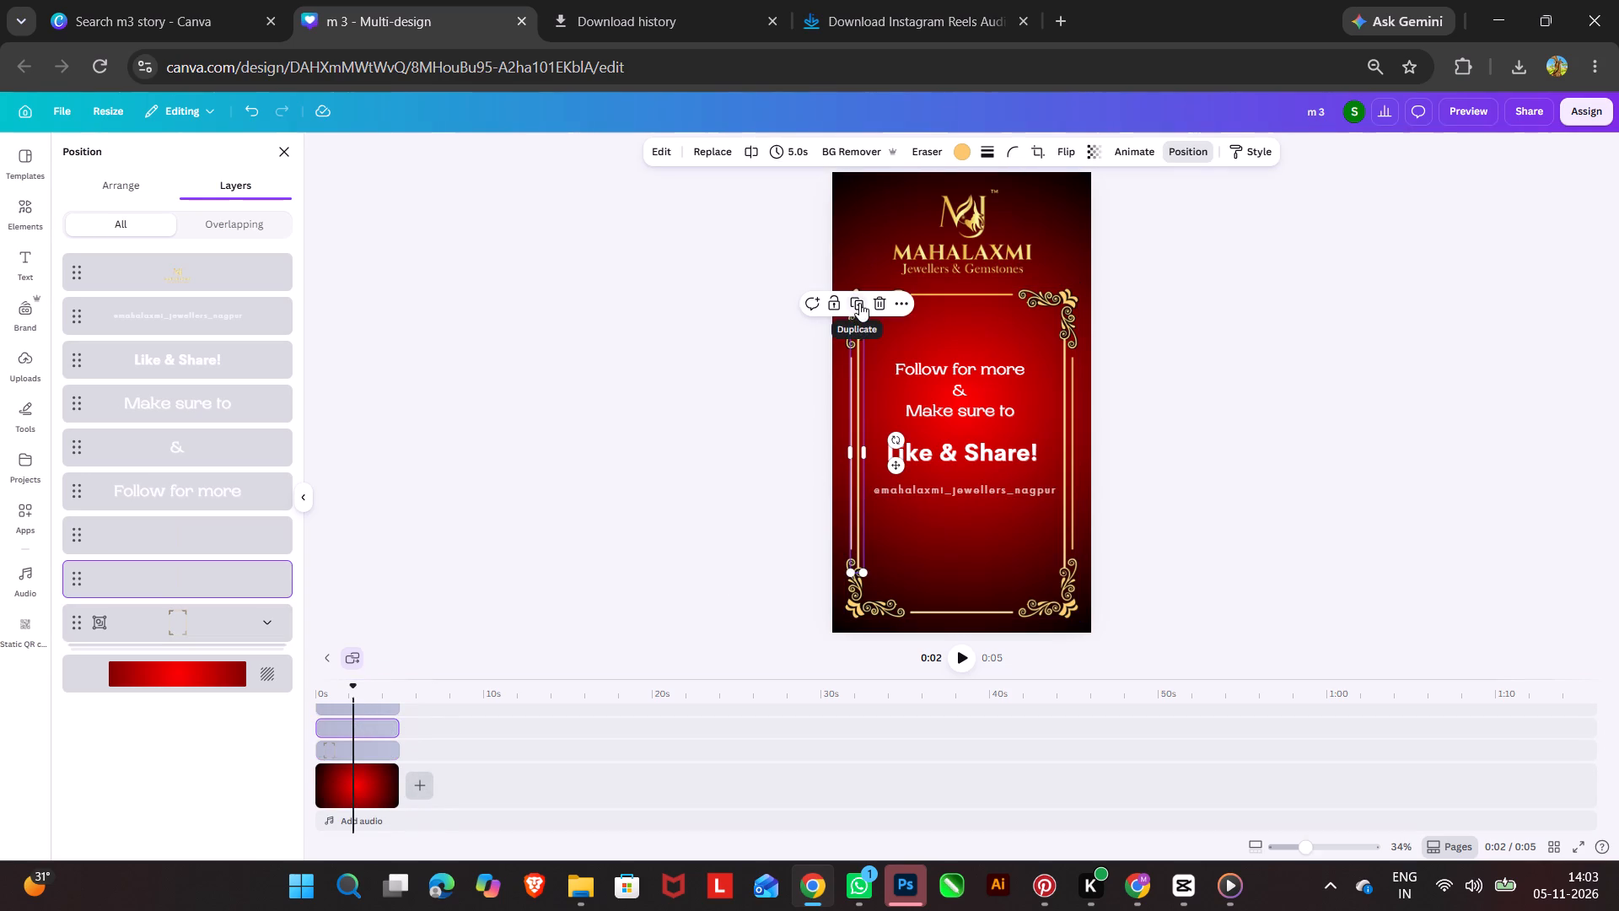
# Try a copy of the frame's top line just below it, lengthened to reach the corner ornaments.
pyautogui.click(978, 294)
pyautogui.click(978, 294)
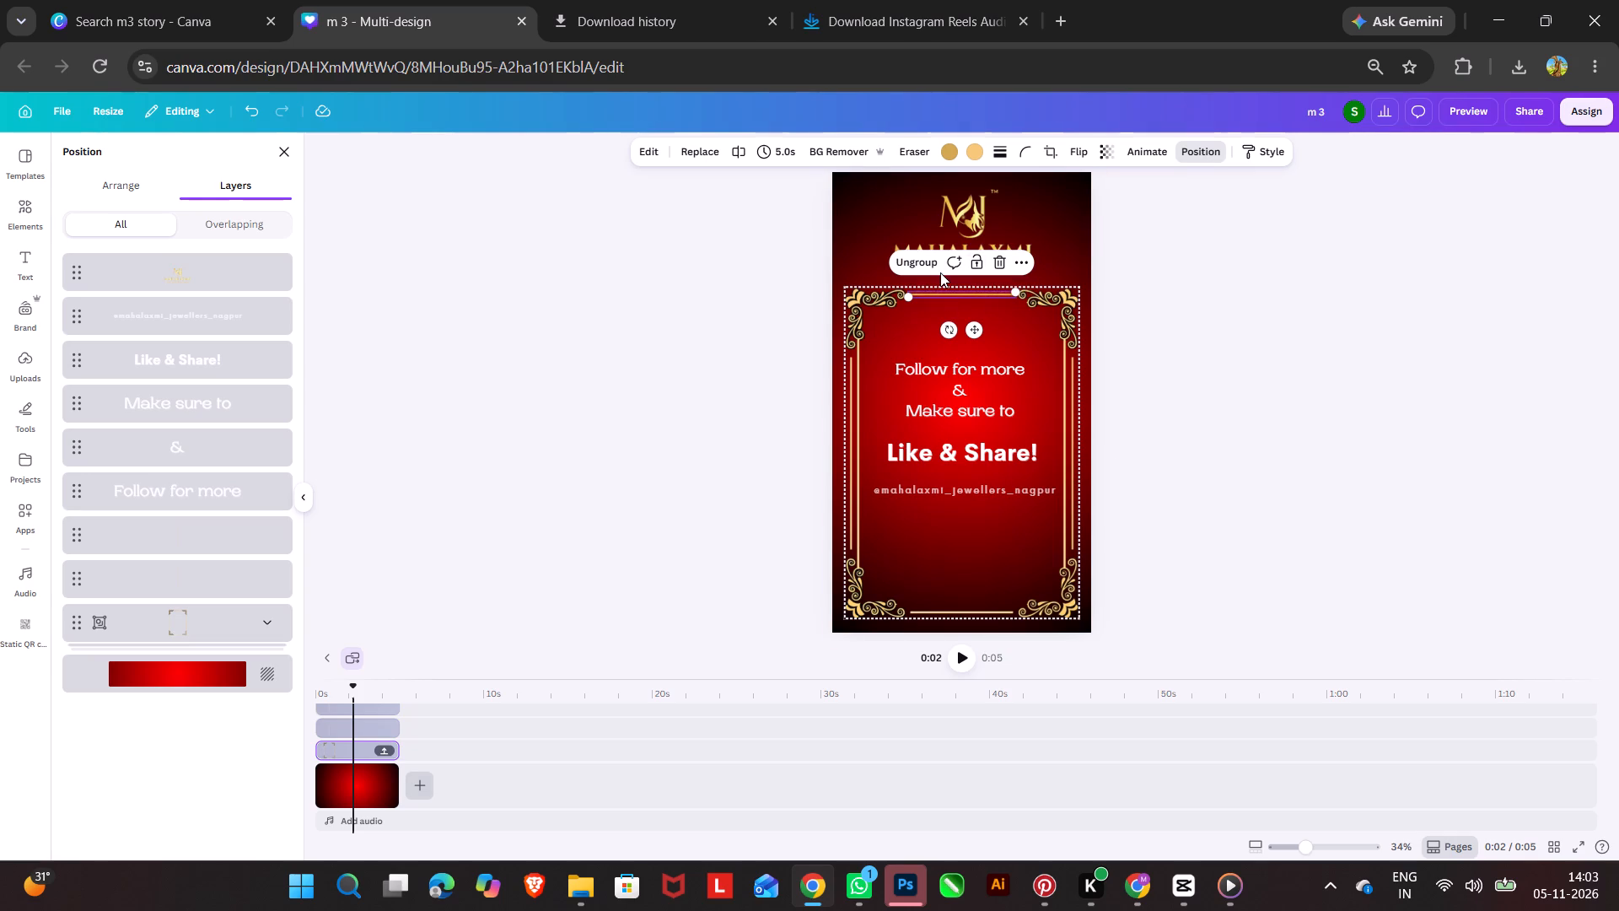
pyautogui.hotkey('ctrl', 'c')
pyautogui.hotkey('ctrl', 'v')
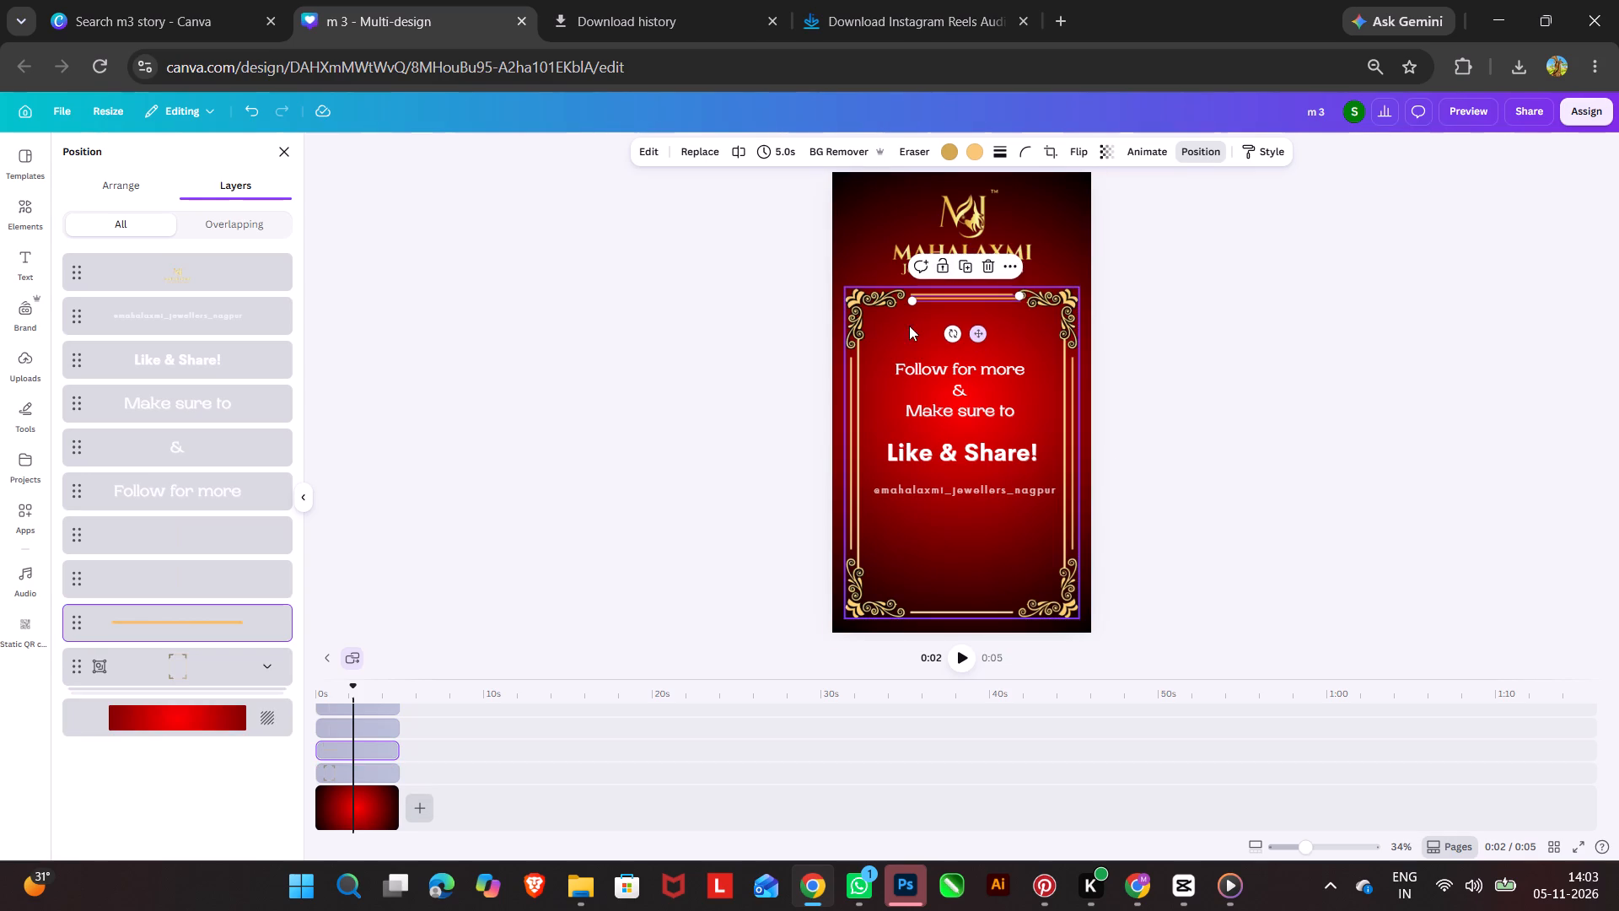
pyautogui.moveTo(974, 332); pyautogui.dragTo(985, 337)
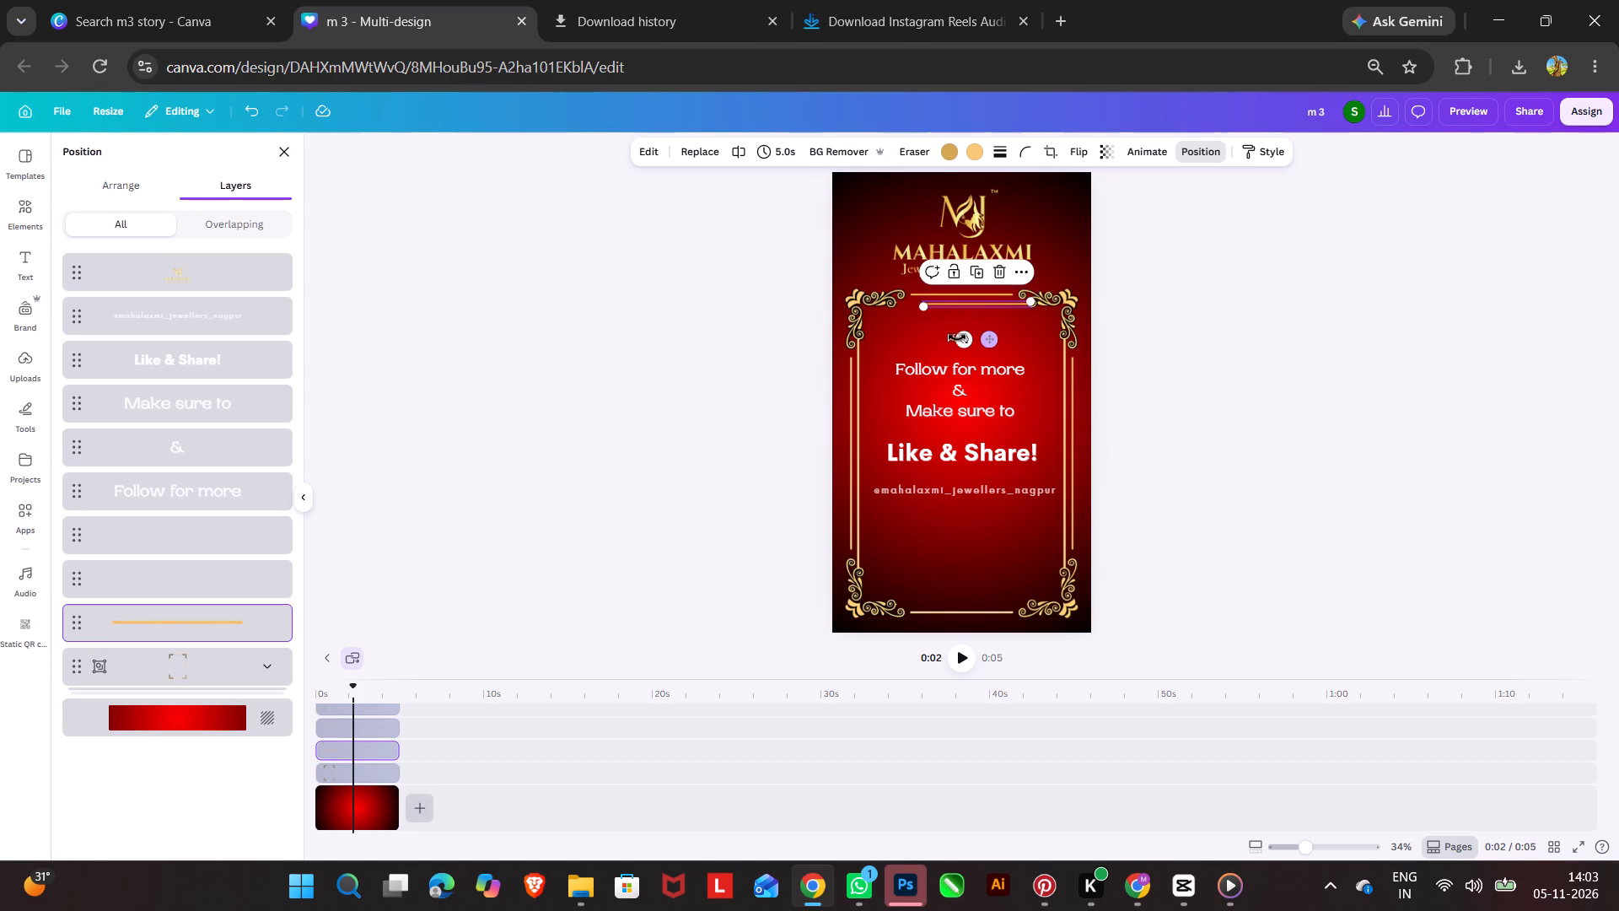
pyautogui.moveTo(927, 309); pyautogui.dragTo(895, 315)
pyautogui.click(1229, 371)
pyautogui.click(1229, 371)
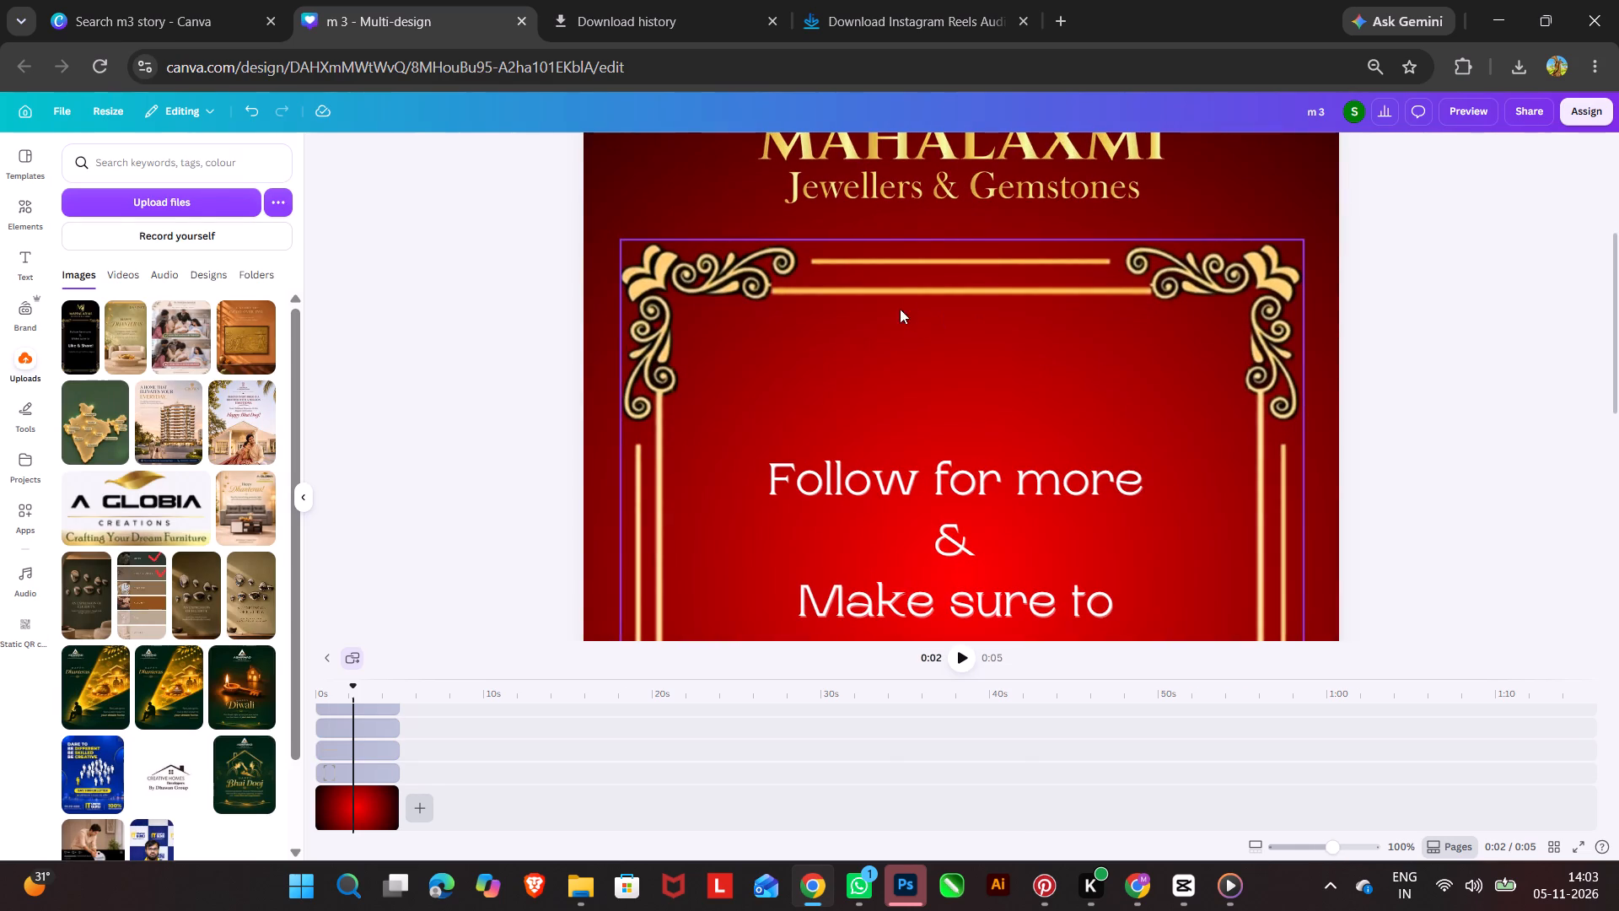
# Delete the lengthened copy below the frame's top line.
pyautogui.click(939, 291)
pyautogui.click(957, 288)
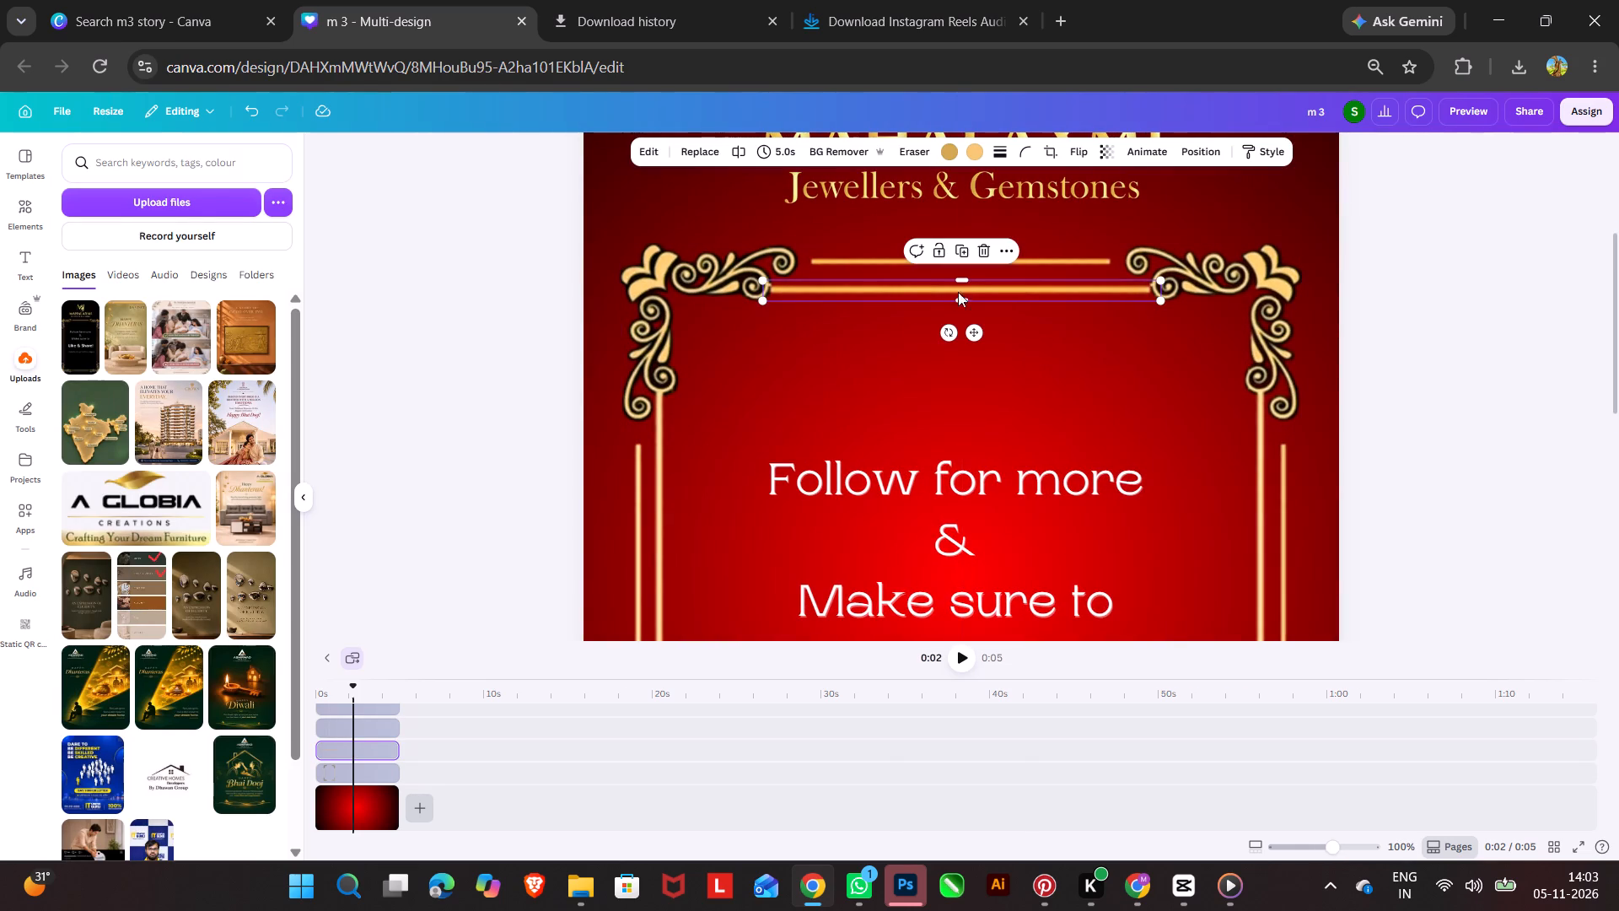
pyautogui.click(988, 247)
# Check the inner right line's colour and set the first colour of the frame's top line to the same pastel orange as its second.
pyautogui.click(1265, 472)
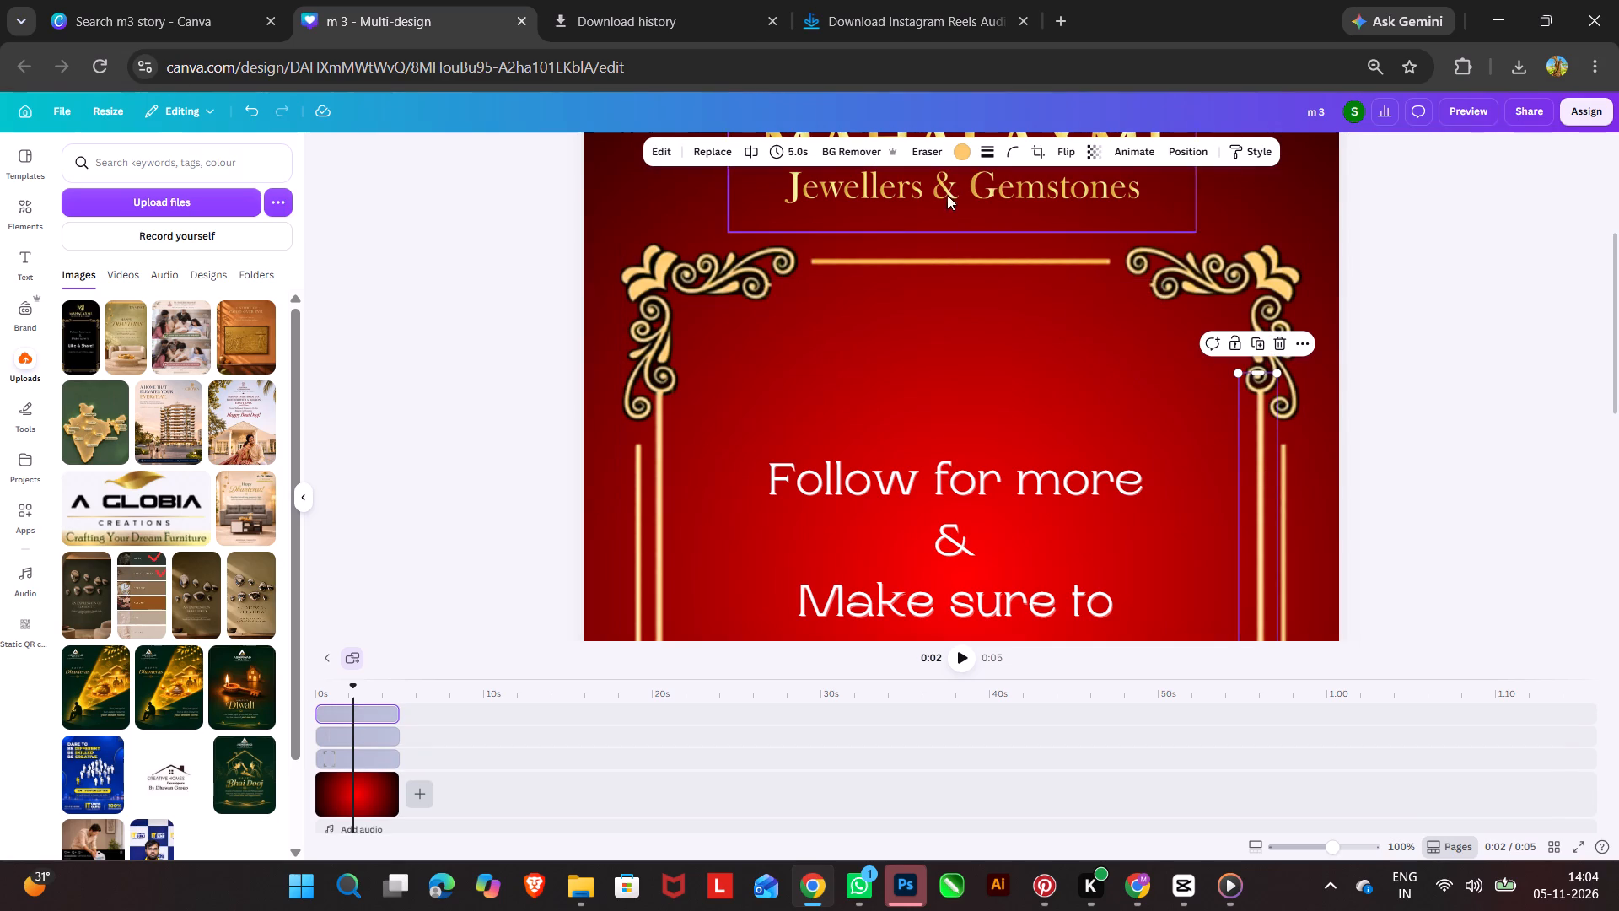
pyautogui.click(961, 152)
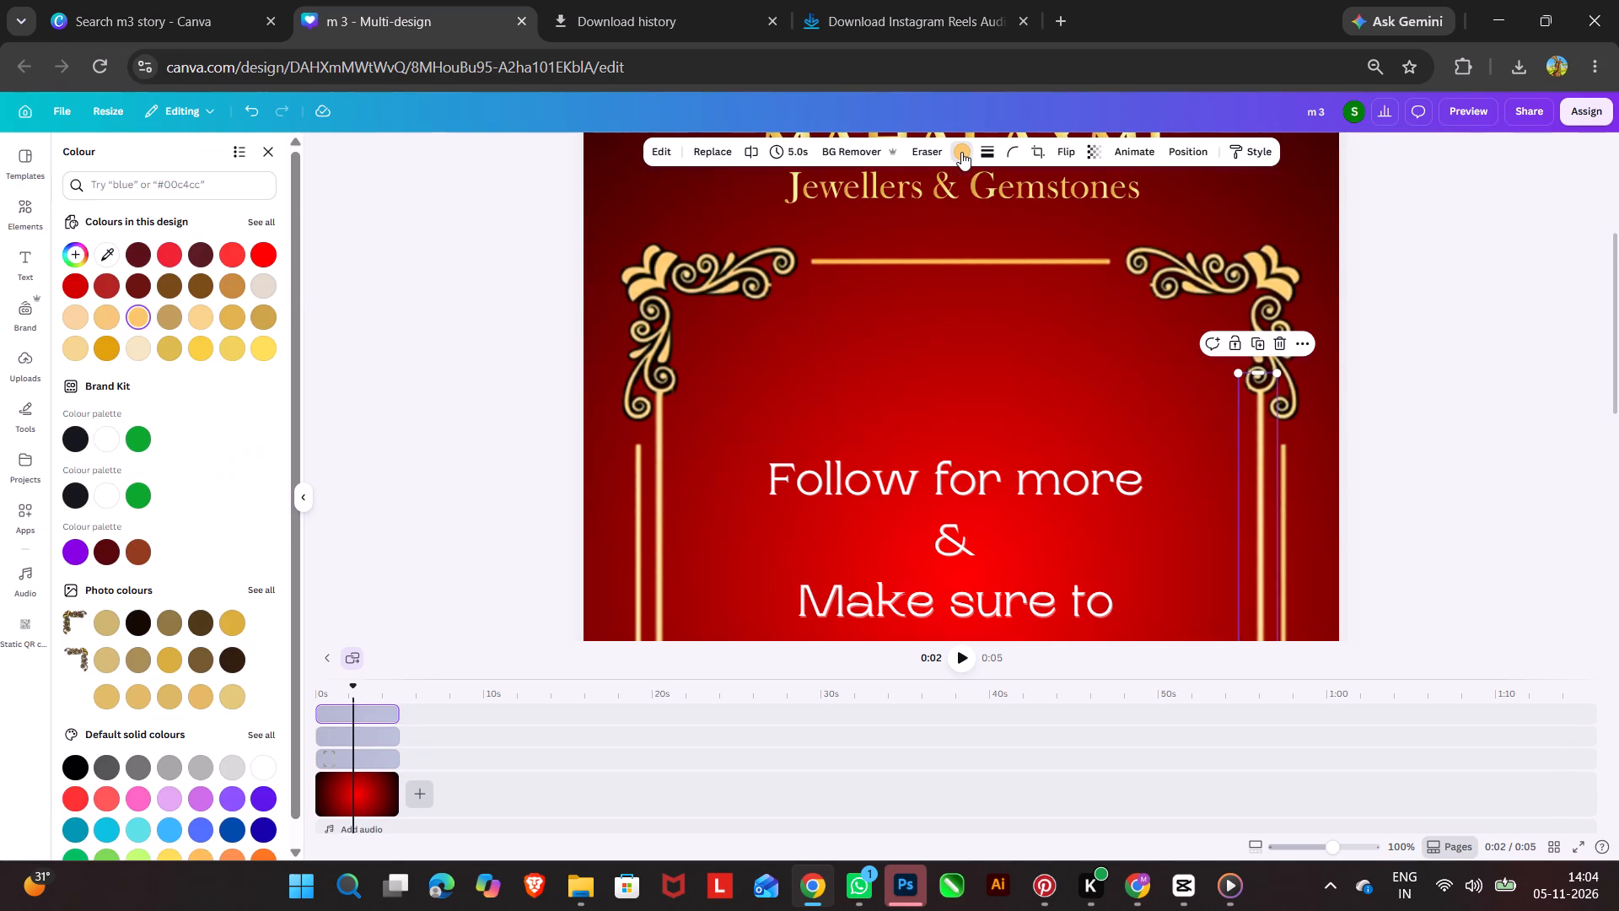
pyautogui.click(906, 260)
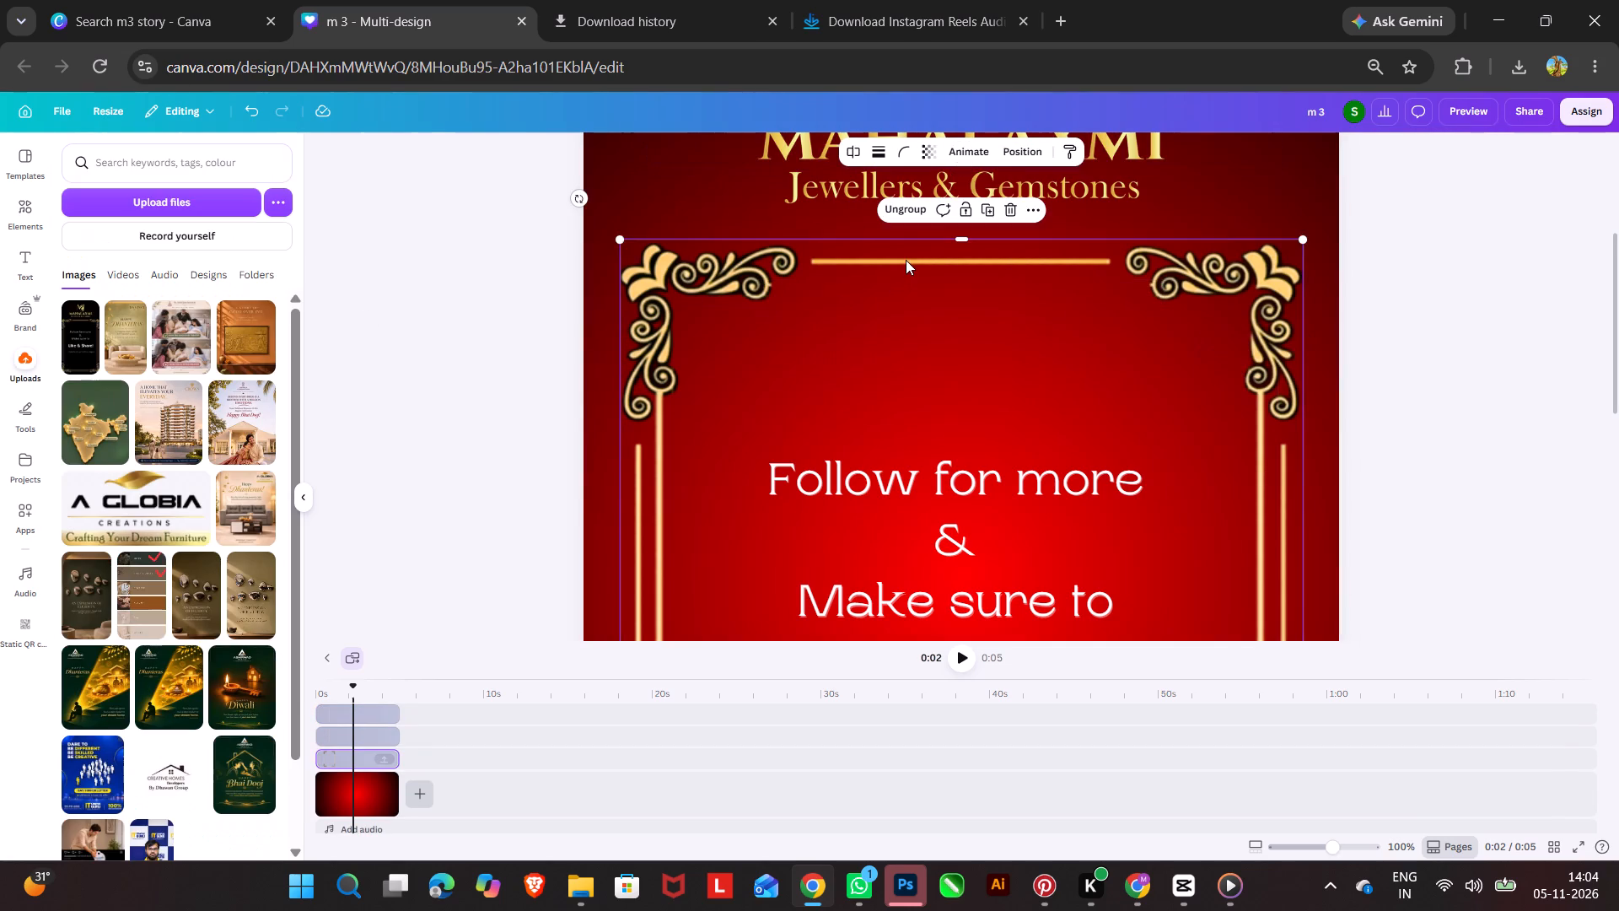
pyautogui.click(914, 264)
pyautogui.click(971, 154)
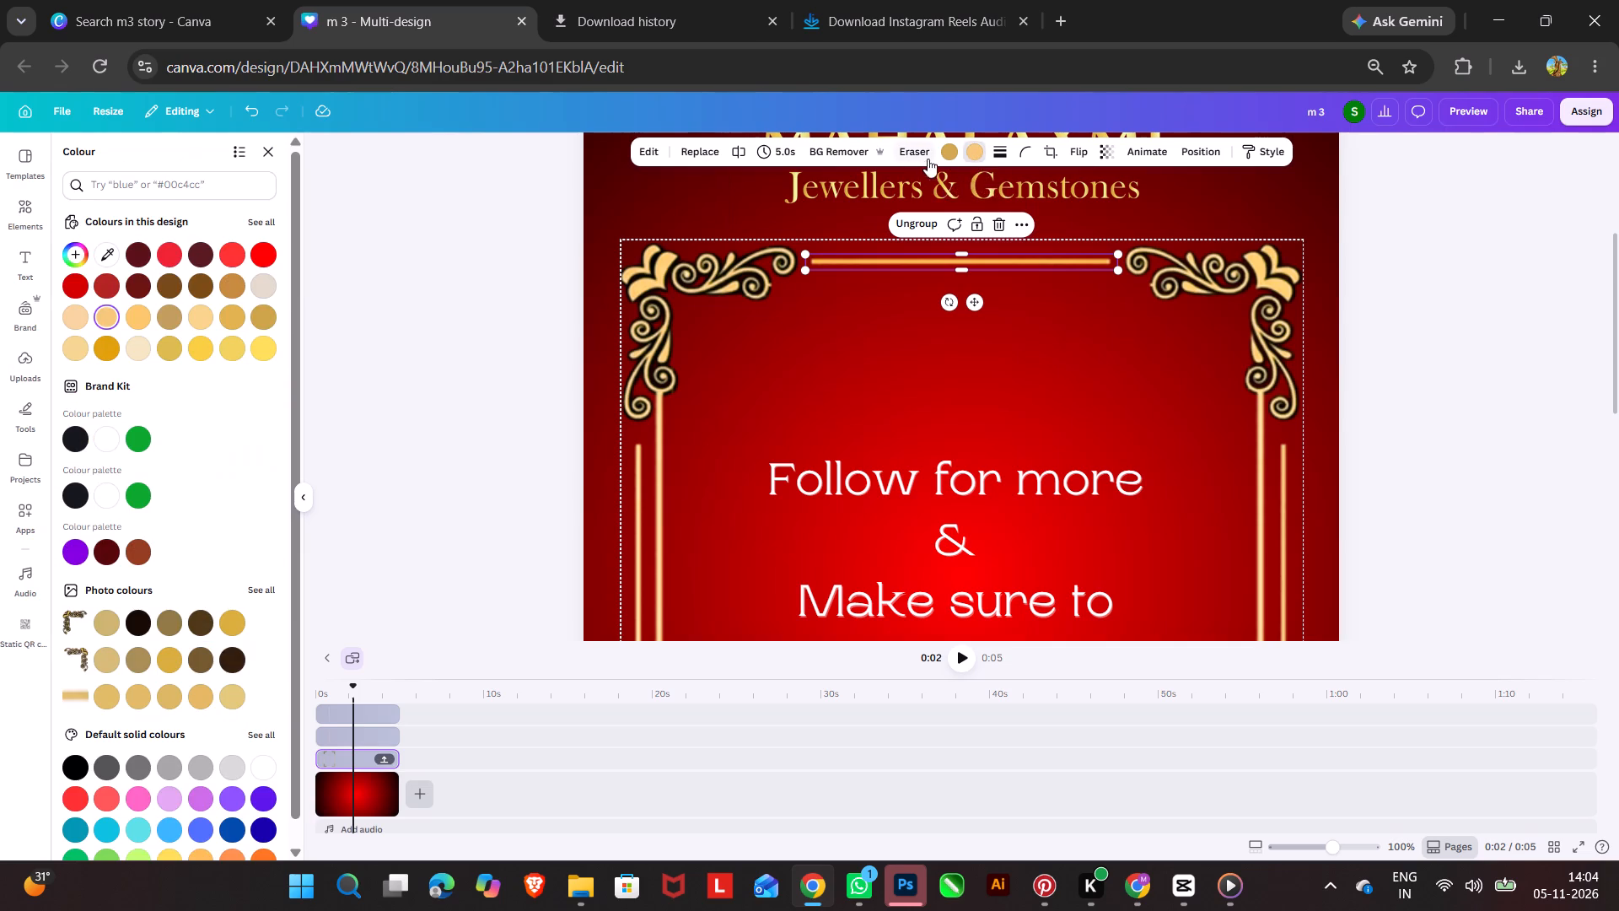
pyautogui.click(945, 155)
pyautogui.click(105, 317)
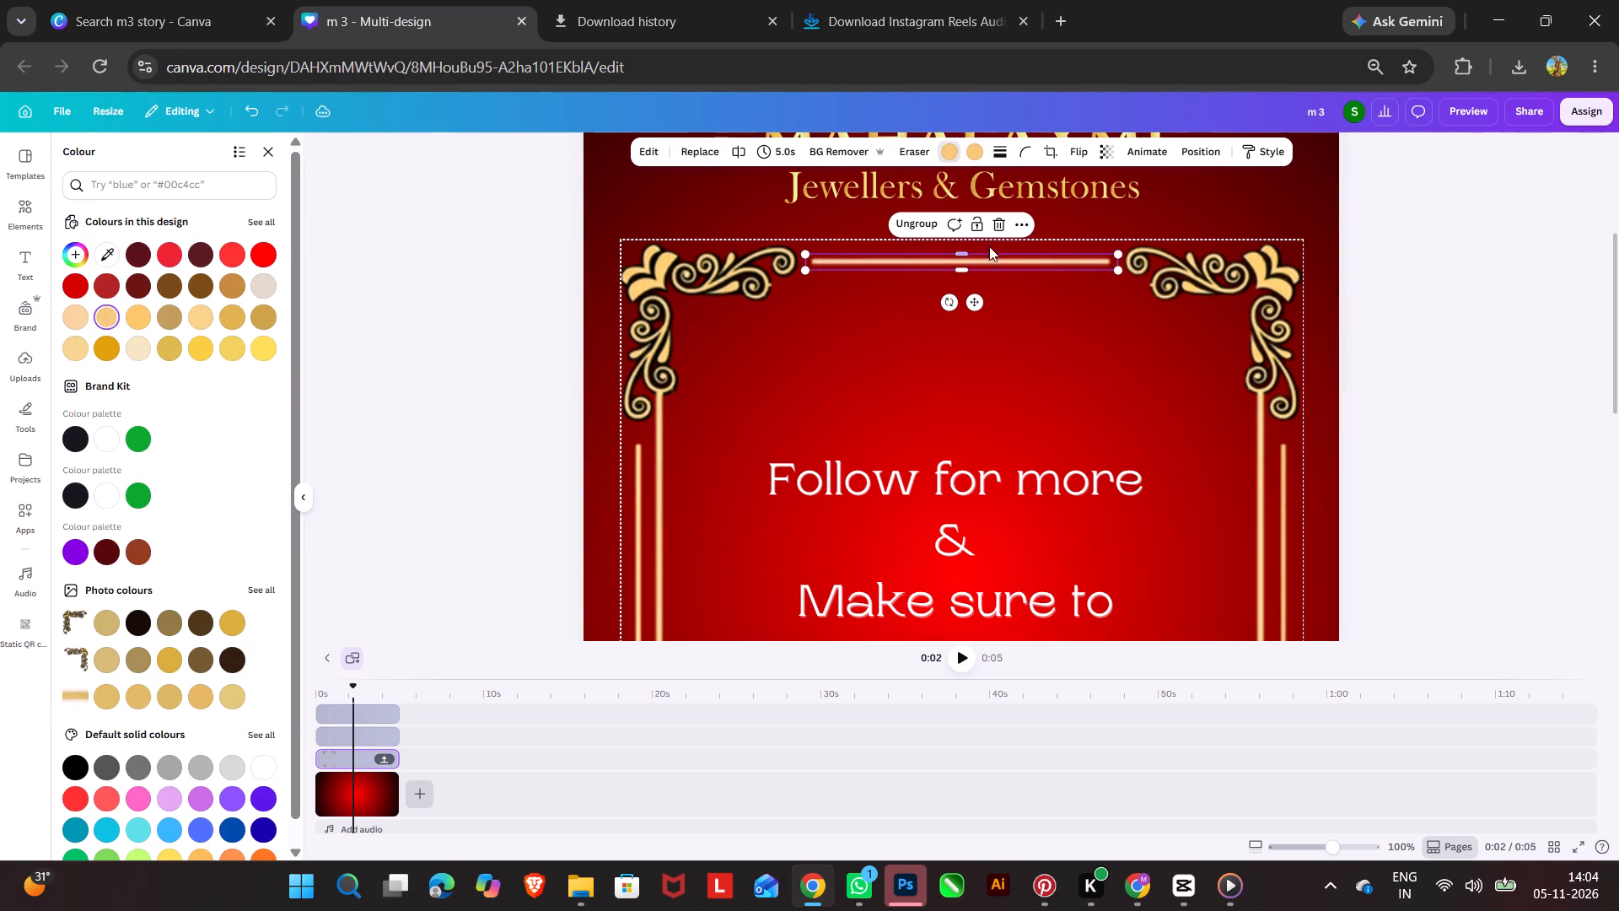
# Delete the frame's original top line.
pyautogui.click(993, 225)
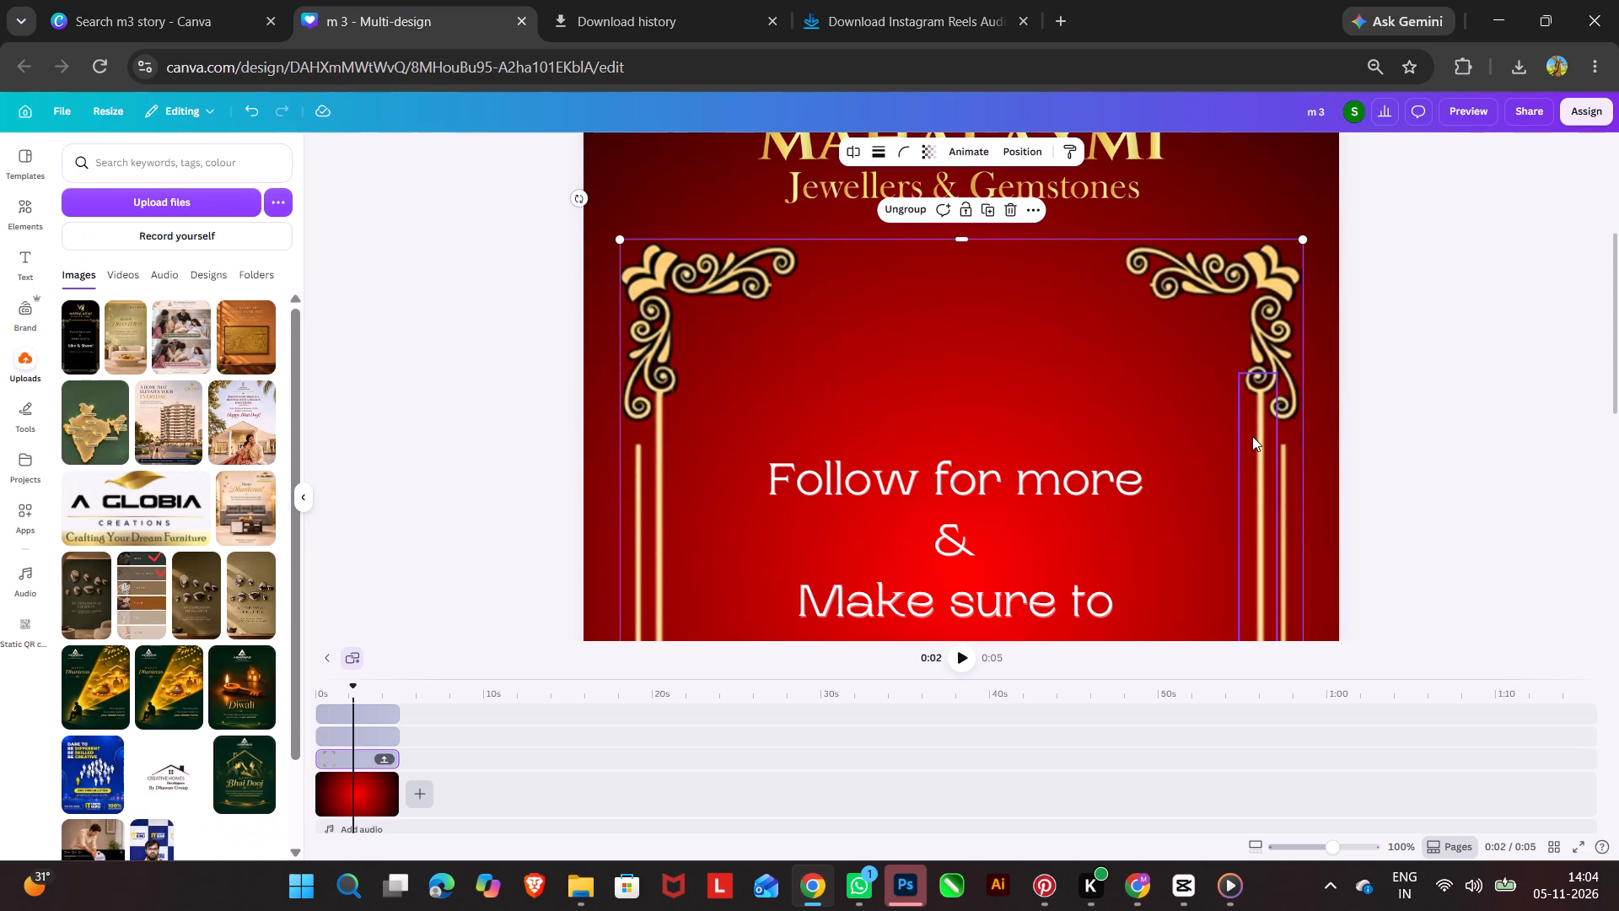
# Duplicate the inner right vertical line, bring the copy to the middle of the card and rotate it to horizontal.
pyautogui.click(1252, 436)
pyautogui.click(1259, 342)
pyautogui.moveTo(1262, 453); pyautogui.dragTo(1186, 454)
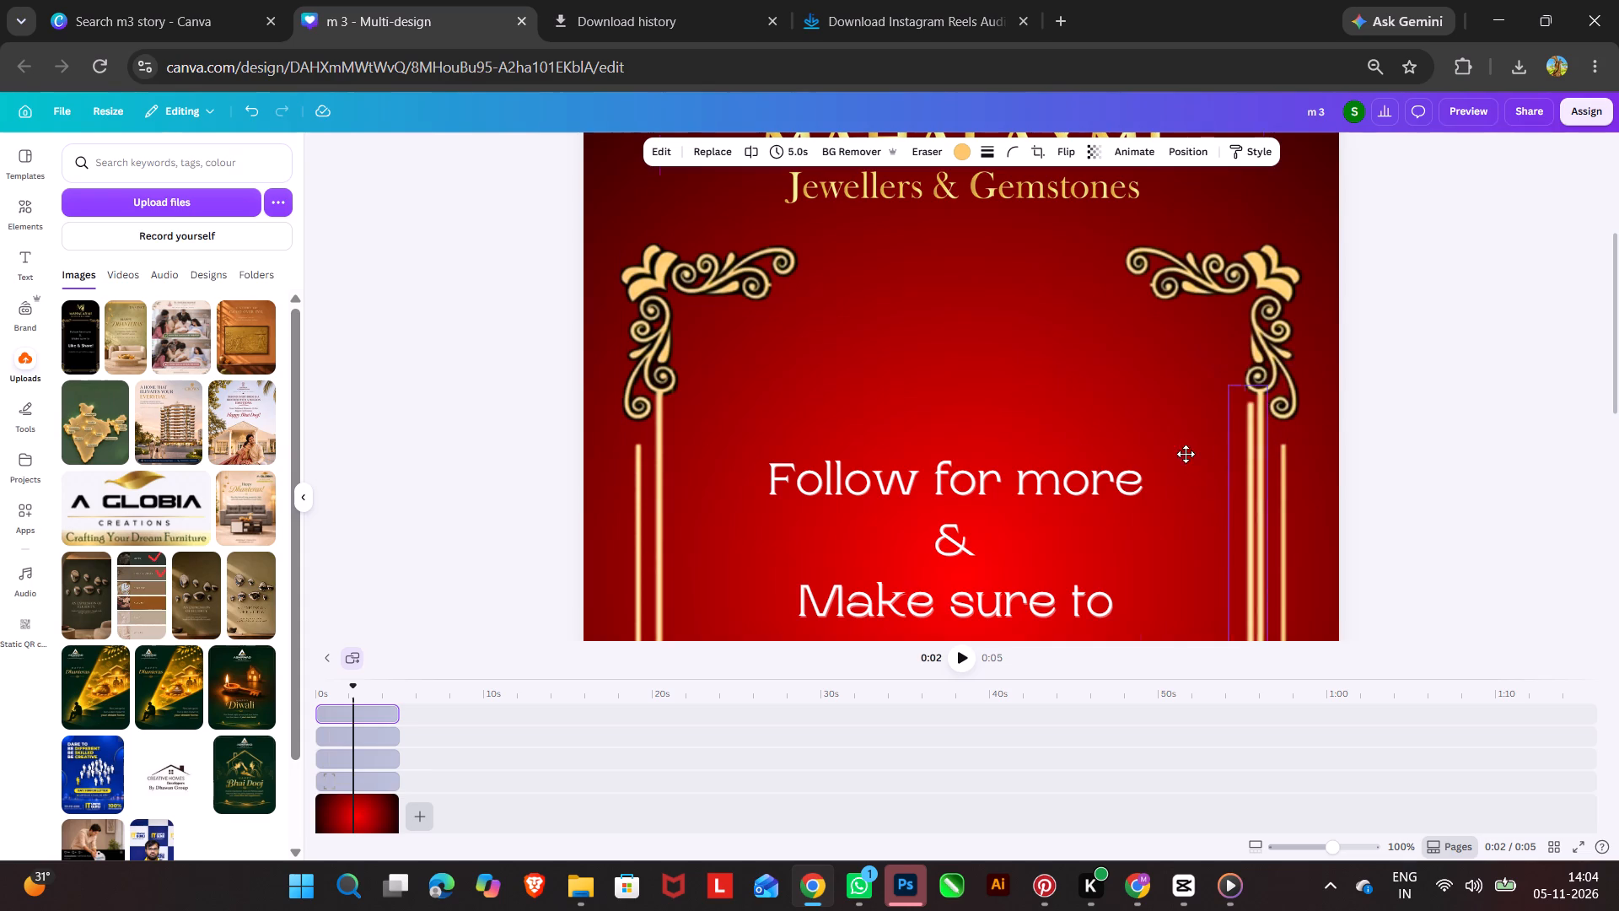
pyautogui.moveTo(1186, 454); pyautogui.dragTo(885, 310)
pyautogui.moveTo(897, 574); pyautogui.dragTo(901, 420)
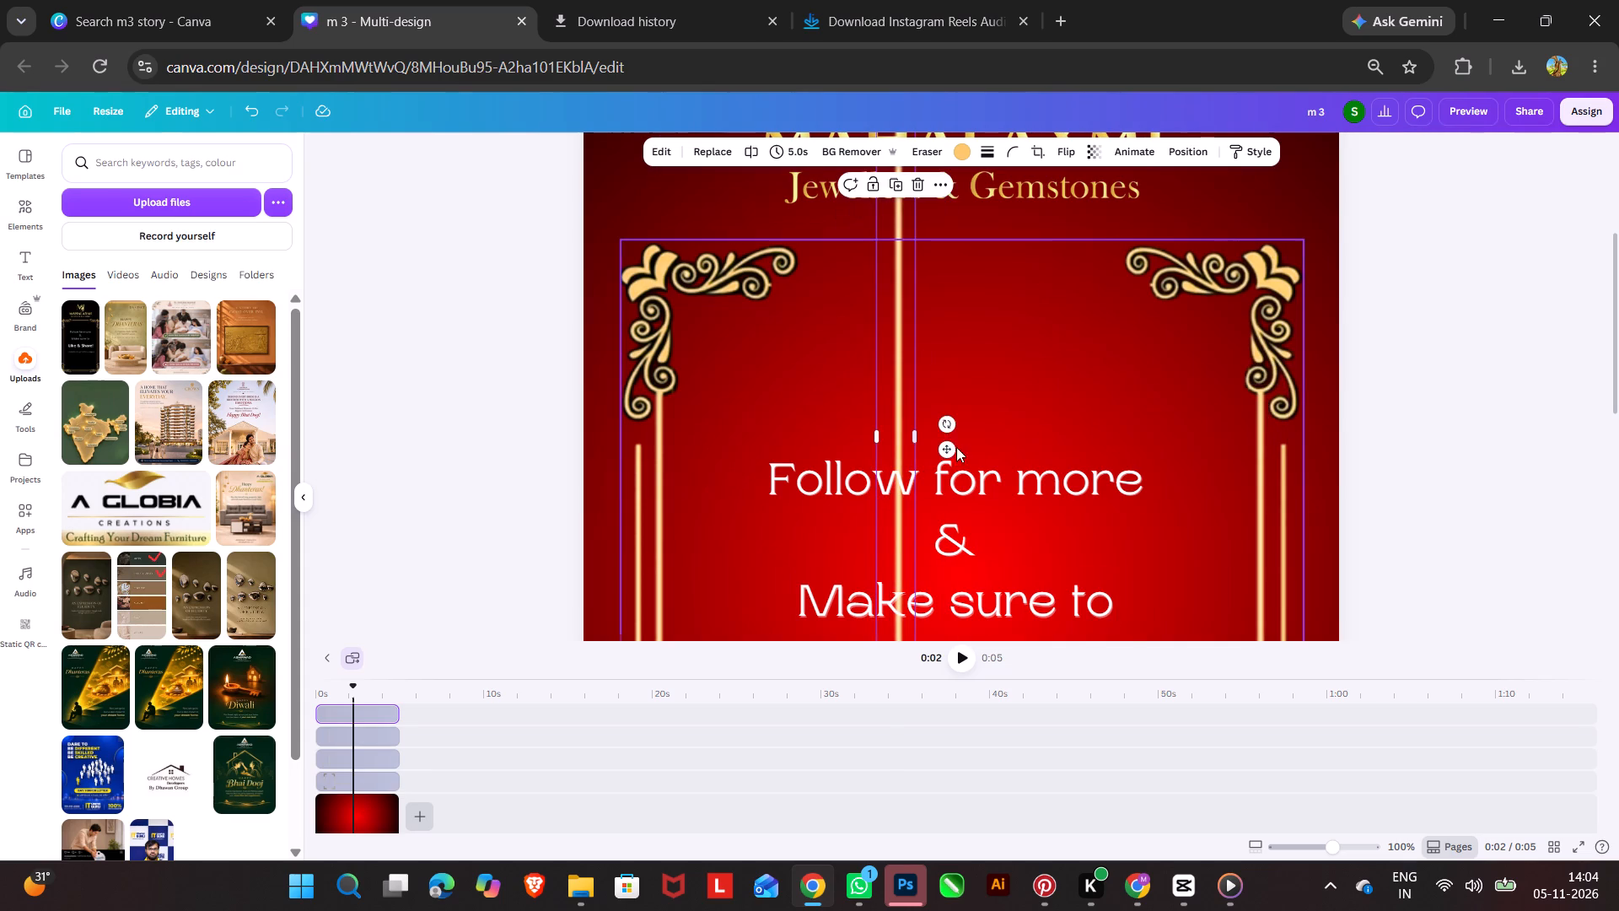
pyautogui.moveTo(946, 449); pyautogui.dragTo(845, 505)
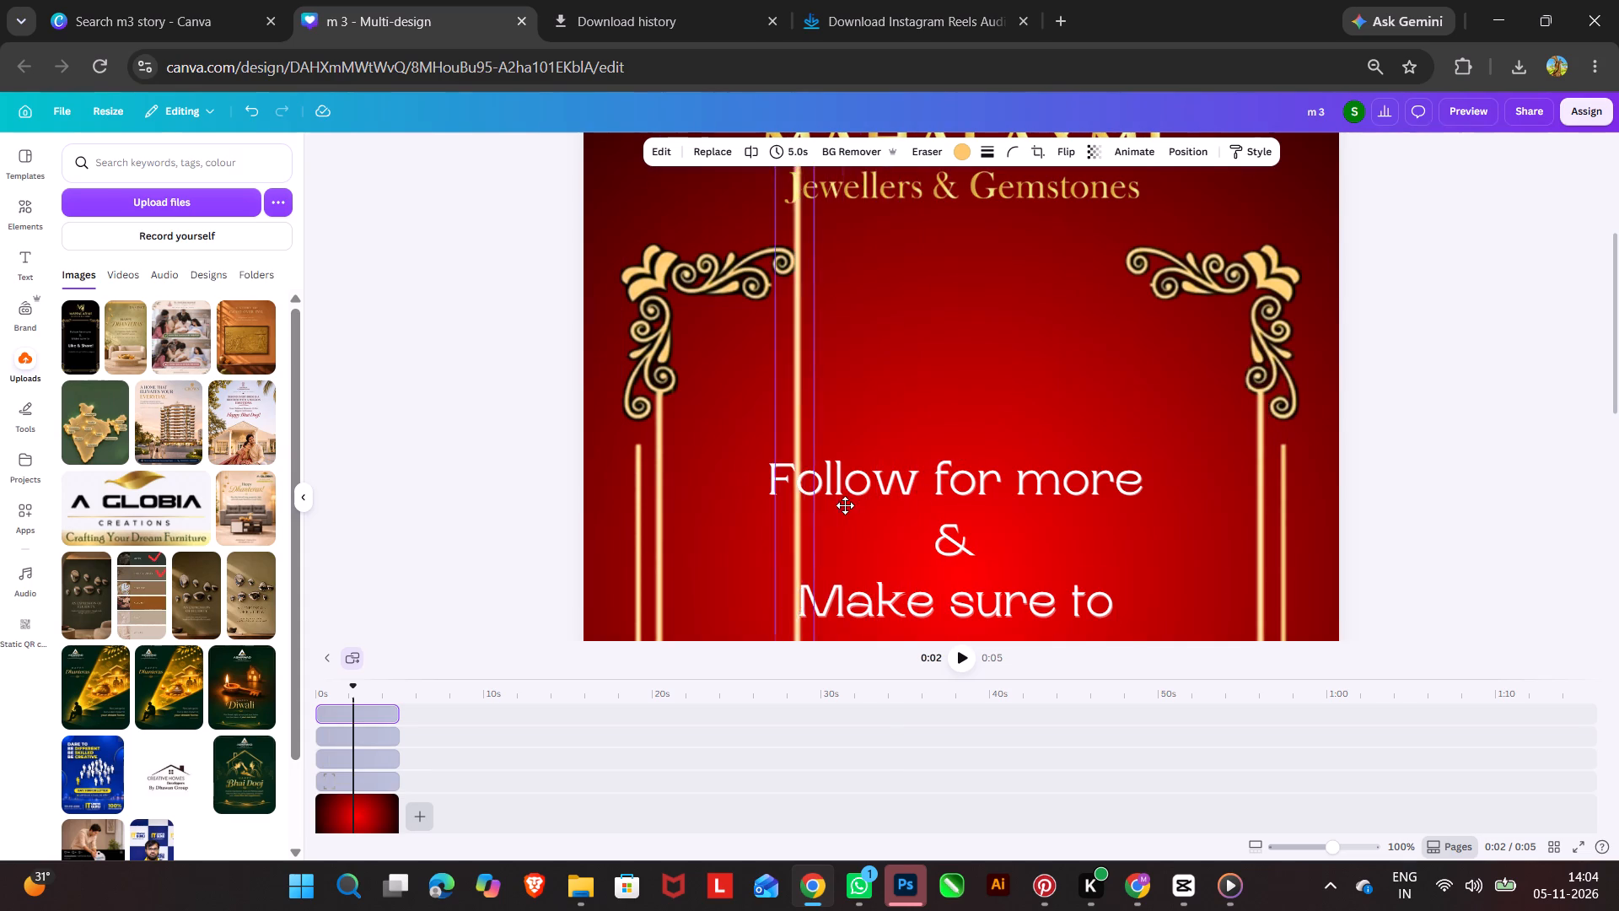
pyautogui.moveTo(845, 505); pyautogui.dragTo(955, 491)
pyautogui.moveTo(954, 461); pyautogui.dragTo(969, 591)
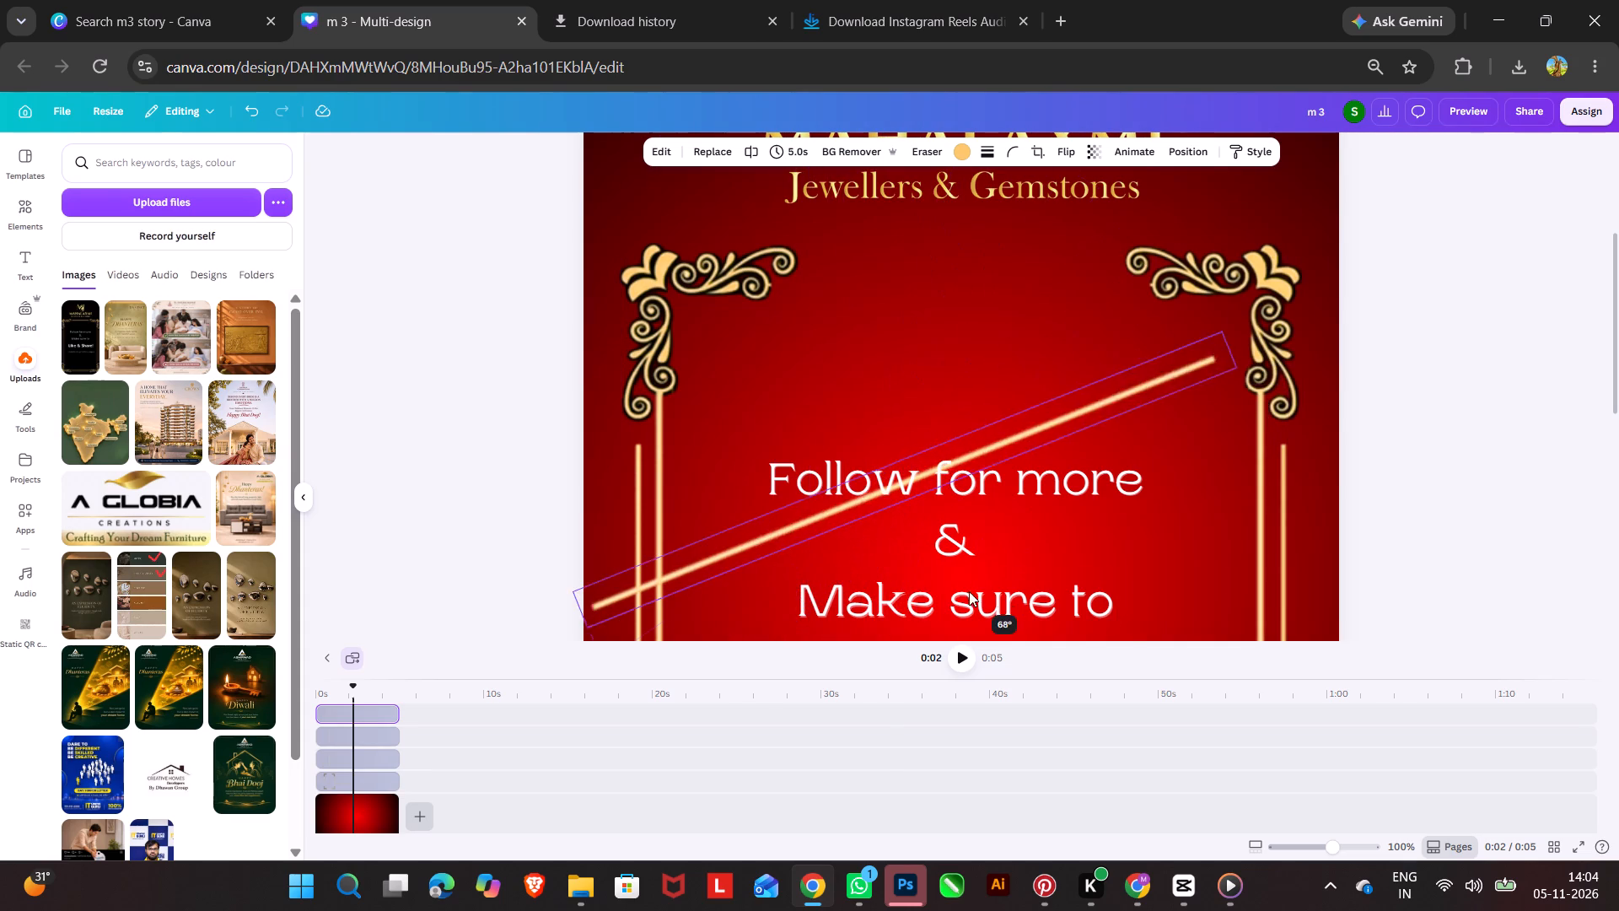
pyautogui.moveTo(969, 591); pyautogui.dragTo(923, 661)
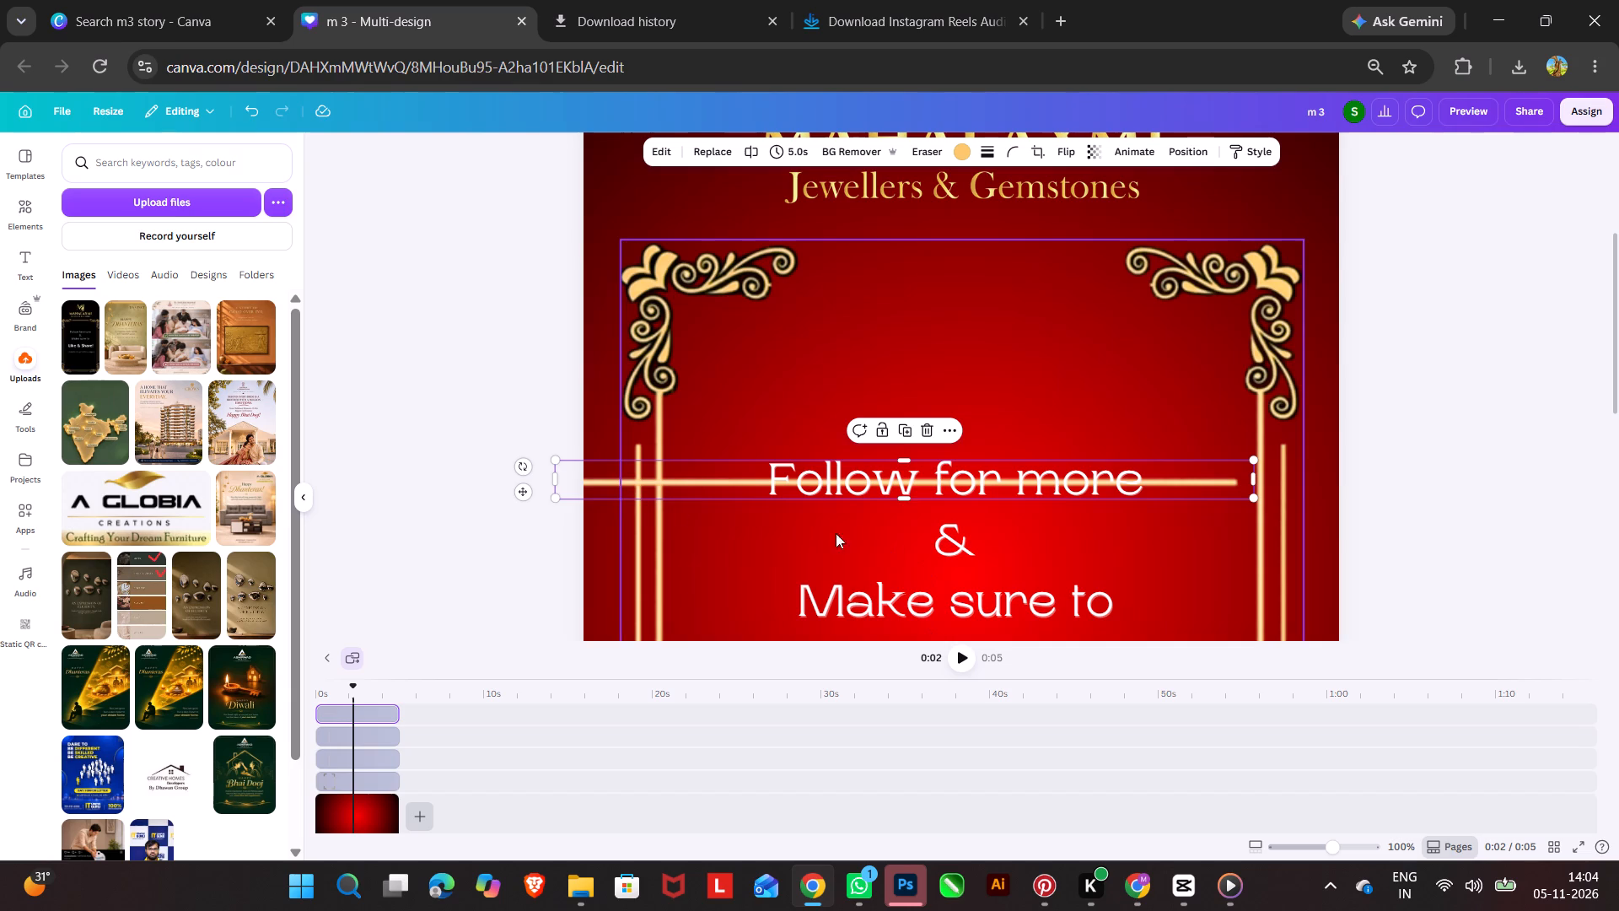
# Shorten the horizontal copy to about 540 and place it across the frame's top between the two corner ornaments.
pyautogui.moveTo(551, 487); pyautogui.dragTo(721, 511)
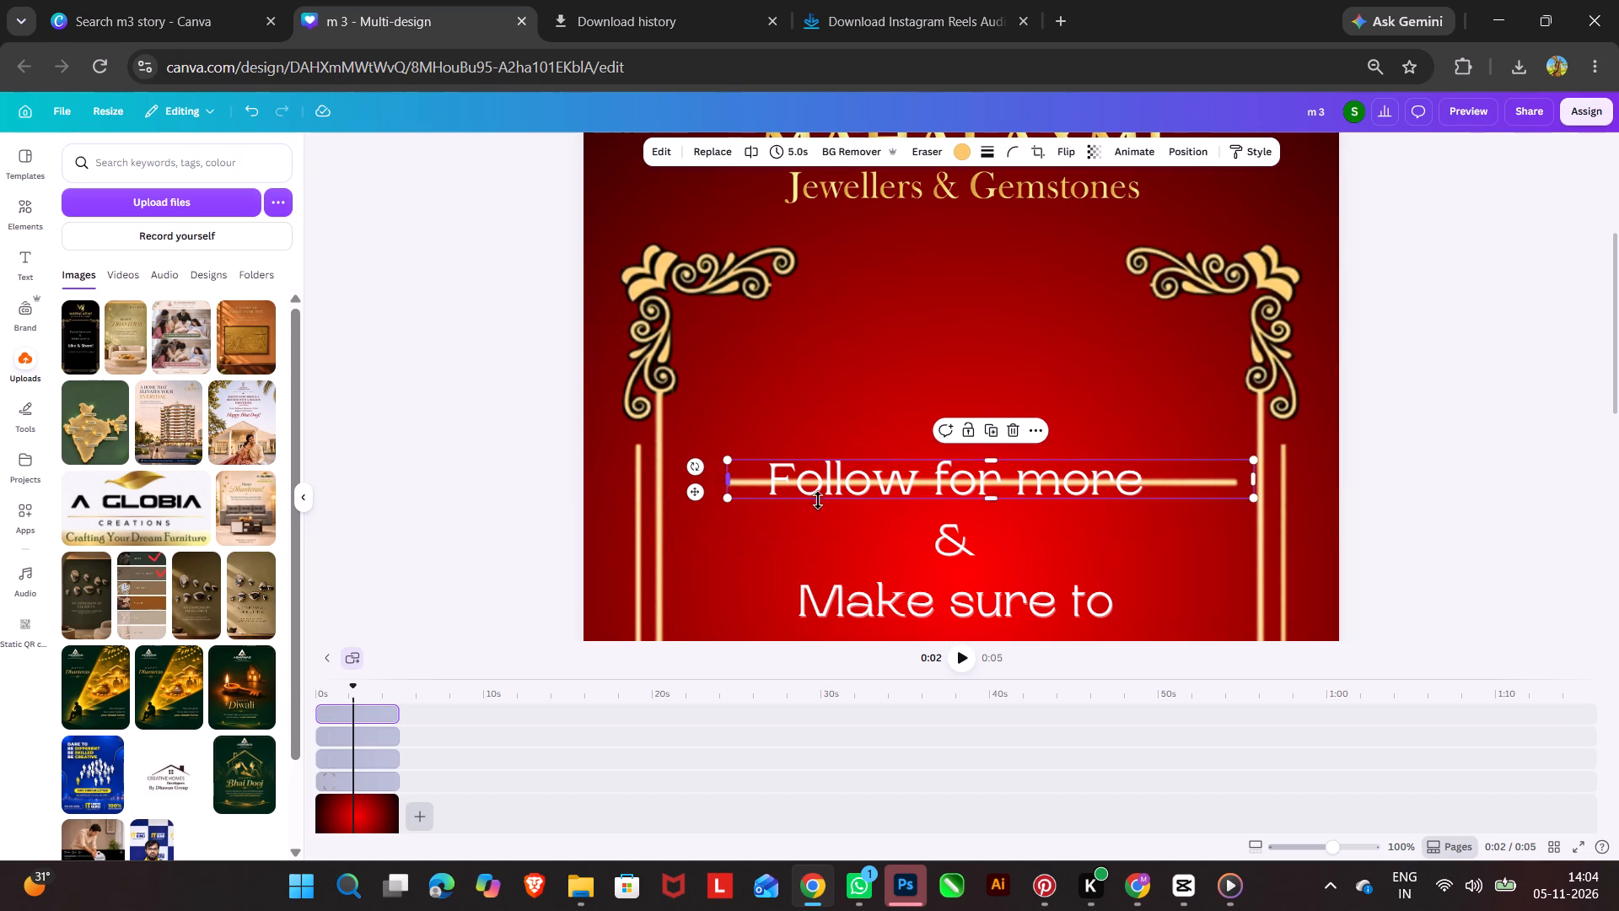
pyautogui.moveTo(1251, 482); pyautogui.dragTo(1140, 498)
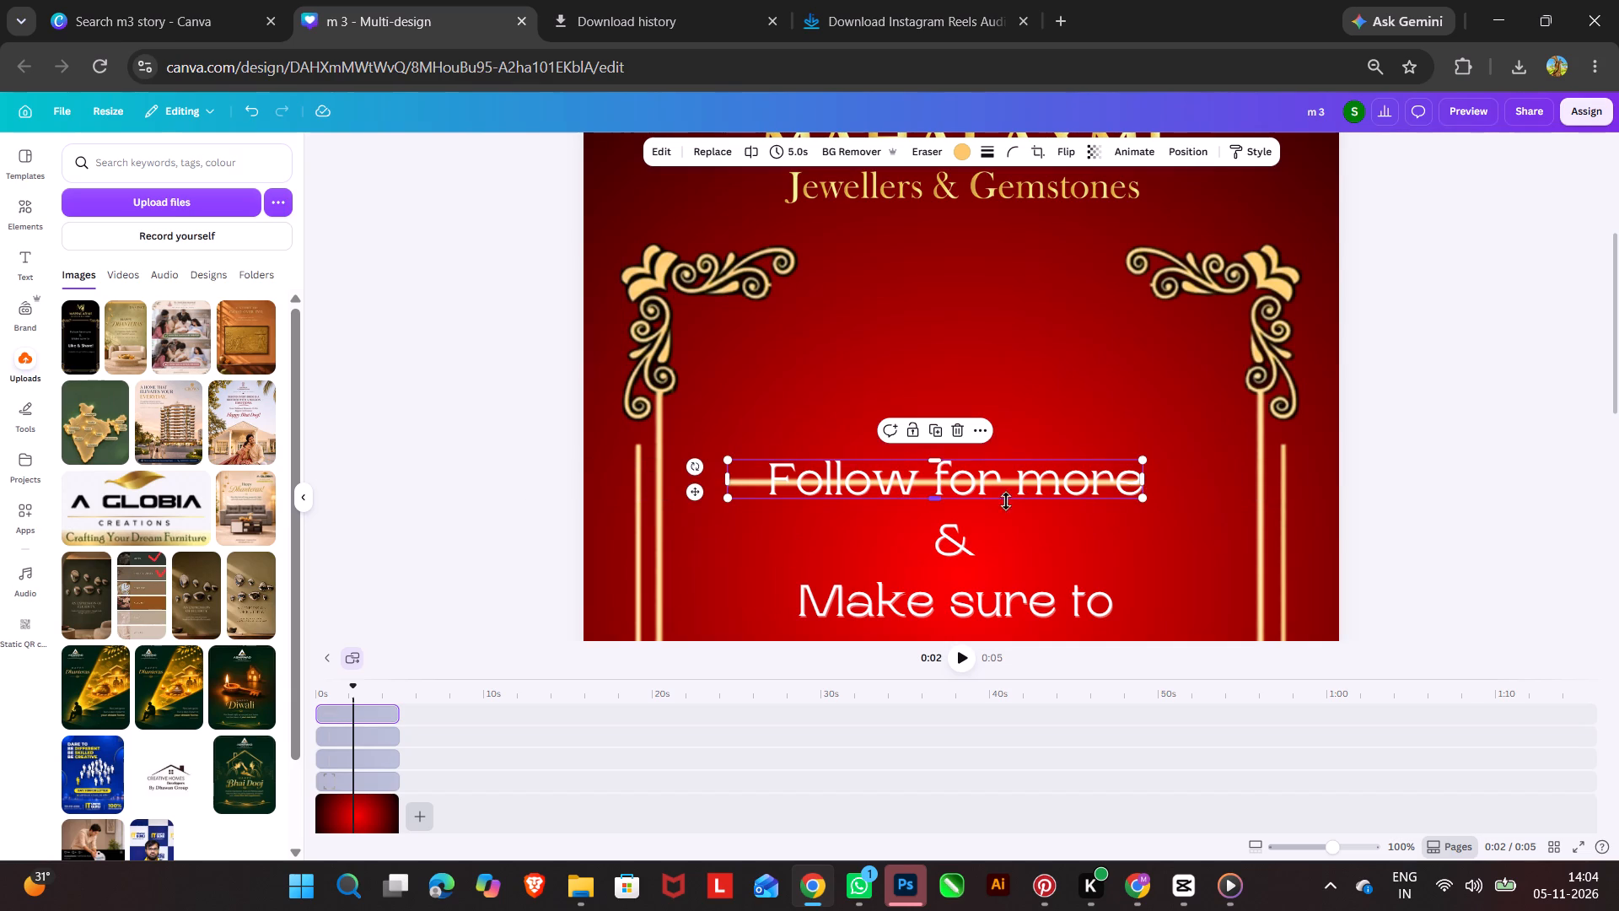
pyautogui.moveTo(696, 493); pyautogui.dragTo(752, 283)
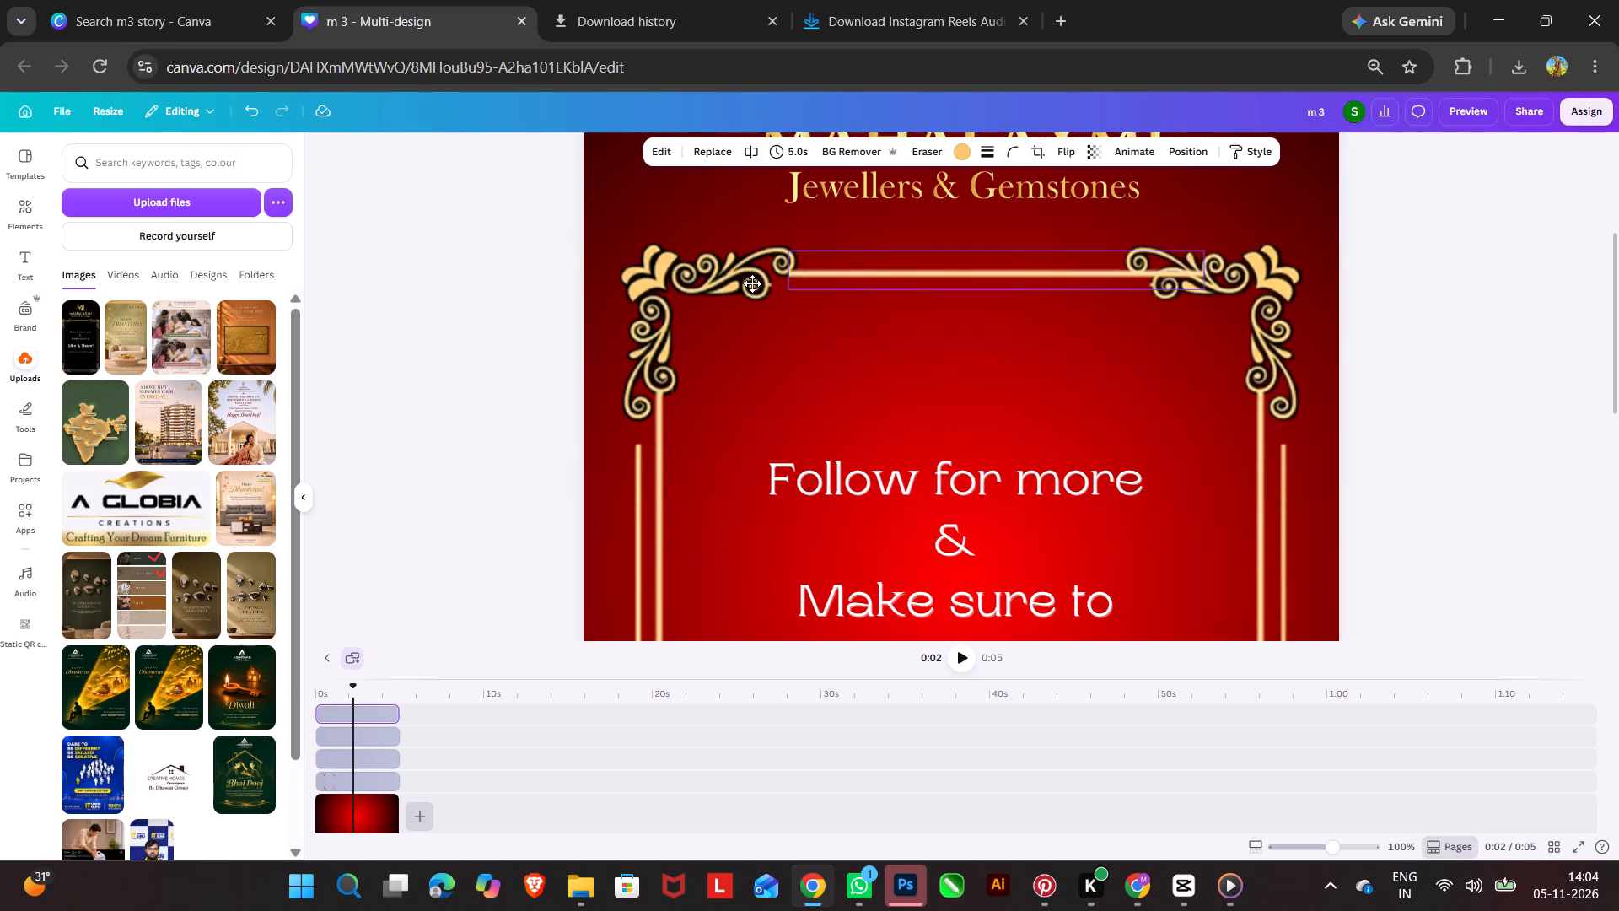
pyautogui.moveTo(752, 283); pyautogui.dragTo(741, 297)
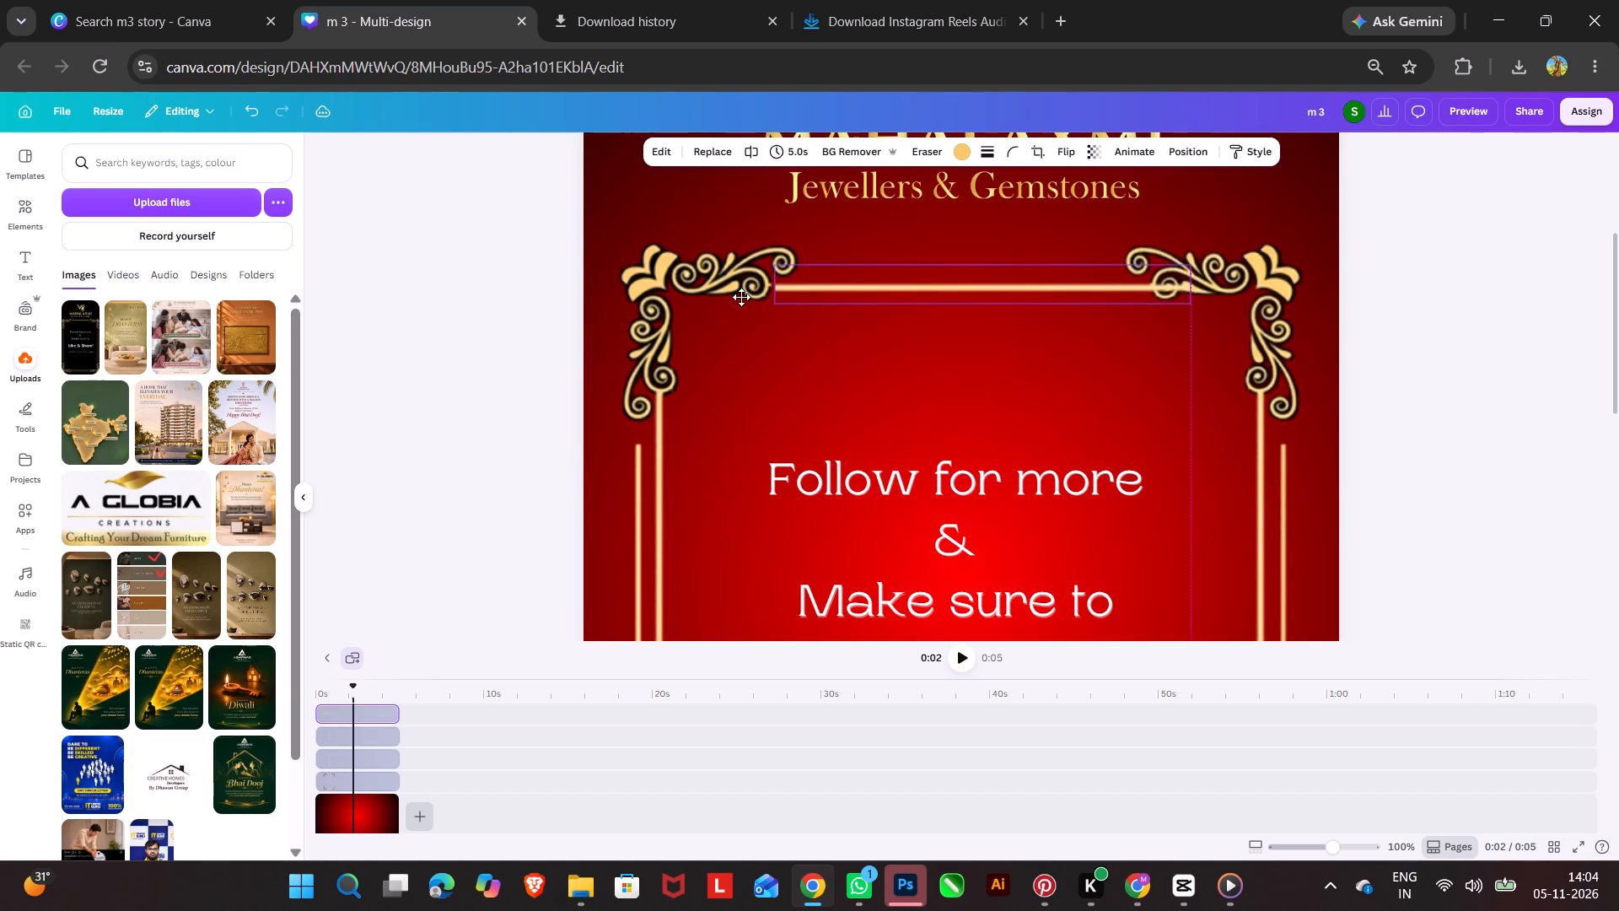
pyautogui.moveTo(741, 297); pyautogui.dragTo(737, 297)
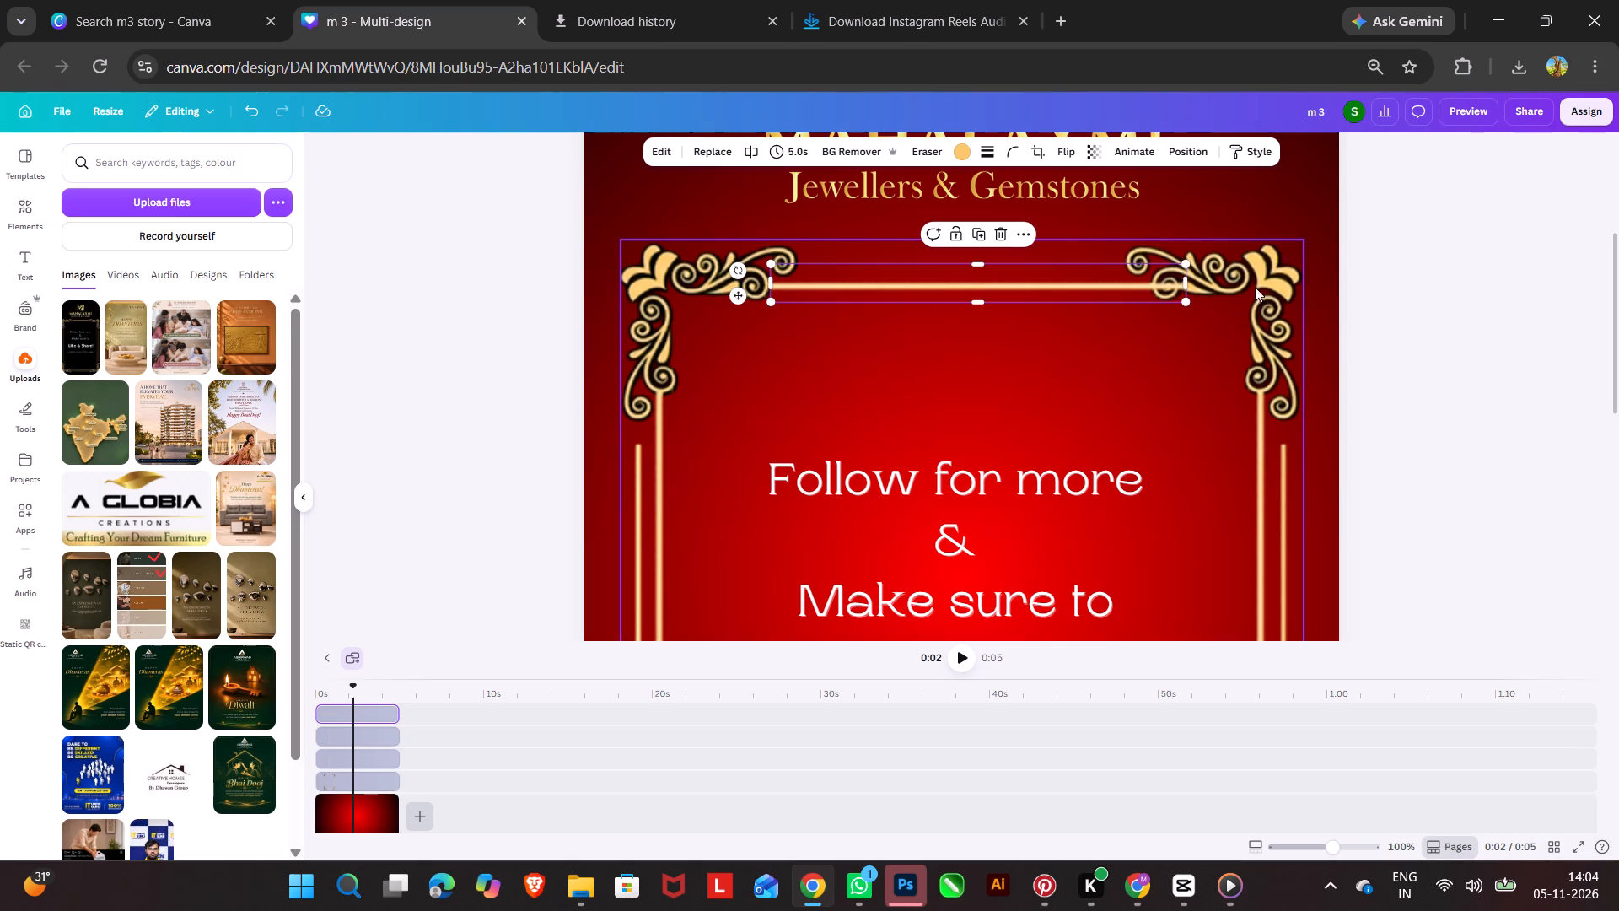
pyautogui.moveTo(1186, 280); pyautogui.dragTo(1153, 305)
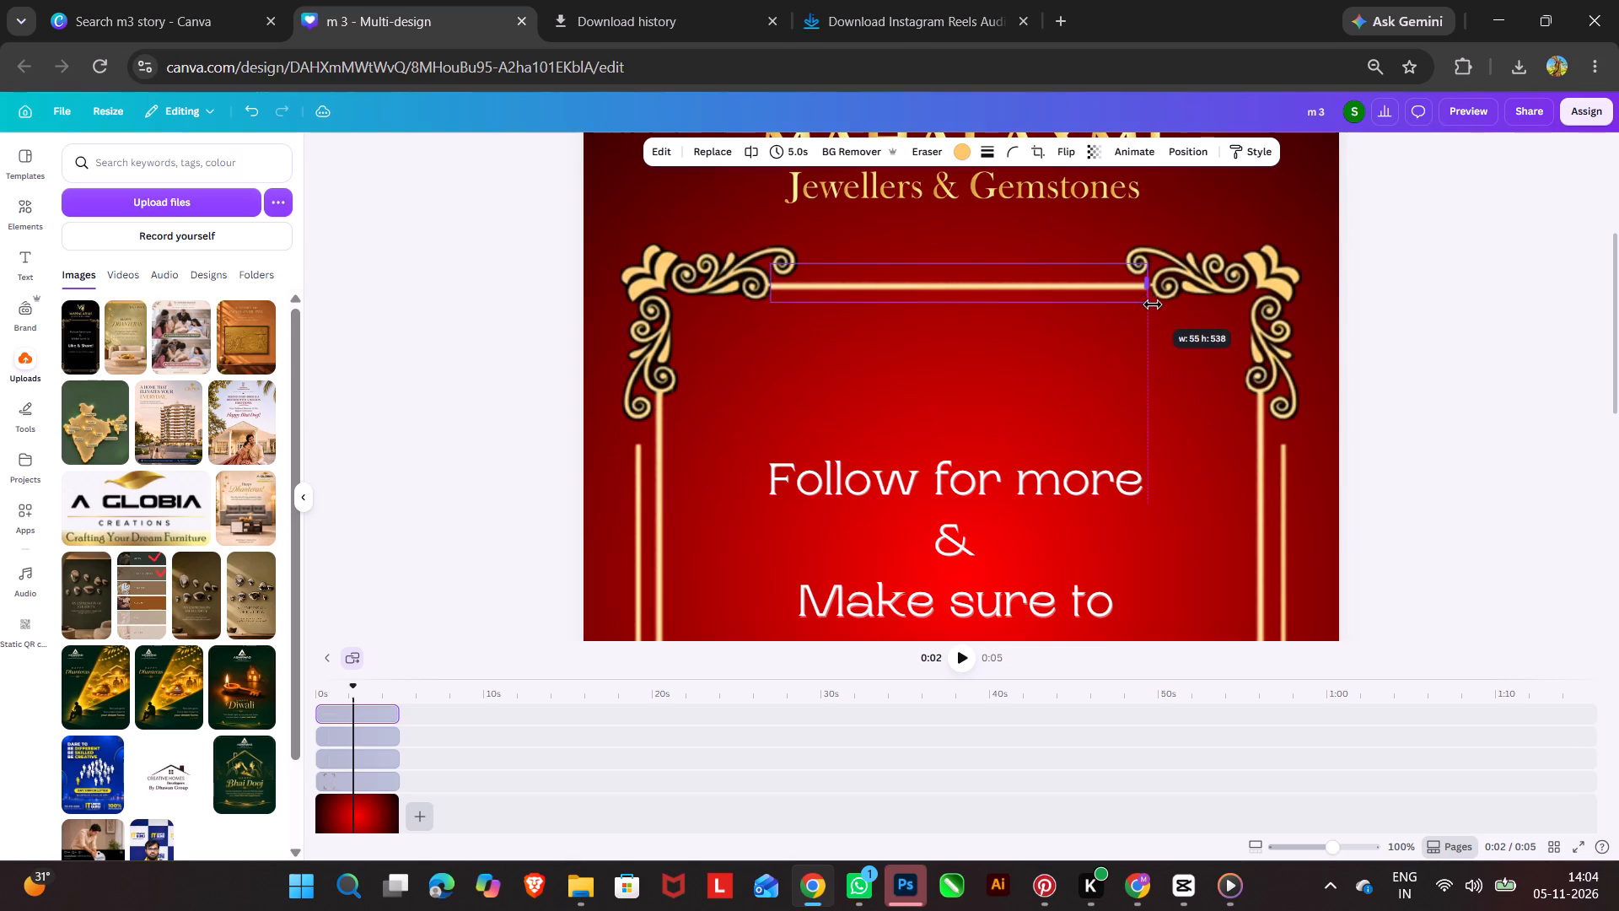
pyautogui.moveTo(1153, 305); pyautogui.dragTo(1154, 305)
pyautogui.click(1436, 310)
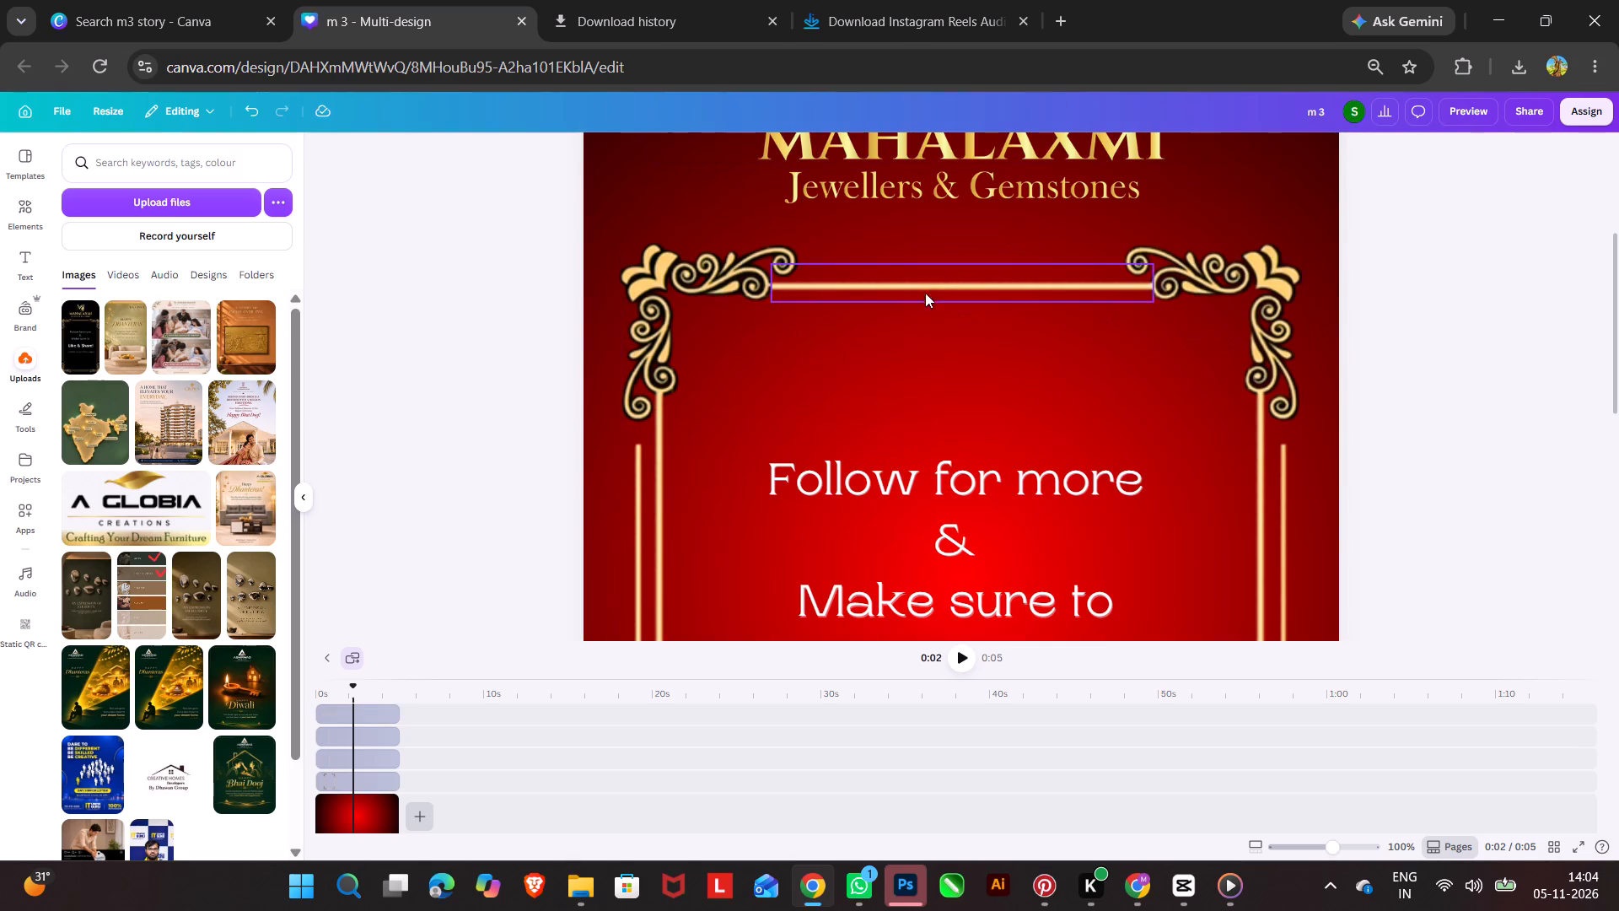
# Duplicate the frame's top horizontal line, shrink the copy and centre it just above the original between the corner ornaments.
pyautogui.click(923, 287)
pyautogui.click(962, 230)
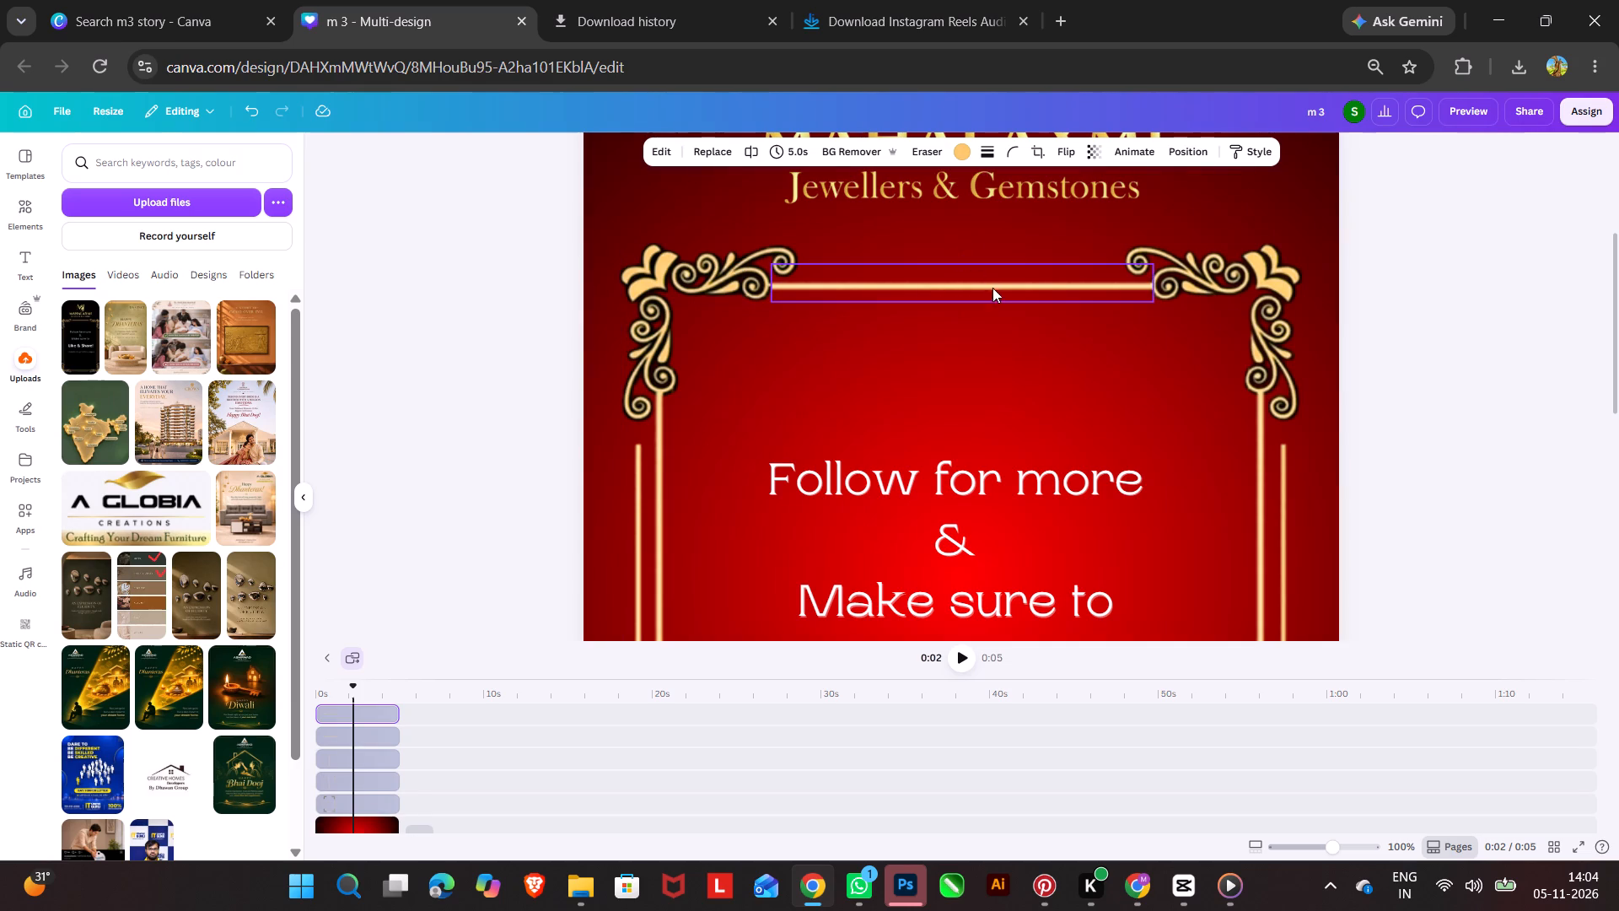
pyautogui.scroll(3, 992, 296)
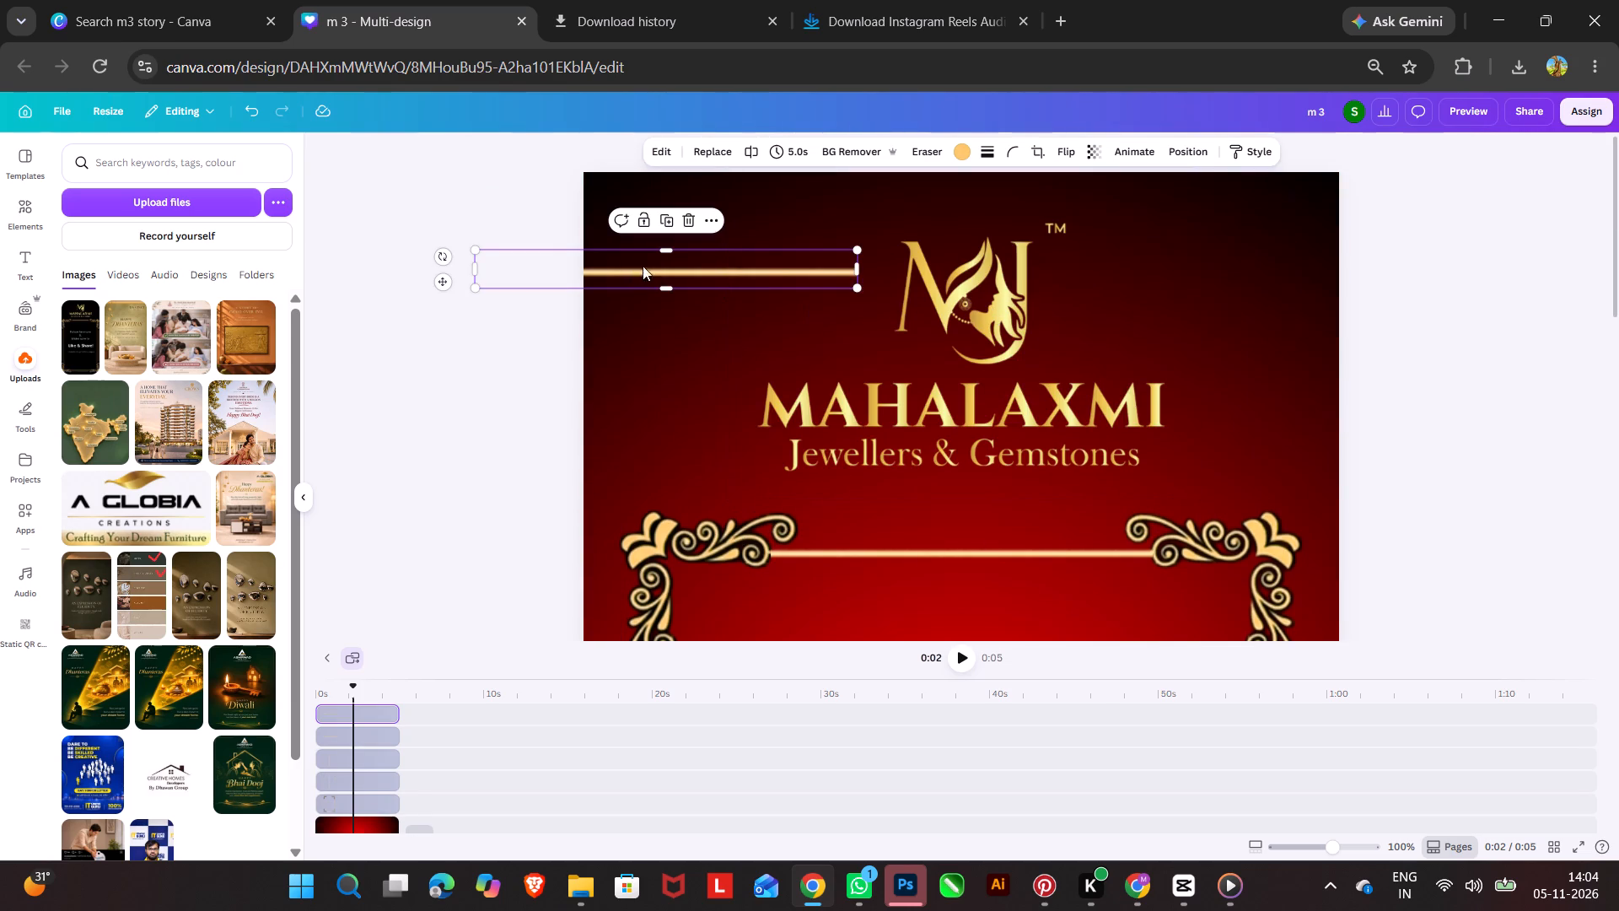
pyautogui.moveTo(471, 250); pyautogui.dragTo(593, 280)
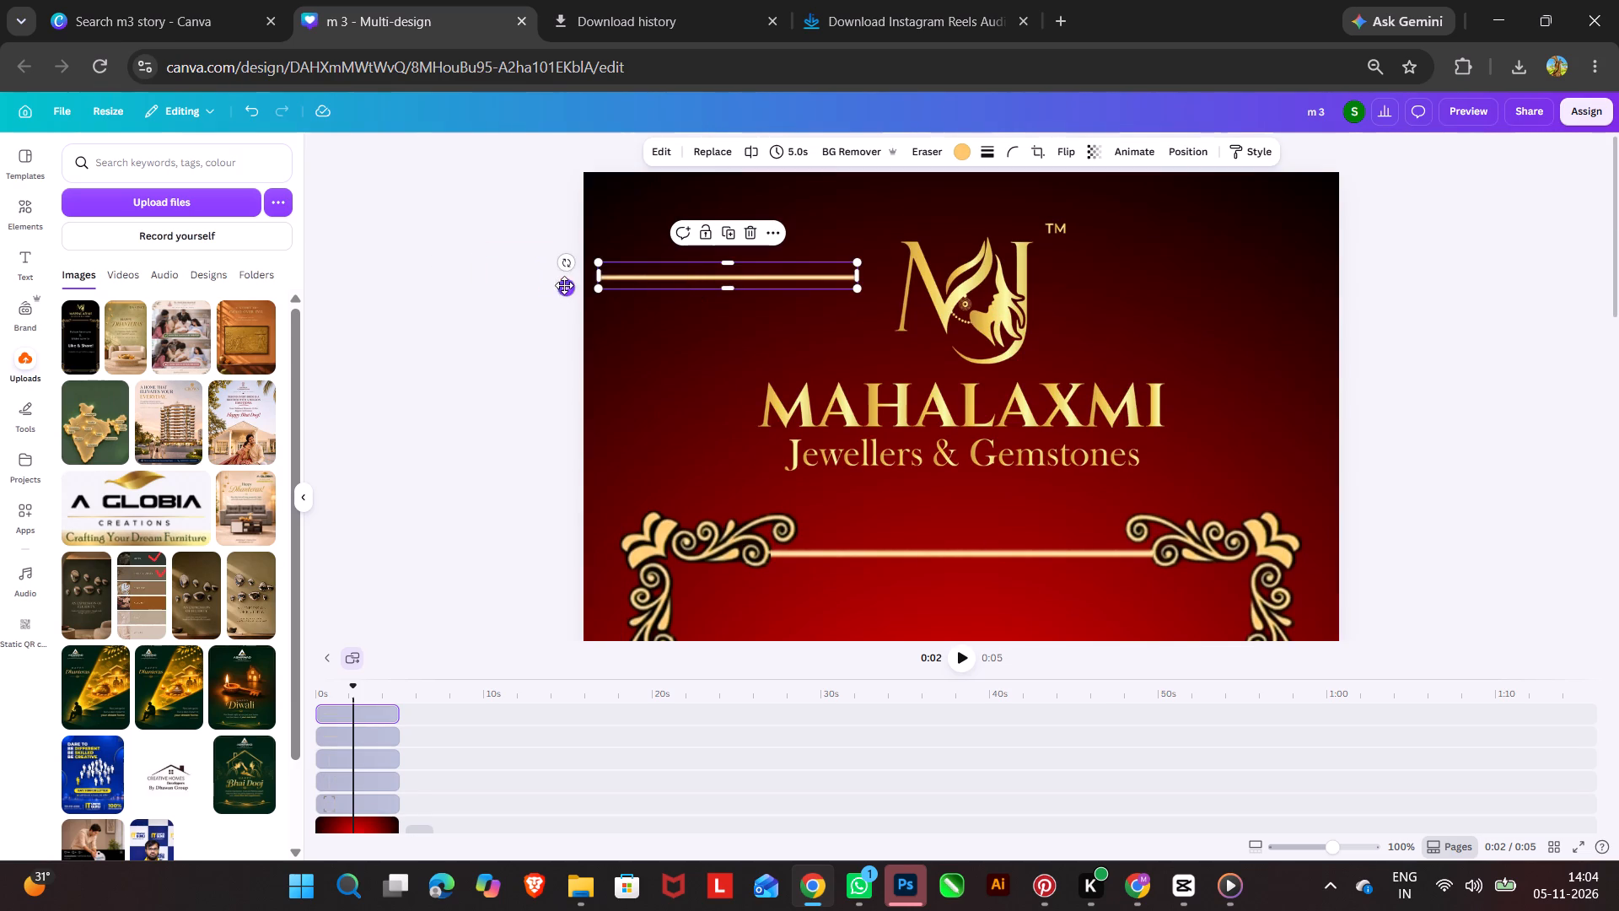
pyautogui.moveTo(564, 285); pyautogui.dragTo(795, 534)
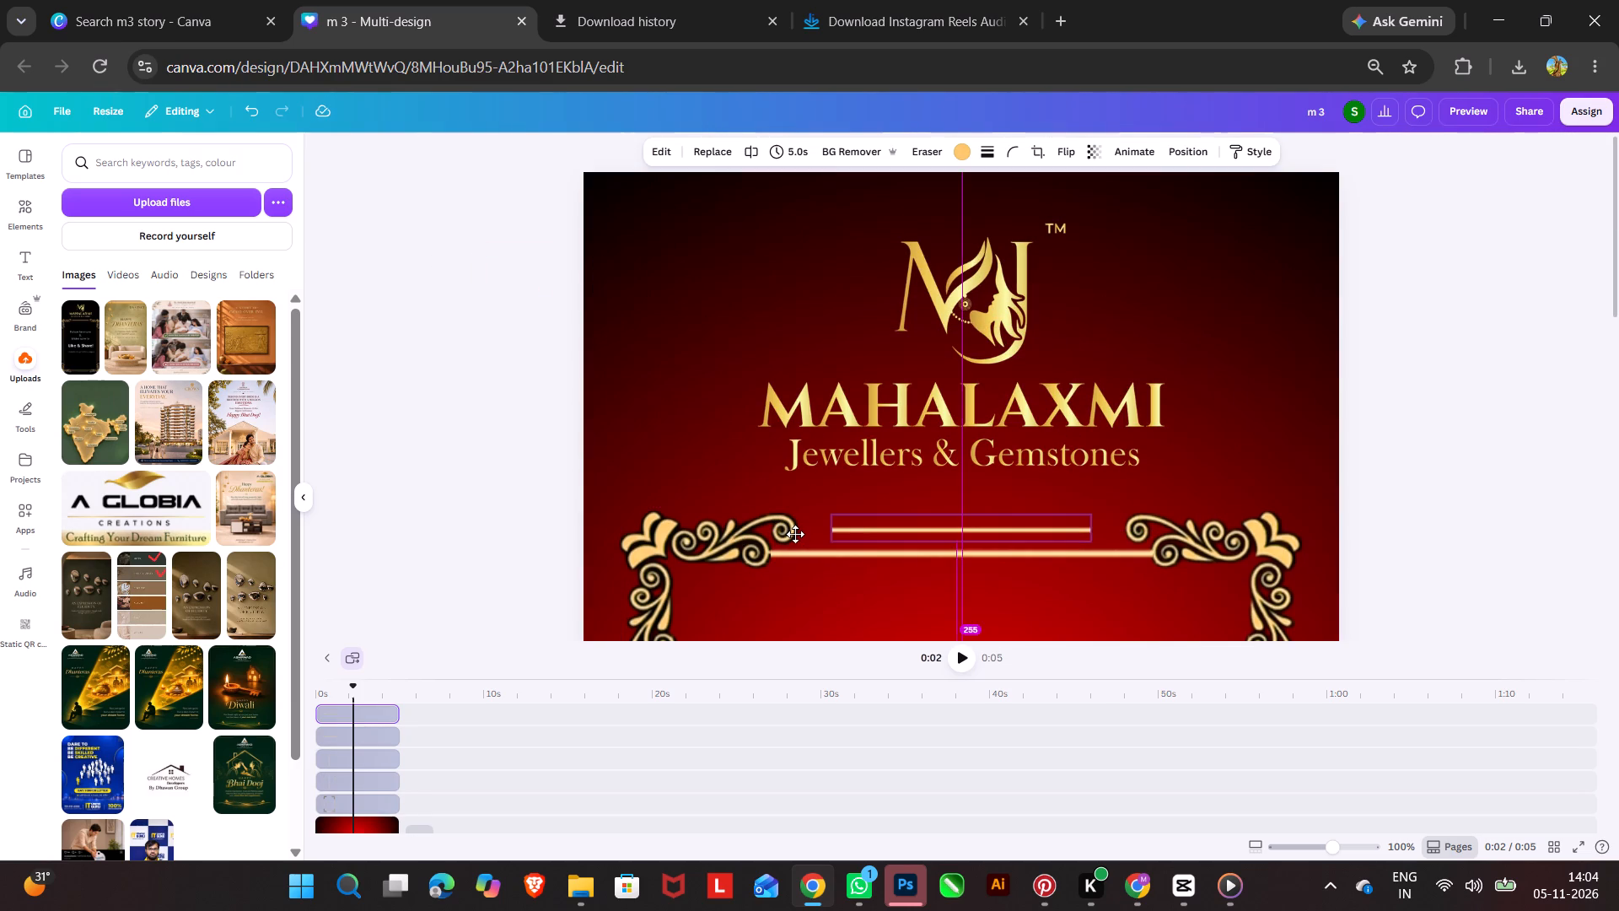
pyautogui.moveTo(795, 534); pyautogui.dragTo(799, 534)
pyautogui.rightClick(895, 524)
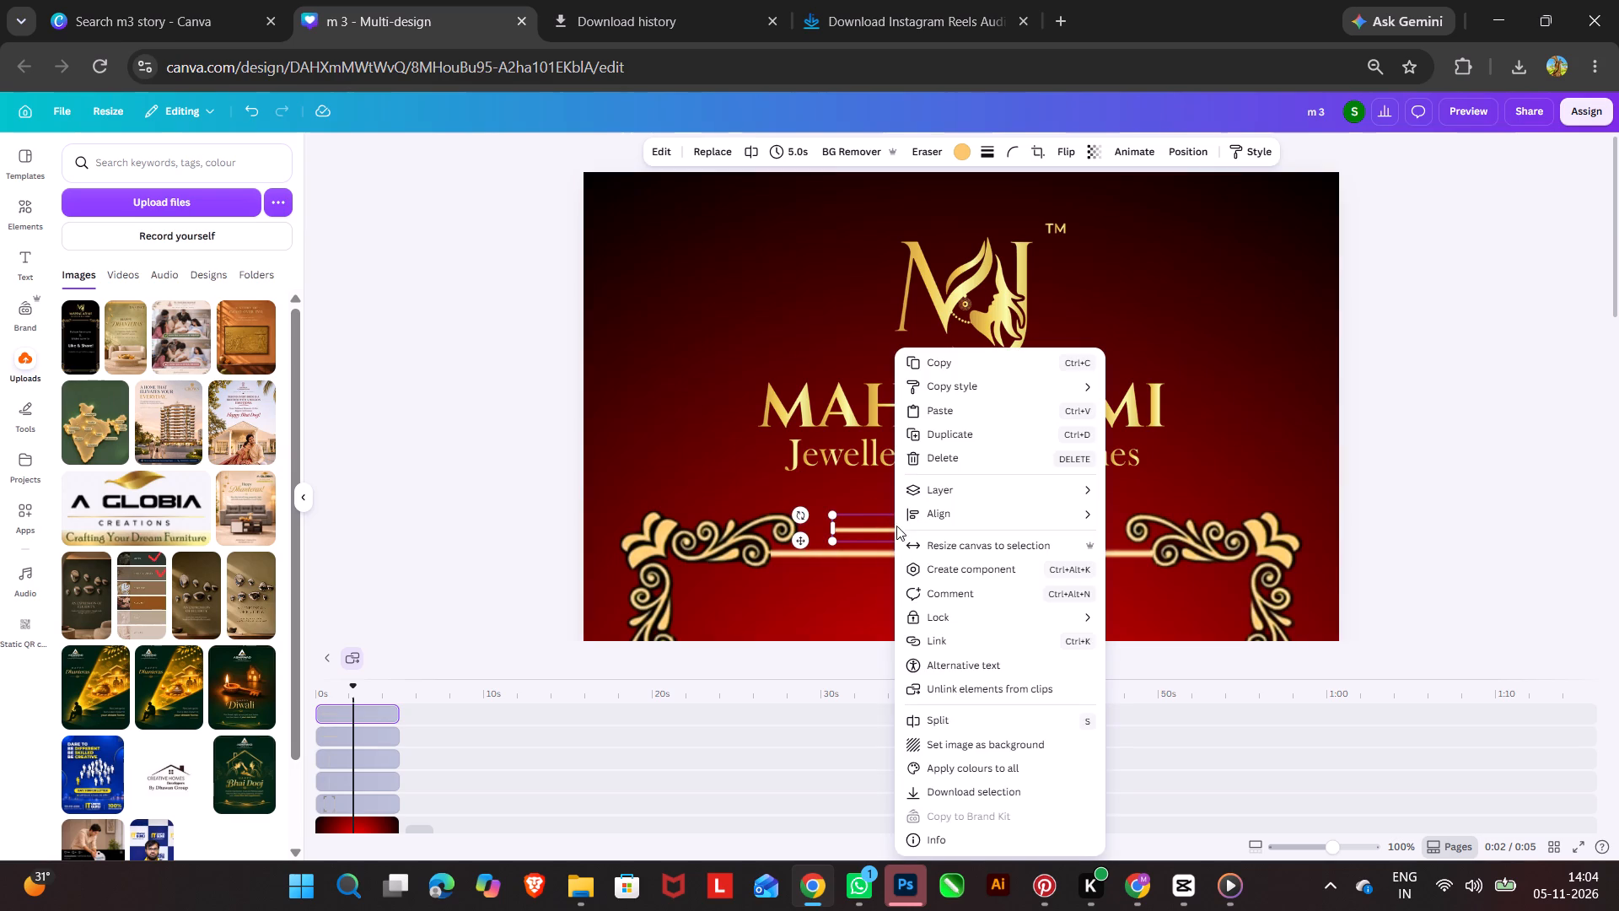
pyautogui.click(970, 519)
pyautogui.click(1166, 542)
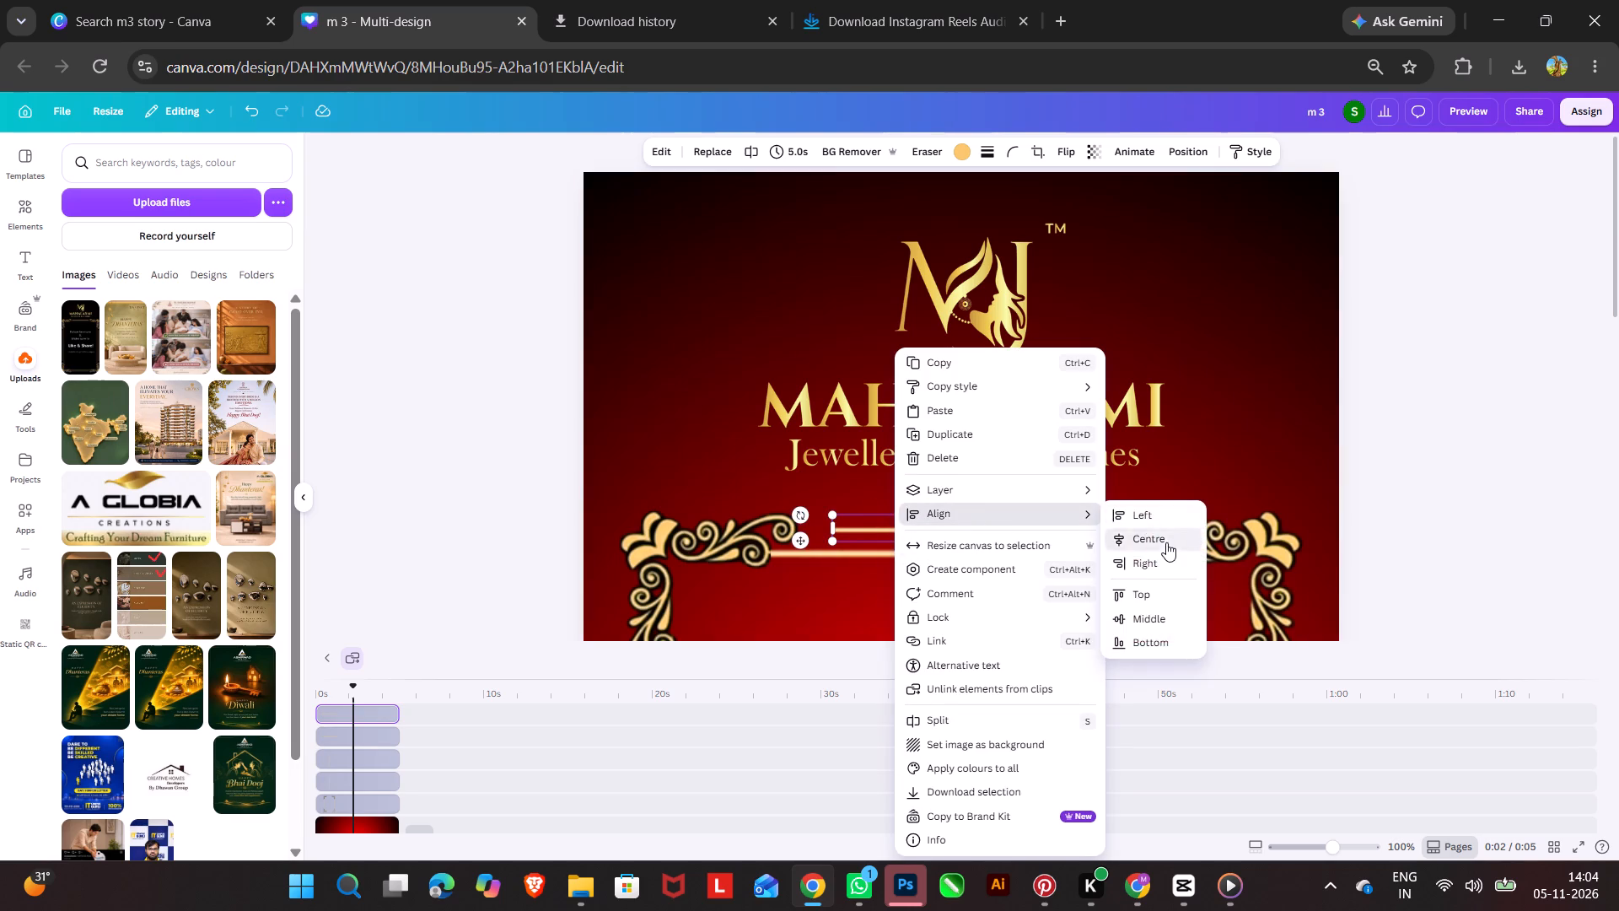
pyautogui.click(1390, 443)
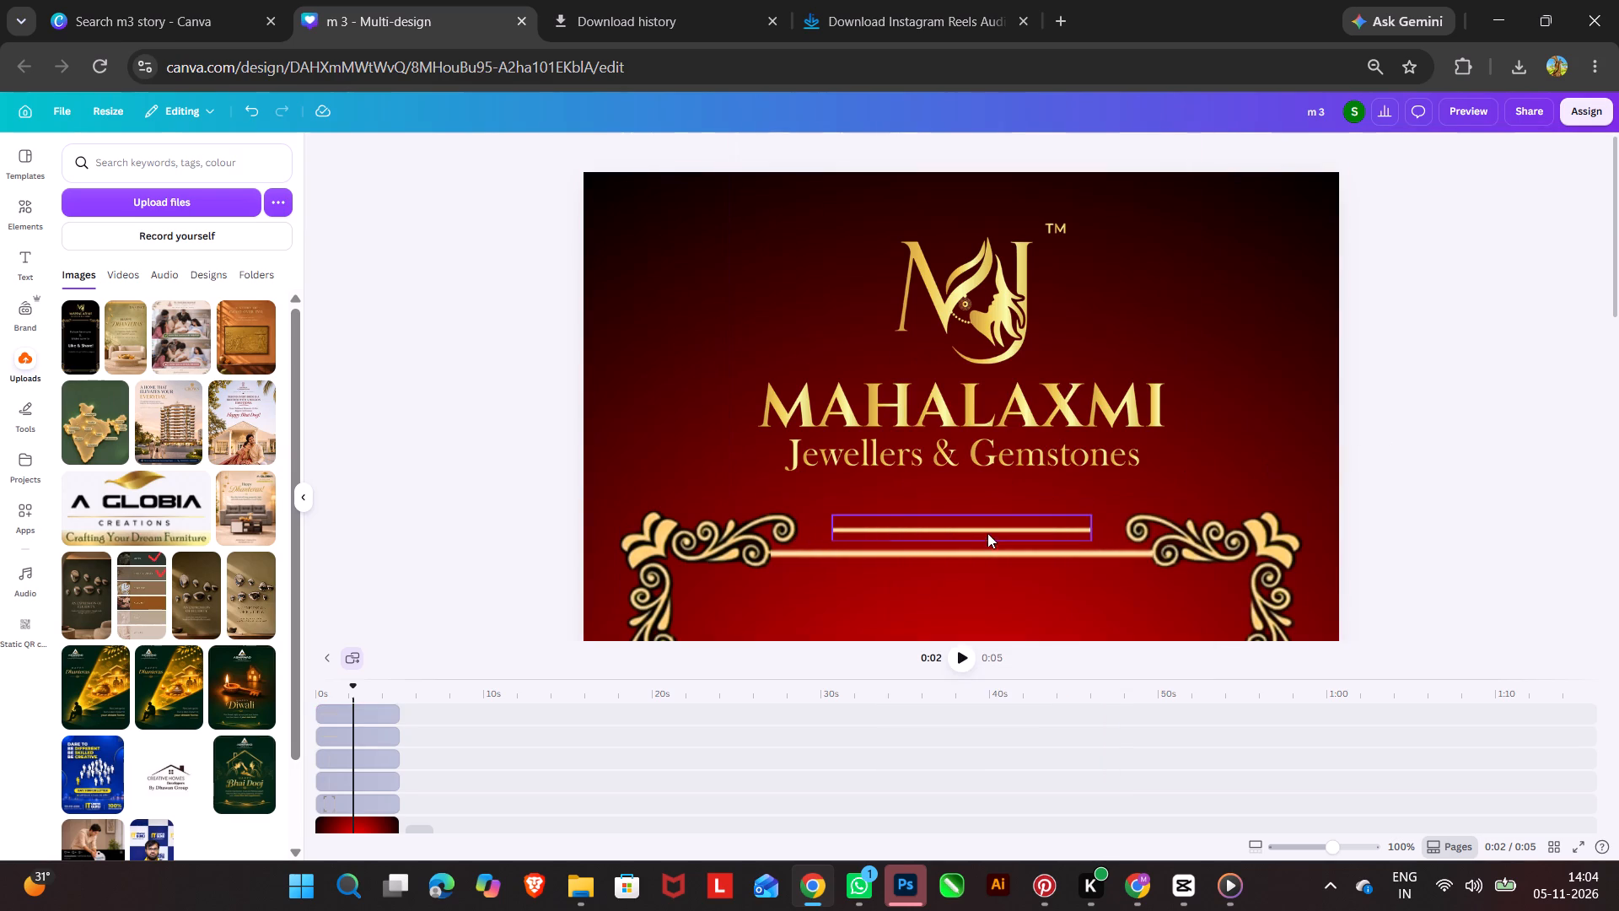
# Lengthen the short outer line above the frame's top line to about 388.
pyautogui.click(988, 535)
pyautogui.moveTo(1093, 526); pyautogui.dragTo(1105, 529)
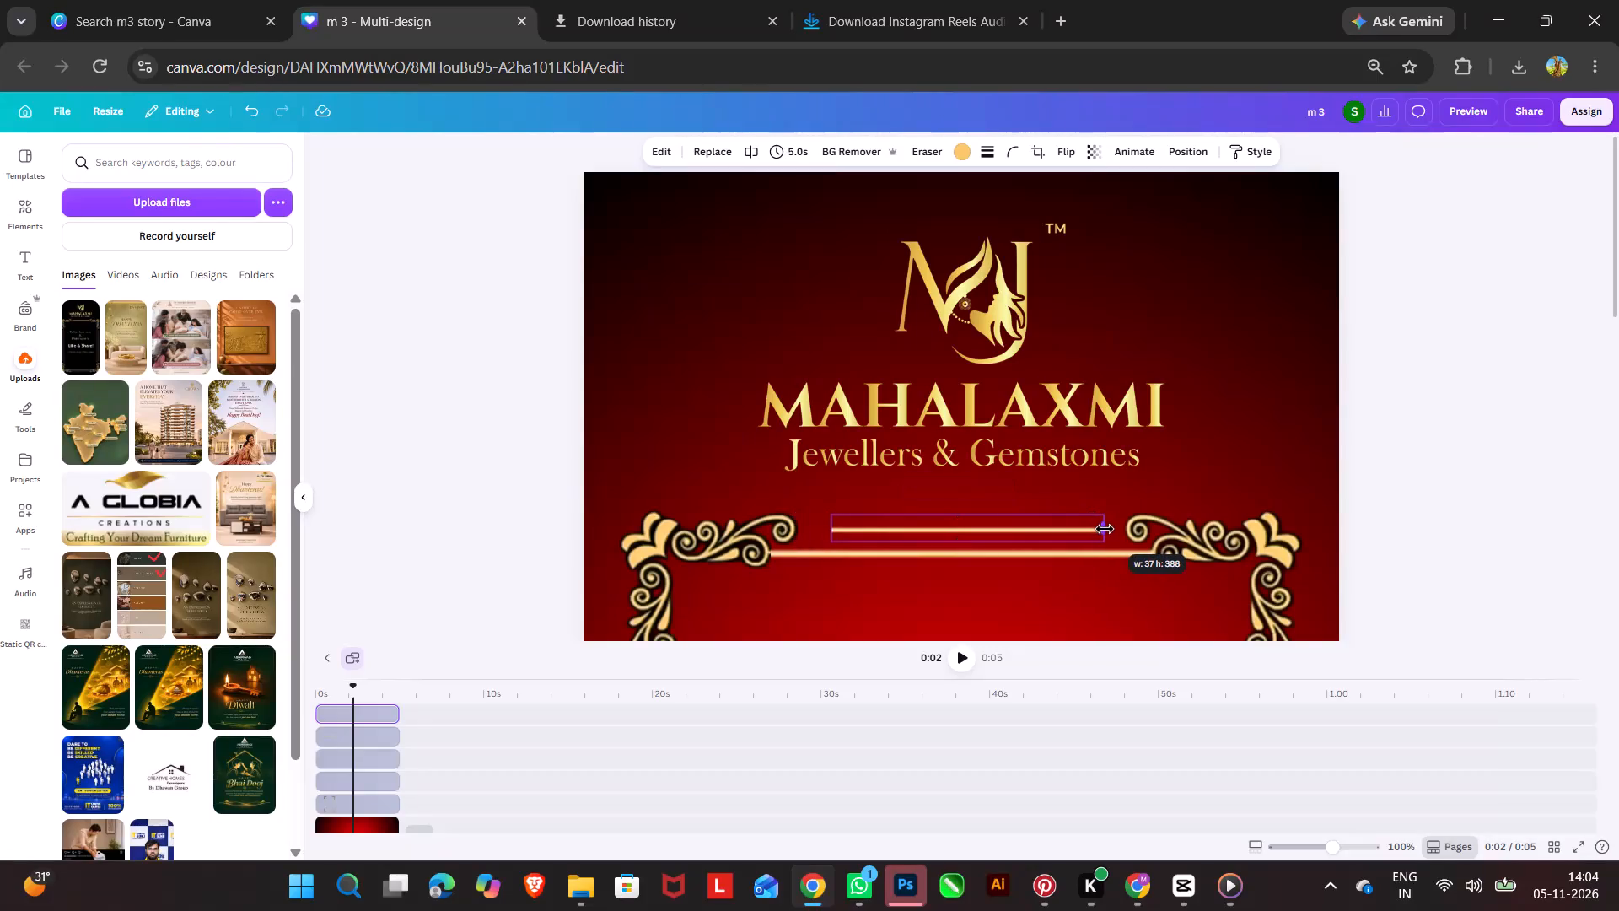
pyautogui.moveTo(1105, 529); pyautogui.dragTo(1104, 529)
pyautogui.click(1388, 450)
# Duplicate the frame's inner top line and place the copy between the bottom corner ornaments, just above the short bottom line.
pyautogui.scroll(-5, 1390, 450)
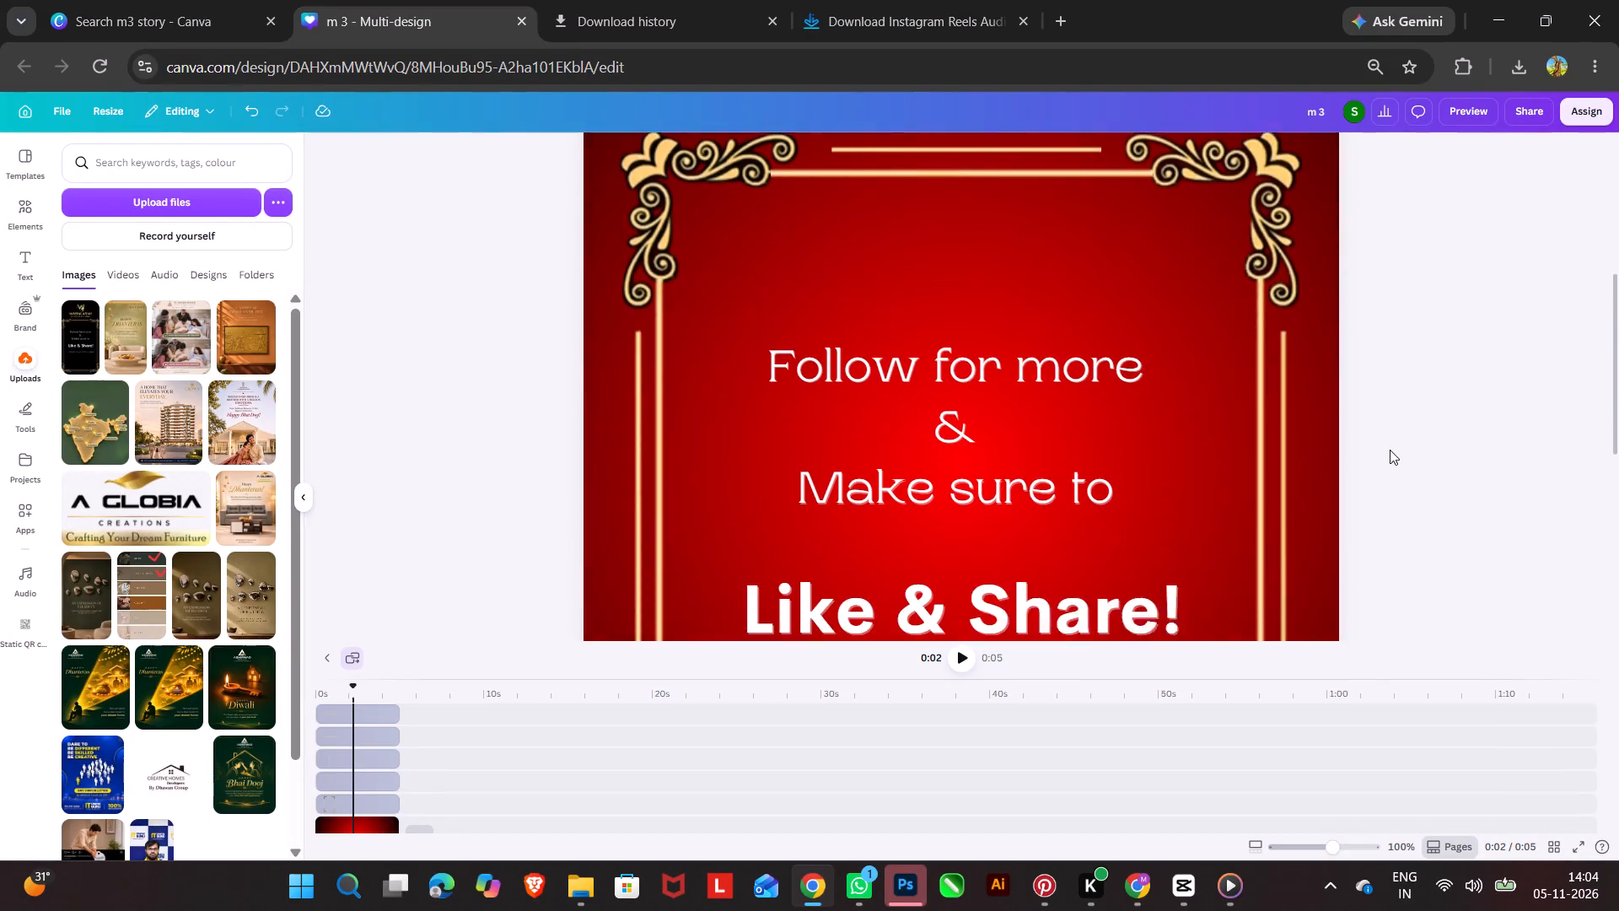
pyautogui.scroll(-1, 1390, 450)
pyautogui.scroll(3, 1390, 449)
pyautogui.click(963, 244)
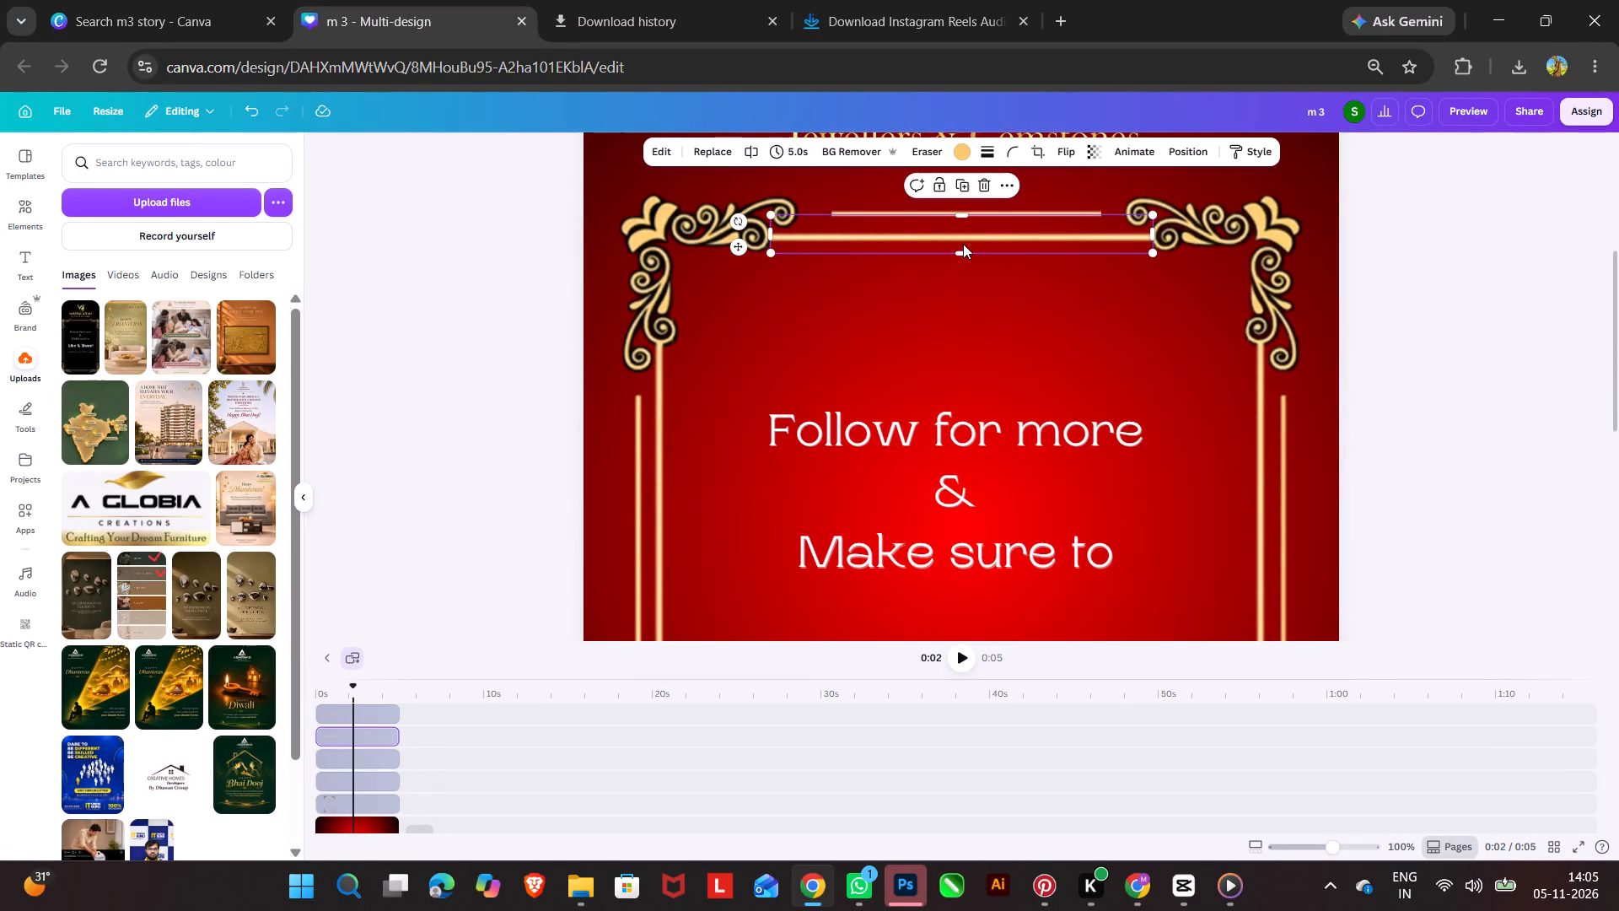
pyautogui.click(858, 170)
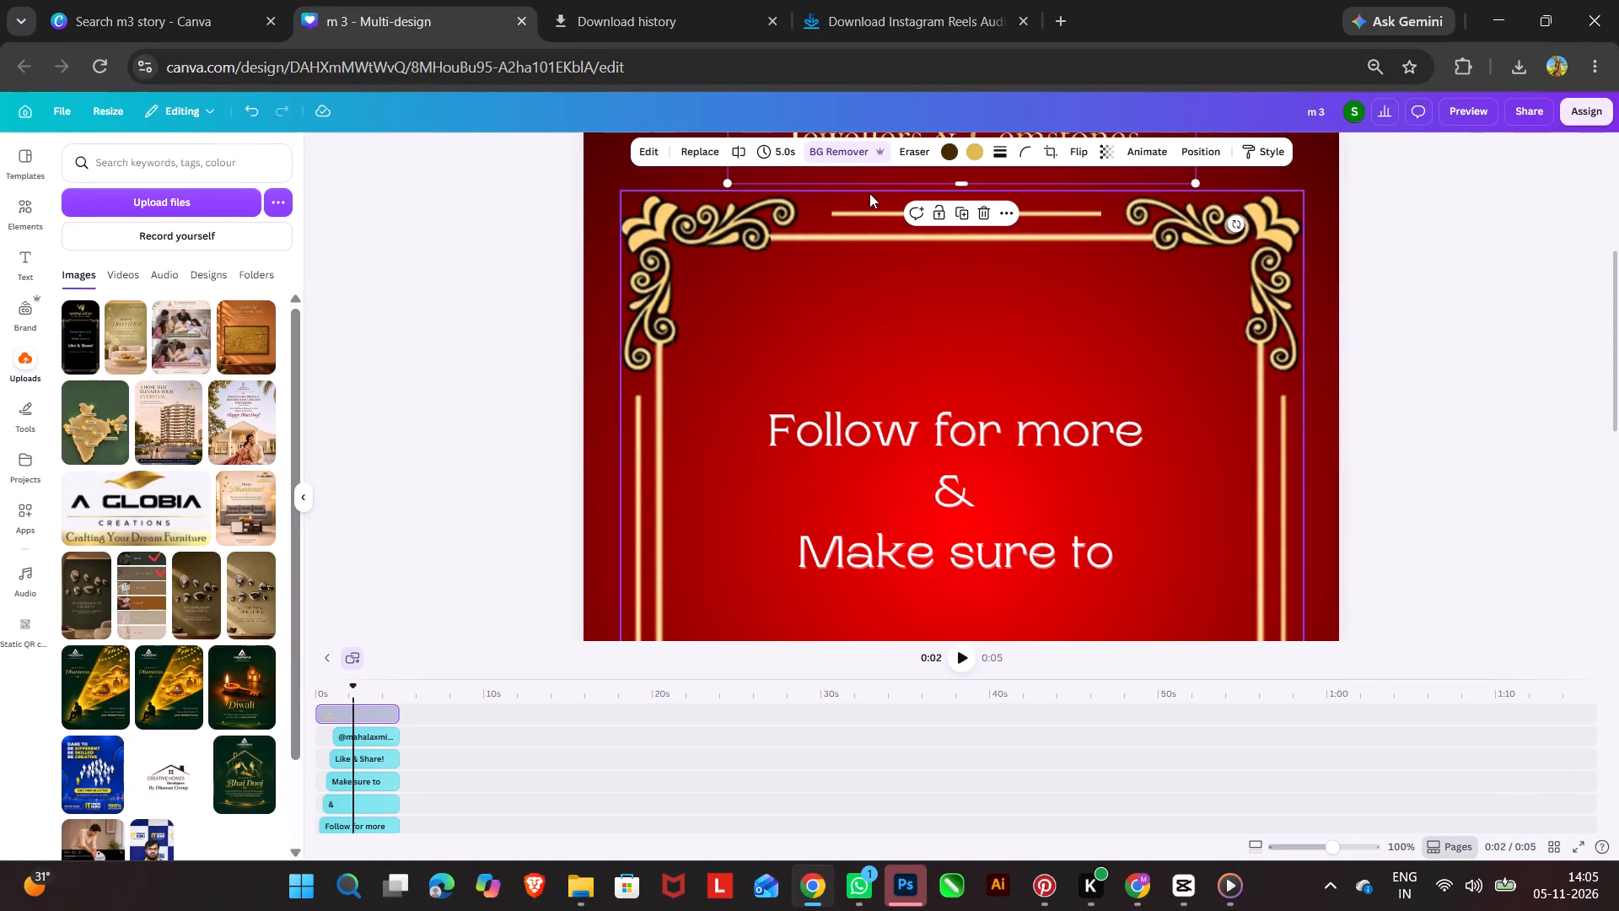
pyautogui.click(637, 170)
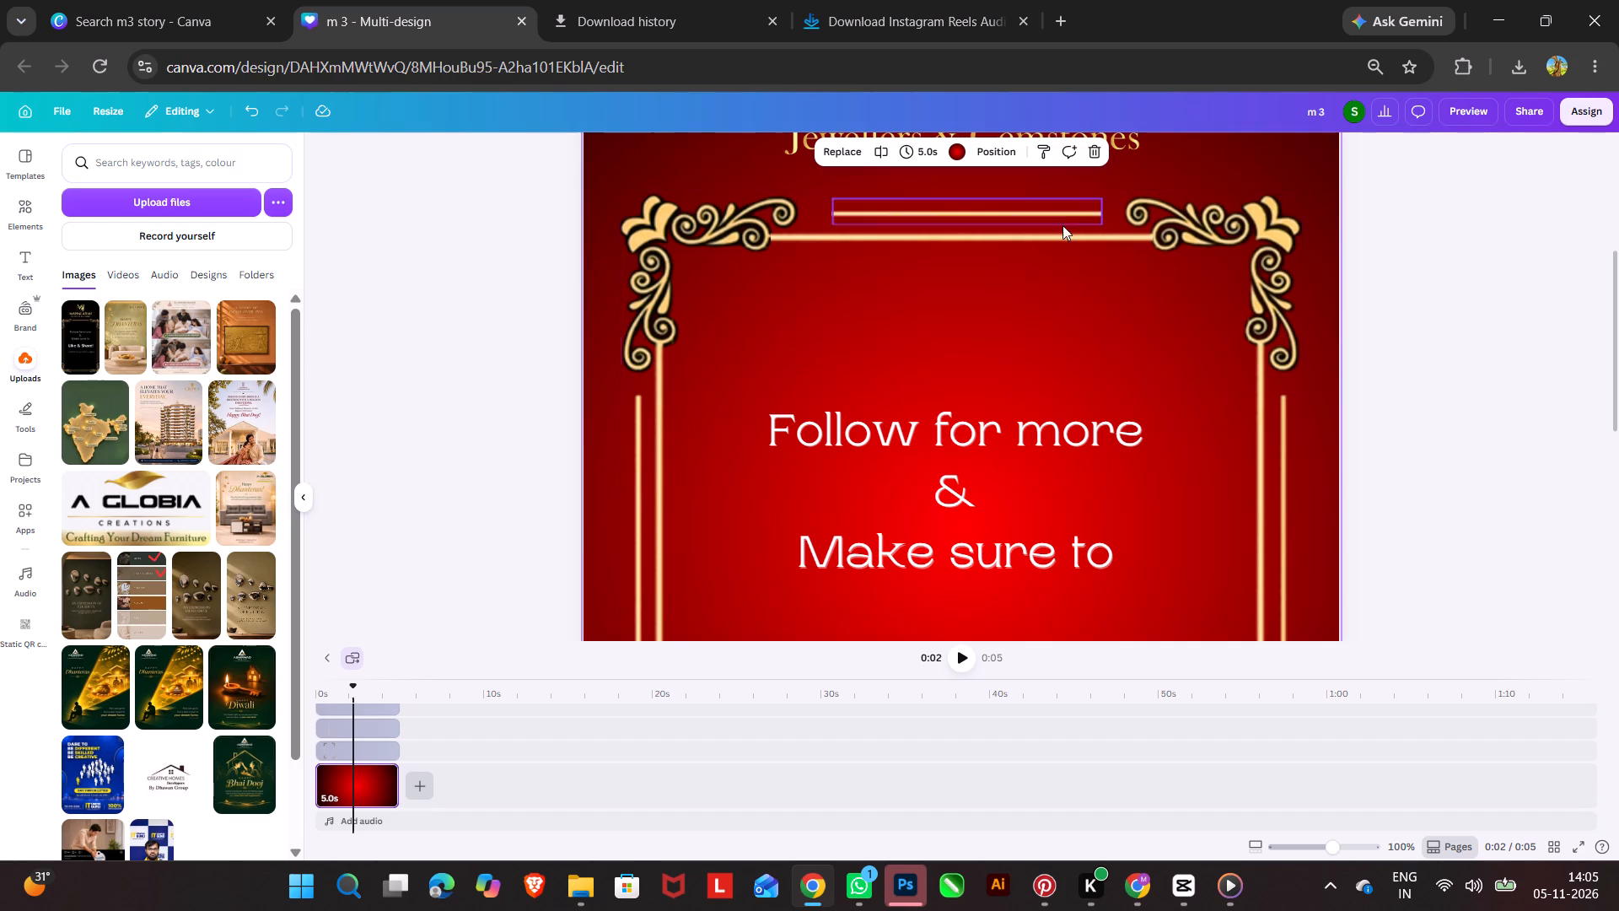
pyautogui.click(1013, 240)
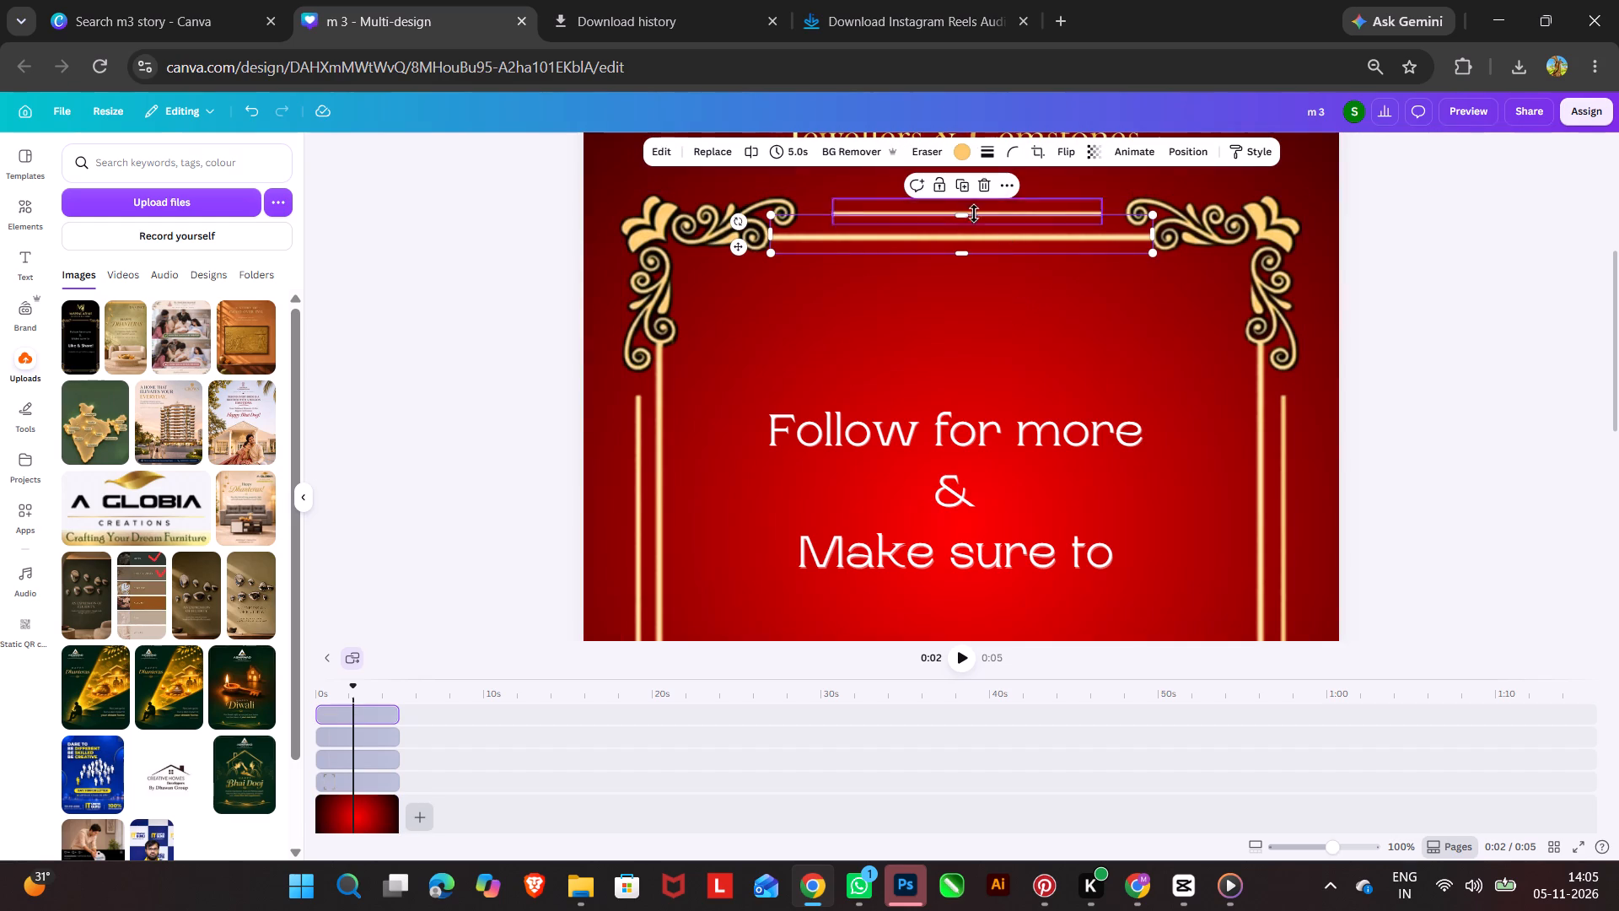
pyautogui.click(958, 187)
pyautogui.moveTo(988, 250); pyautogui.dragTo(974, 315)
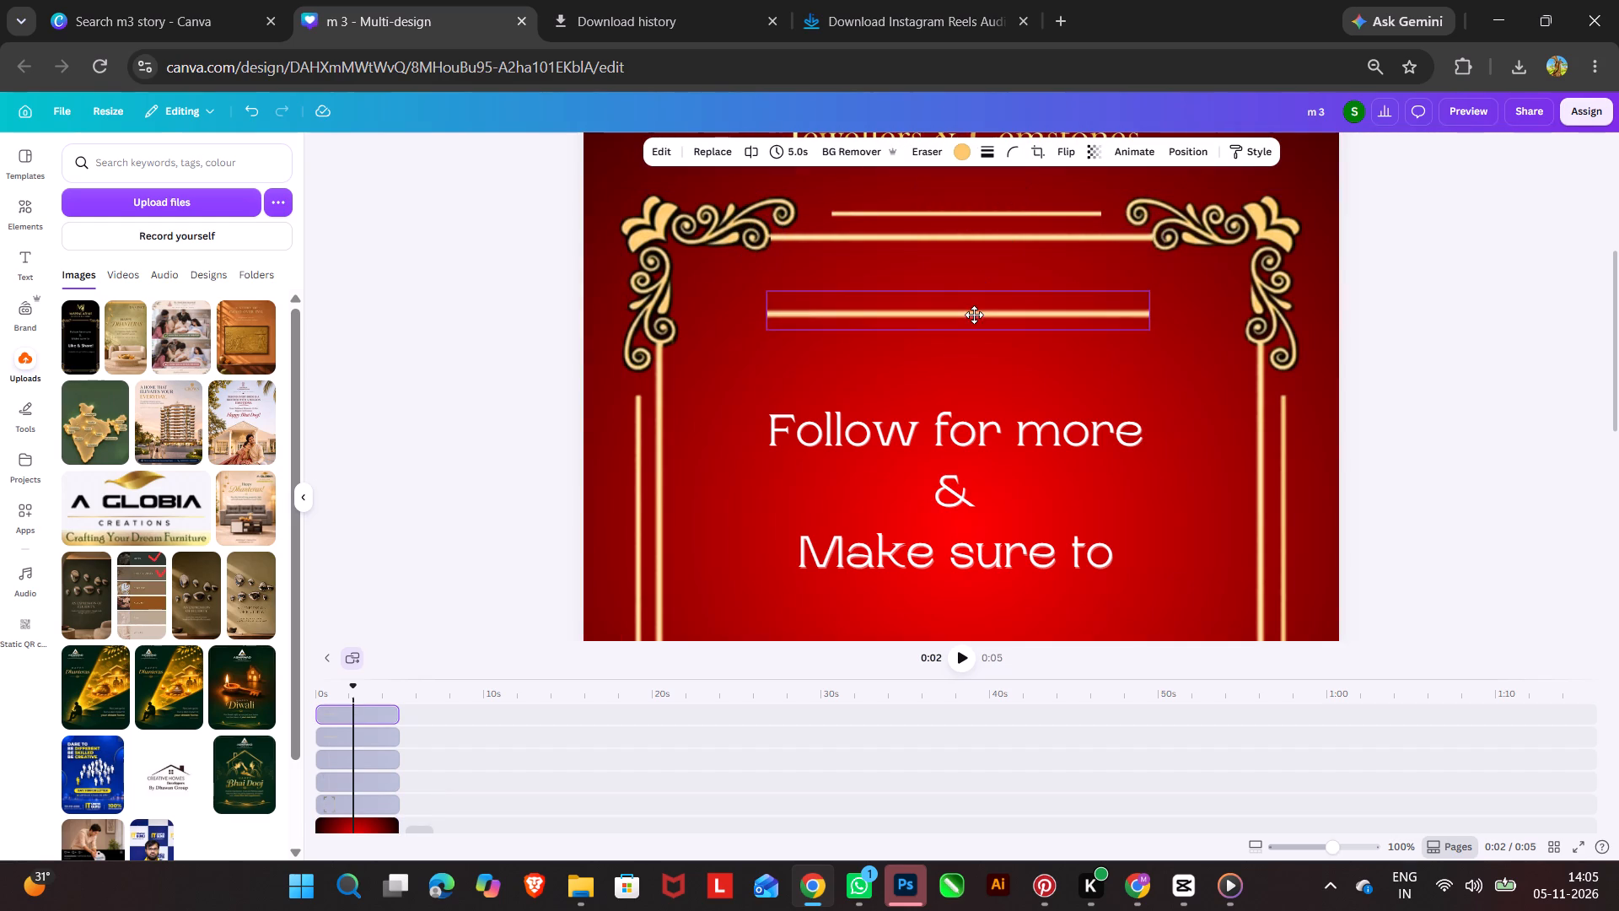
pyautogui.moveTo(974, 315); pyautogui.dragTo(993, 543)
pyautogui.scroll(-12, 974, 315)
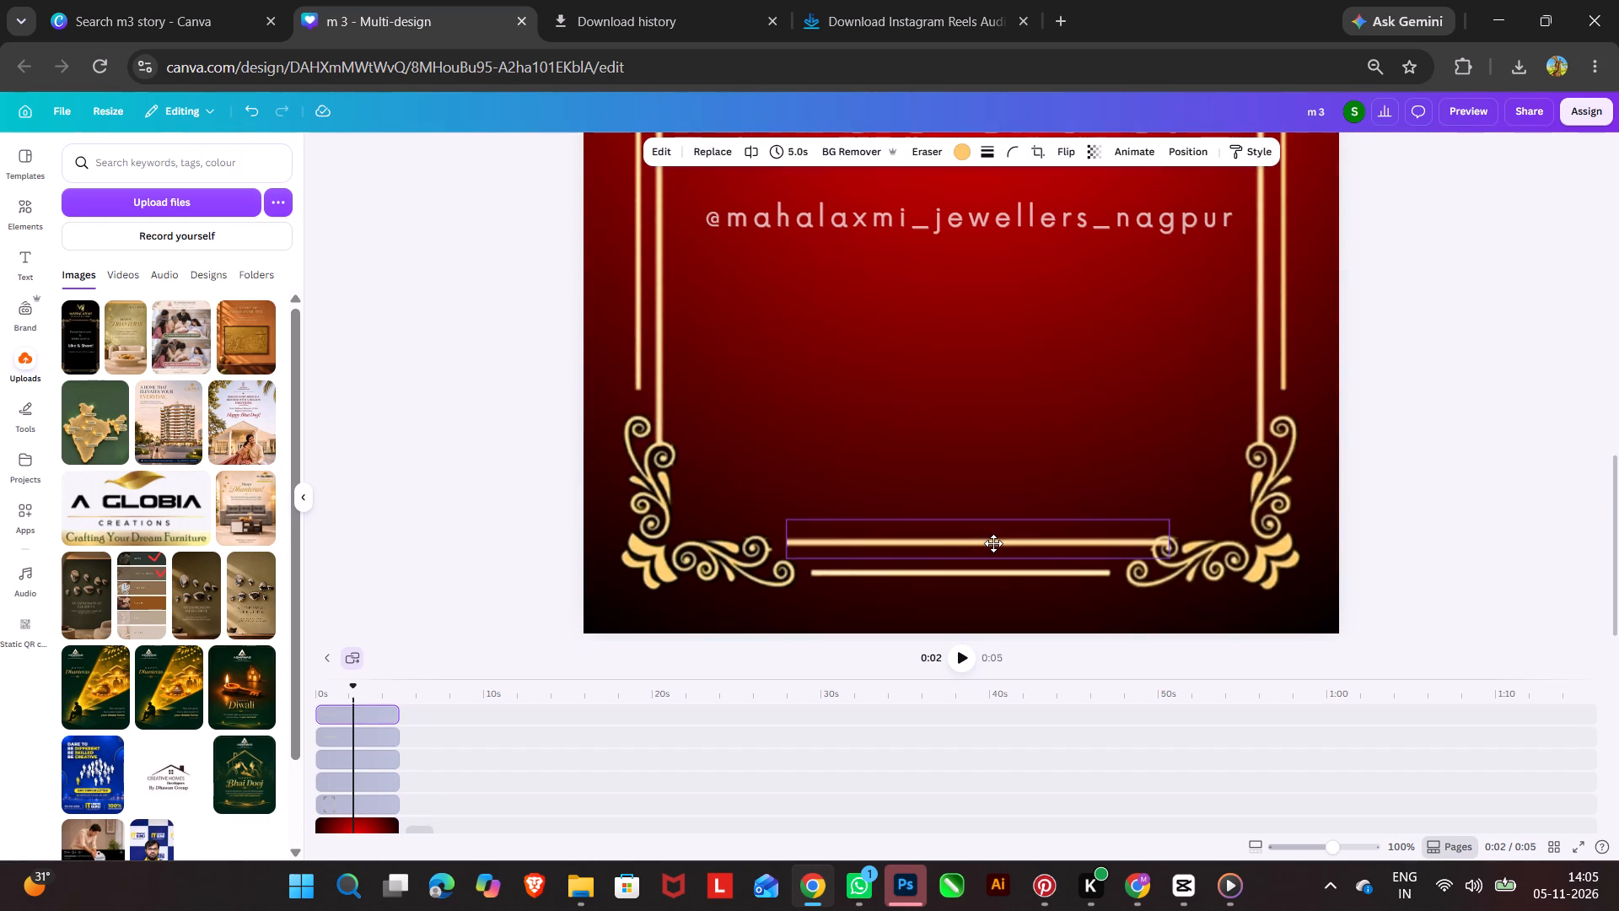
pyautogui.moveTo(993, 543); pyautogui.dragTo(976, 551)
pyautogui.press('Left')
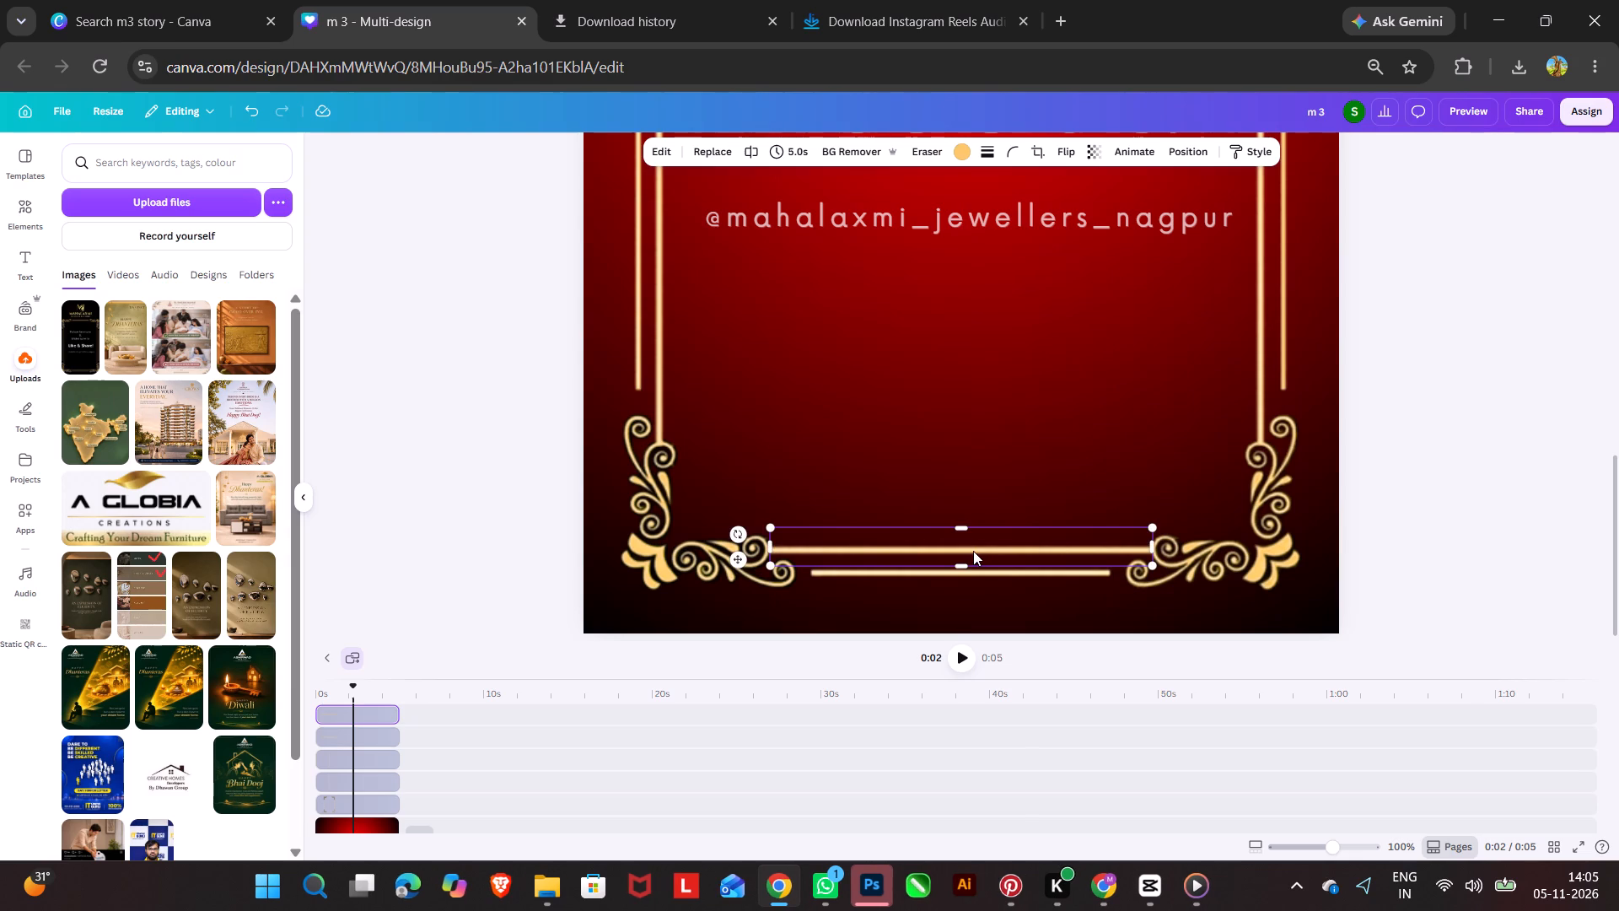
# Nudge the inner bottom line slightly left.
pyautogui.doubleClick(1451, 552)
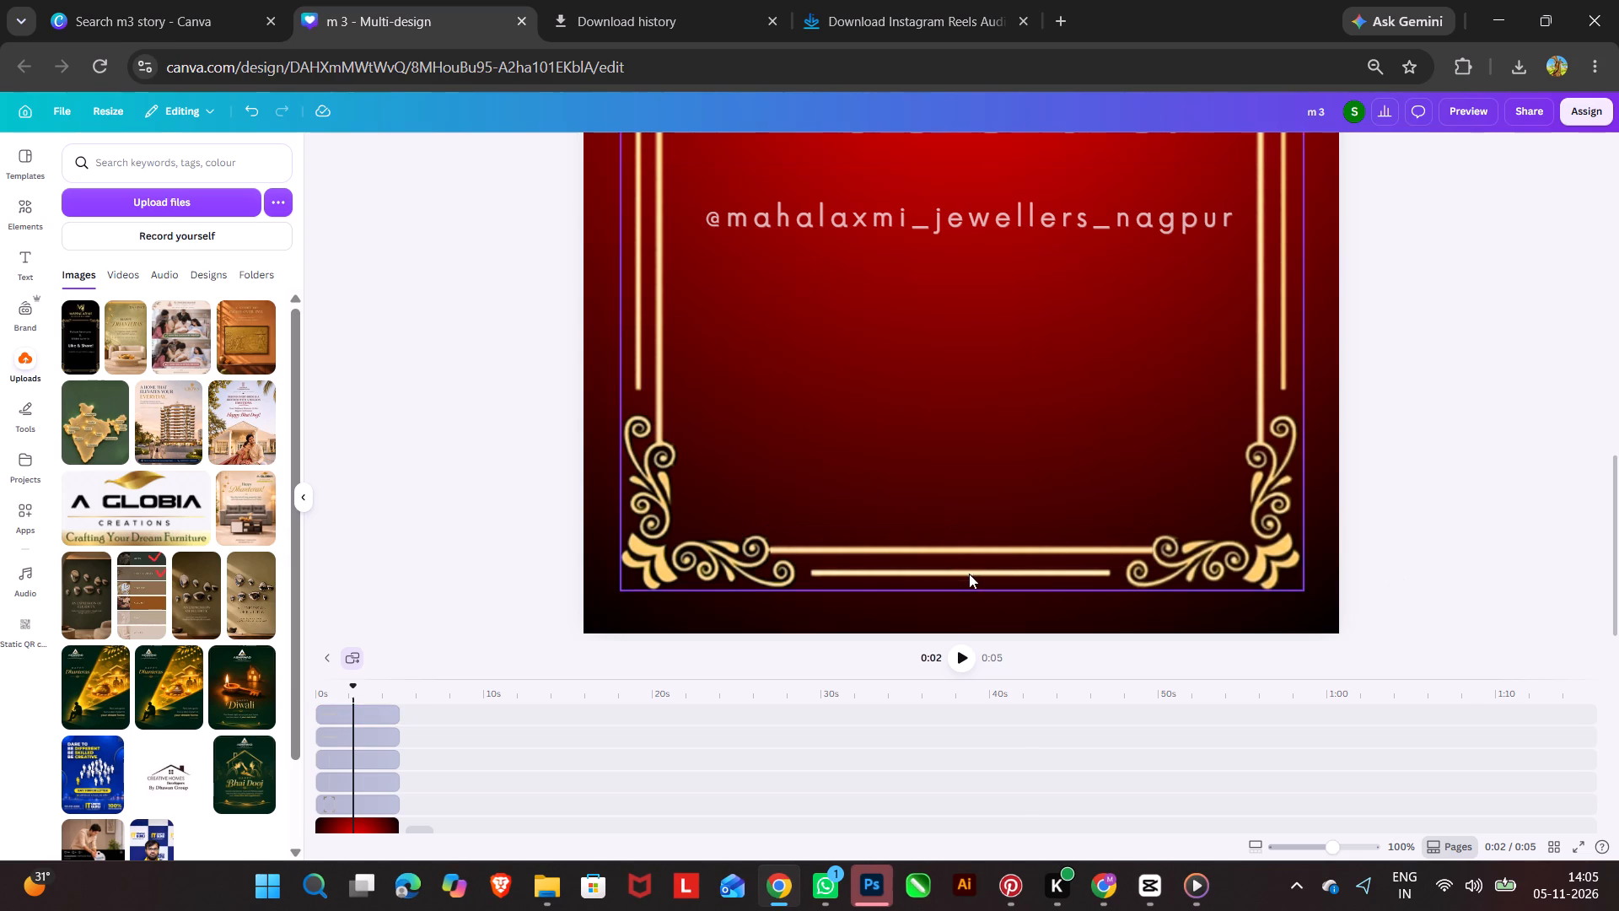
pyautogui.click(979, 550)
pyautogui.press('Left')
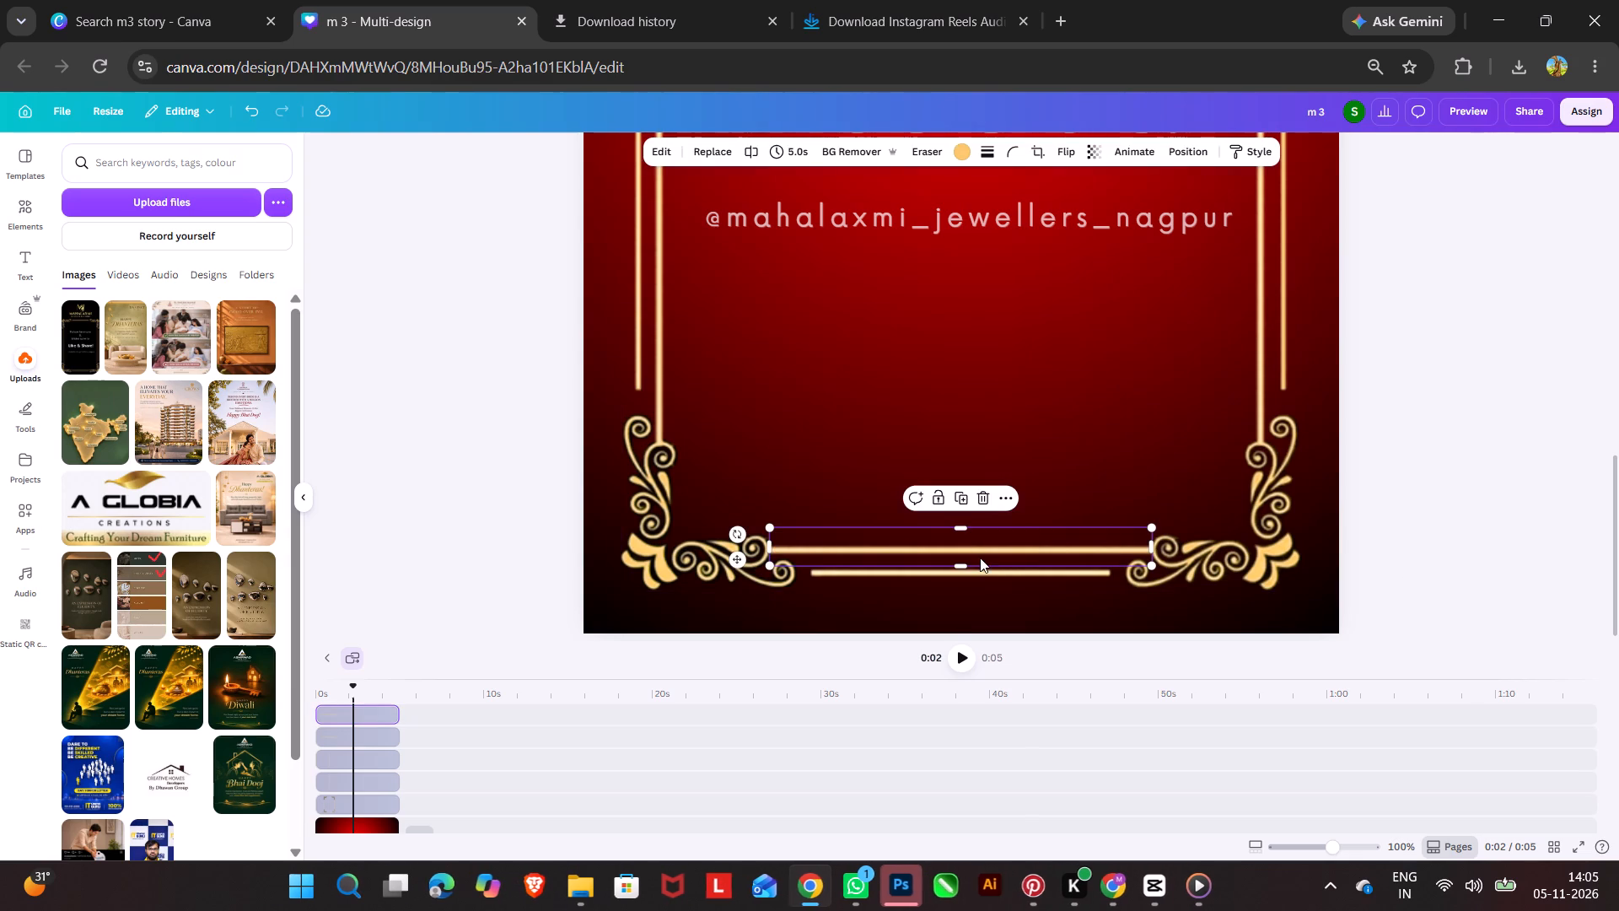
pyautogui.click(1481, 574)
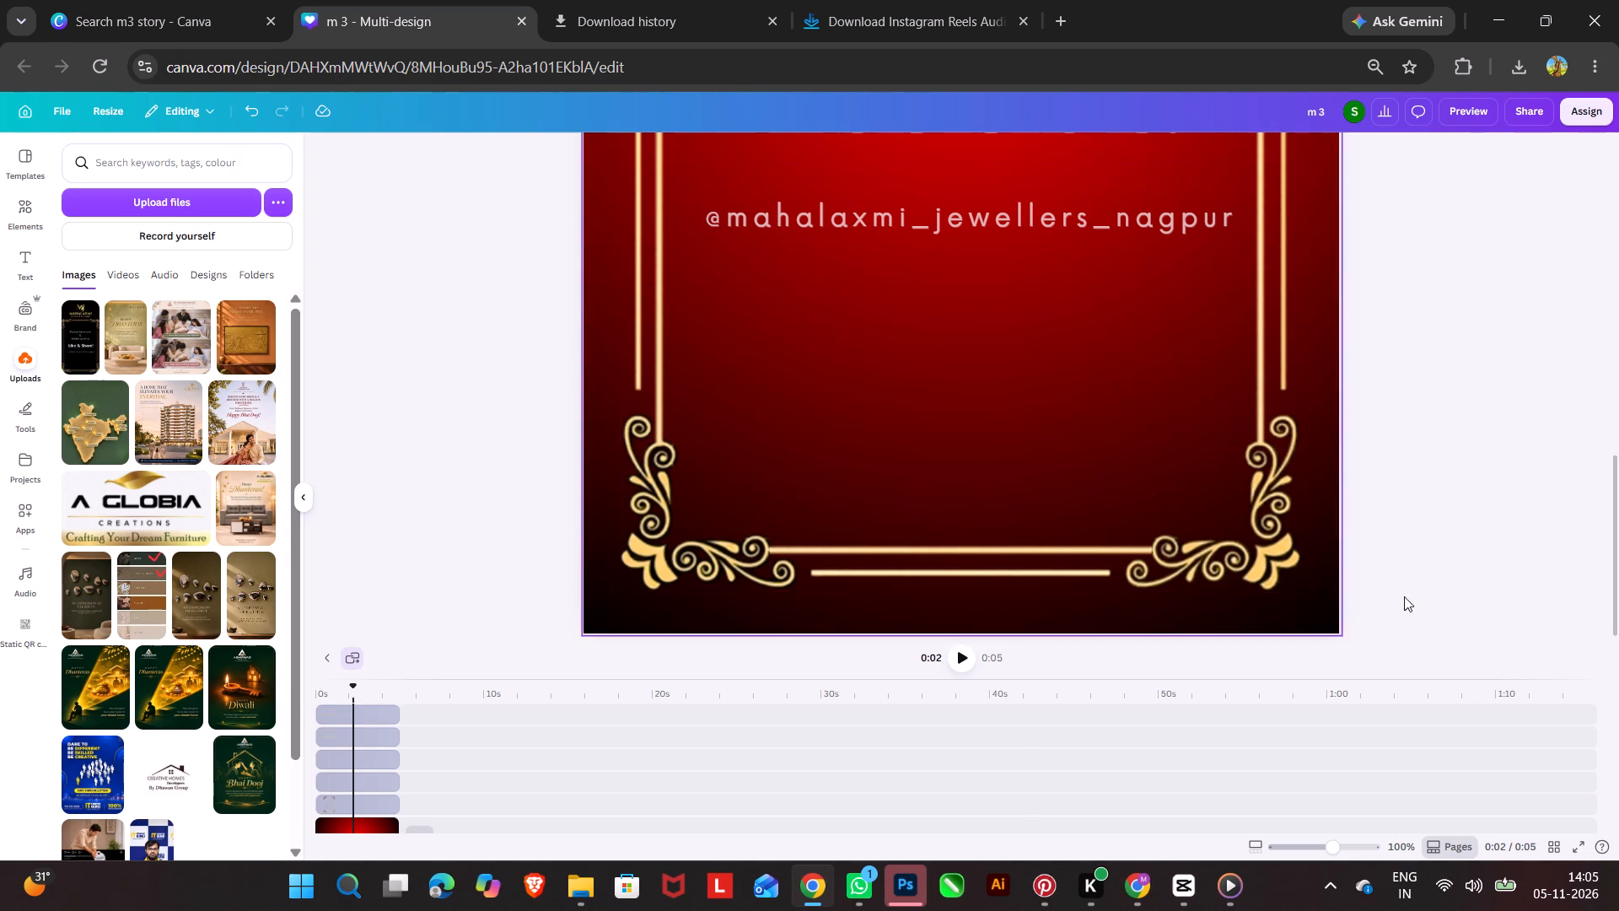
# Enlarge the short outer top line from both ends to a length of about 435.
pyautogui.scroll(4, 1444, 577)
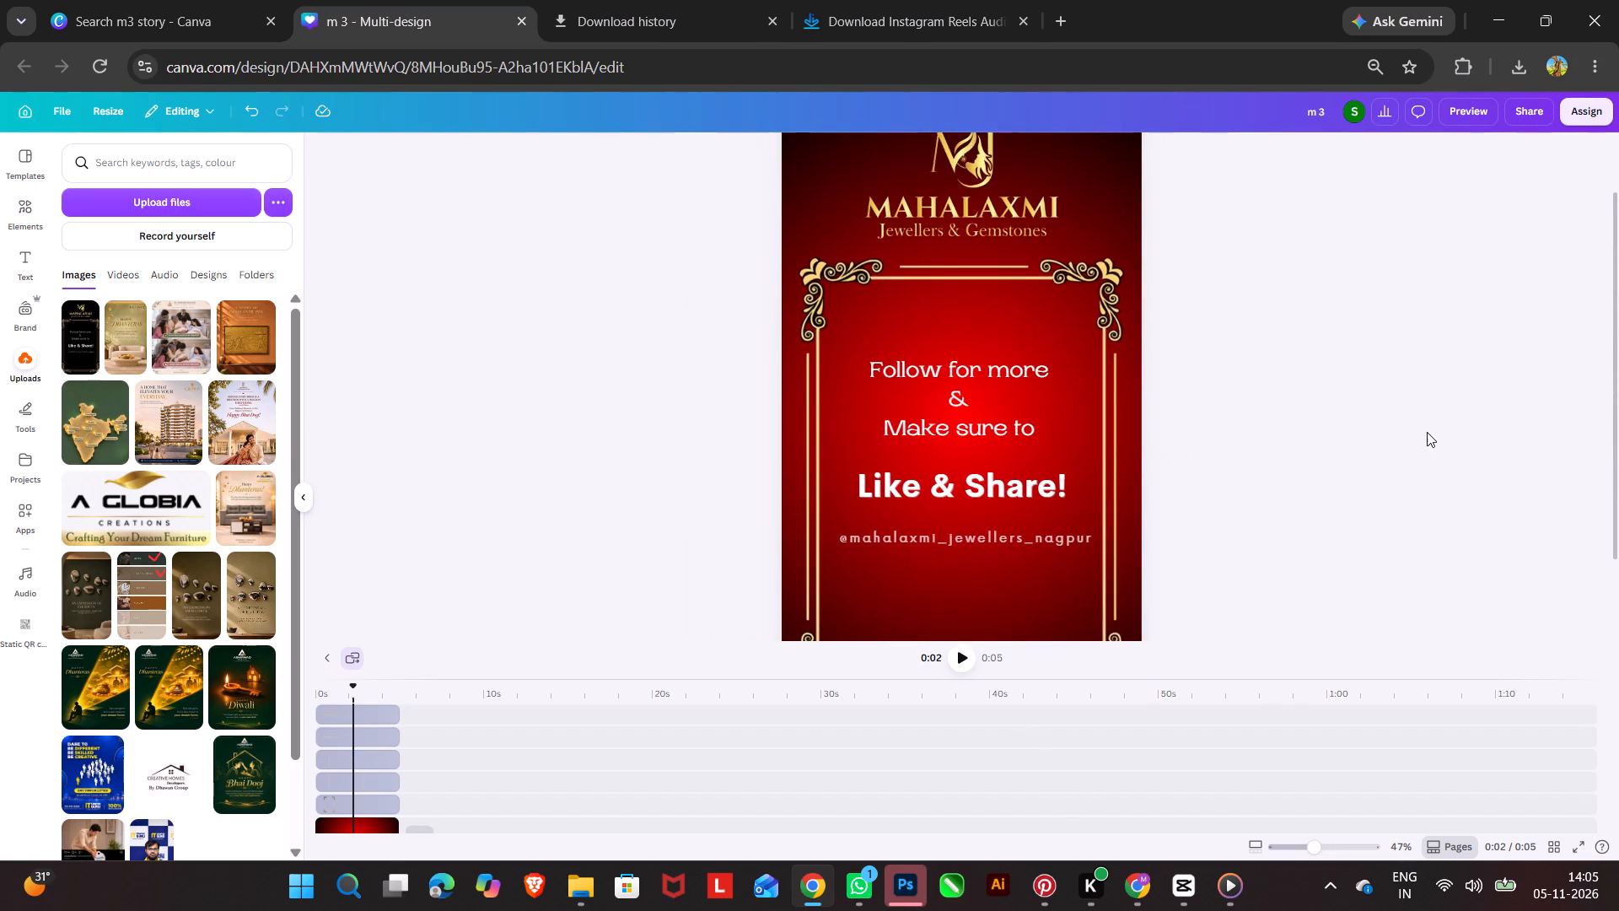
pyautogui.scroll(-2, 1428, 432)
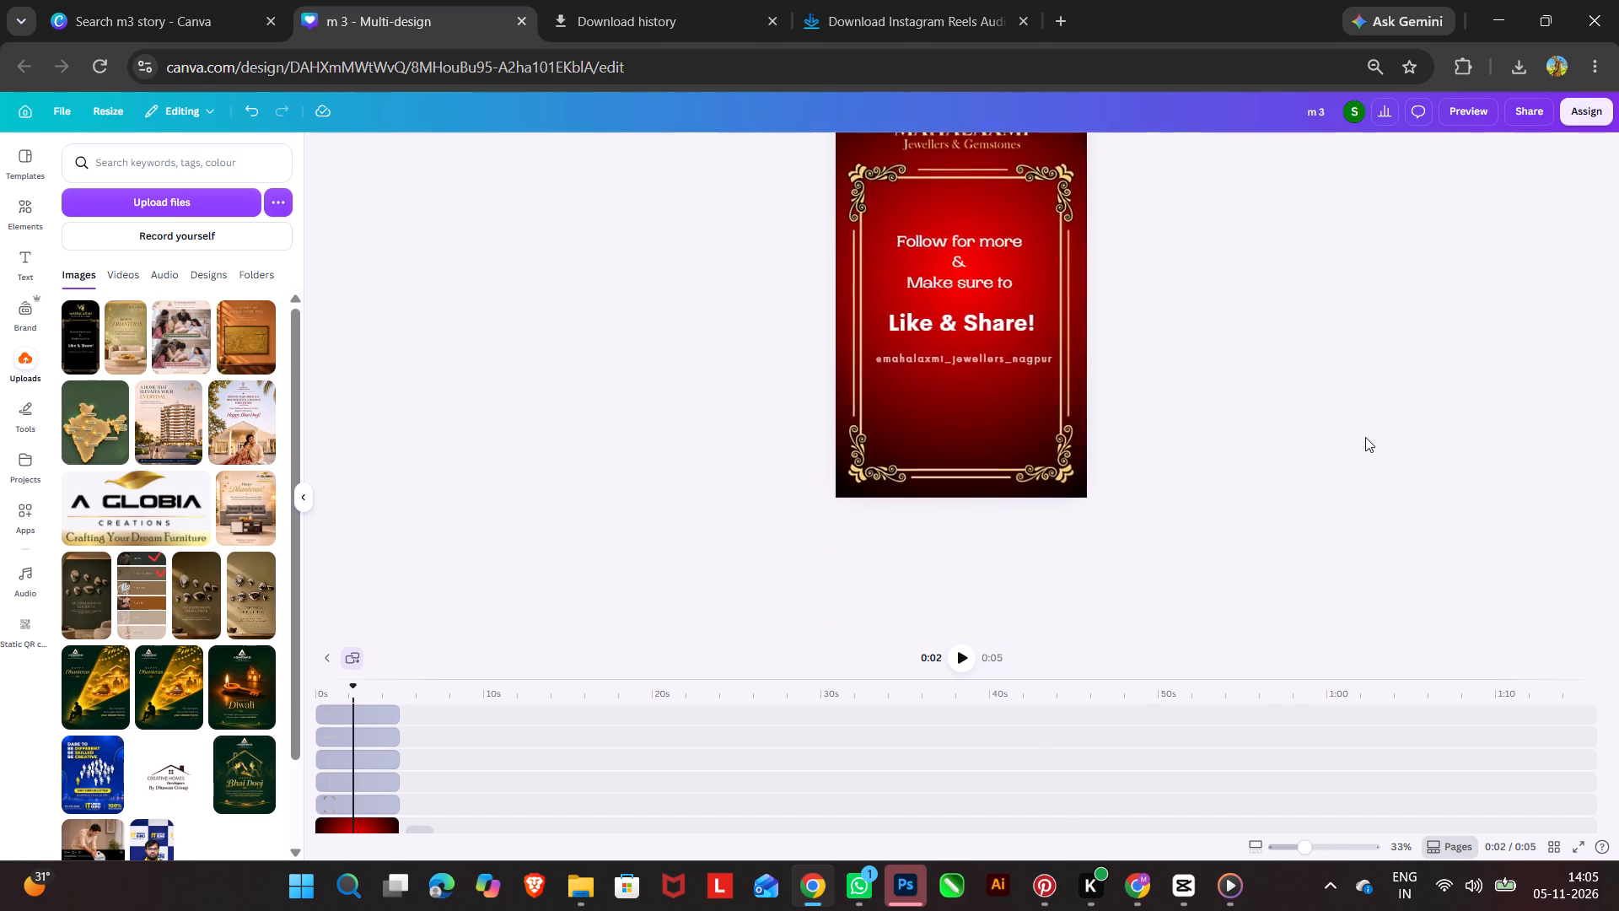
pyautogui.scroll(1, 1126, 486)
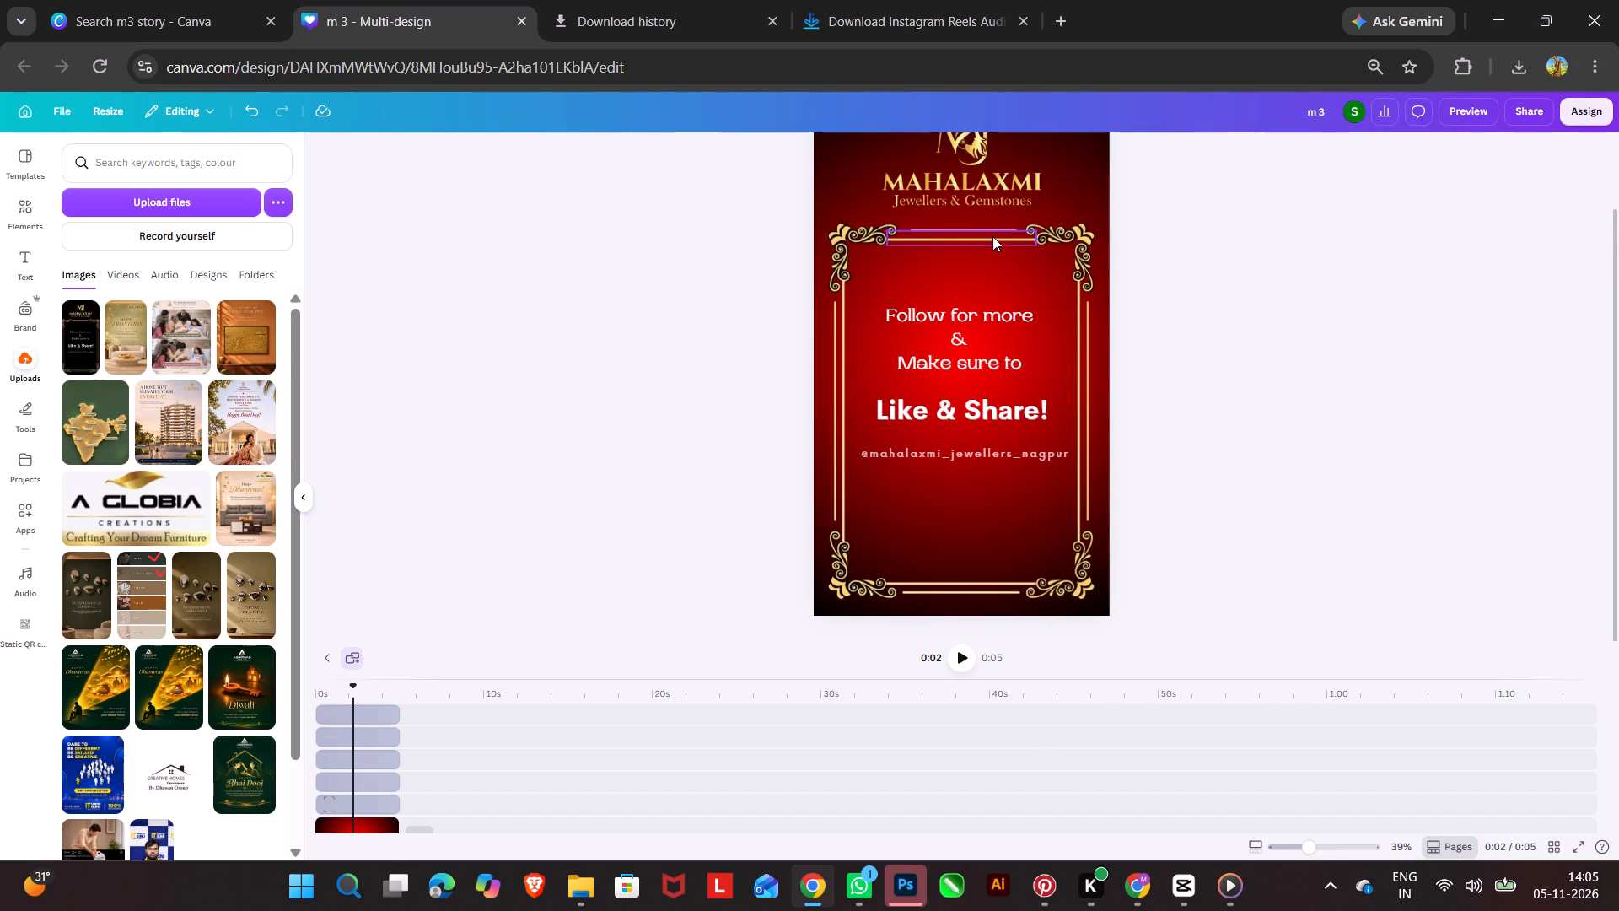
pyautogui.click(991, 229)
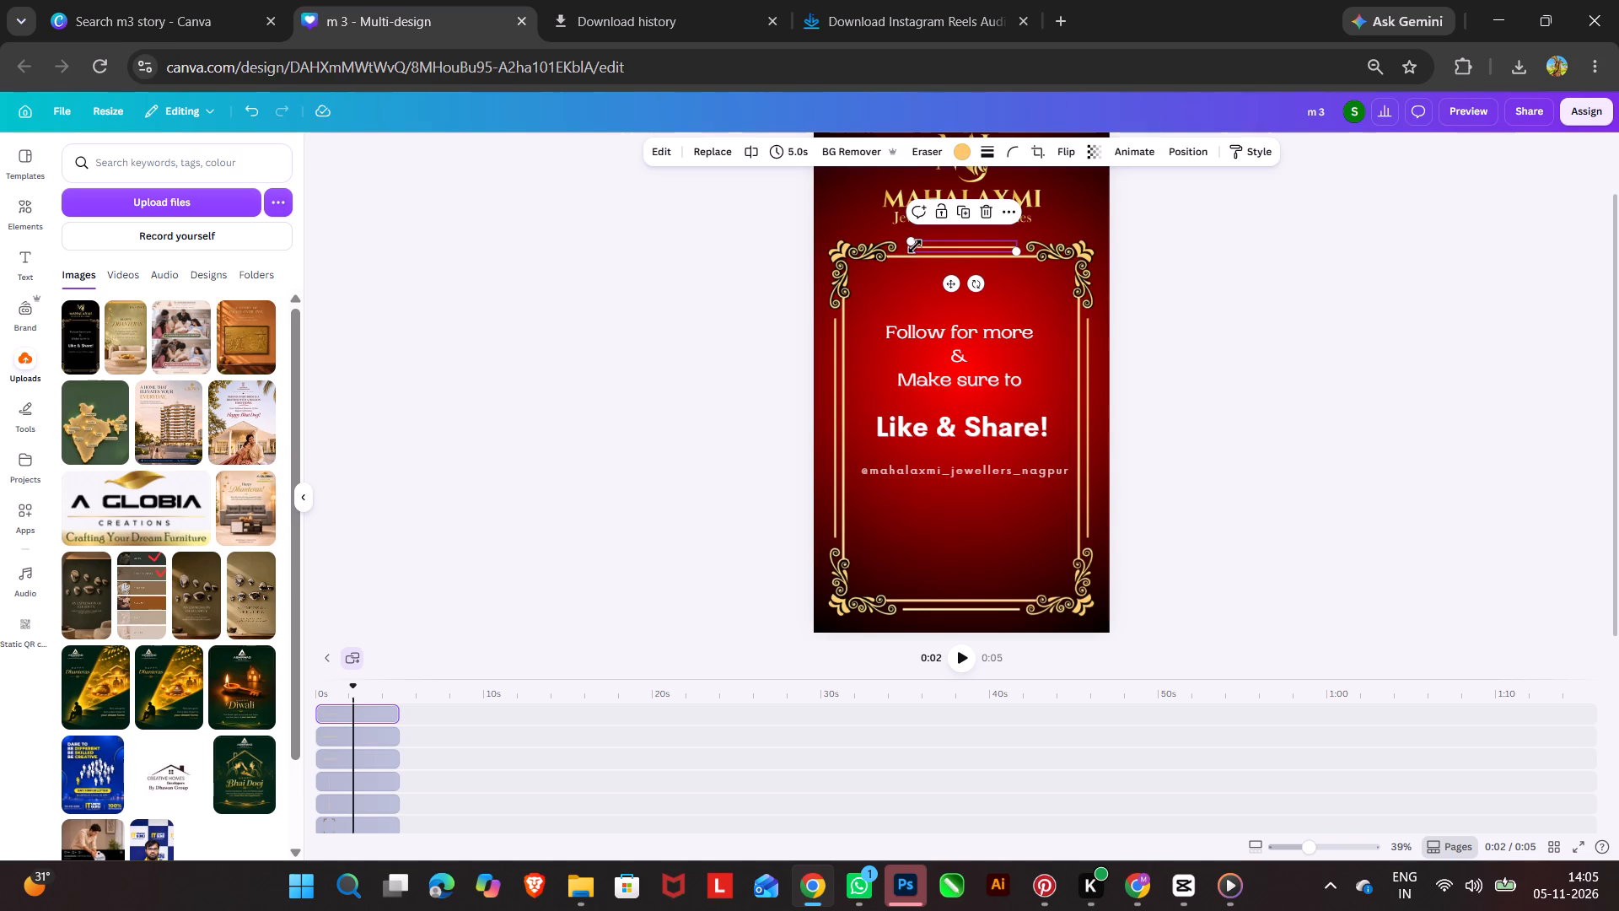
pyautogui.moveTo(909, 241); pyautogui.dragTo(901, 240)
pyautogui.click(1017, 241)
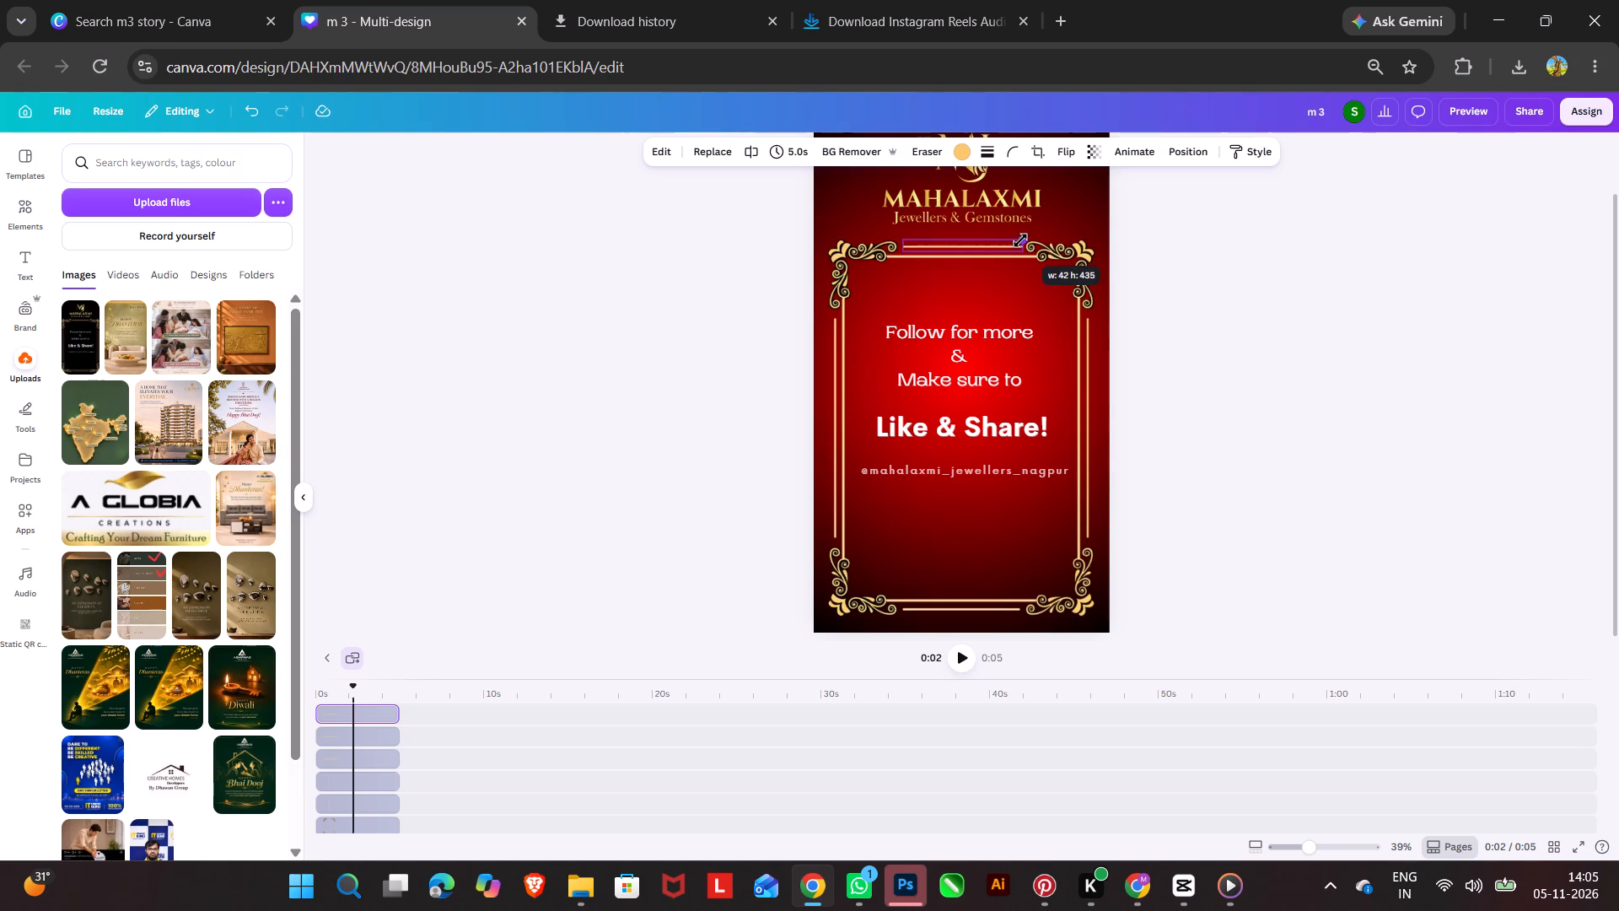
pyautogui.click(1283, 249)
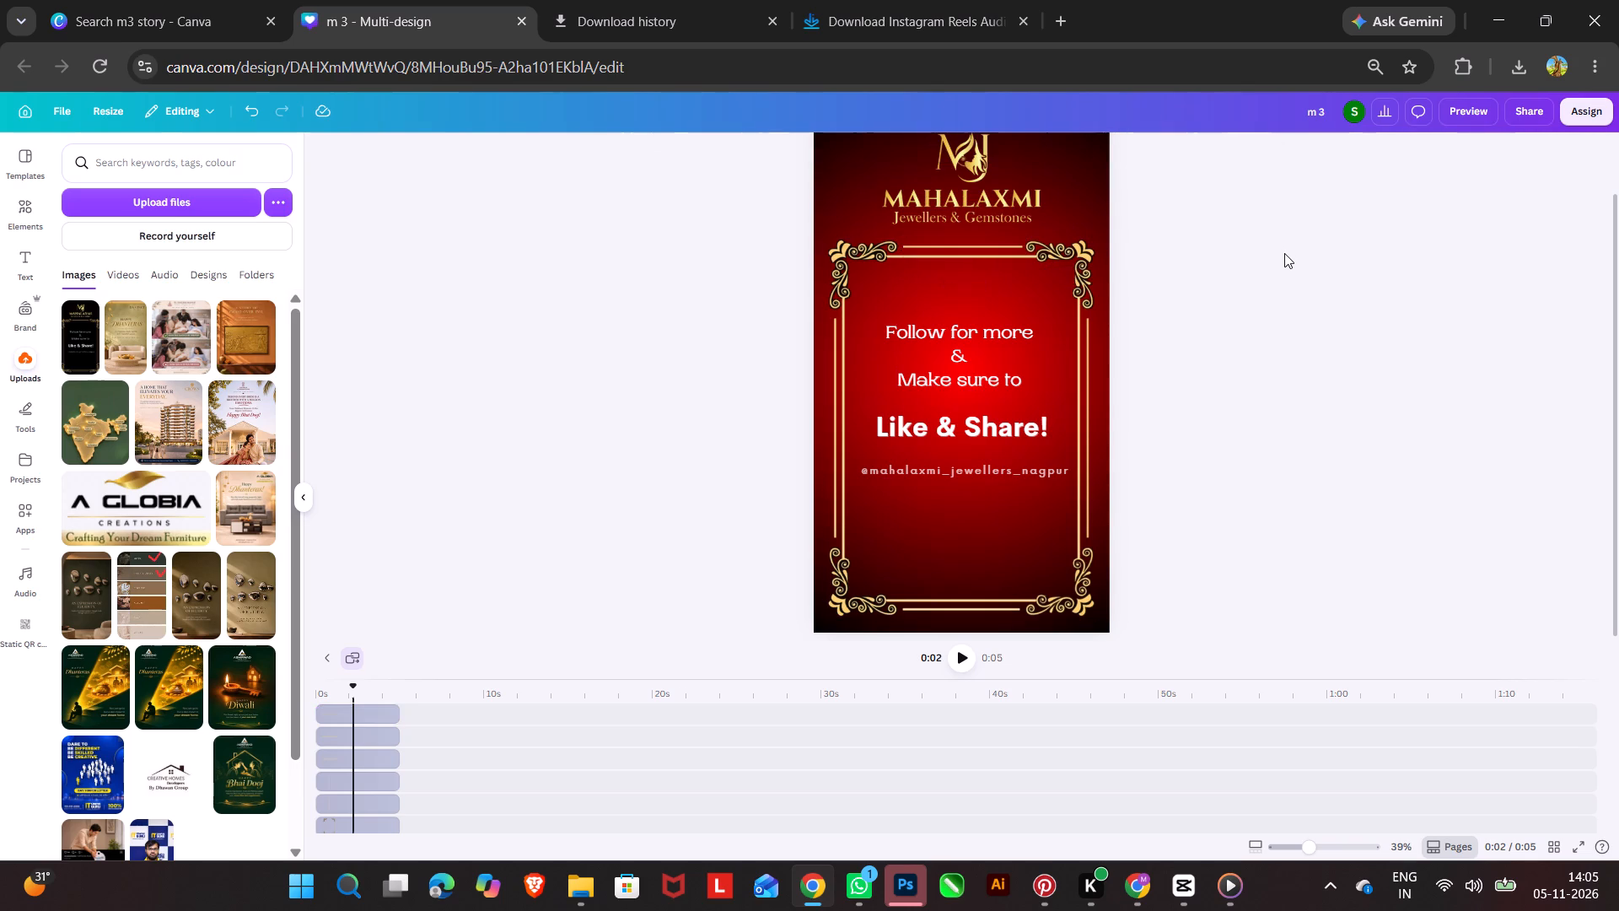
# Align the short outer top line to the horizontal centre of the card.
pyautogui.click(975, 245)
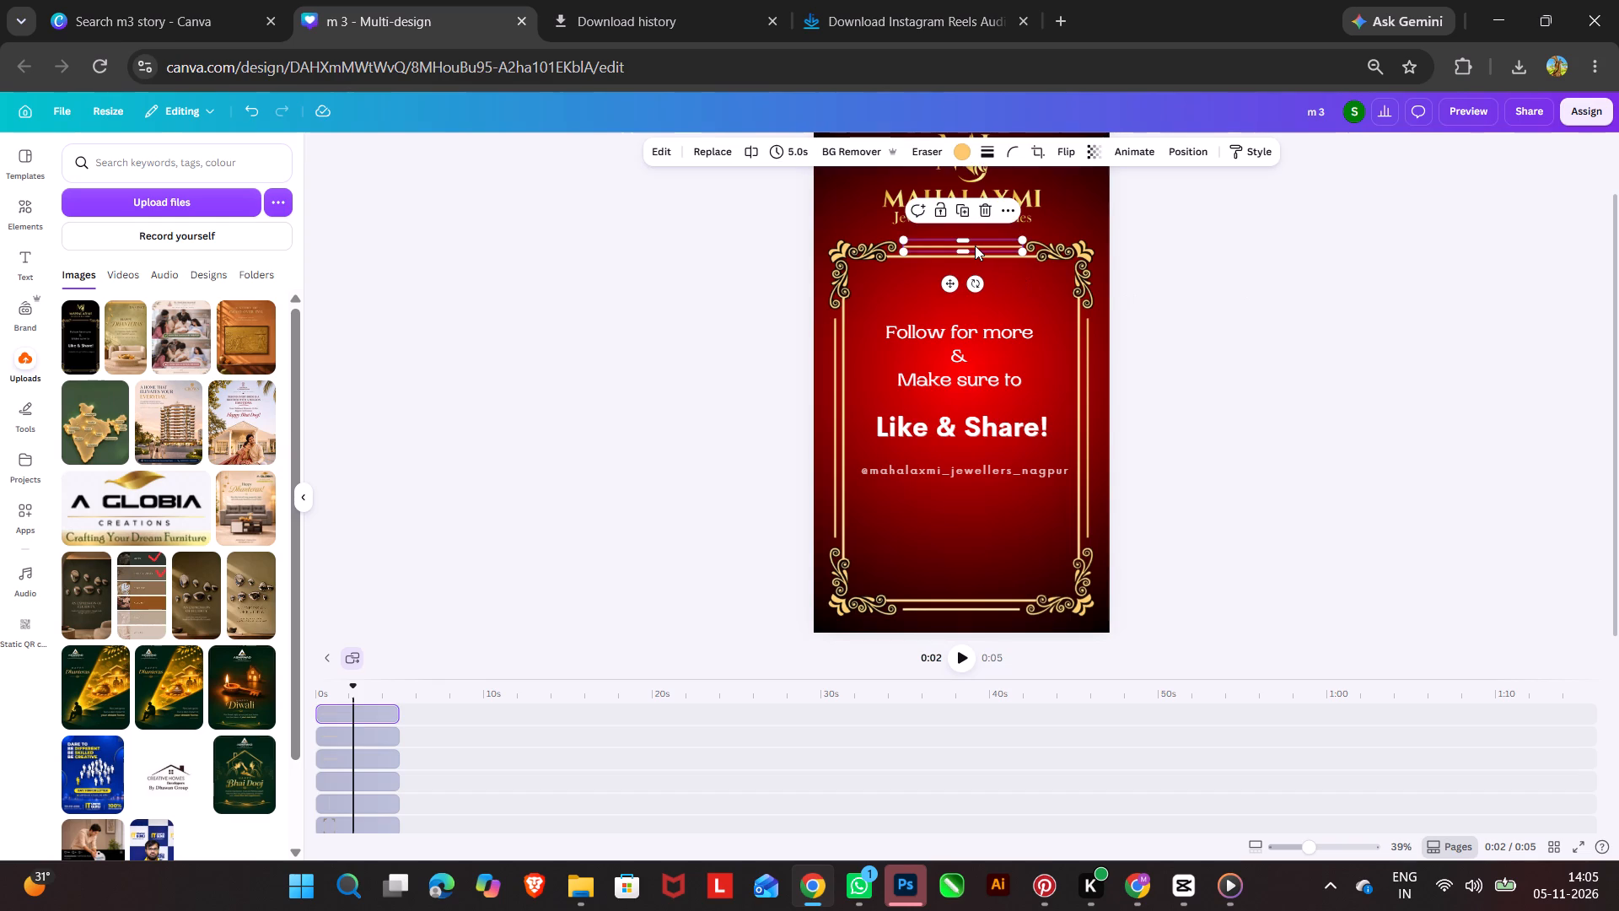
pyautogui.press('Left')
pyautogui.rightClick(975, 245)
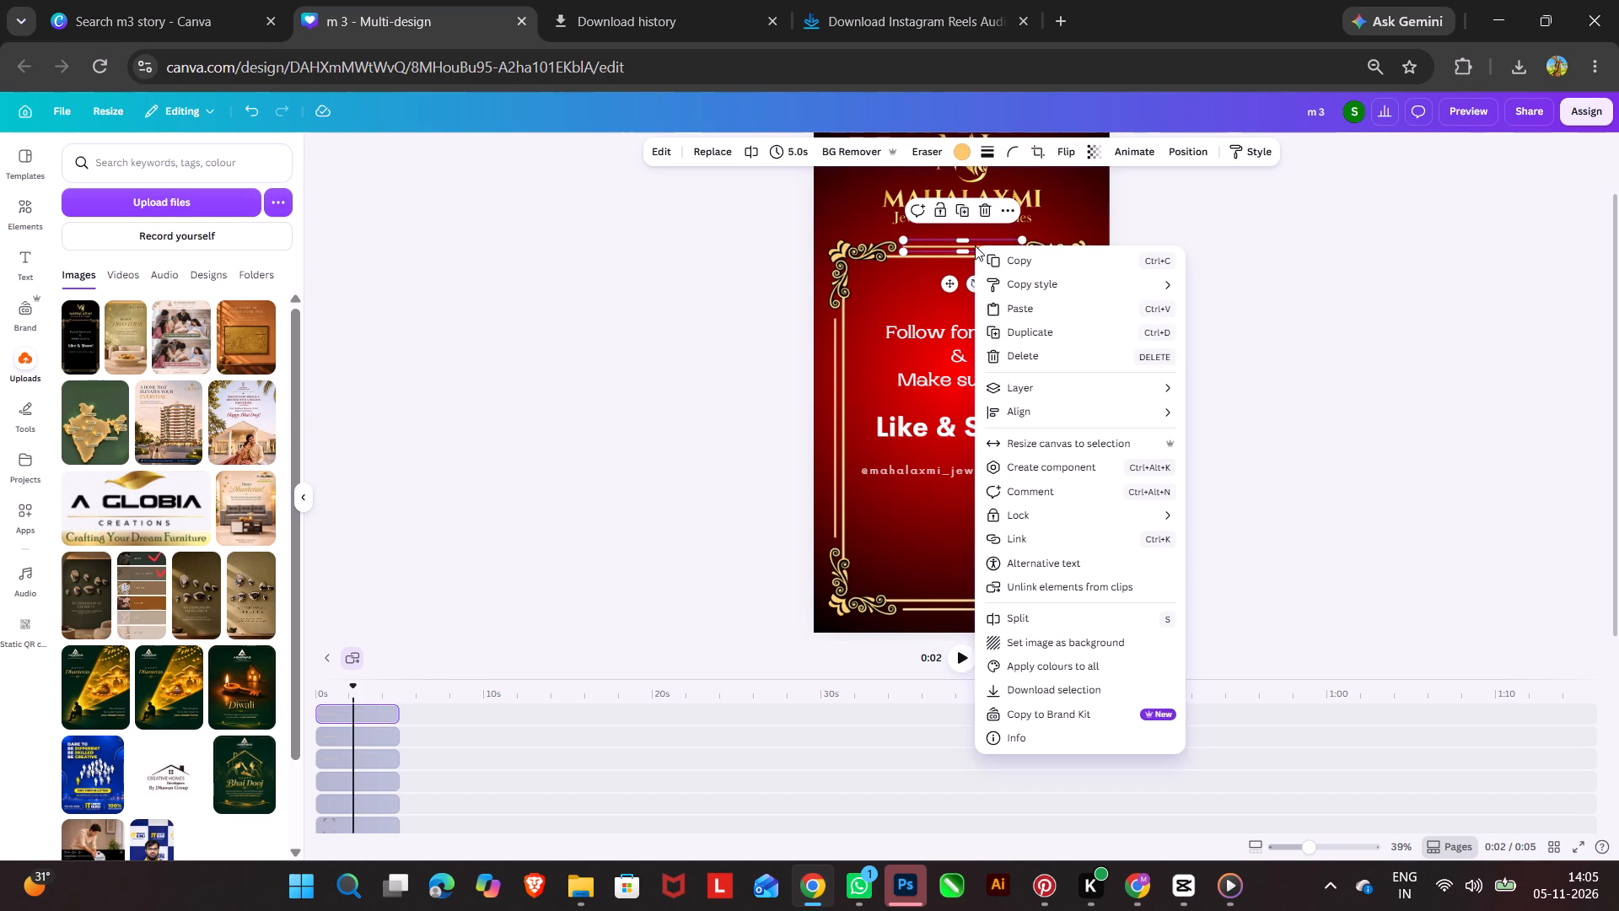
pyautogui.click(1030, 414)
pyautogui.click(1226, 439)
pyautogui.doubleClick(1336, 387)
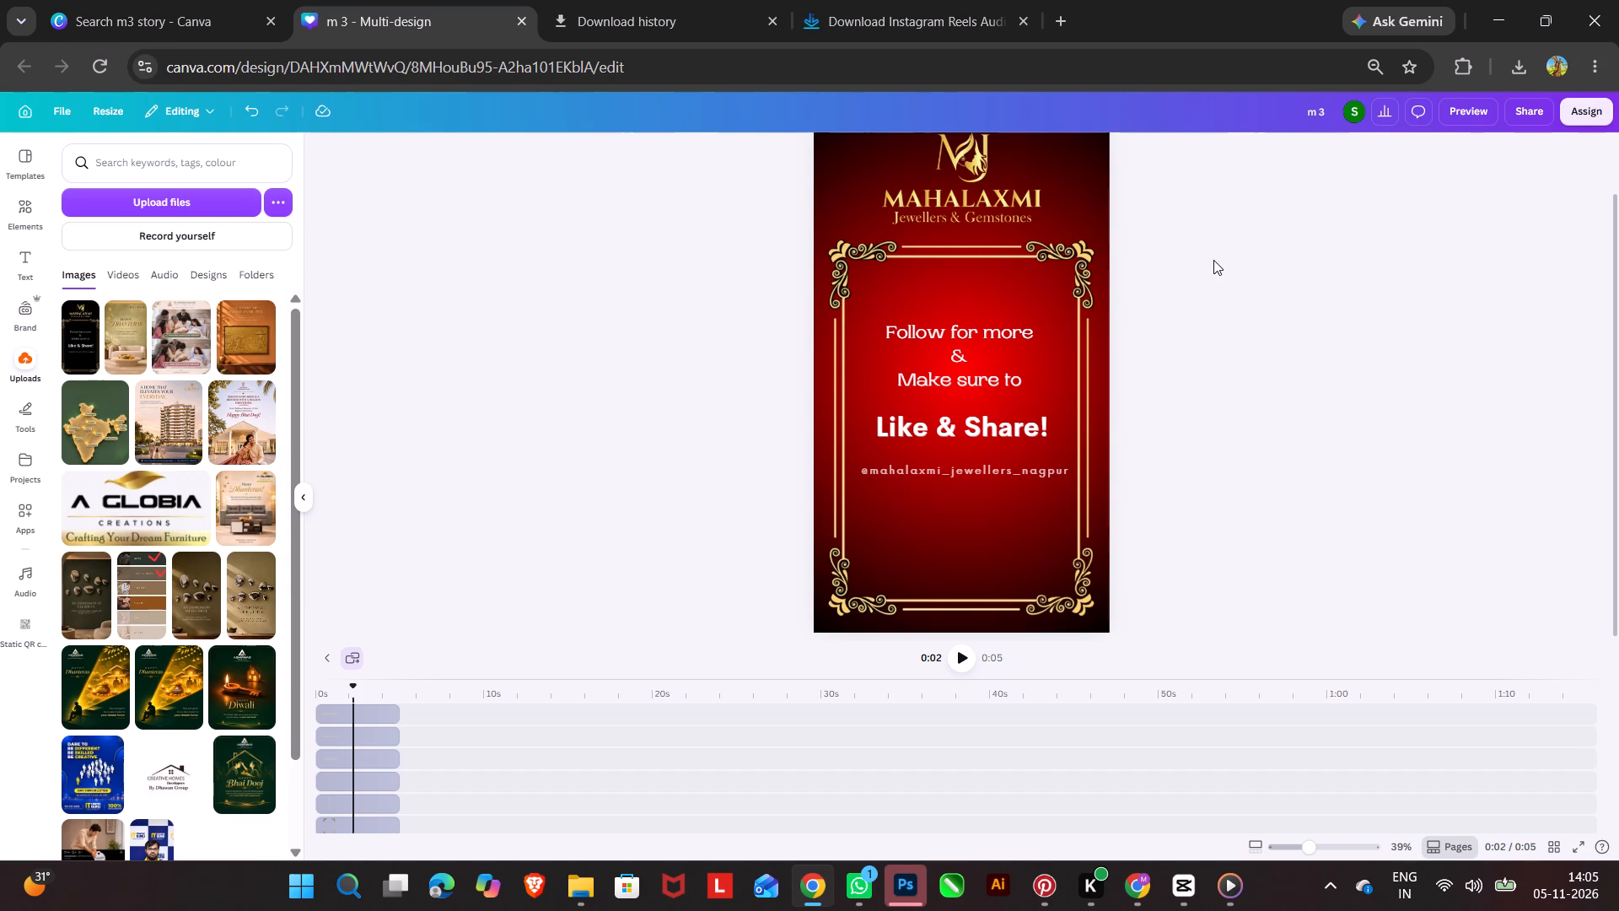
# Group all the frame's lines and corner ornaments, excluding the five text layers and the logo.
pyautogui.moveTo(1132, 244); pyautogui.dragTo(815, 278)
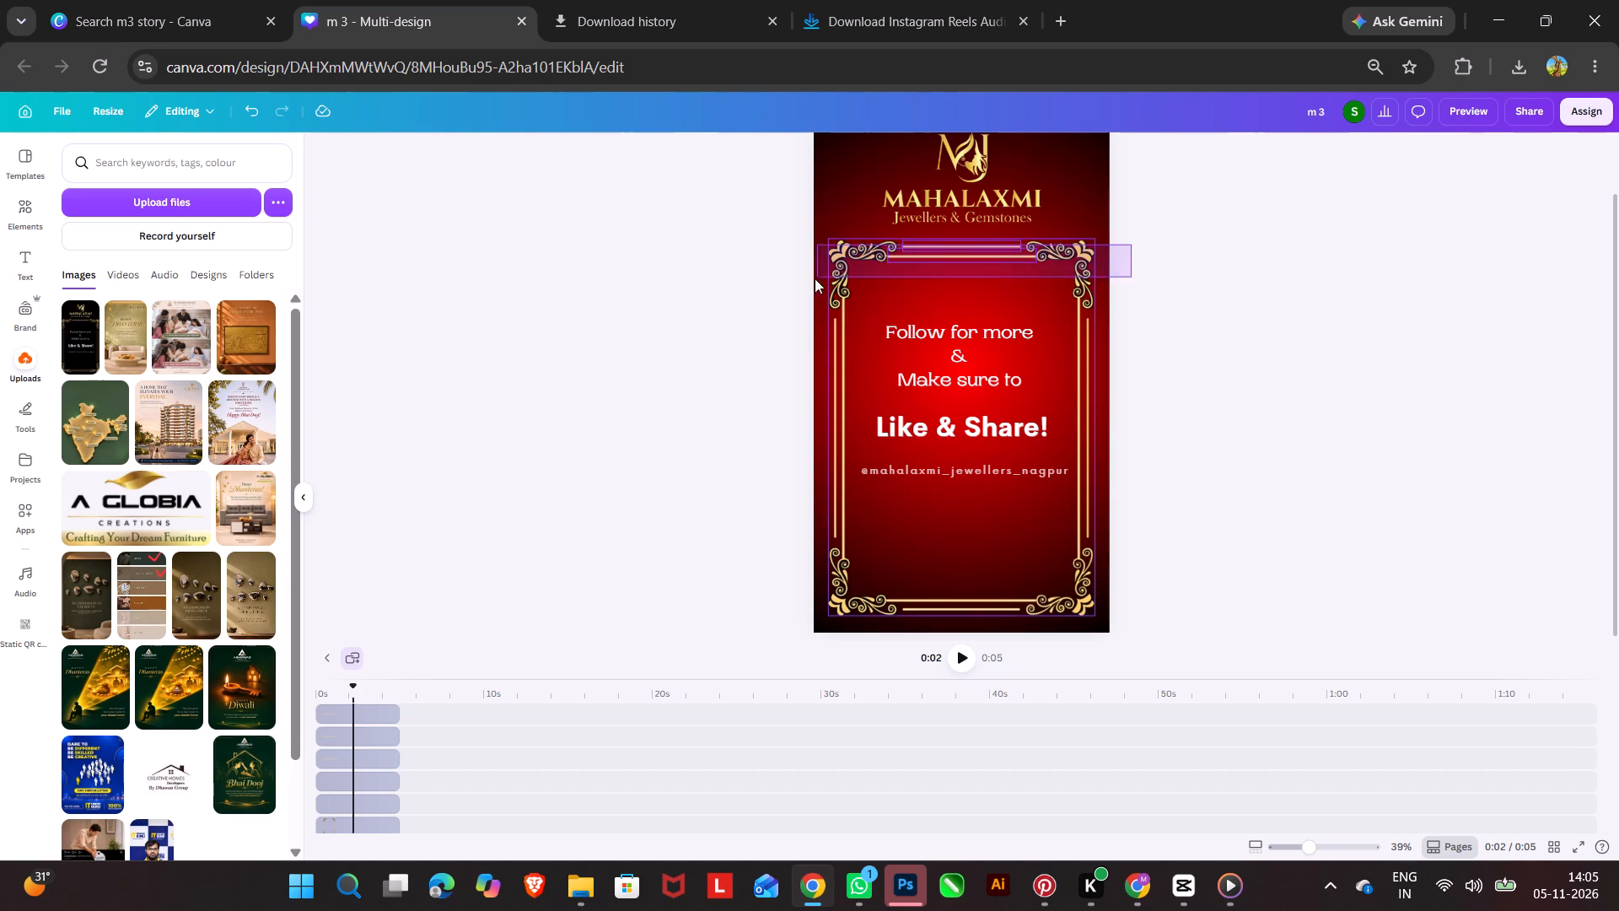
pyautogui.moveTo(815, 278); pyautogui.dragTo(790, 649)
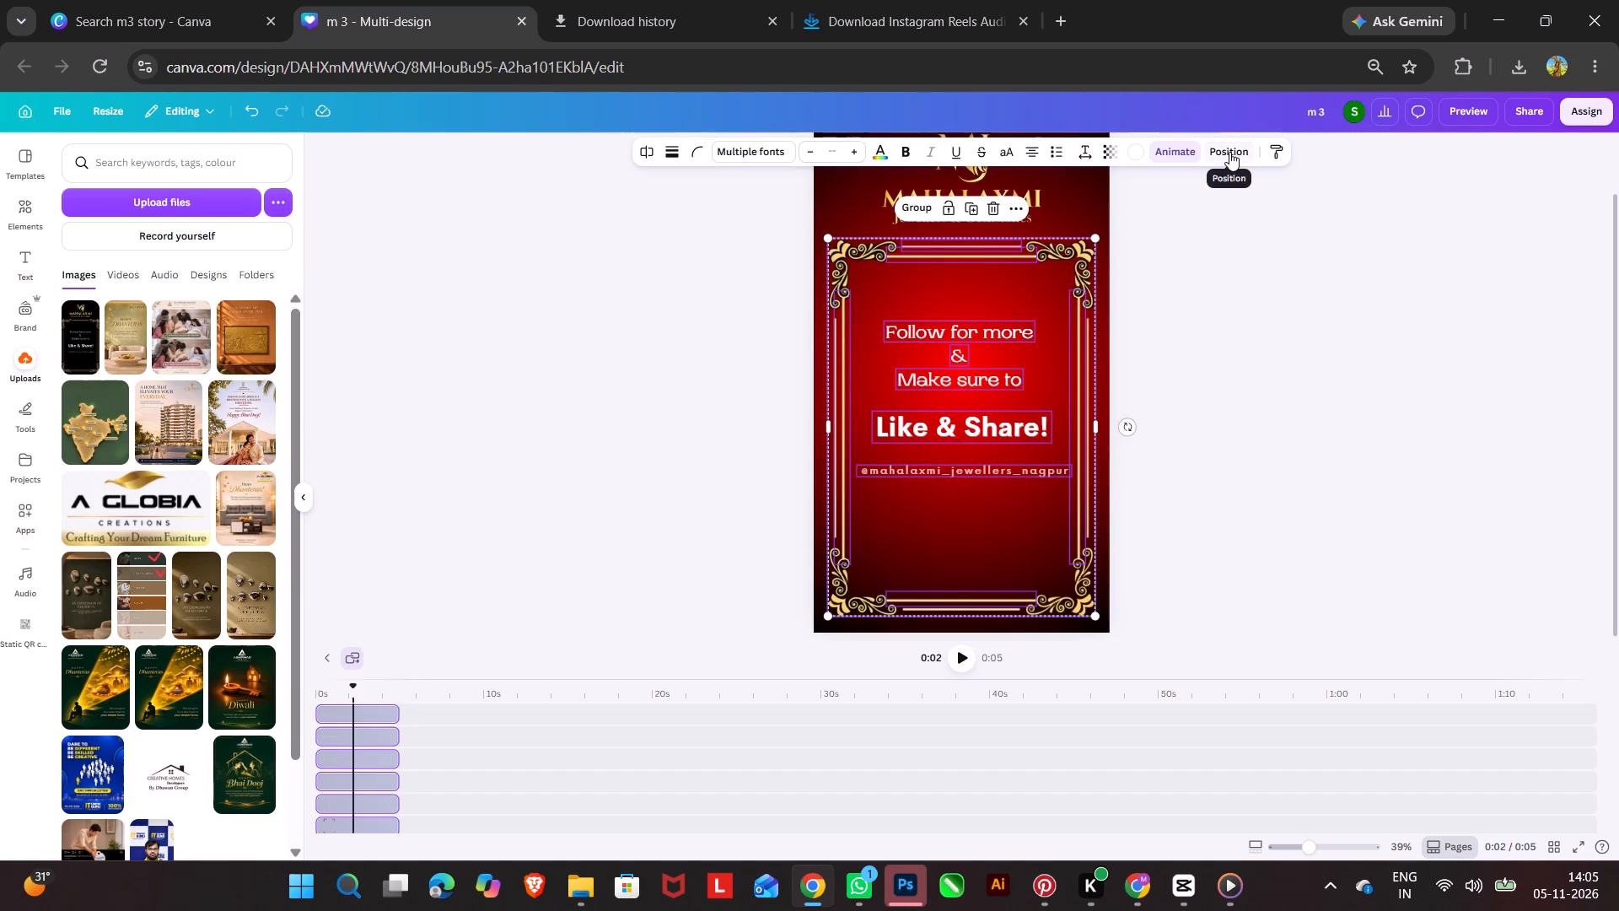
pyautogui.click(1229, 152)
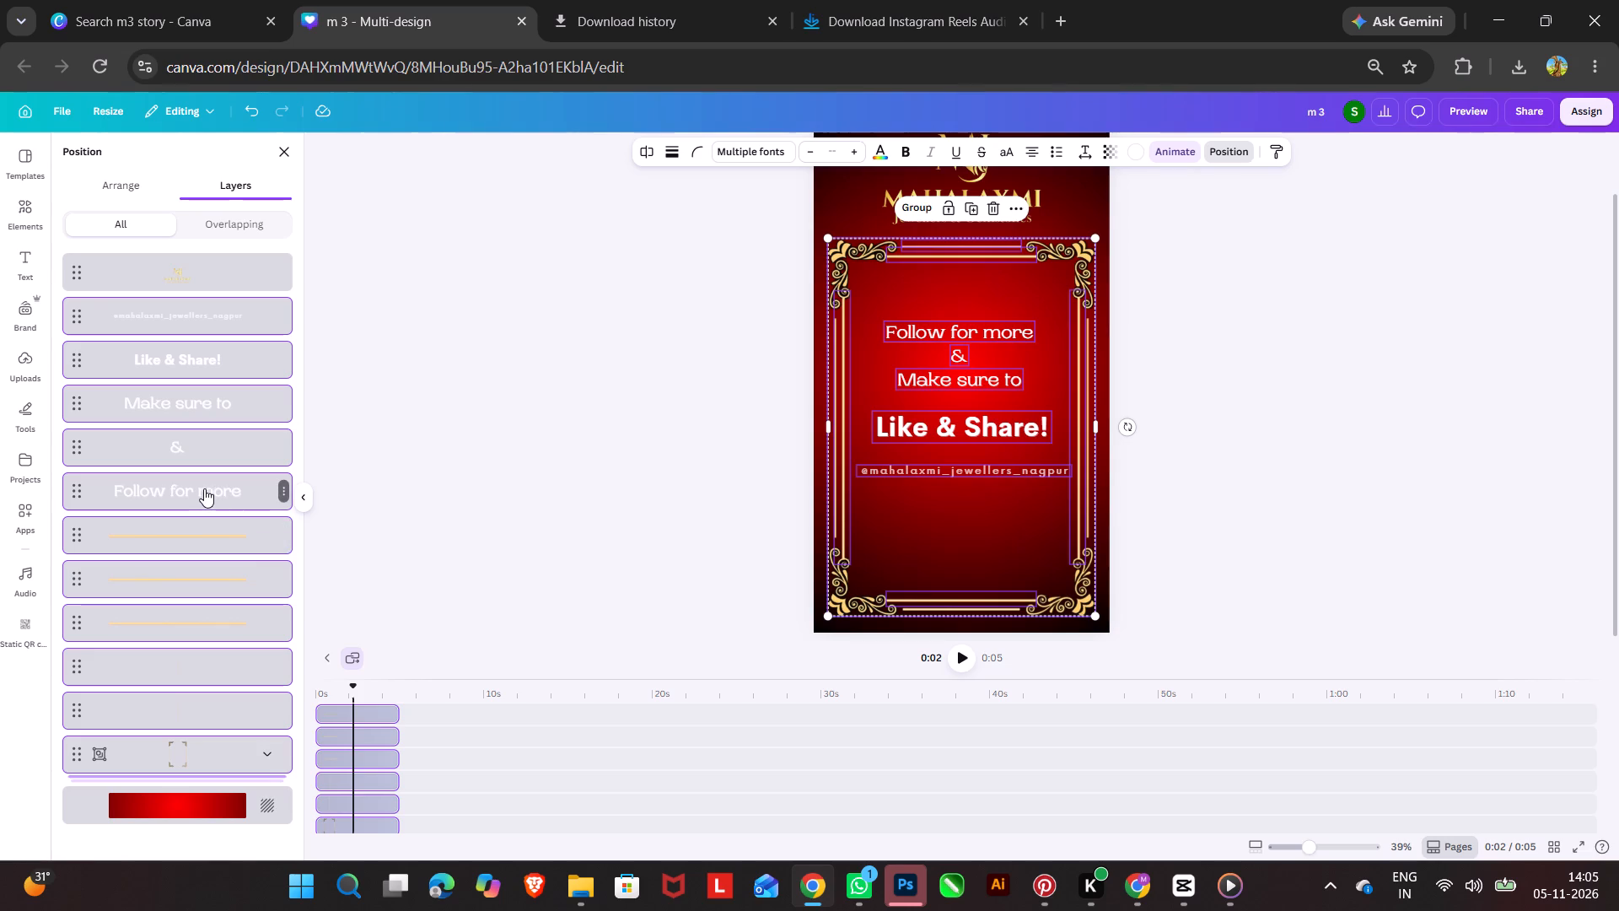
pyautogui.keyDown('ctrl'); pyautogui.click(204, 488); pyautogui.keyUp('ctrl')
pyautogui.keyDown('ctrl'); pyautogui.click(202, 455); pyautogui.keyUp('ctrl')
pyautogui.keyDown('ctrl'); pyautogui.click(181, 393); pyautogui.keyUp('ctrl')
pyautogui.keyDown('ctrl'); pyautogui.click(180, 365); pyautogui.keyUp('ctrl')
pyautogui.keyDown('ctrl'); pyautogui.click(177, 316); pyautogui.keyUp('ctrl')
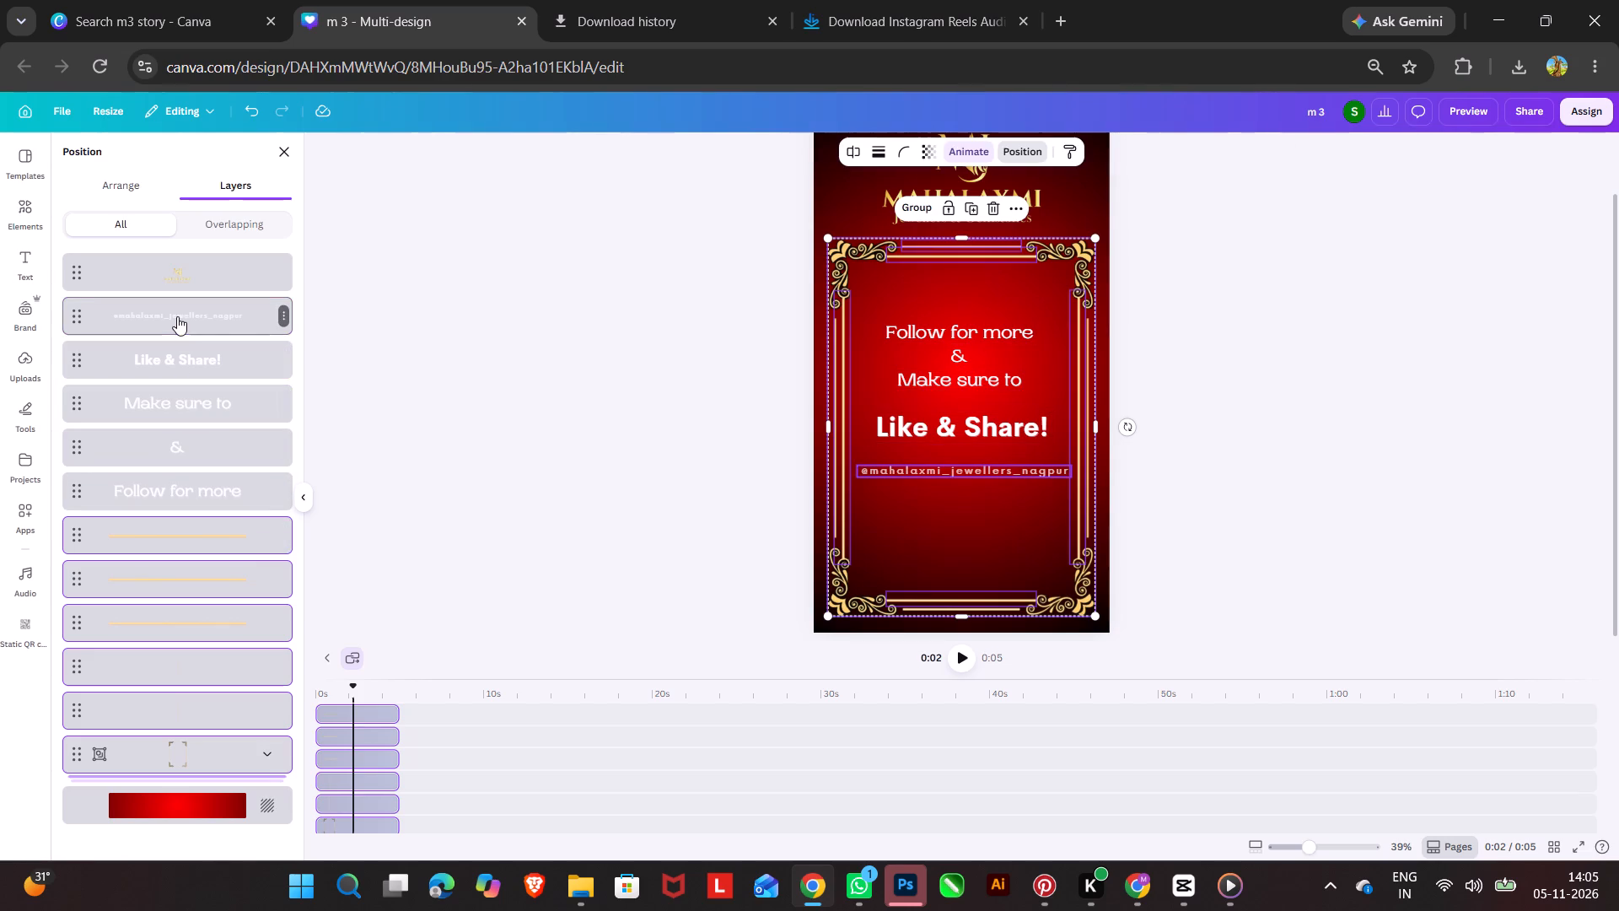
pyautogui.click(905, 208)
# Apply the Succession animation to the grouped frame on both enter and exit at medium speed.
pyautogui.click(963, 143)
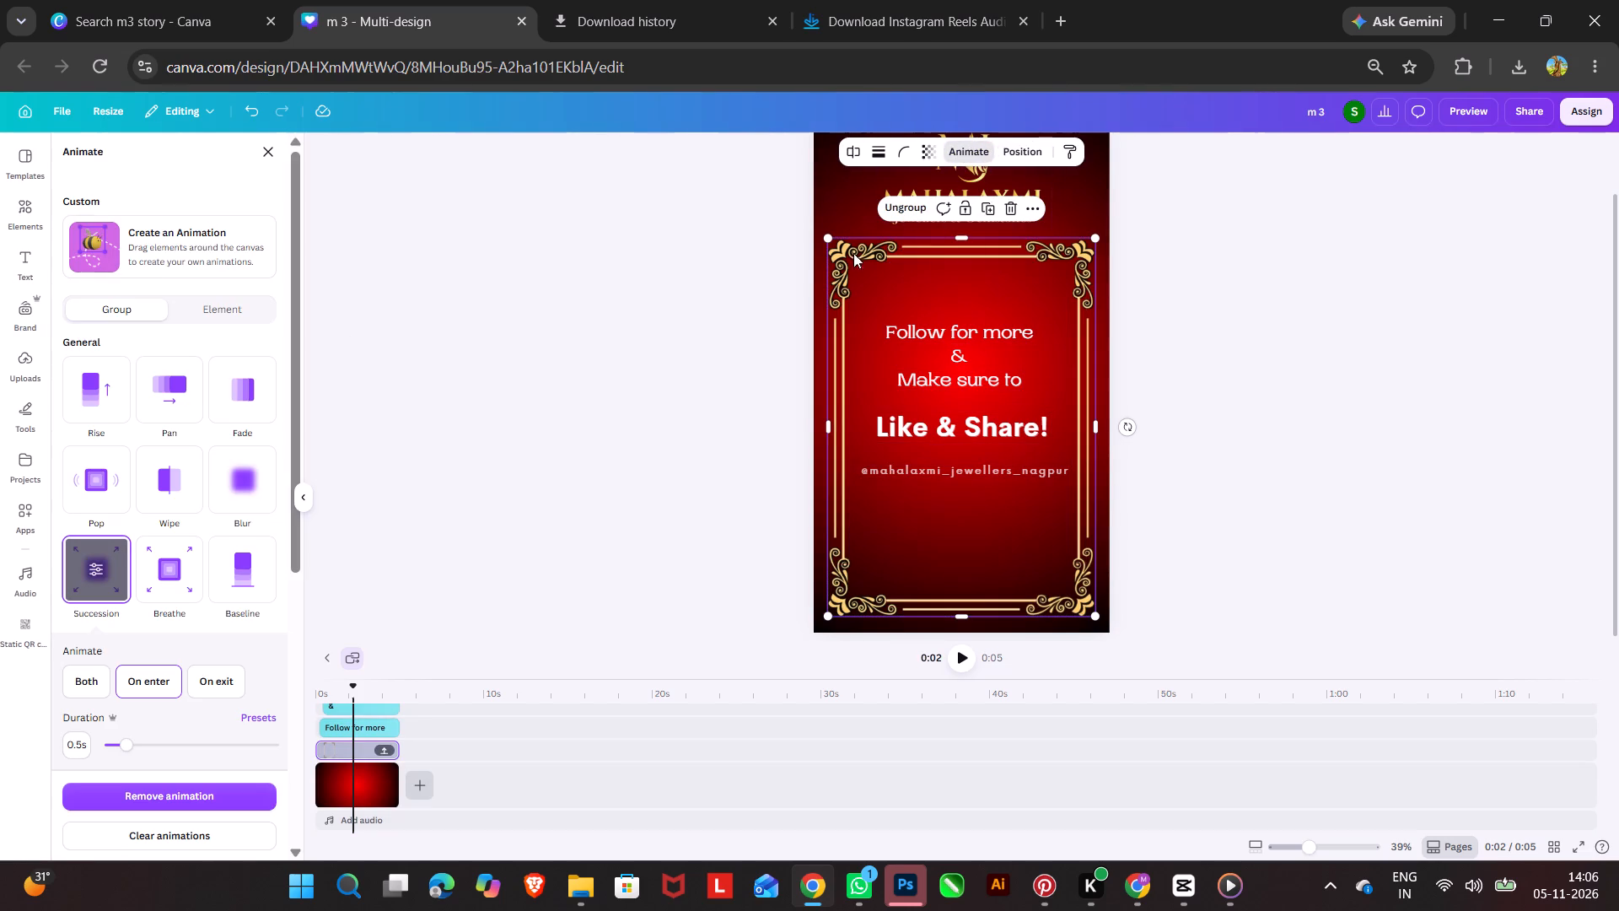
pyautogui.click(94, 569)
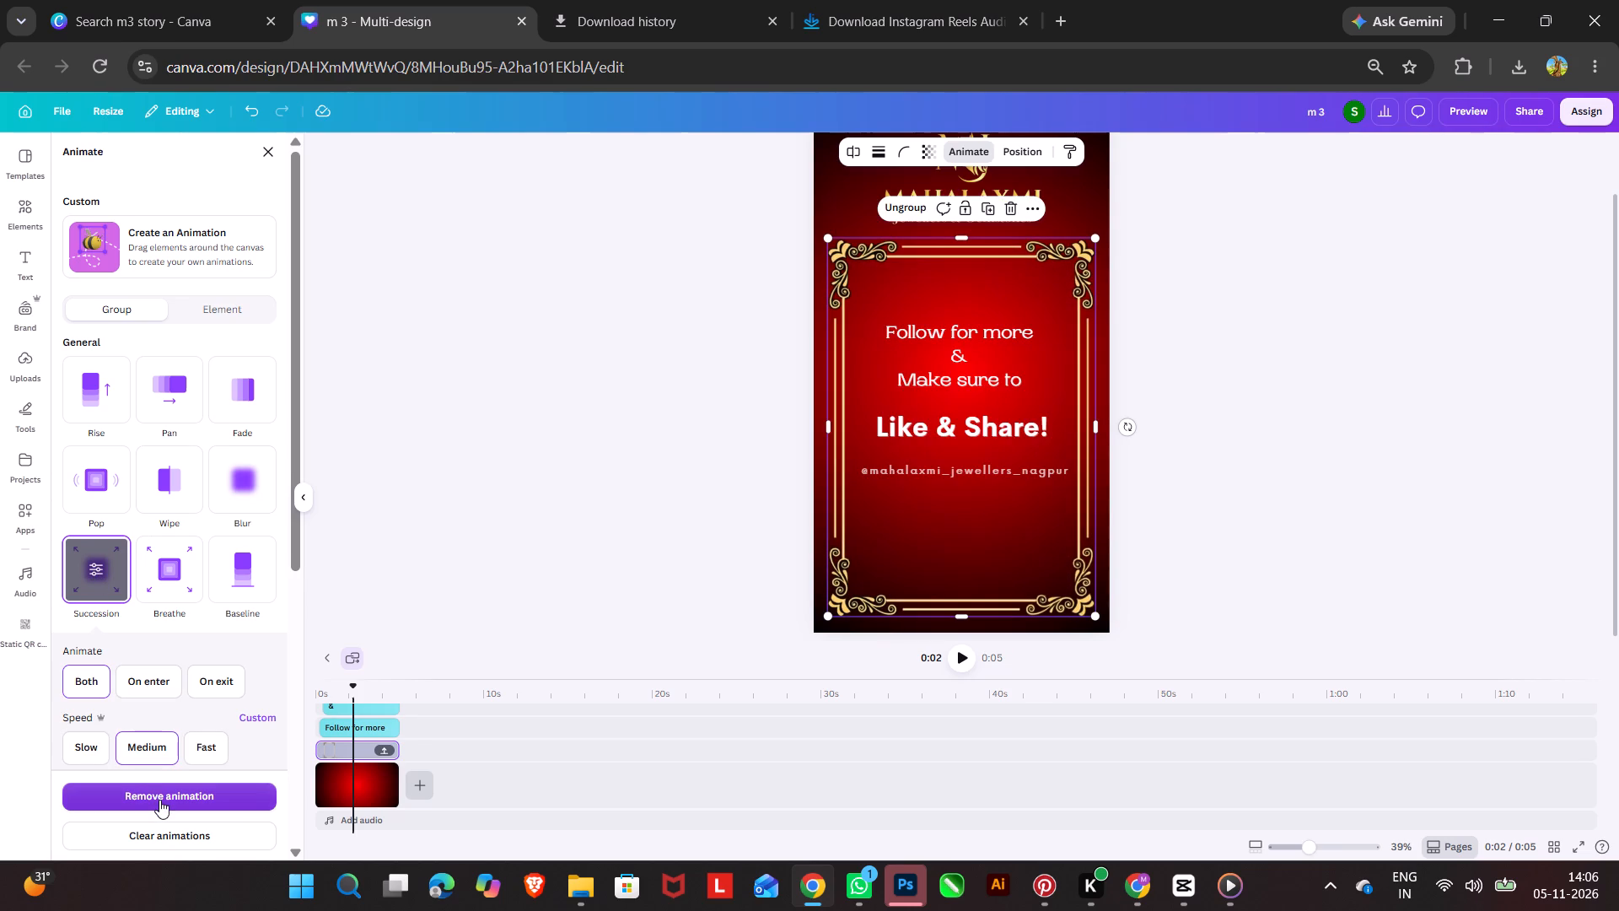
pyautogui.doubleClick(480, 592)
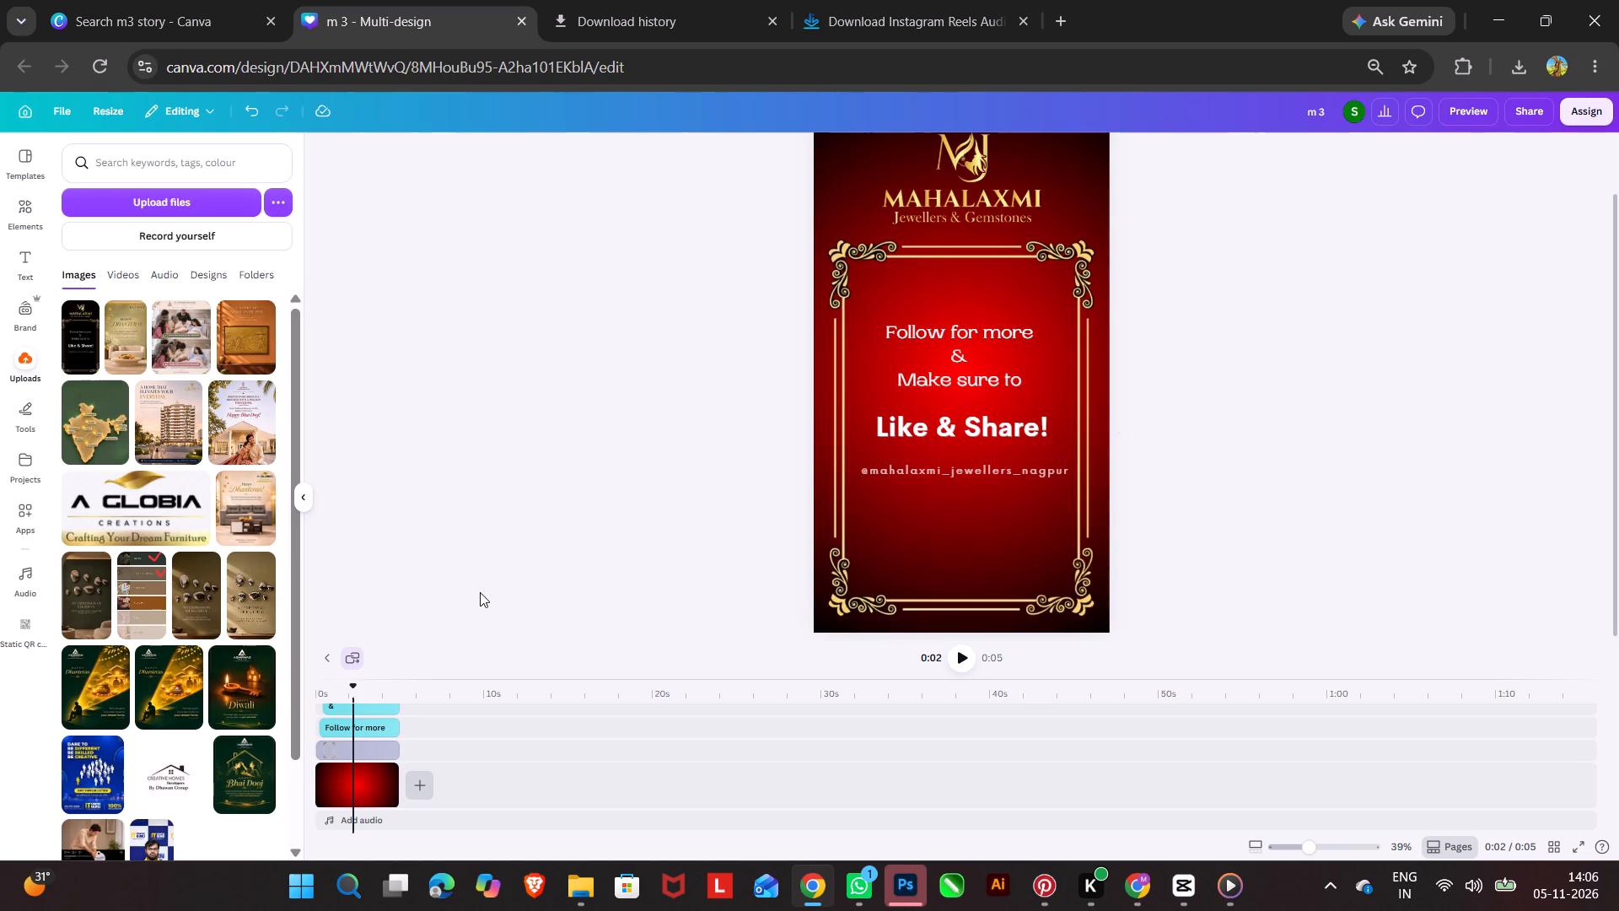
# Play the closing card from its start to review the frame, text and logo animations.
pyautogui.click(963, 661)
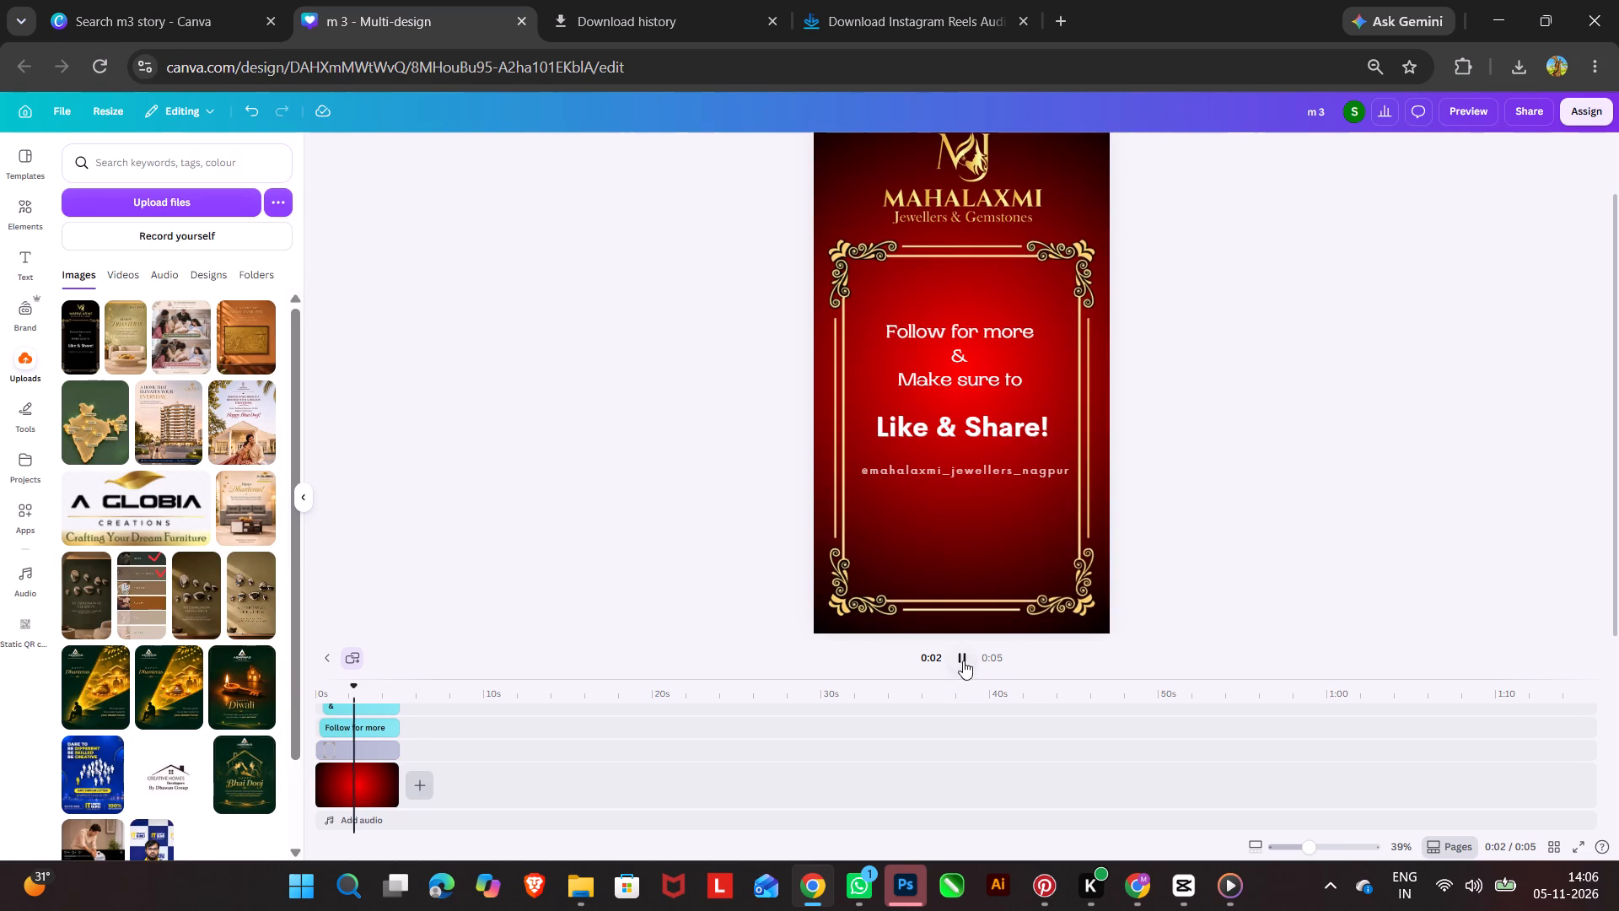
pyautogui.moveTo(383, 684); pyautogui.dragTo(191, 703)
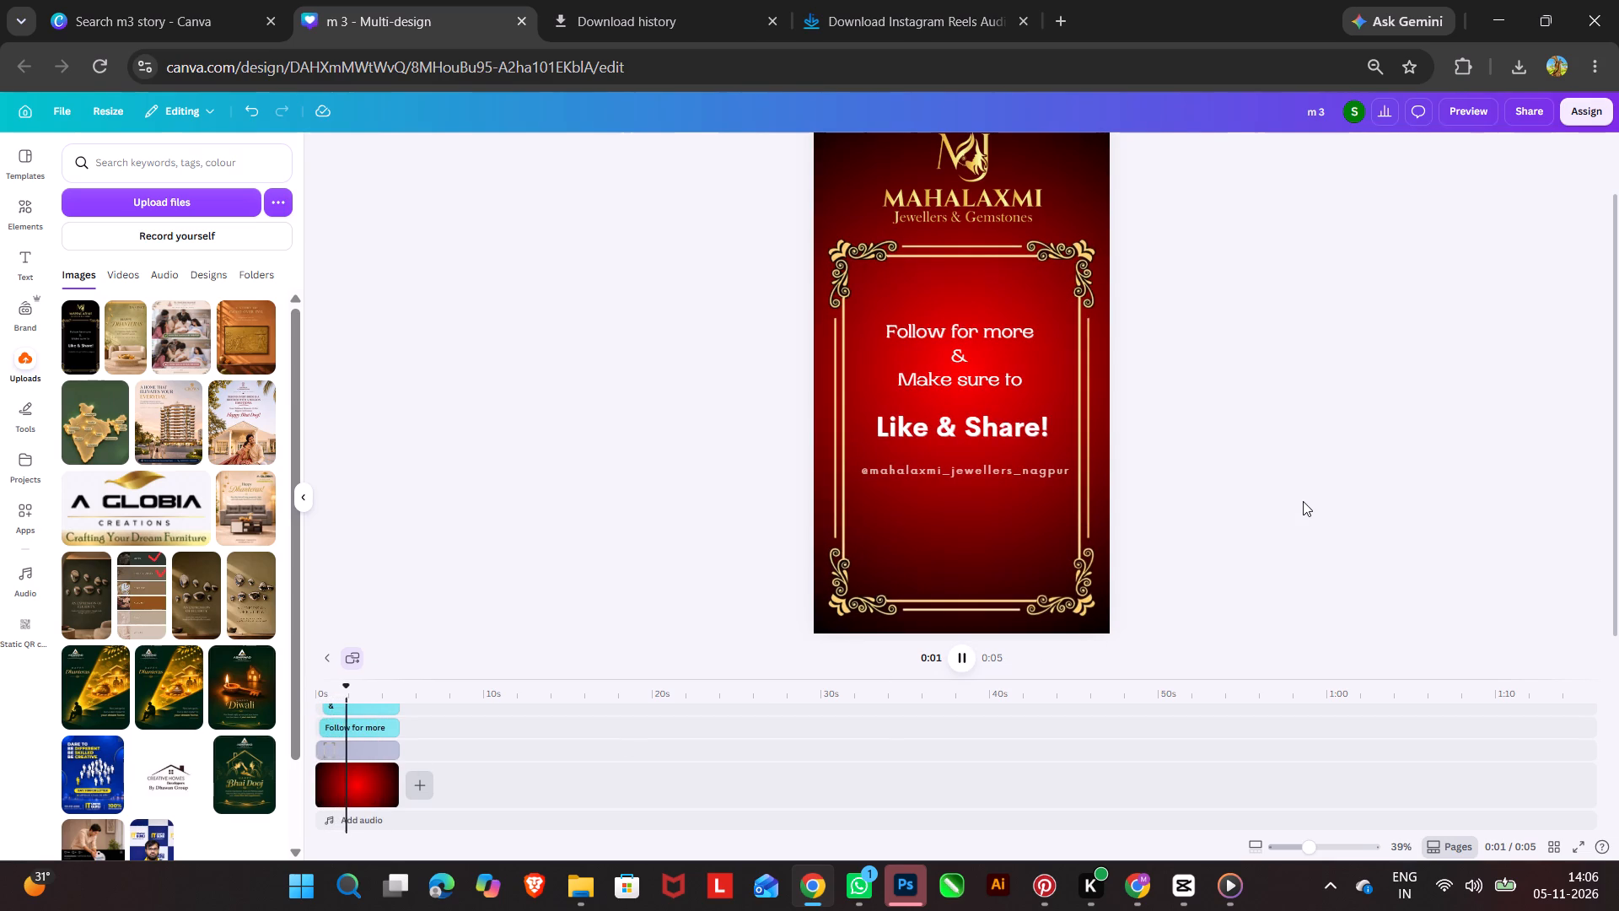
pyautogui.scroll(2, 1303, 501)
pyautogui.scroll(-1, 1303, 501)
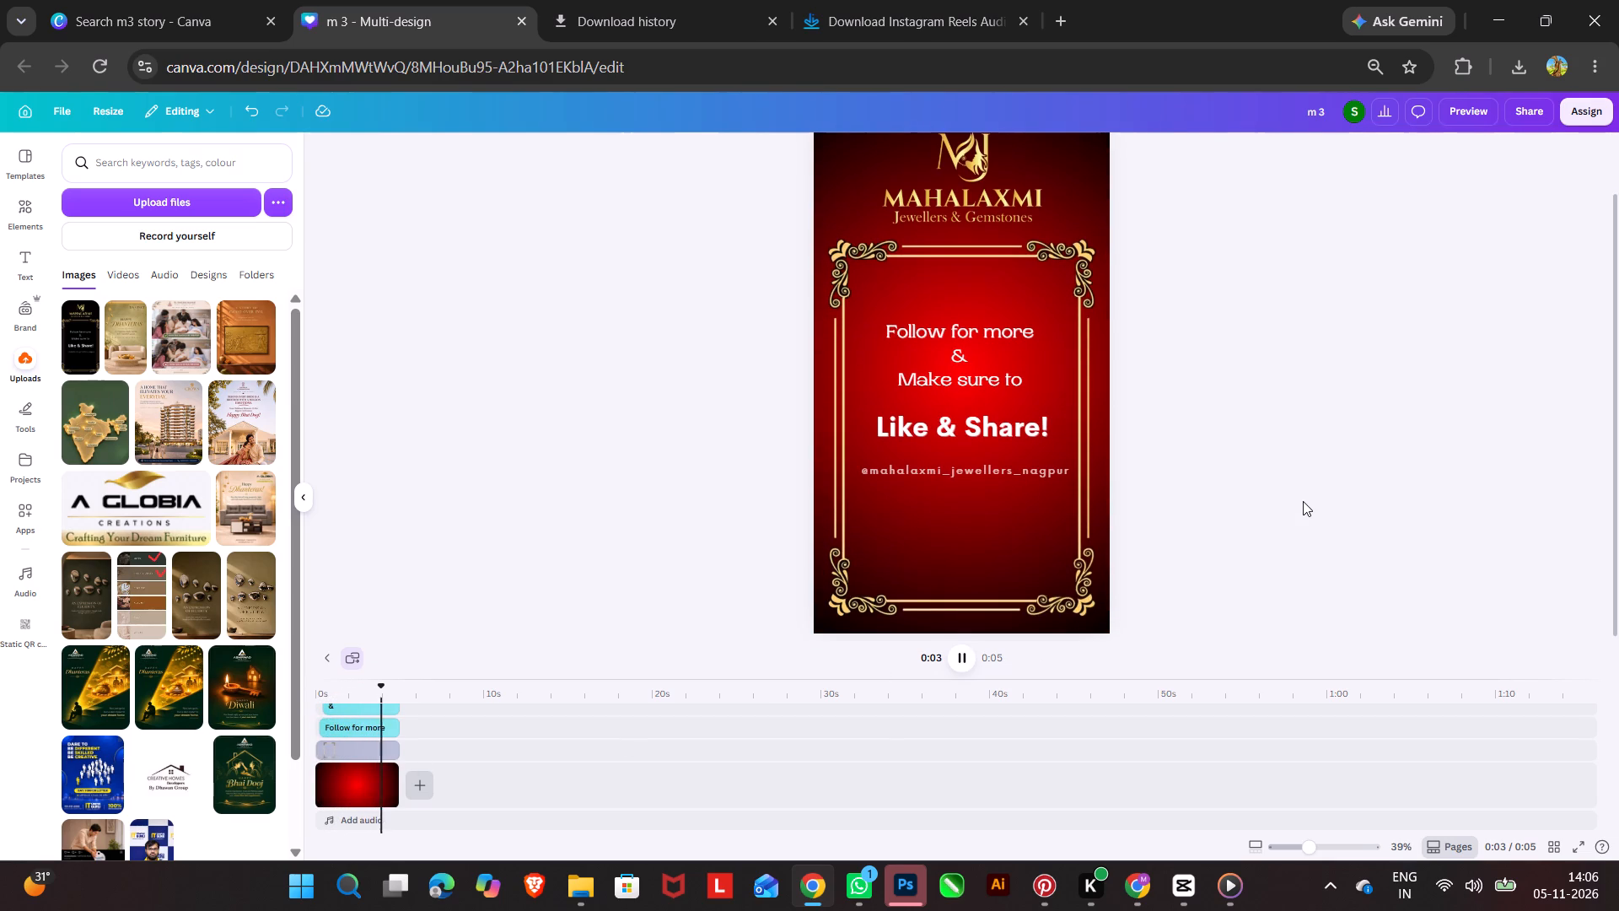
# Search the design elements for sprinkles.
pyautogui.click(29, 208)
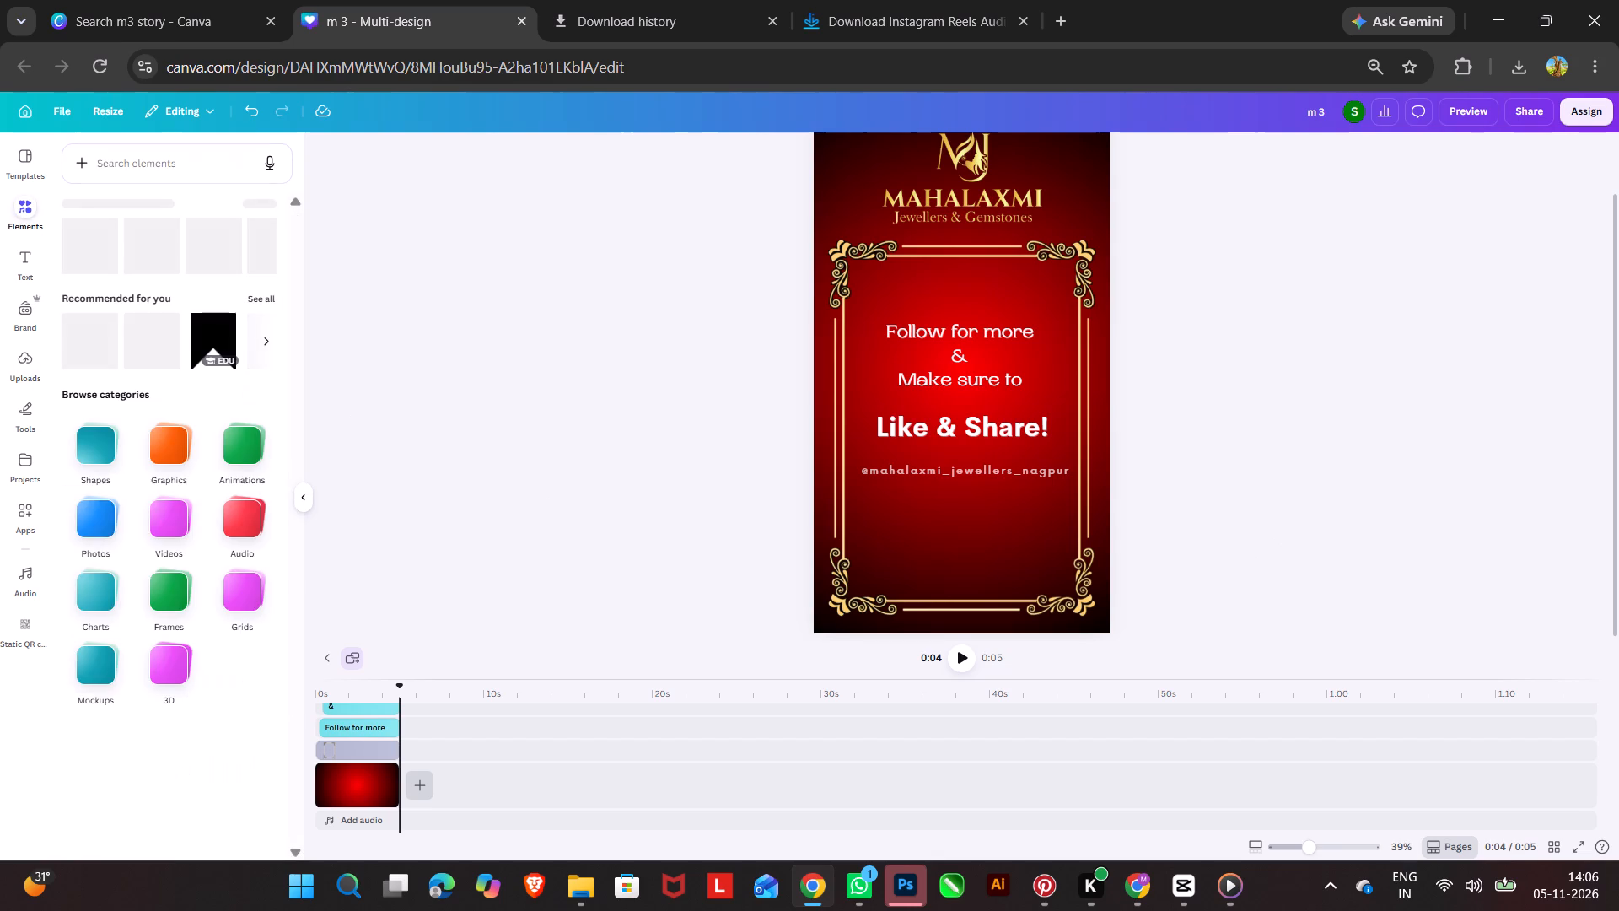
pyautogui.click(116, 154)
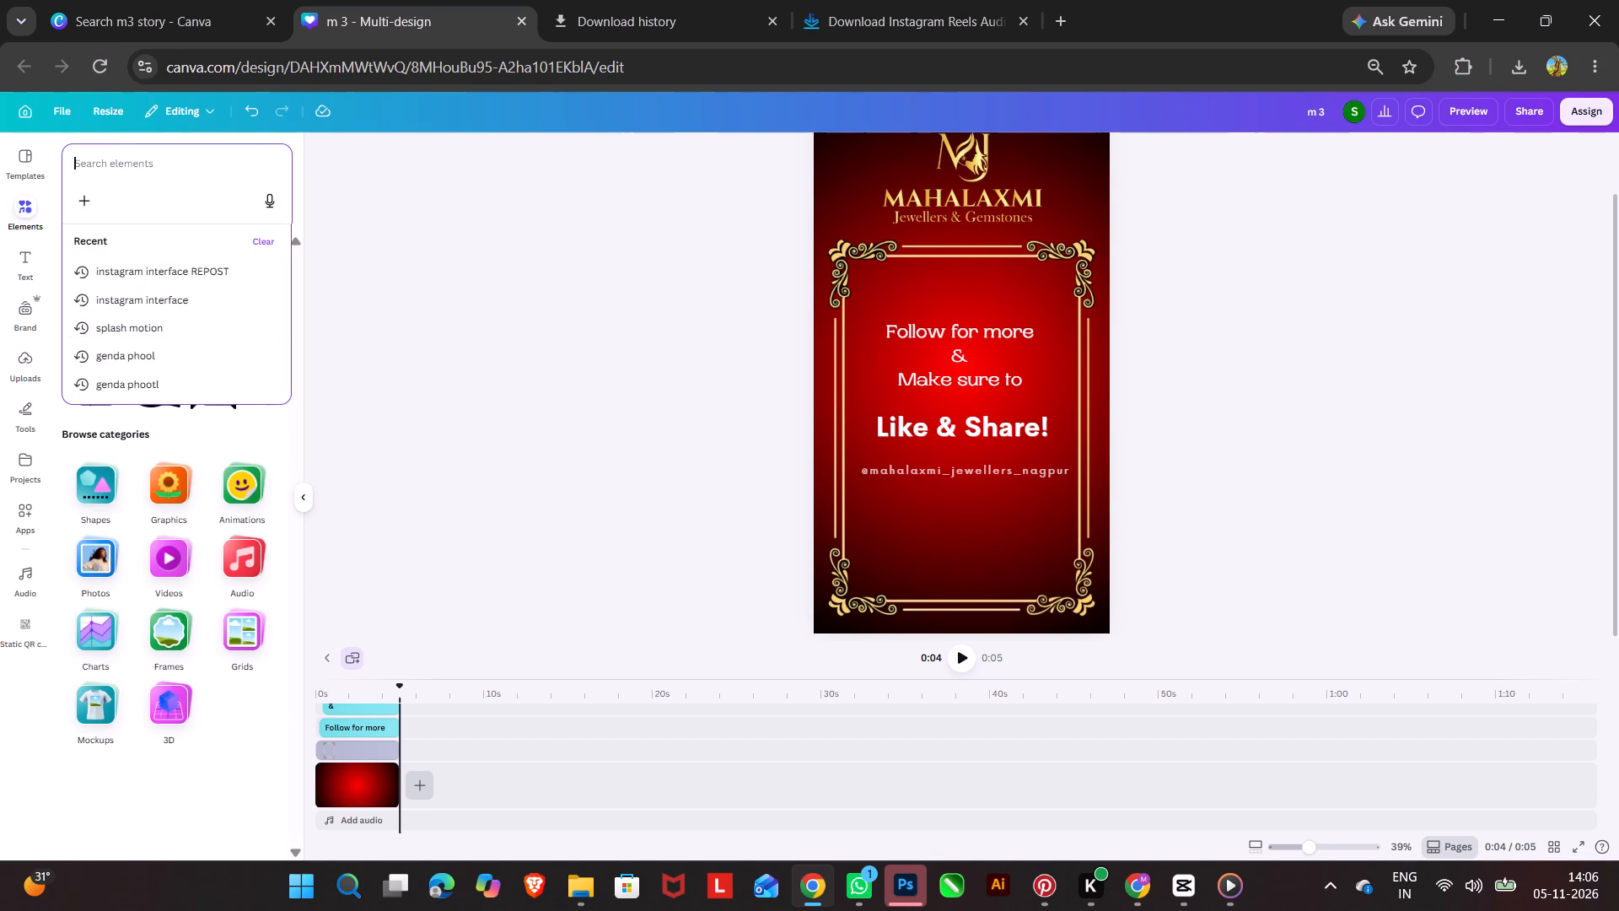
pyautogui.write('sprin')
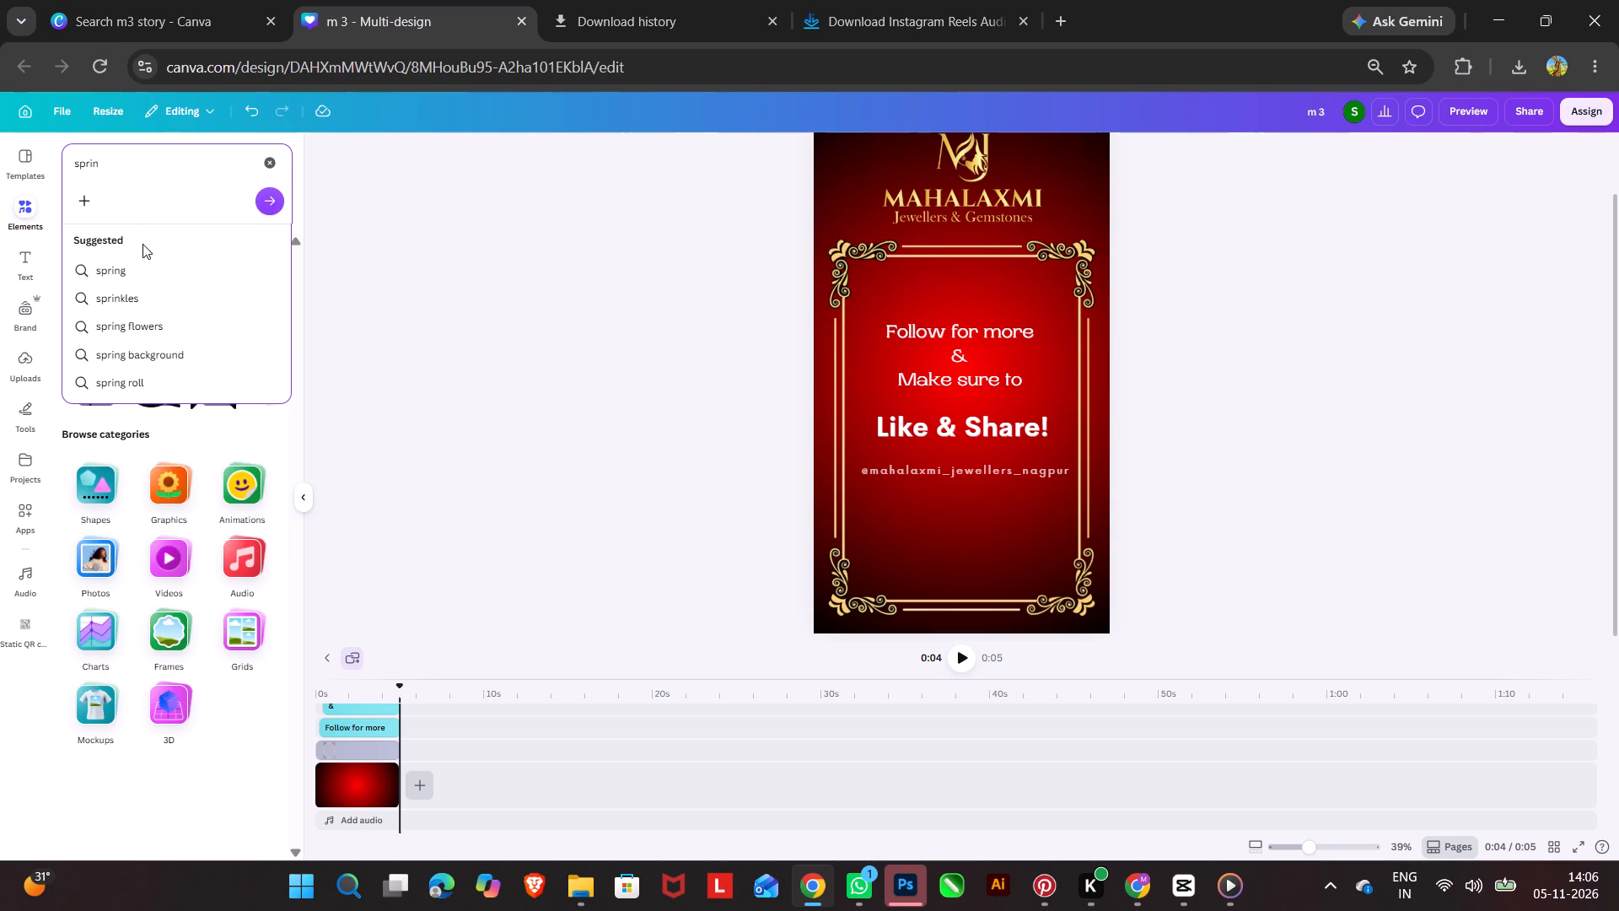
pyautogui.click(149, 303)
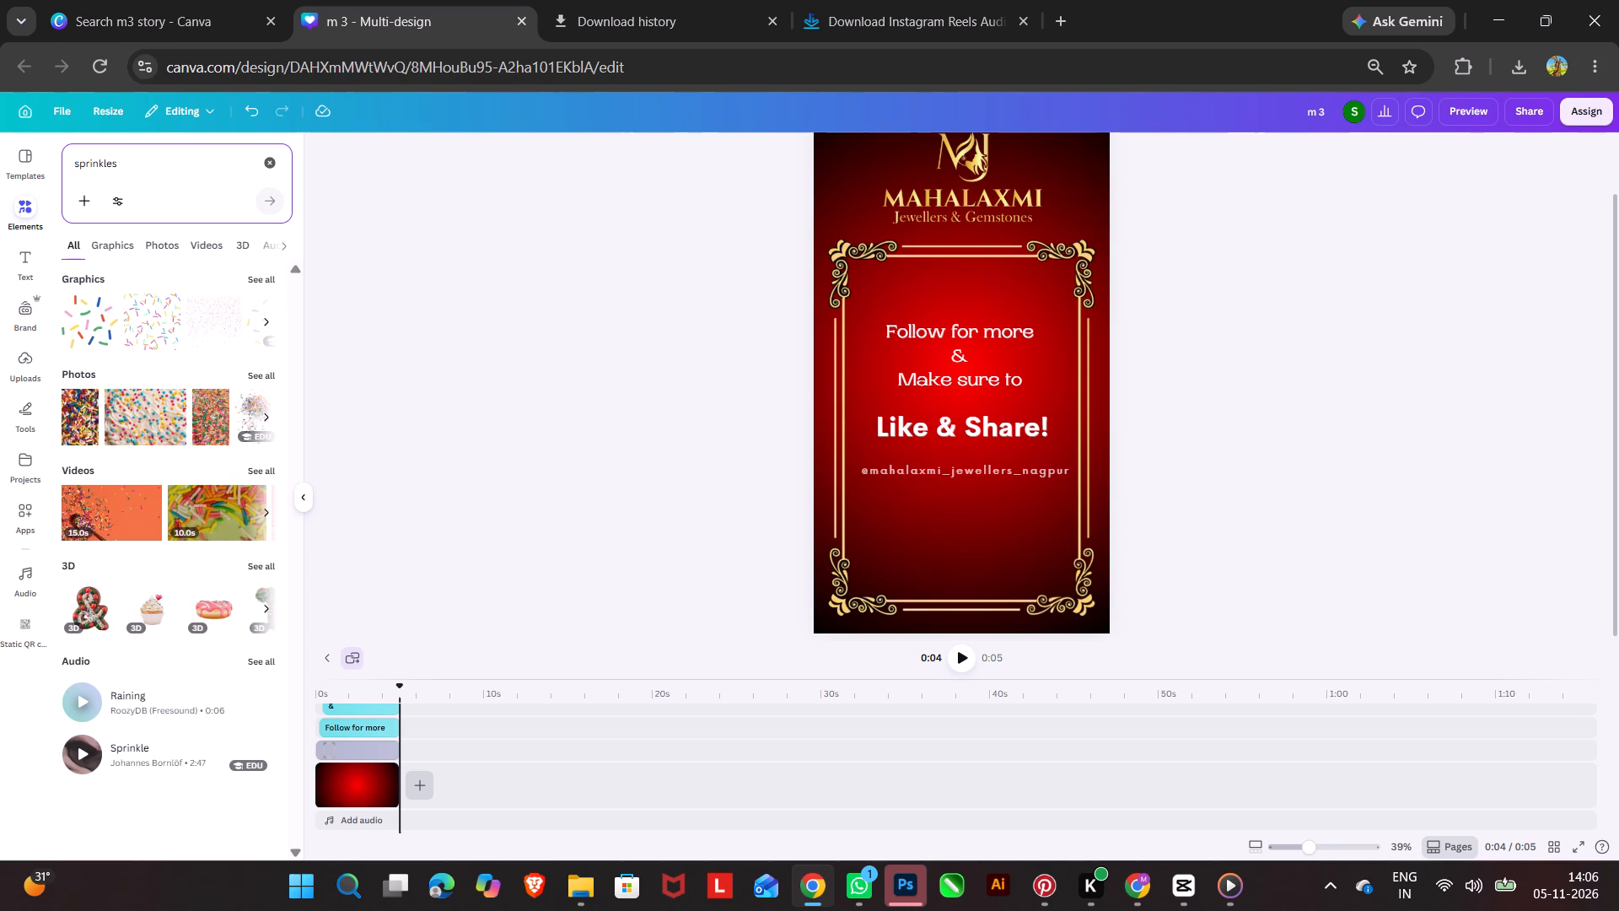
# Refine the elements search to "traditional sprinkles" and browse the full set of video results for a suitable overlay.
pyautogui.click(75, 160)
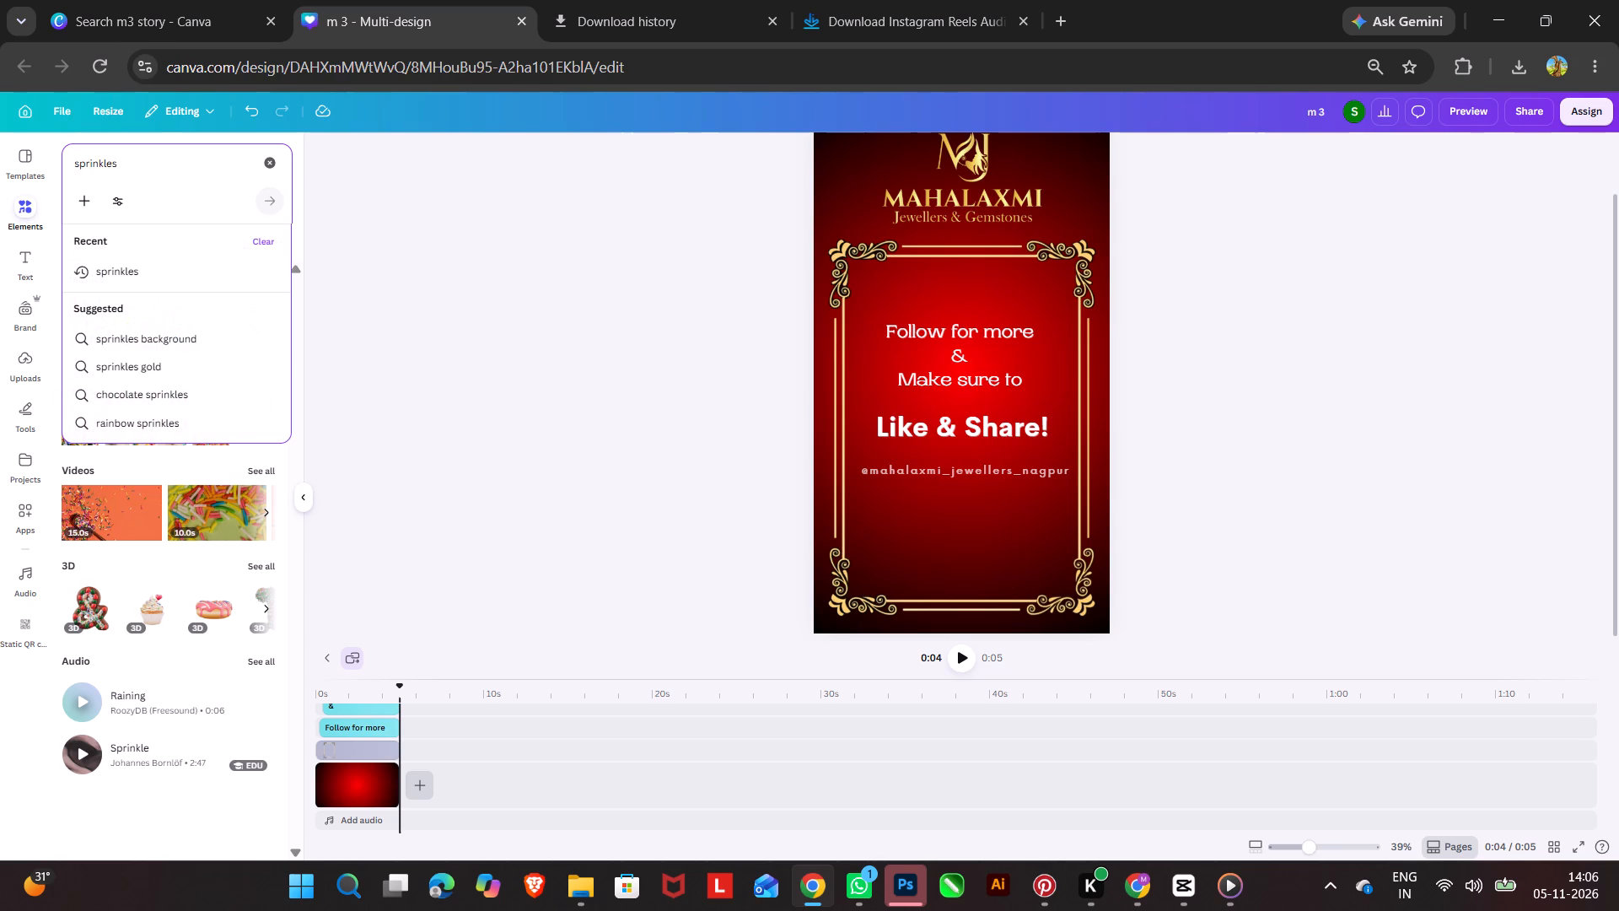
pyautogui.write('traditionl')
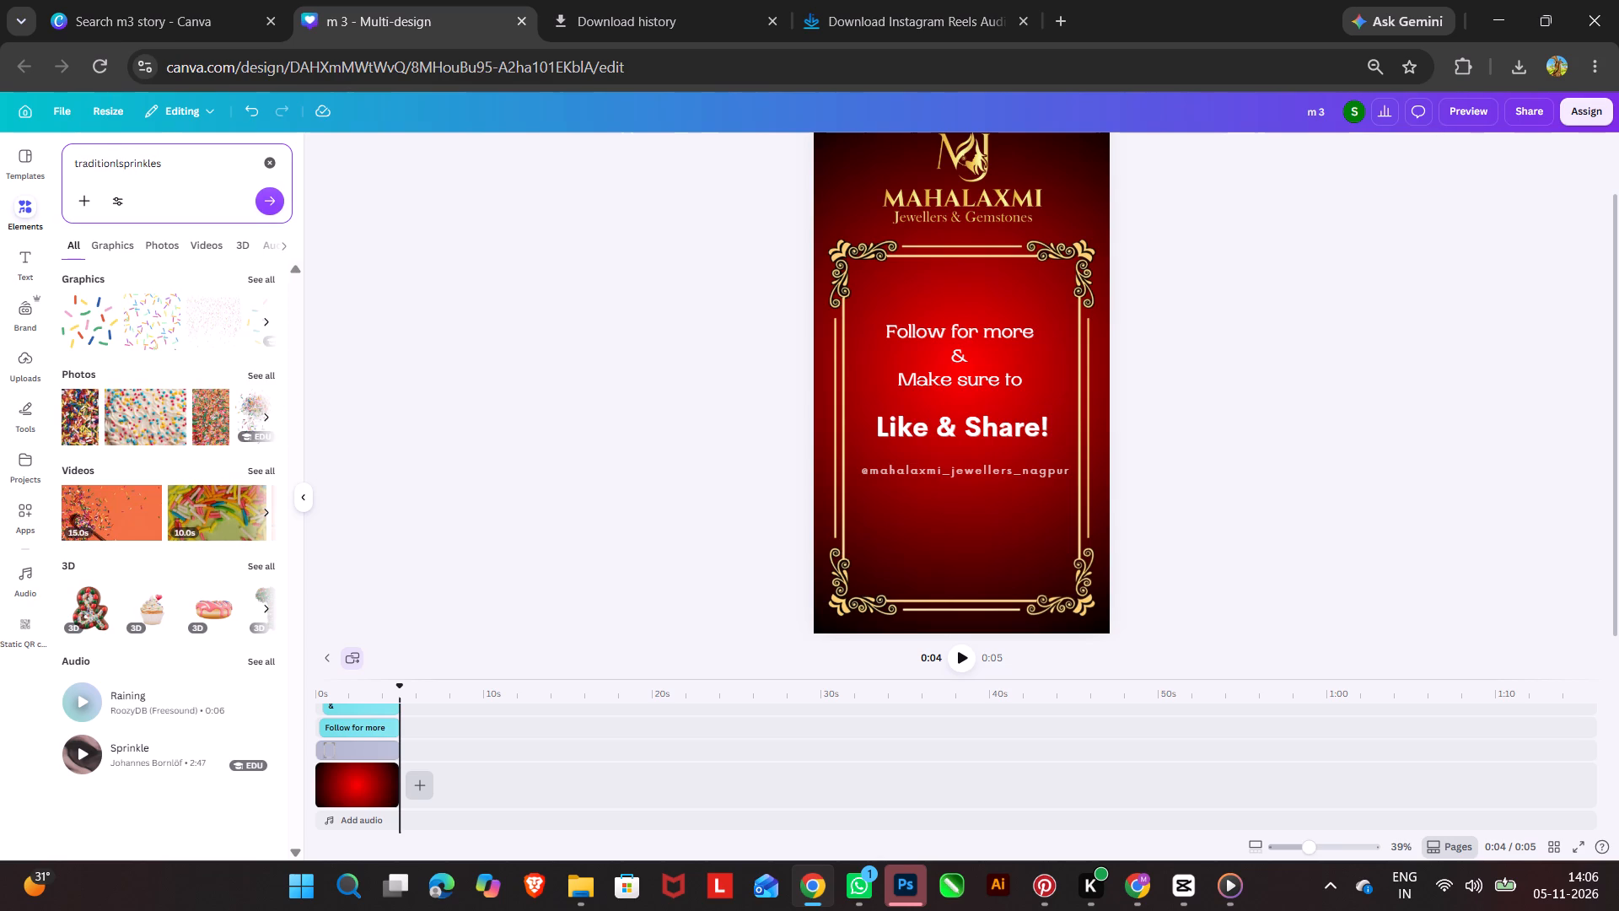
pyautogui.press('BackSpace')
pyautogui.write('al')
pyautogui.press('Return')
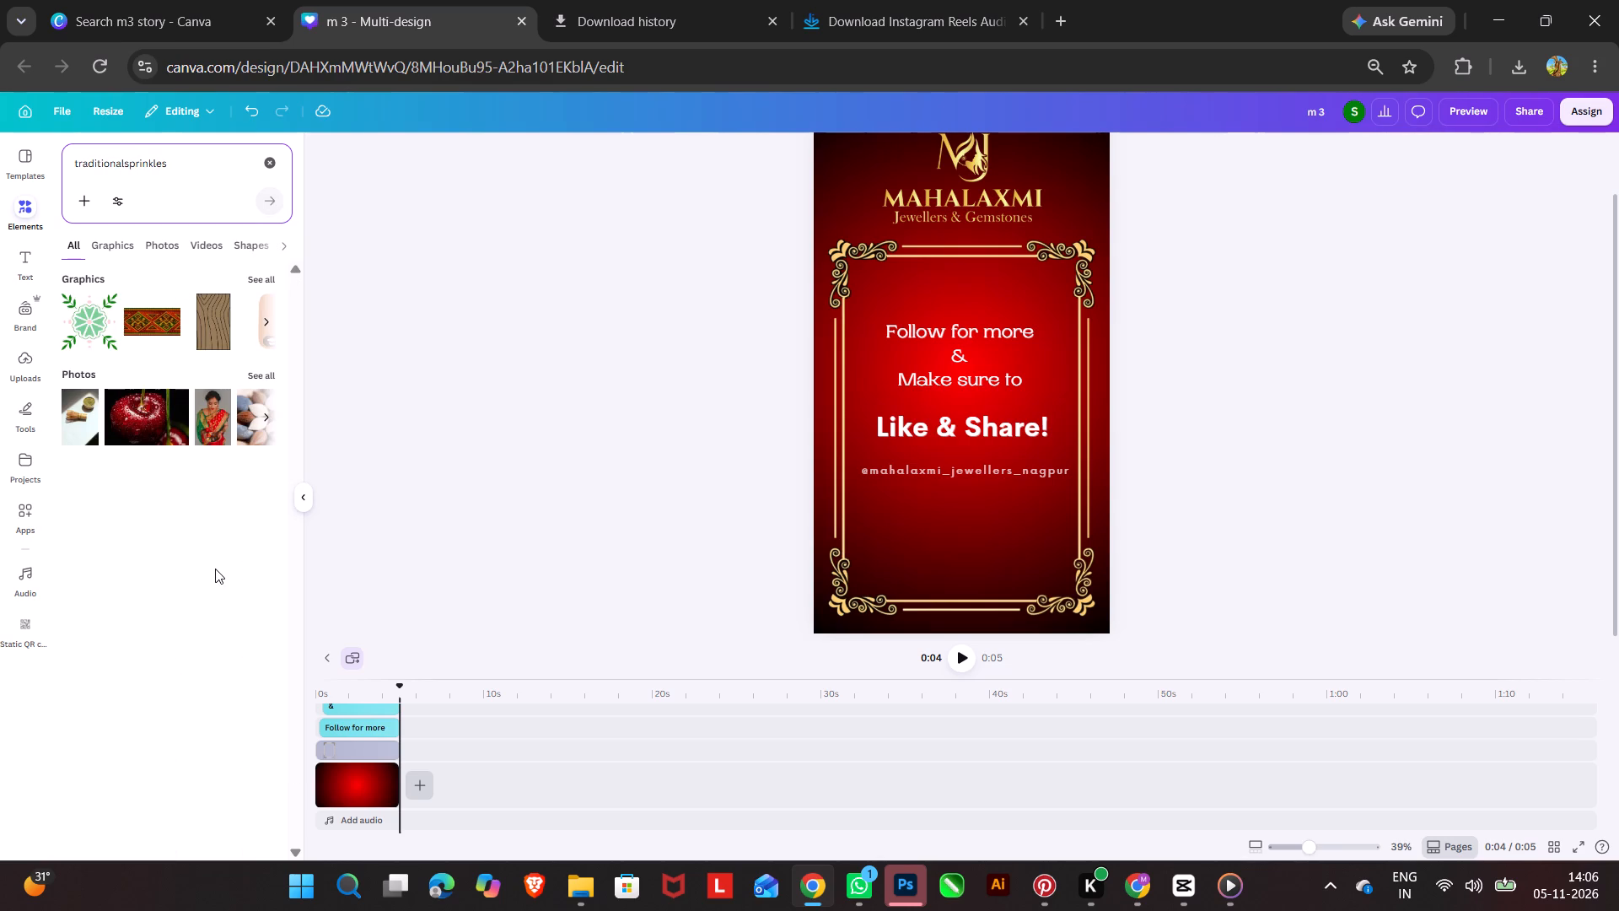
pyautogui.press('space')
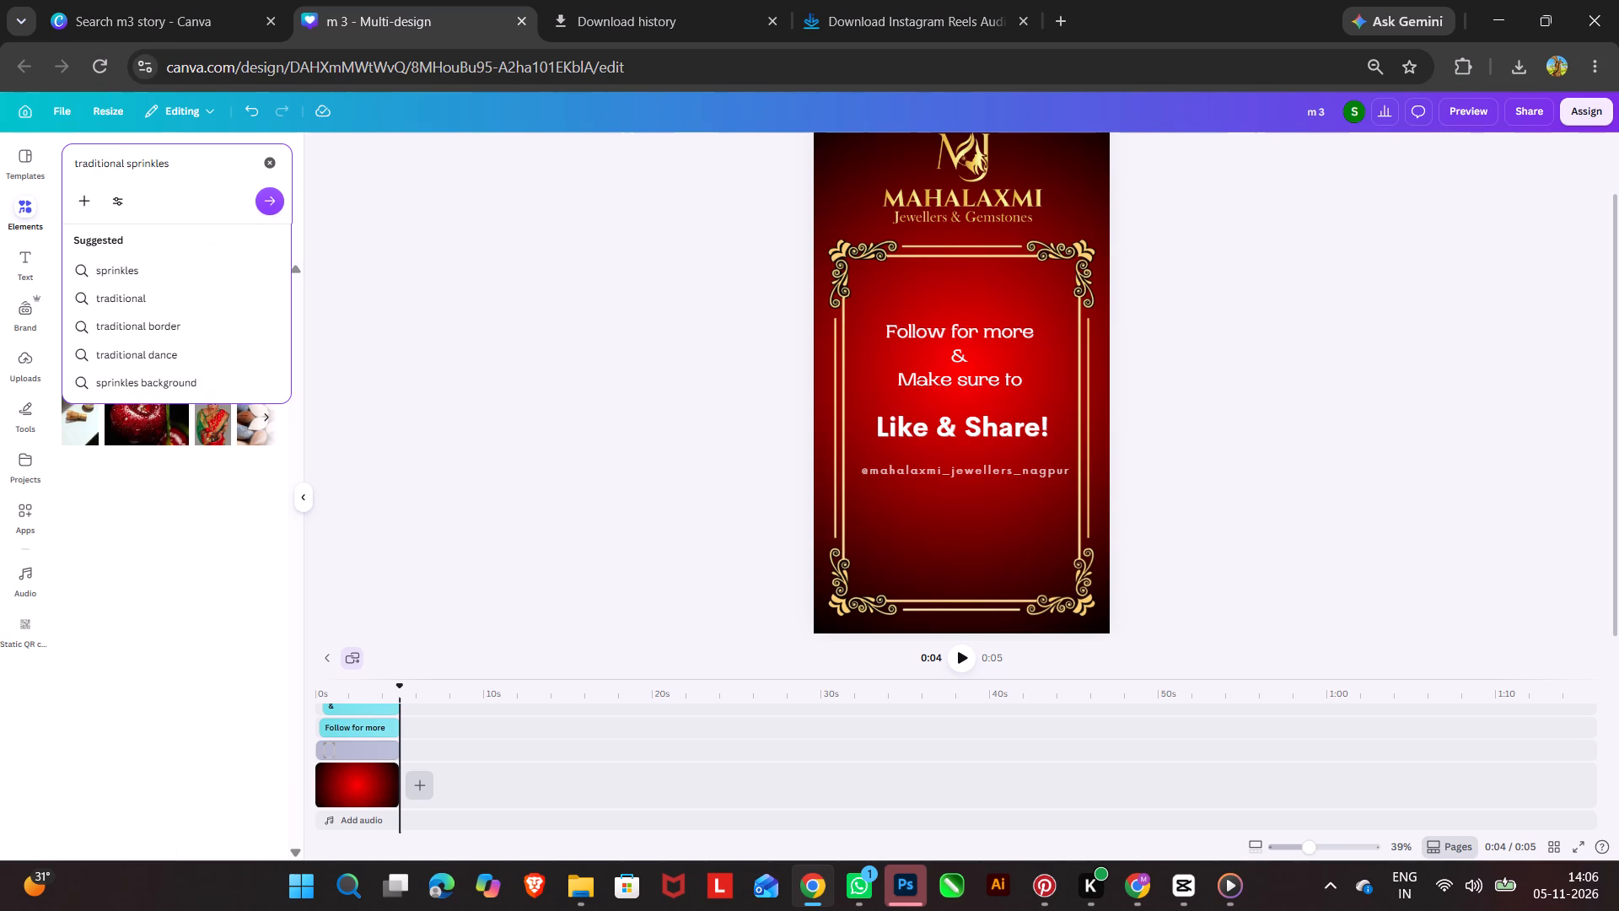
pyautogui.click(265, 201)
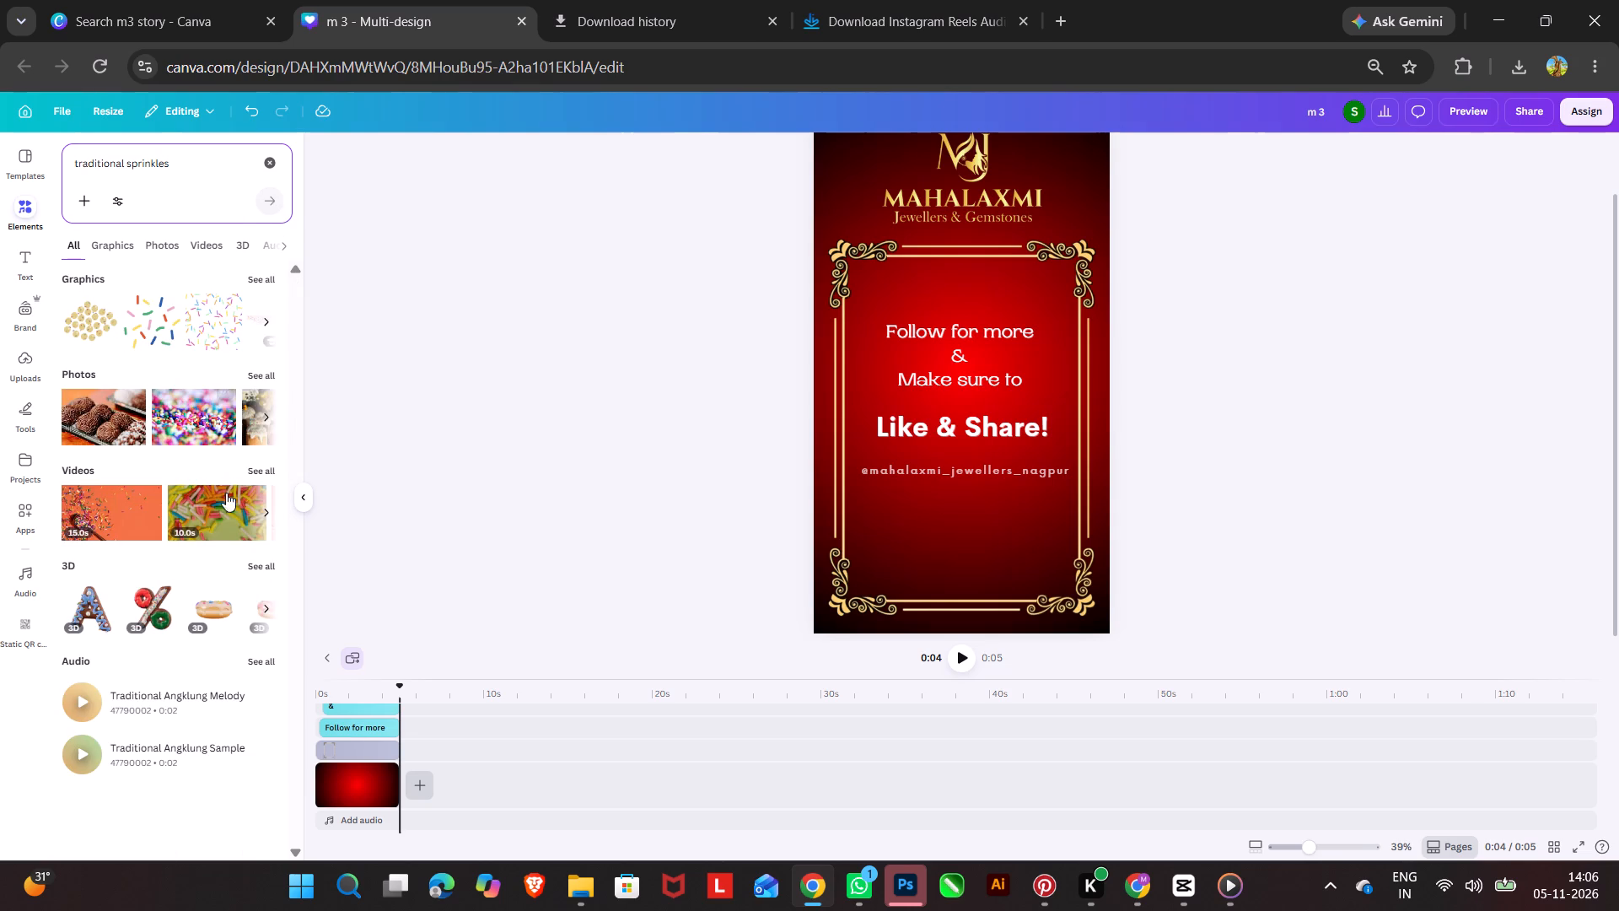
pyautogui.click(268, 472)
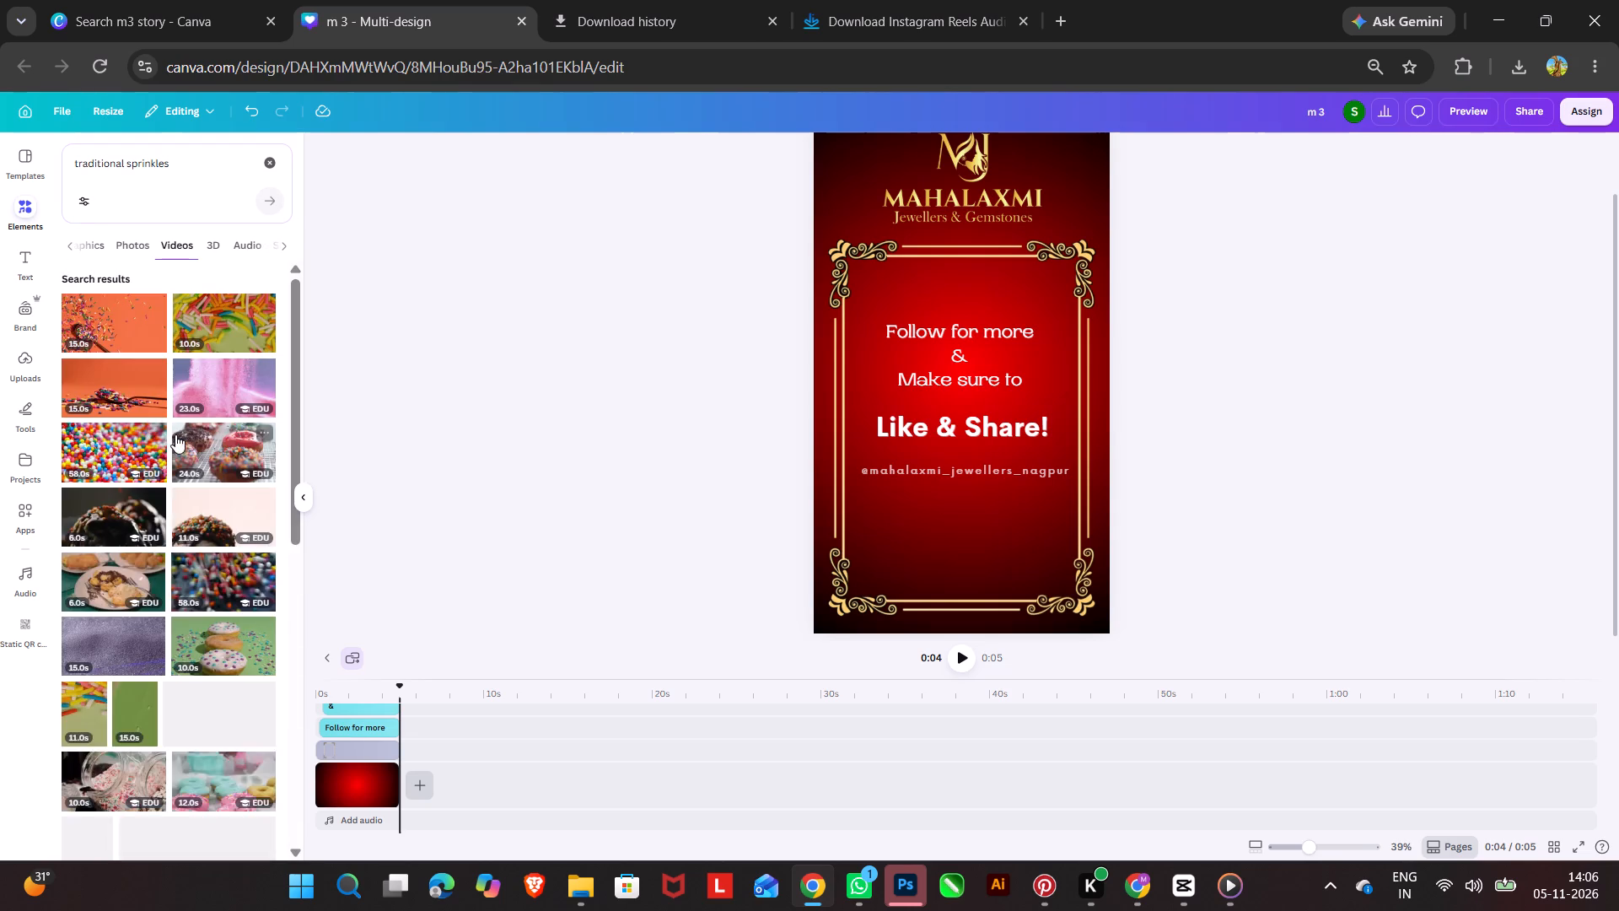
pyautogui.scroll(-4, 176, 434)
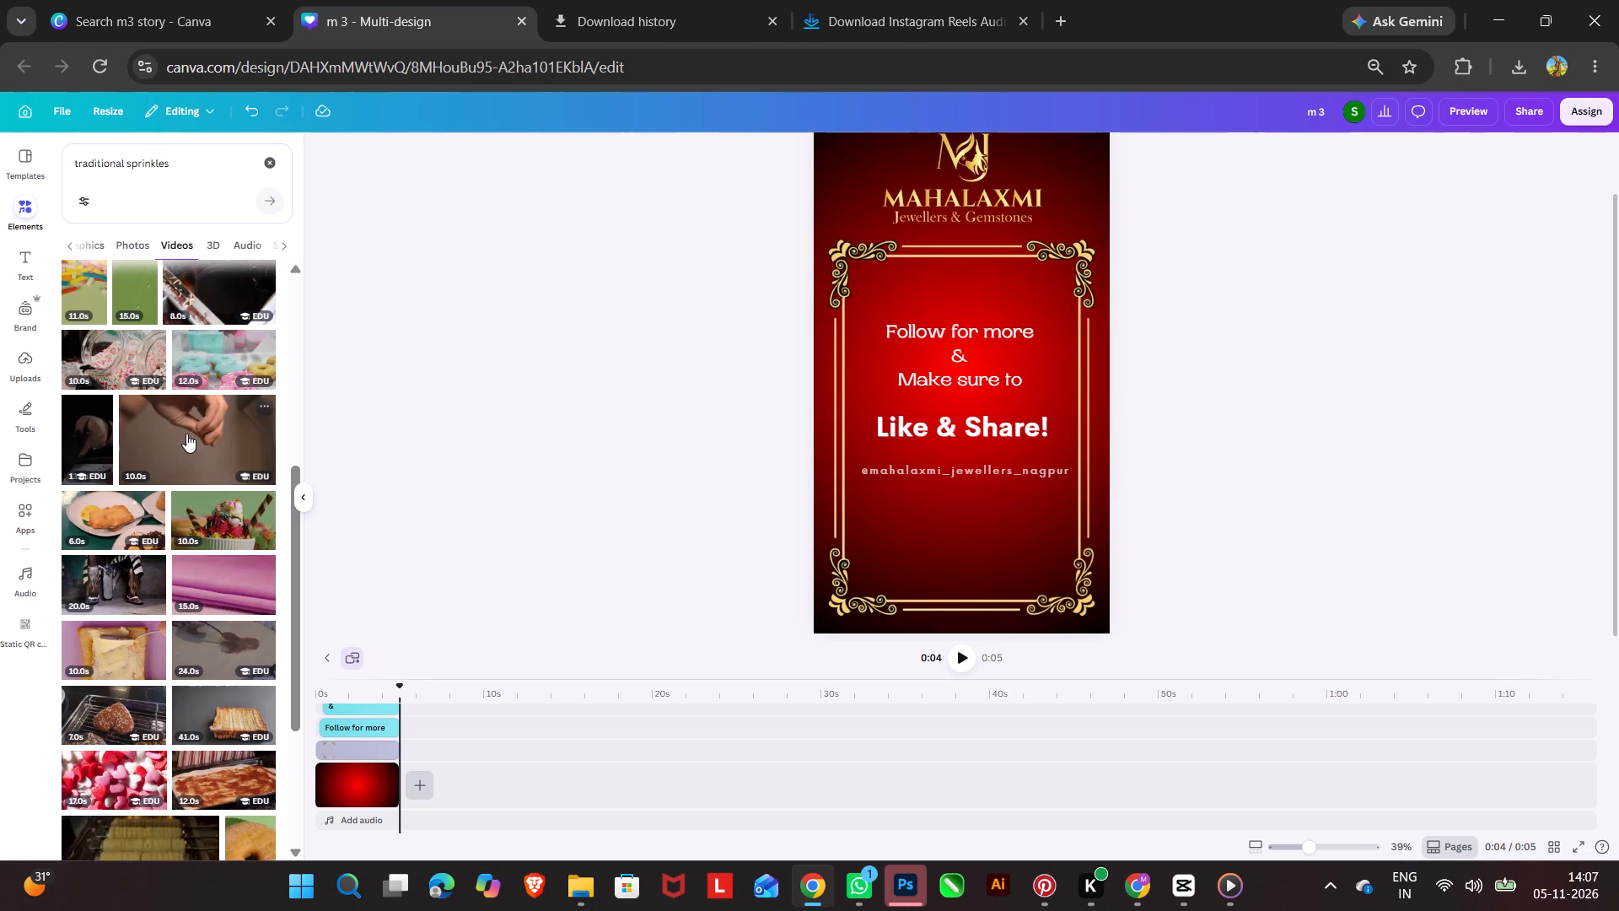
# Look through the remaining "traditional sprinkles" video results for an overlay that suits the closing card.
pyautogui.scroll(-11, 186, 434)
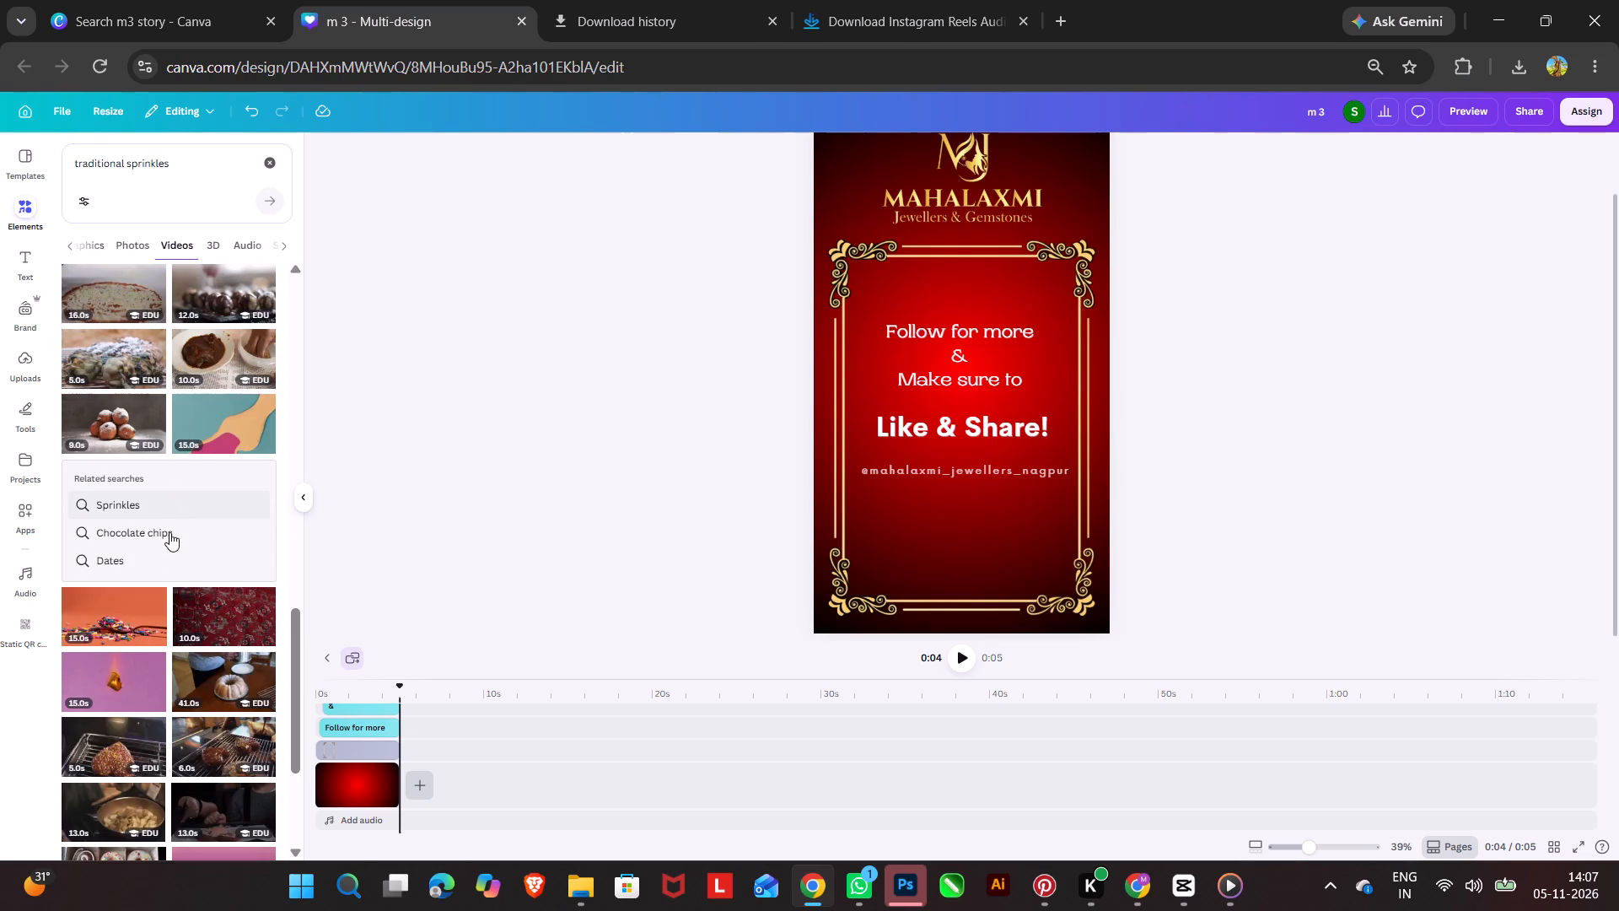
pyautogui.scroll(-6, 174, 537)
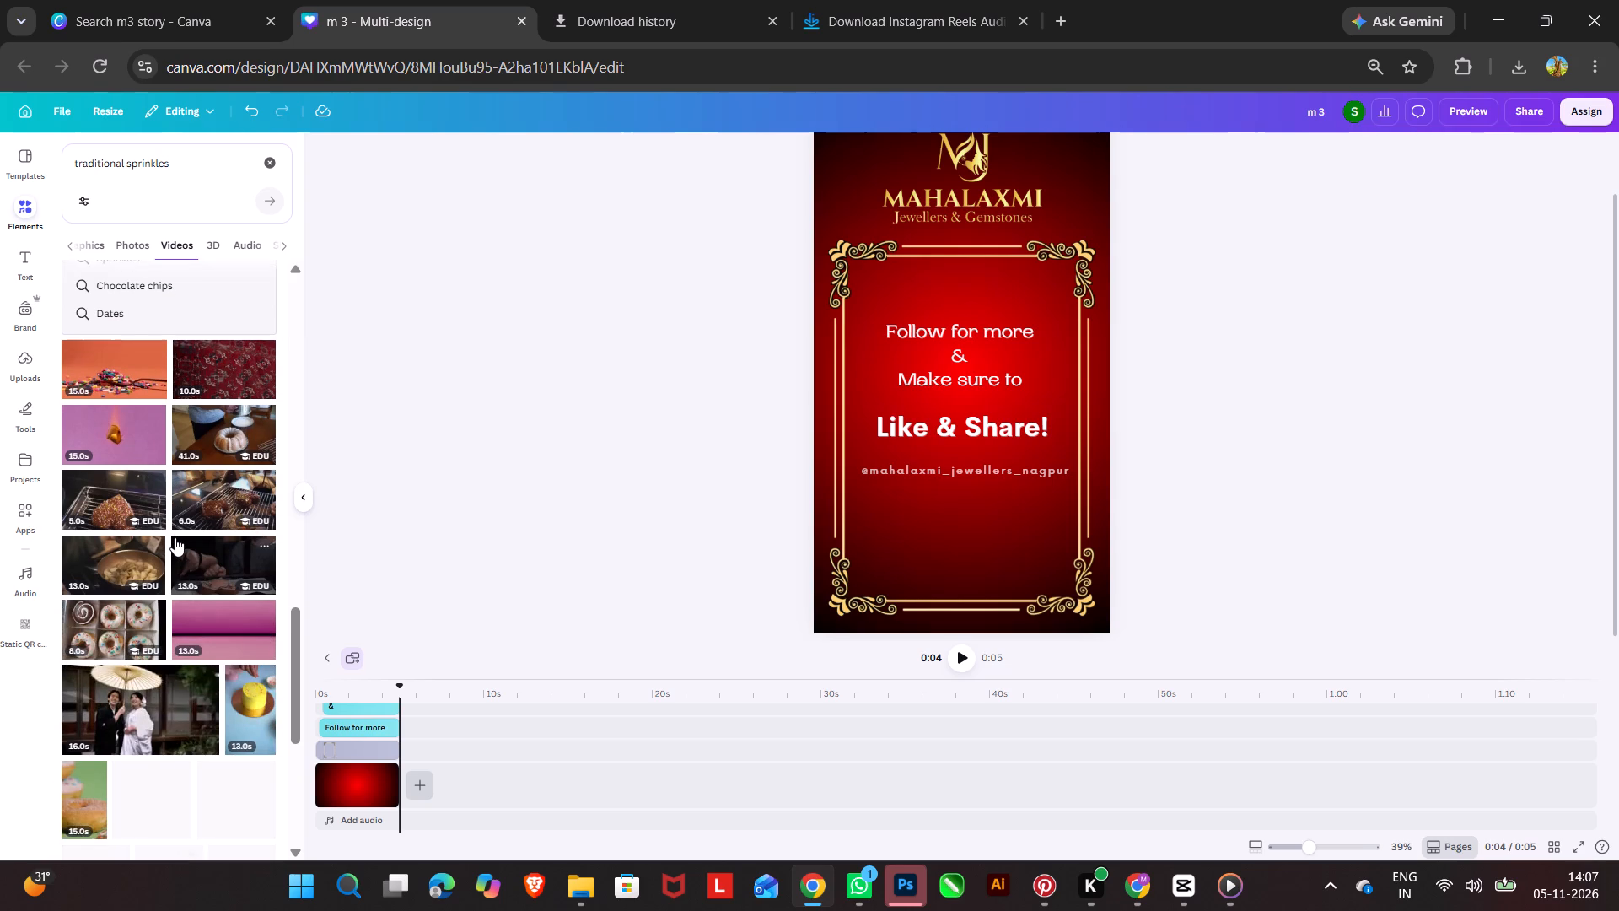
pyautogui.scroll(17, 173, 540)
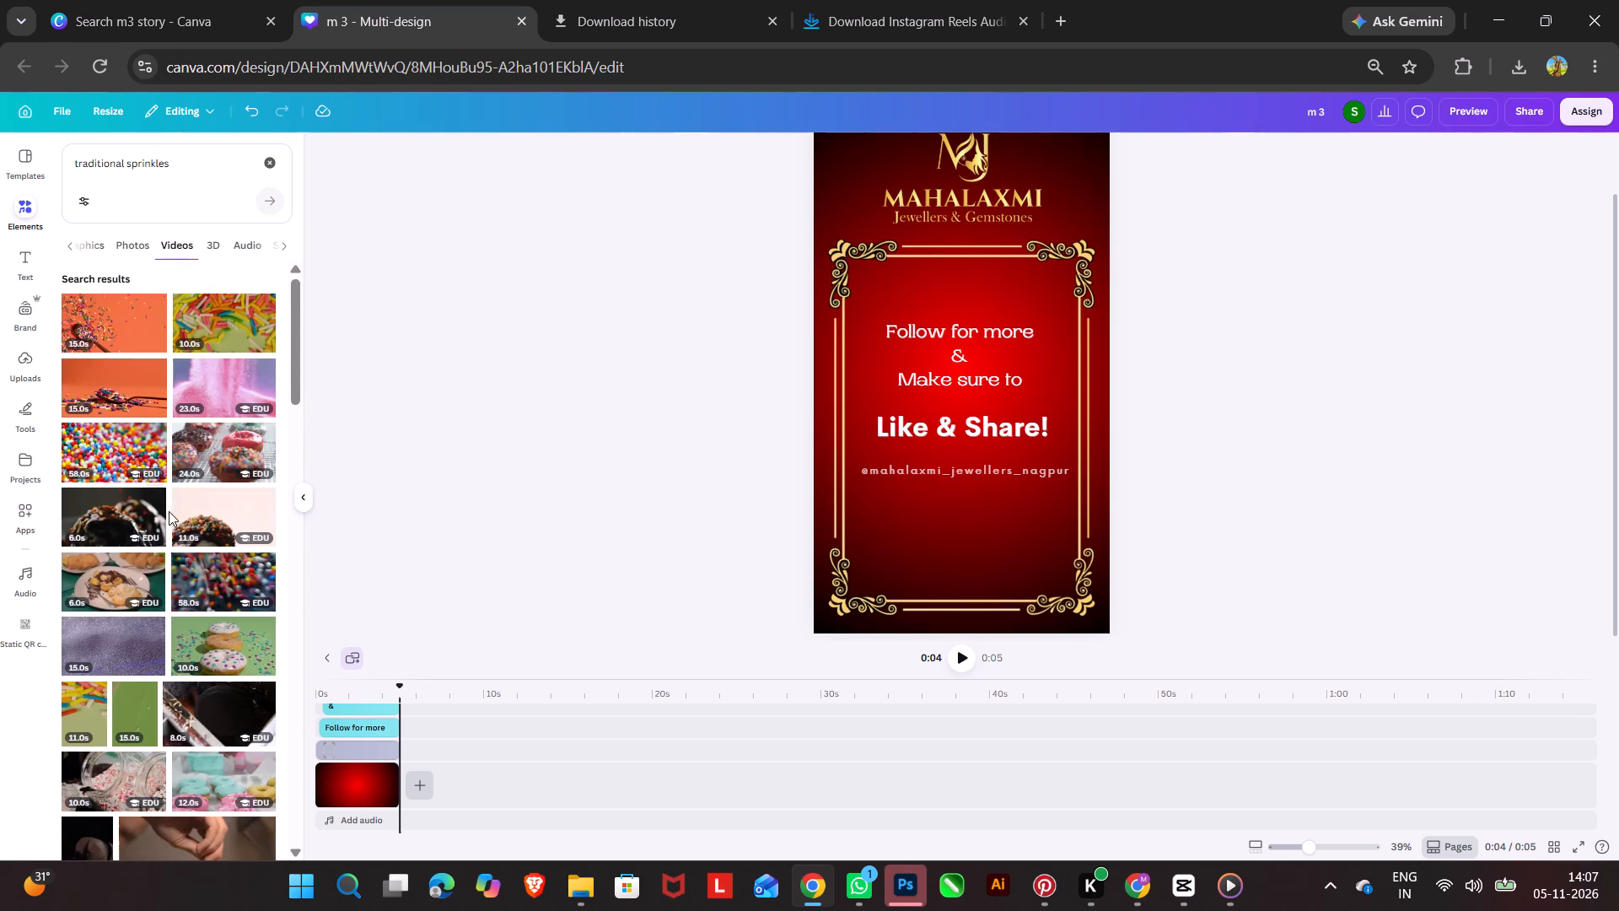
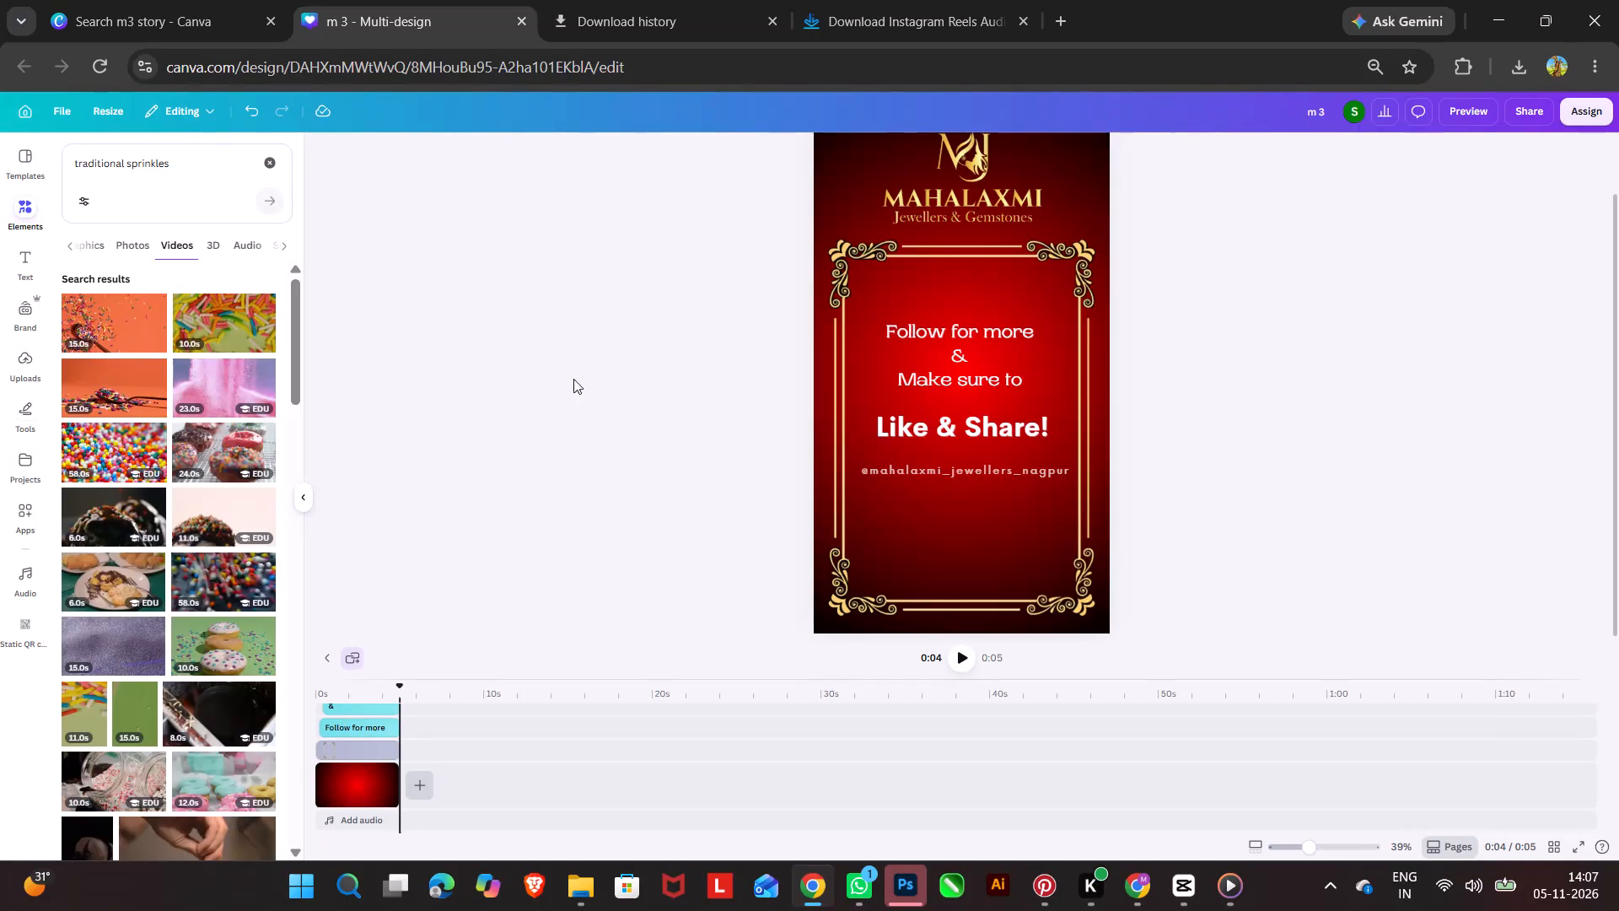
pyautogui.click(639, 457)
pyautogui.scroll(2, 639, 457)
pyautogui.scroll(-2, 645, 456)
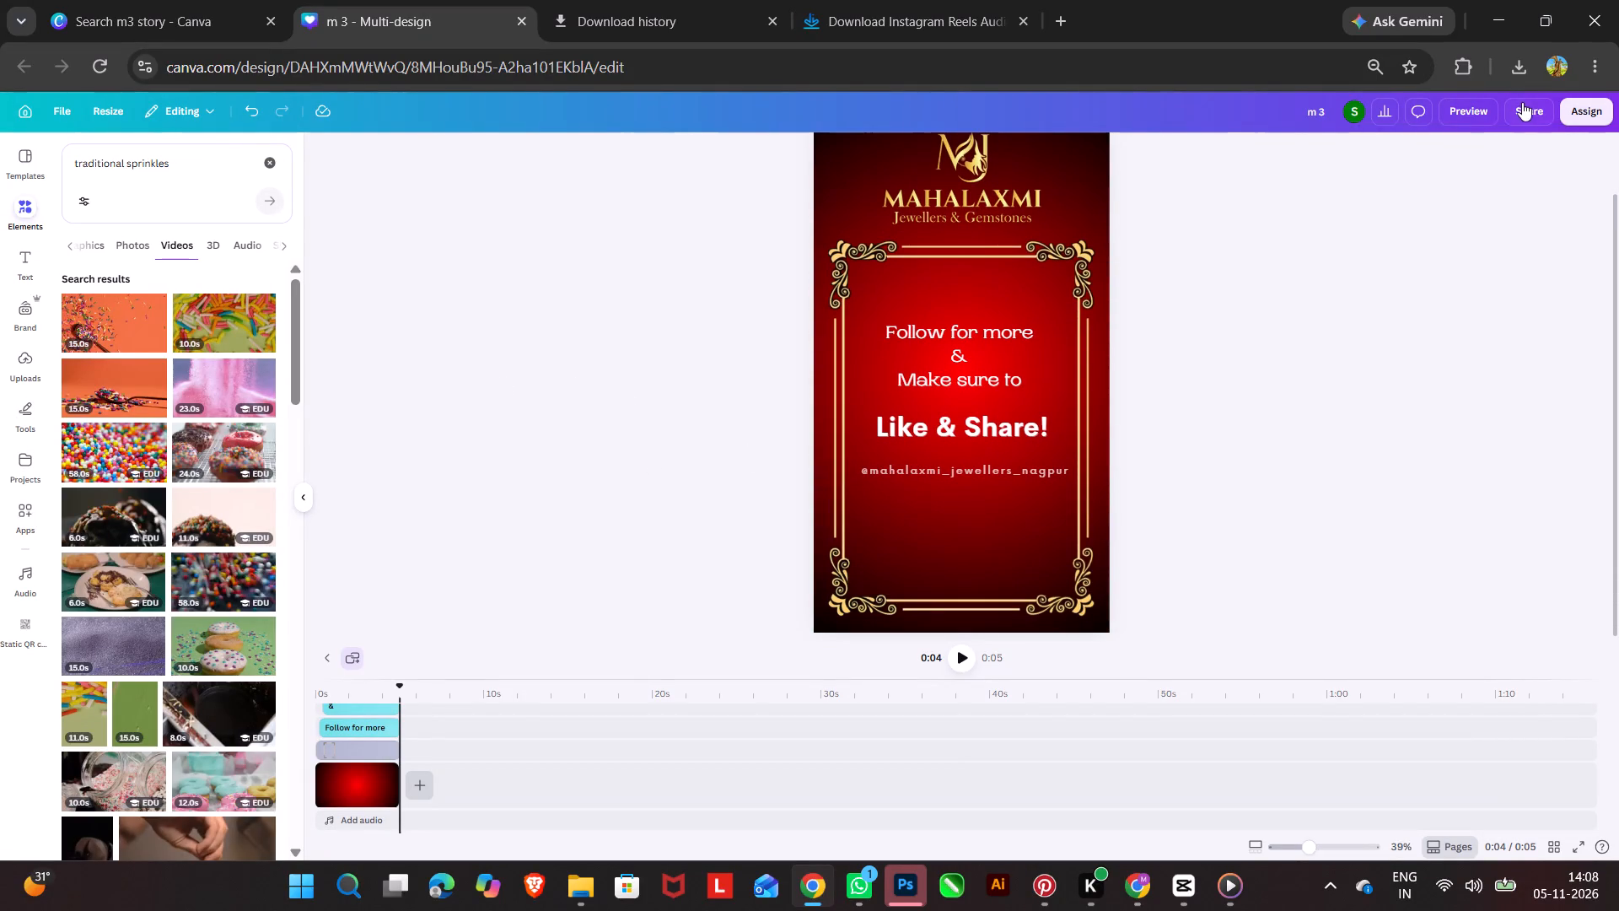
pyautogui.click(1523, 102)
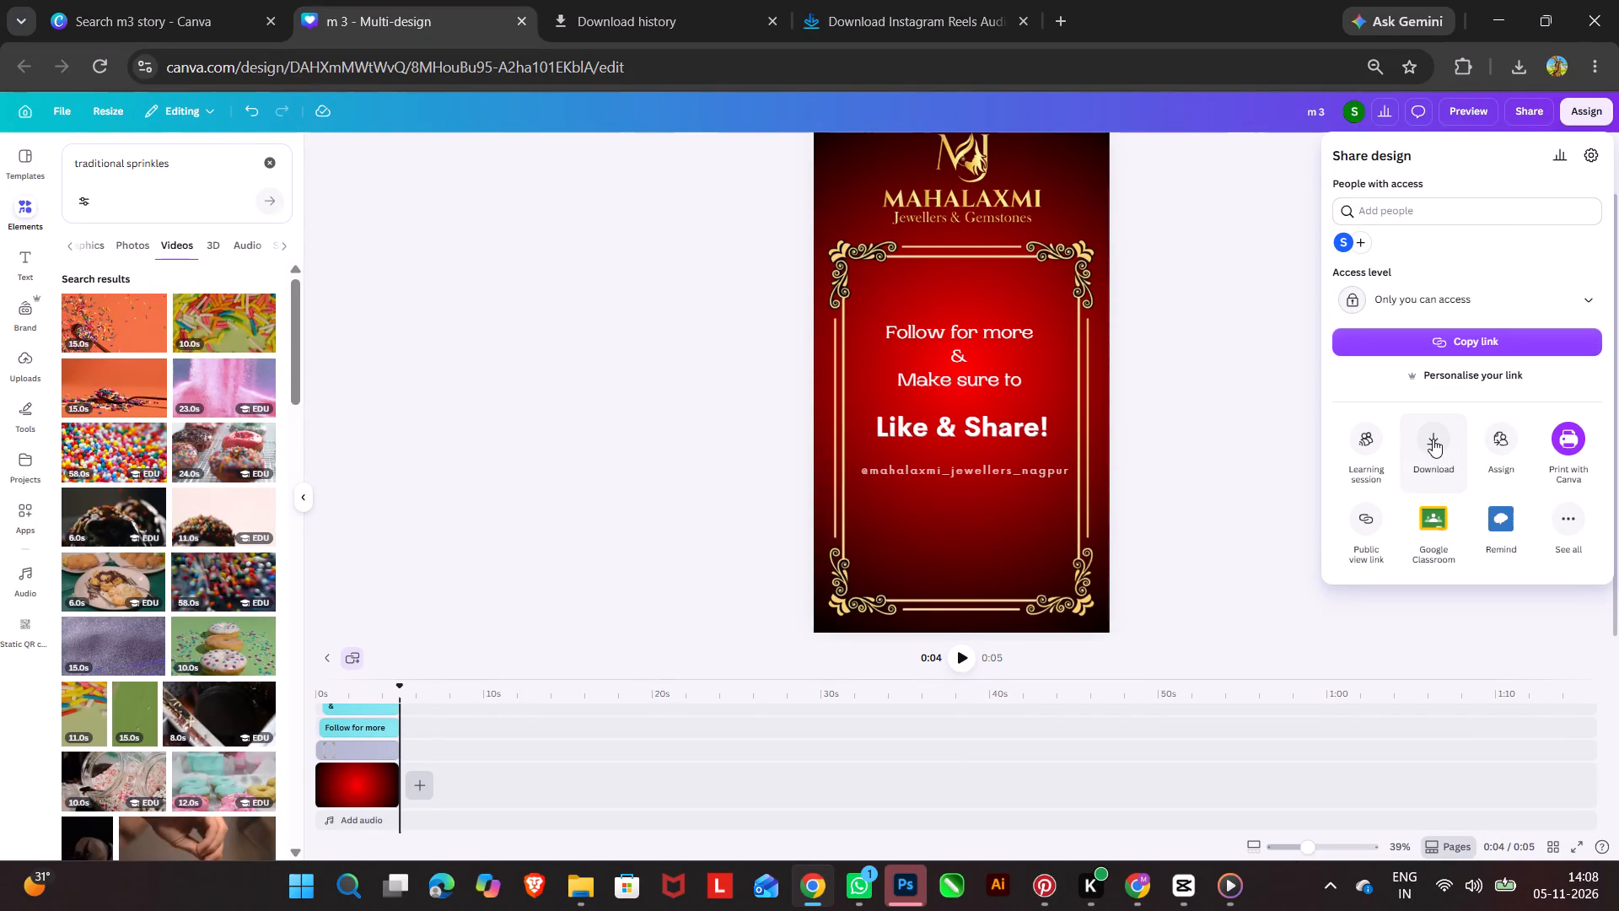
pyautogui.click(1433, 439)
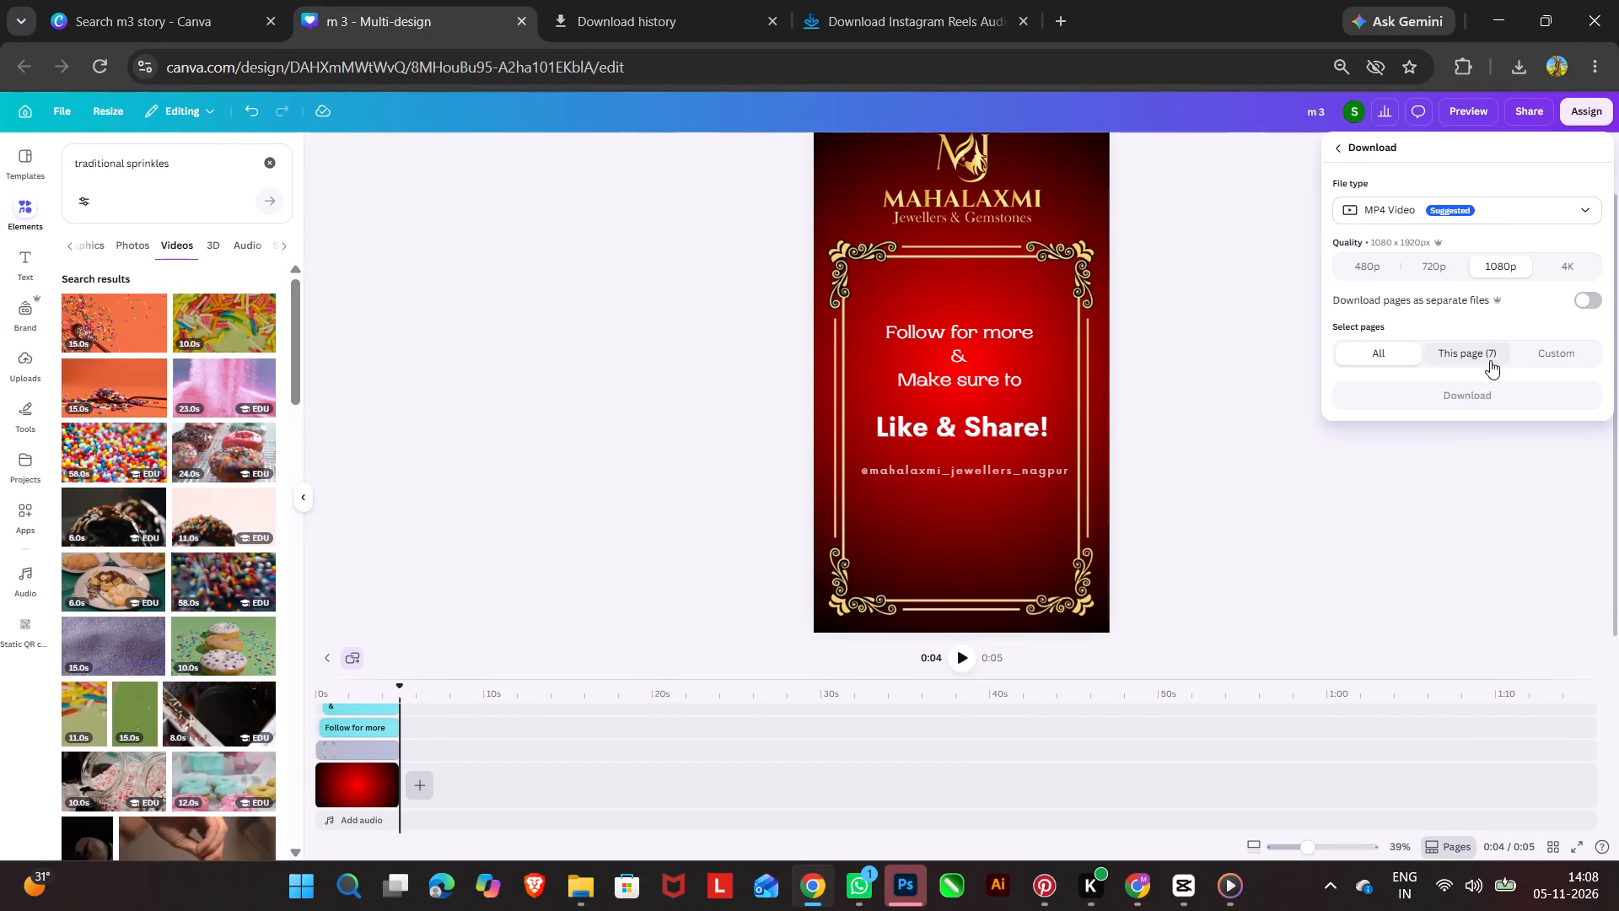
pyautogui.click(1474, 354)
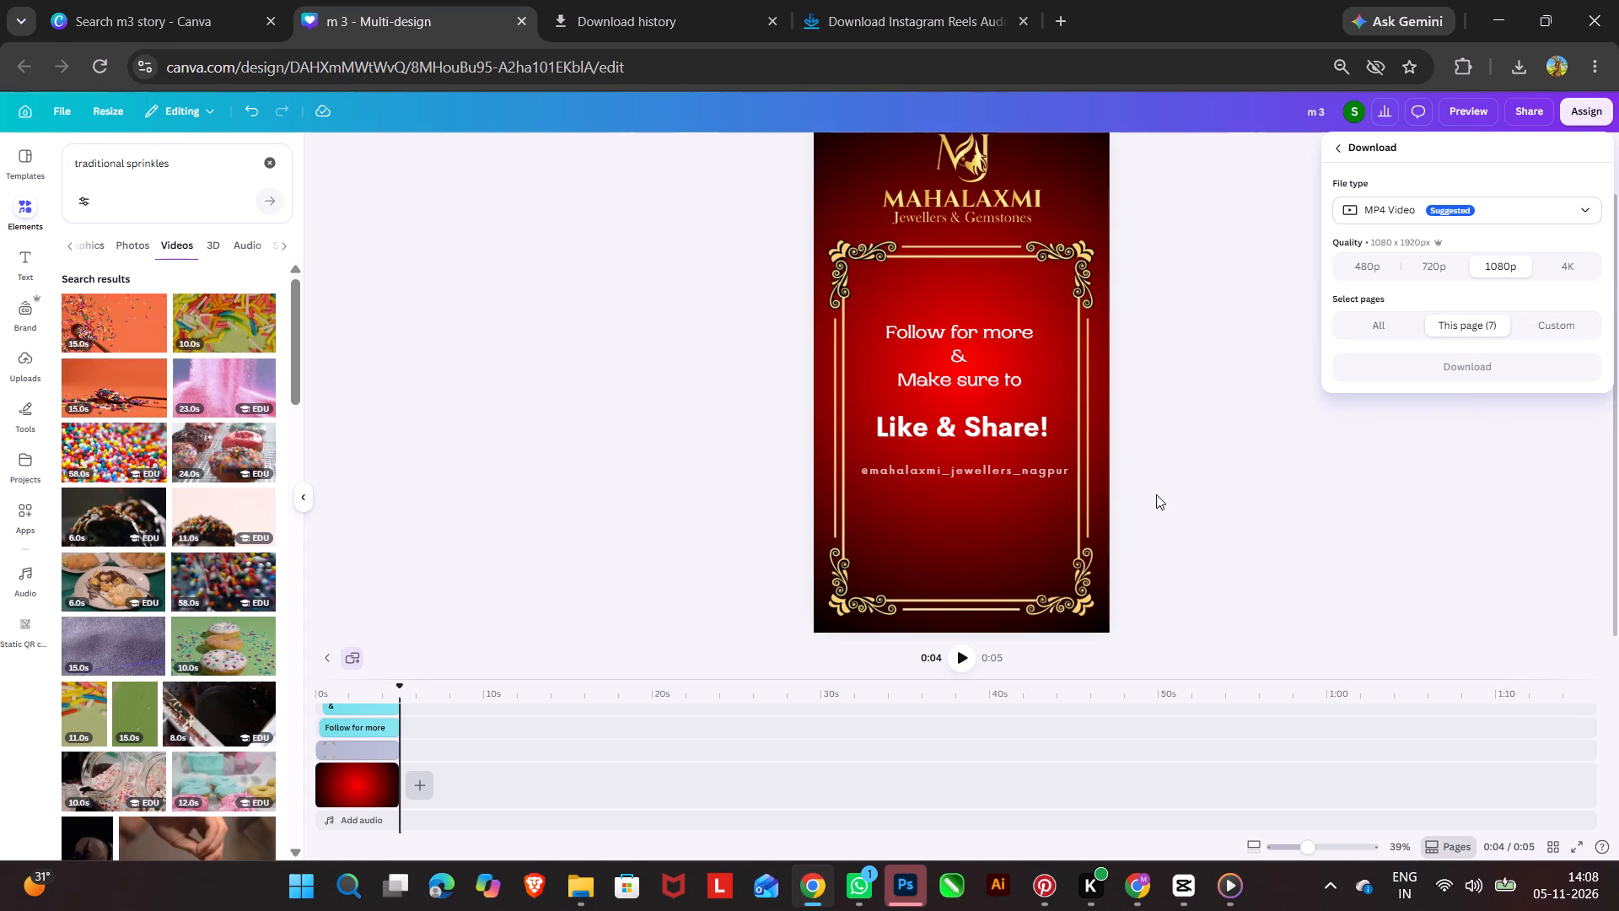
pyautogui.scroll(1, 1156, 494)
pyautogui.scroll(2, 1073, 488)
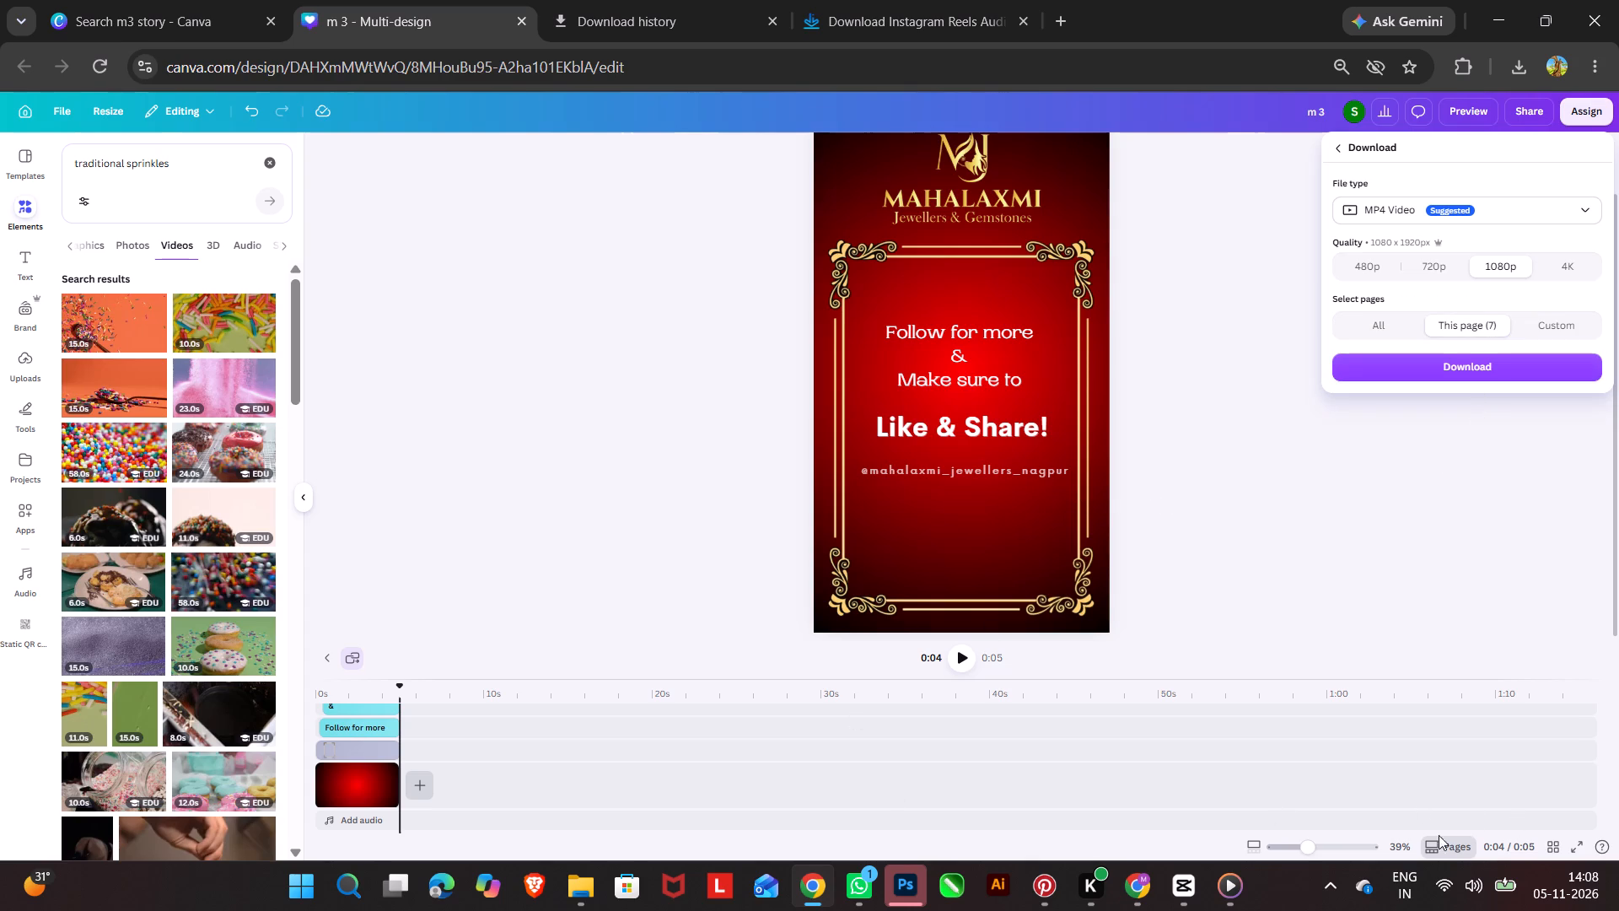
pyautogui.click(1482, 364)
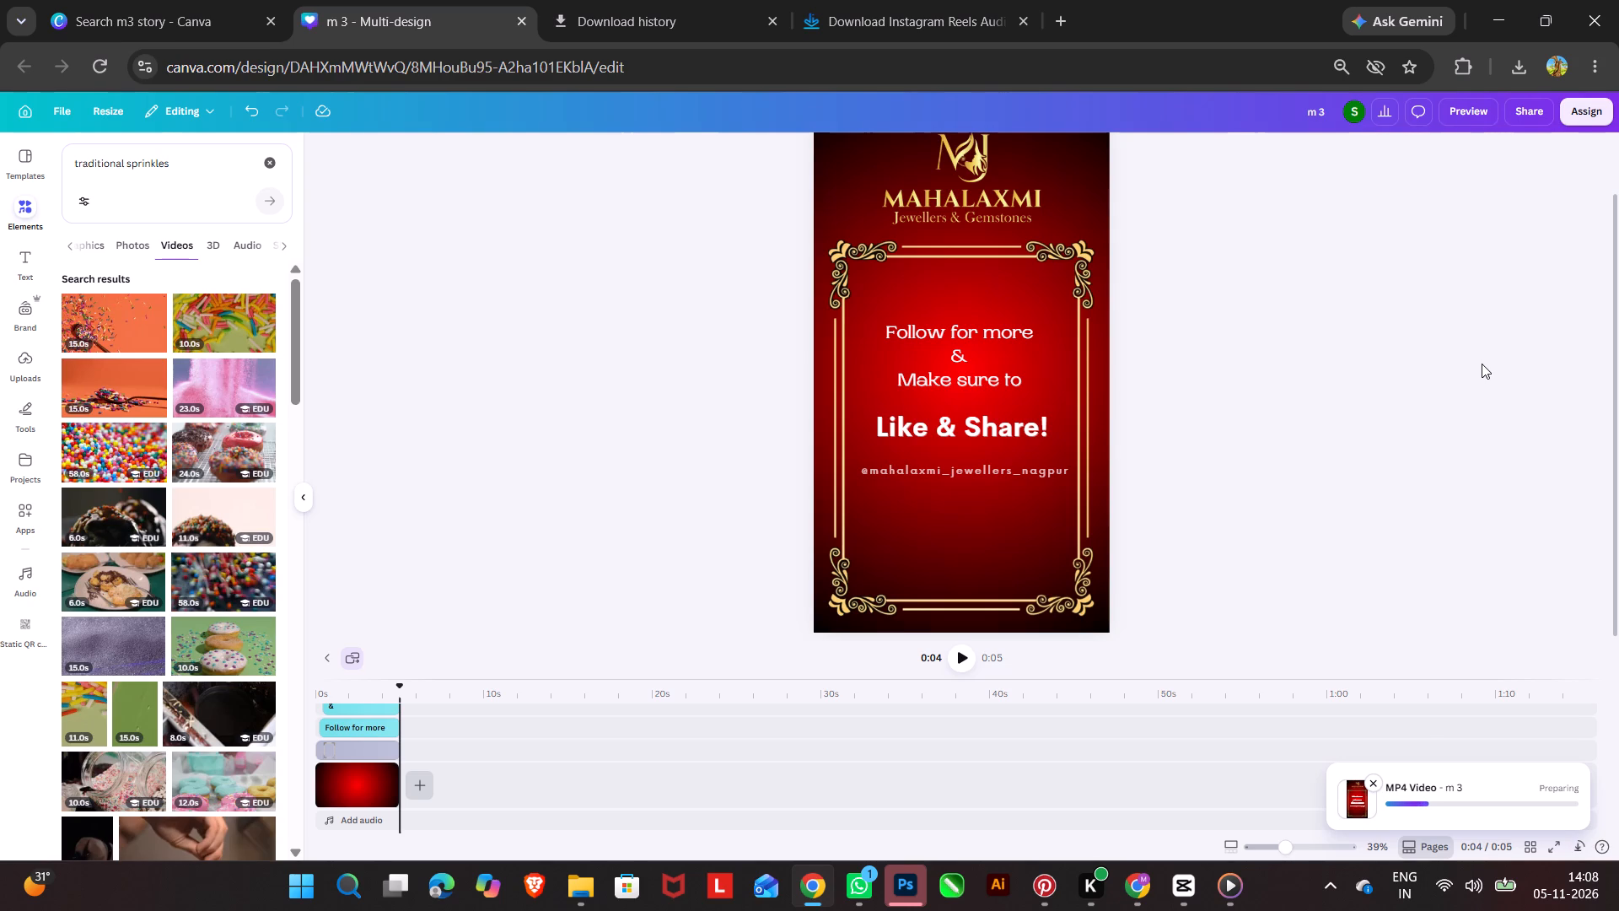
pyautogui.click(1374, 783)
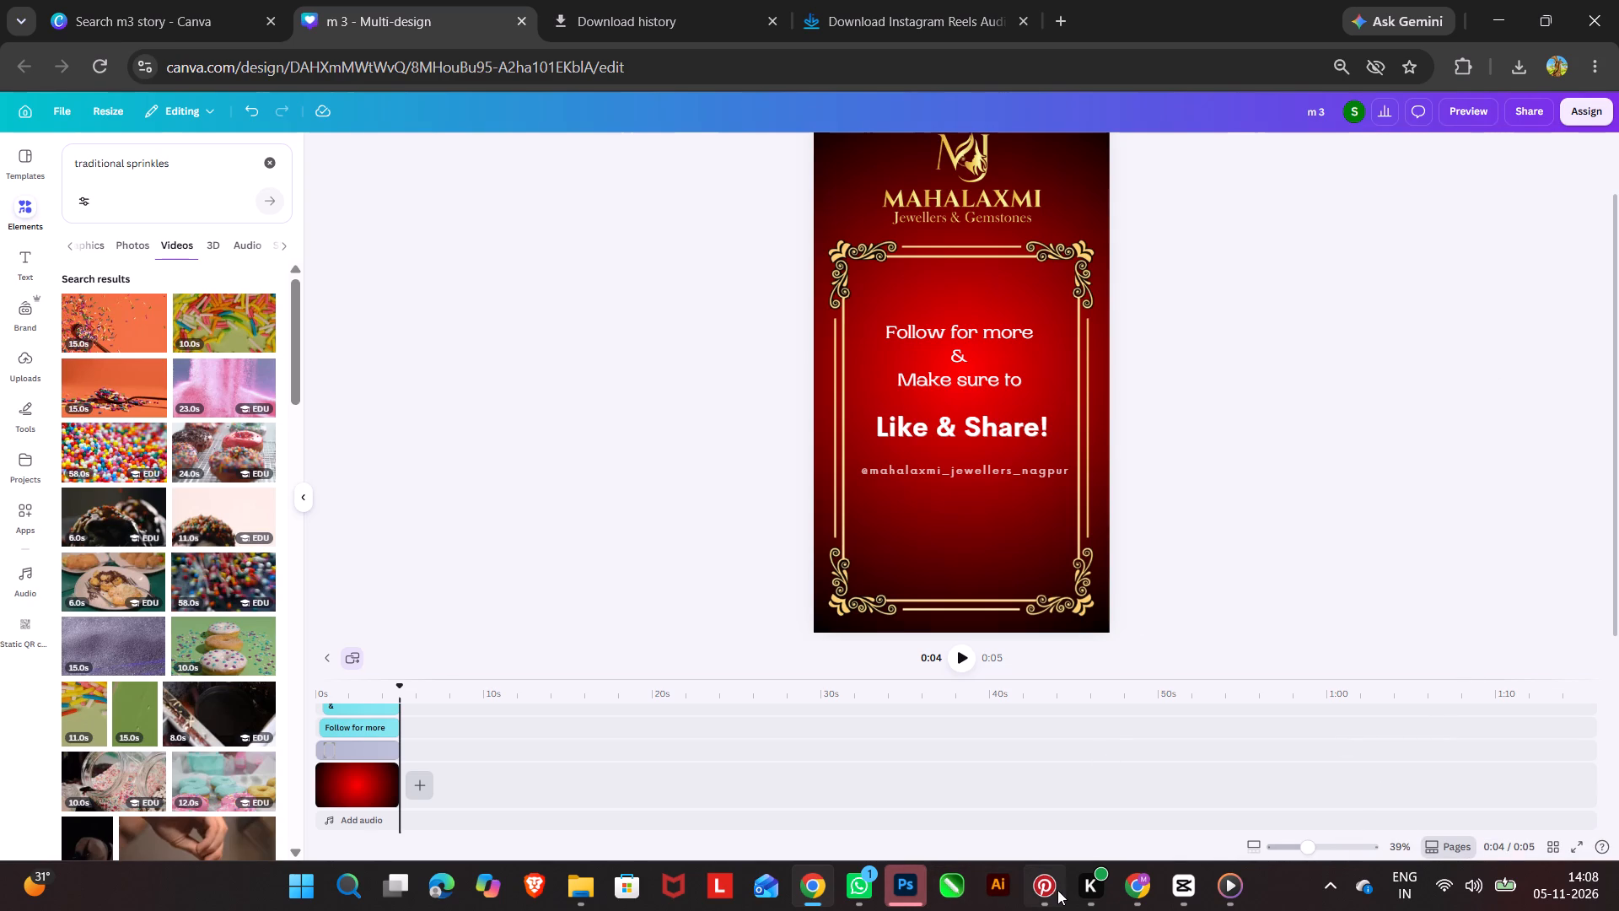
# Switch to CapCut and play the opening of the mahalaxmi timeline from its start.
pyautogui.click(1192, 889)
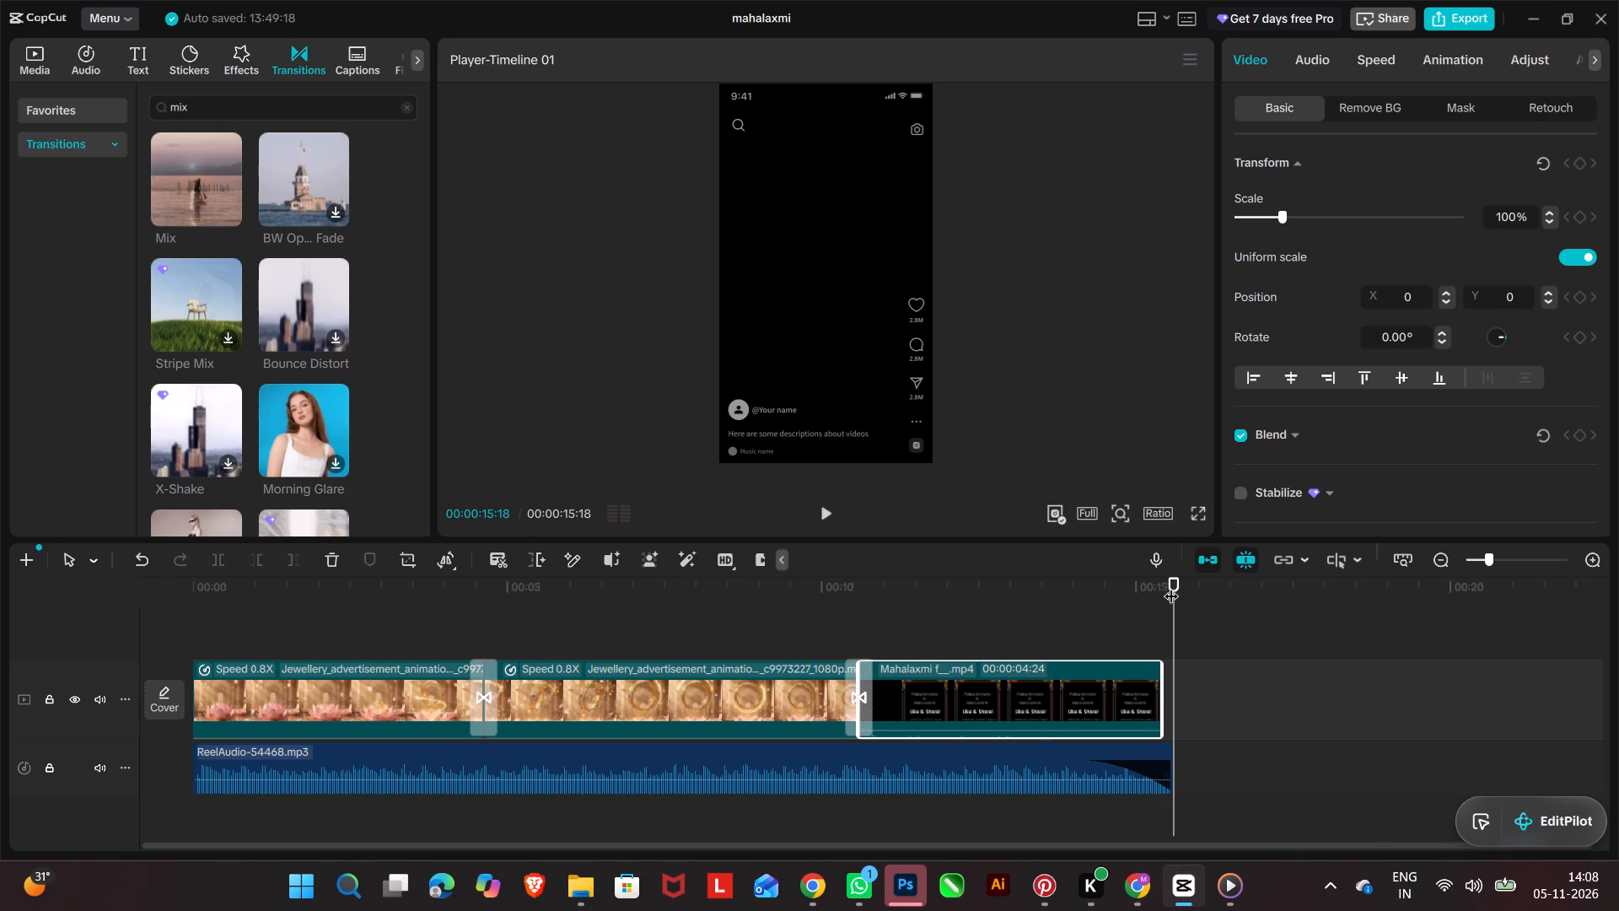
pyautogui.moveTo(1173, 579); pyautogui.dragTo(132, 582)
pyautogui.click(825, 512)
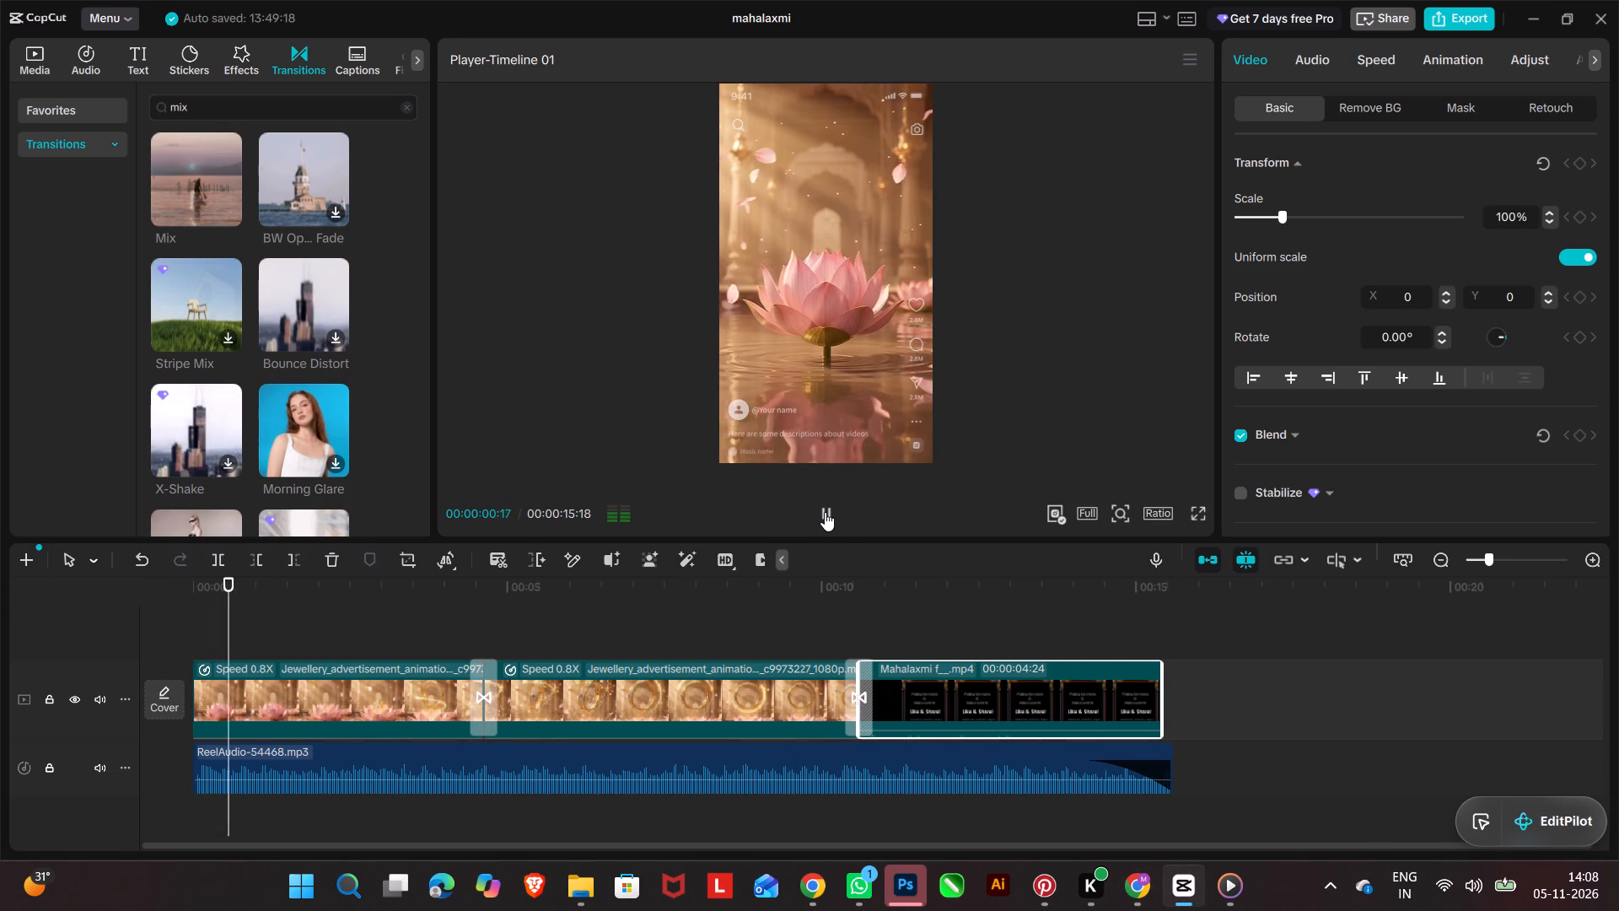
pyautogui.click(825, 512)
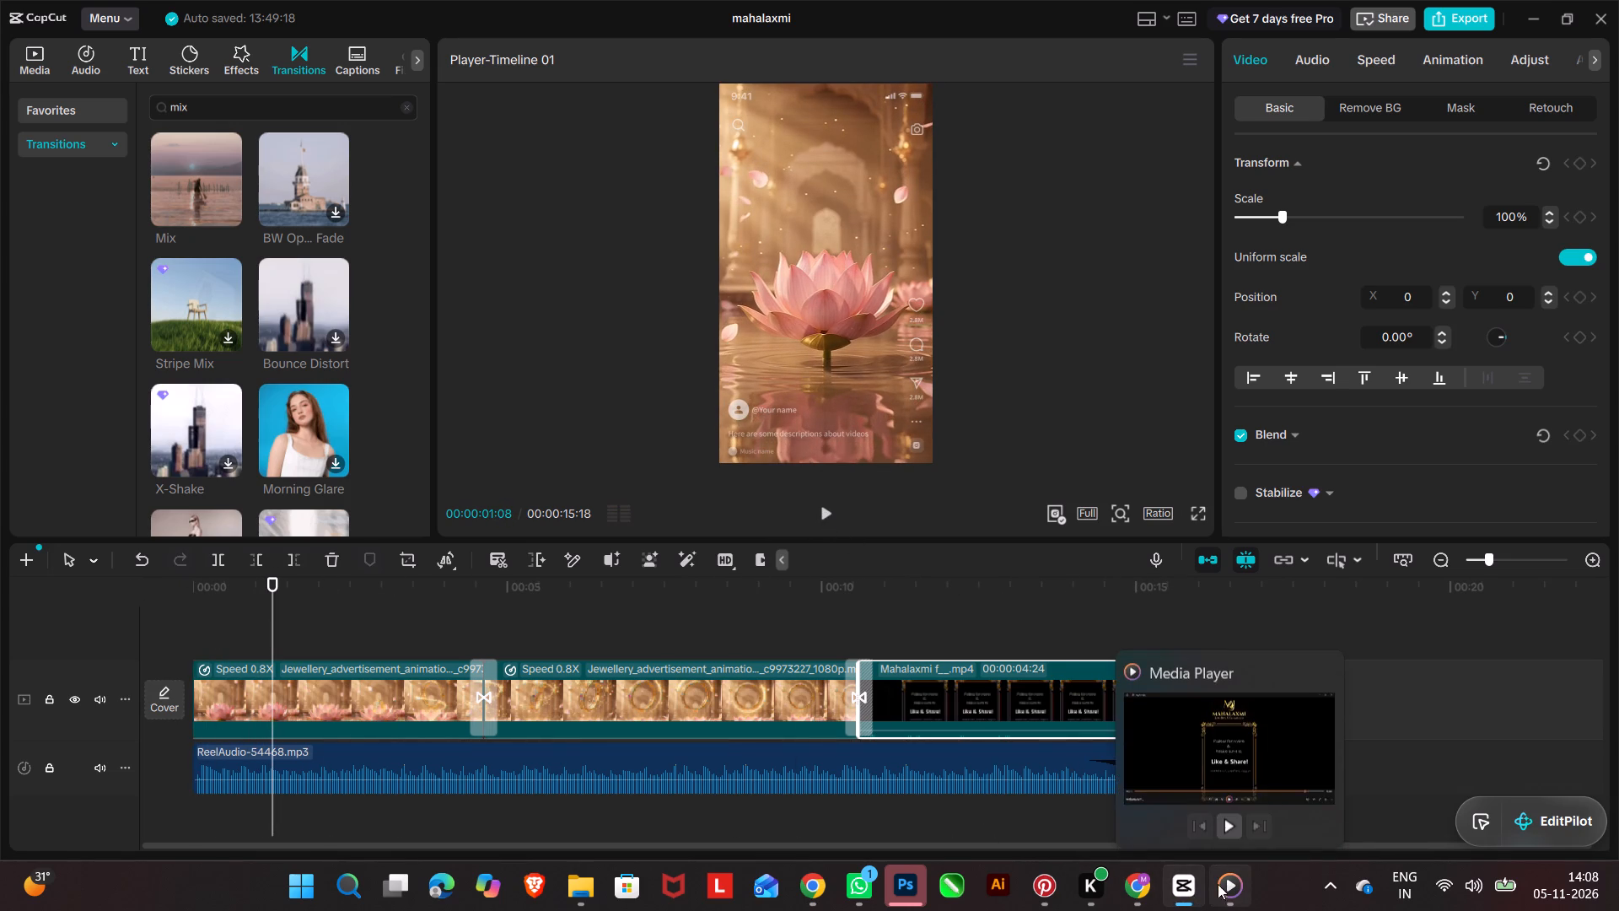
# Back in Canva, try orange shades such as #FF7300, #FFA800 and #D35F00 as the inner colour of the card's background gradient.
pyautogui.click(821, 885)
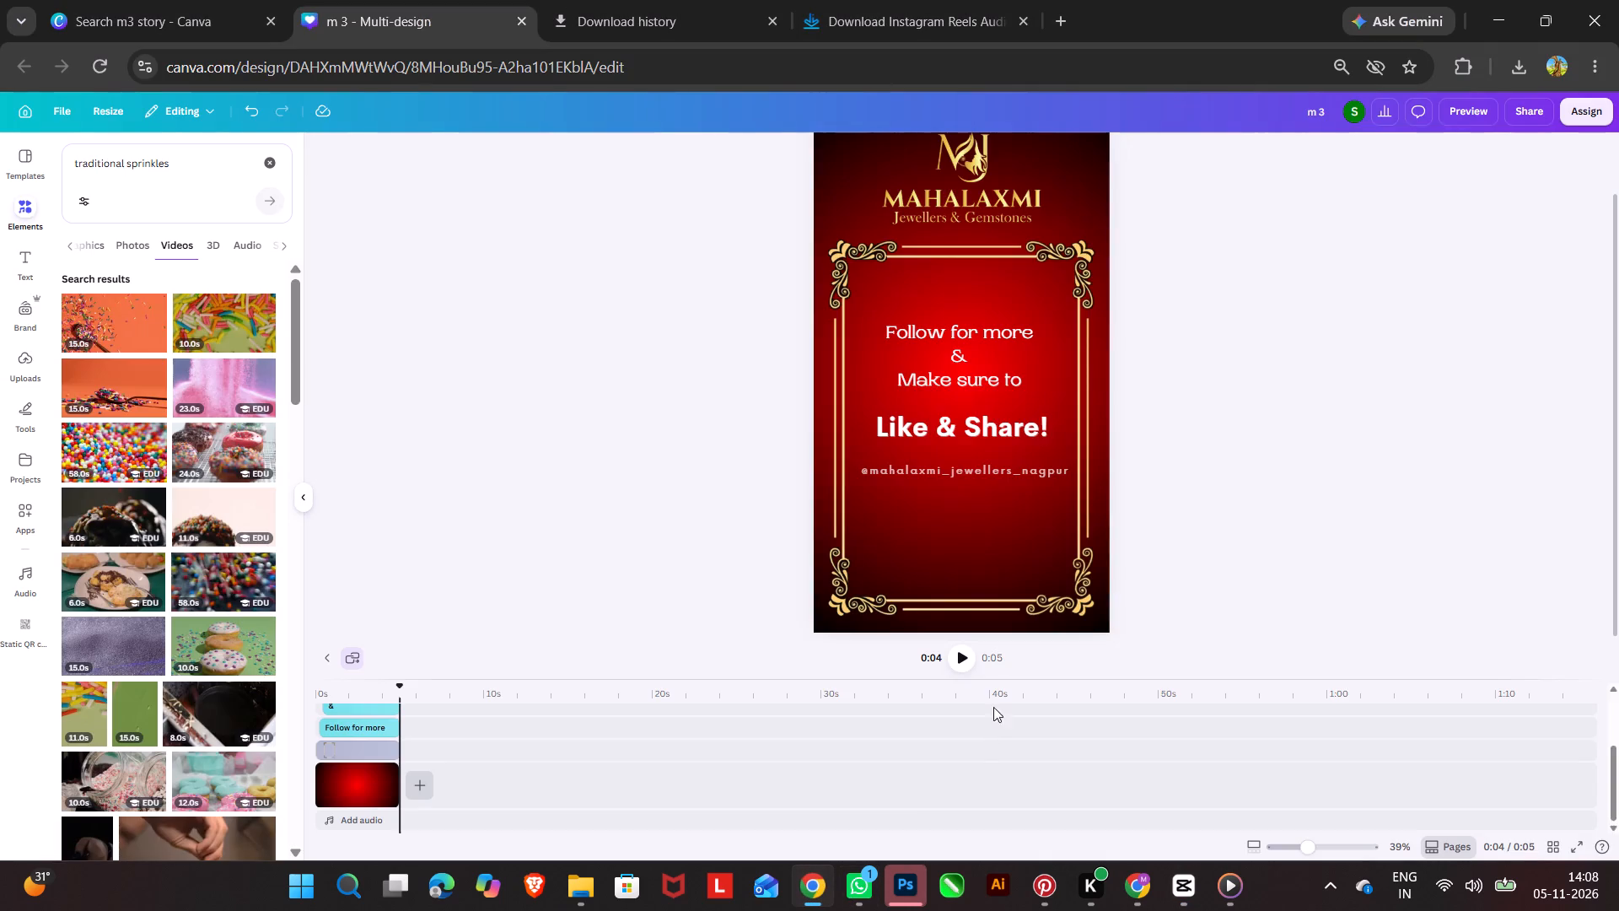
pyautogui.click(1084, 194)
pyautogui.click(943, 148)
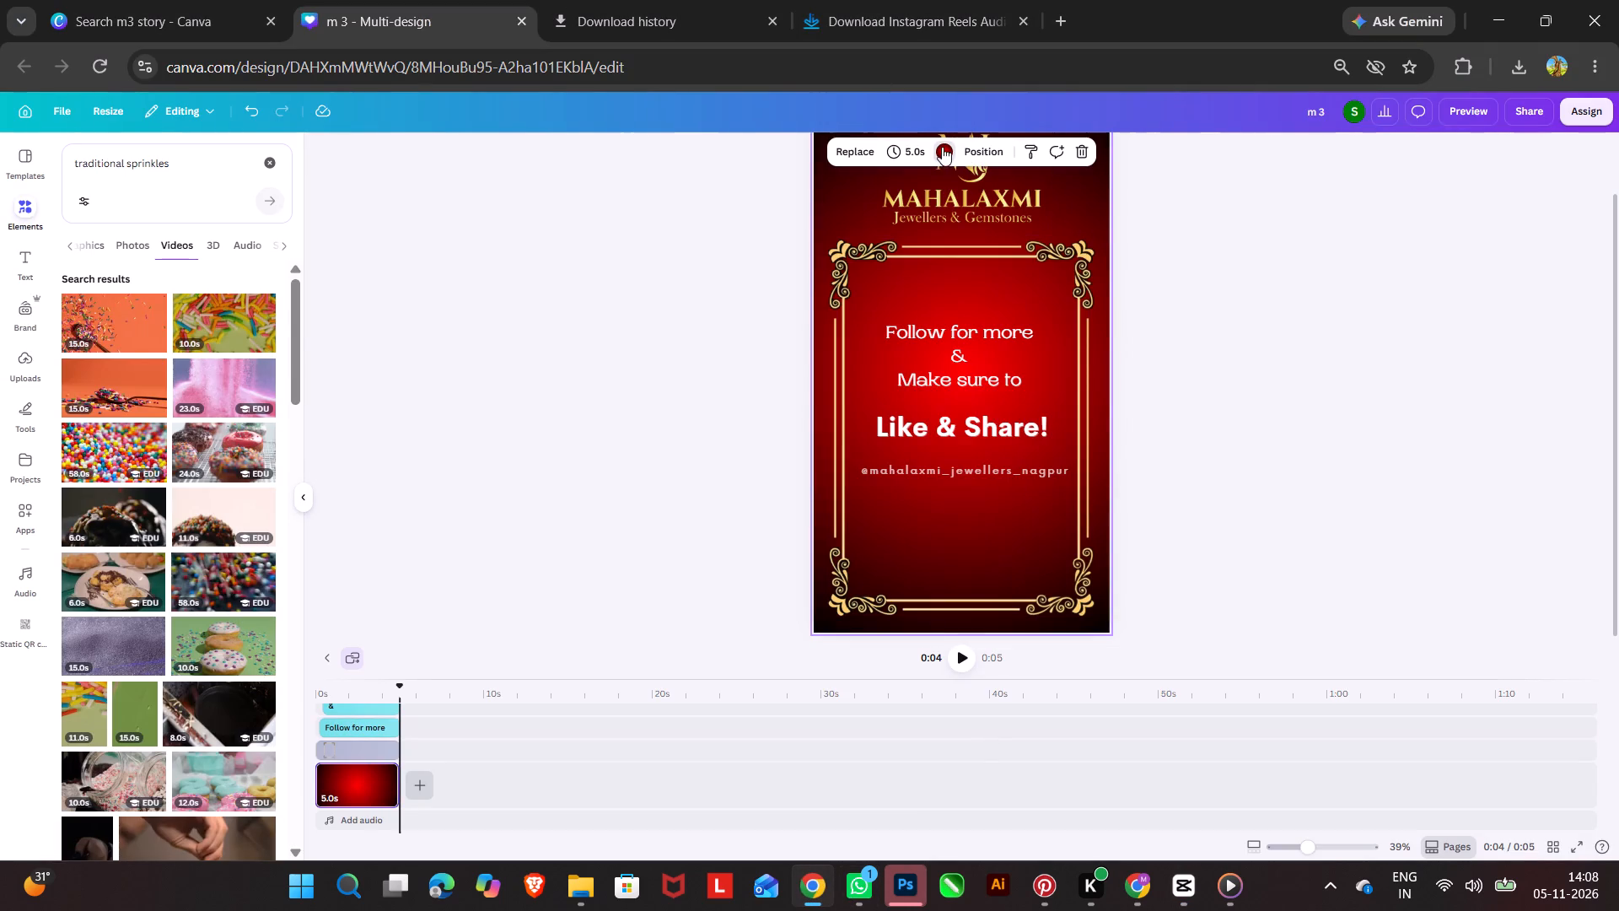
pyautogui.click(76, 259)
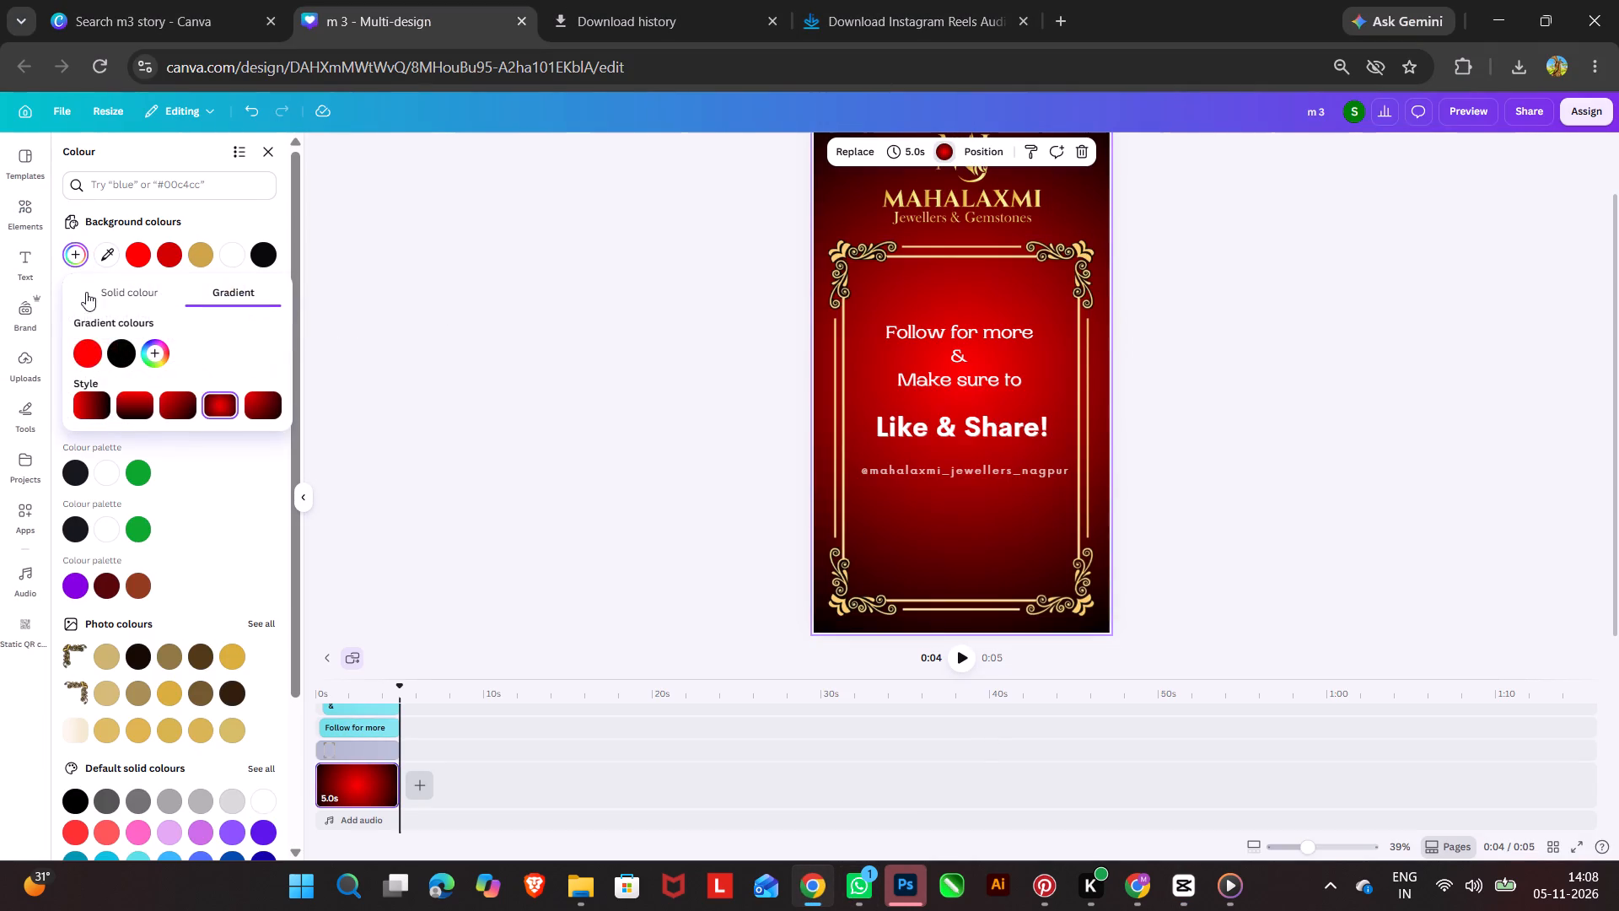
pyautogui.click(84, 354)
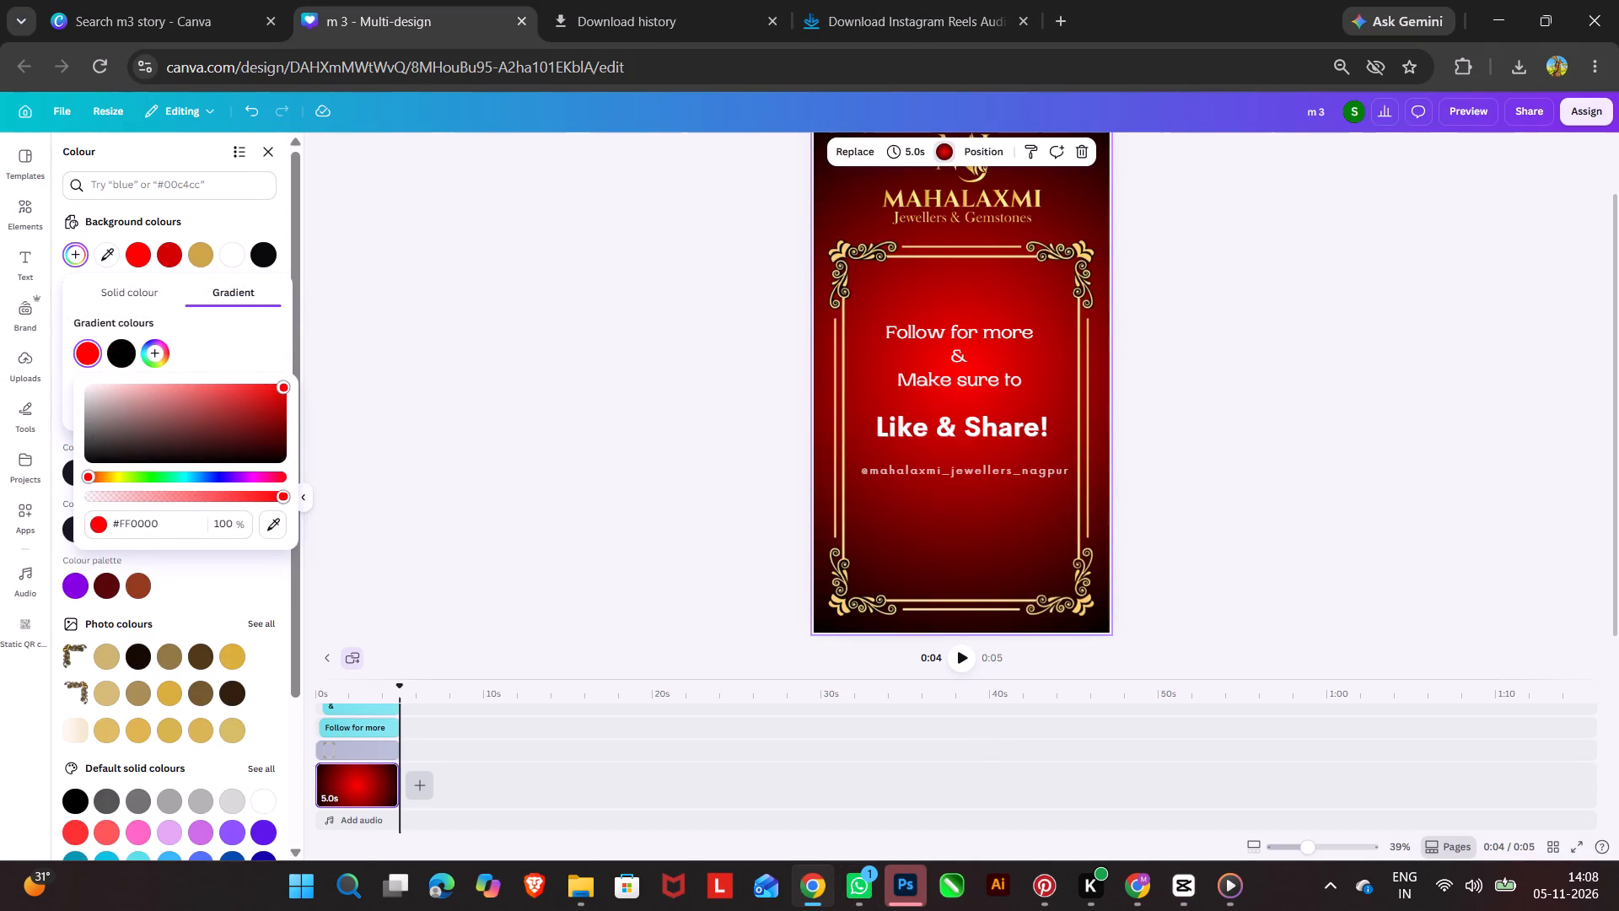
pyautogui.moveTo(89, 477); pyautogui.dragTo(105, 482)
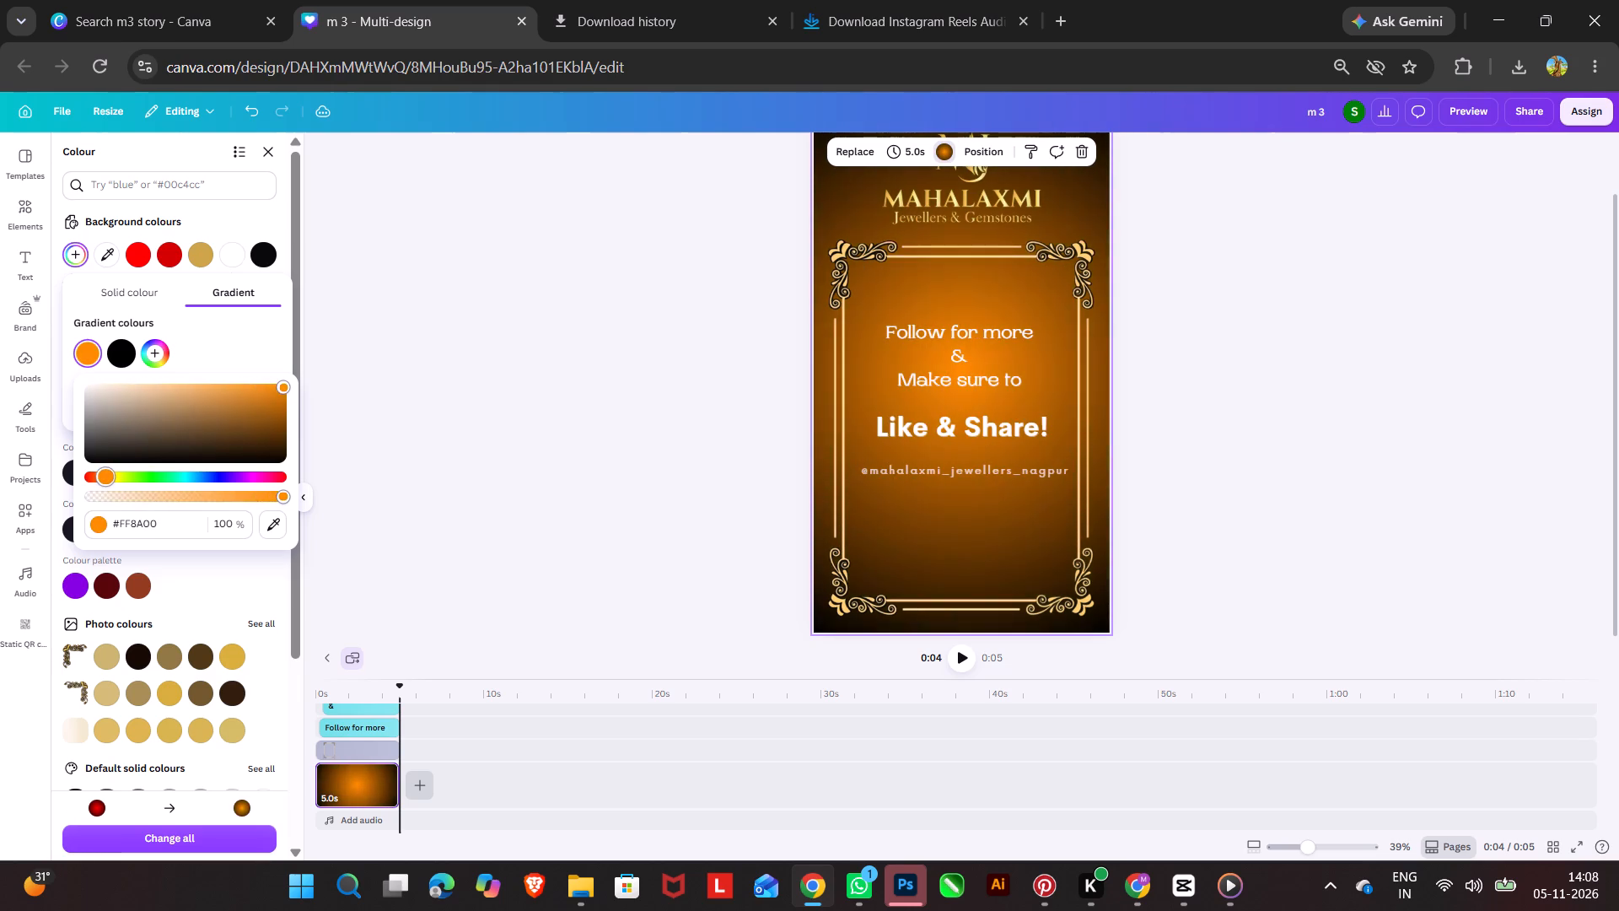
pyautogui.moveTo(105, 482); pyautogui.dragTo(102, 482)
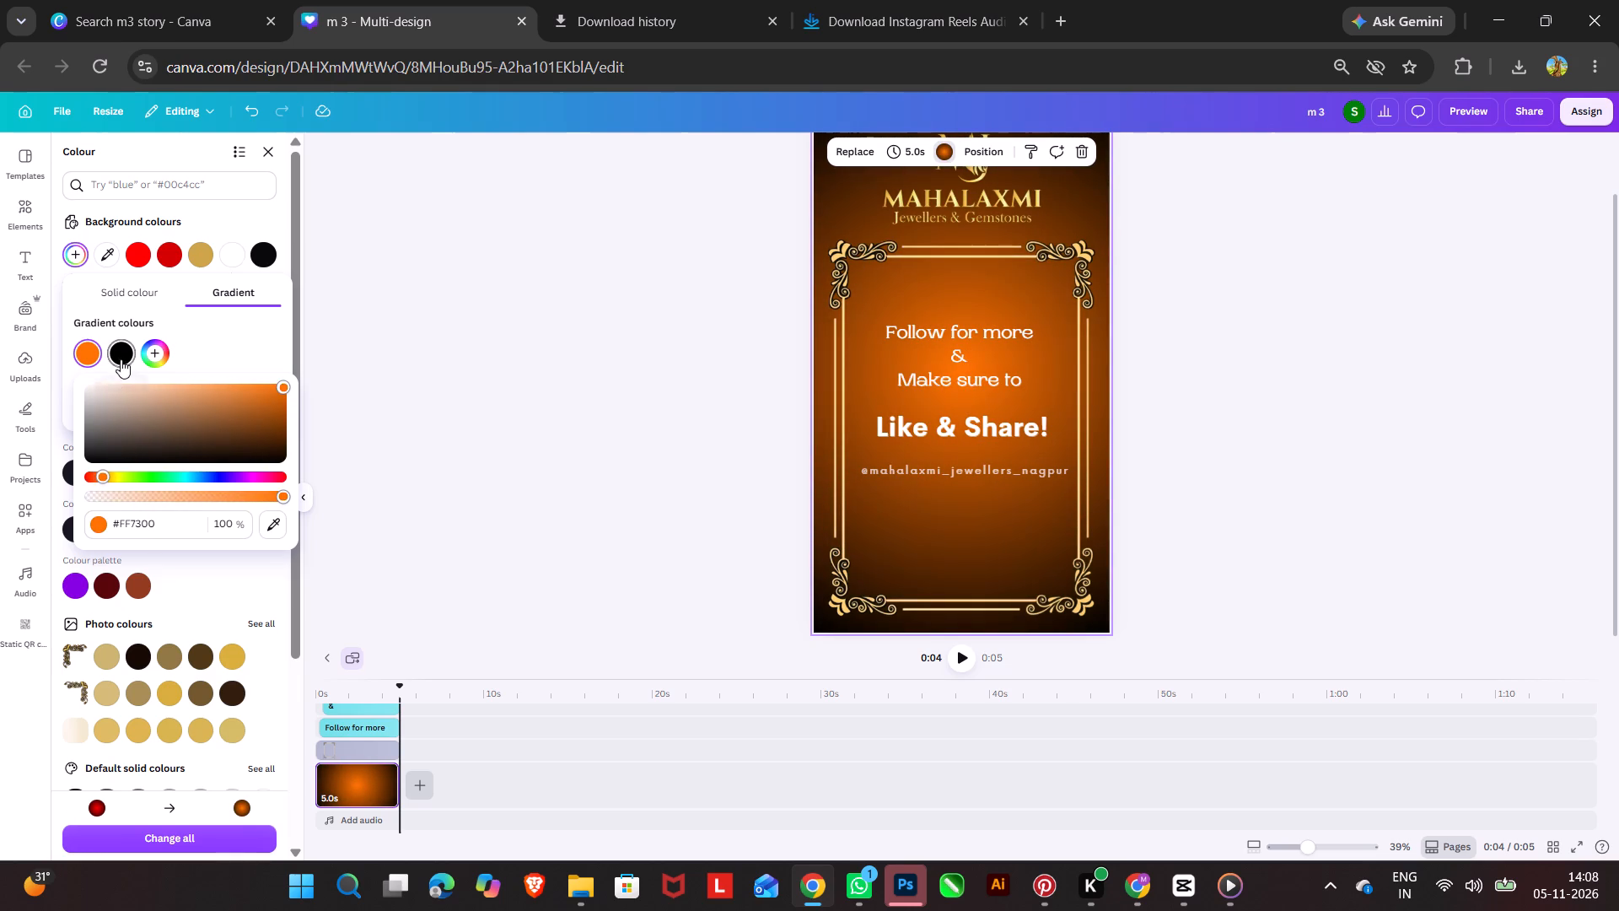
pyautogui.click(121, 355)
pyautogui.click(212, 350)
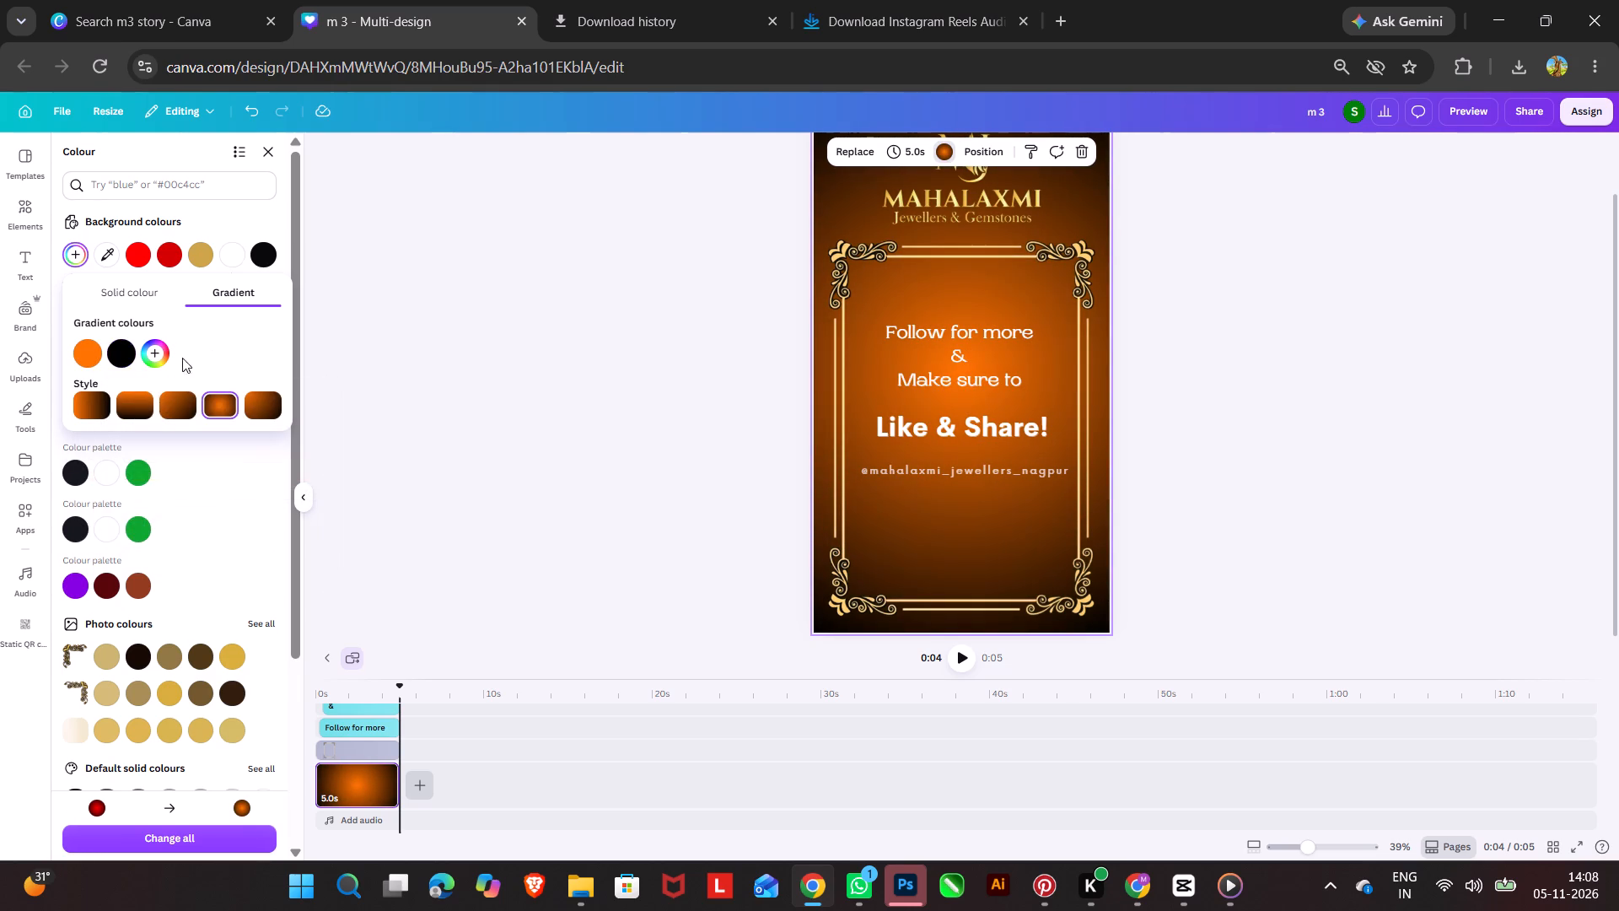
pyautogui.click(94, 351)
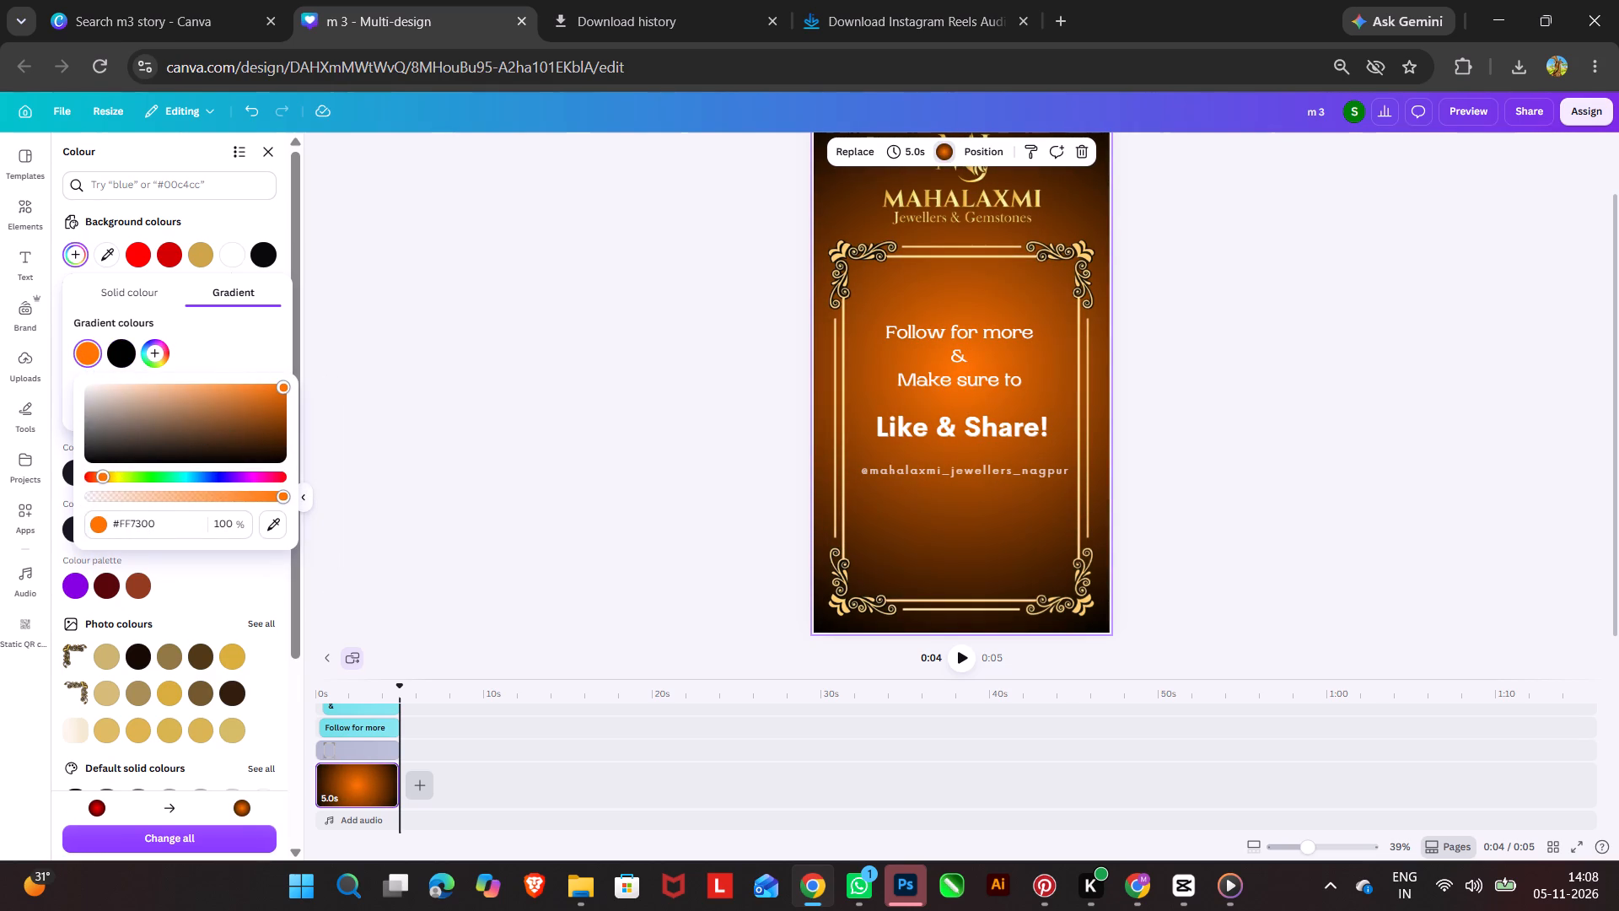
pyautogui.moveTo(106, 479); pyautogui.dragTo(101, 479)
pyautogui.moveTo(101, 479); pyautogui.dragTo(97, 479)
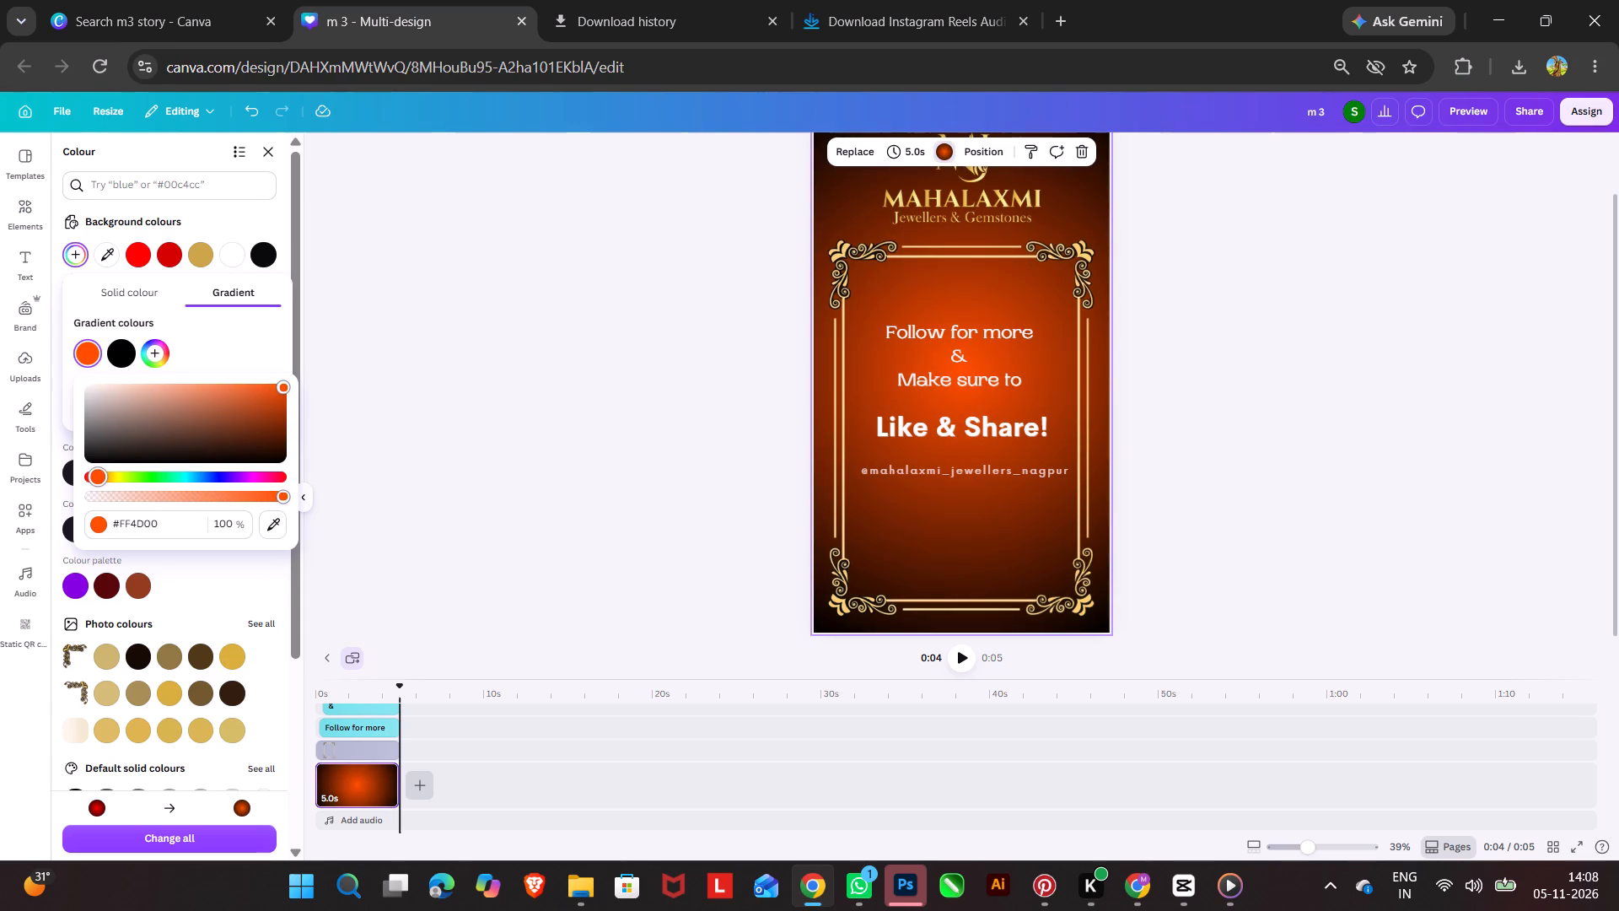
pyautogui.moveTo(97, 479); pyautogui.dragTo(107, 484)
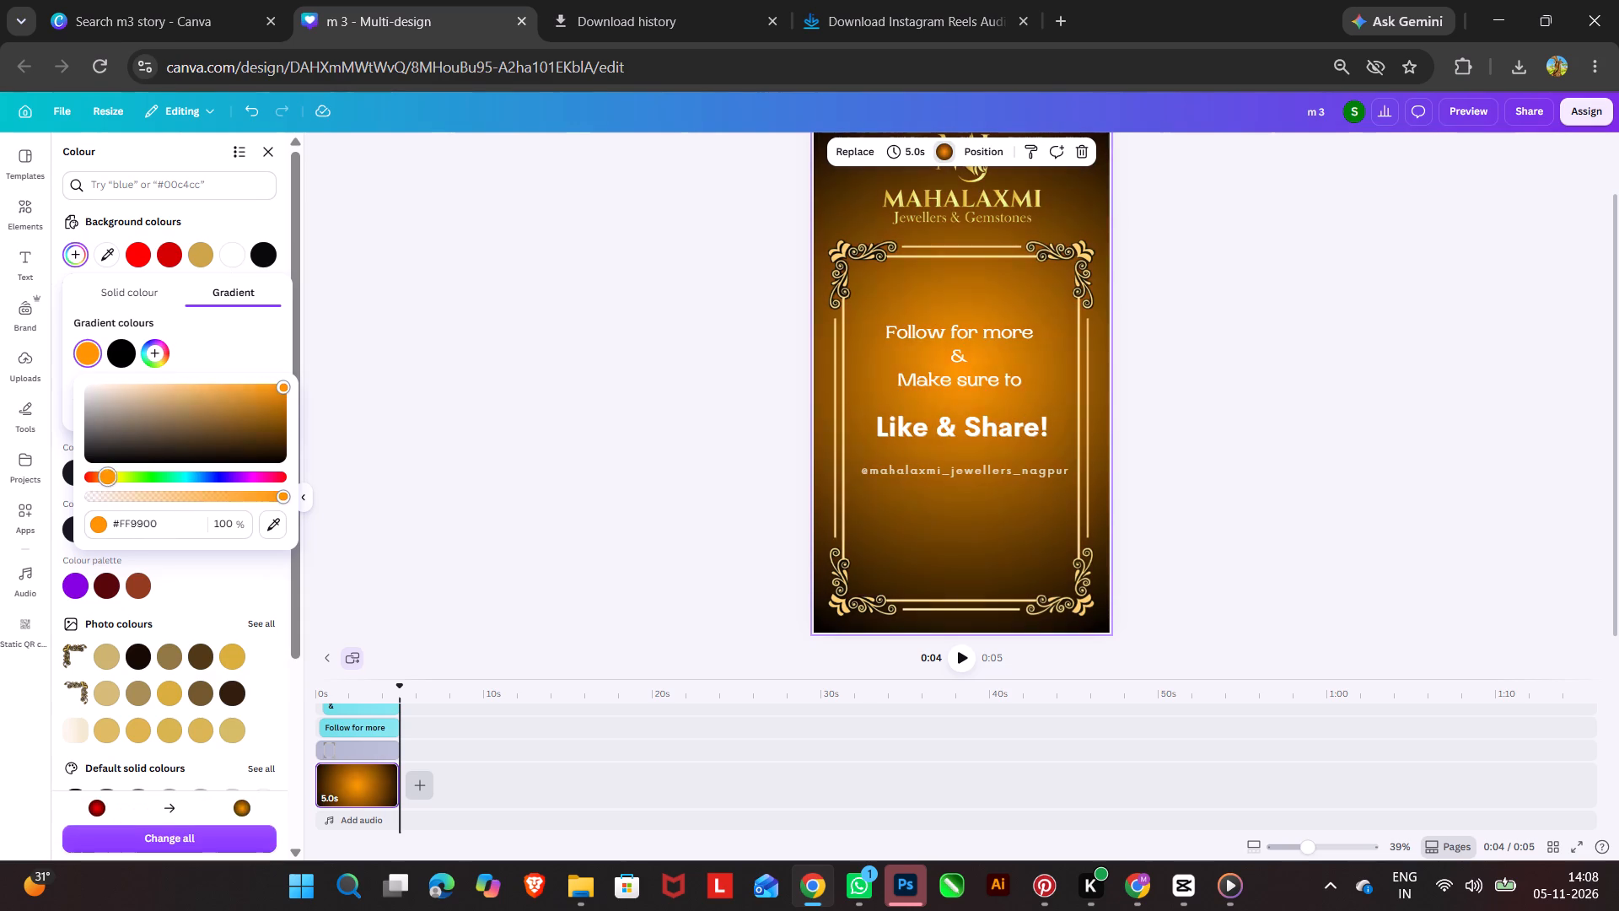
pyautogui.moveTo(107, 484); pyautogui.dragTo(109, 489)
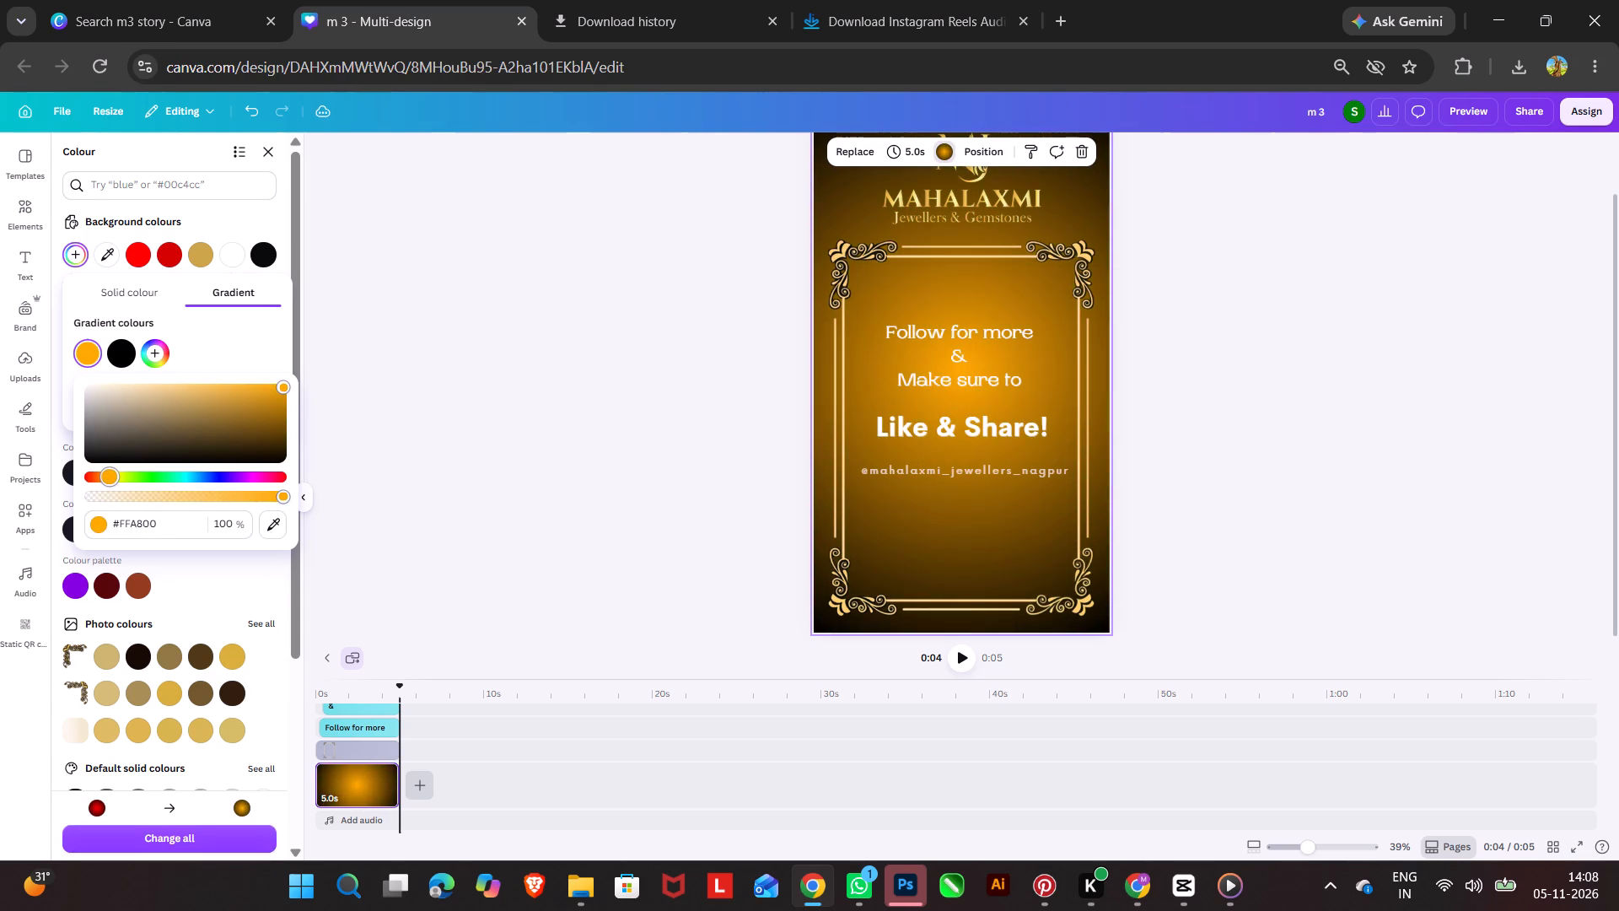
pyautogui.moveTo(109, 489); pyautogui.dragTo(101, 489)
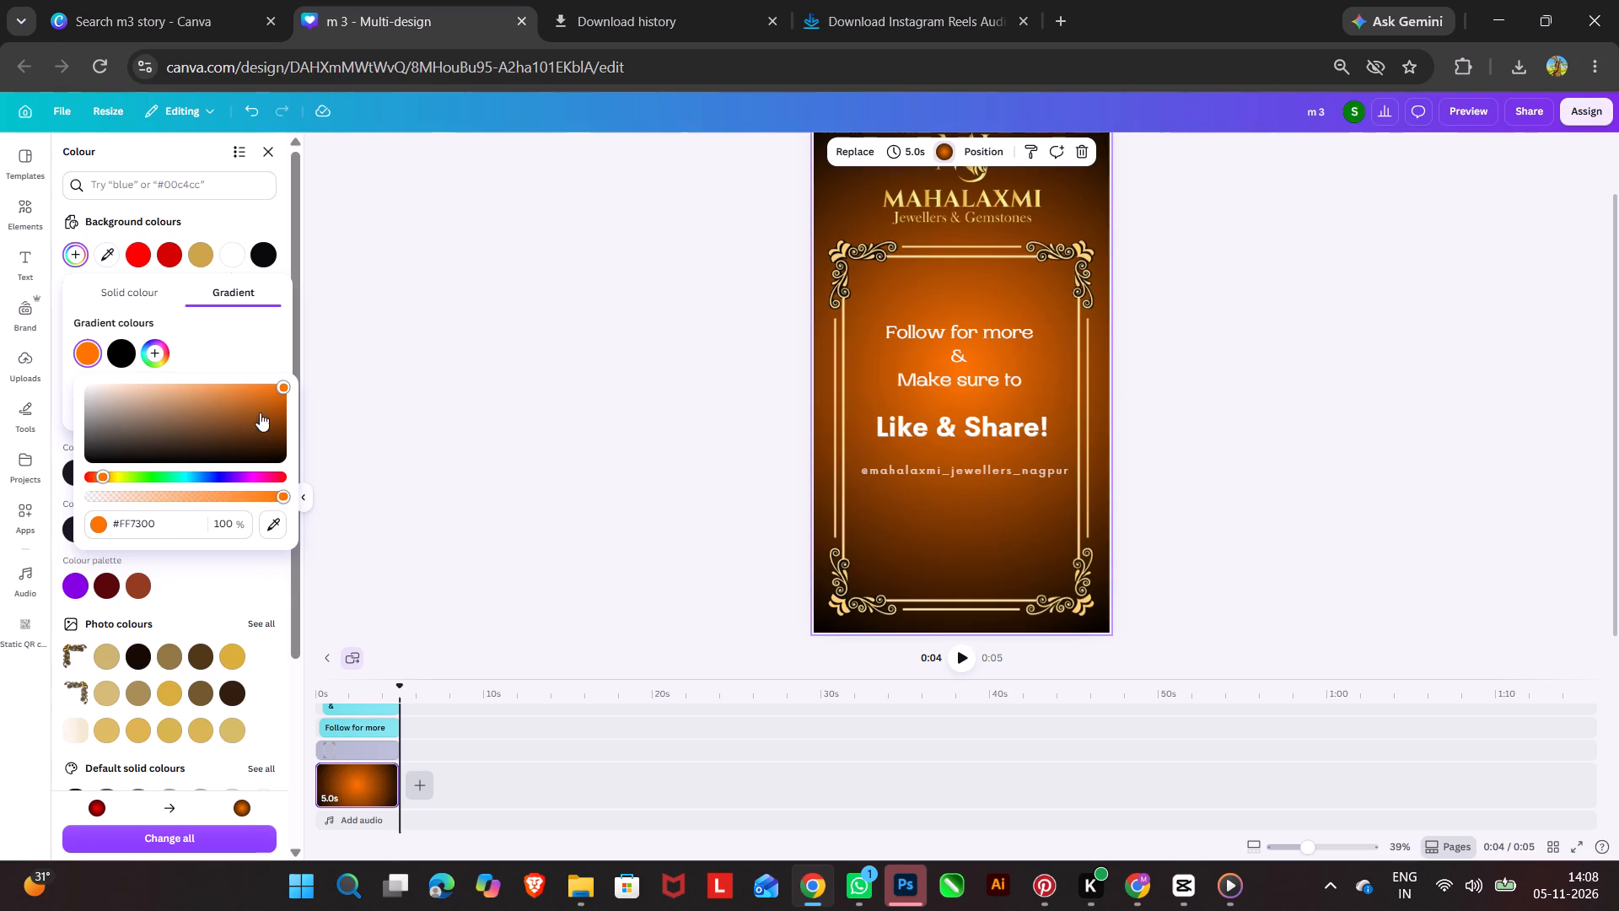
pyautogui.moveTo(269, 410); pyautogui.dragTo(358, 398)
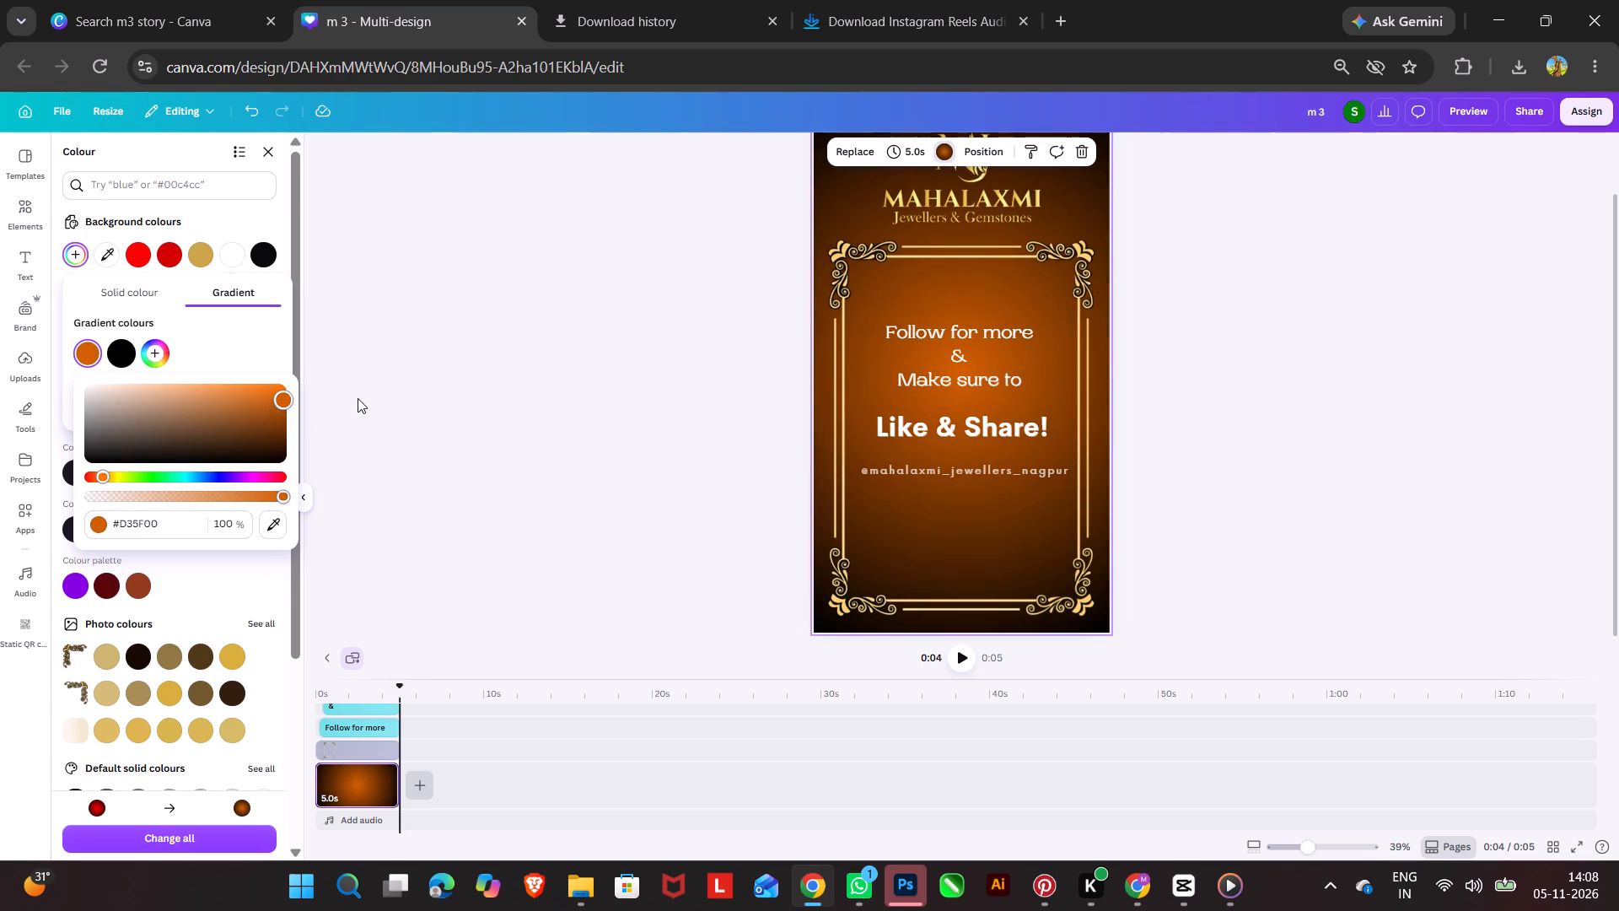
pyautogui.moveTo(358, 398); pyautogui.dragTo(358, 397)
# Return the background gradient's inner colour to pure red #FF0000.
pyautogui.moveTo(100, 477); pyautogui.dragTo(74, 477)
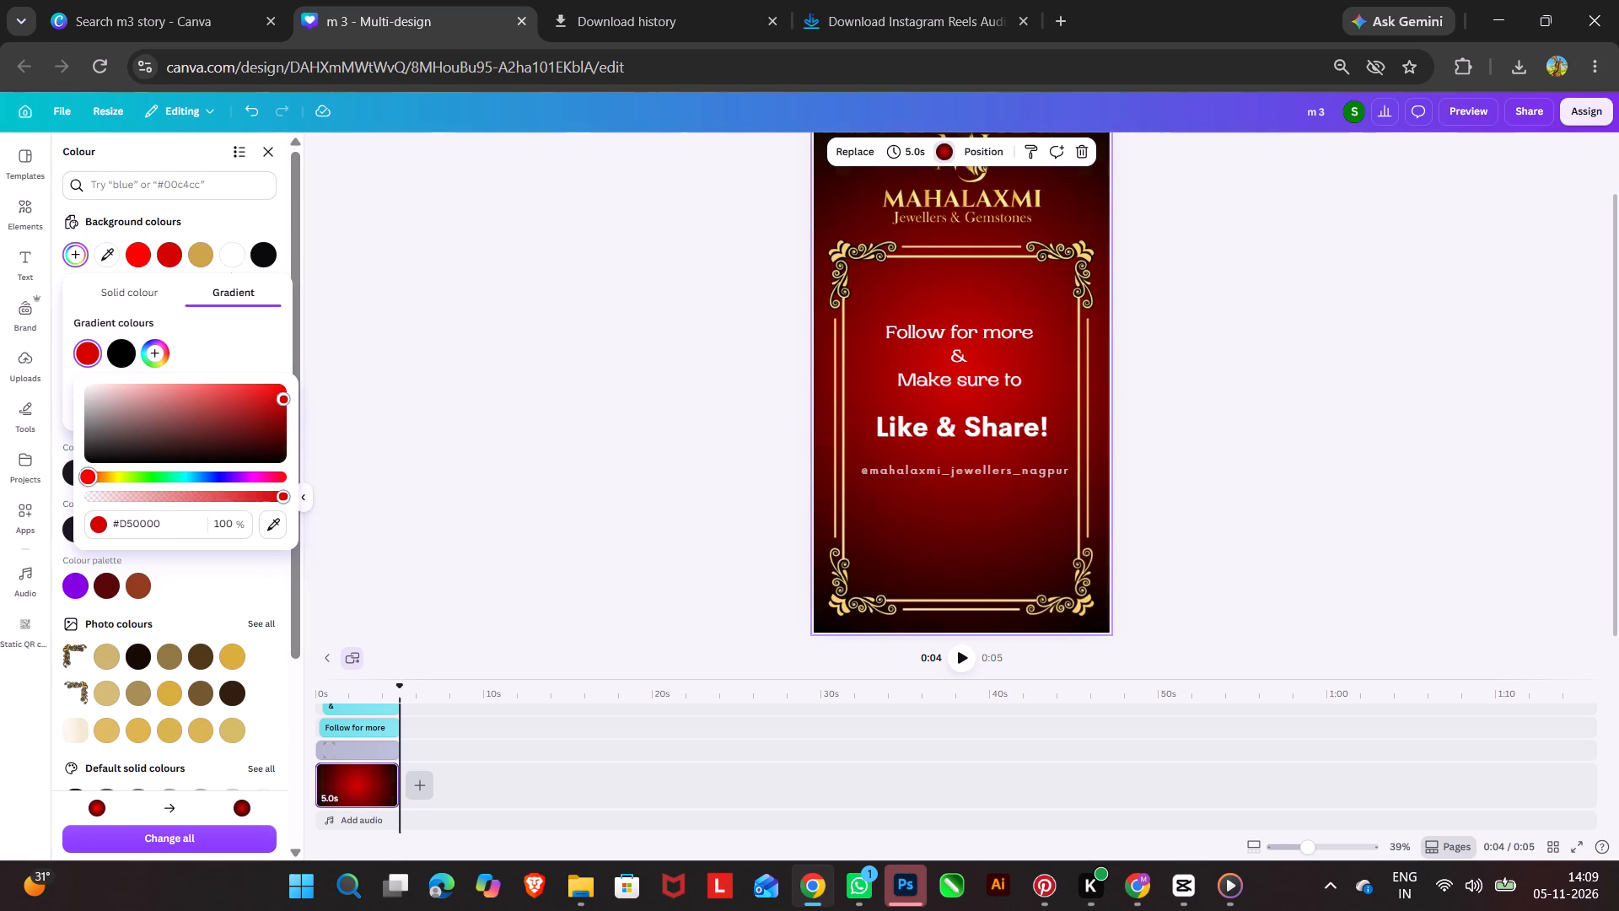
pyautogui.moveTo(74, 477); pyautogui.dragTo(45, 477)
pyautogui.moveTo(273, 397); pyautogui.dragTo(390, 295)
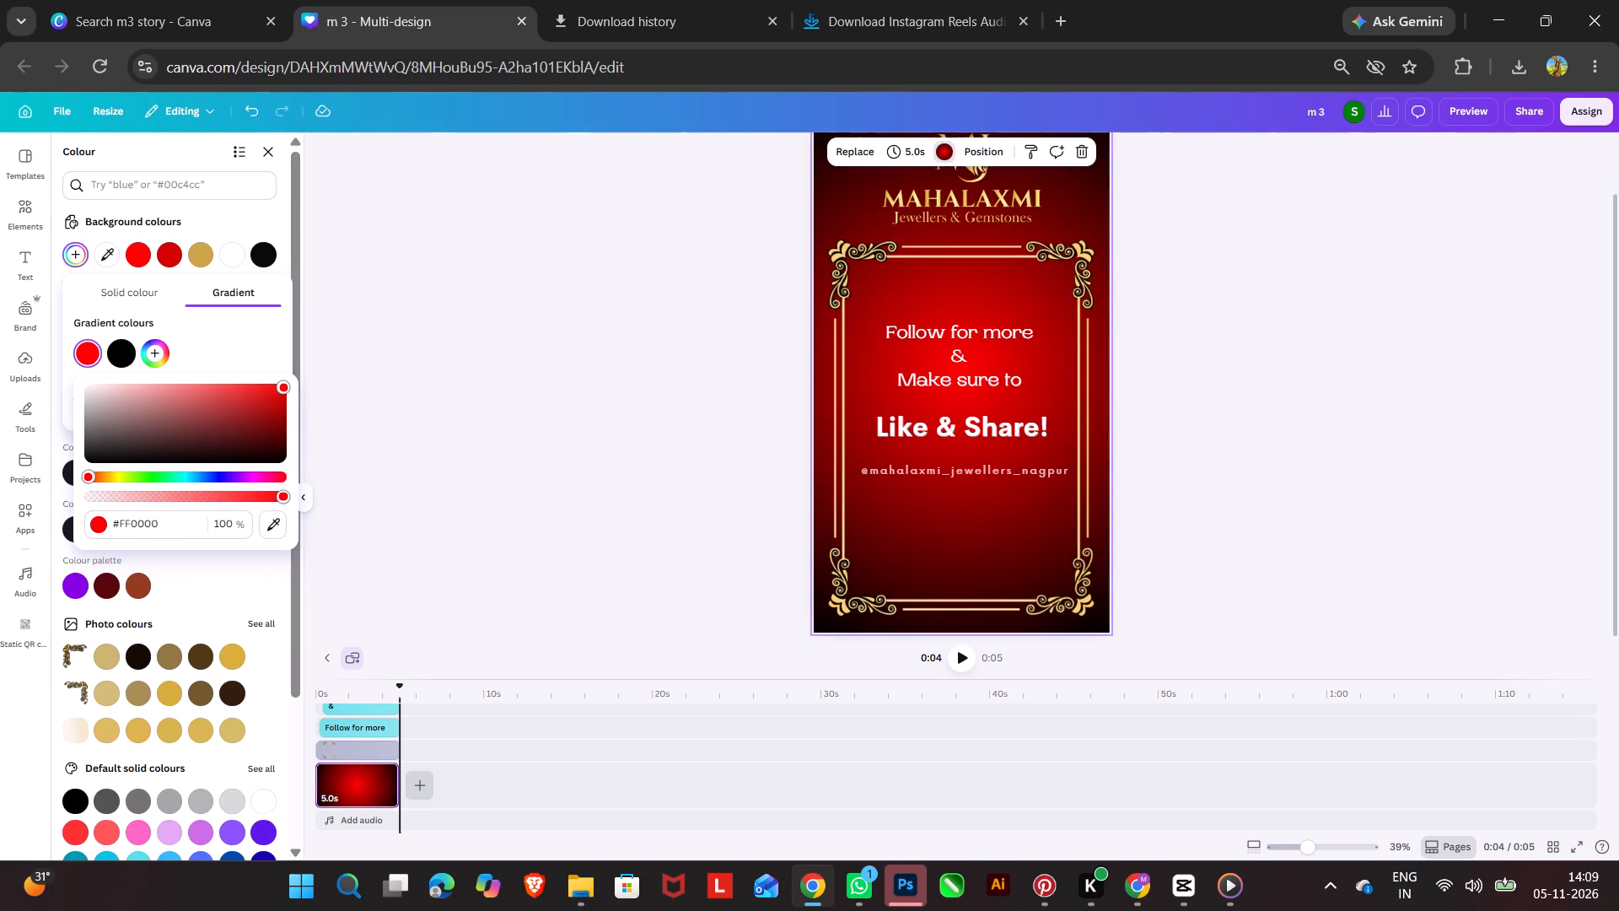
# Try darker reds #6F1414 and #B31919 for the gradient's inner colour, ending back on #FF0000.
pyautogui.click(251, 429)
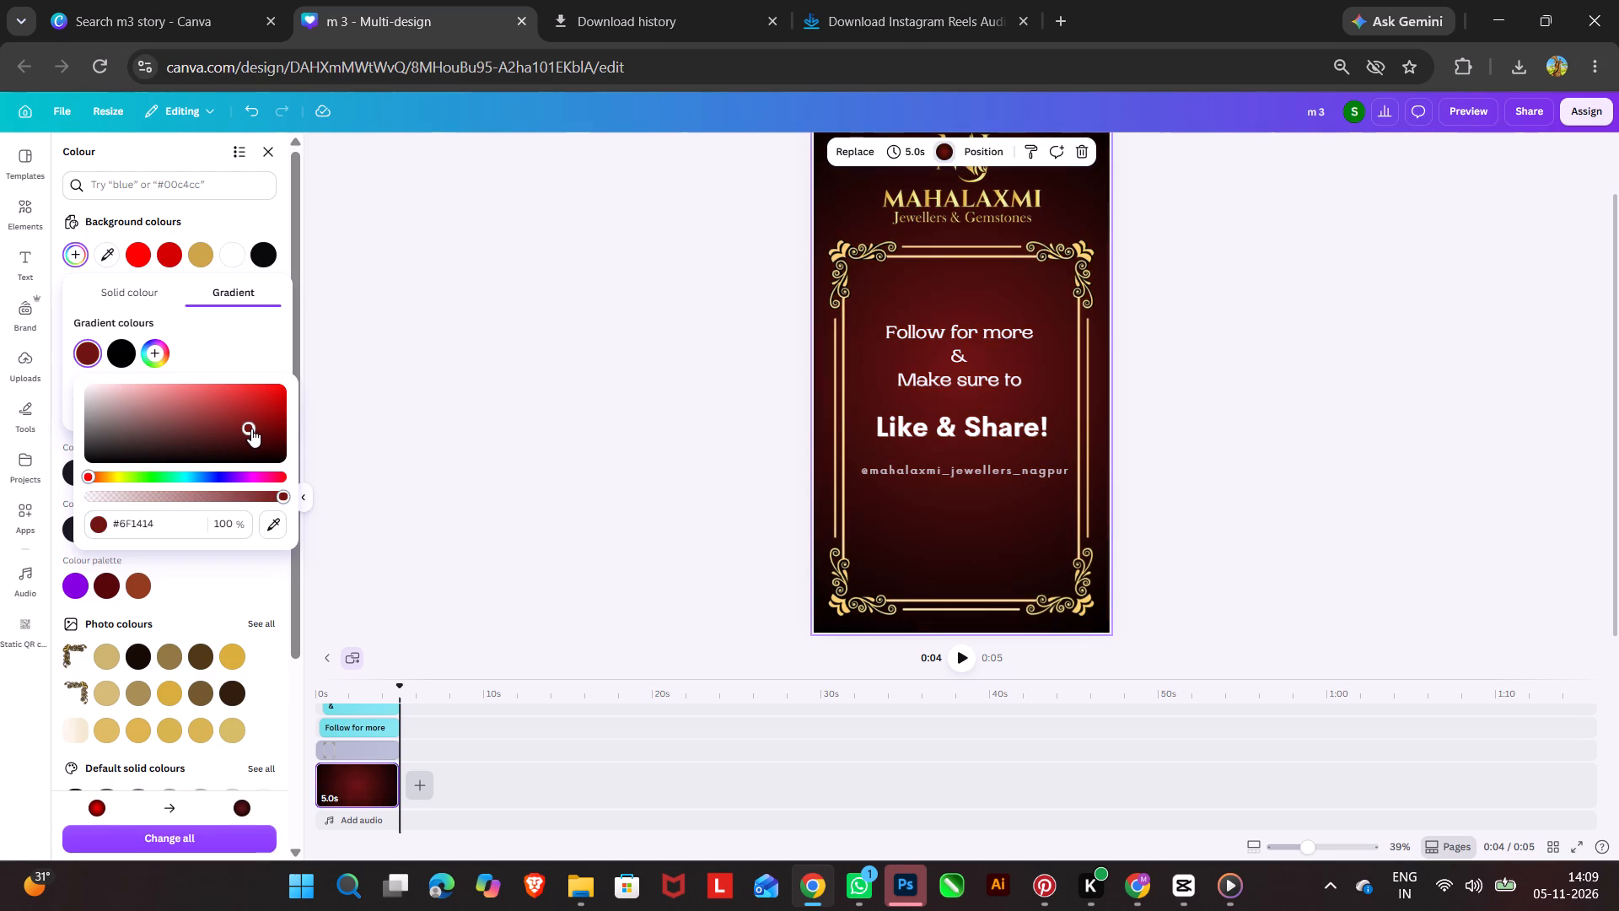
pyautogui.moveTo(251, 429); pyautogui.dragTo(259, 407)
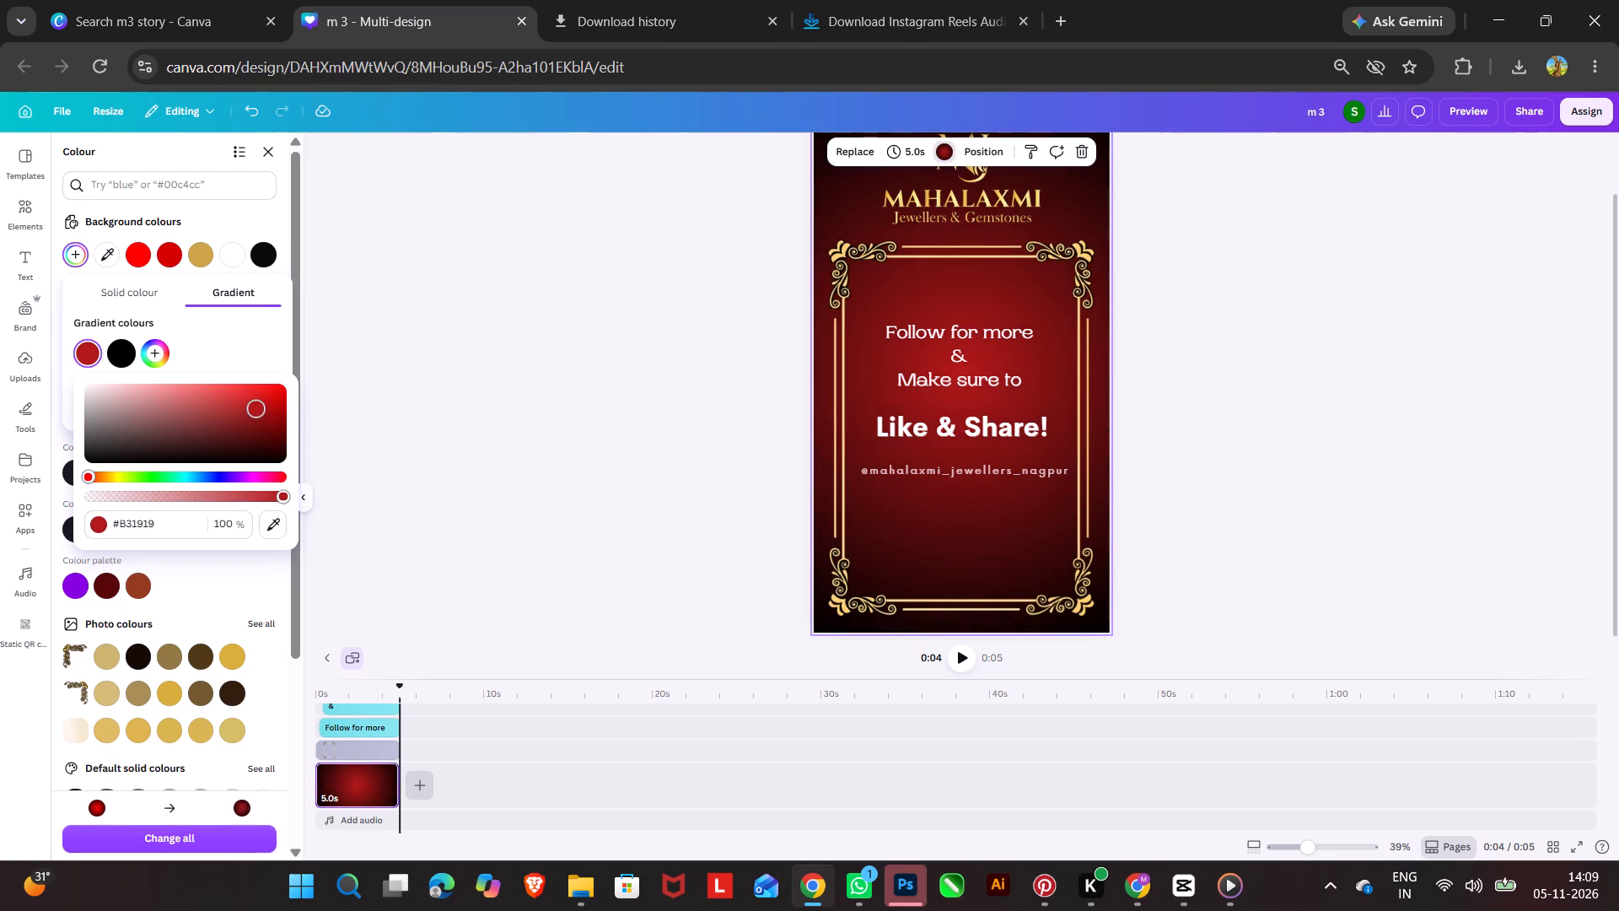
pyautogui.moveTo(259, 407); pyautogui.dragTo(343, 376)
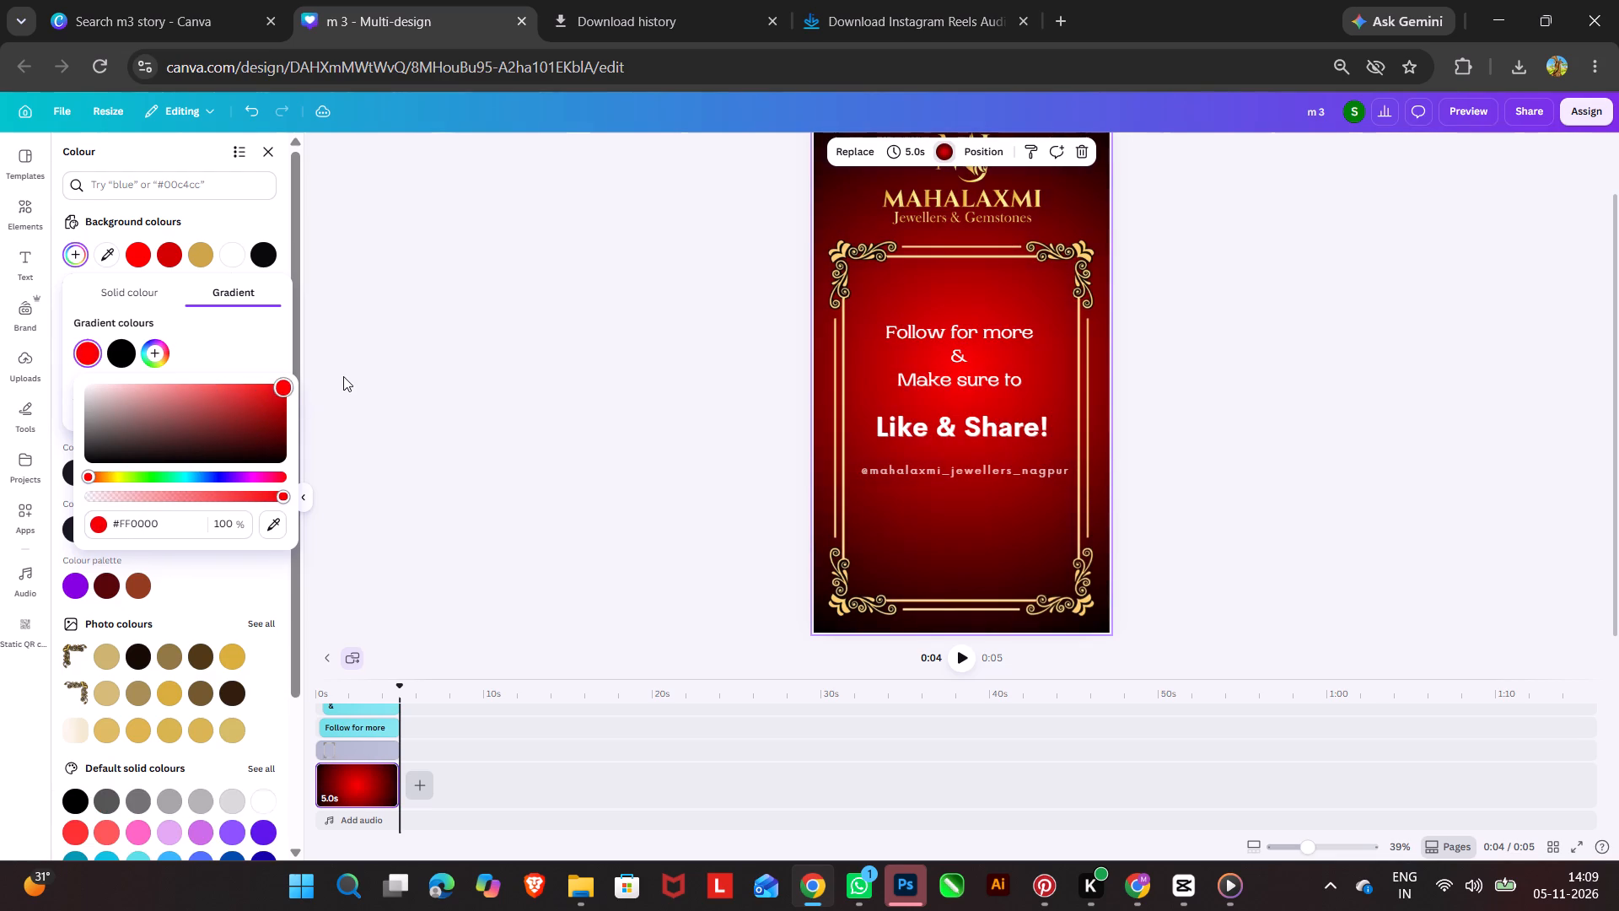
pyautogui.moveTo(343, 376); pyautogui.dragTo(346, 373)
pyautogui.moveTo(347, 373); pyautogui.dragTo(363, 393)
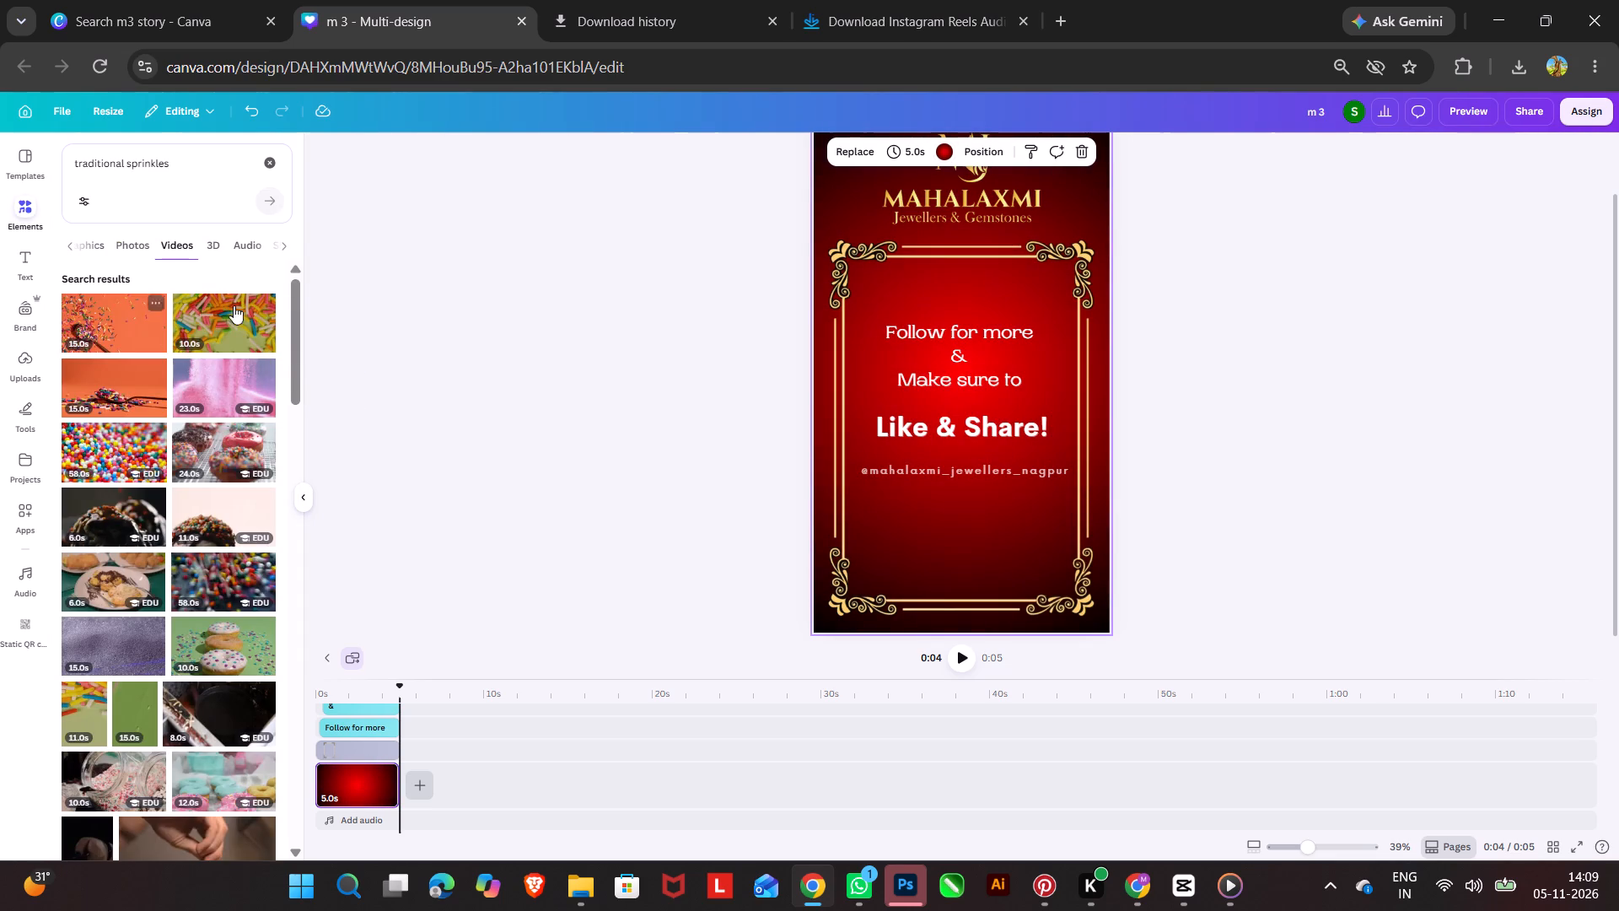
# Download only the closing card, page 7, as a 1080p MP4 video.
pyautogui.click(1528, 109)
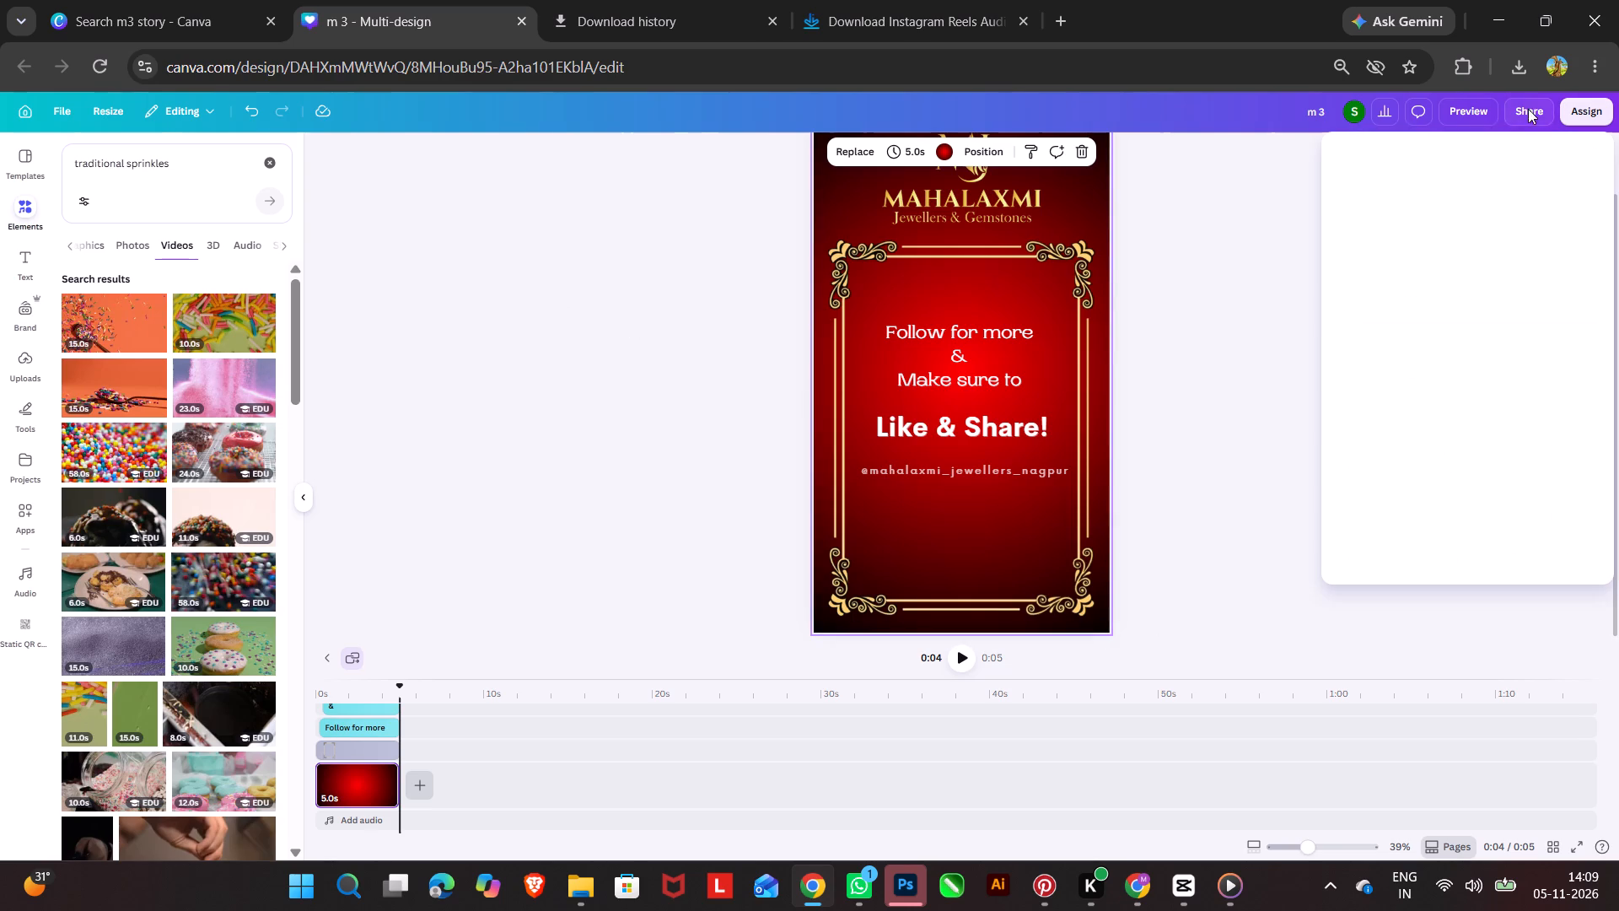
pyautogui.click(1427, 445)
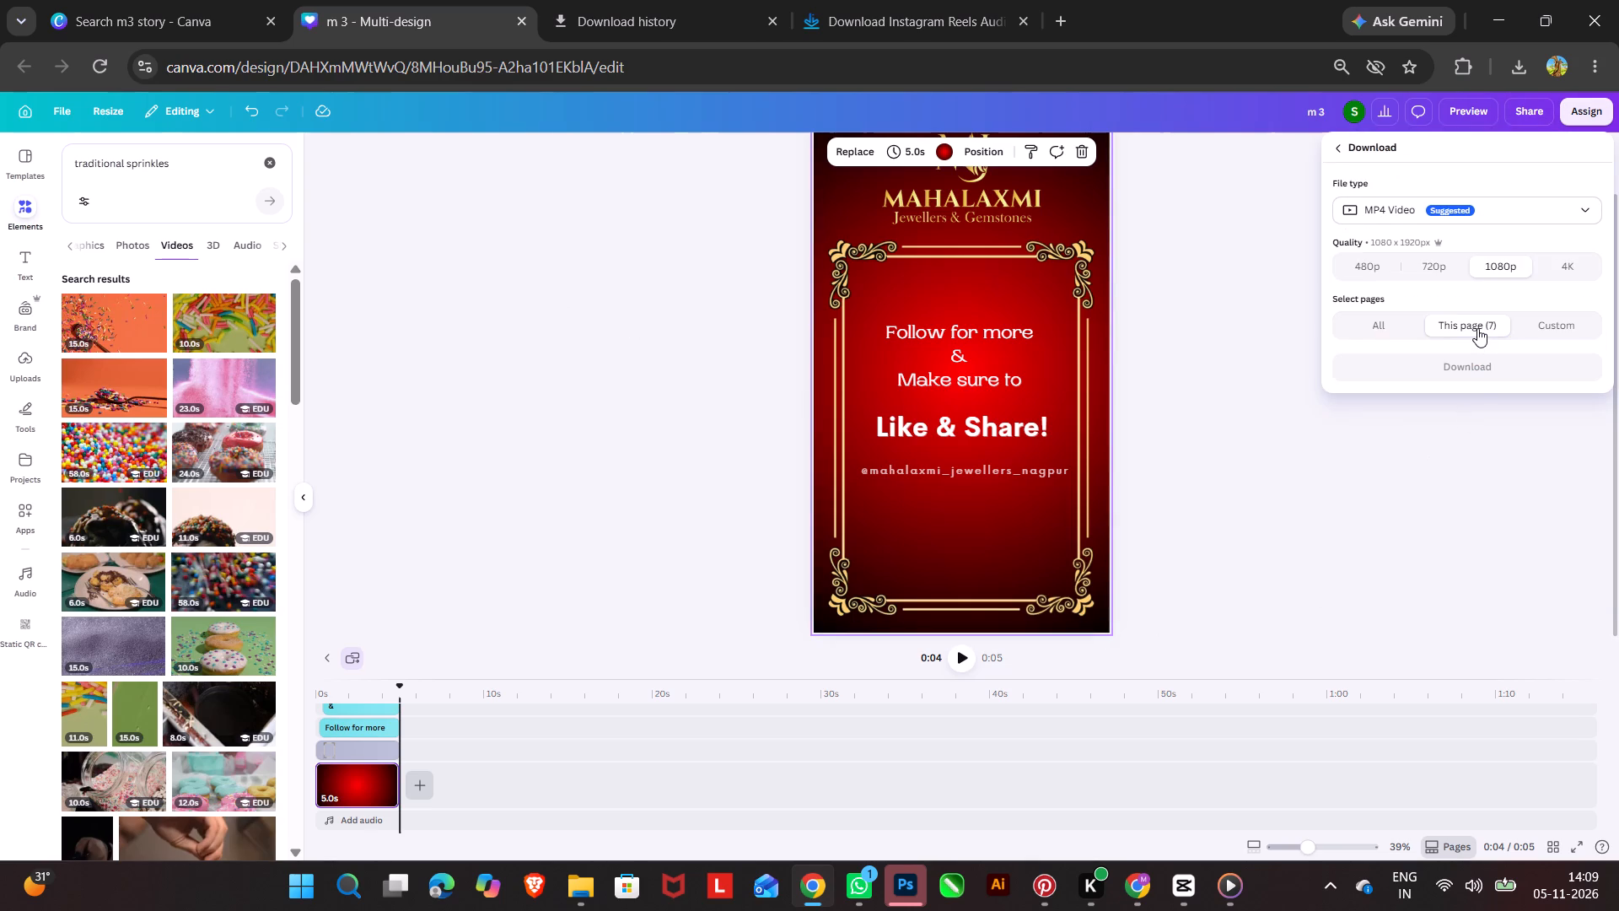
pyautogui.click(1477, 367)
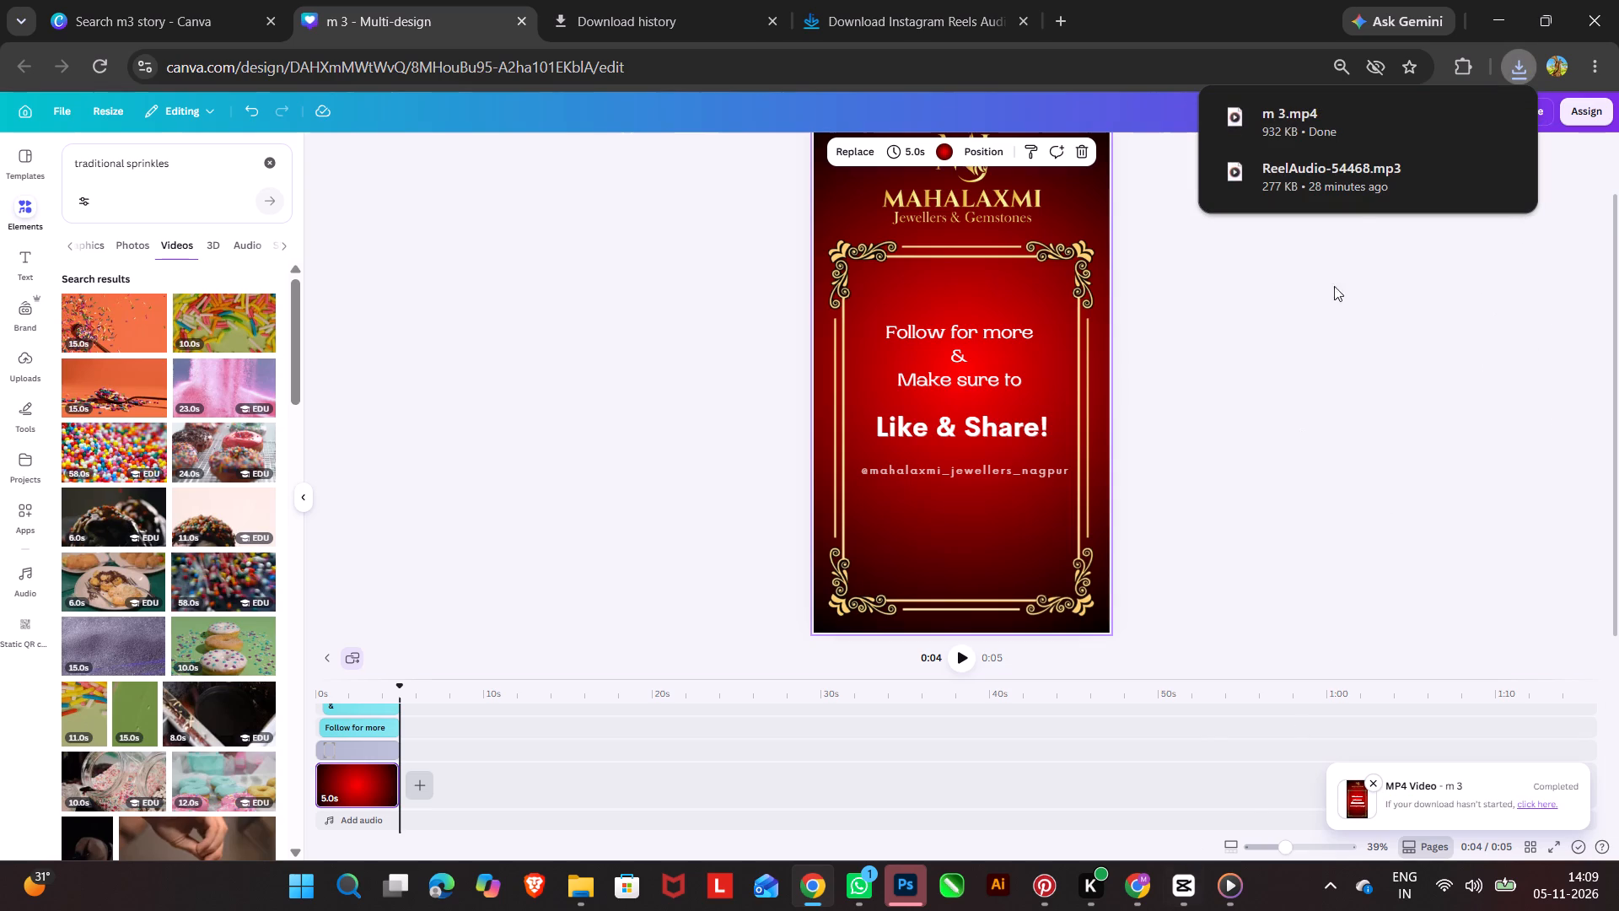
# Bring the downloaded m 3.mp4 into the CapCut timeline on a track above the jewellery clips.
pyautogui.moveTo(1351, 124); pyautogui.dragTo(1177, 850)
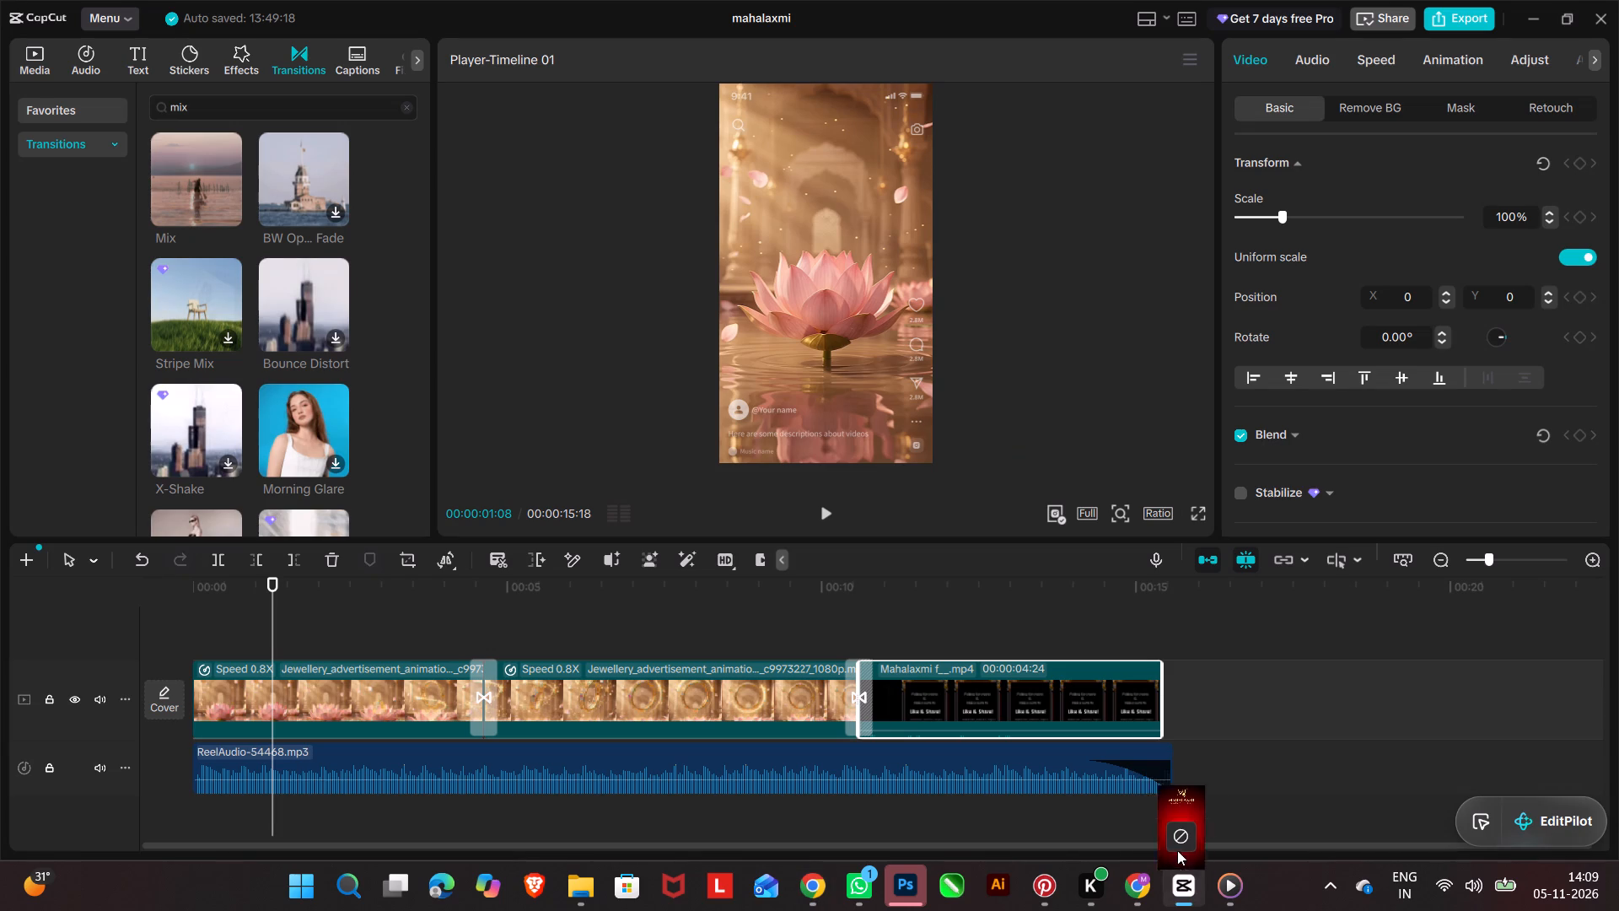
pyautogui.moveTo(1177, 850); pyautogui.dragTo(1192, 675)
# Move the m 3.mp4 clip along the upper track so it starts where the second jewellery clip ends, above the old black closing clip.
pyautogui.click(969, 746)
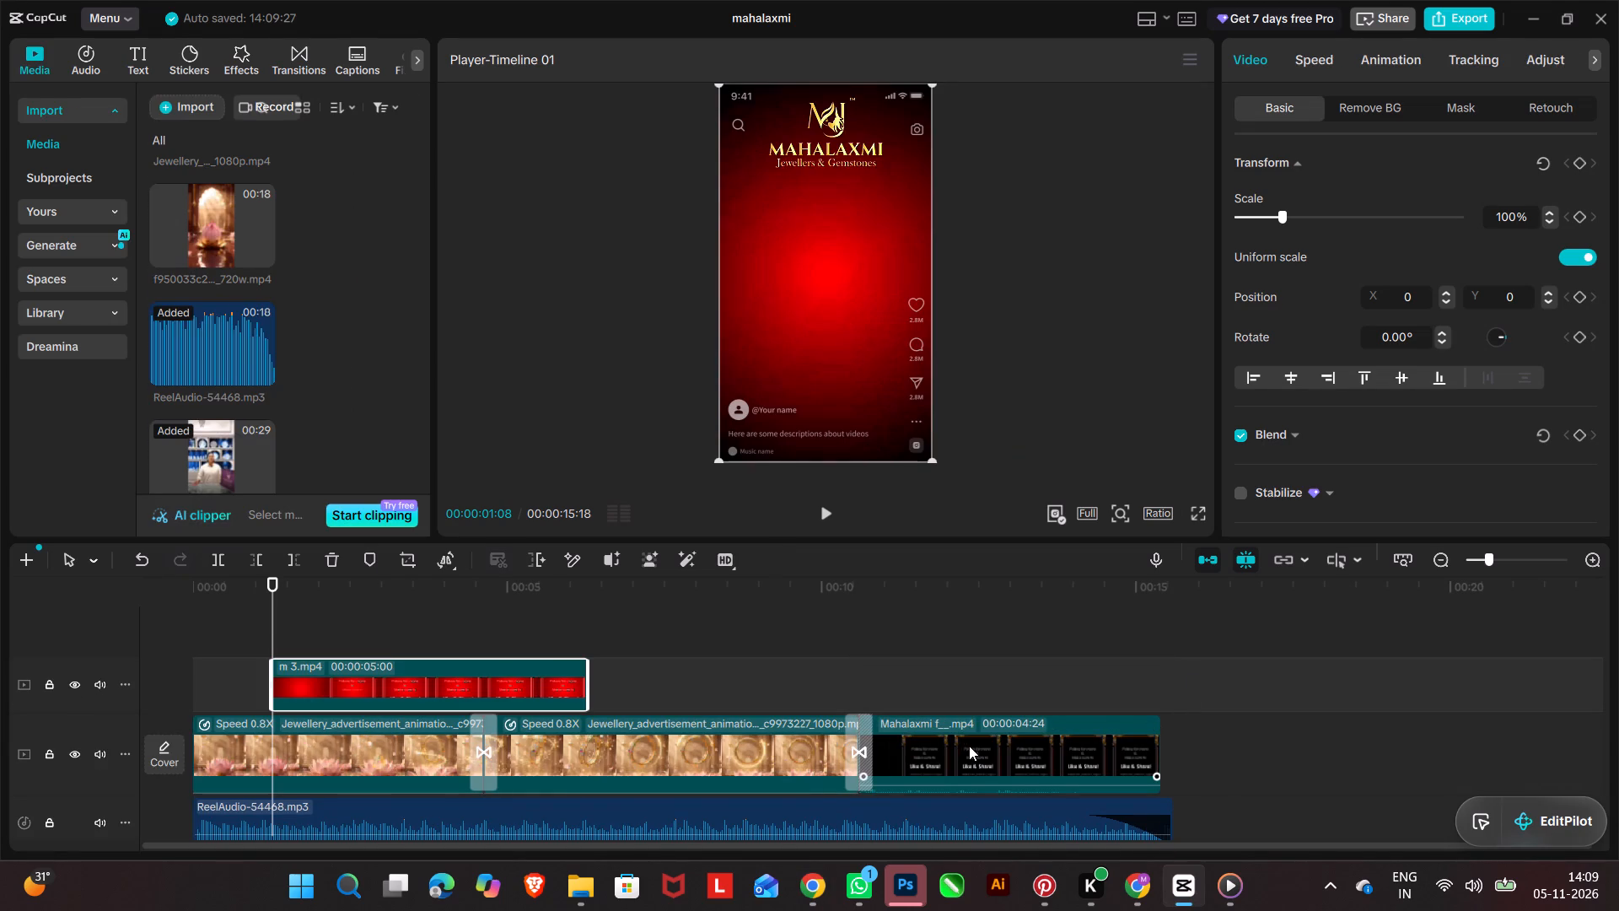
pyautogui.moveTo(499, 682); pyautogui.dragTo(1108, 702)
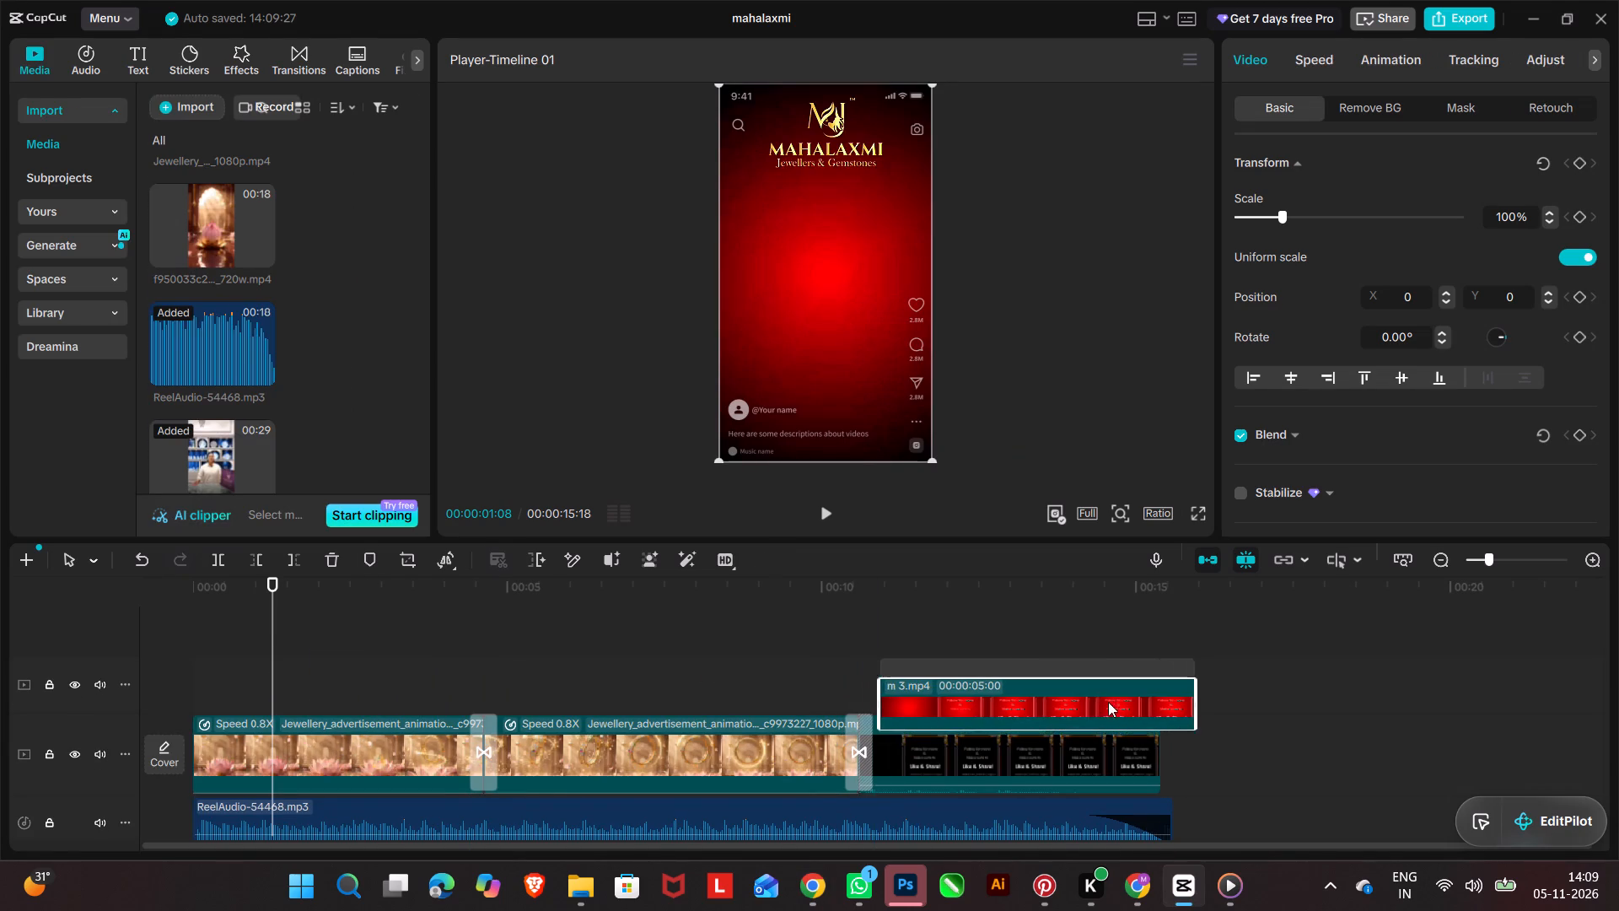
pyautogui.moveTo(1108, 702); pyautogui.dragTo(1091, 696)
# Delete the old black closing clip from the end of the main video track.
pyautogui.click(1110, 744)
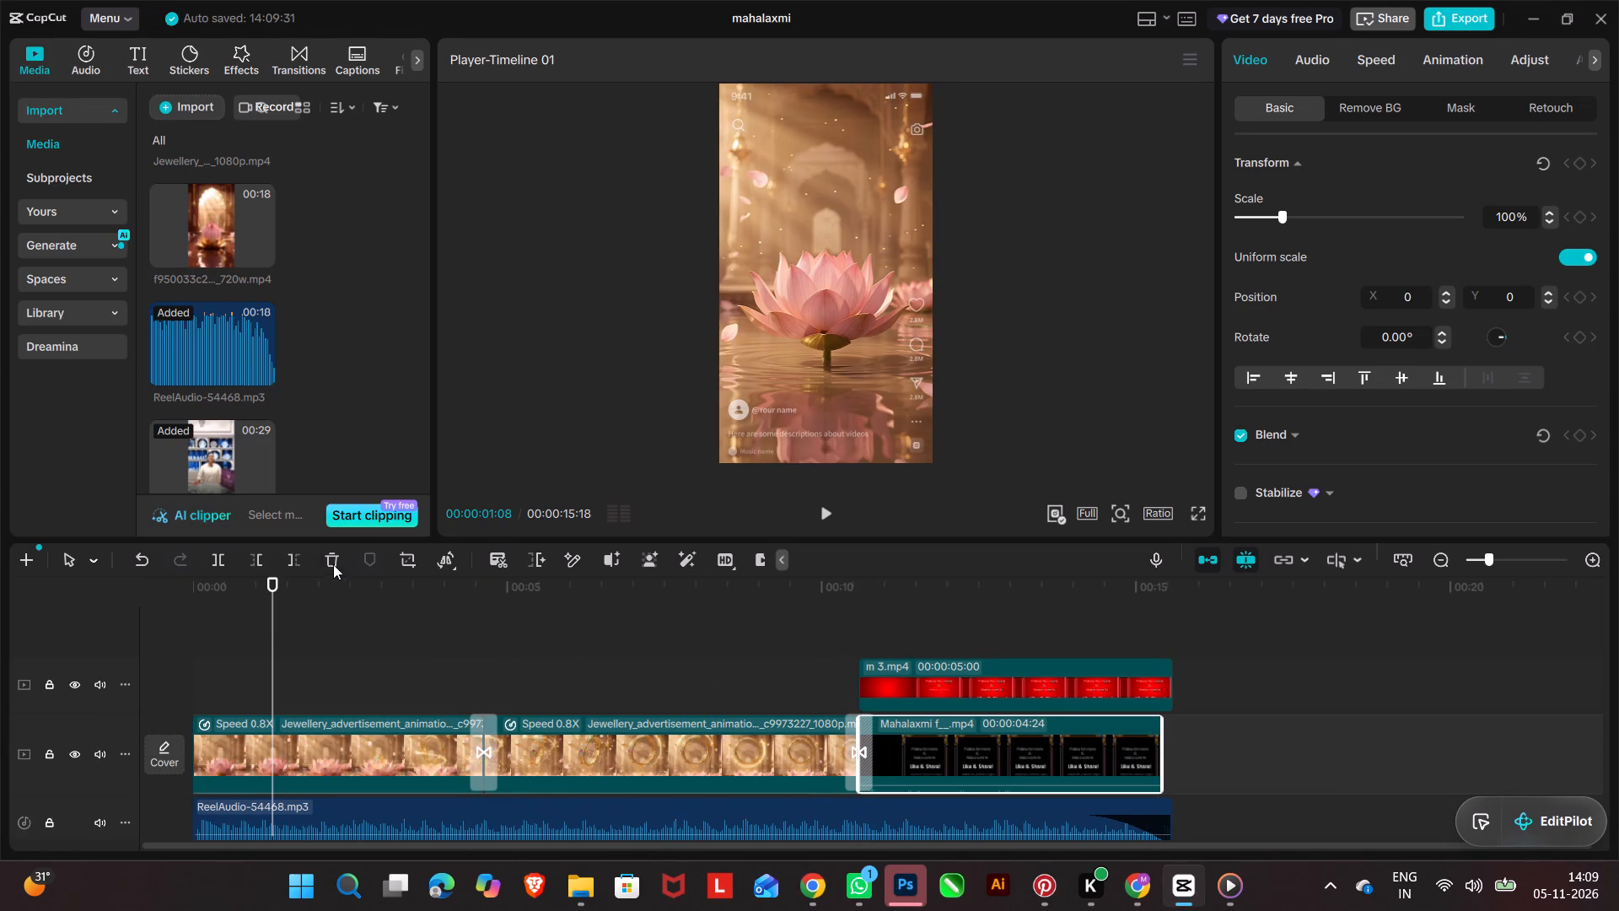
pyautogui.click(331, 563)
# Move the red m 3.mp4 clip down onto the main video track, directly after the second jewellery clip.
pyautogui.click(1062, 689)
pyautogui.moveTo(1064, 681); pyautogui.dragTo(1068, 735)
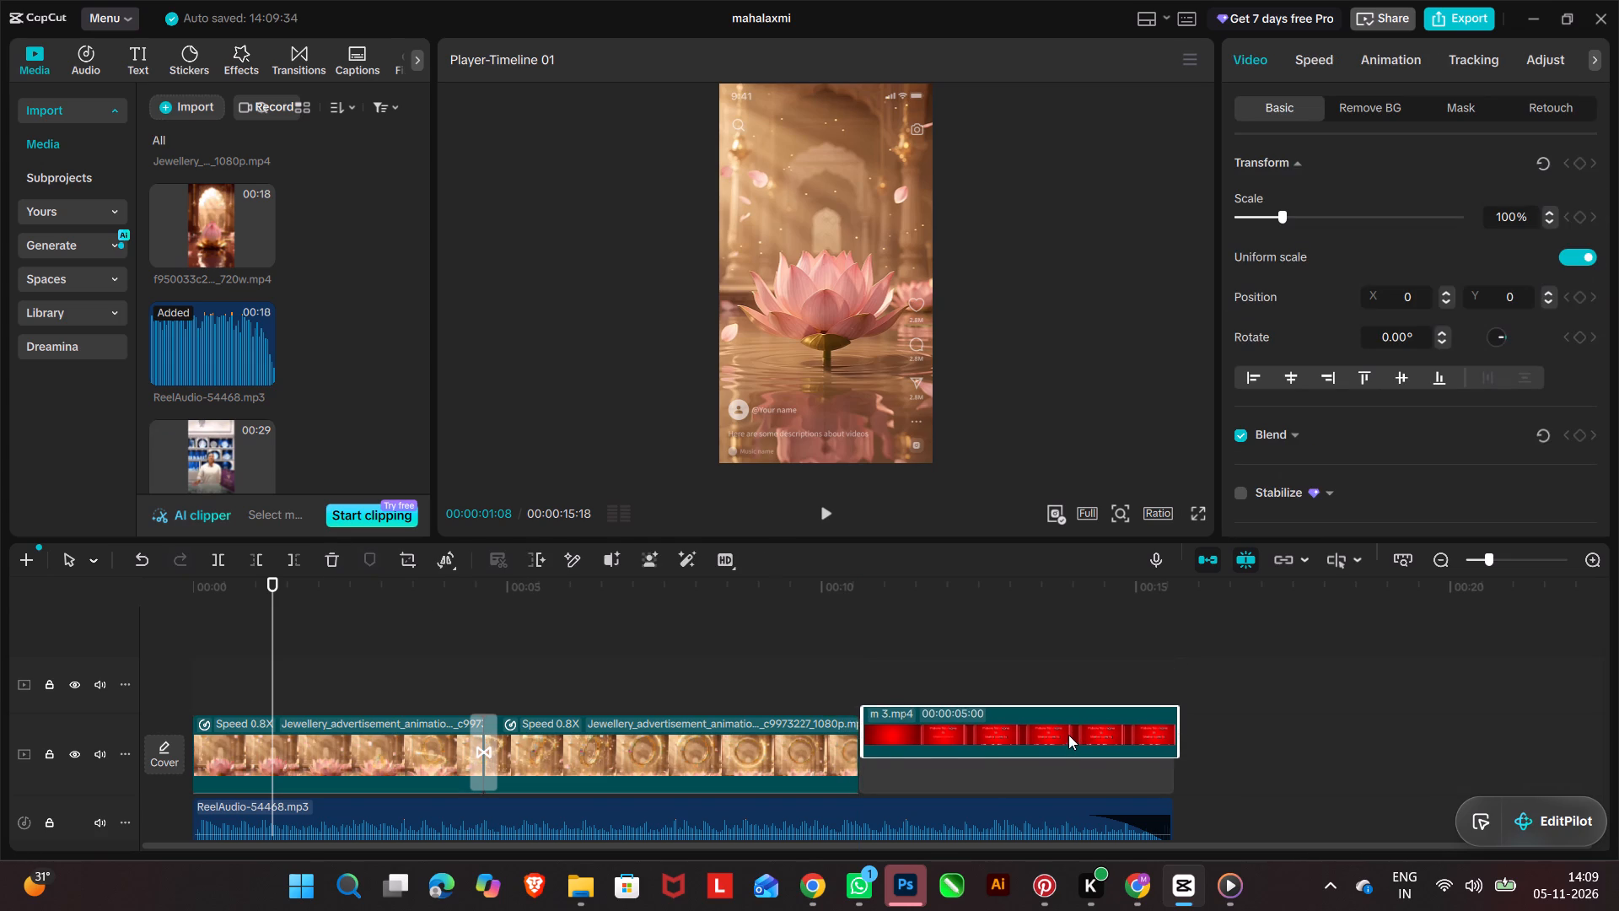
pyautogui.moveTo(1068, 735); pyautogui.dragTo(1067, 760)
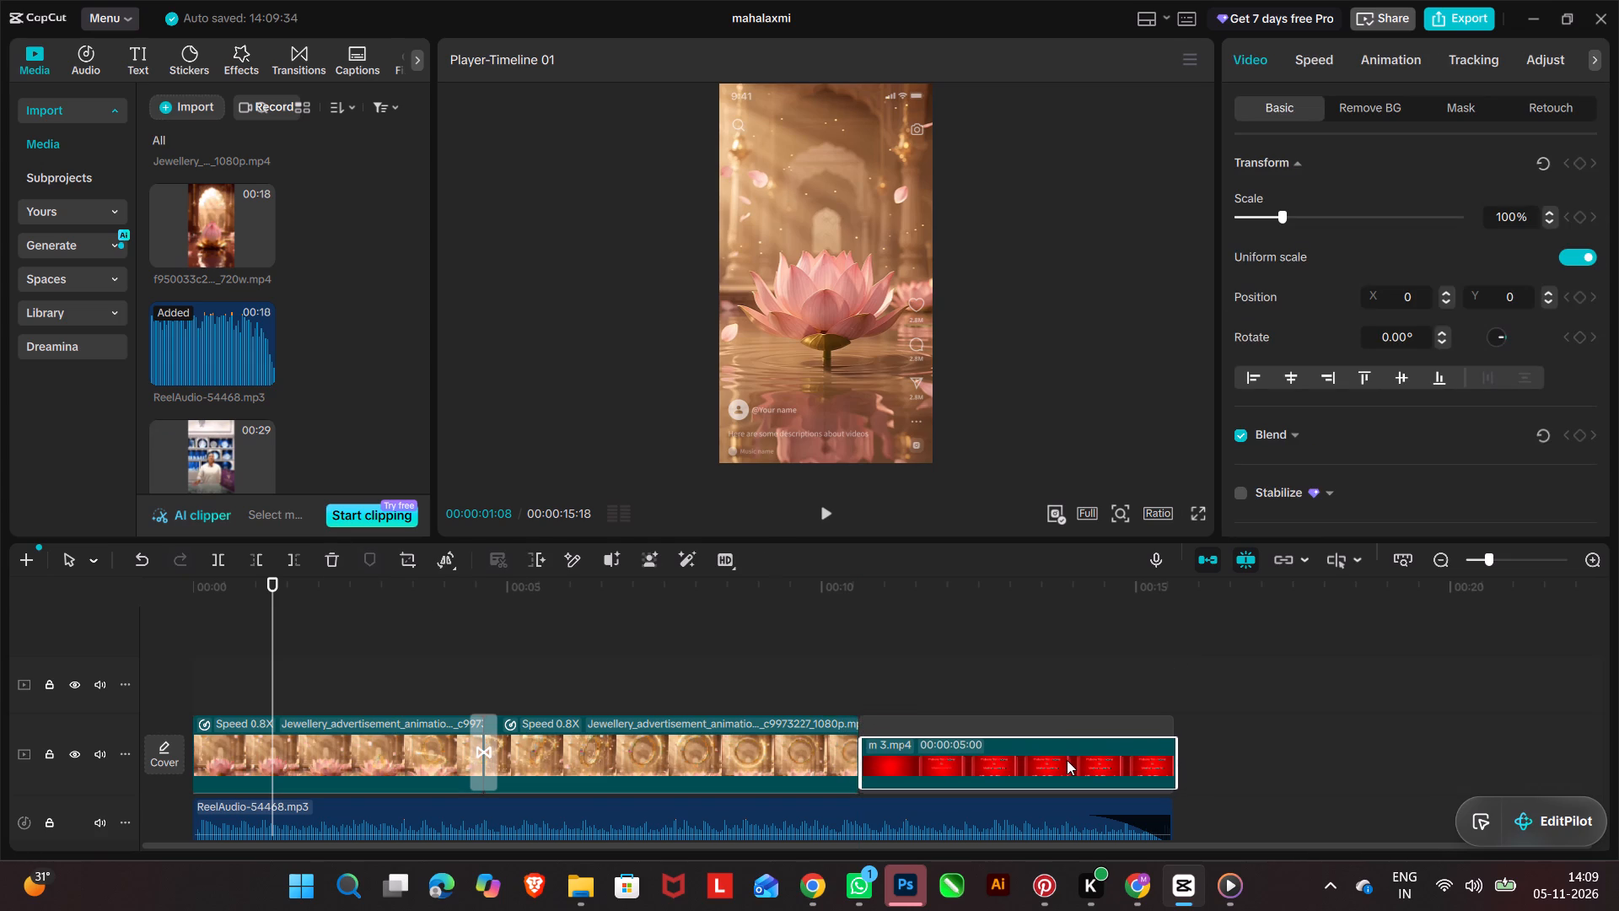
pyautogui.moveTo(1067, 760); pyautogui.dragTo(1067, 762)
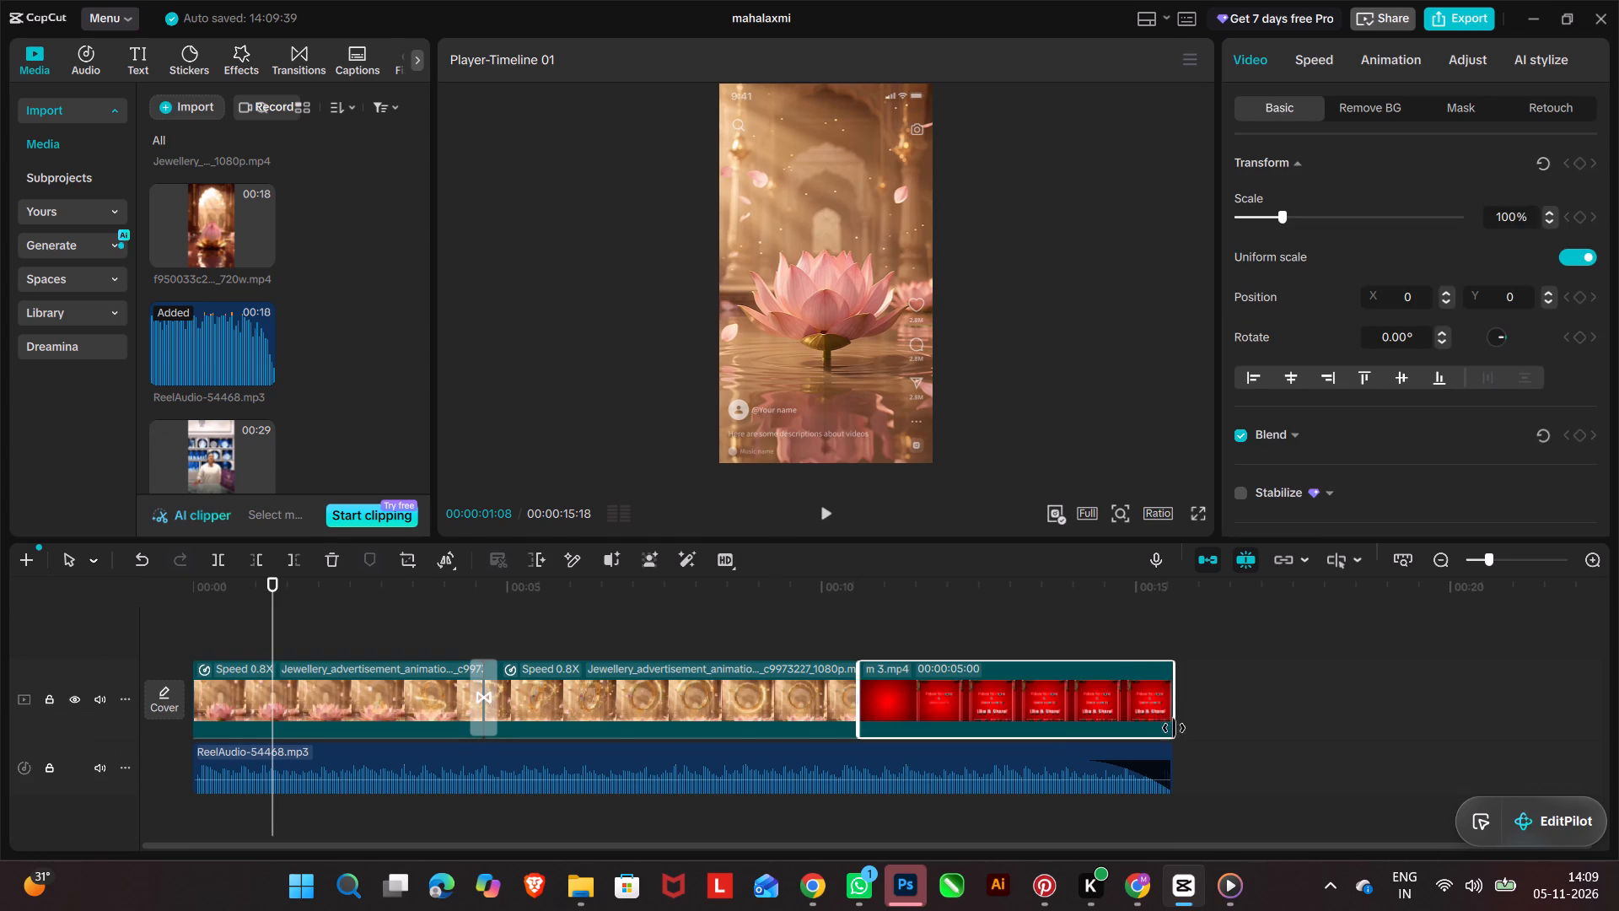
# Play the whole video full screen from the start to check the new red ending.
pyautogui.click(1172, 762)
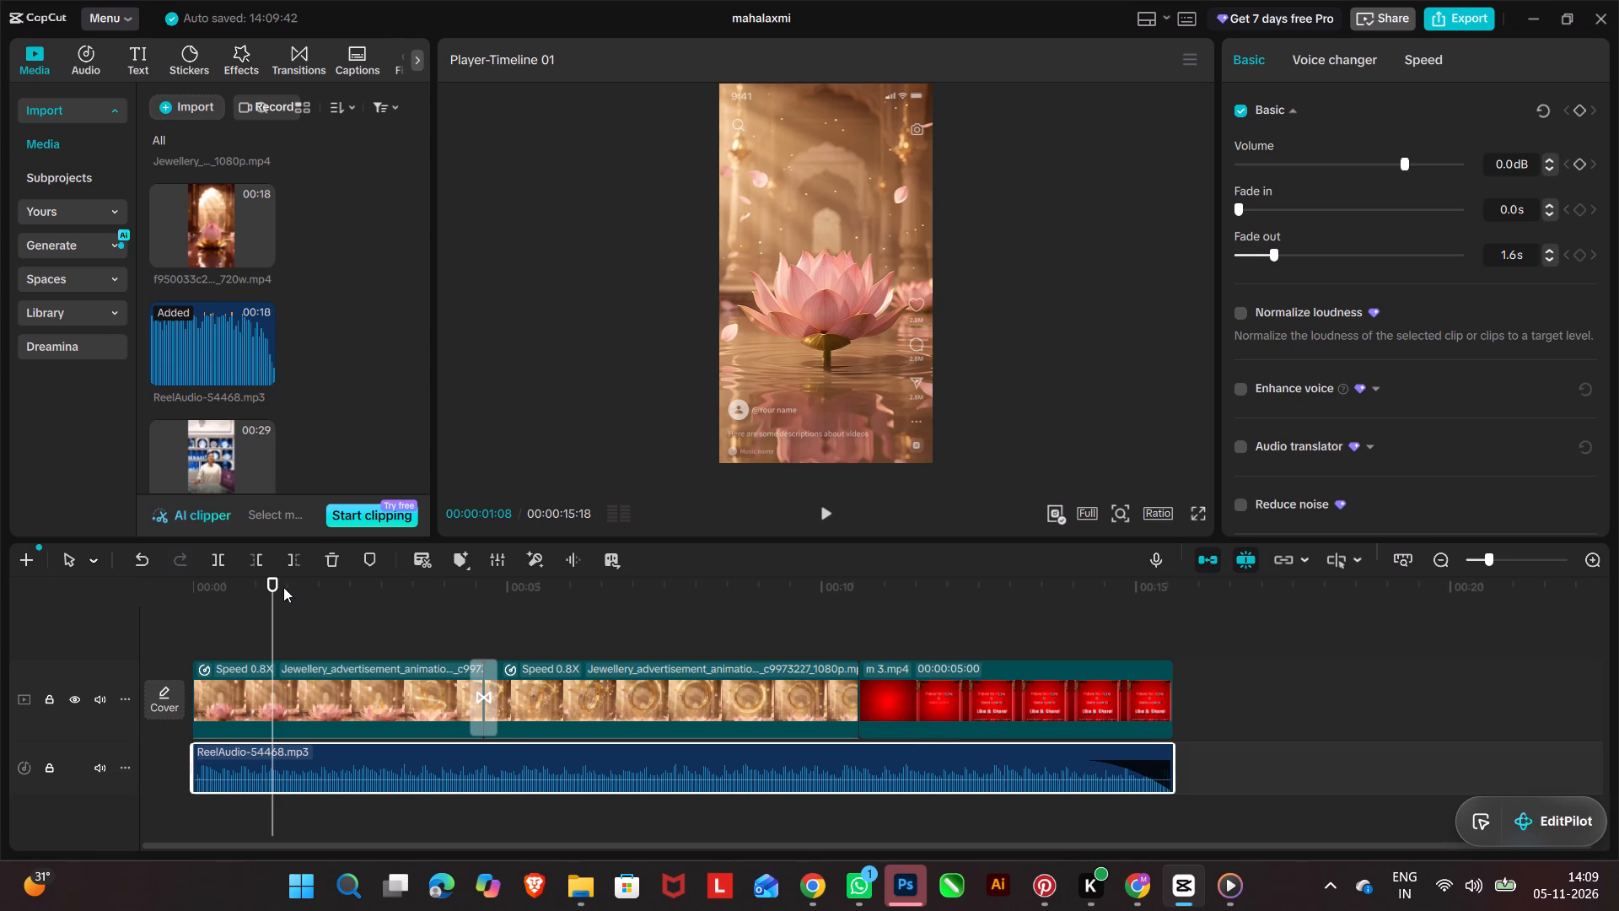
pyautogui.moveTo(275, 585); pyautogui.dragTo(32, 547)
pyautogui.click(1202, 508)
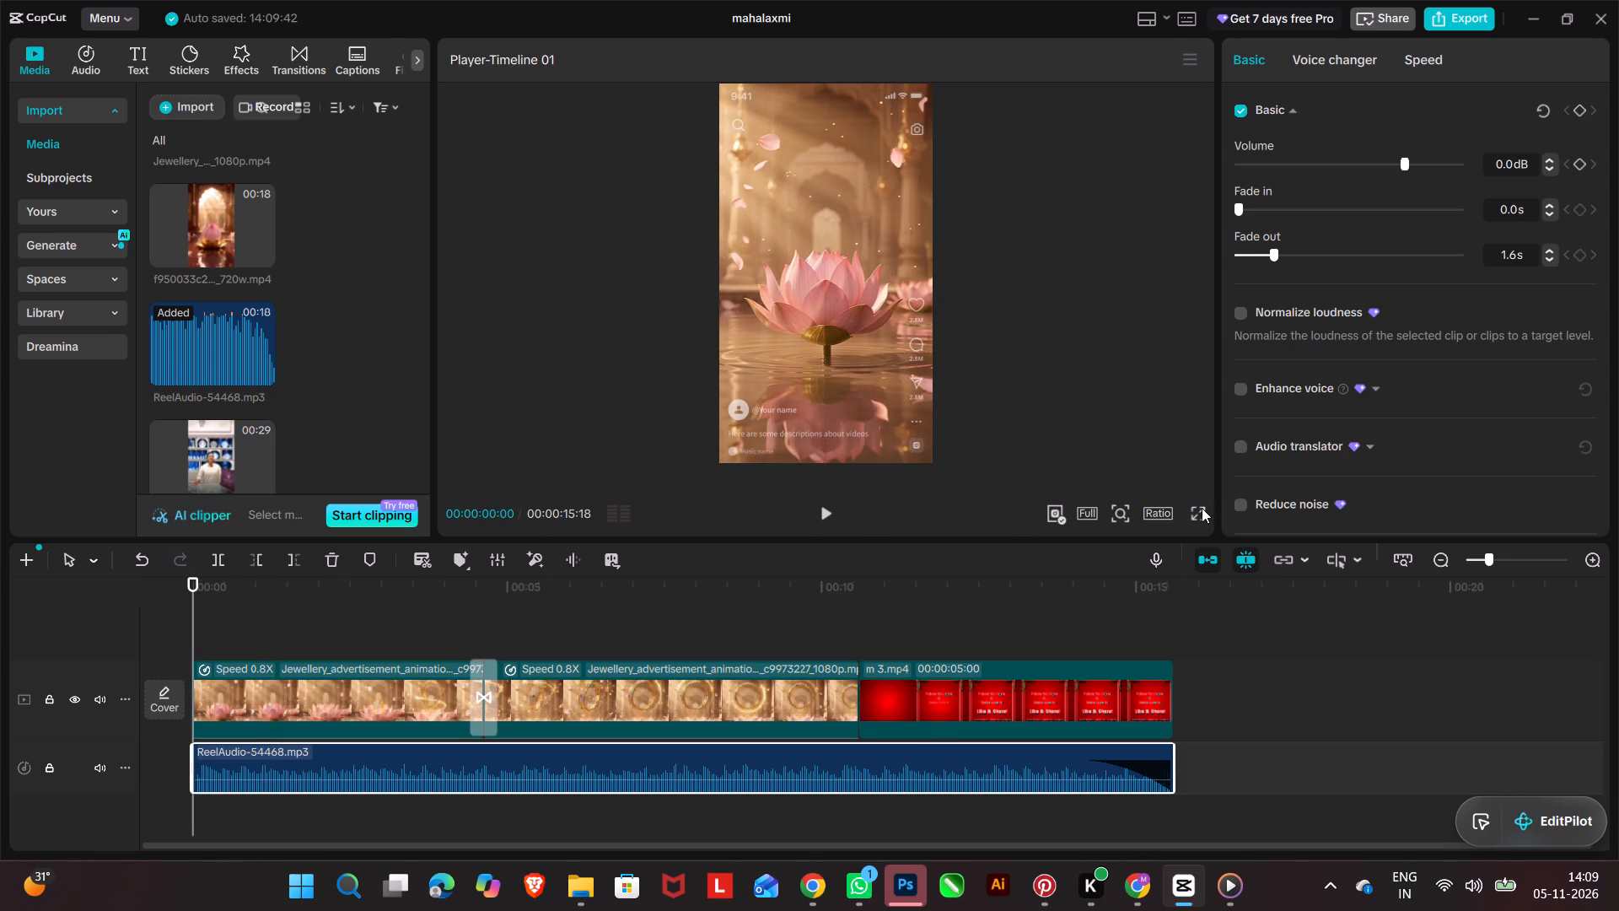
pyautogui.click(522, 811)
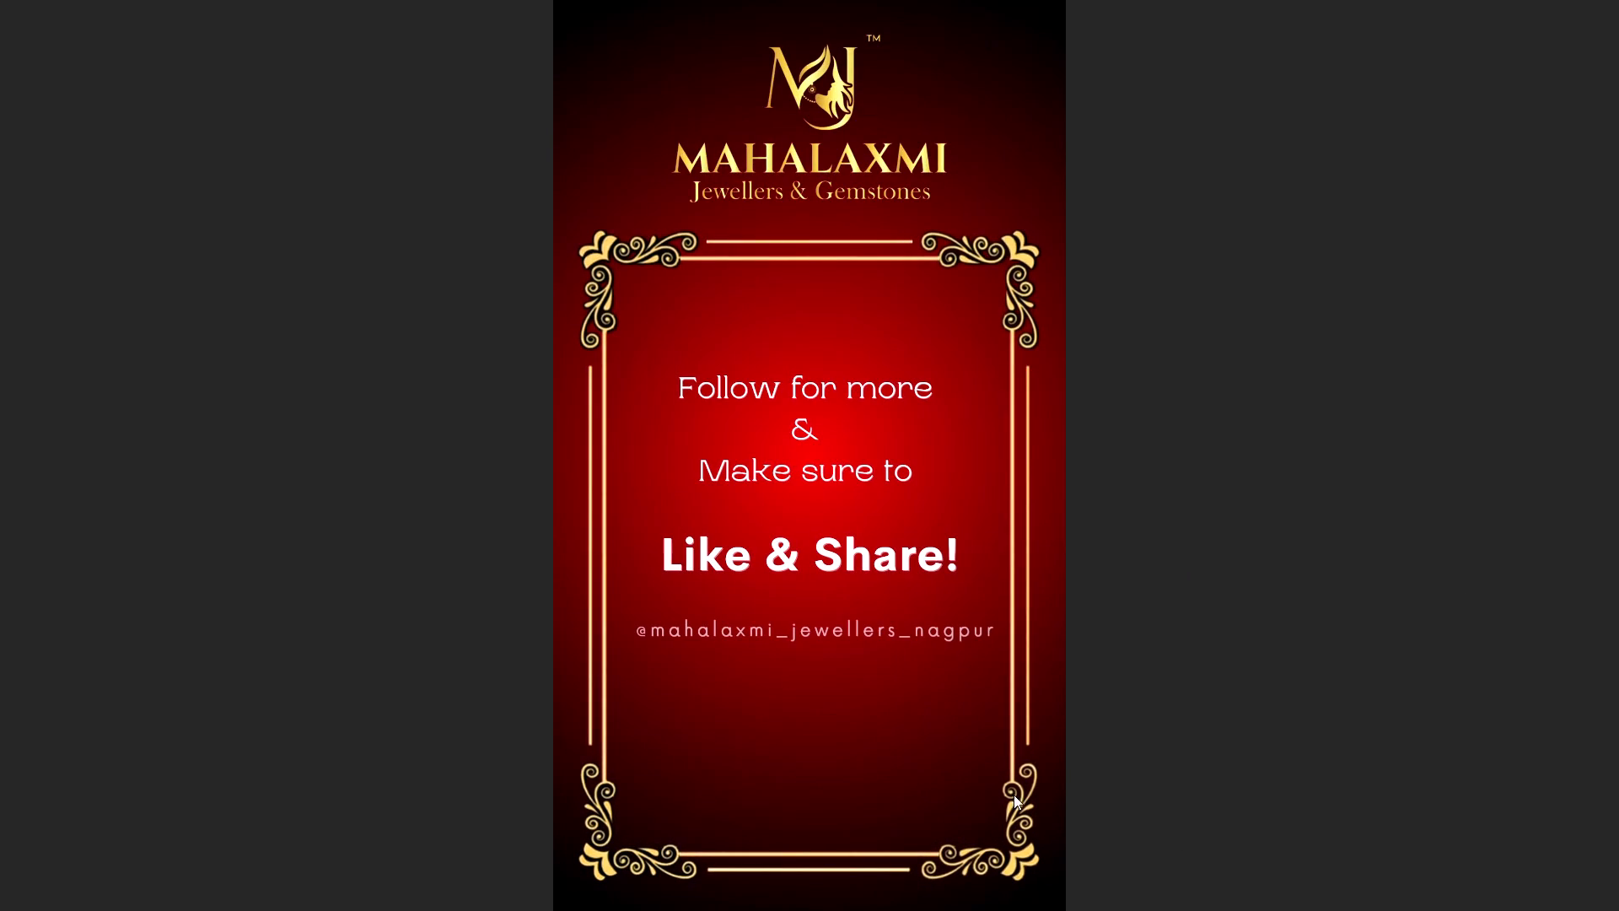
pyautogui.click(939, 657)
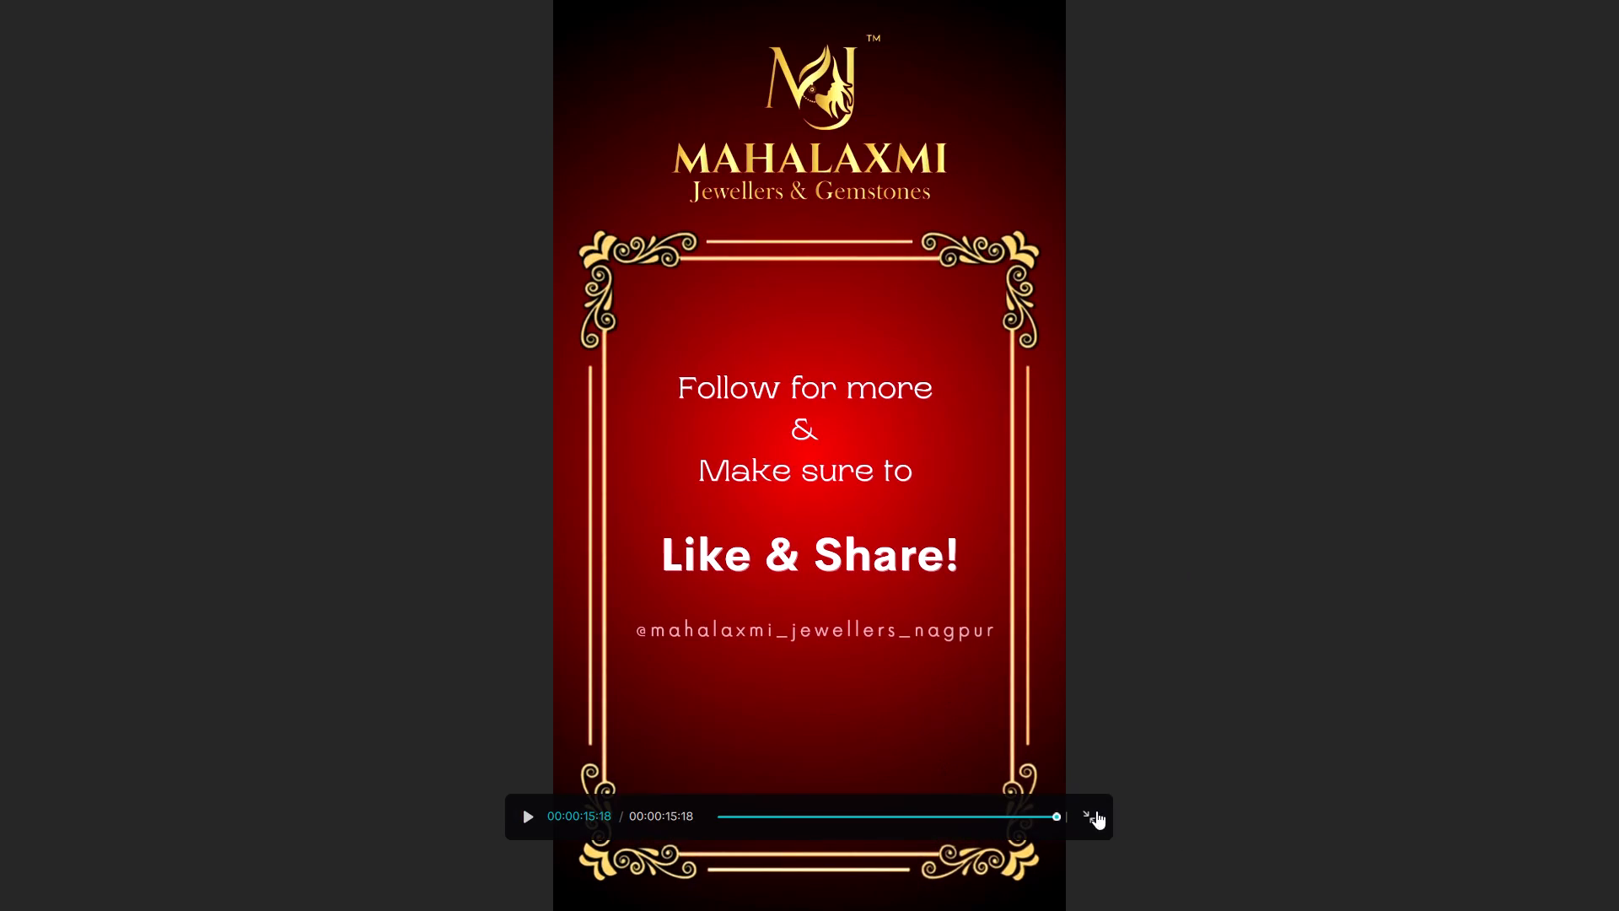
pyautogui.click(1096, 811)
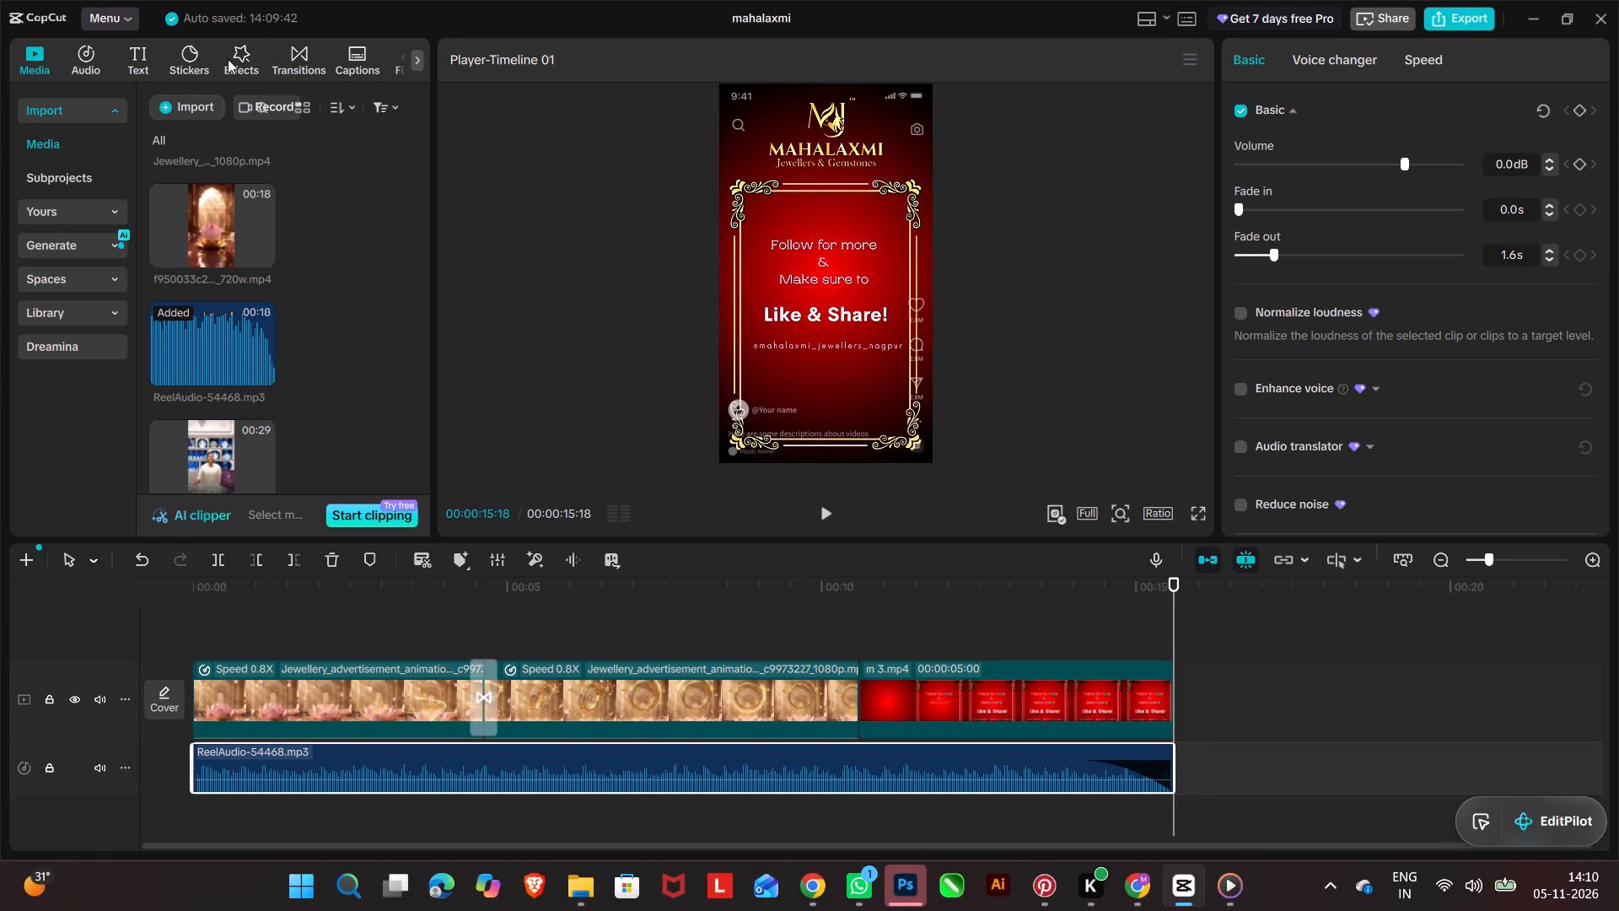
# Add the Mix transition between the second jewellery clip and the red closing clip m 3.mp4.
pyautogui.click(283, 56)
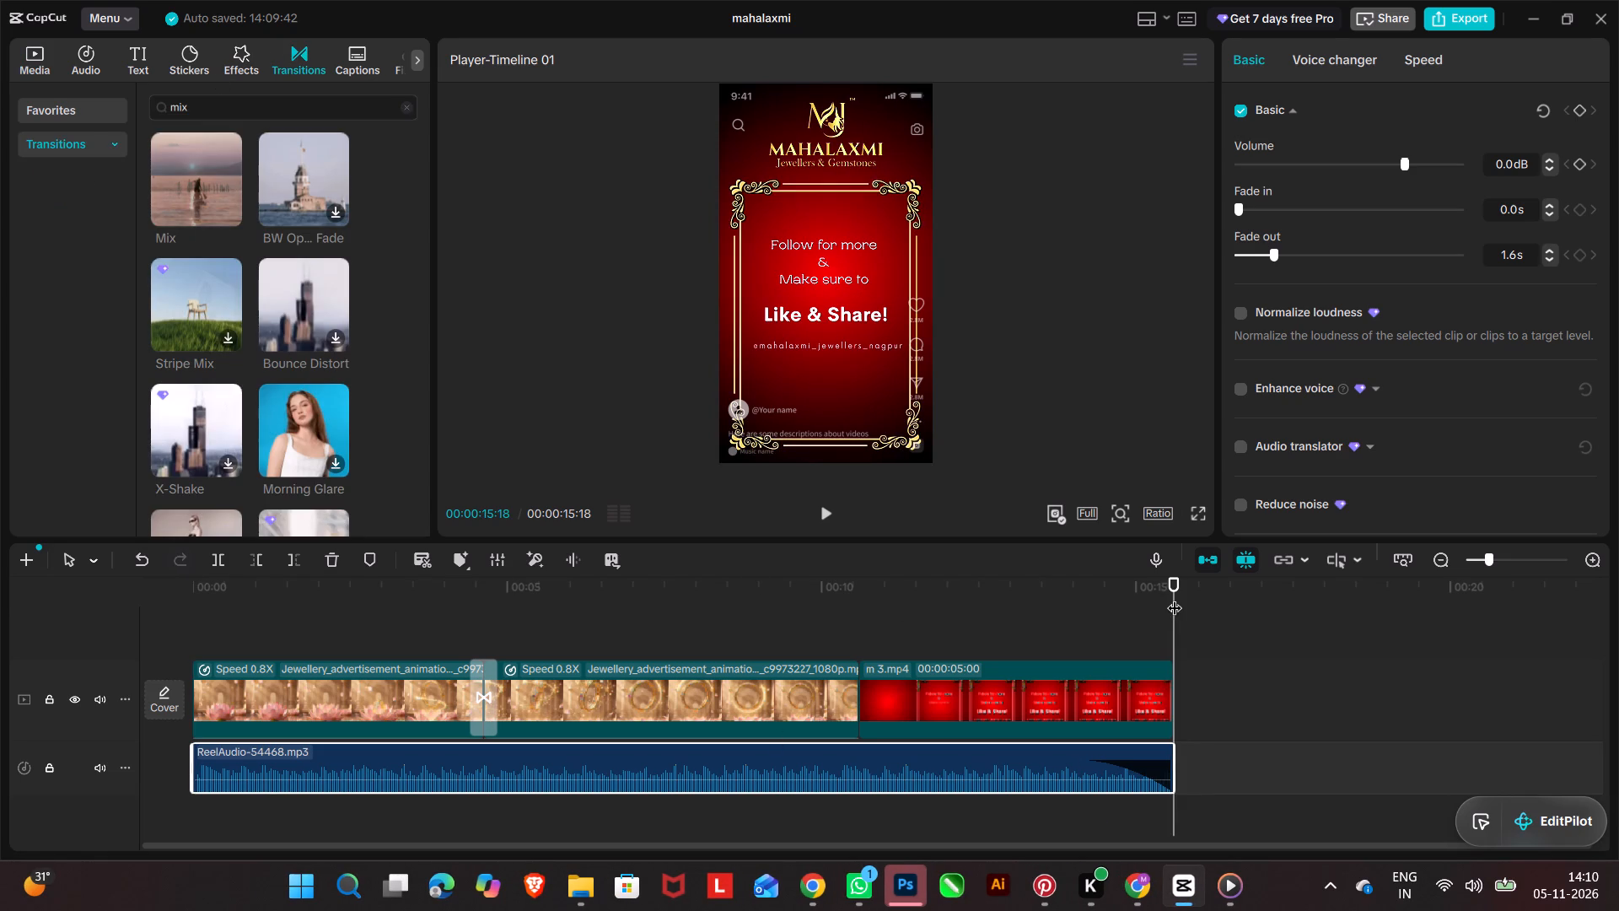
pyautogui.moveTo(1175, 597); pyautogui.dragTo(863, 612)
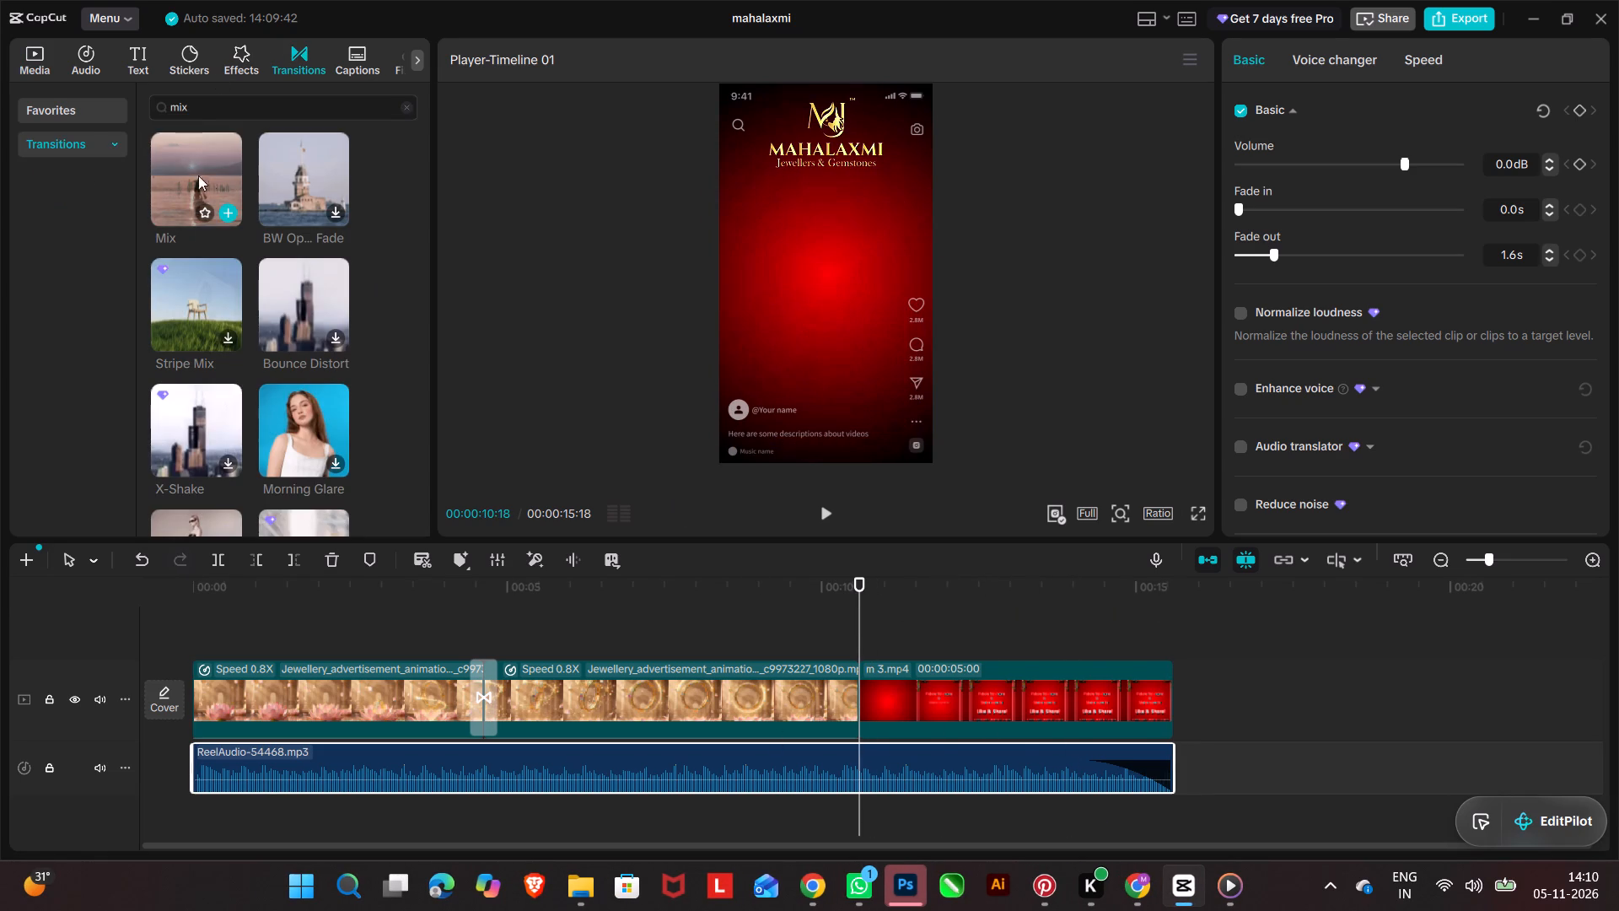
pyautogui.click(208, 175)
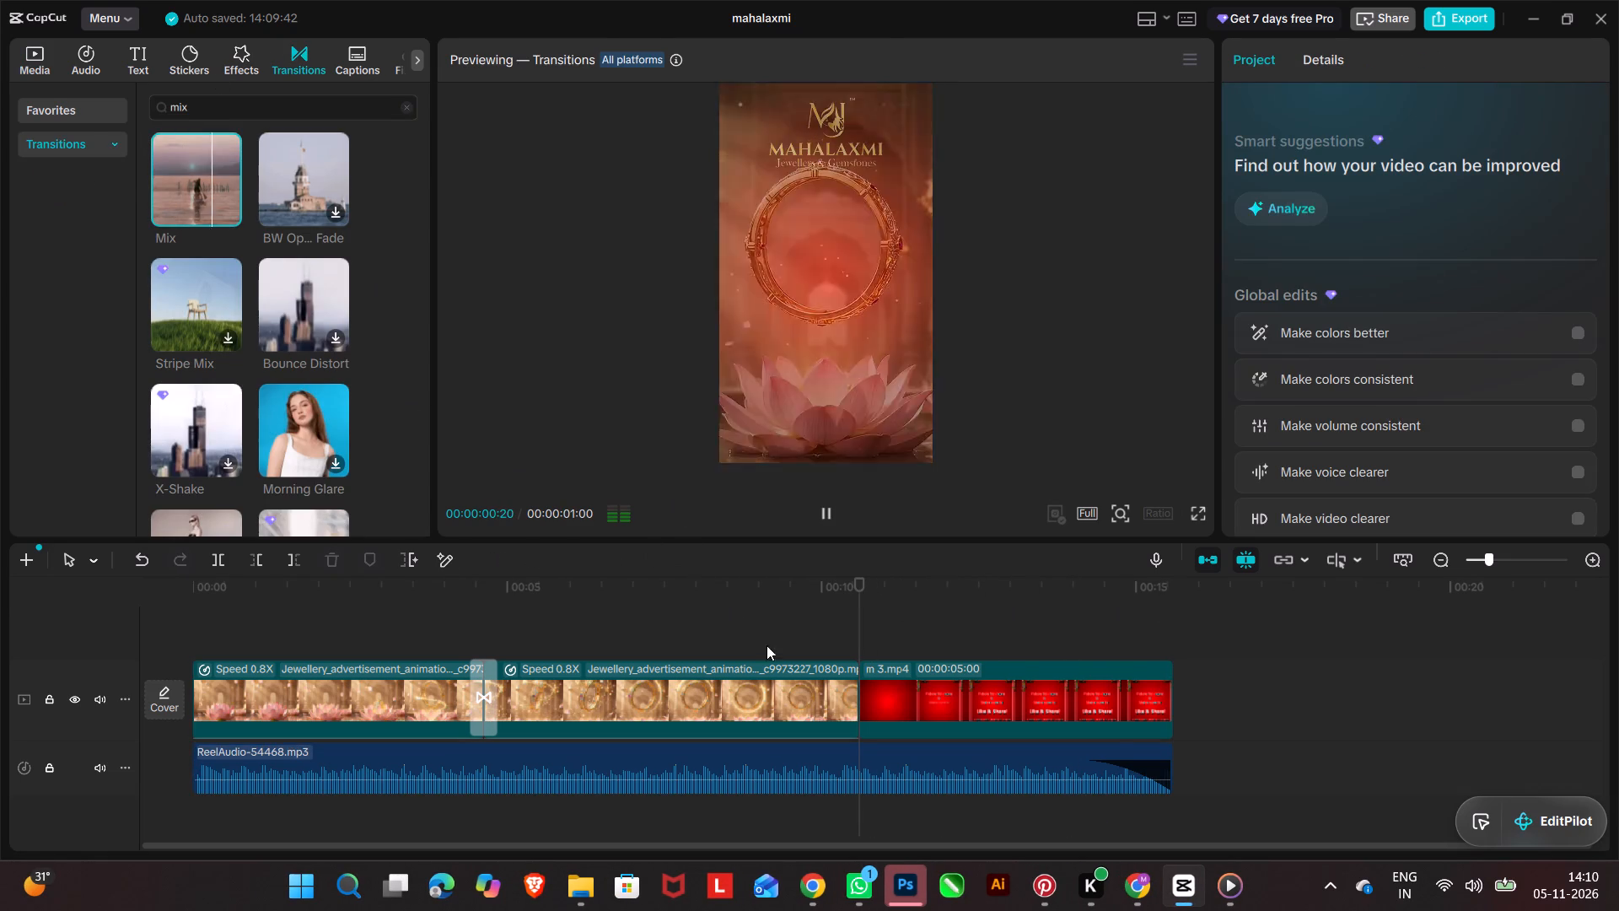
pyautogui.click(223, 209)
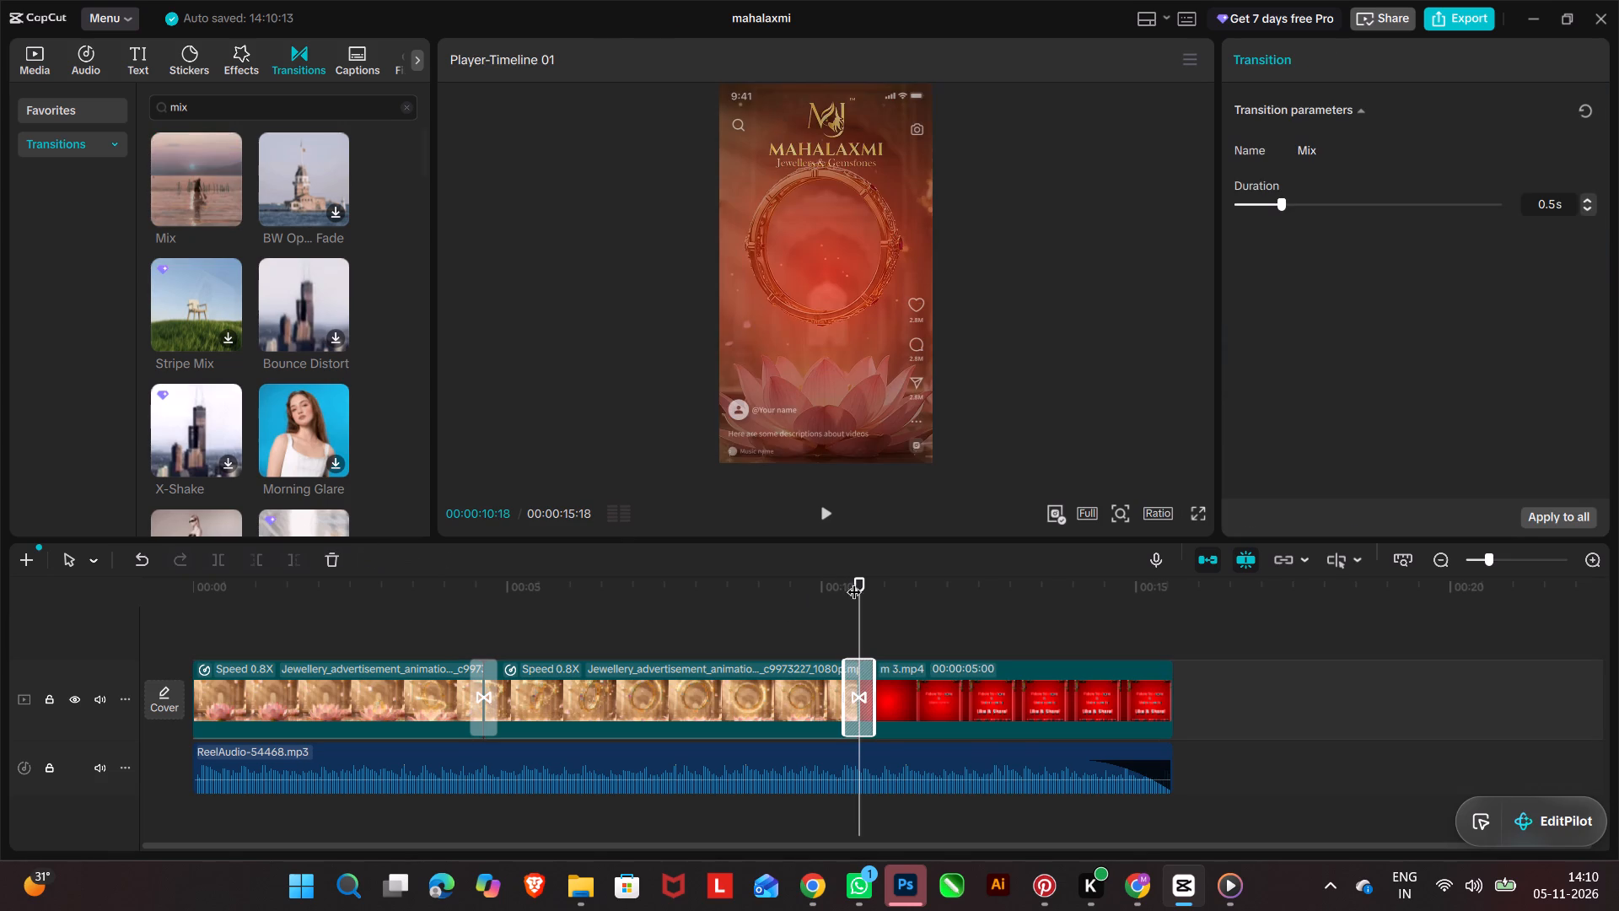
# Play the whole video full screen from the start to check the transition into the closing card.
pyautogui.moveTo(858, 571); pyautogui.dragTo(736, 587)
pyautogui.moveTo(862, 574); pyautogui.dragTo(783, 586)
pyautogui.moveTo(783, 586); pyautogui.dragTo(678, 591)
pyautogui.moveTo(859, 580); pyautogui.dragTo(37, 580)
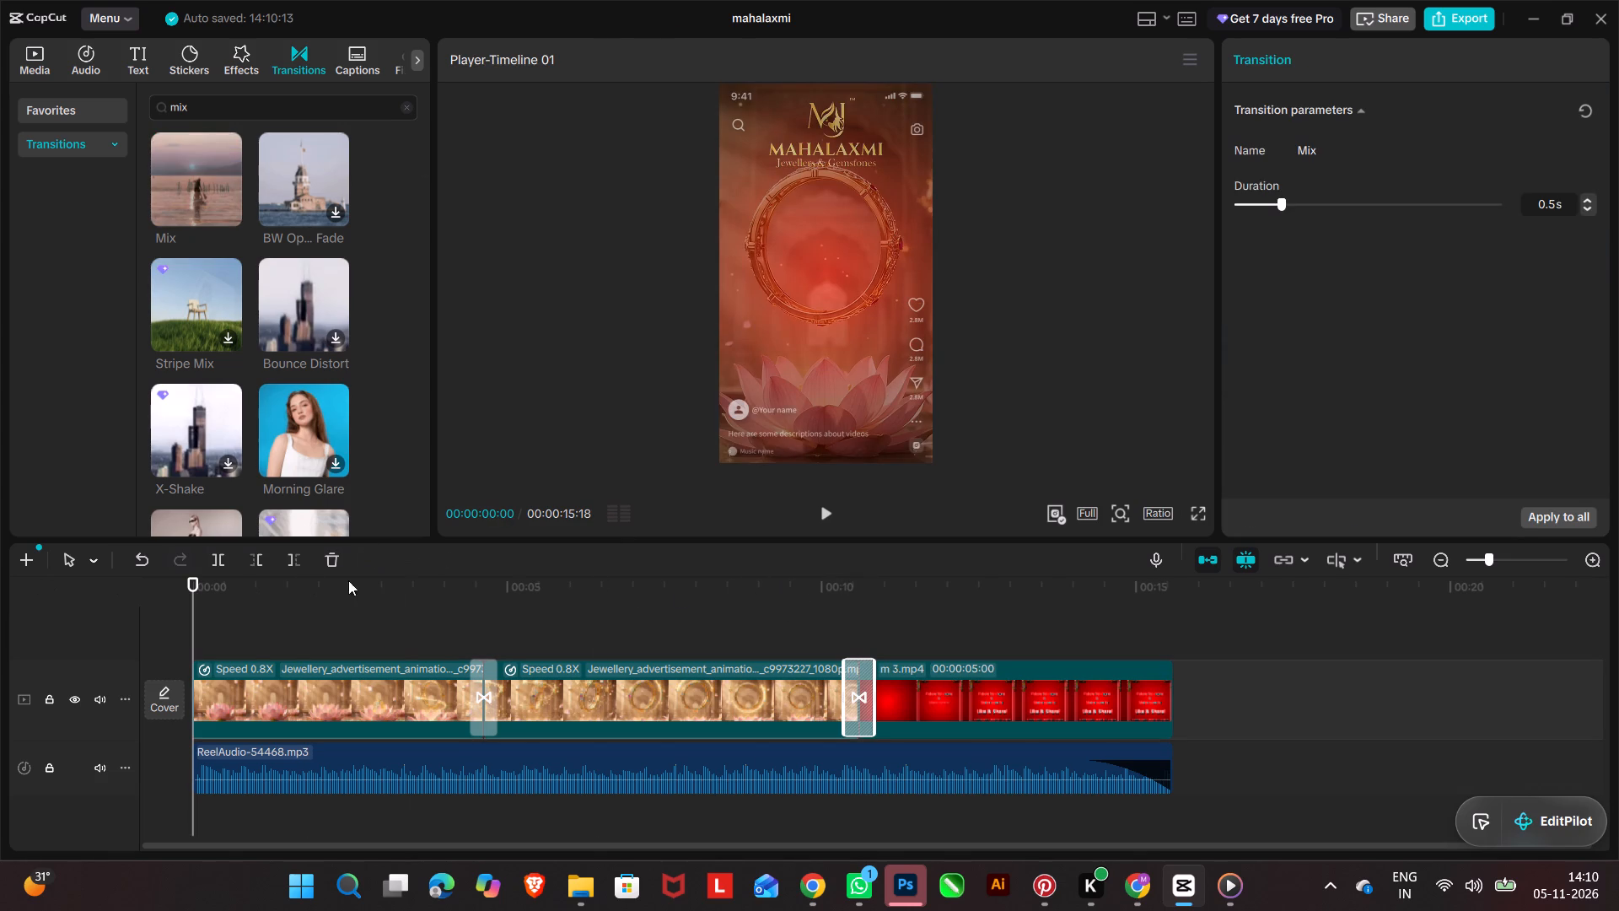
pyautogui.click(1196, 510)
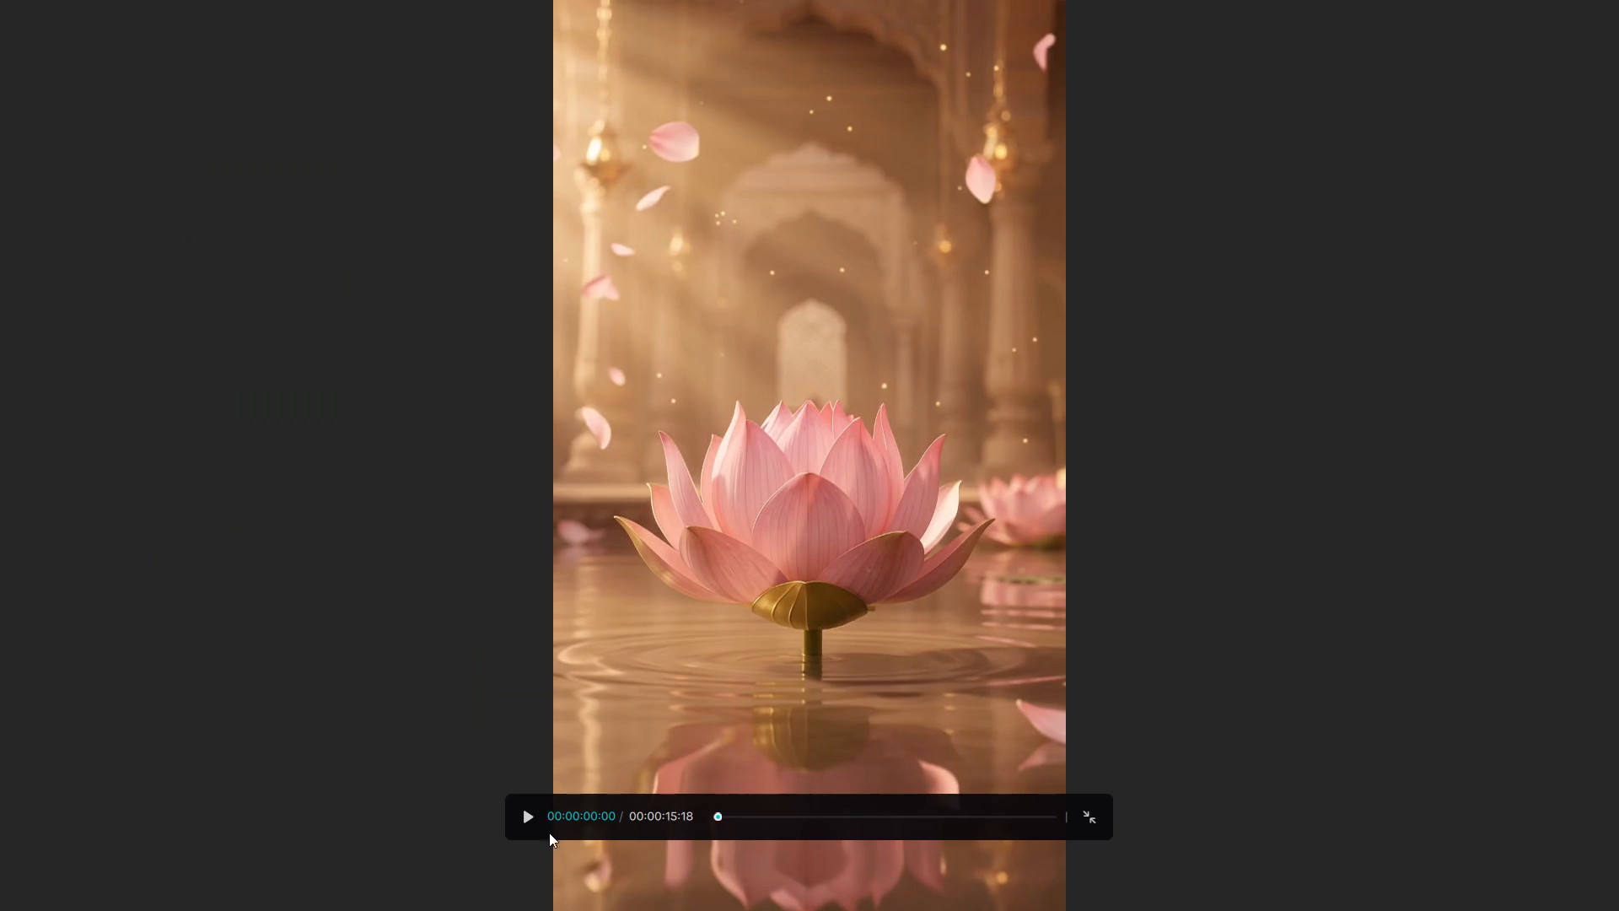
pyautogui.click(527, 815)
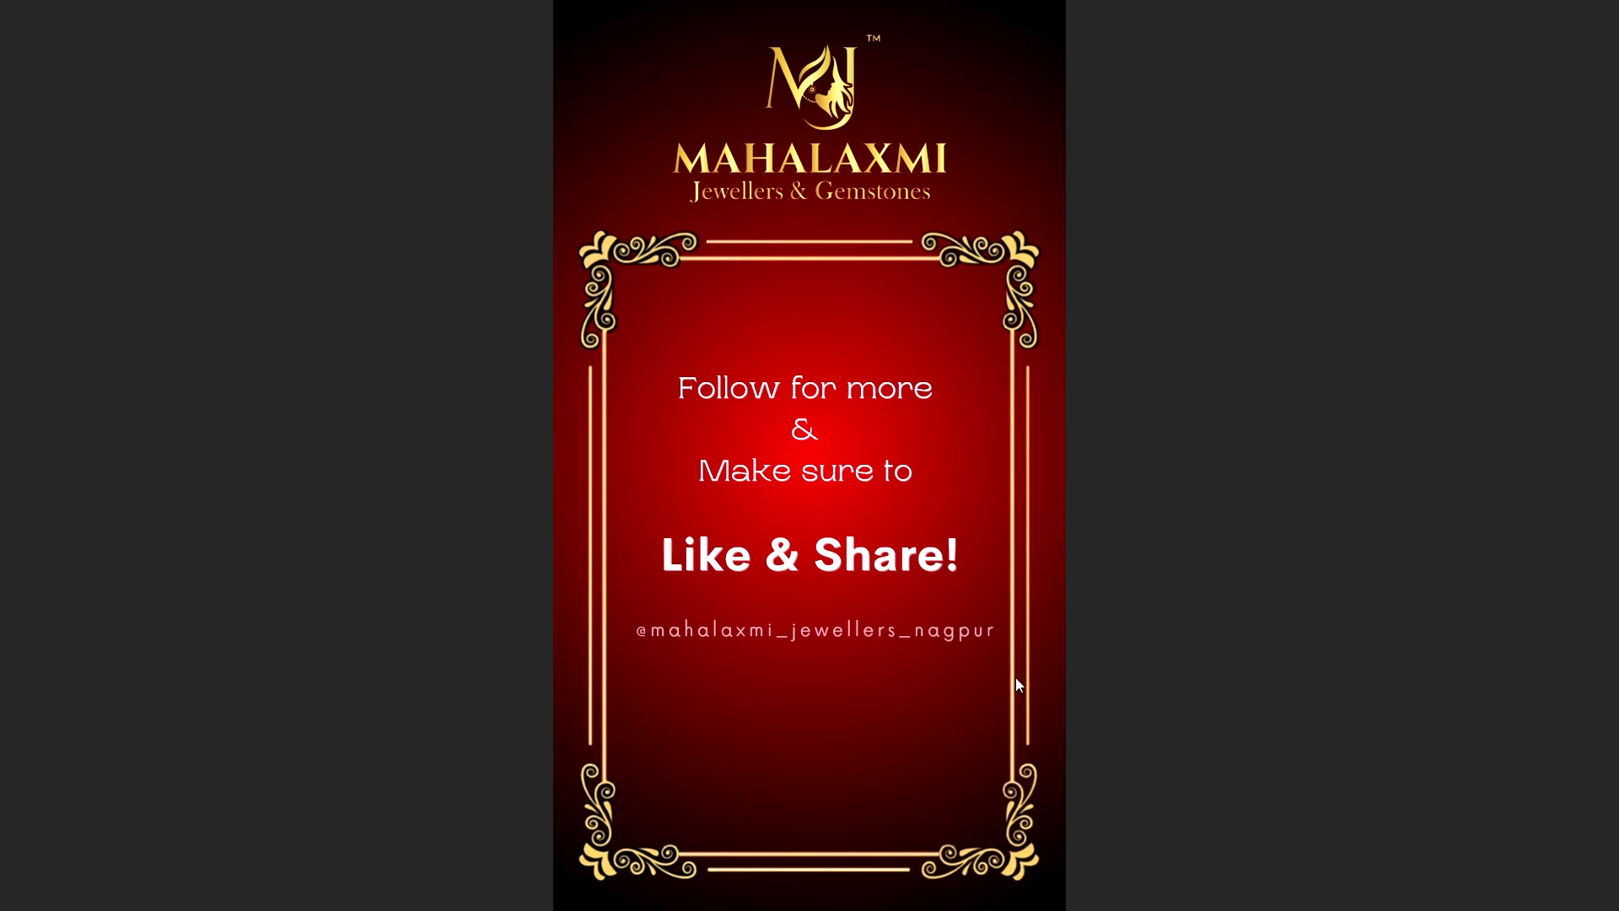
pyautogui.click(895, 606)
pyautogui.click(1085, 814)
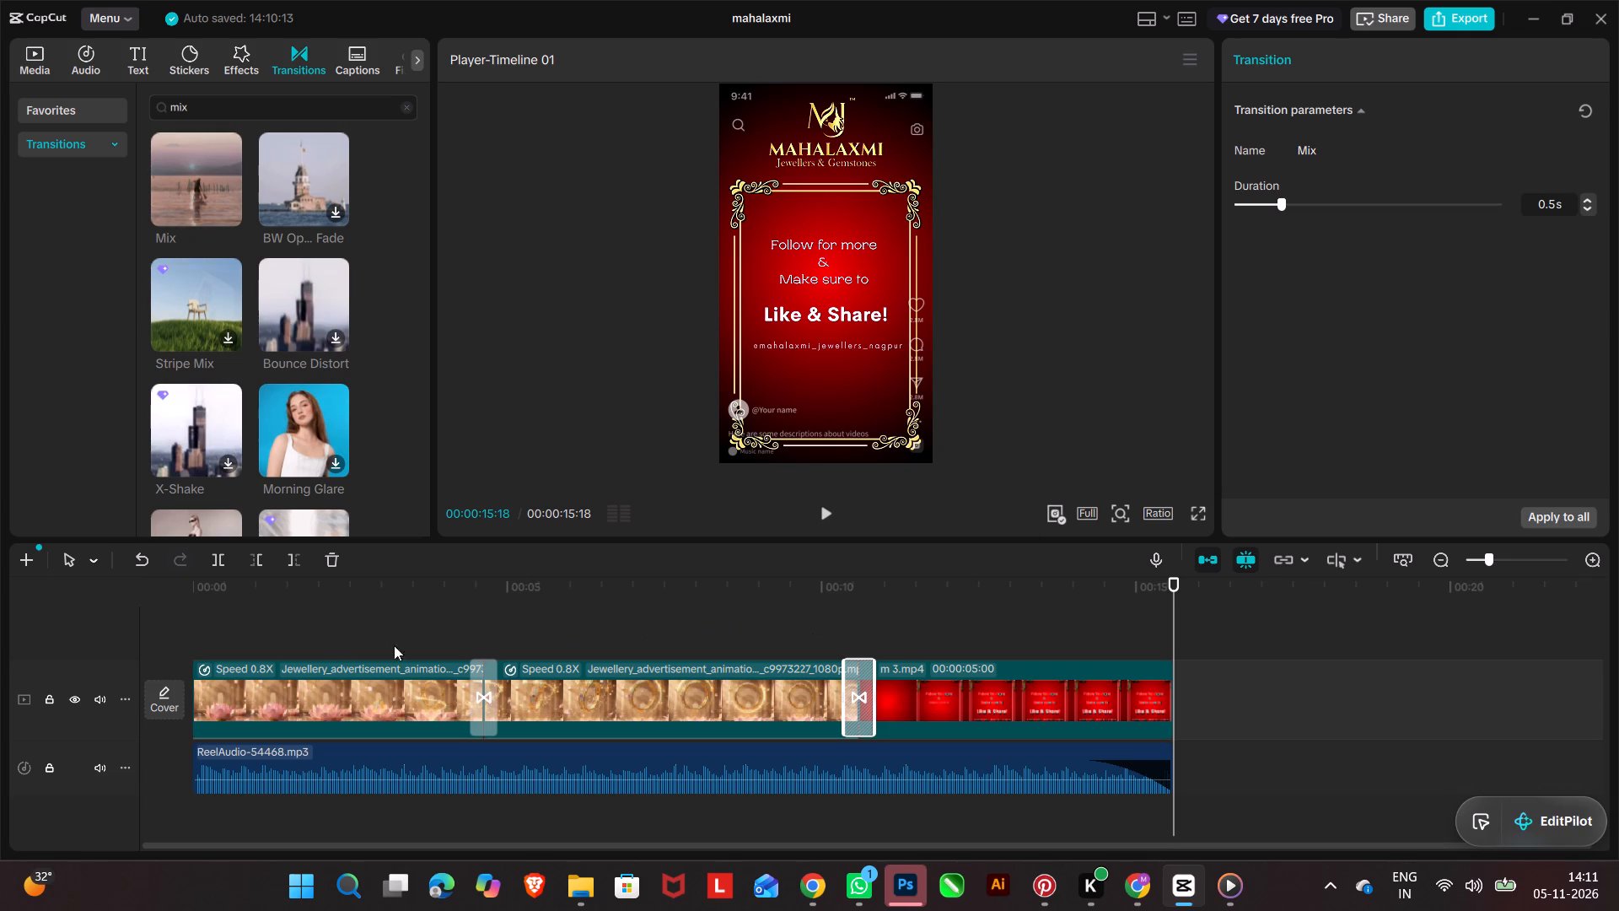
# Turn on Auto adjust for the first jewellery clip.
pyautogui.click(246, 691)
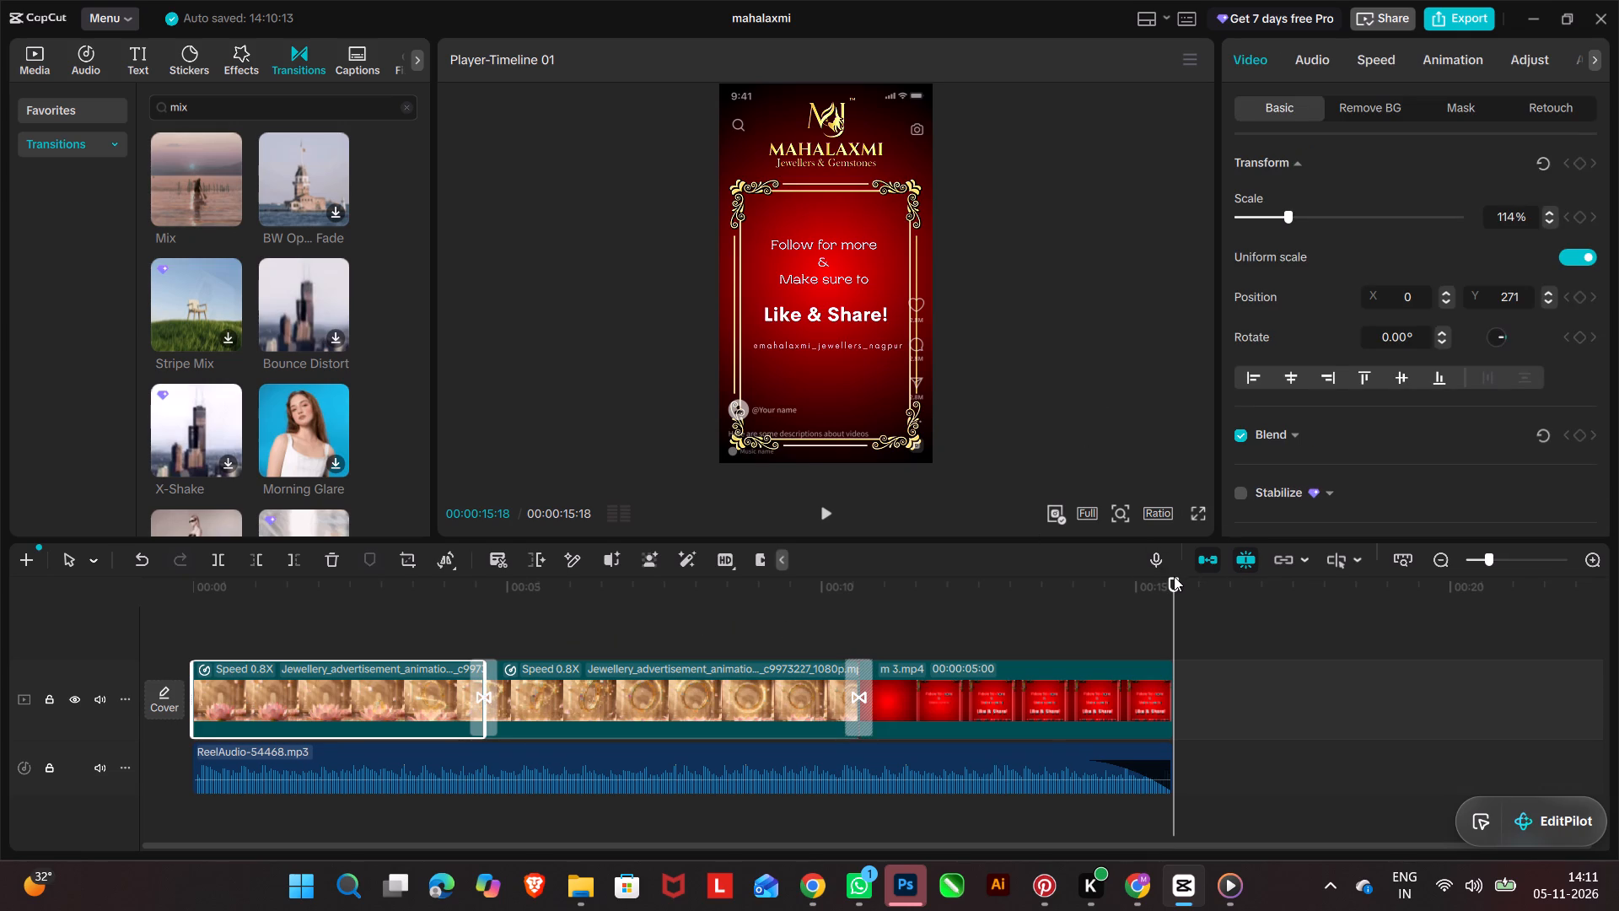
pyautogui.moveTo(1174, 579); pyautogui.dragTo(169, 622)
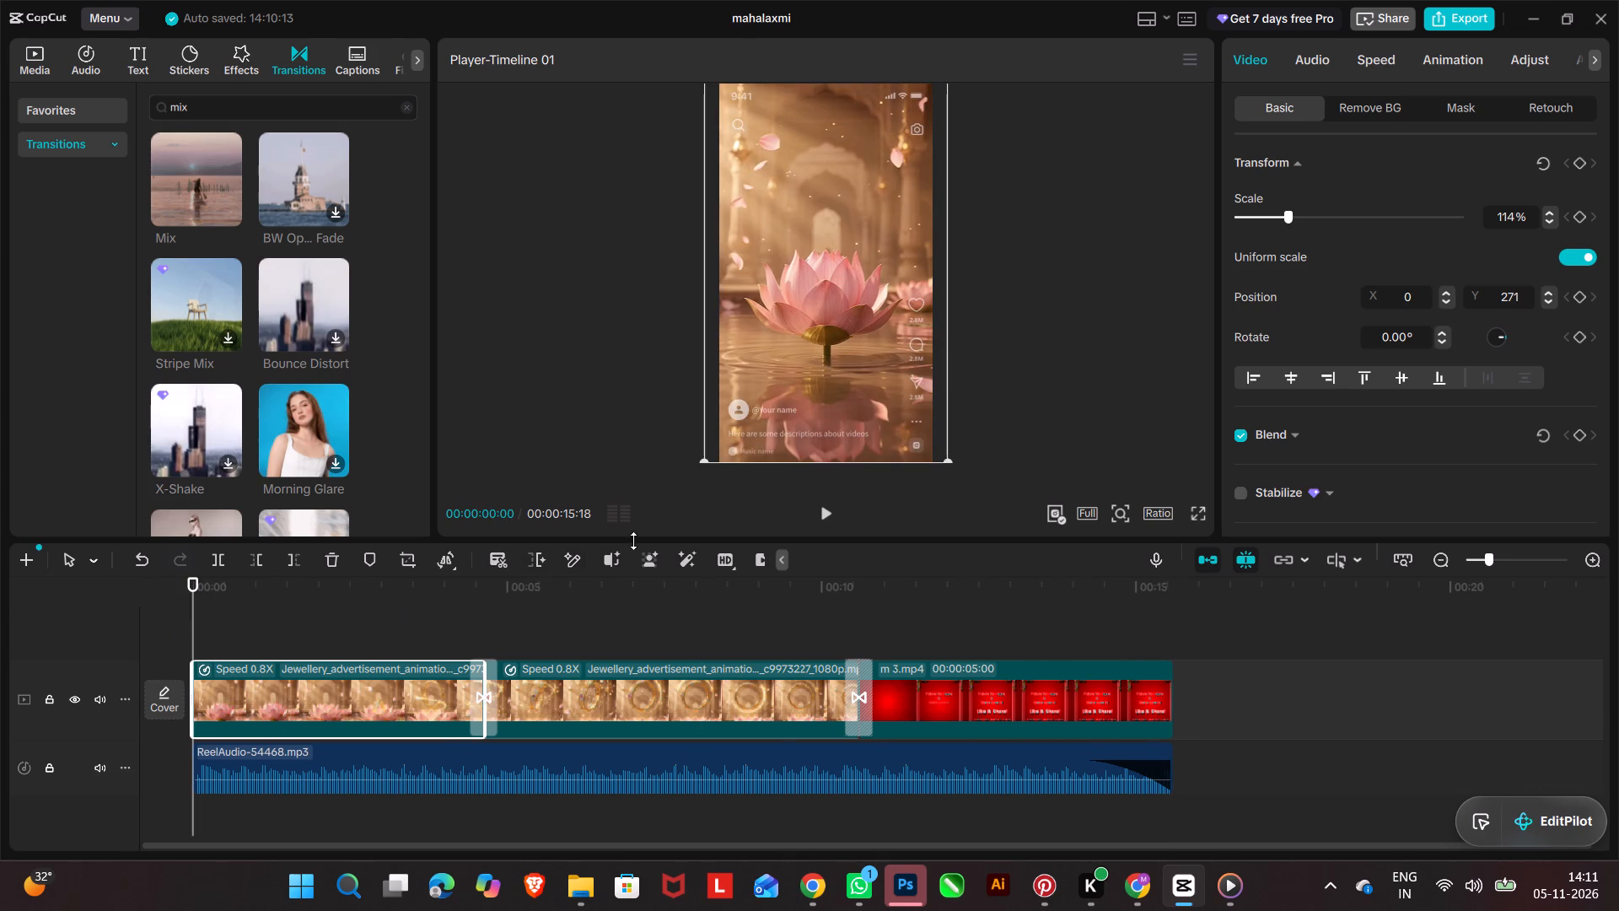
pyautogui.click(1519, 61)
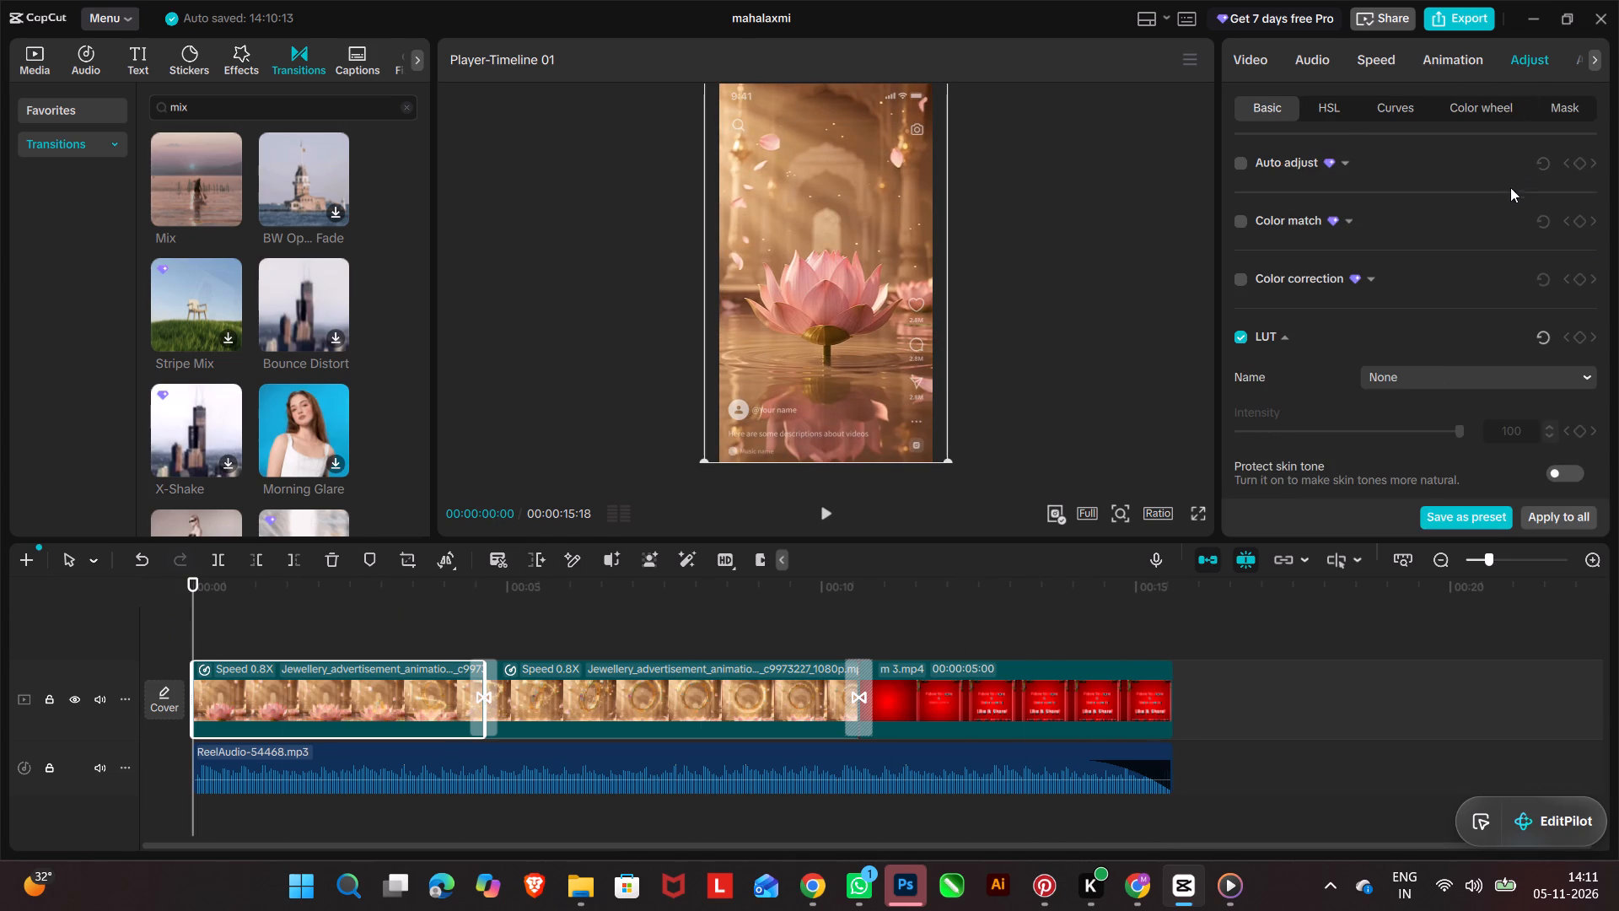
pyautogui.click(1240, 162)
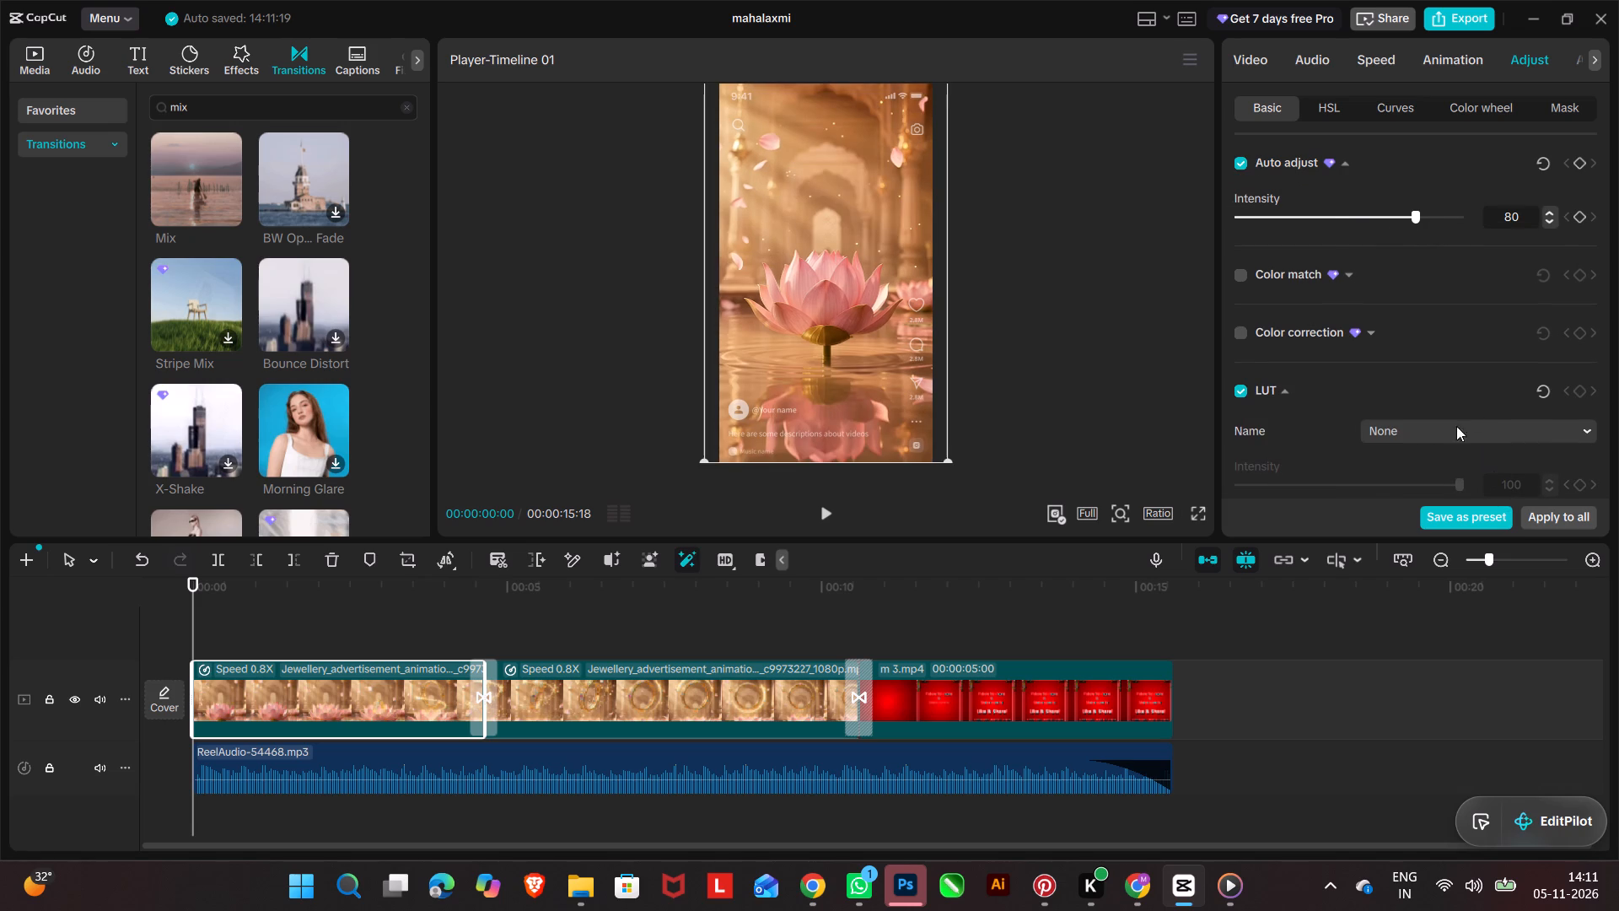
# Turn on Color match for the first jewellery clip, using the video's opening lotus frame as the colour reference.
pyautogui.click(1240, 275)
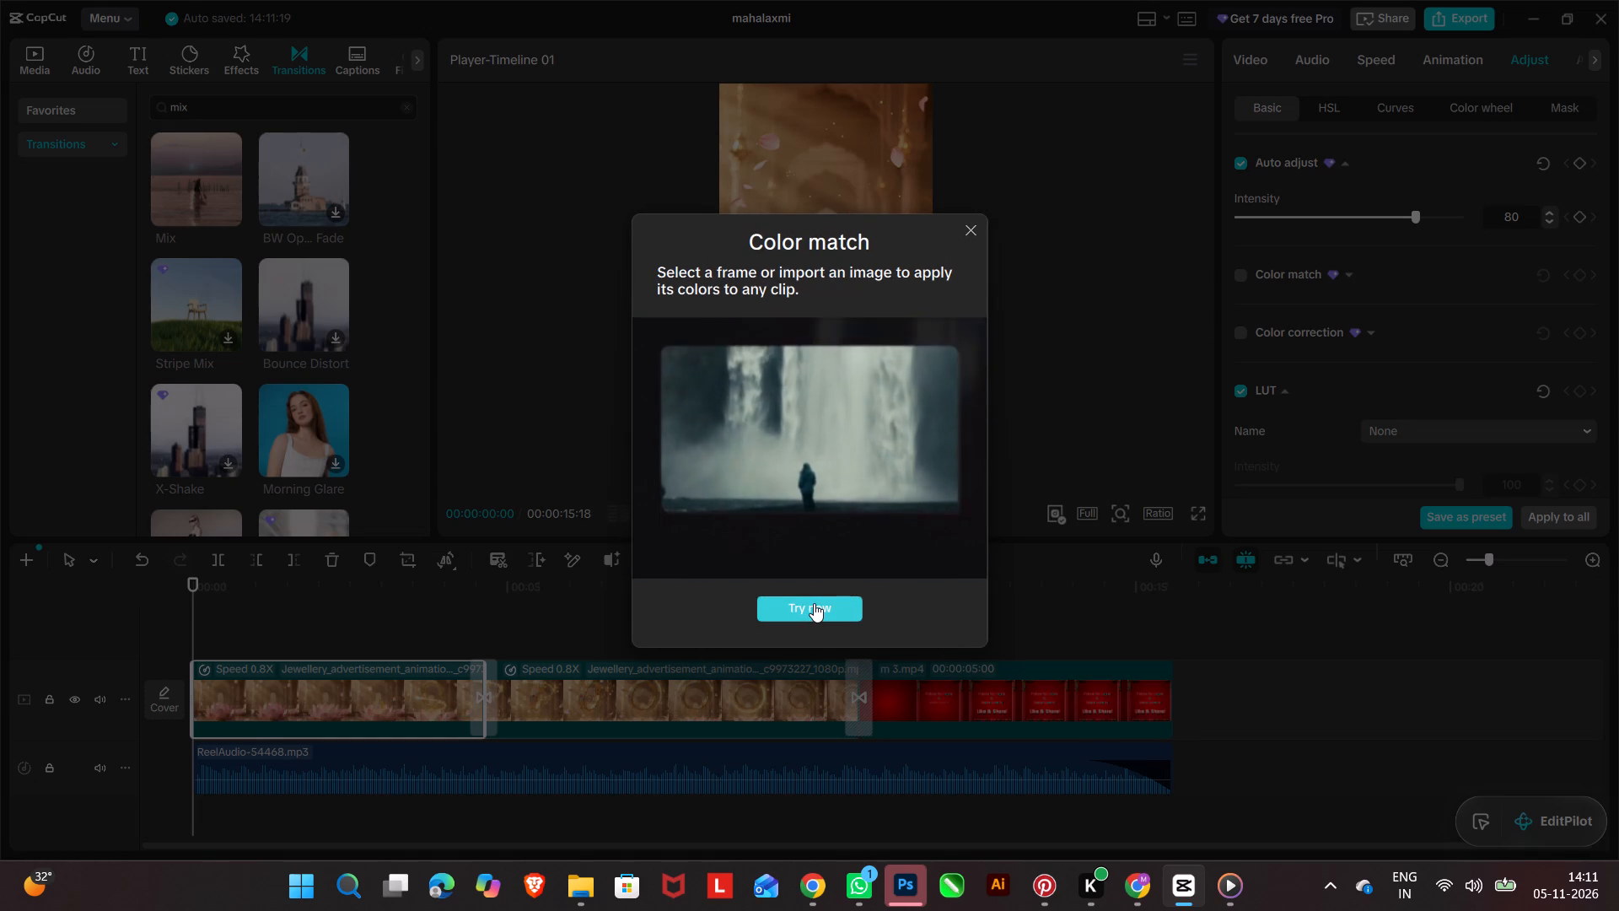
pyautogui.click(971, 231)
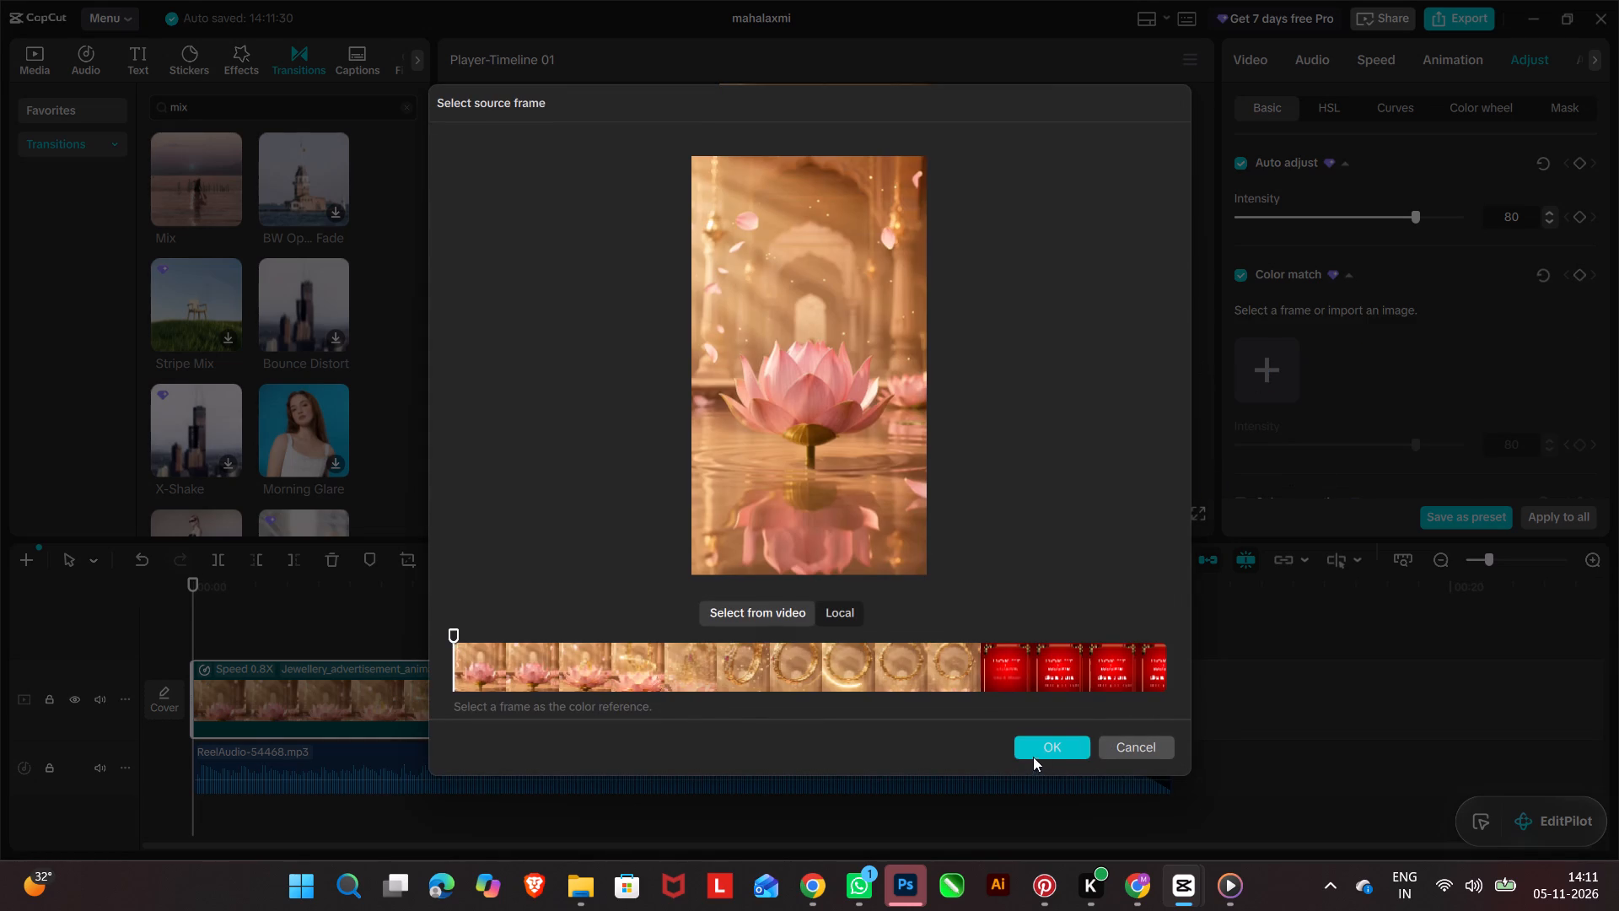
pyautogui.click(1054, 747)
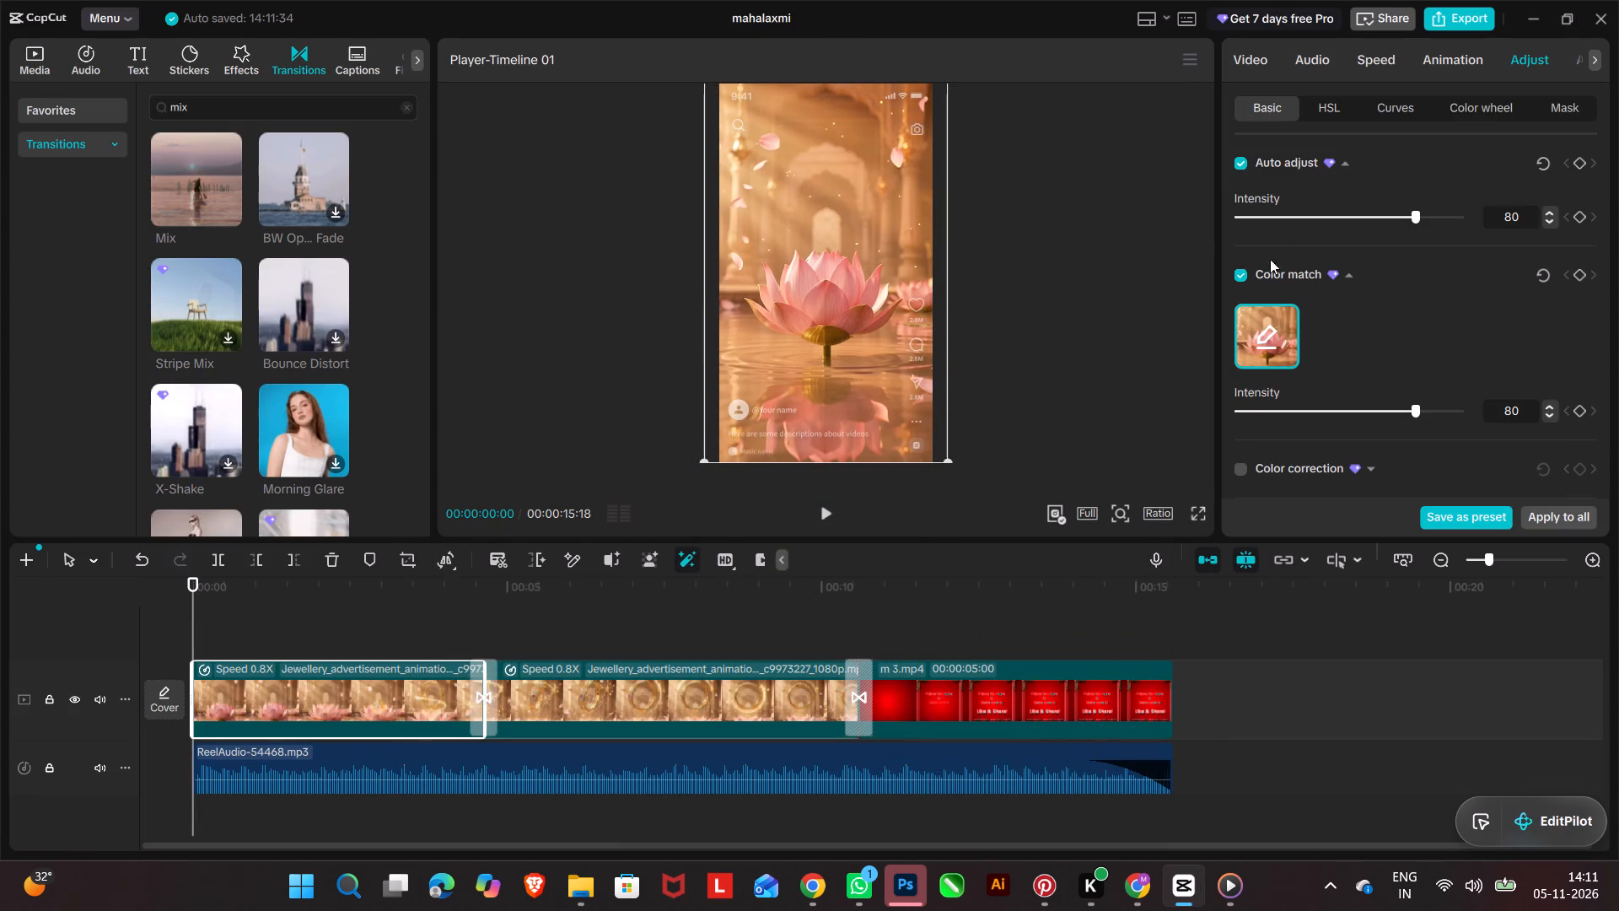
# Turn on Color correction for the first jewellery clip and set its intensity to 50.
pyautogui.scroll(-2, 1323, 329)
pyautogui.click(1245, 310)
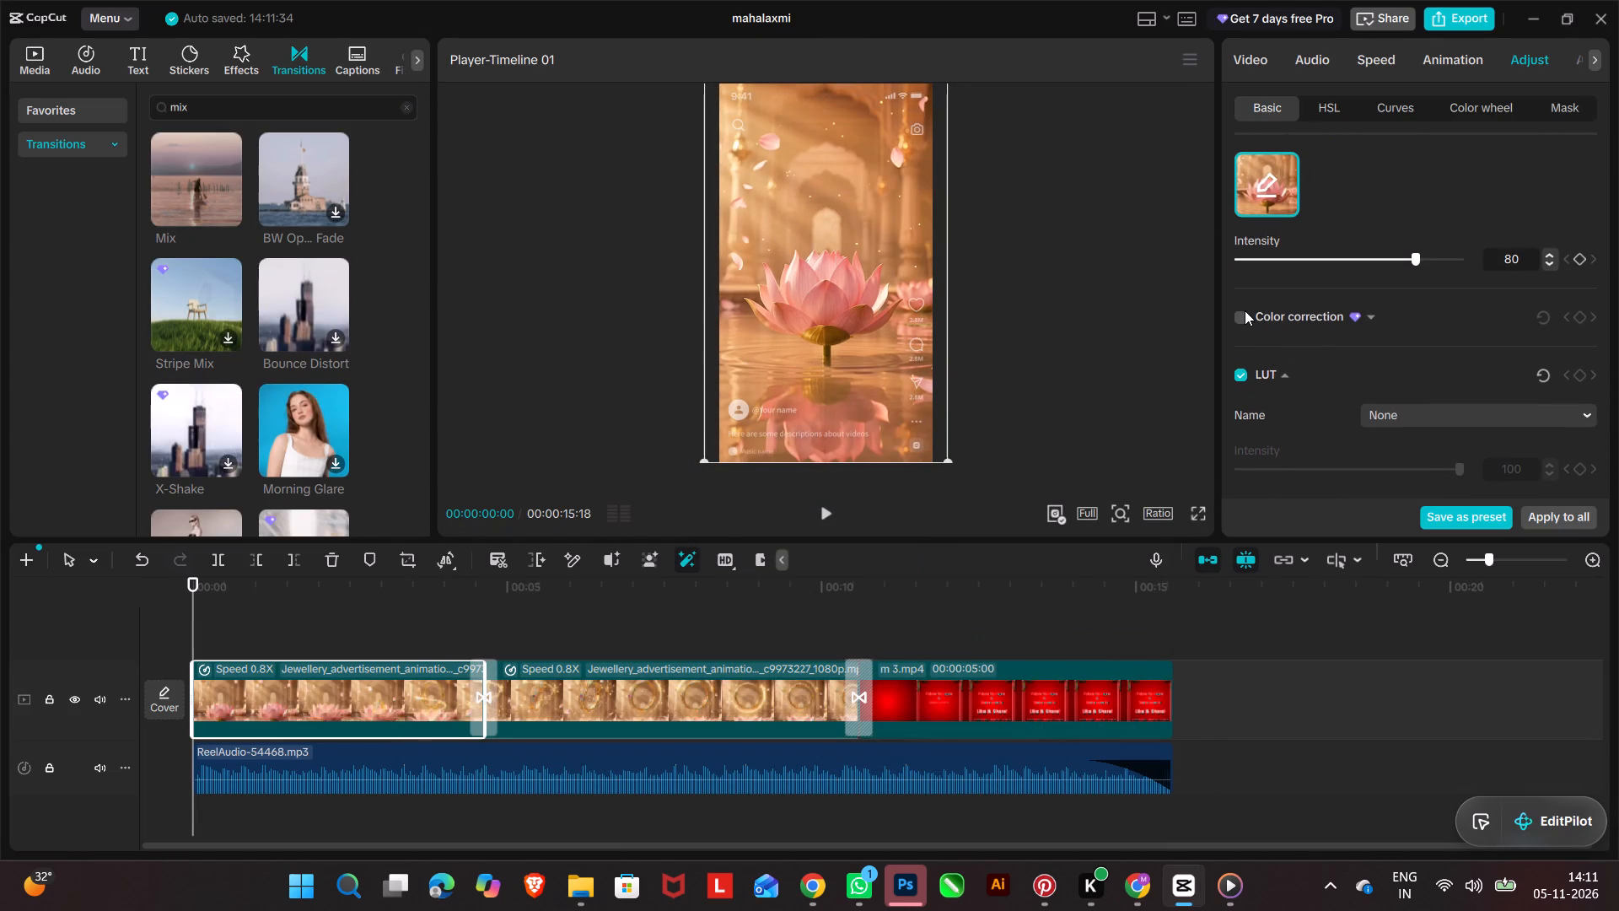
pyautogui.click(1244, 312)
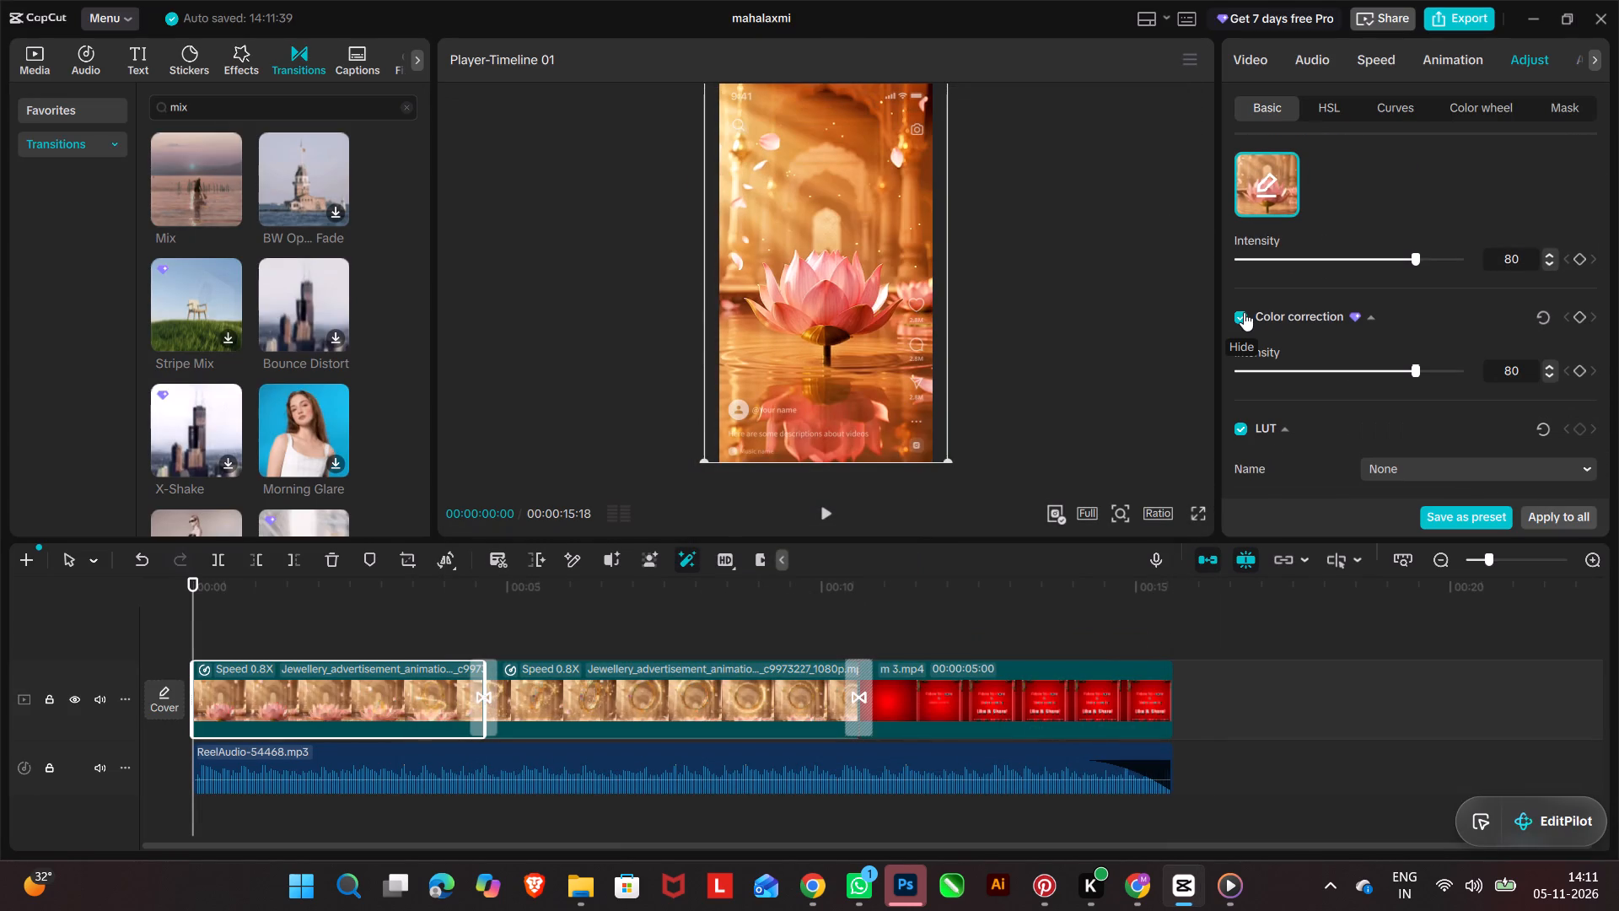
pyautogui.moveTo(1418, 370); pyautogui.dragTo(1357, 376)
pyautogui.moveTo(1357, 376); pyautogui.dragTo(1364, 383)
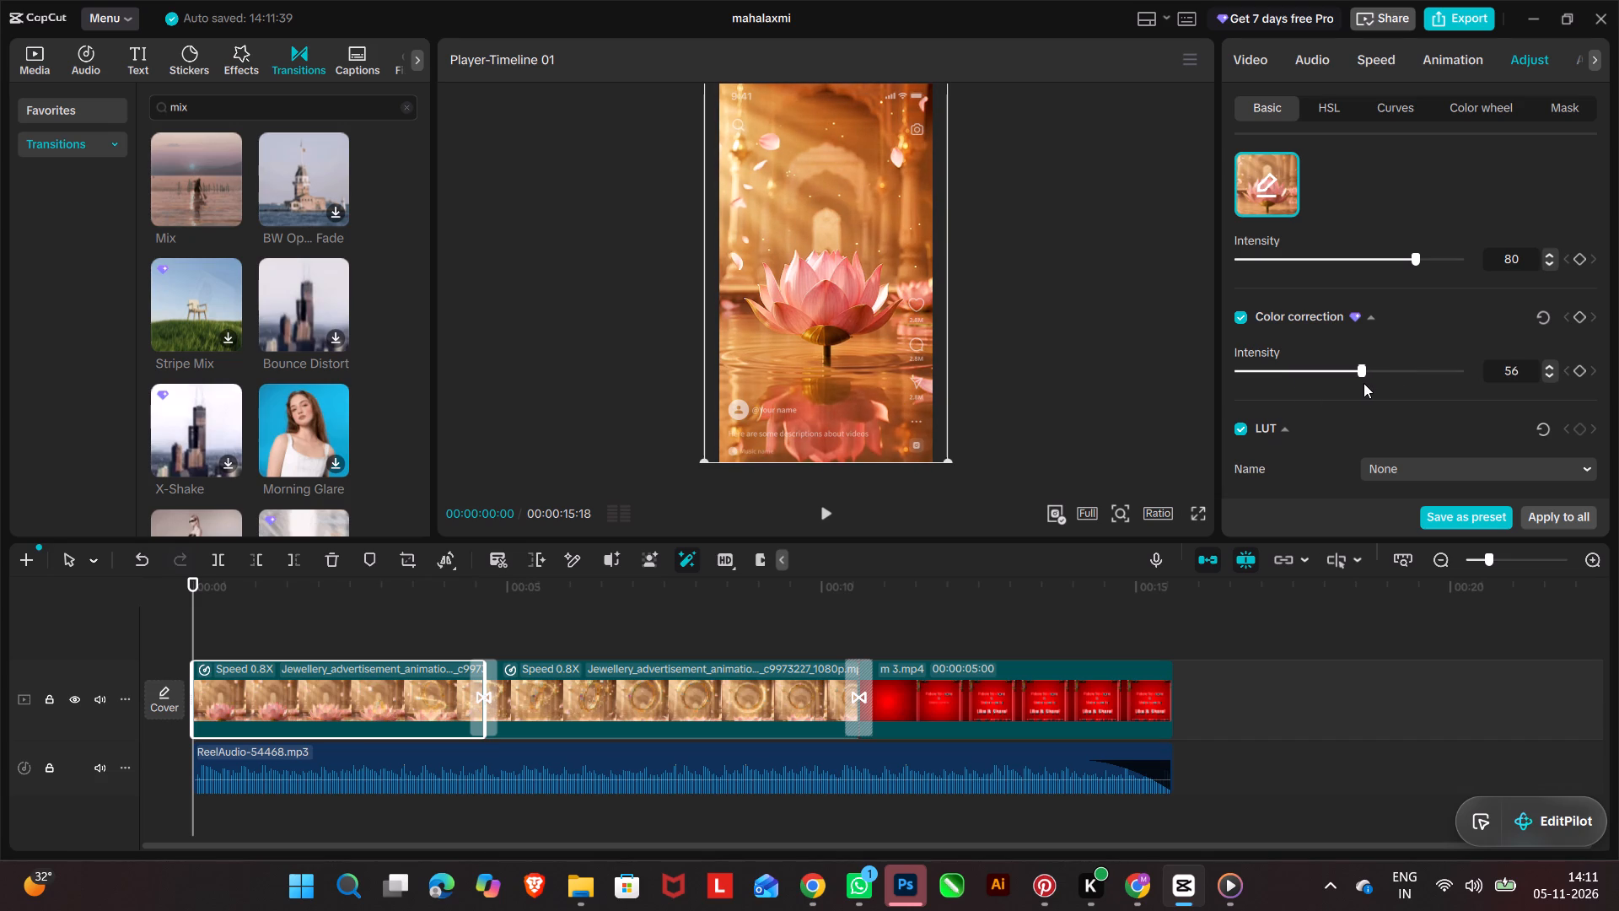
pyautogui.moveTo(1364, 383); pyautogui.dragTo(1358, 389)
pyautogui.moveTo(1358, 389); pyautogui.dragTo(1352, 394)
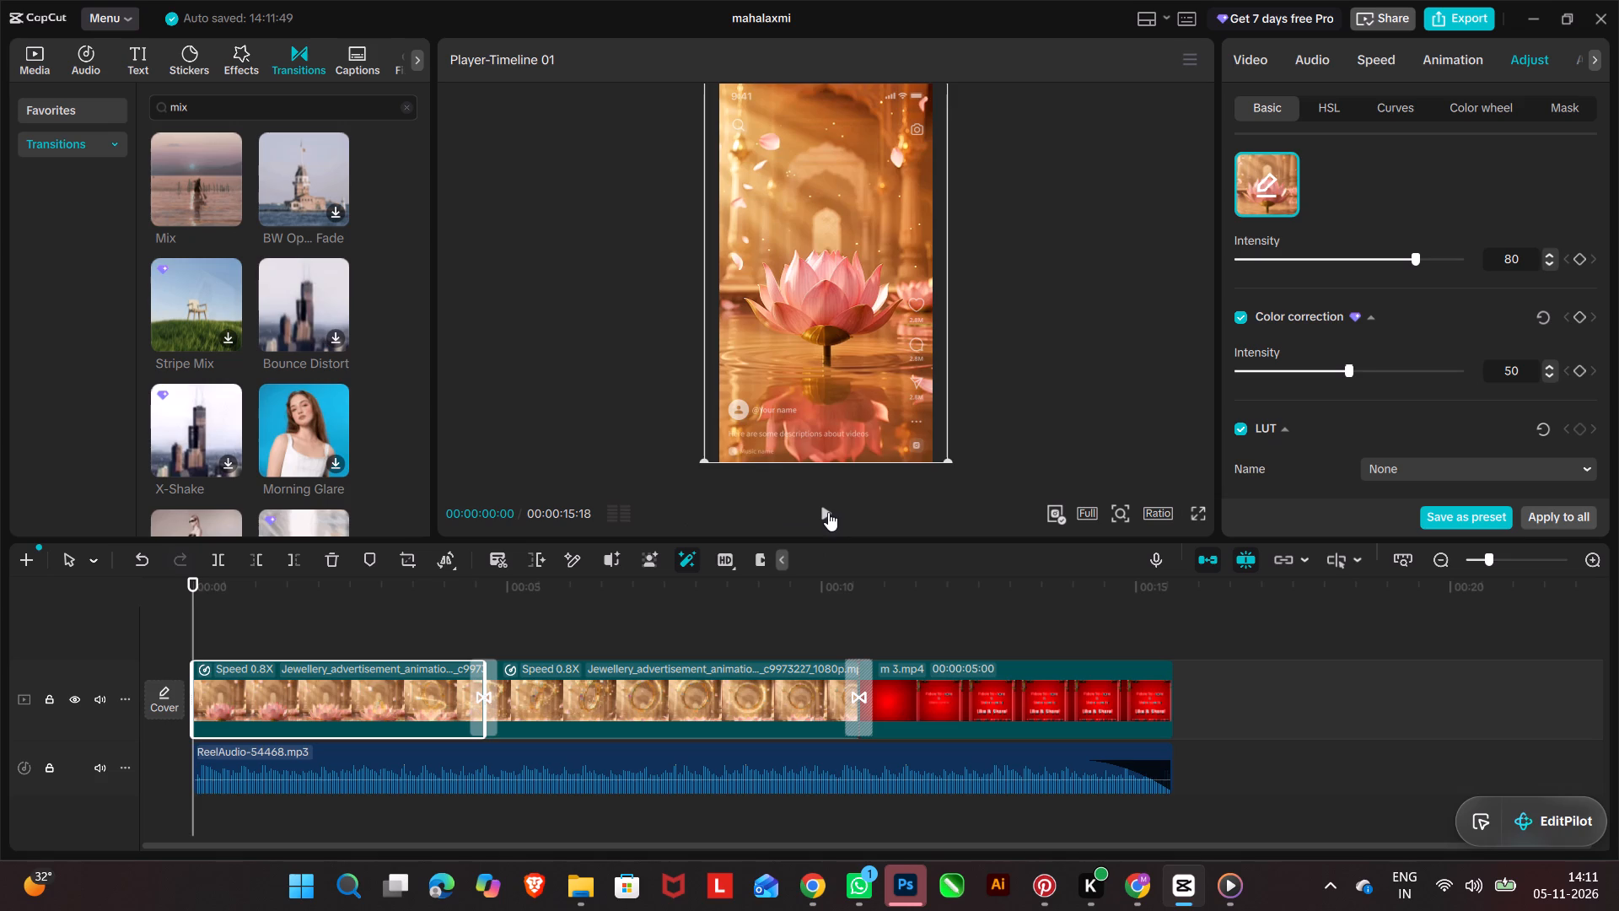
# Play the timeline from the start to compare the colour-adjusted first clip with the second one.
pyautogui.click(828, 512)
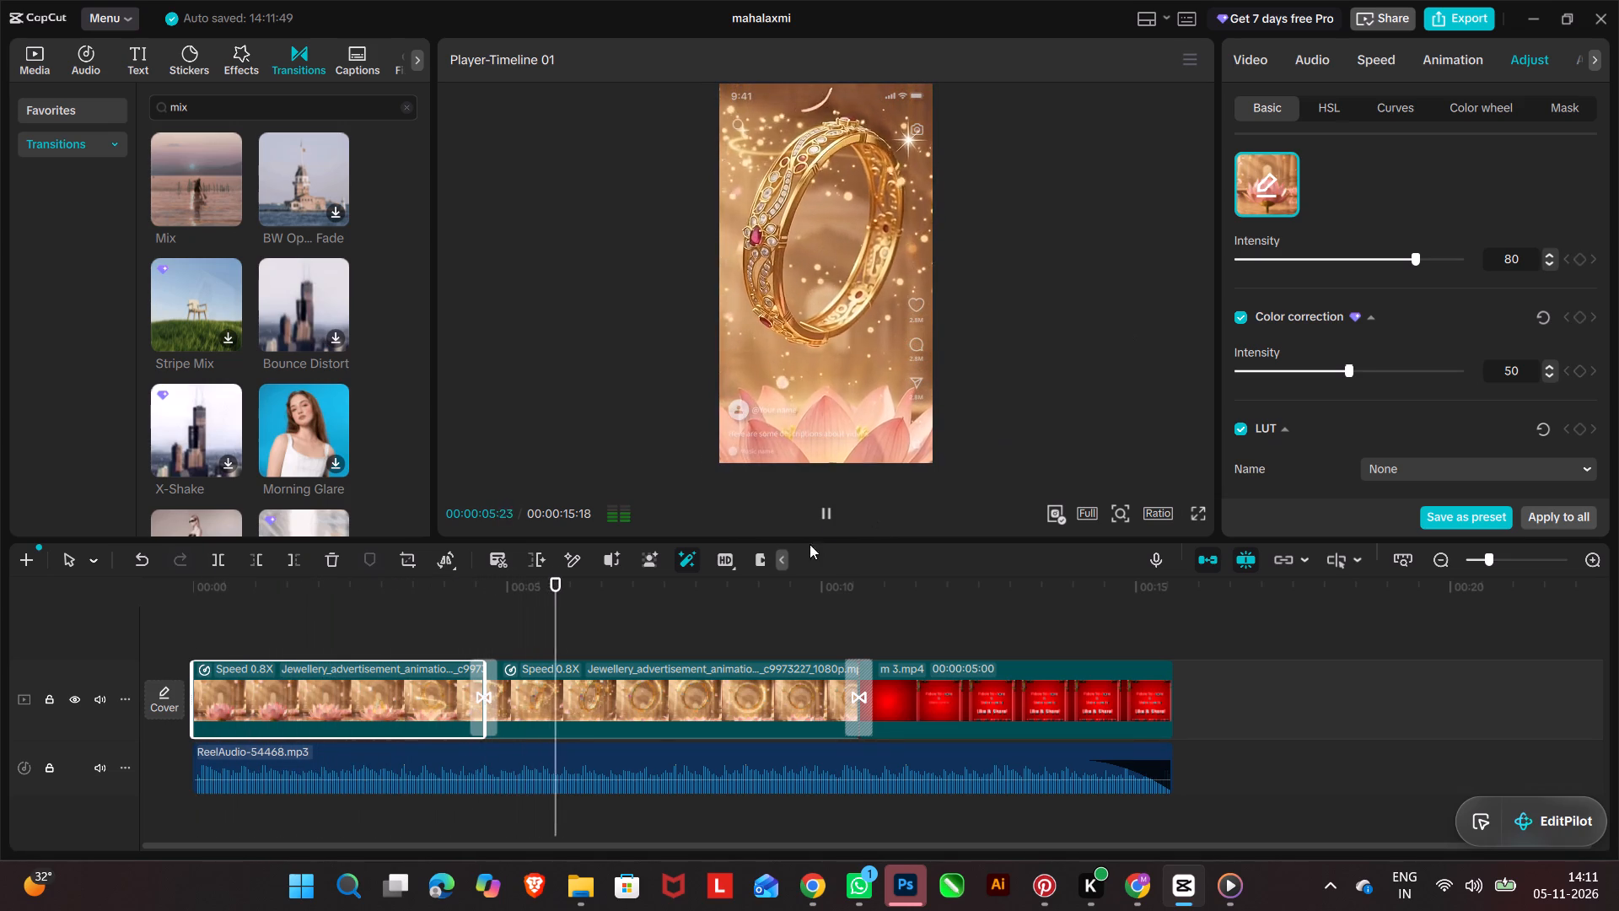
# Stop playback, return to the timeline start and review the first jewellery clip's colour adjustment settings.
pyautogui.click(663, 714)
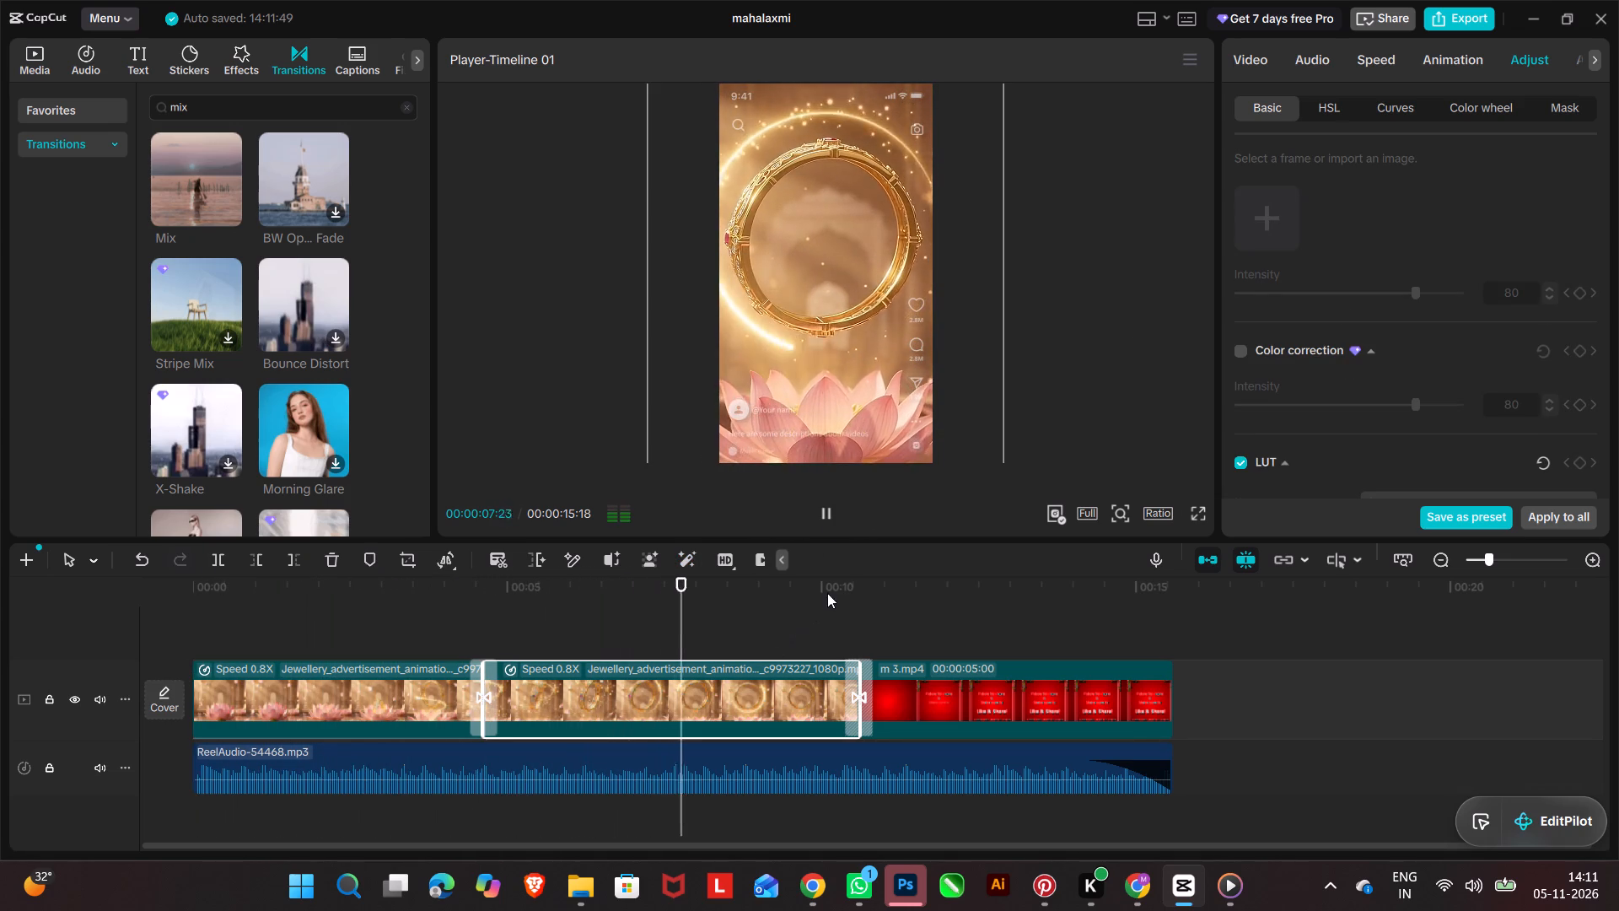
pyautogui.click(732, 582)
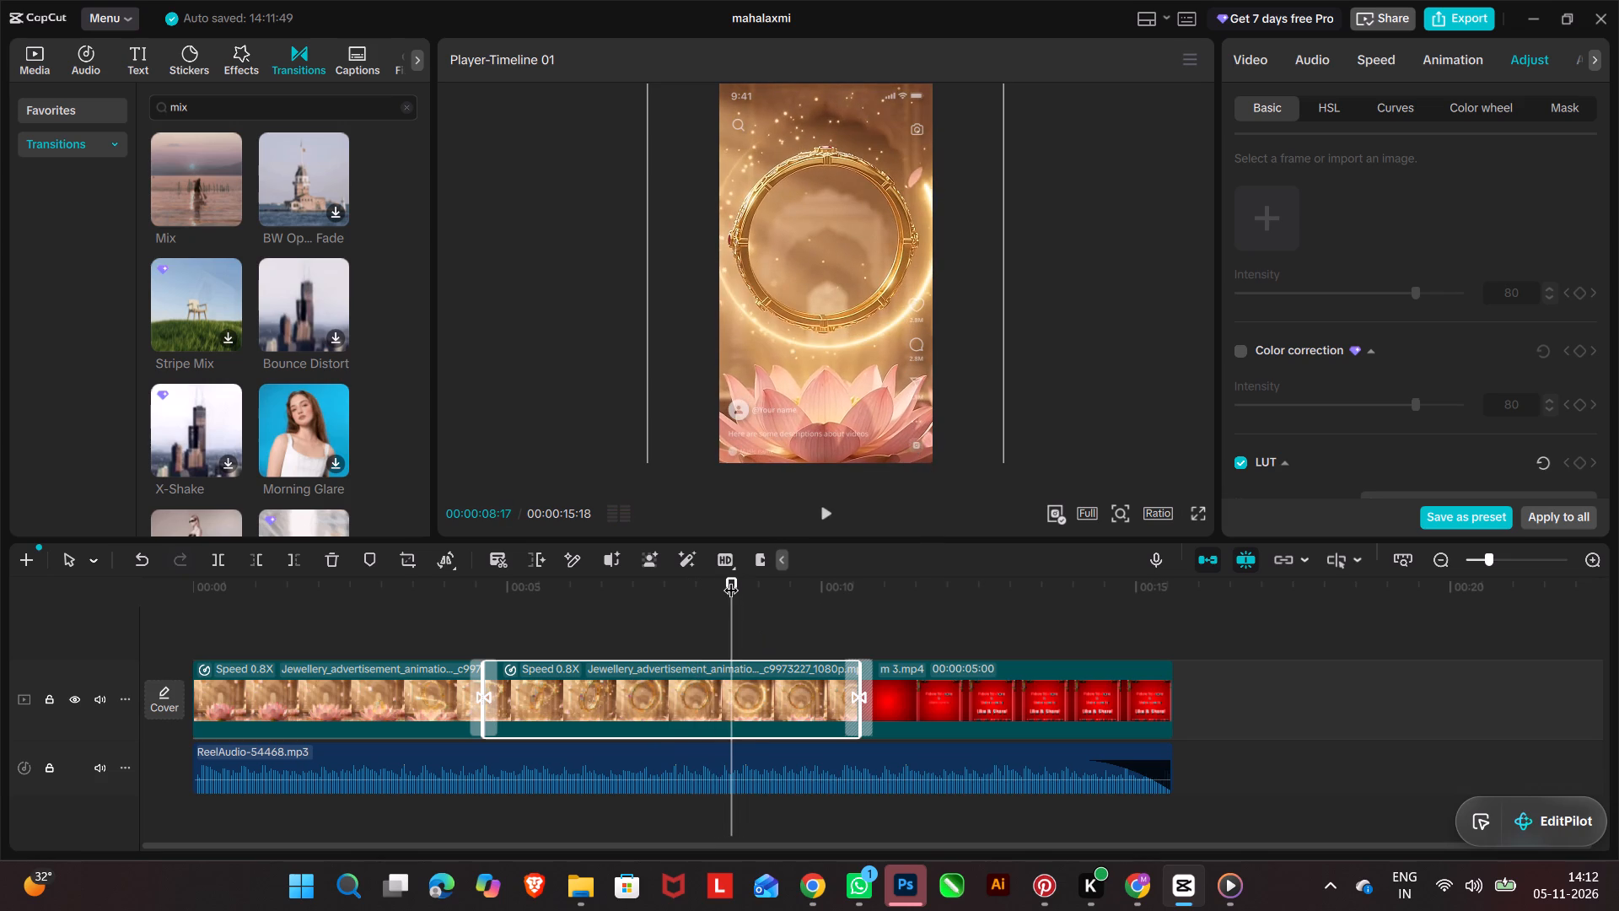
pyautogui.moveTo(731, 579); pyautogui.dragTo(160, 583)
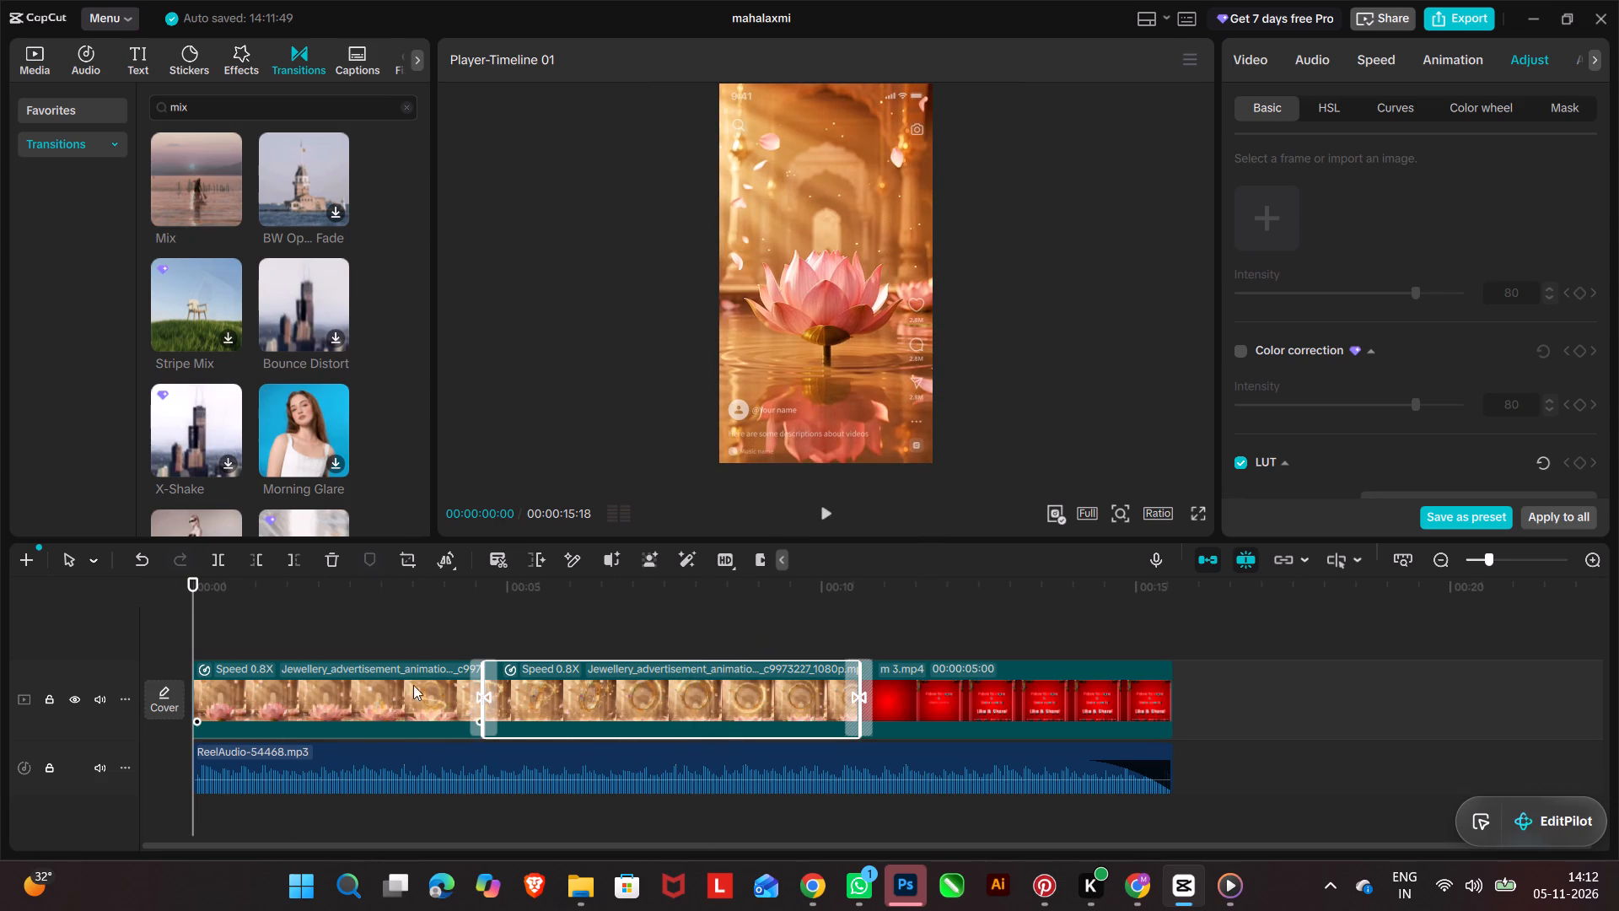
pyautogui.click(402, 693)
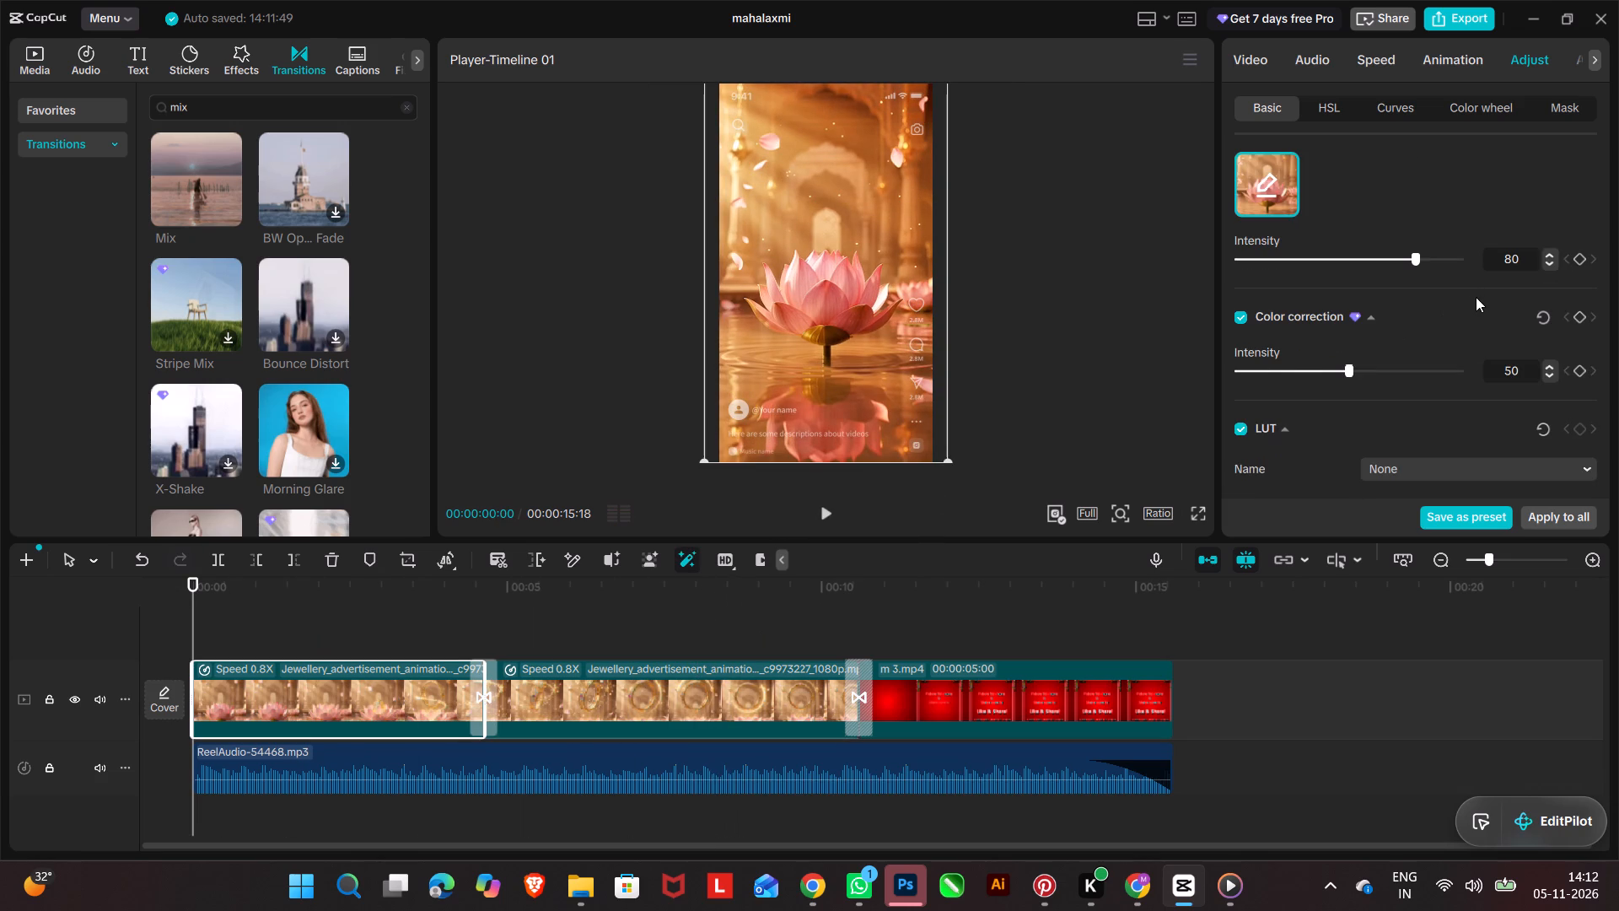
pyautogui.scroll(3, 1476, 297)
pyautogui.scroll(-6, 1477, 301)
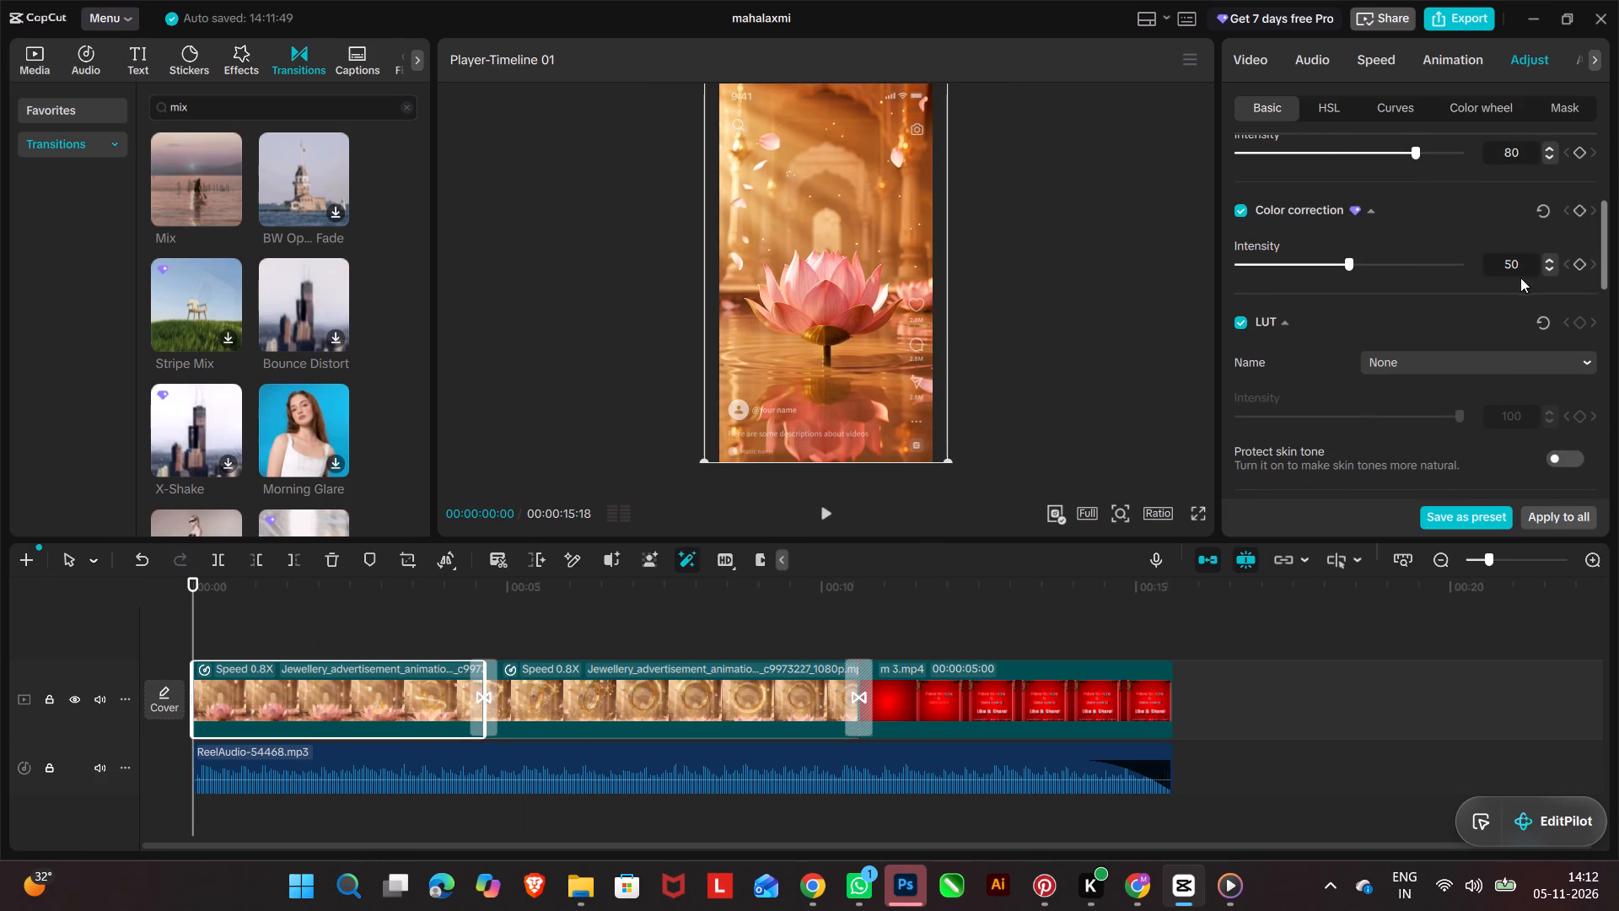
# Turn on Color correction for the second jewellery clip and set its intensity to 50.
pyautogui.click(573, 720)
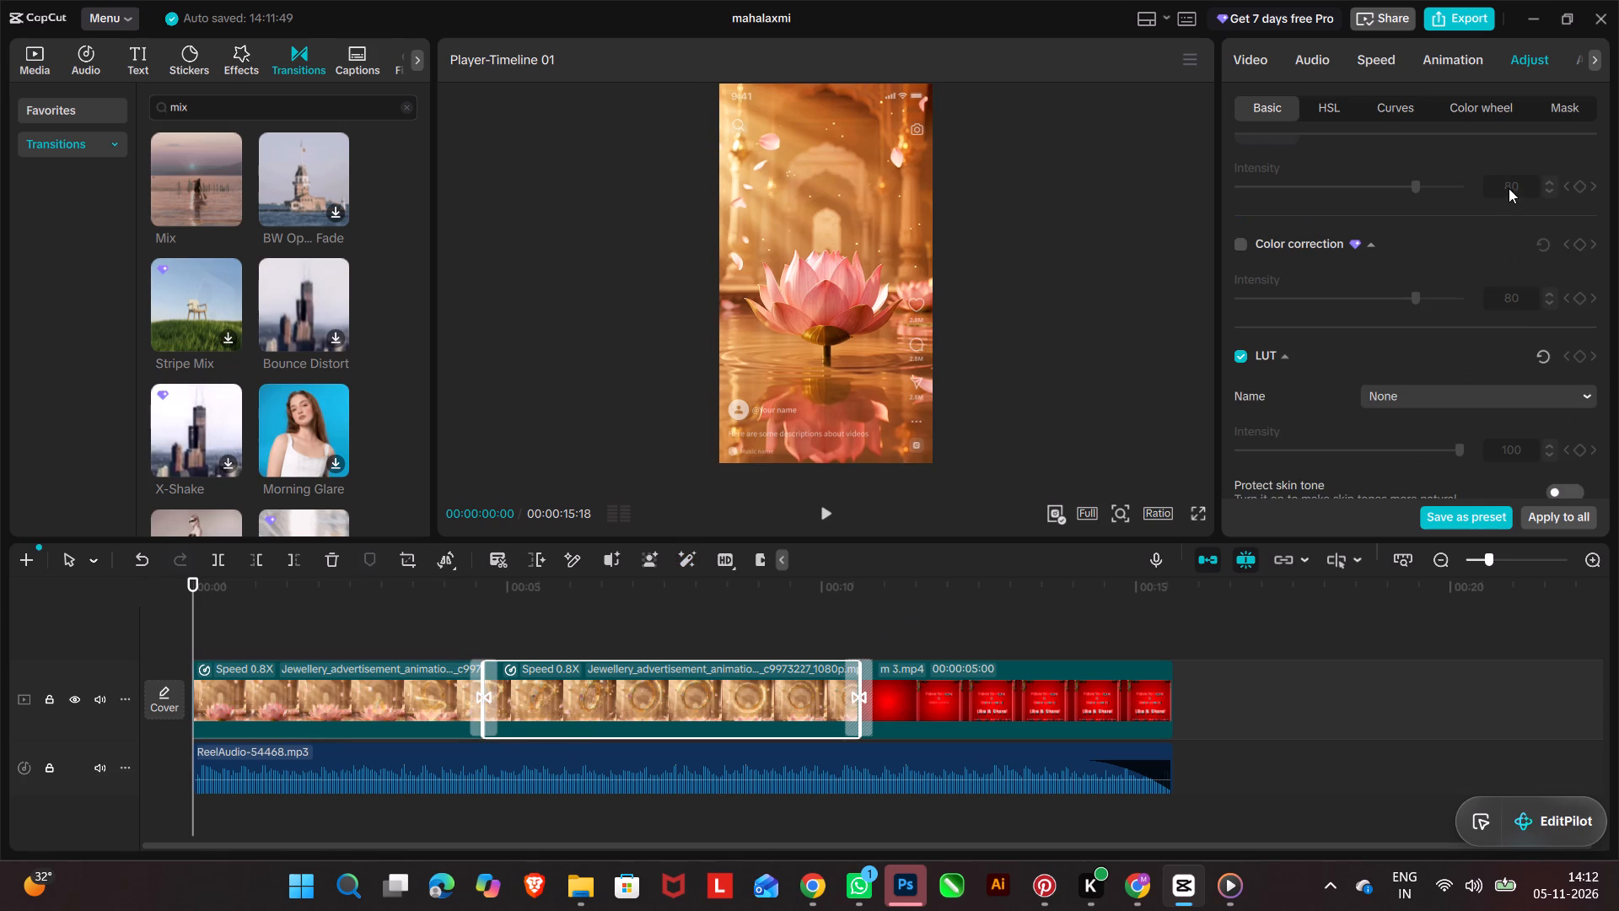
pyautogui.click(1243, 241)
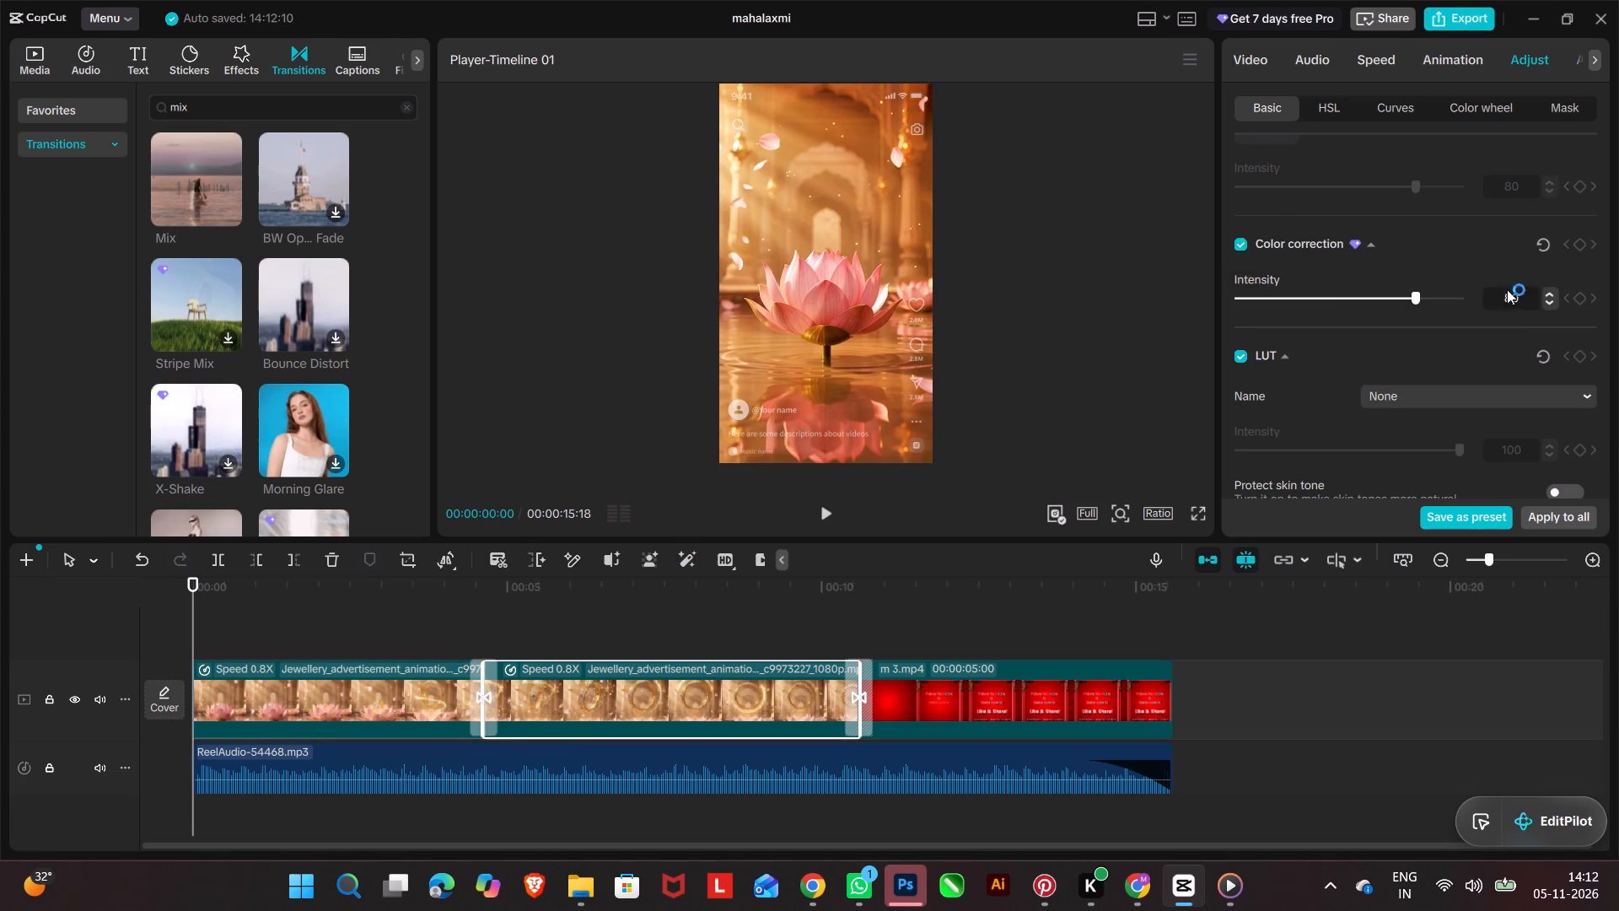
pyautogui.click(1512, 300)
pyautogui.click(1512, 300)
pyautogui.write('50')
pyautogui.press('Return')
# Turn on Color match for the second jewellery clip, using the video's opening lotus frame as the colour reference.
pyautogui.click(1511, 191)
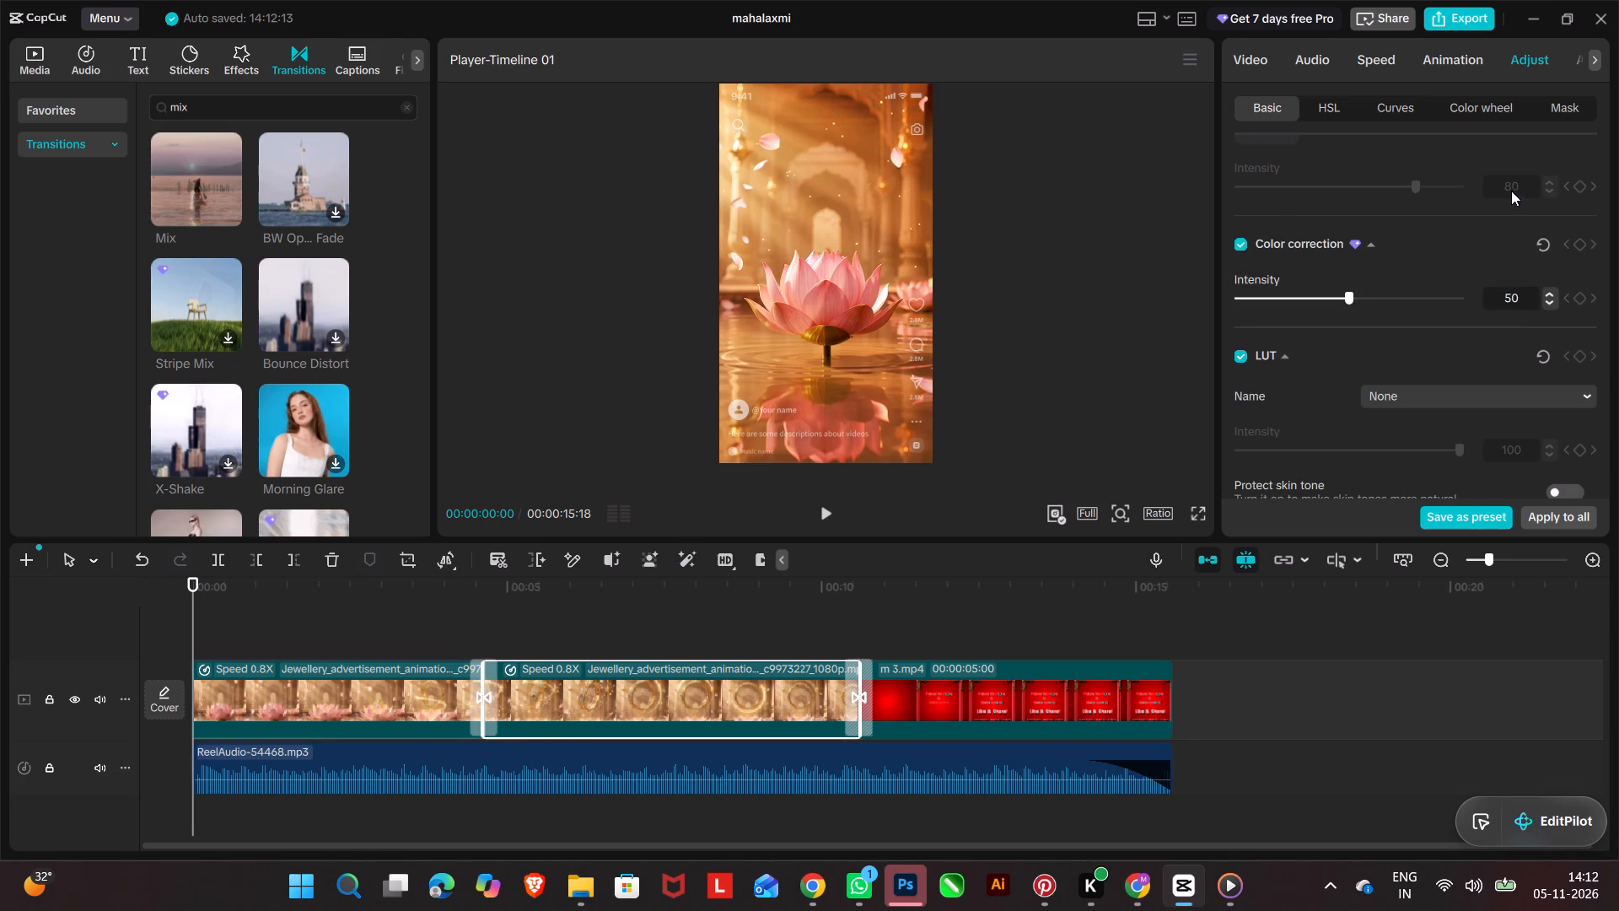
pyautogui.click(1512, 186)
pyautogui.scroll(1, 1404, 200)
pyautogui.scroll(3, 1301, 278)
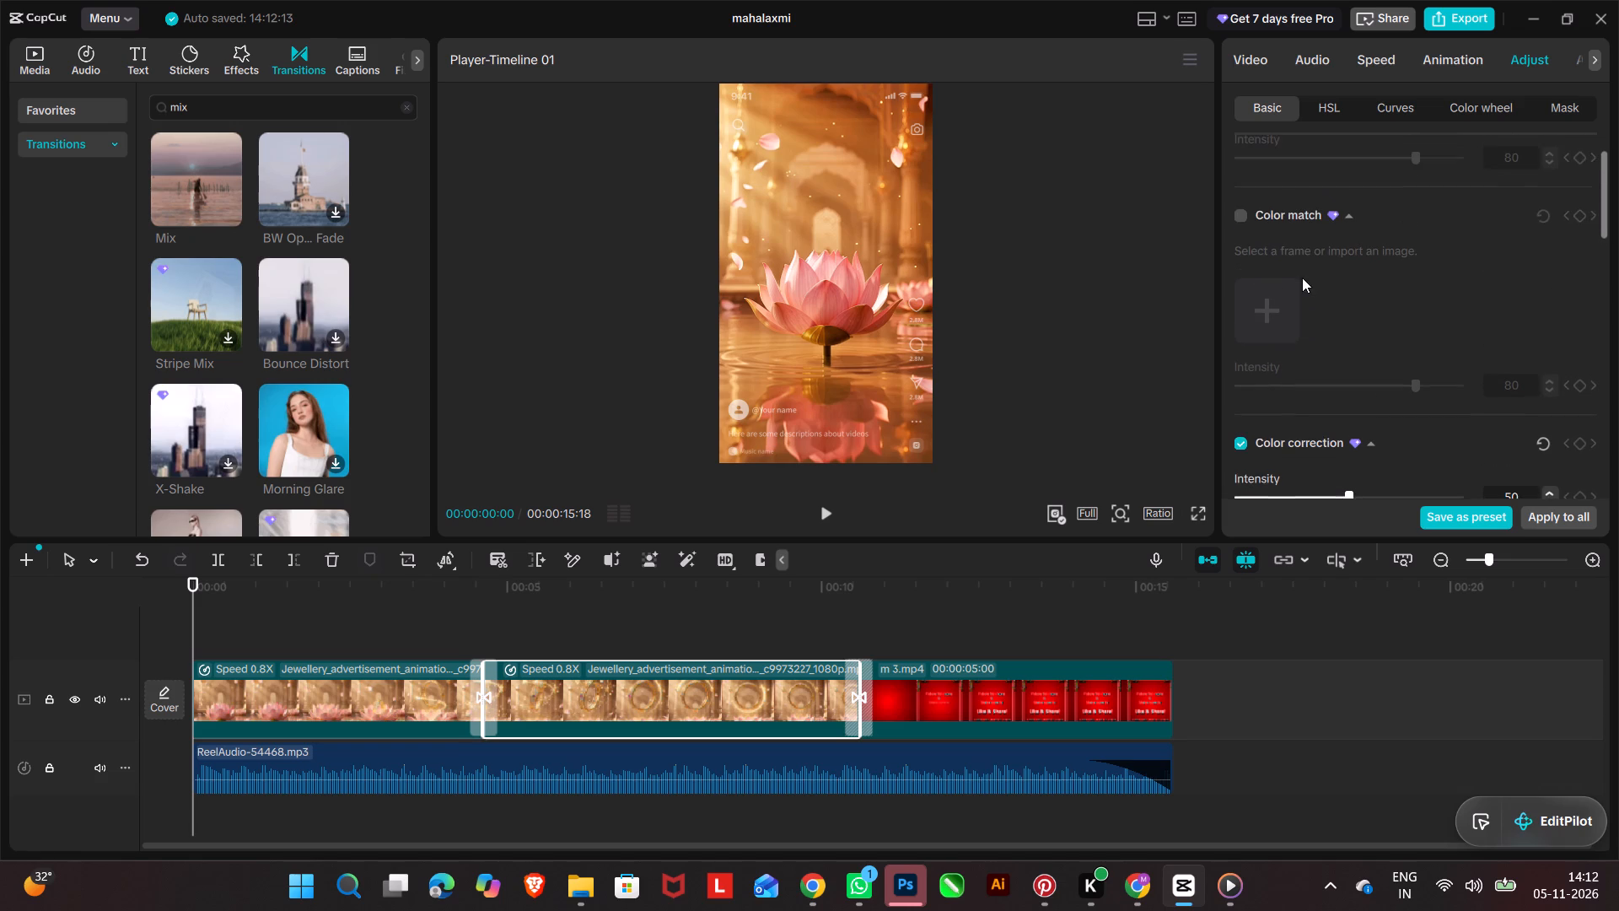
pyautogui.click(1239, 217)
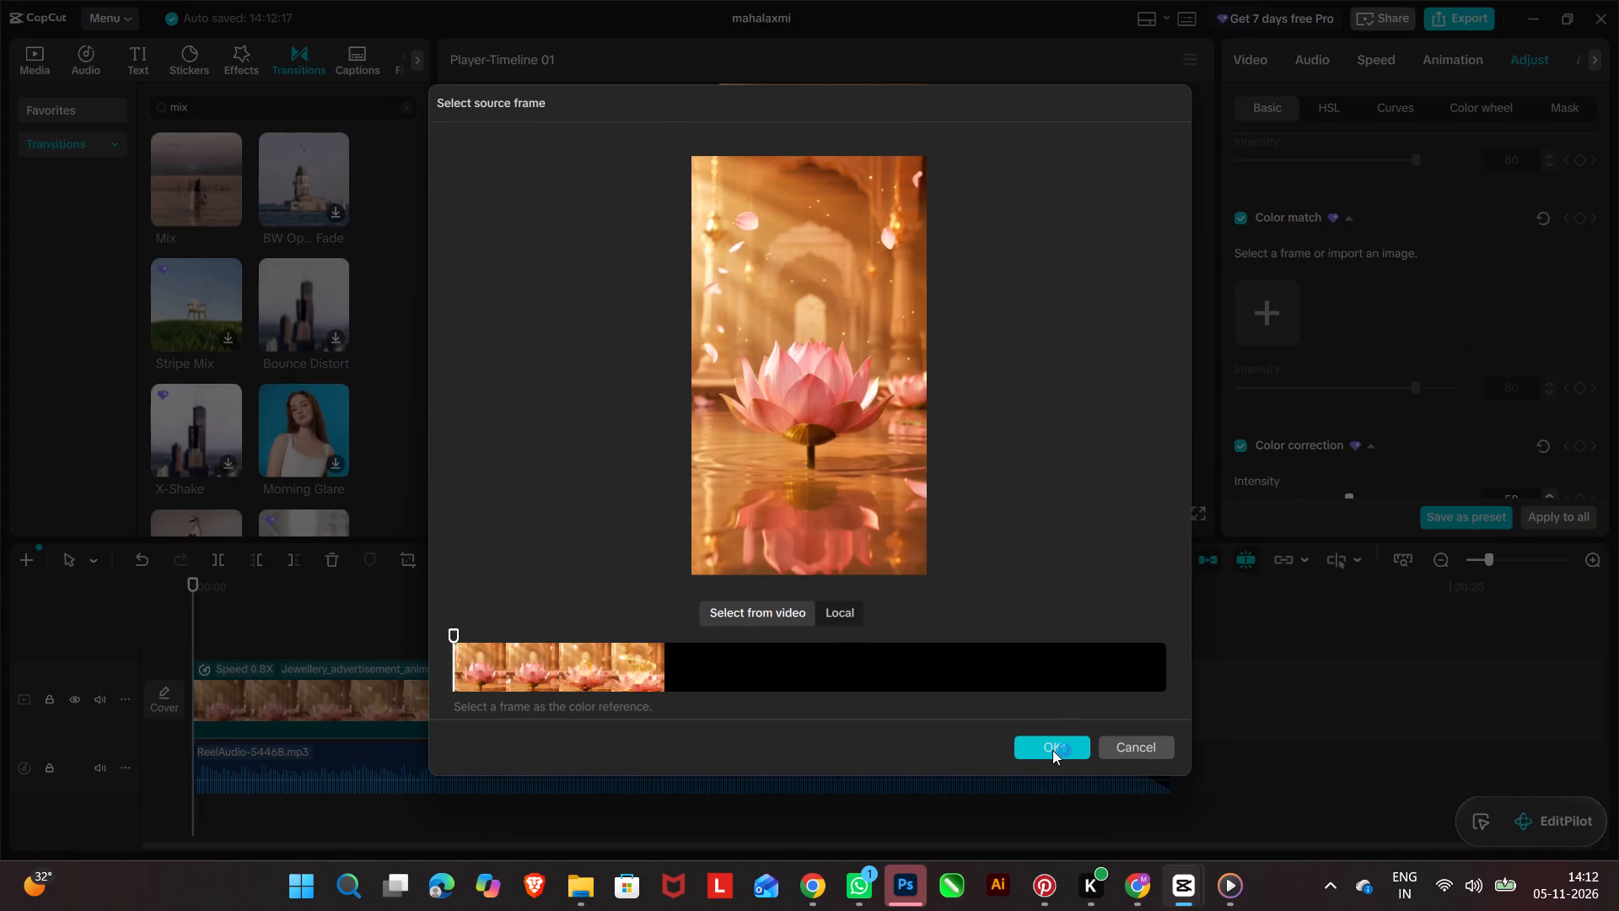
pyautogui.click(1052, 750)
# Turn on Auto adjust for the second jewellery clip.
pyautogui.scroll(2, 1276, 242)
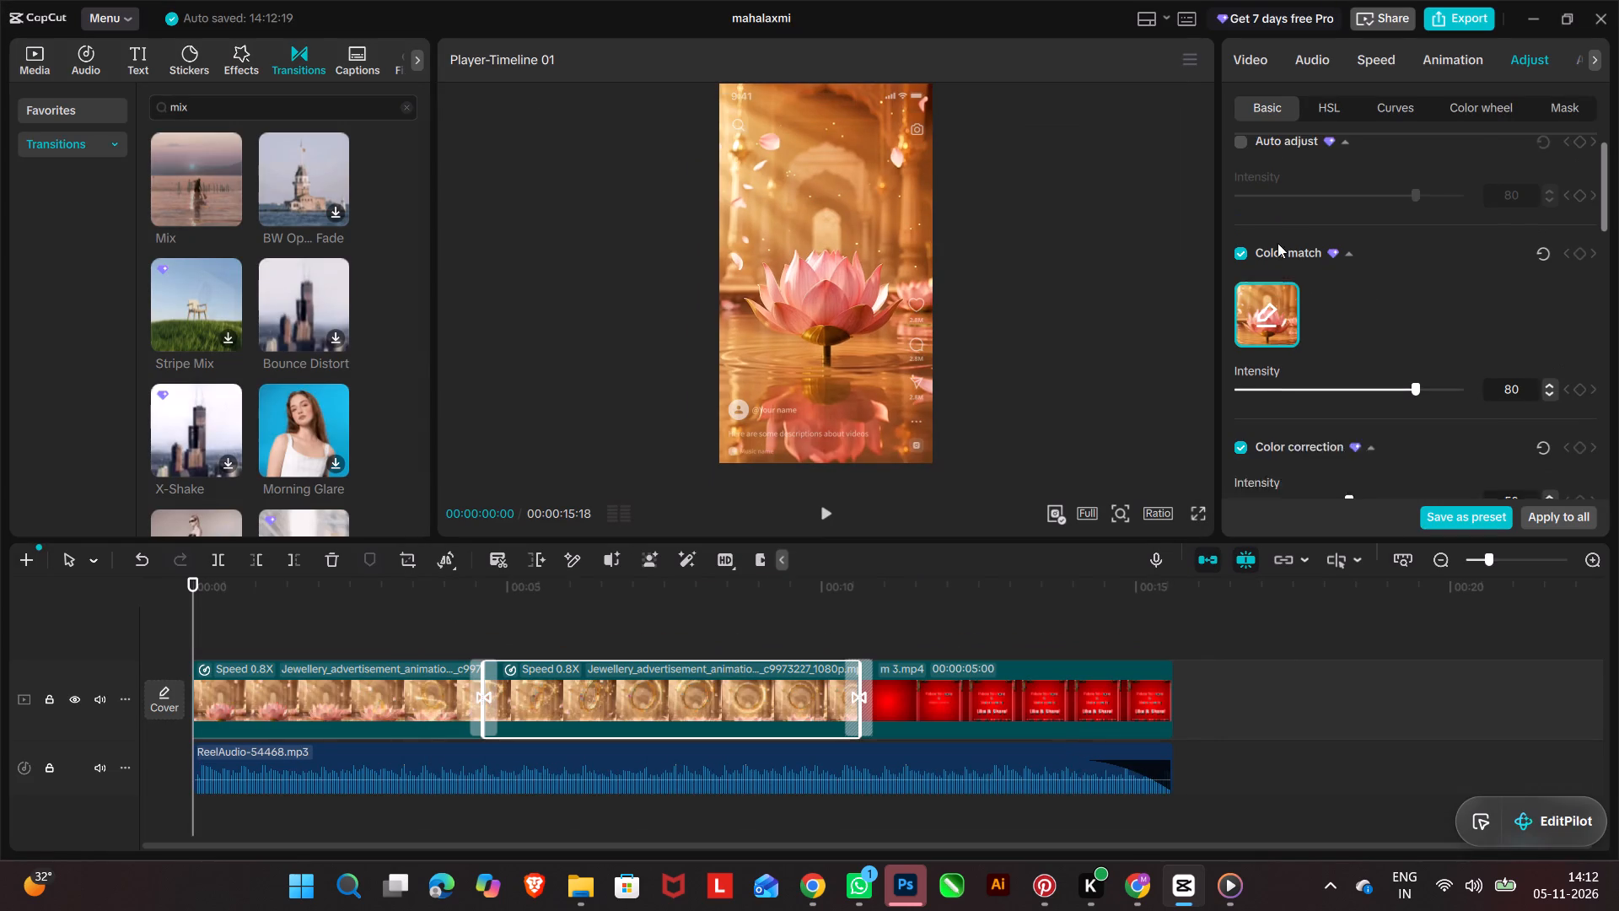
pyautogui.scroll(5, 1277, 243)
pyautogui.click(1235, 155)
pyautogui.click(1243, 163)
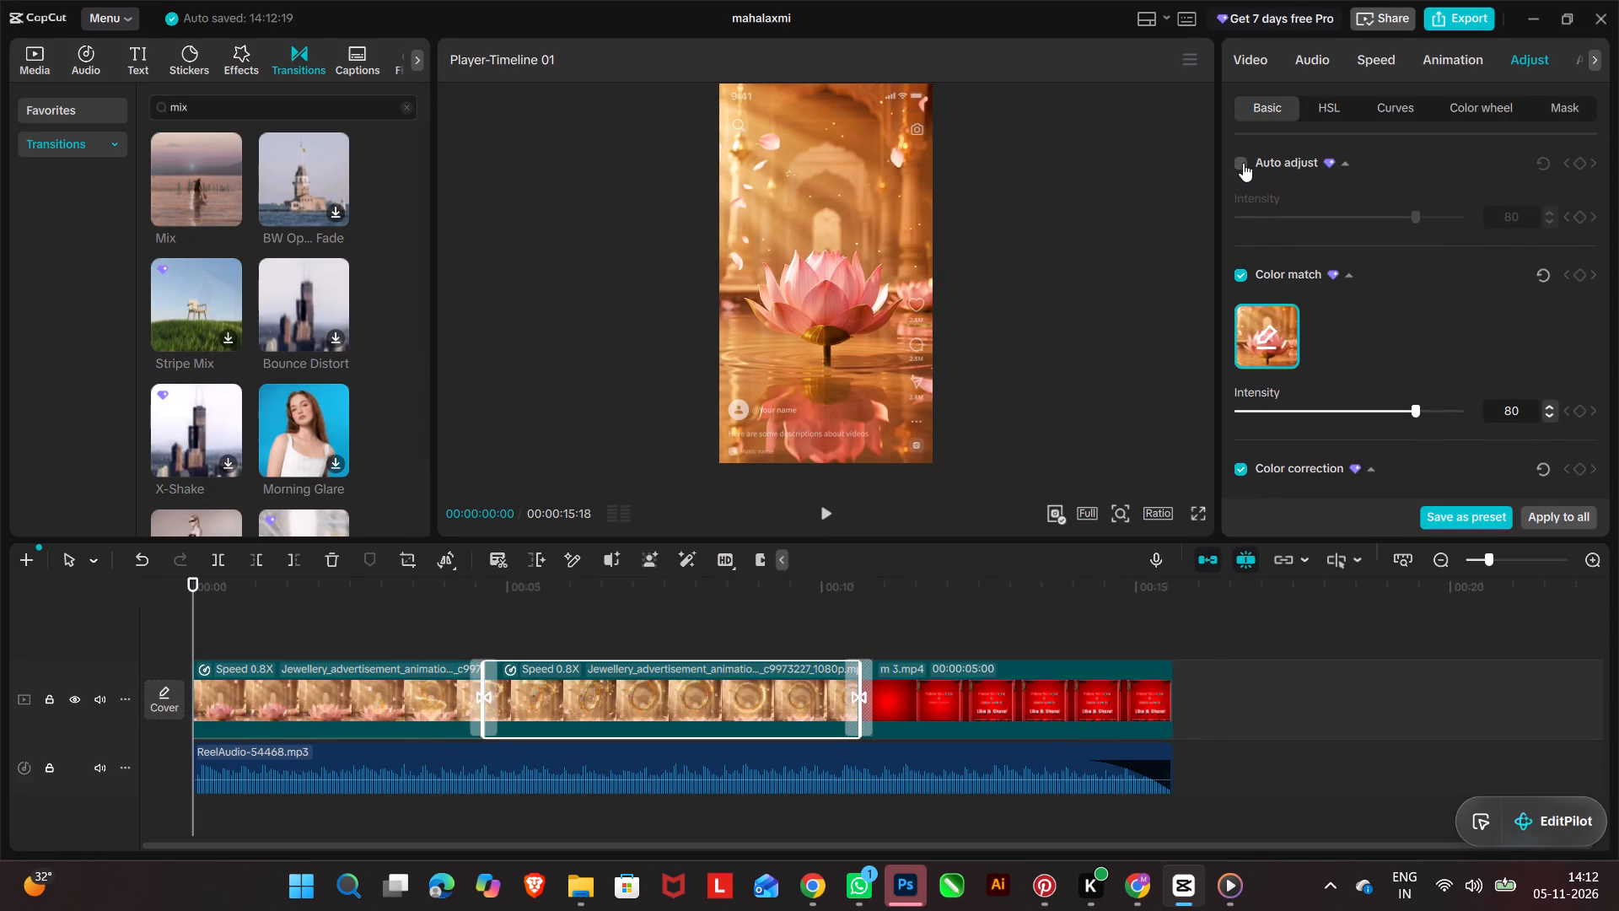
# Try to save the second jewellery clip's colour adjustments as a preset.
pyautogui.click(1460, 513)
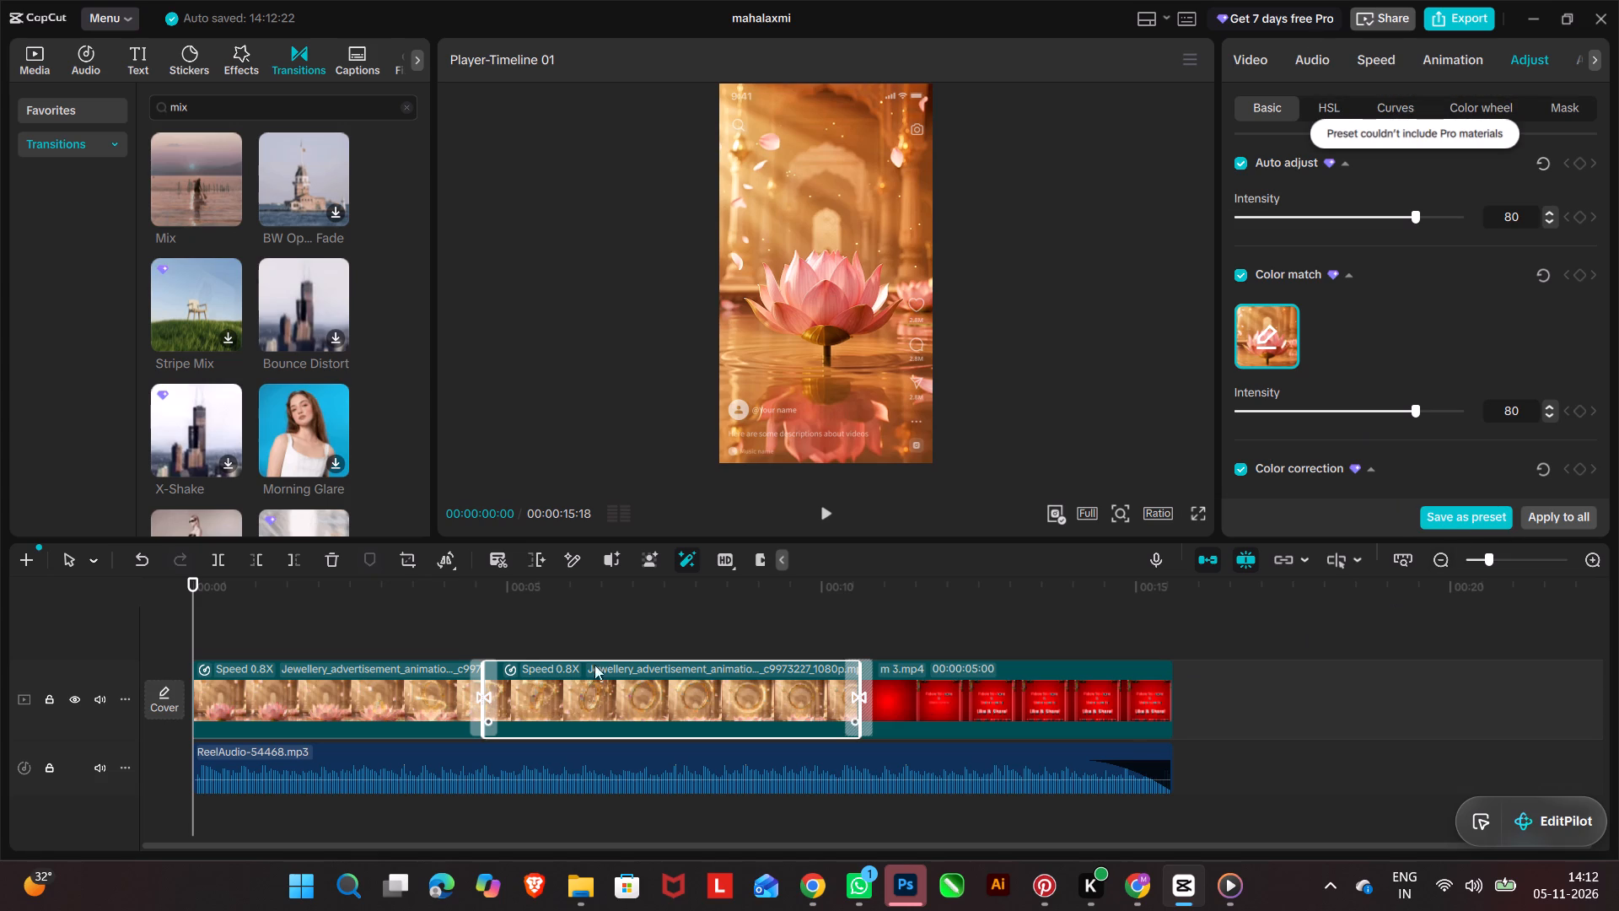
# Play the whole timeline from the start to check the colour-adjusted jewellery clips.
pyautogui.moveTo(191, 579); pyautogui.dragTo(126, 580)
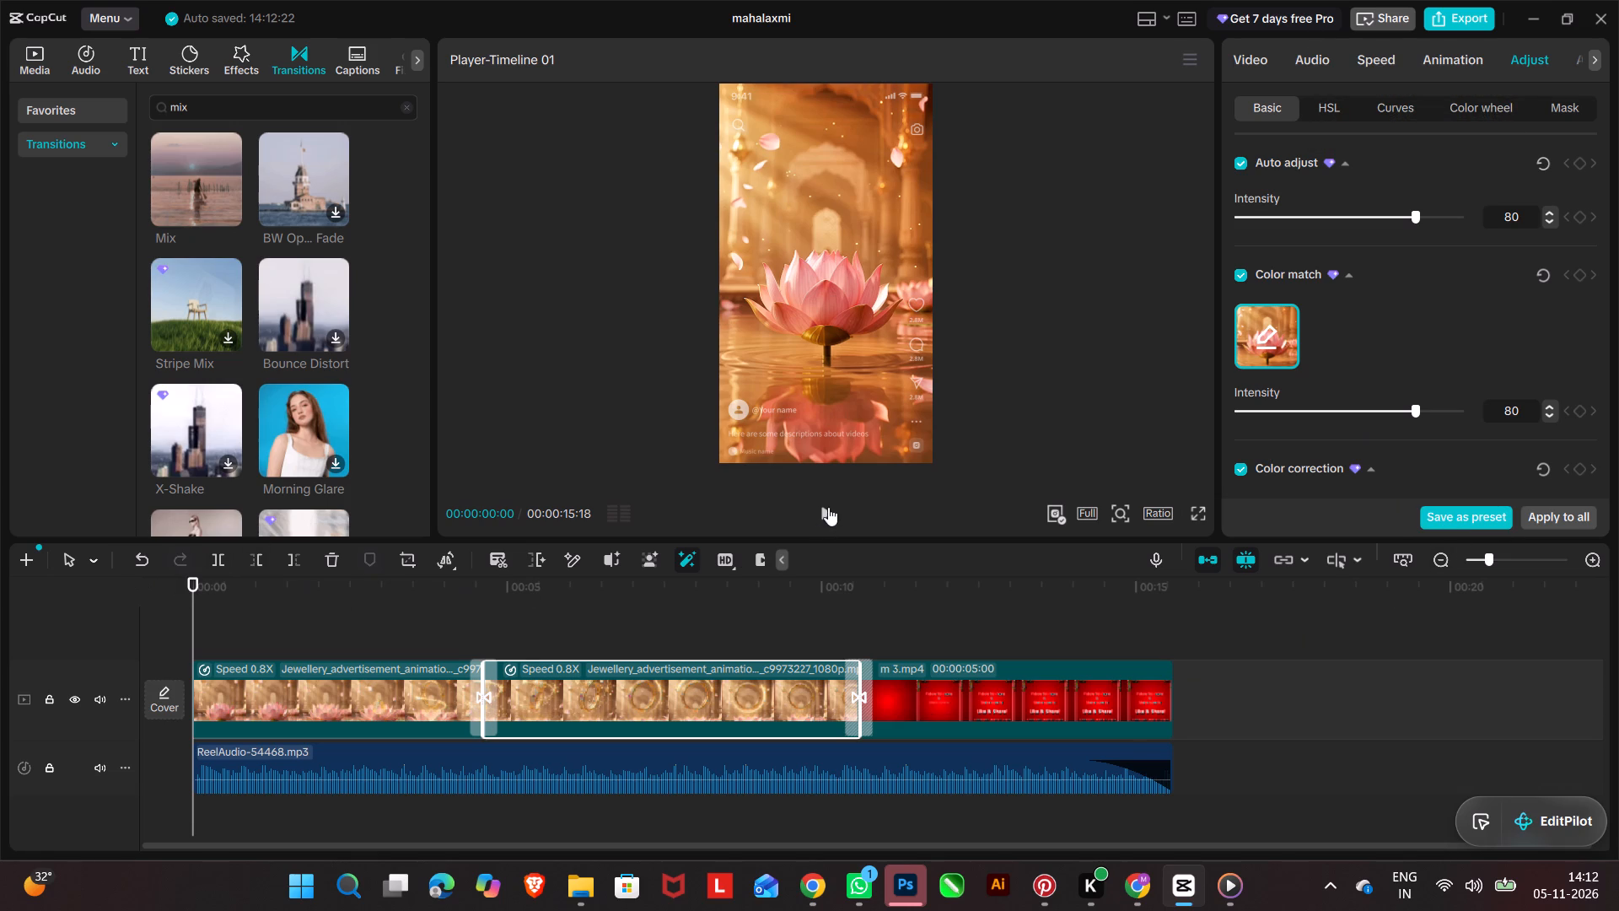
pyautogui.click(825, 511)
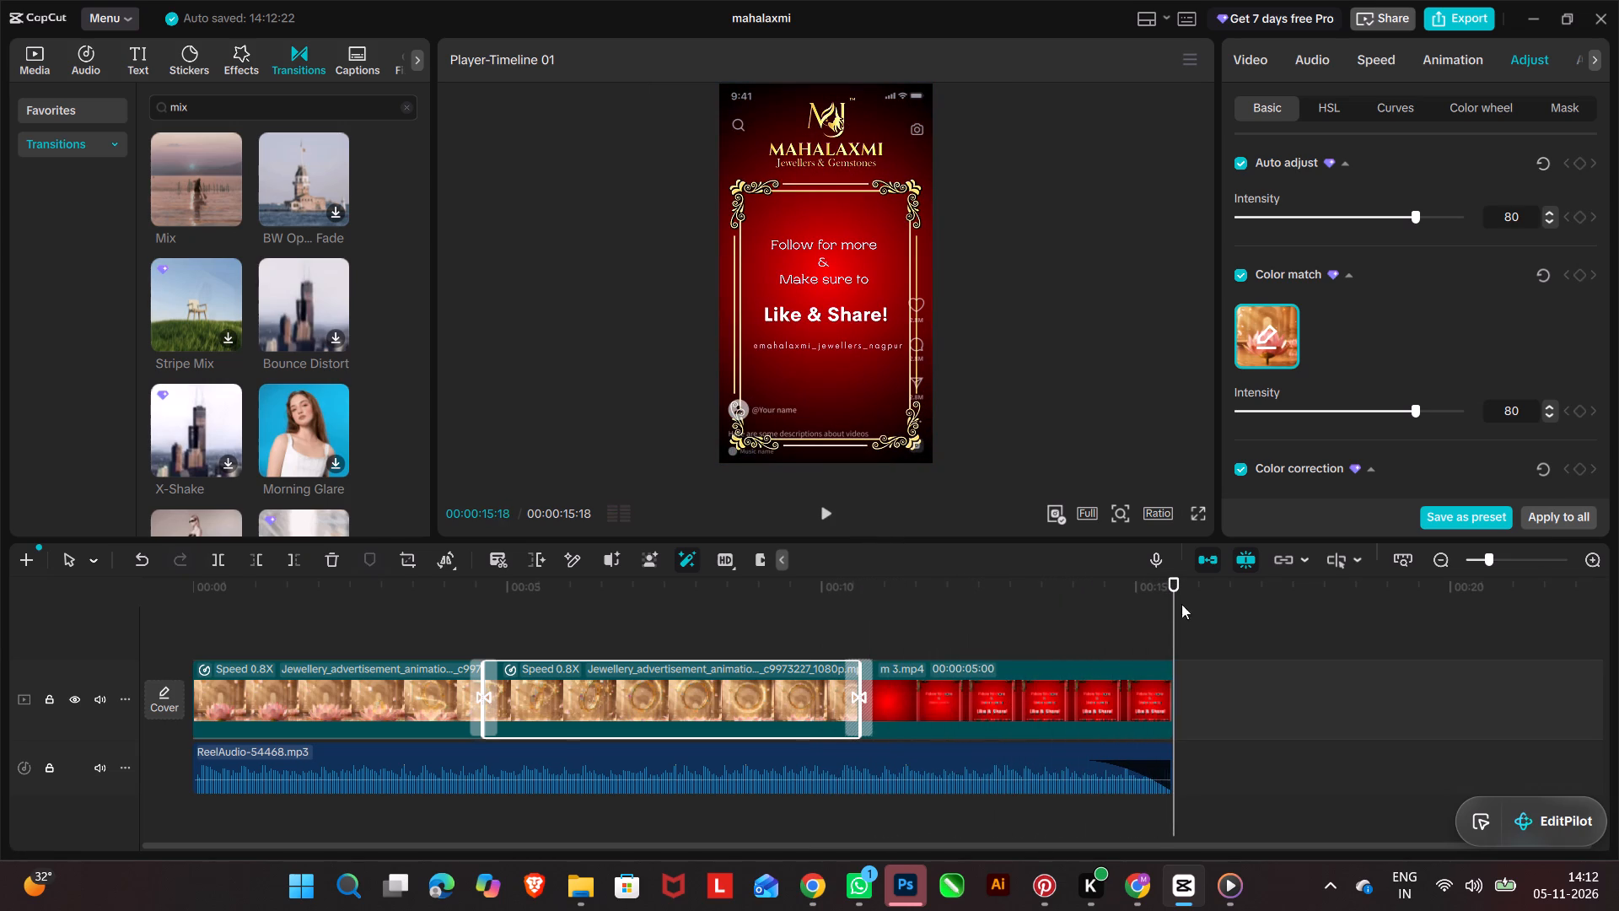
# Preview the whole advertisement full screen from the start through the Like & Share ending, and return to the editor.
pyautogui.moveTo(1174, 579); pyautogui.dragTo(1, 607)
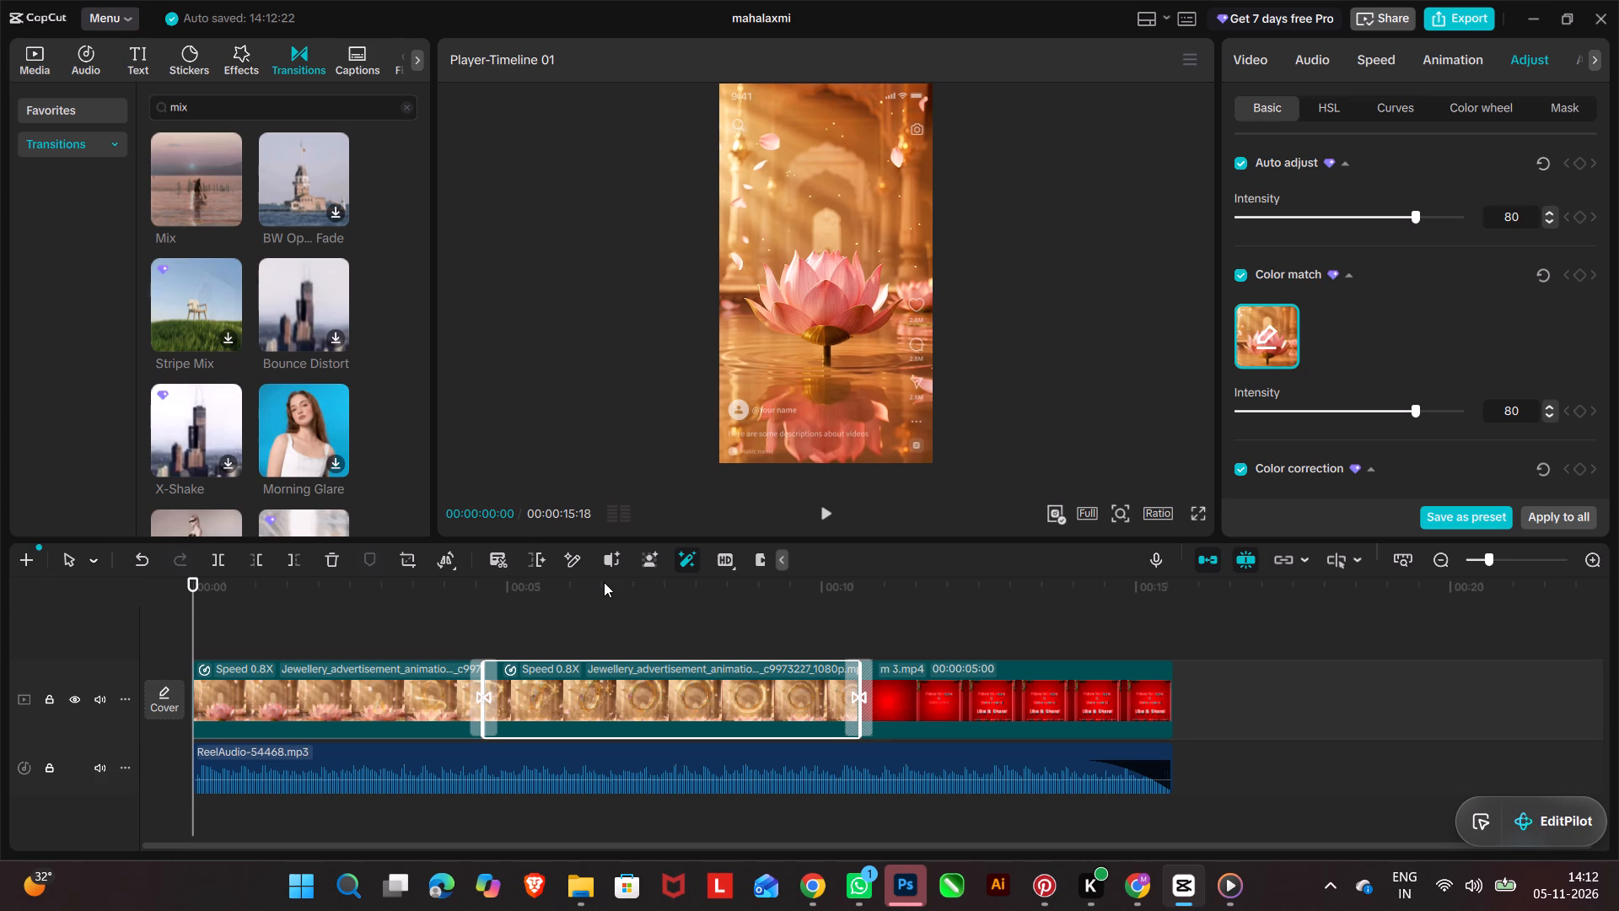
pyautogui.click(1197, 504)
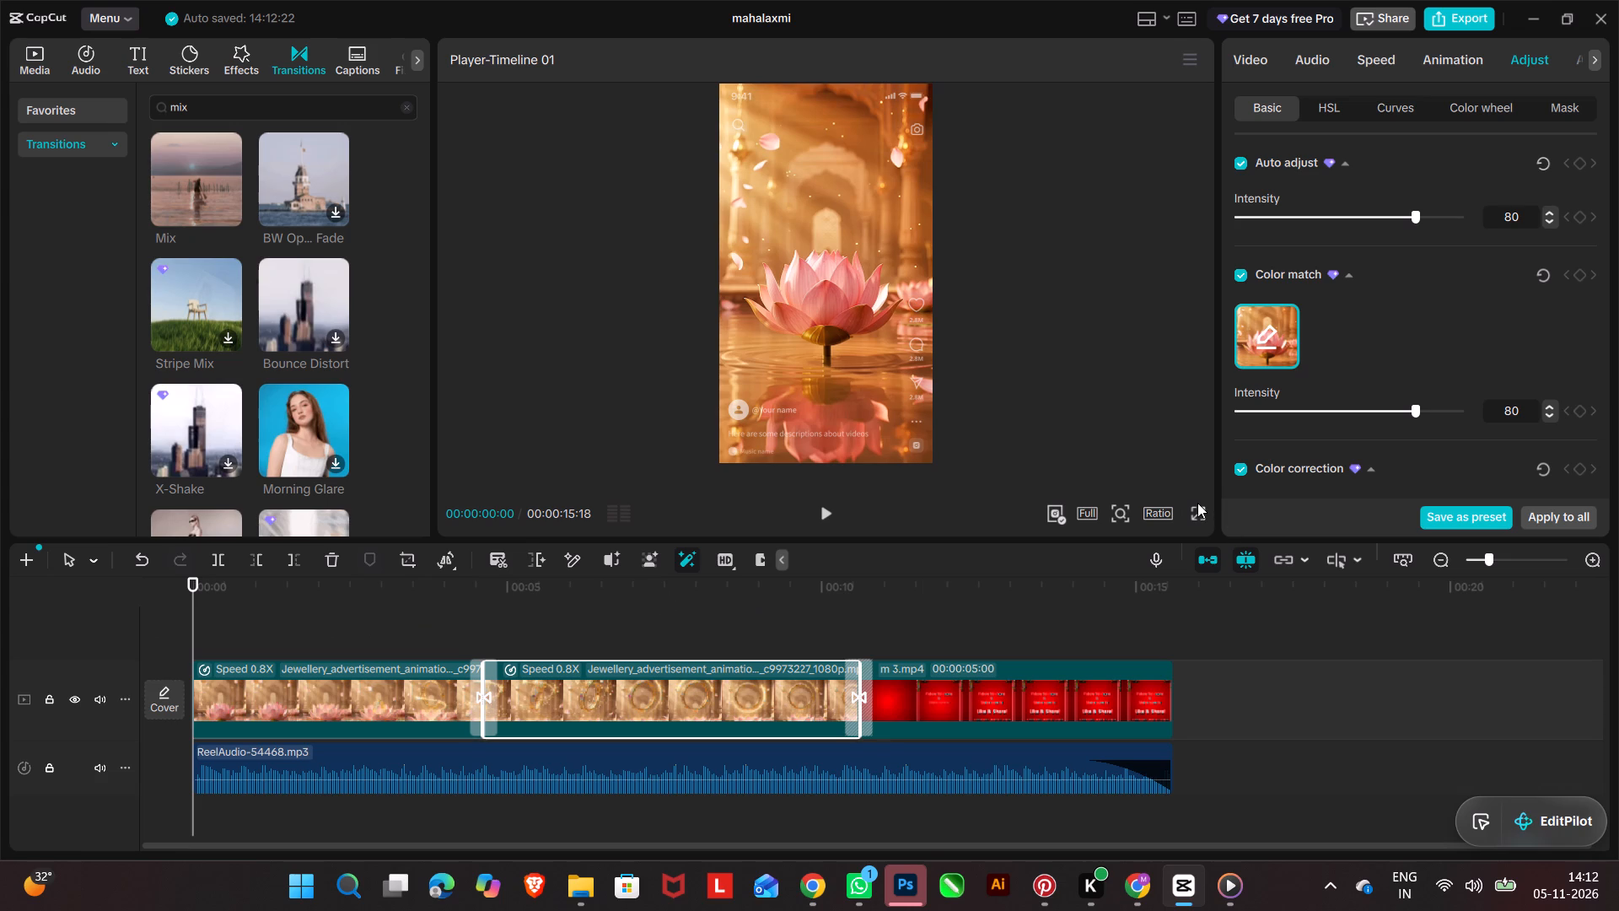
pyautogui.click(1203, 519)
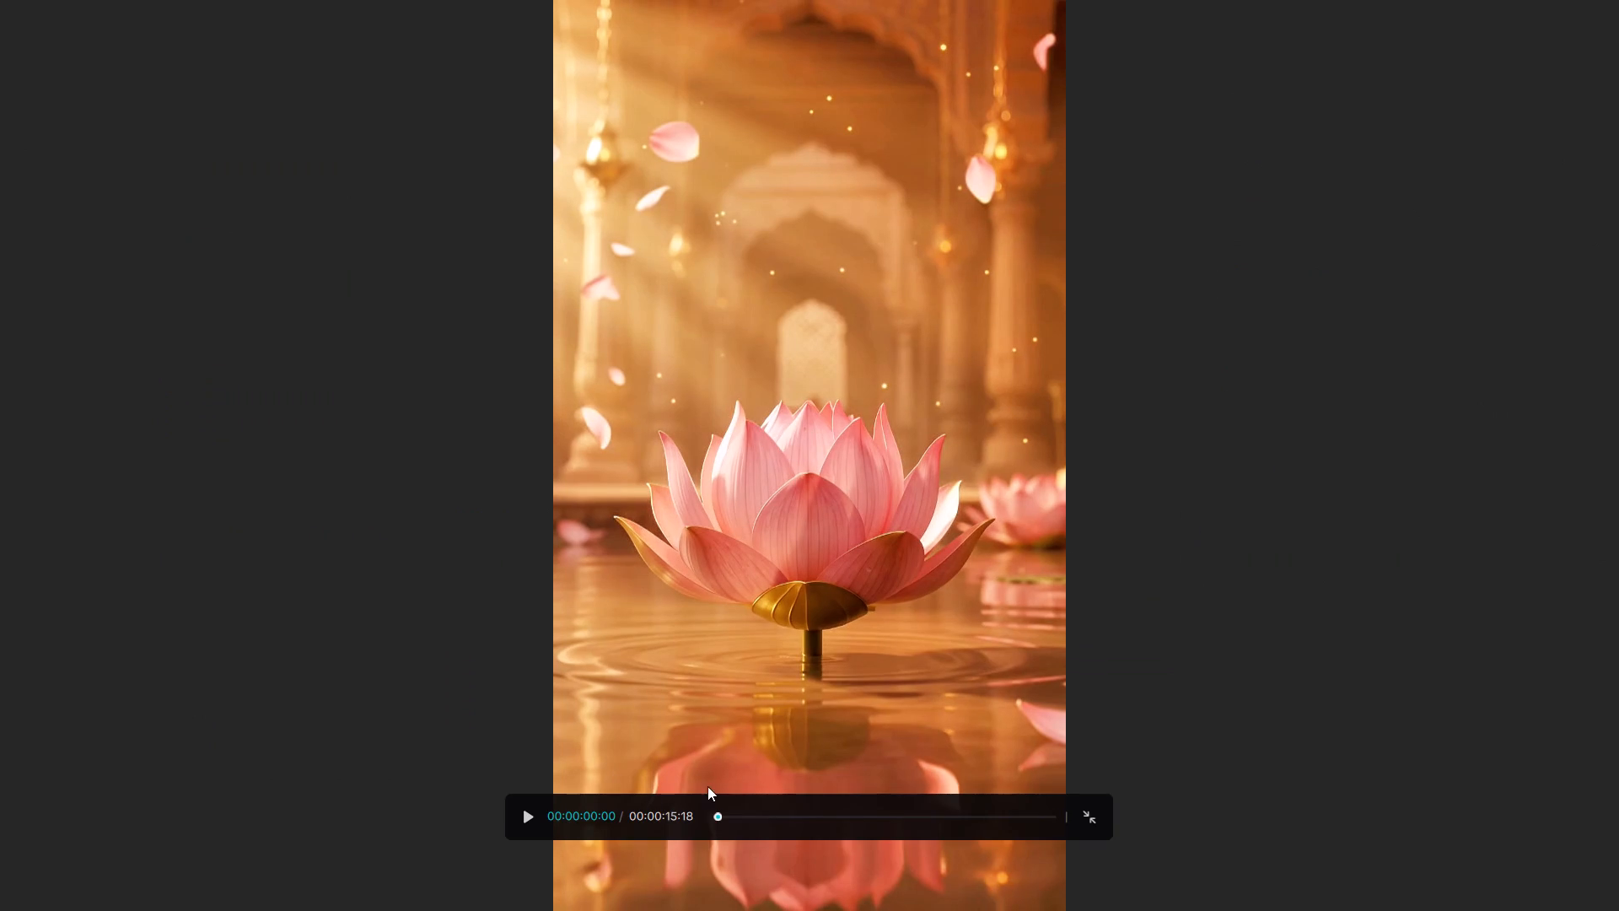
pyautogui.click(523, 811)
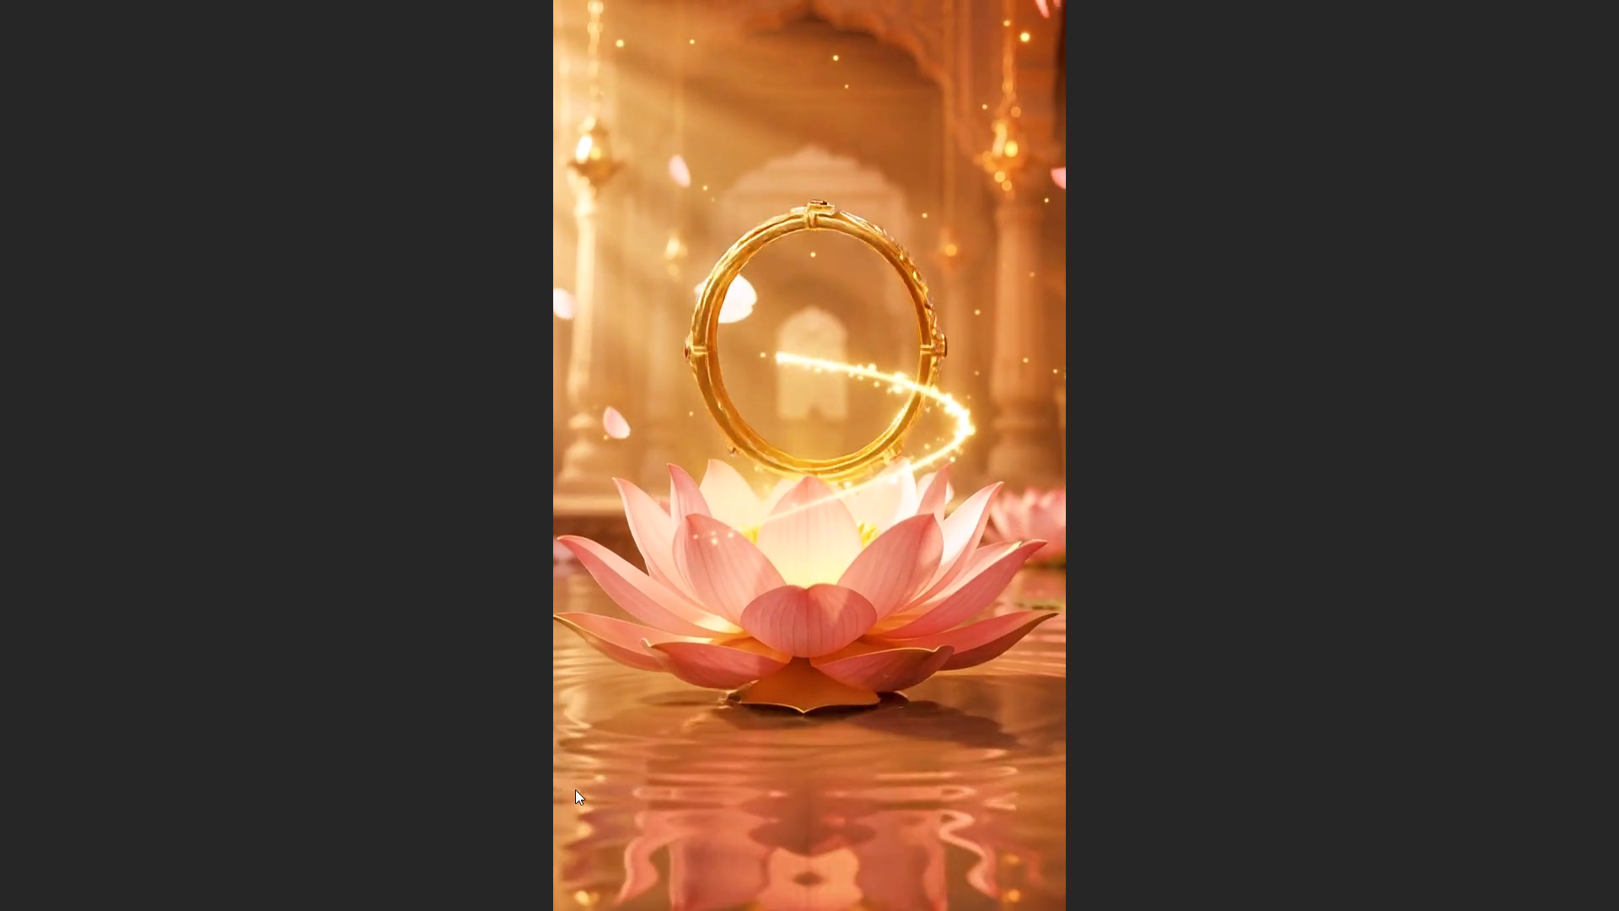
pyautogui.click(575, 796)
pyautogui.moveTo(762, 813); pyautogui.dragTo(659, 813)
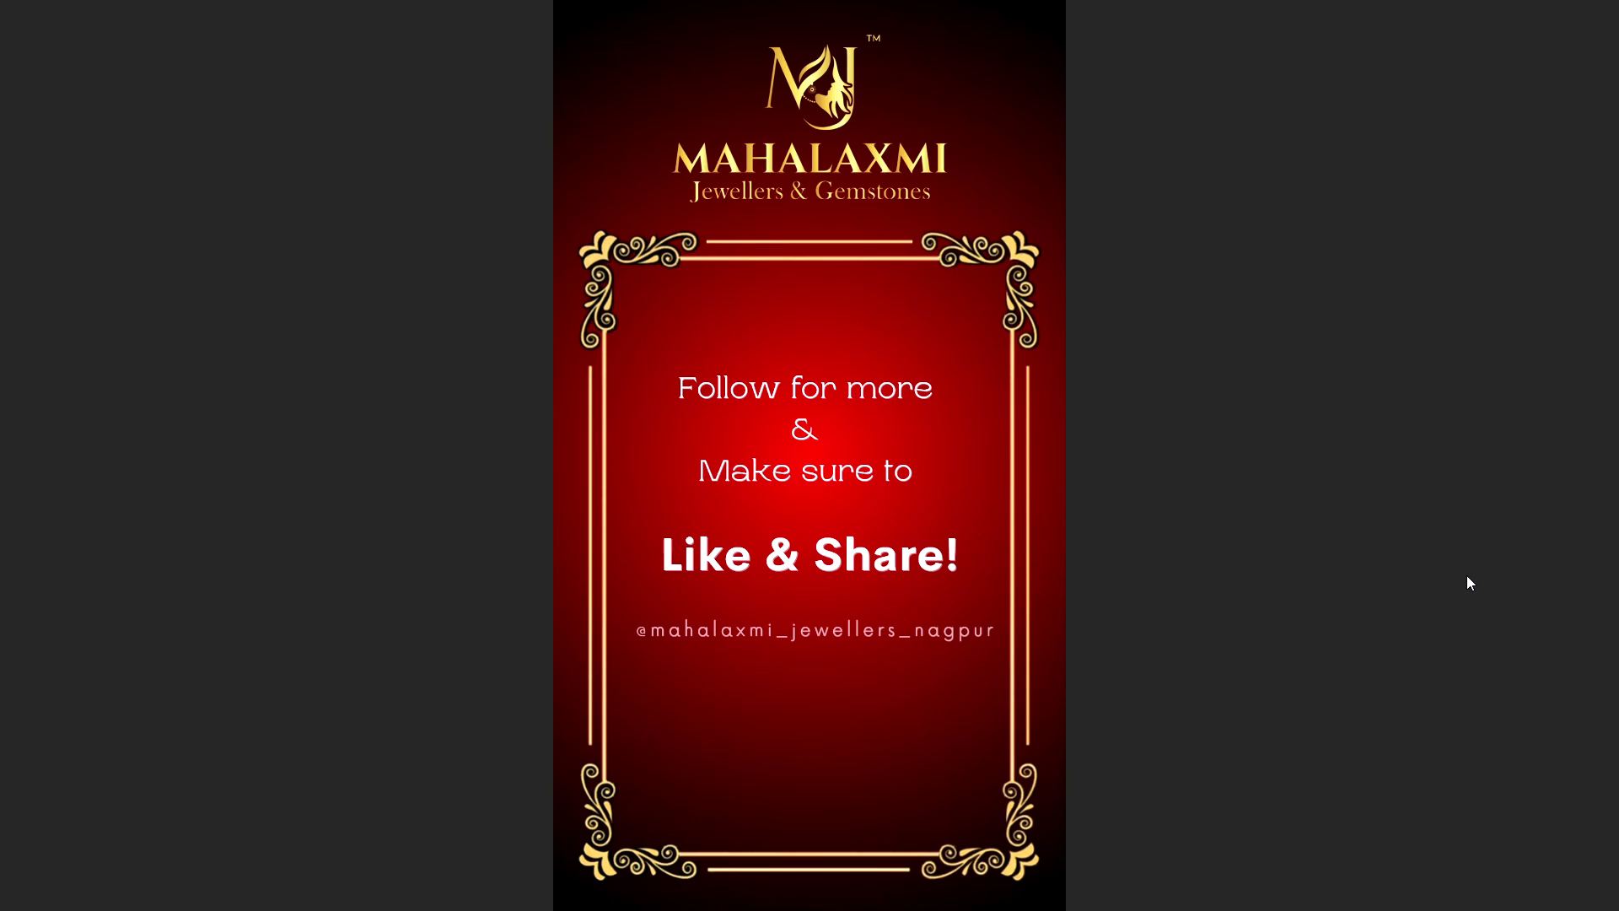
pyautogui.click(956, 779)
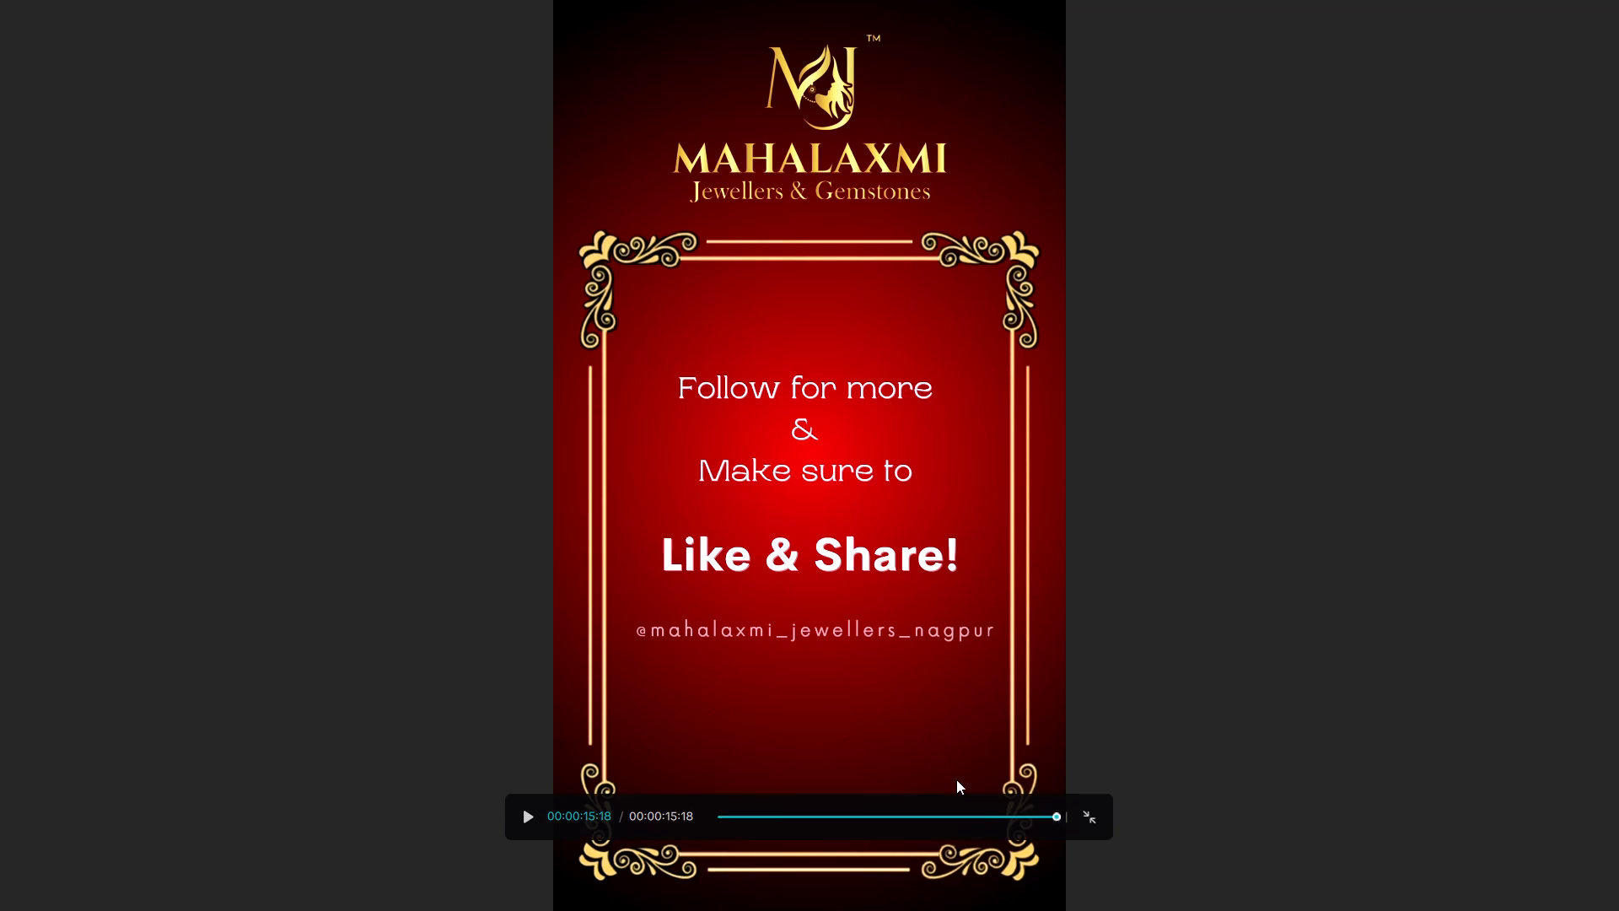
pyautogui.click(1084, 818)
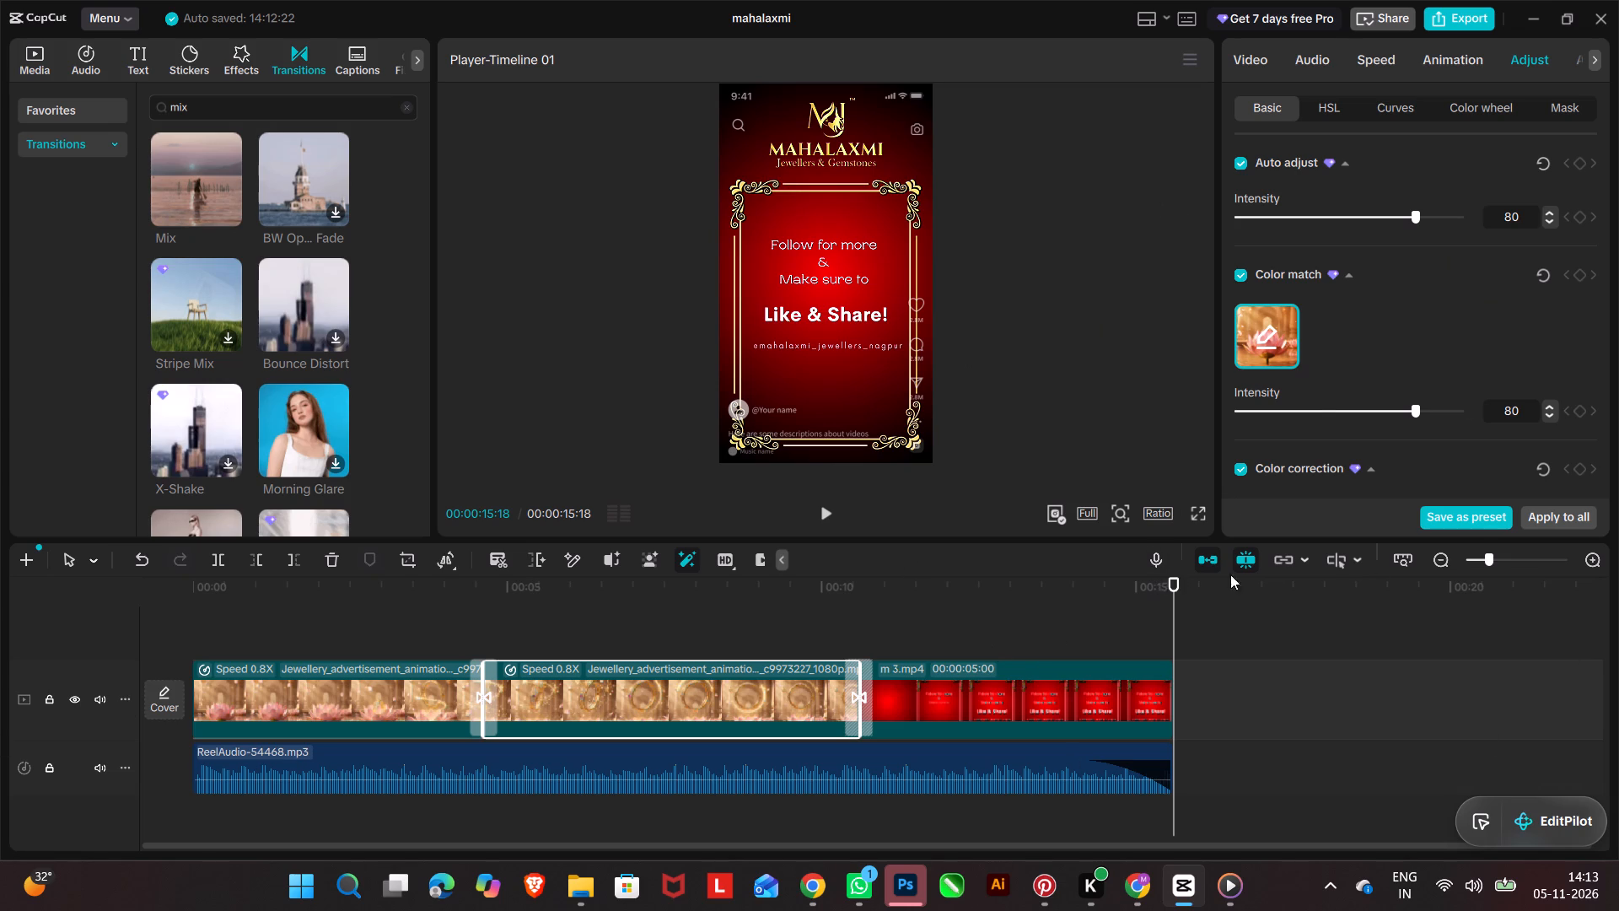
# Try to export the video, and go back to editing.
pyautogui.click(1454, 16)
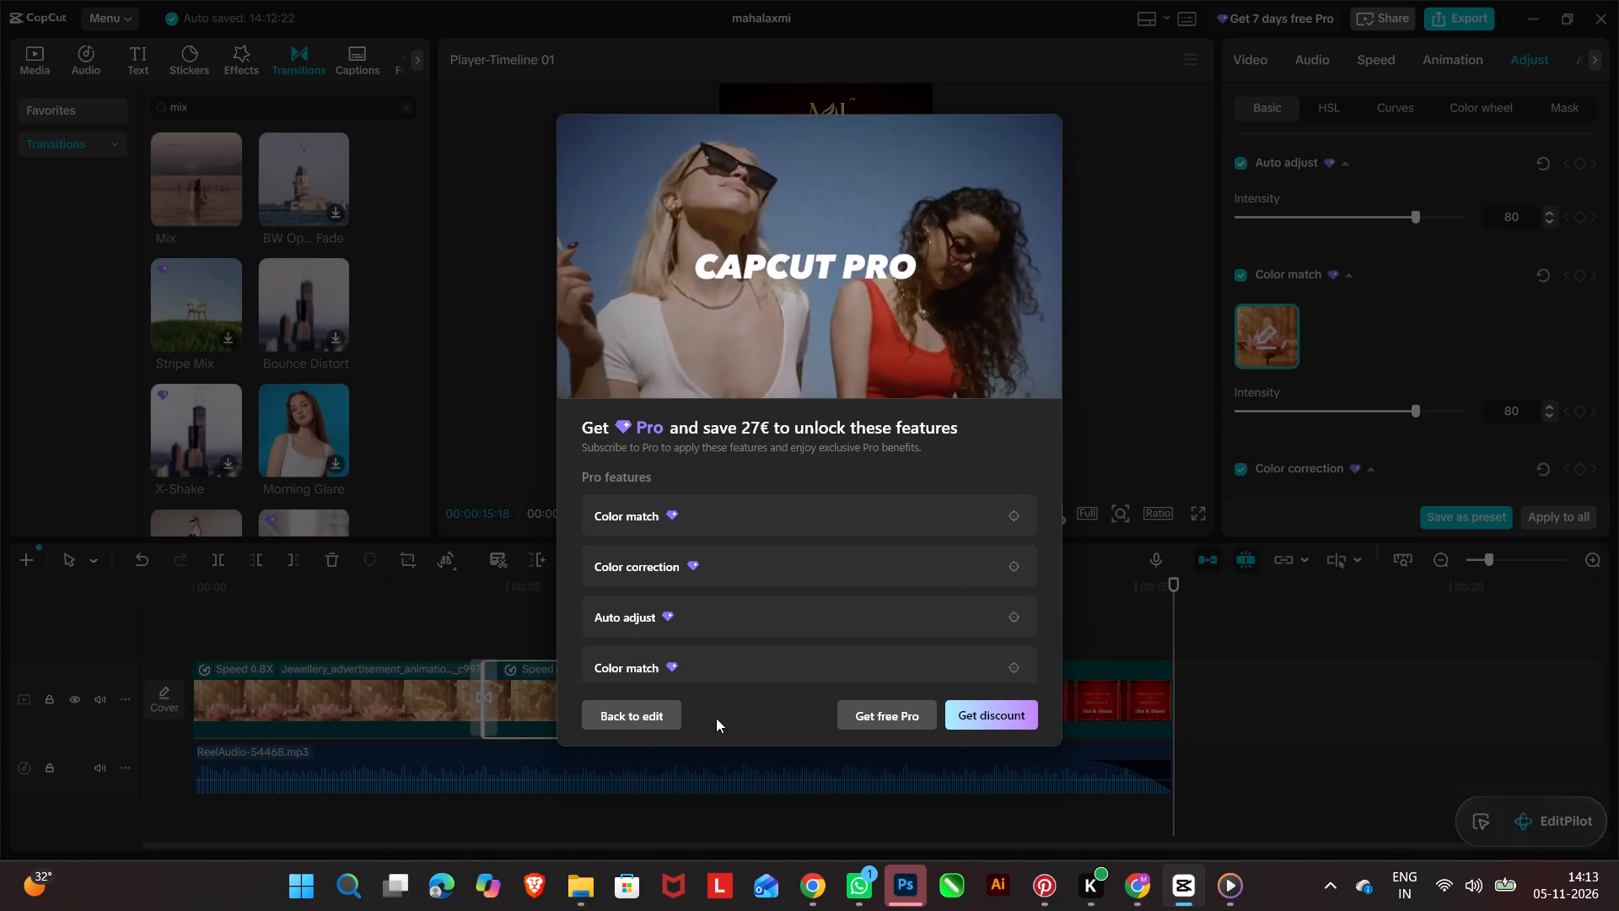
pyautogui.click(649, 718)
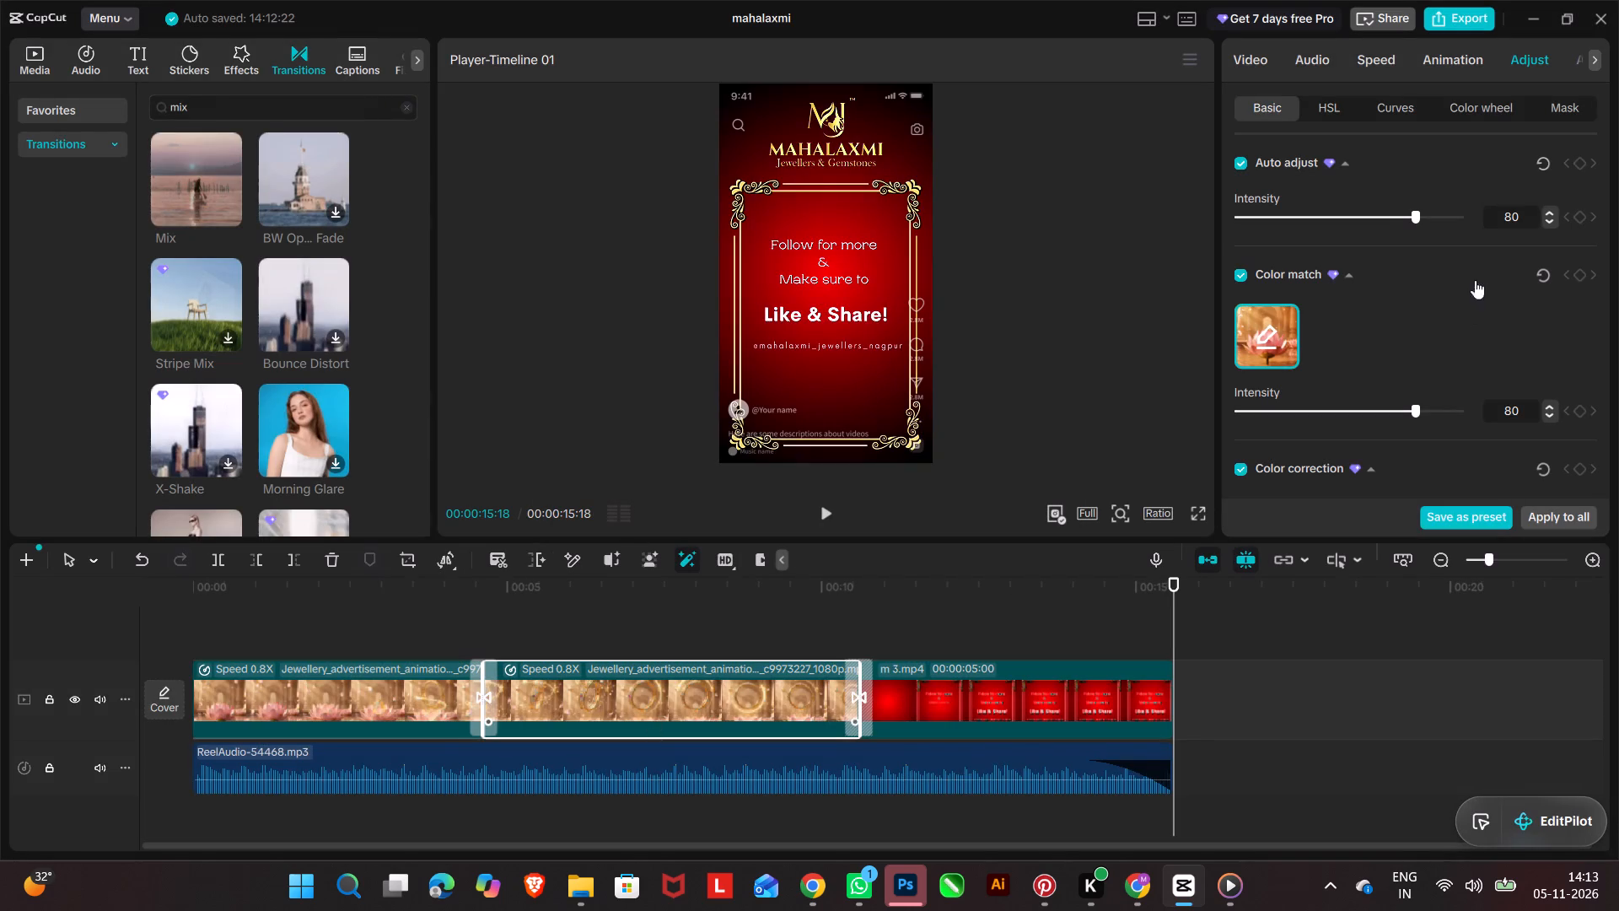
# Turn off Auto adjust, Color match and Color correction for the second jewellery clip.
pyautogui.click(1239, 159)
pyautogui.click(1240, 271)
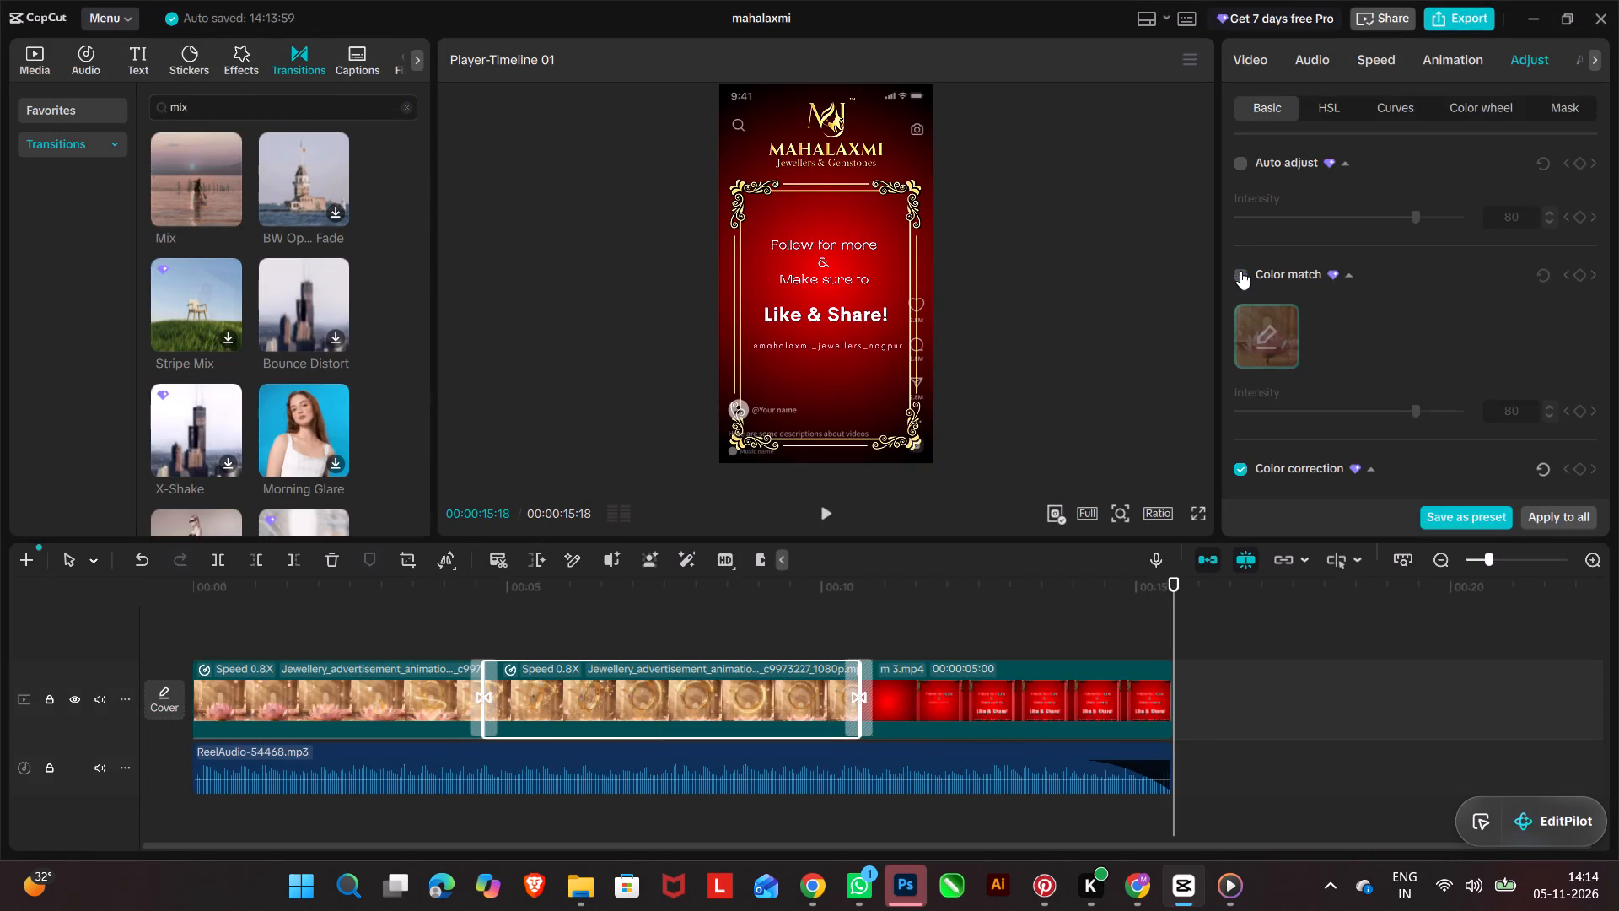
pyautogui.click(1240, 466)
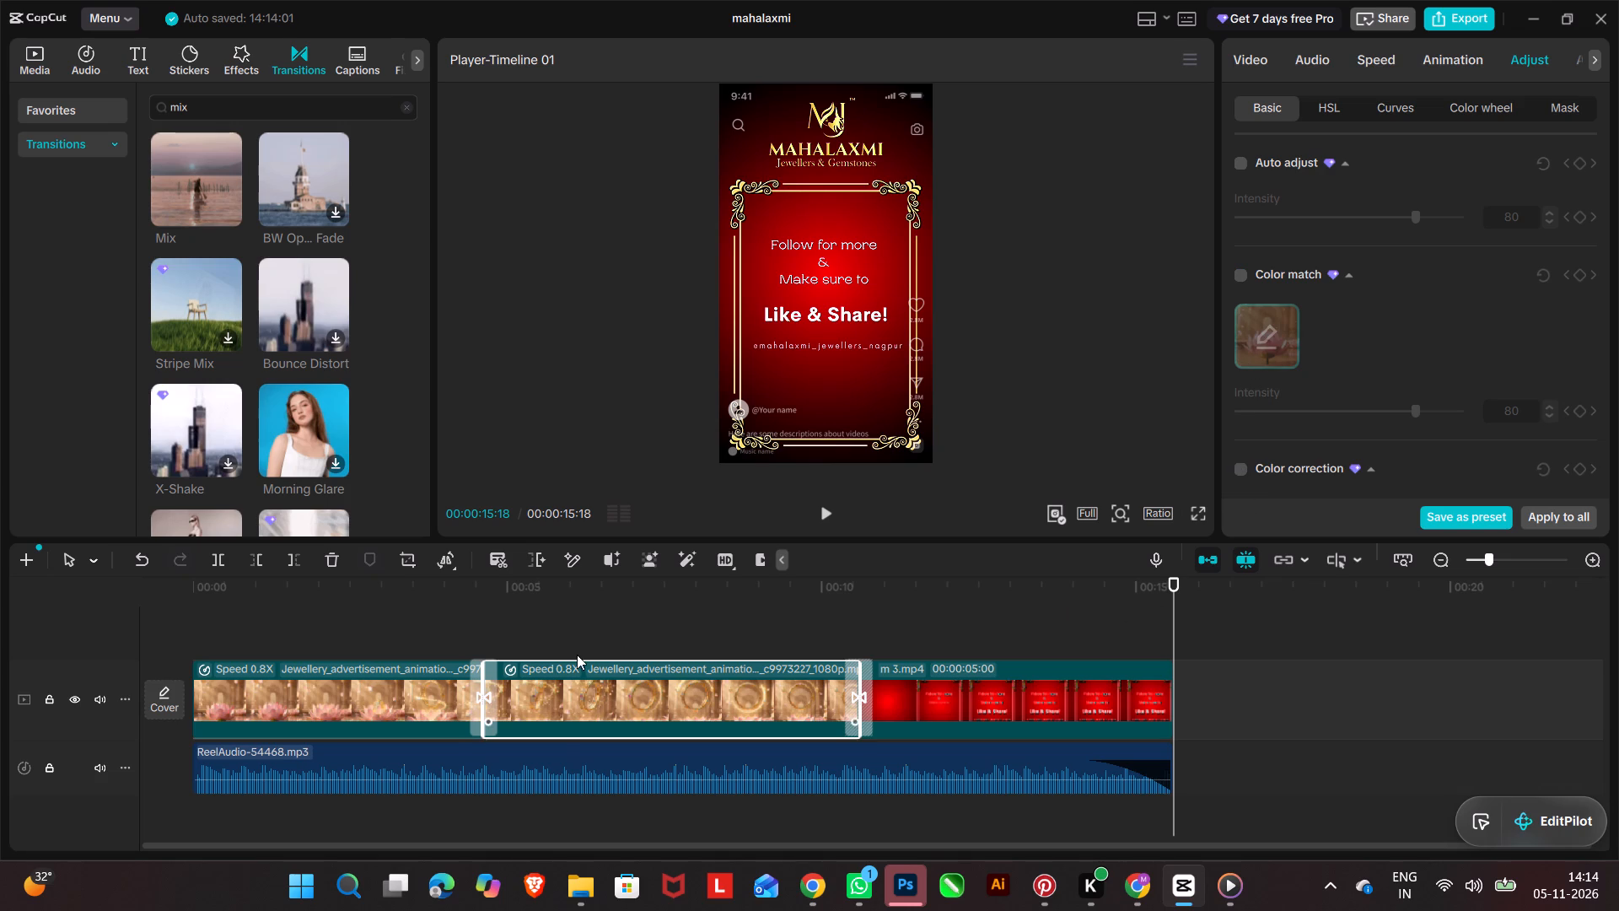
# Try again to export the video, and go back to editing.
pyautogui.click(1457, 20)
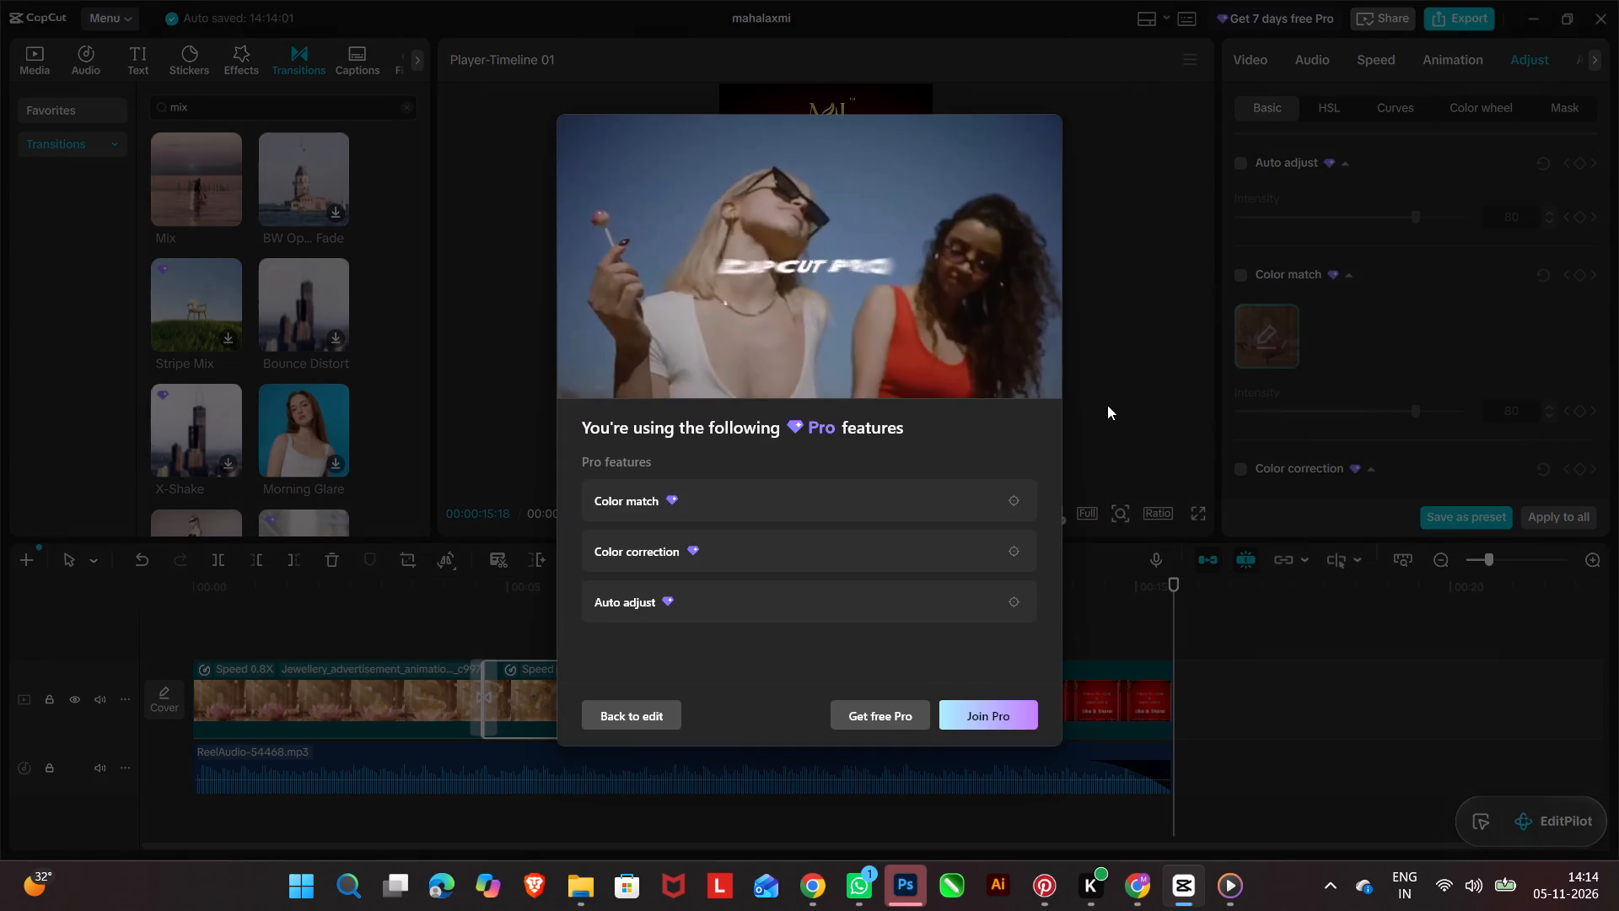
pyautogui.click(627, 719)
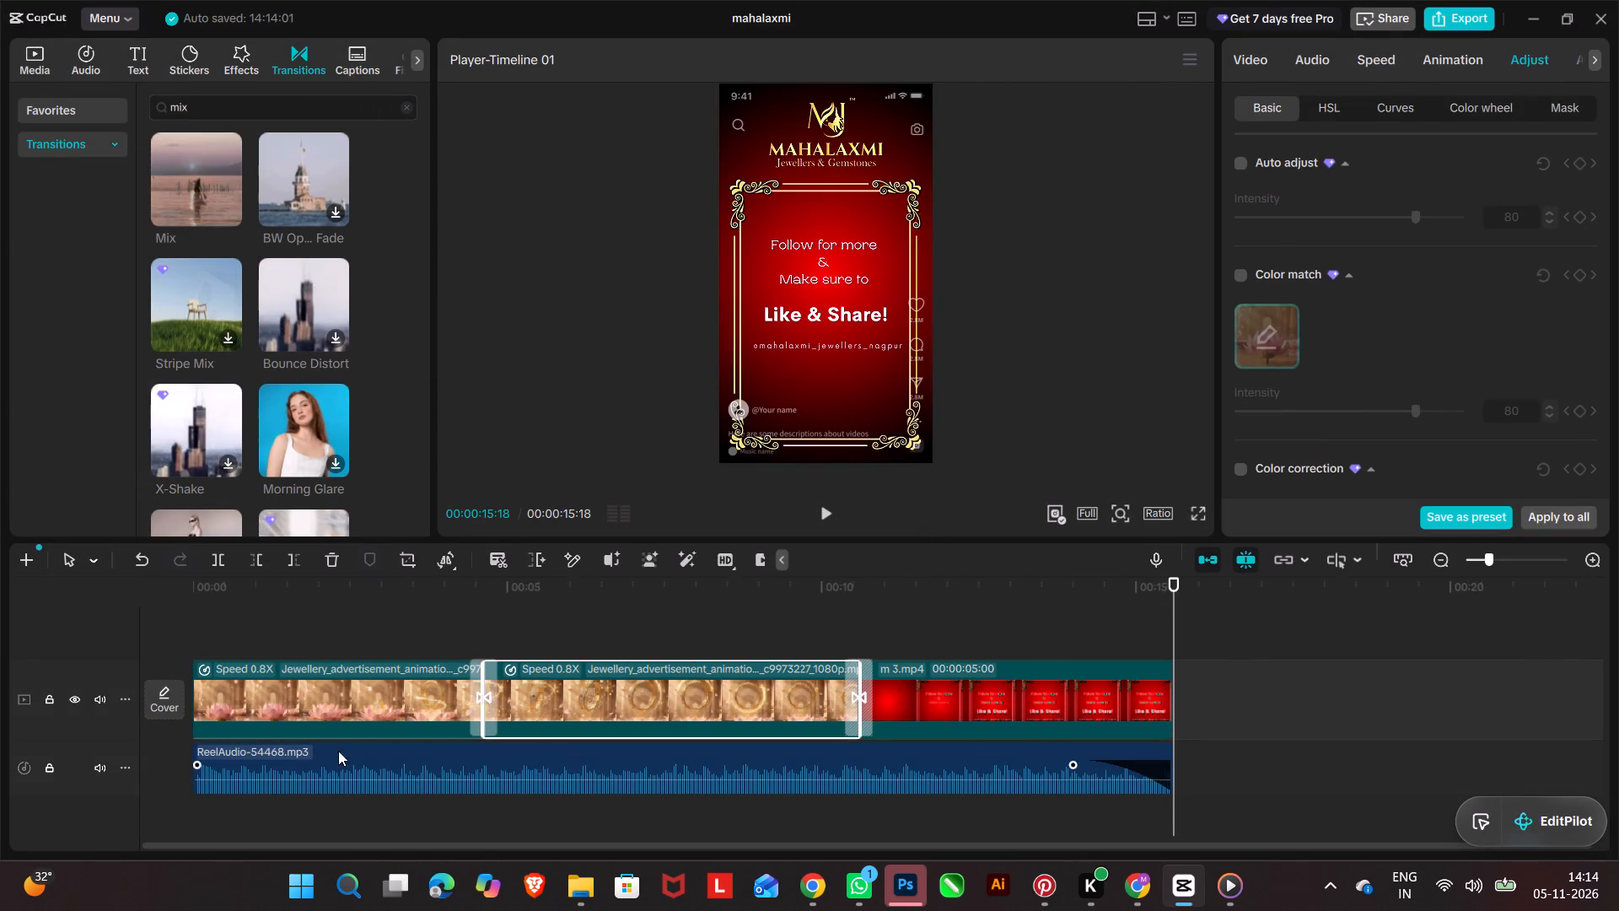
# Turn off Color match, Auto adjust and Color correction for the first jewellery clip.
pyautogui.click(352, 698)
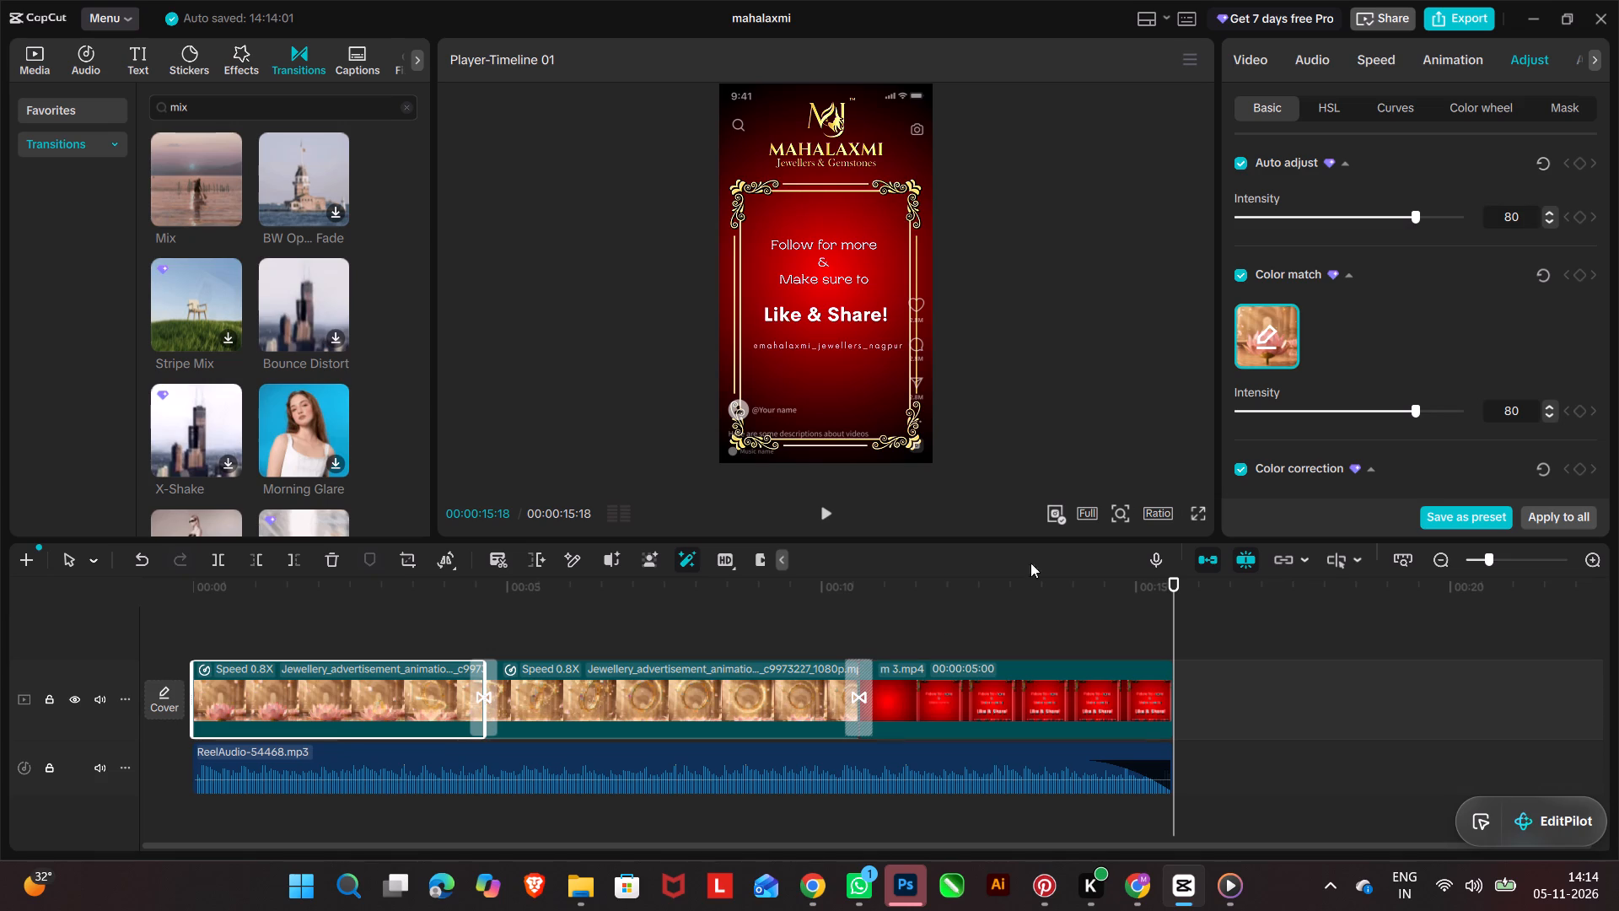
pyautogui.click(1245, 272)
pyautogui.click(1246, 159)
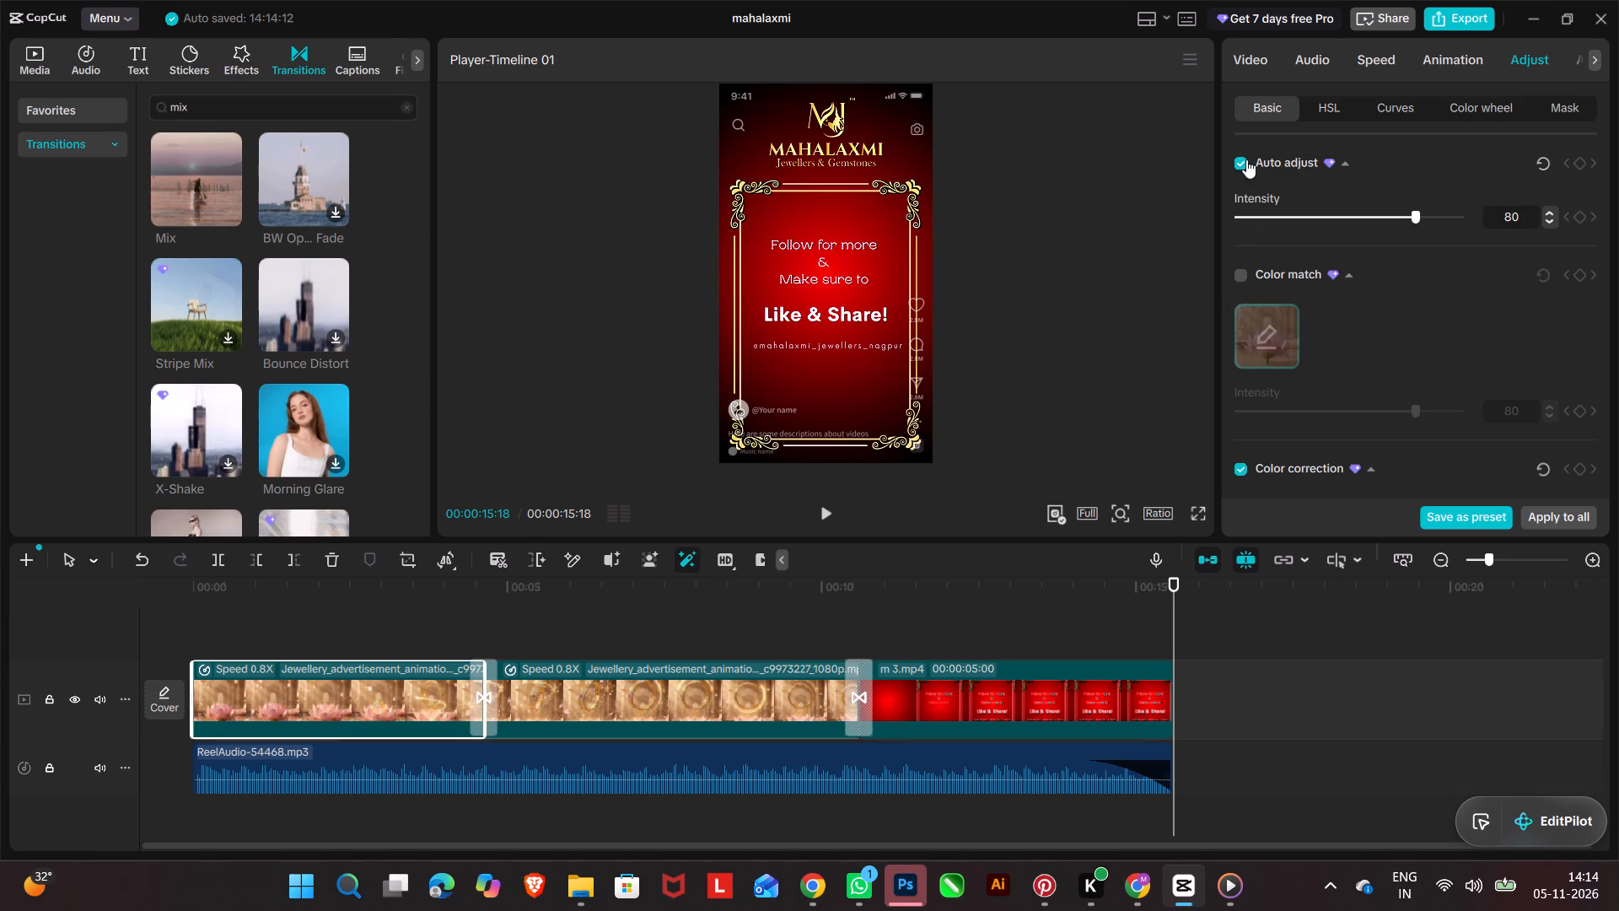
pyautogui.scroll(3, 1280, 258)
pyautogui.scroll(5, 1499, 269)
pyautogui.scroll(-2, 1372, 376)
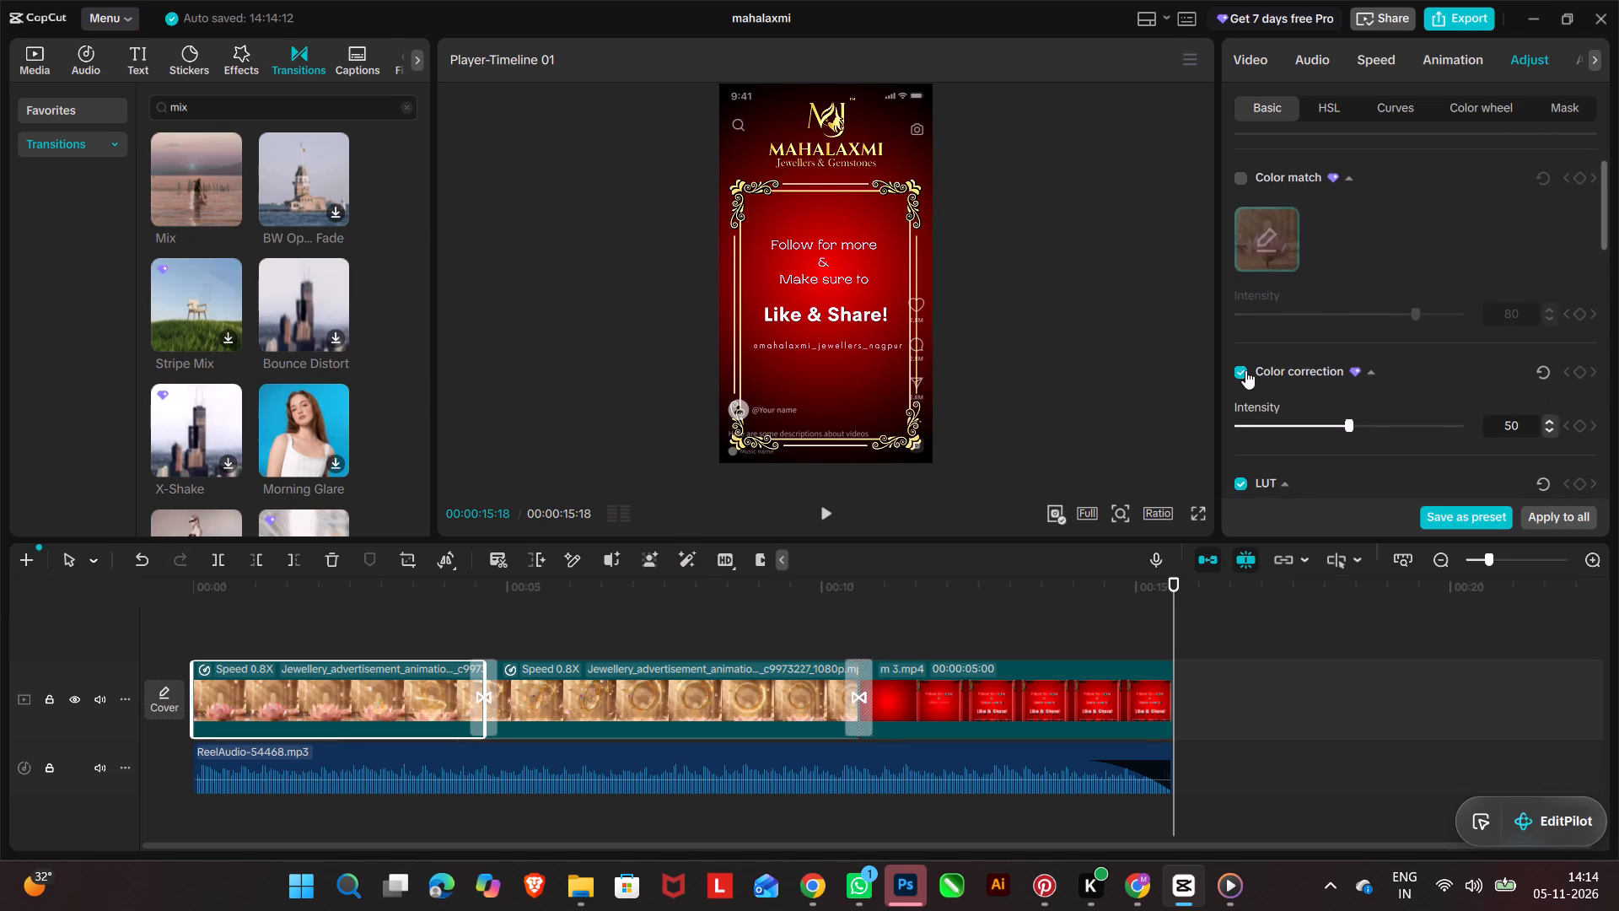
pyautogui.click(1242, 368)
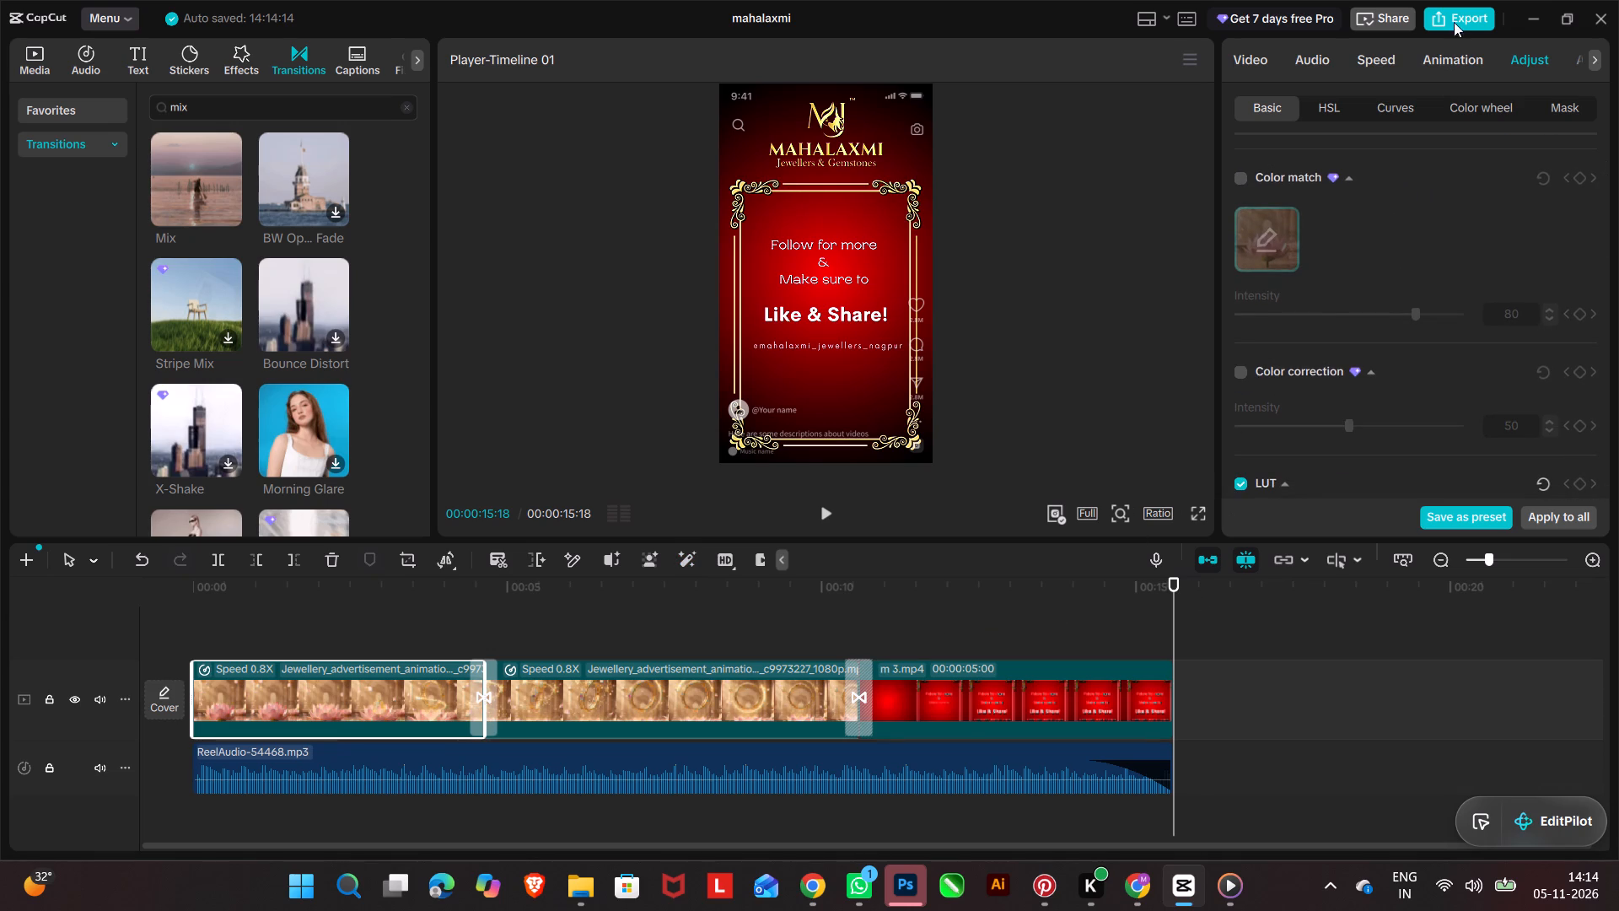
# Export the video as mahalaxmi(1) in 1080P, Higher bit rate, H.264, mp4 at 30fps.
pyautogui.click(1455, 16)
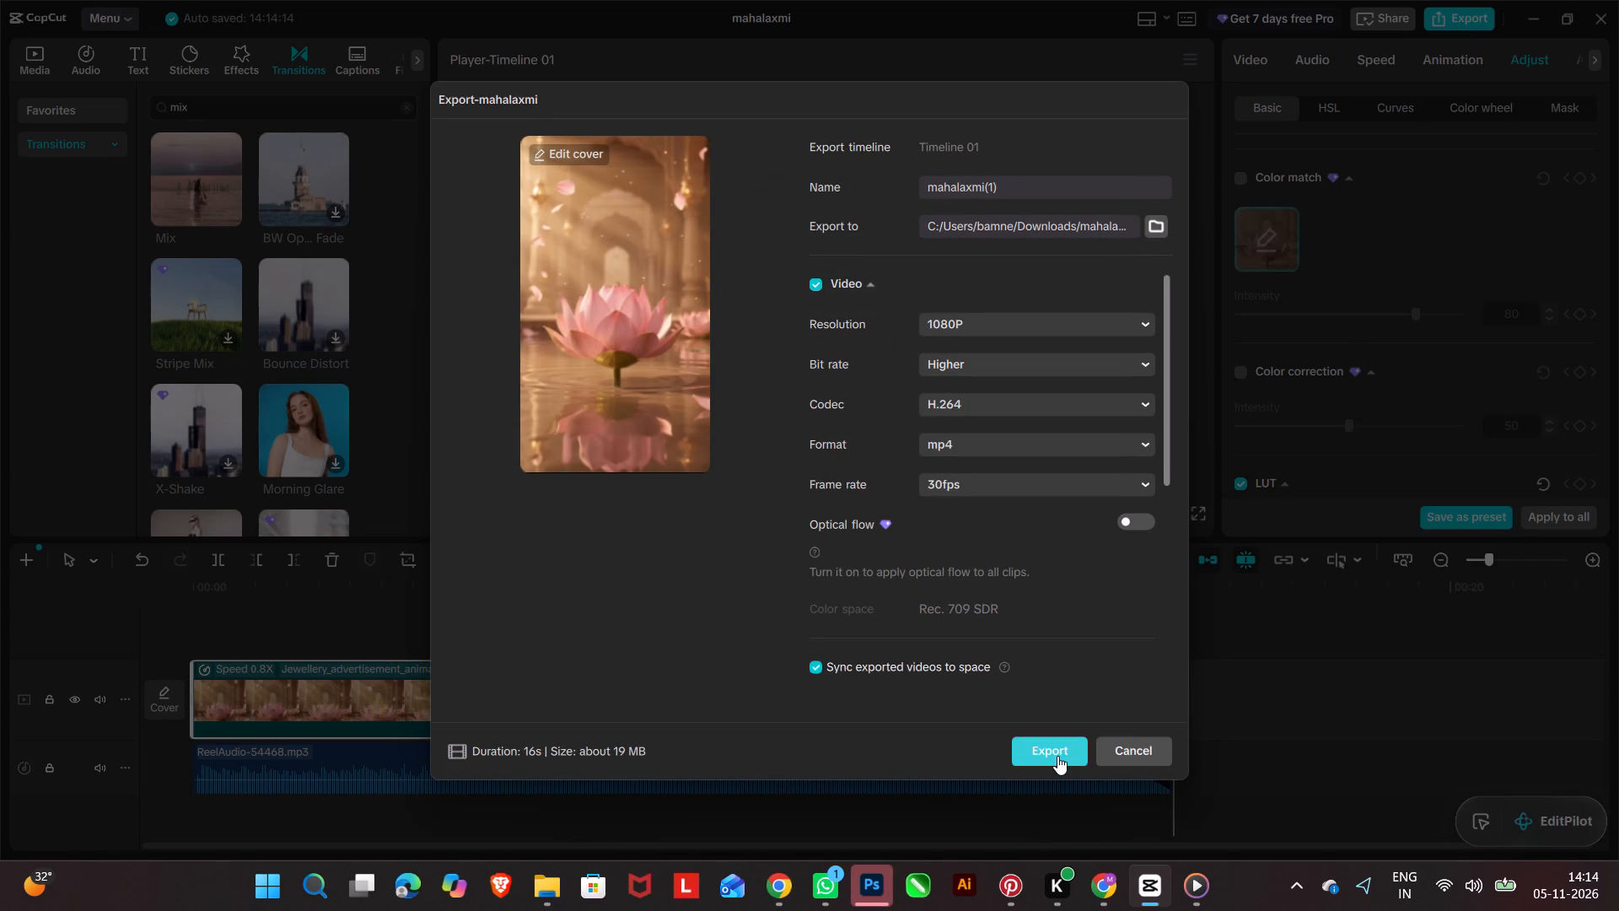
pyautogui.click(1057, 752)
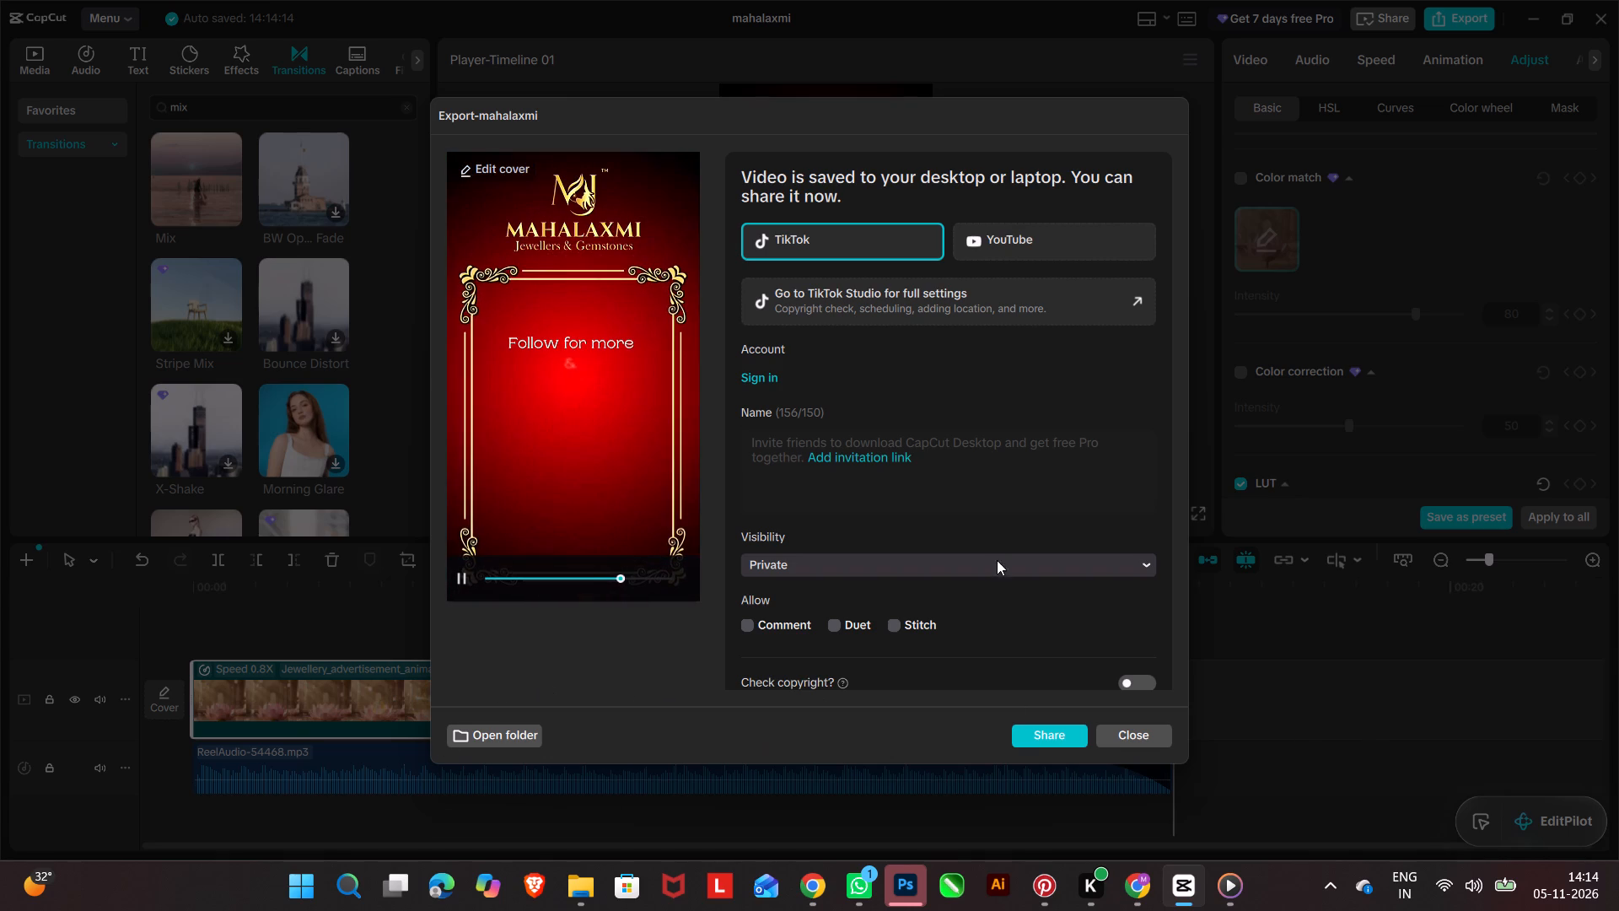
# Open the folder that holds the exported video.
pyautogui.click(525, 736)
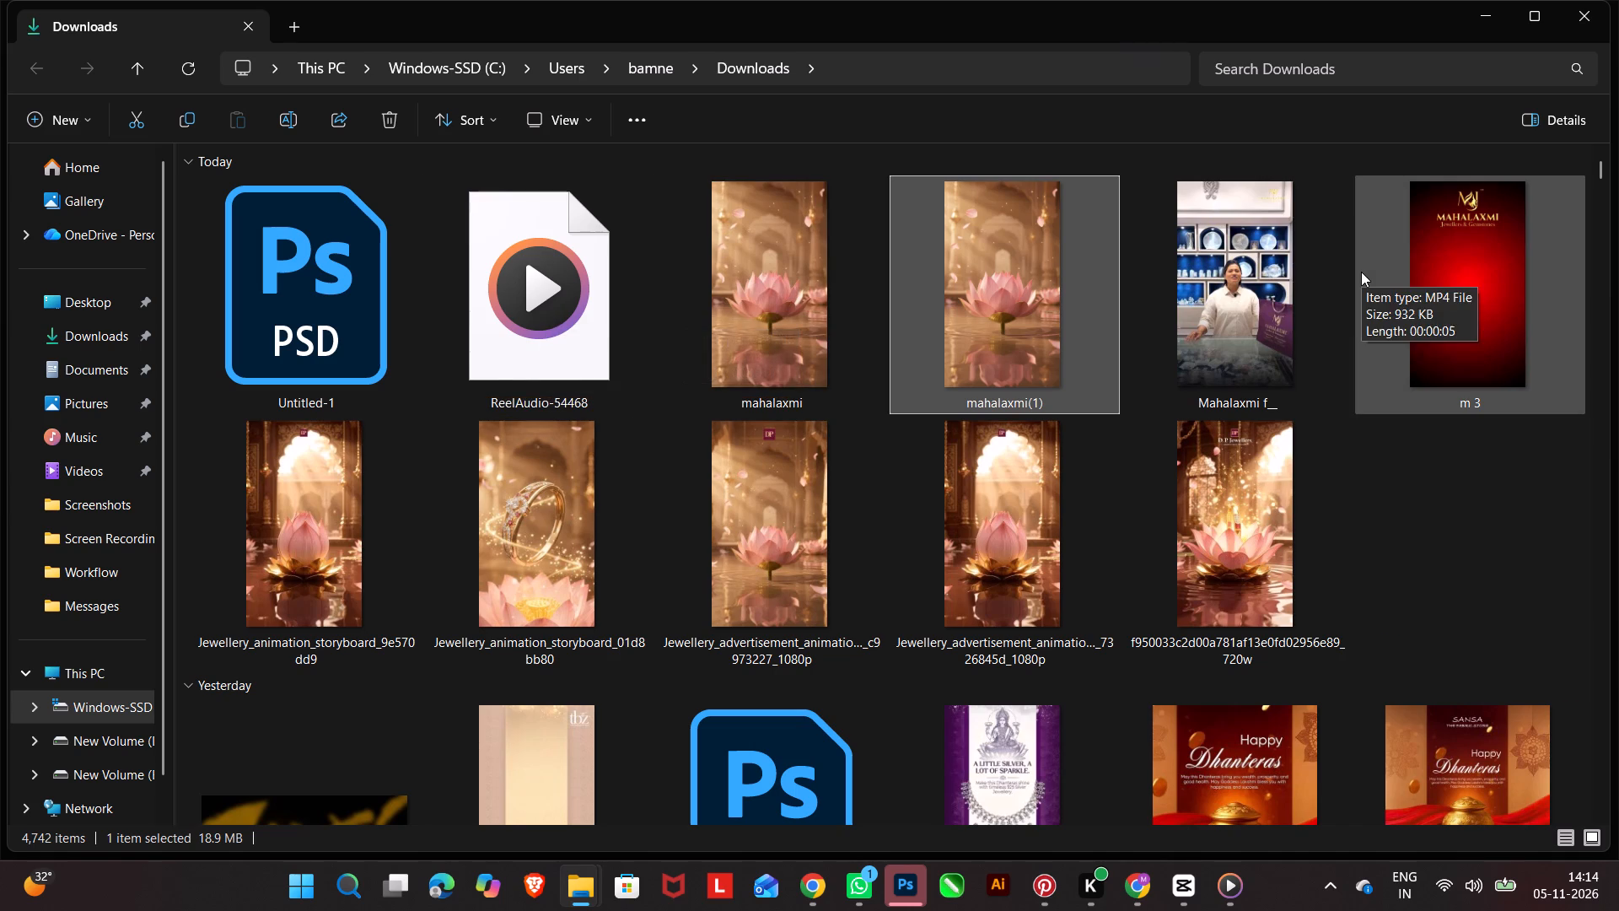
# Play the exported mahalaxmi(1) video to review it through the closing card, and close the player.
pyautogui.doubleClick(1008, 292)
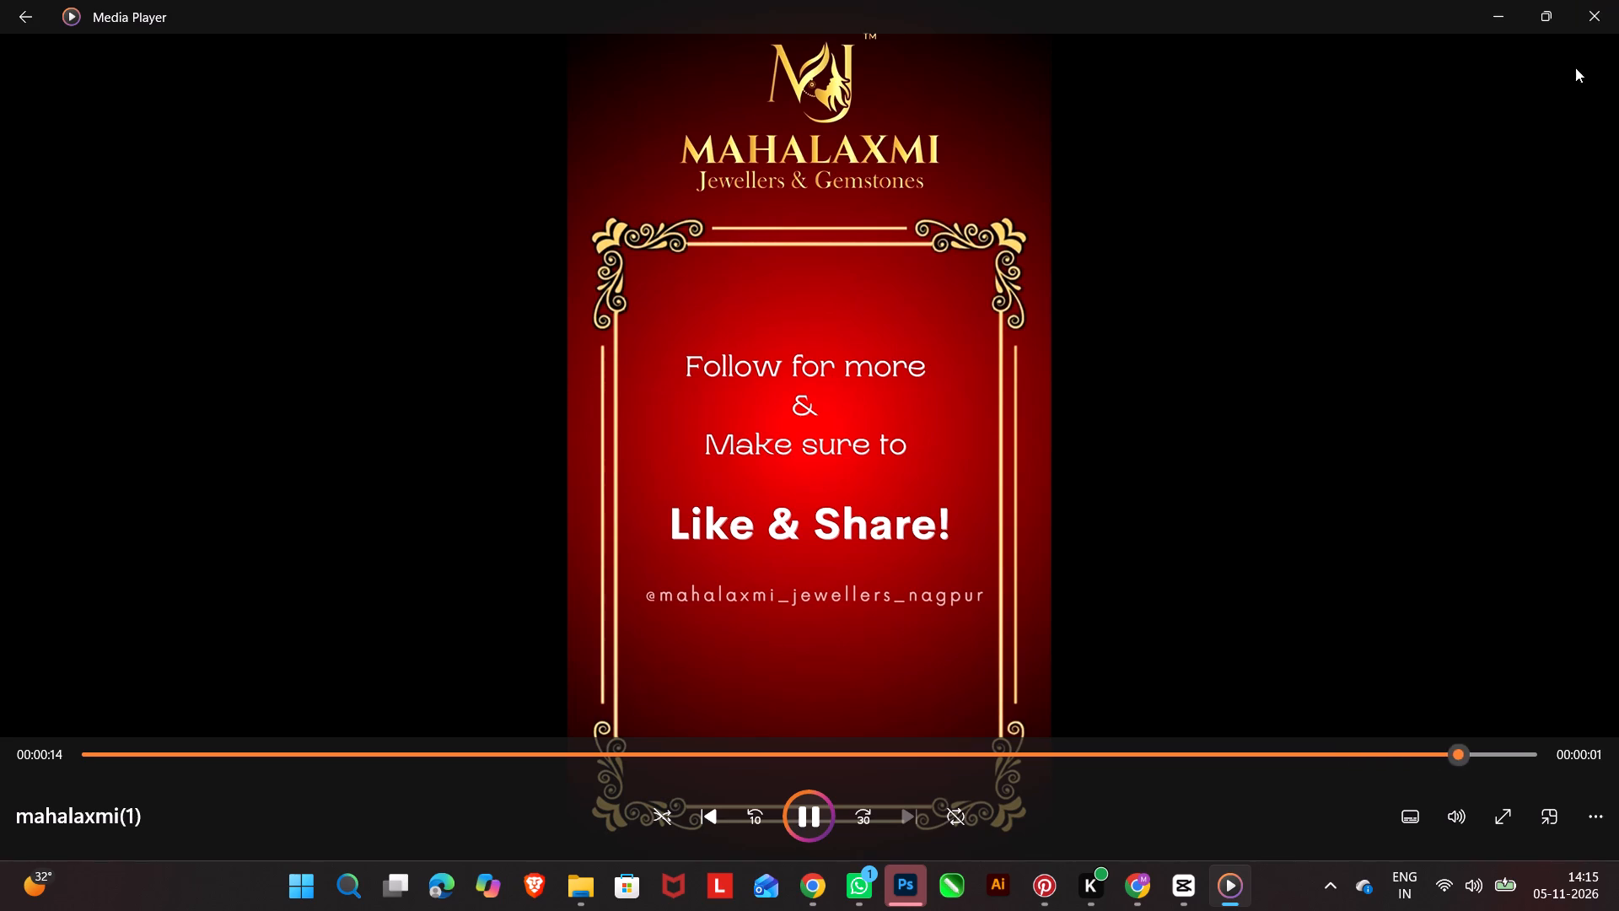
pyautogui.click(1600, 13)
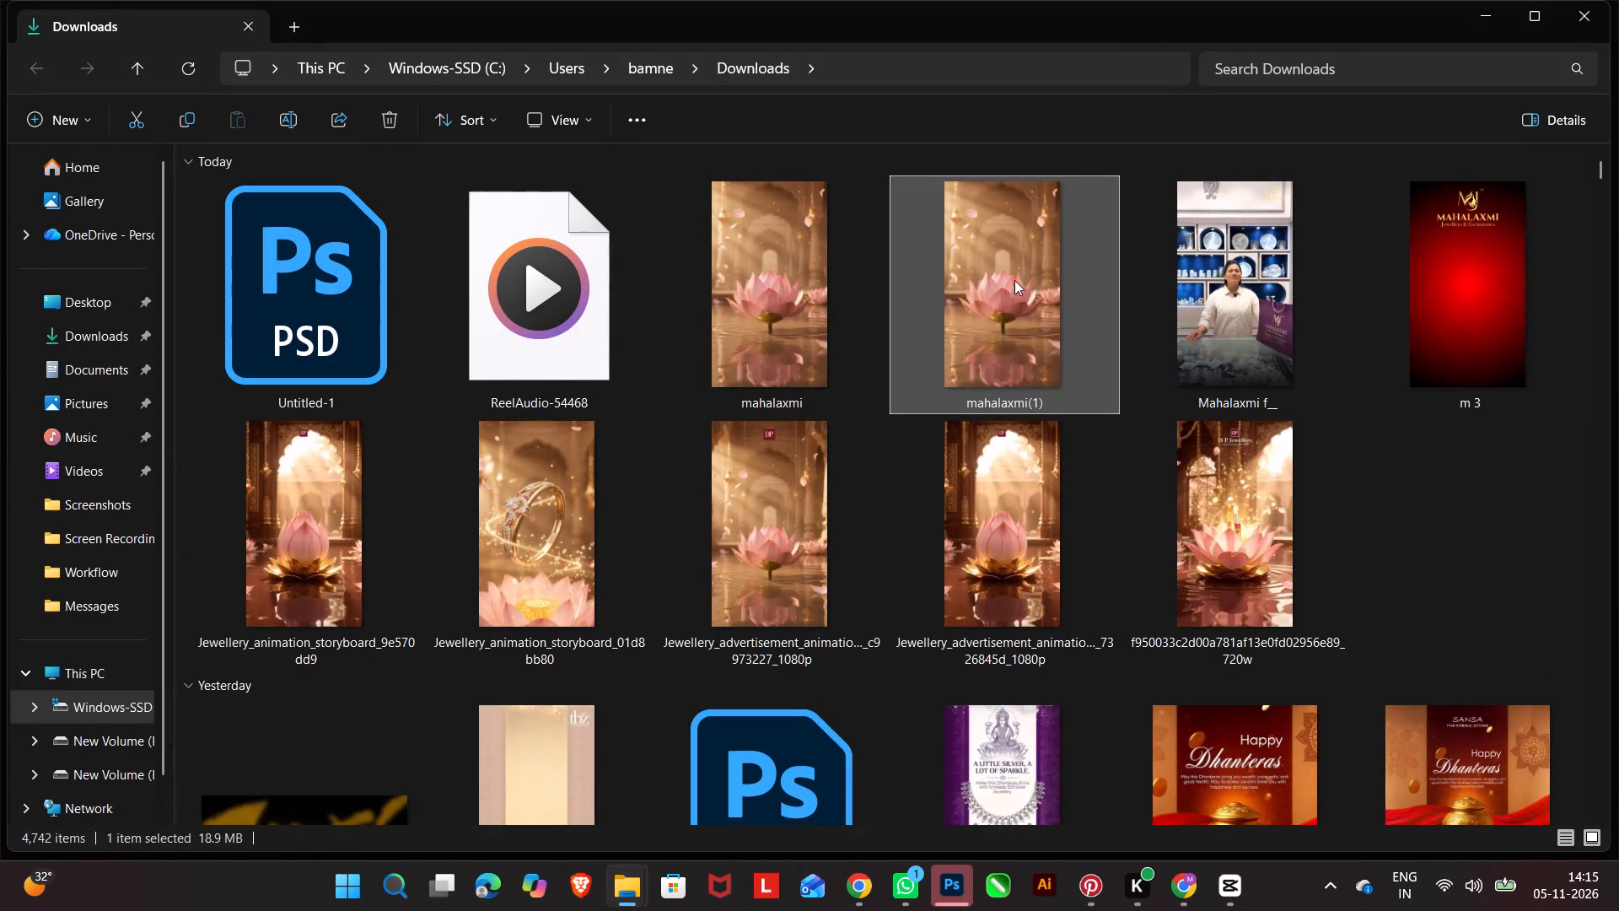
# Add the mahalaxmi(1) video from Downloads to the m 3 Canva design after the closing card page, and collapse the page timeline.
pyautogui.moveTo(1009, 277); pyautogui.dragTo(952, 555)
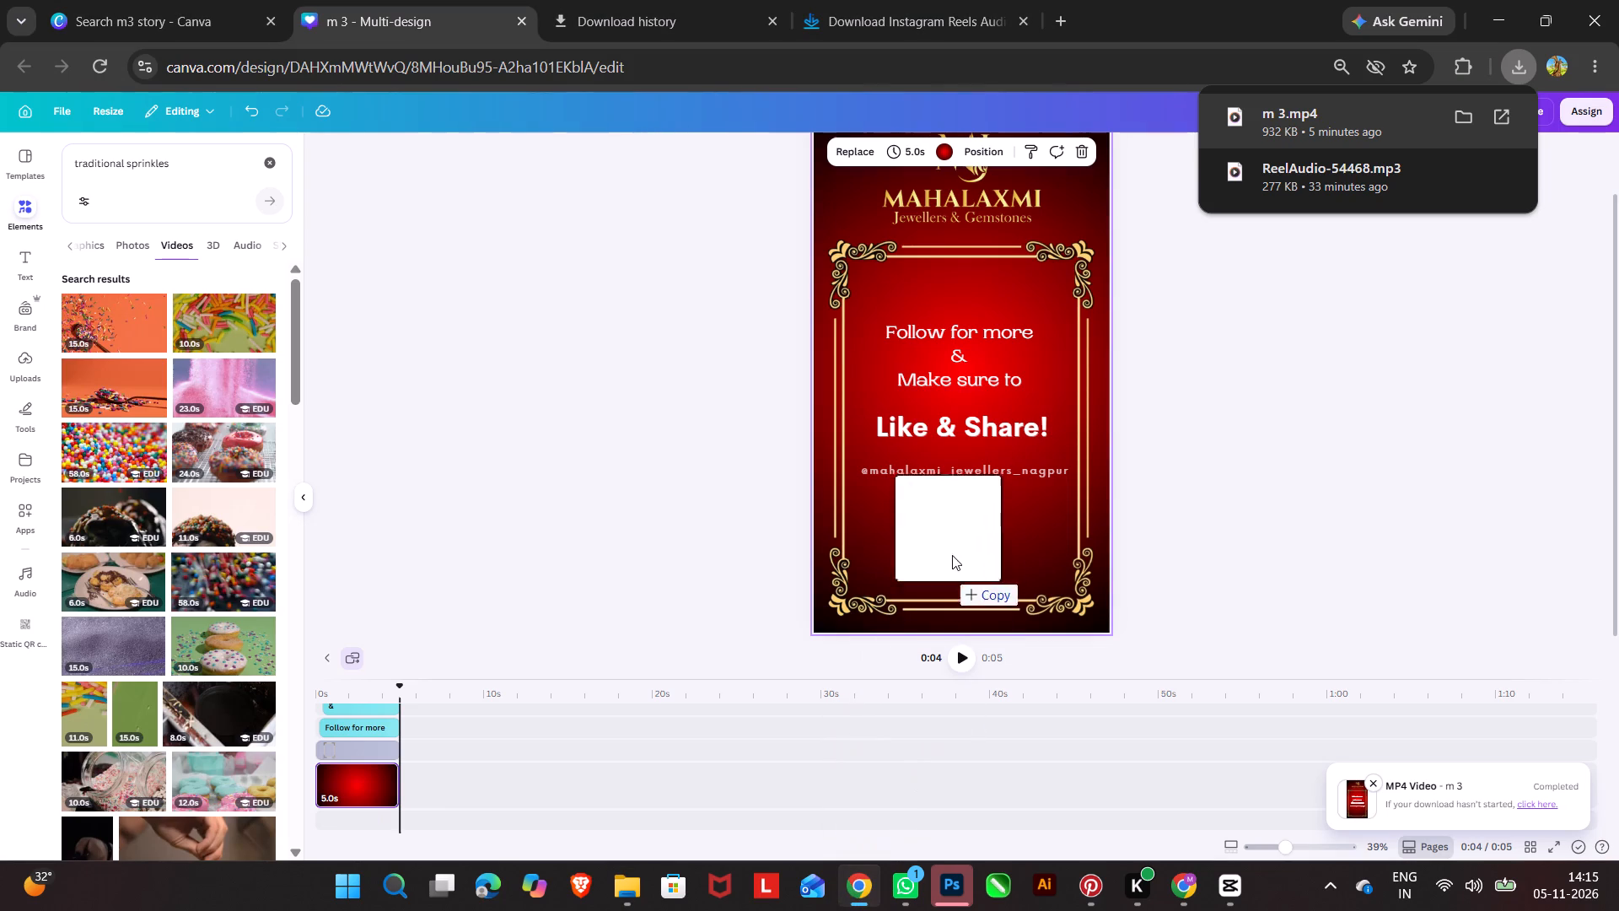
pyautogui.moveTo(952, 555); pyautogui.dragTo(965, 496)
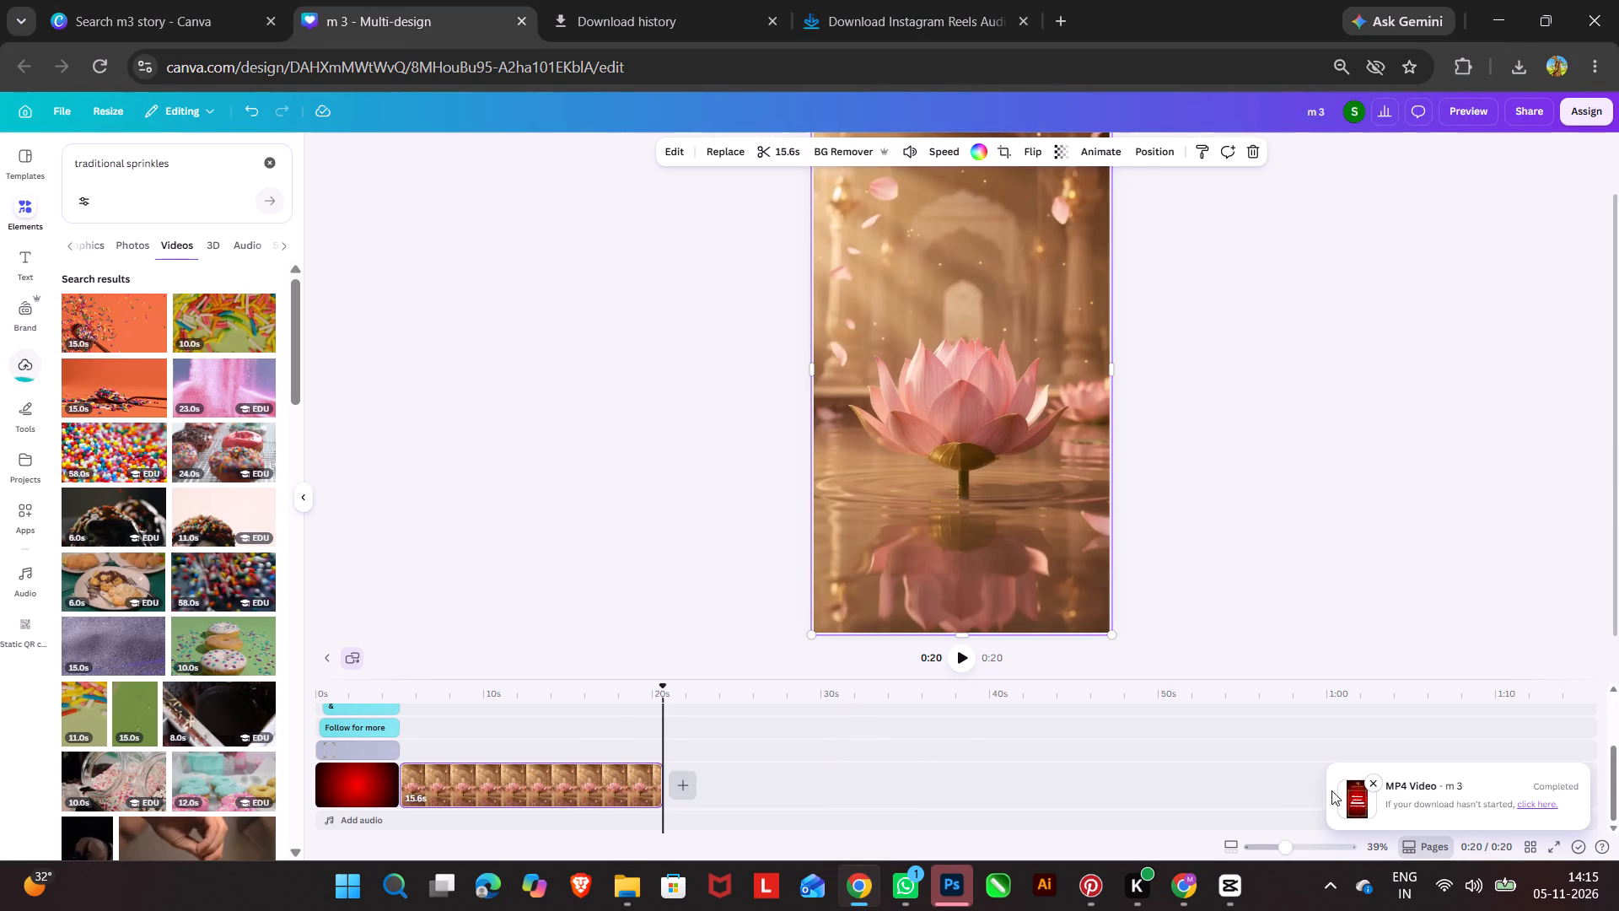
pyautogui.click(1439, 856)
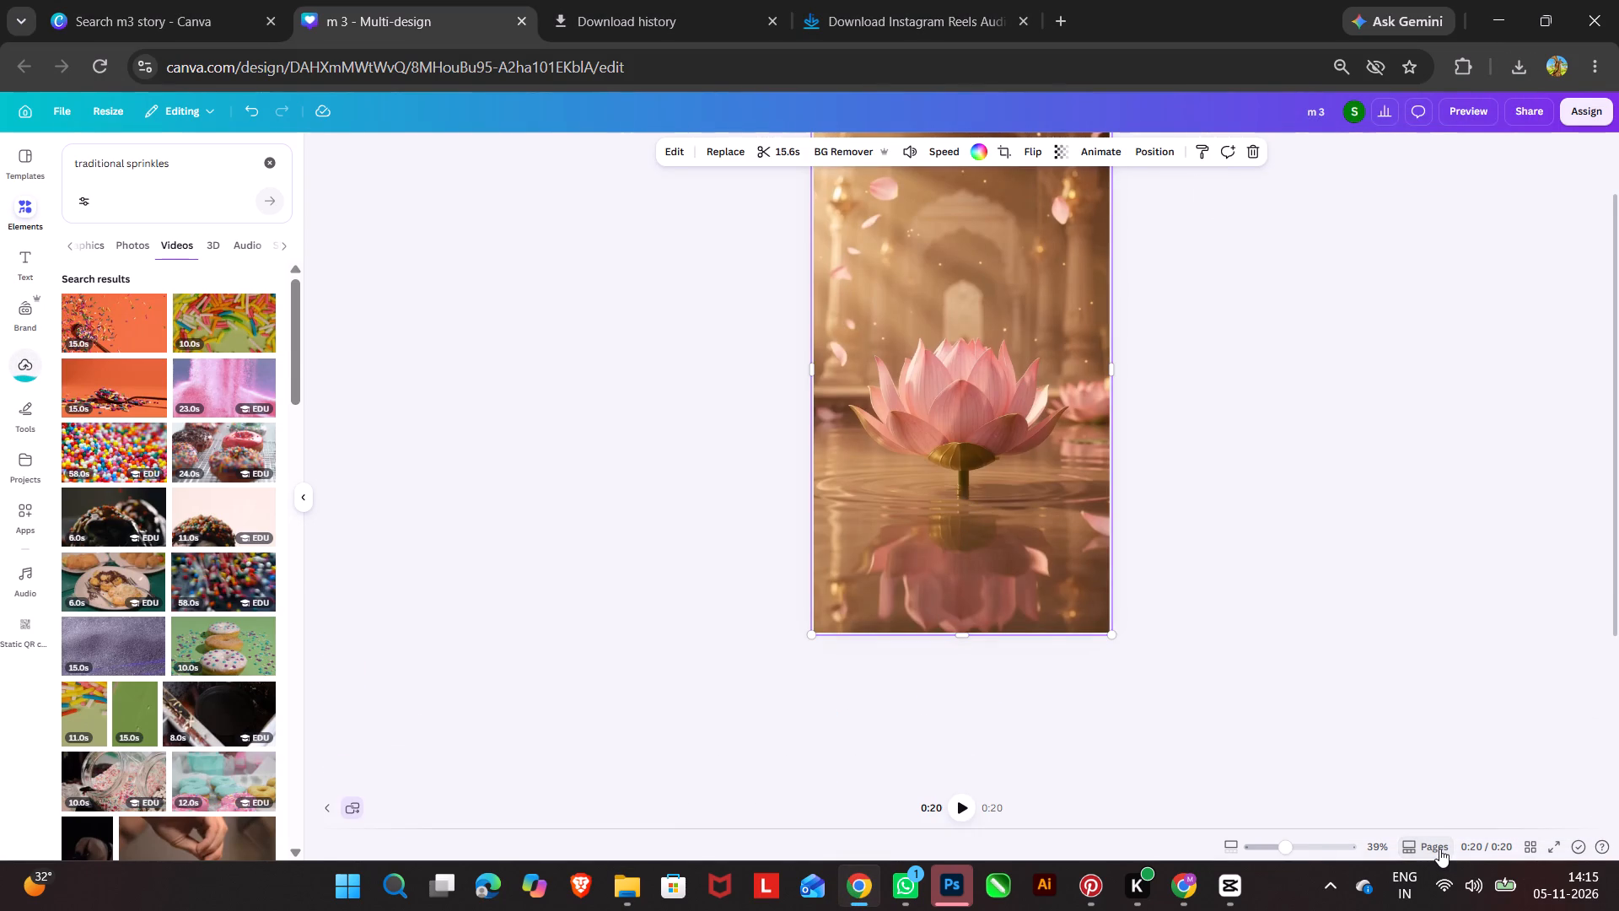
# Switch to the m 3 design in Canva and preview the video on page 7 with the gold Mahalaxmi frame.
pyautogui.scroll(-20, 1311, 747)
pyautogui.scroll(-20, 1311, 747)
pyautogui.scroll(-1, 1311, 747)
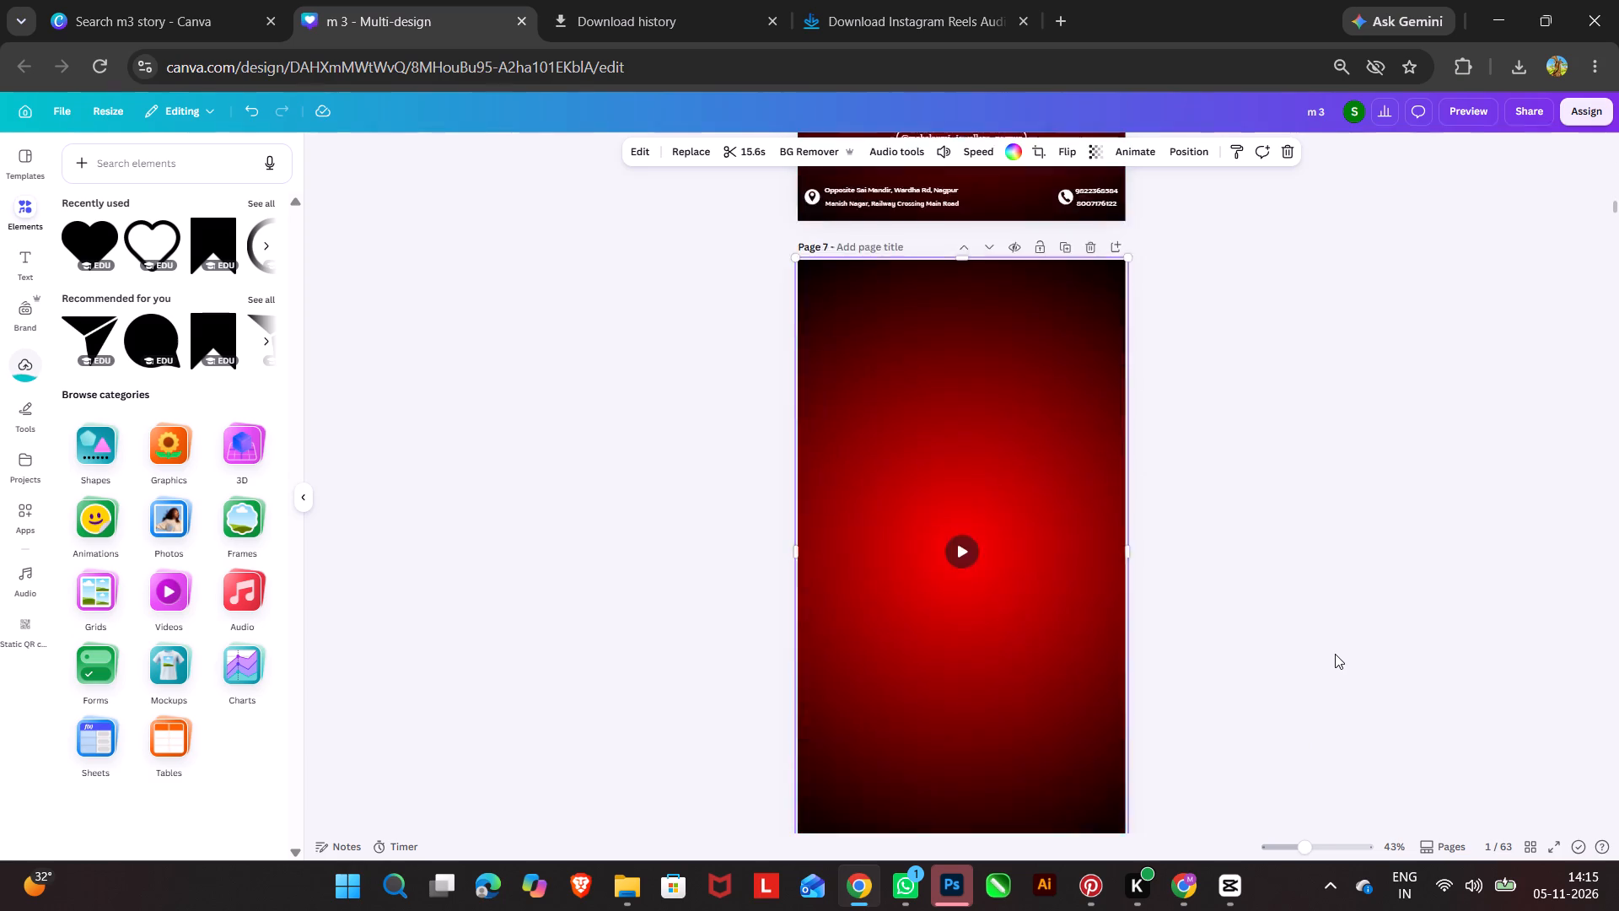
pyautogui.scroll(7, 1335, 652)
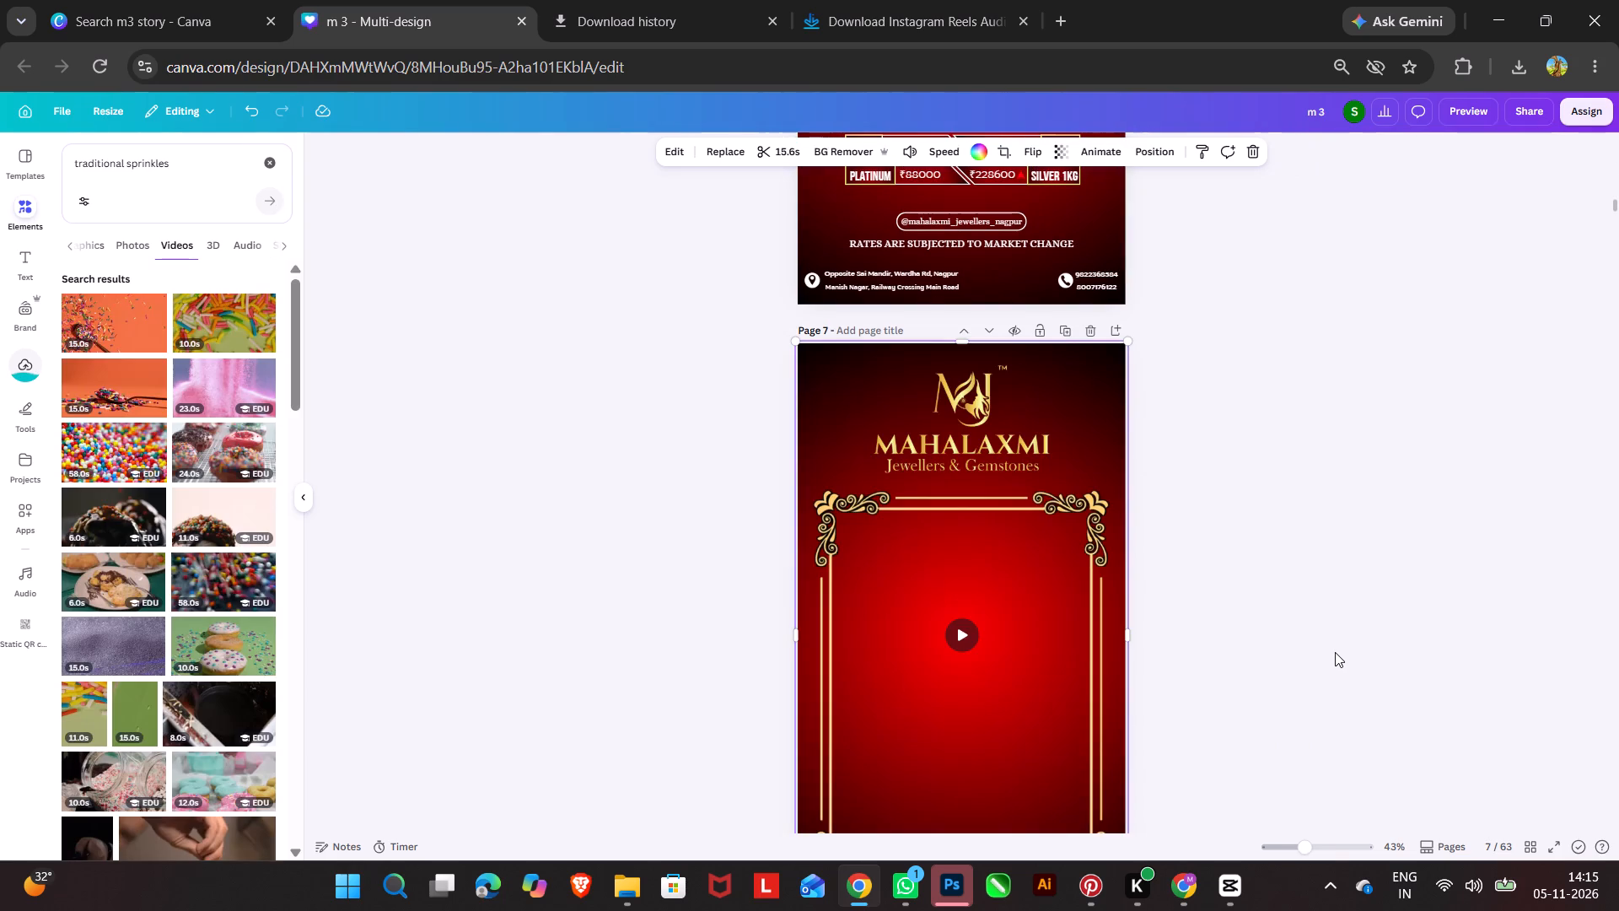
pyautogui.scroll(-5, 1335, 652)
pyautogui.scroll(12, 1335, 652)
pyautogui.scroll(-4, 1335, 652)
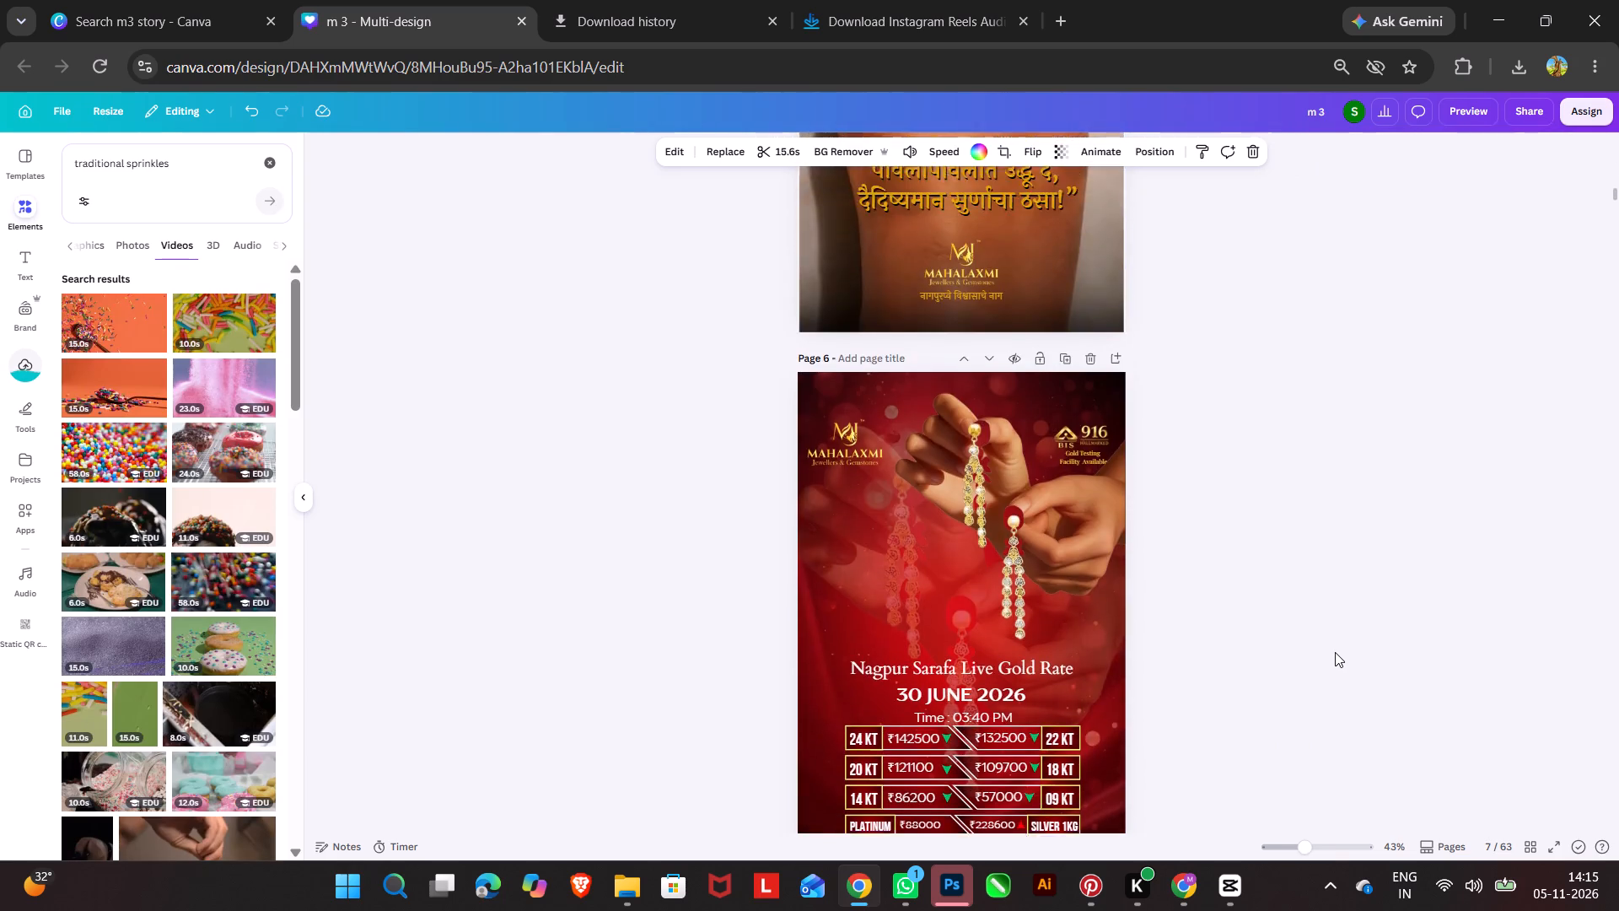
pyautogui.scroll(-3, 1335, 652)
pyautogui.scroll(2, 1335, 652)
pyautogui.scroll(-5, 1335, 652)
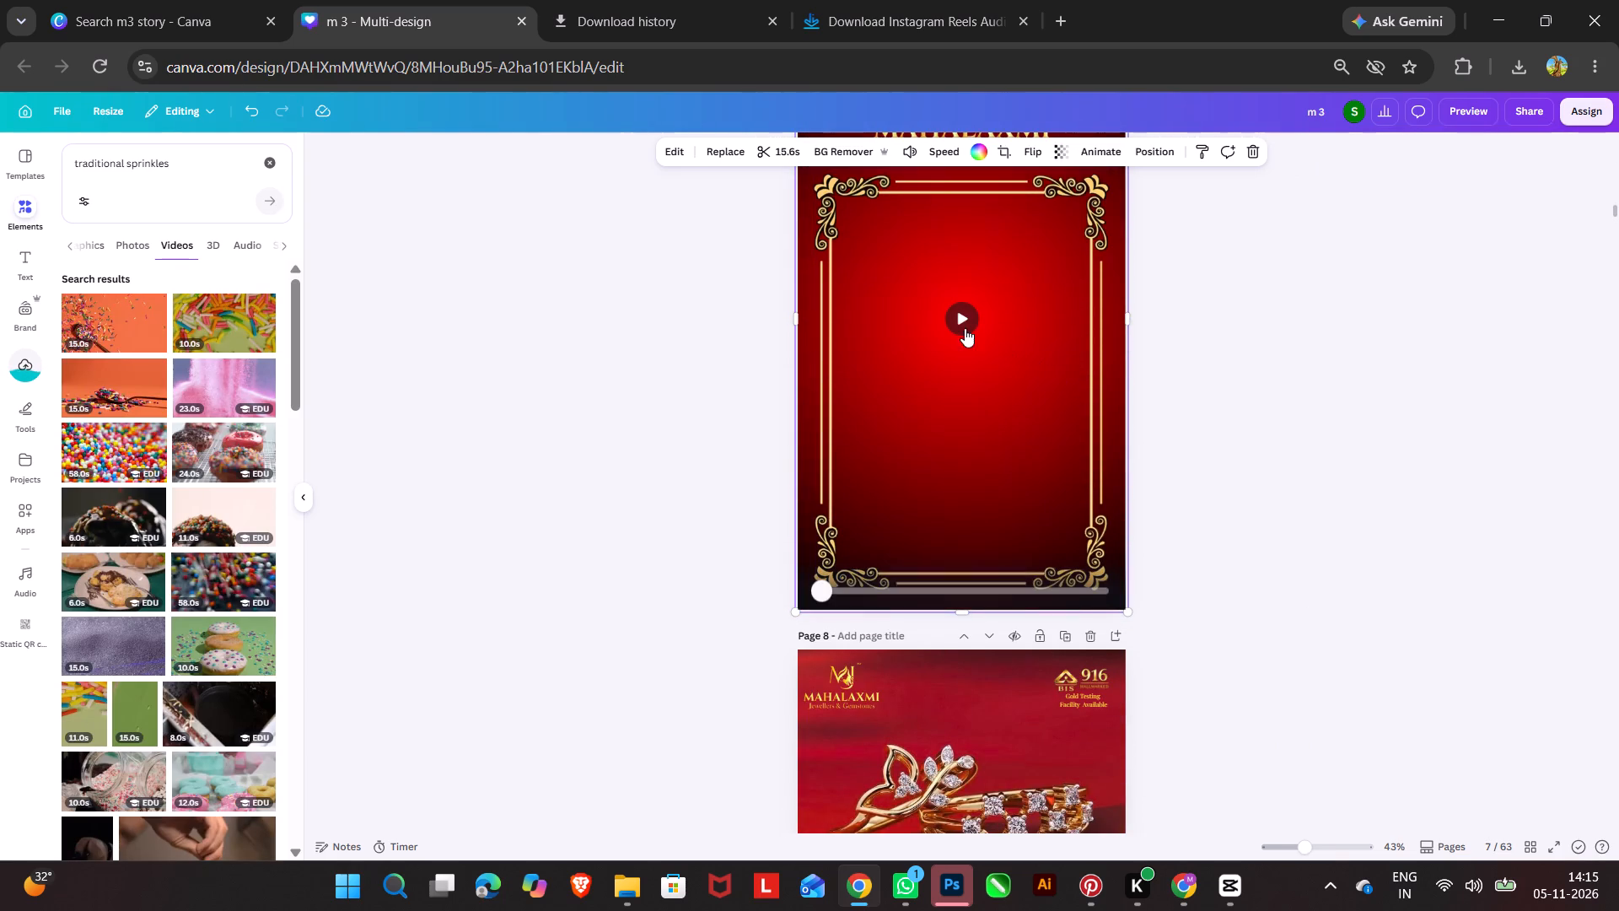
pyautogui.click(960, 314)
pyautogui.scroll(2, 1223, 448)
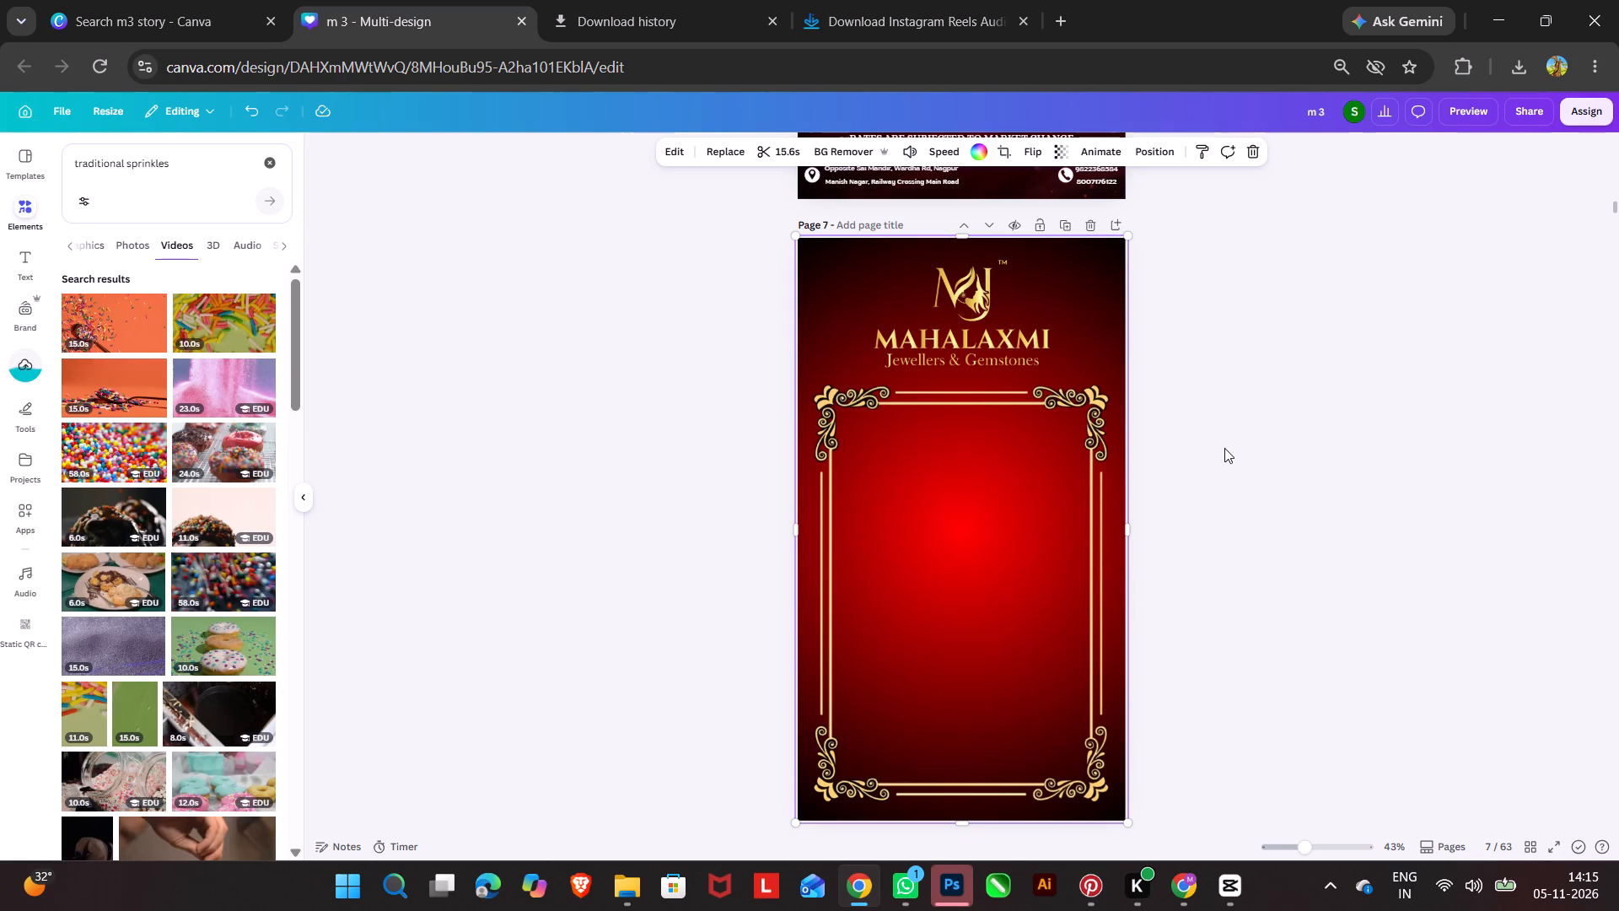
pyautogui.click(960, 526)
pyautogui.click(960, 526)
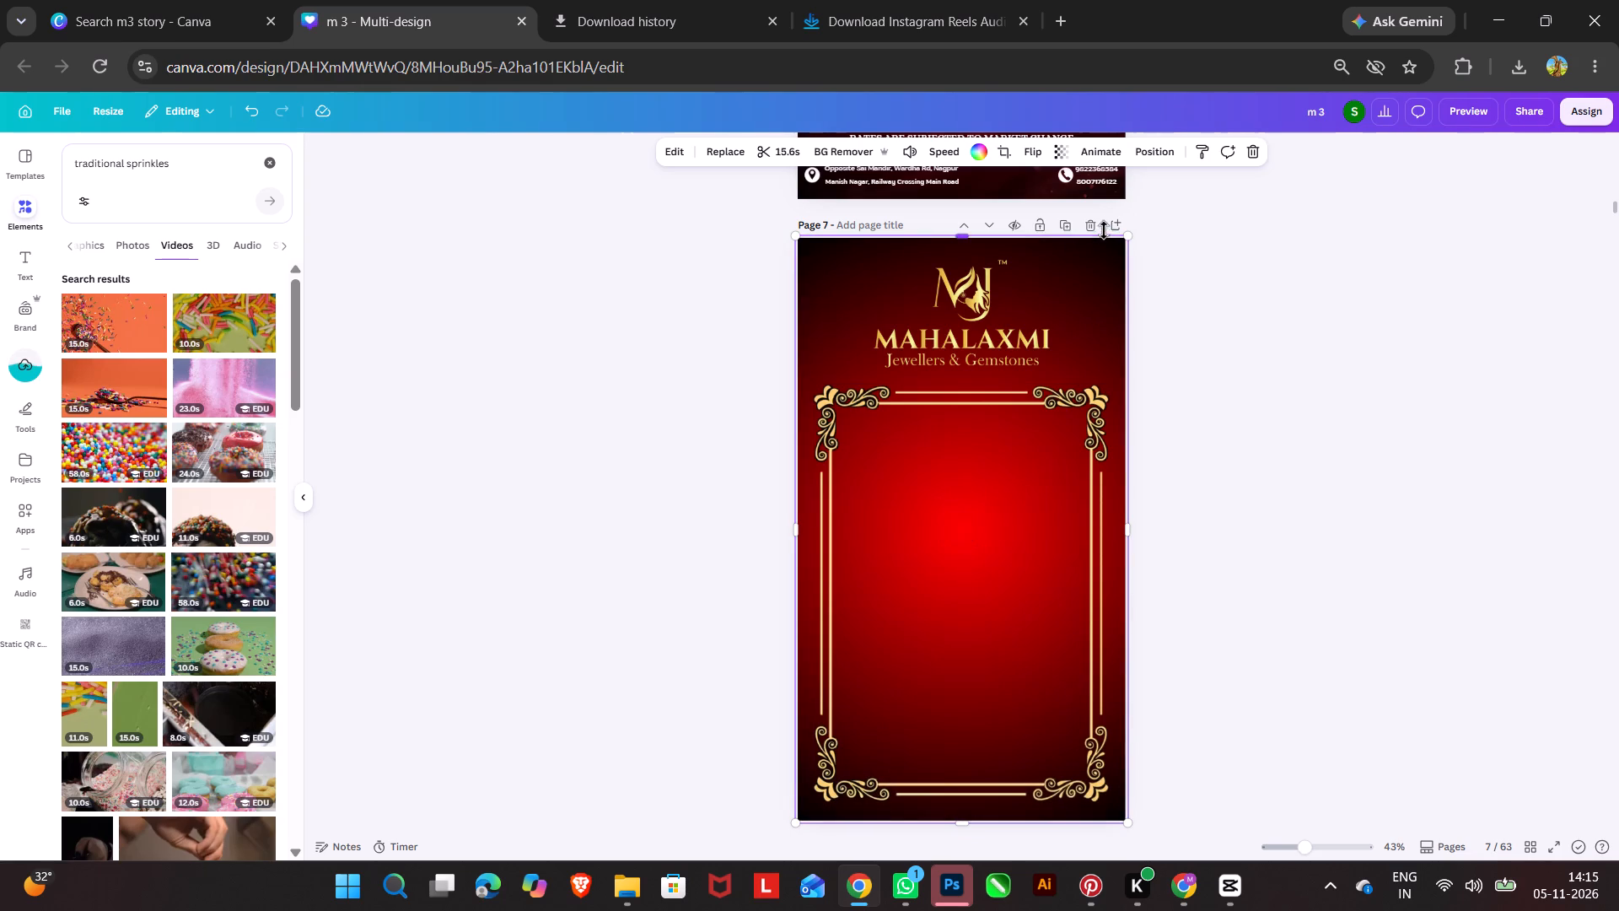
# Add a new page directly after page 7 in the m 3 design.
pyautogui.click(1116, 223)
pyautogui.scroll(2, 1047, 489)
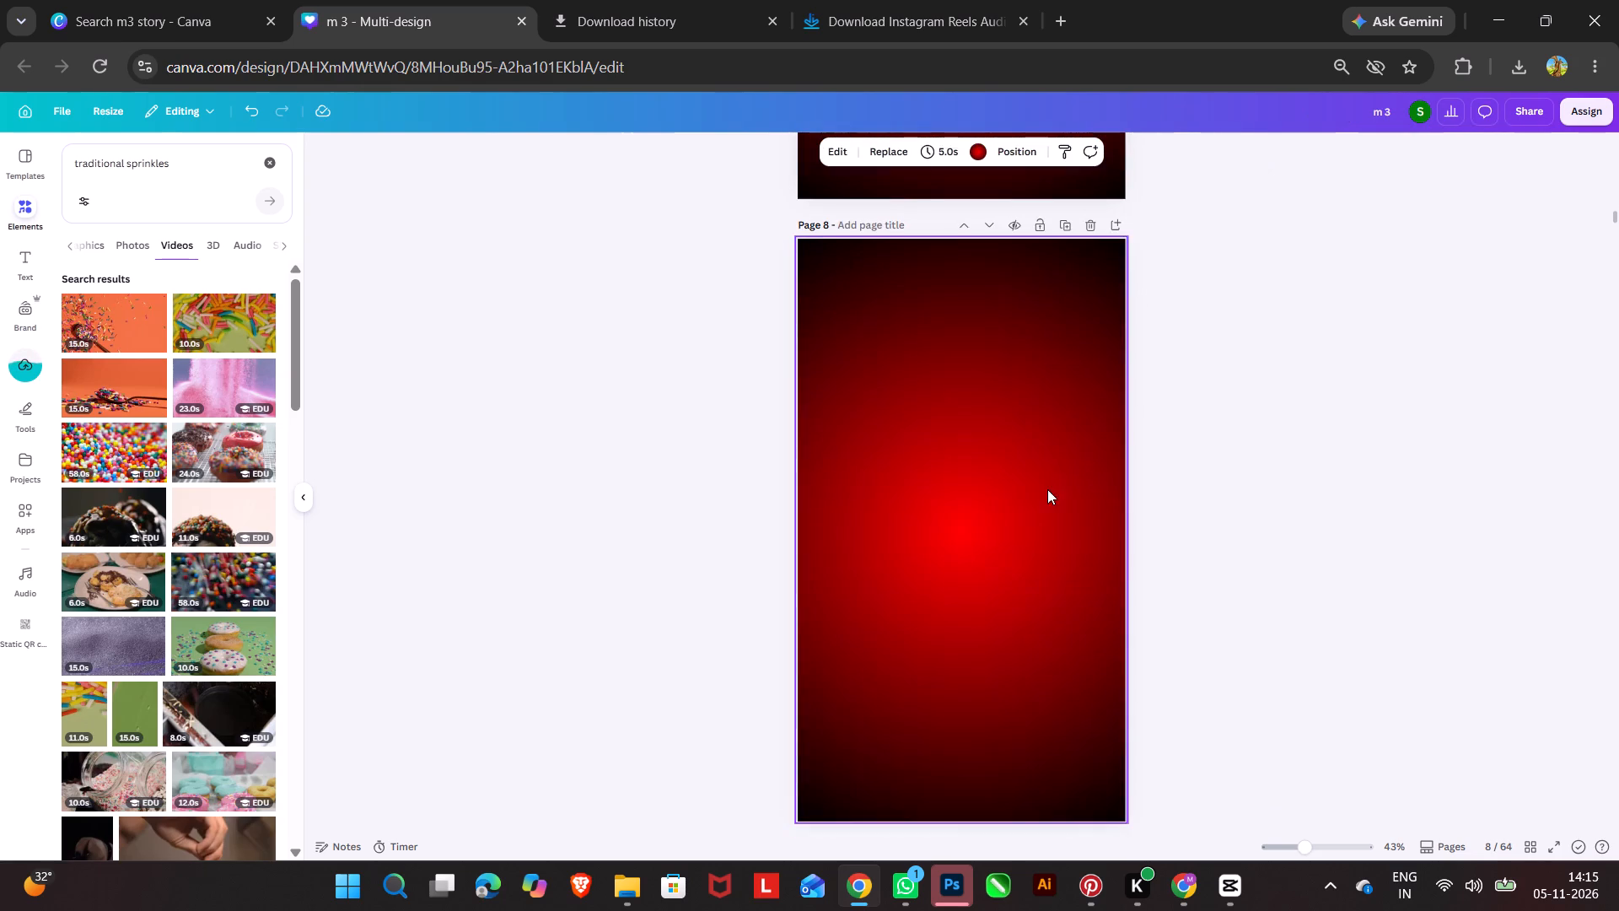
pyautogui.scroll(4, 1012, 331)
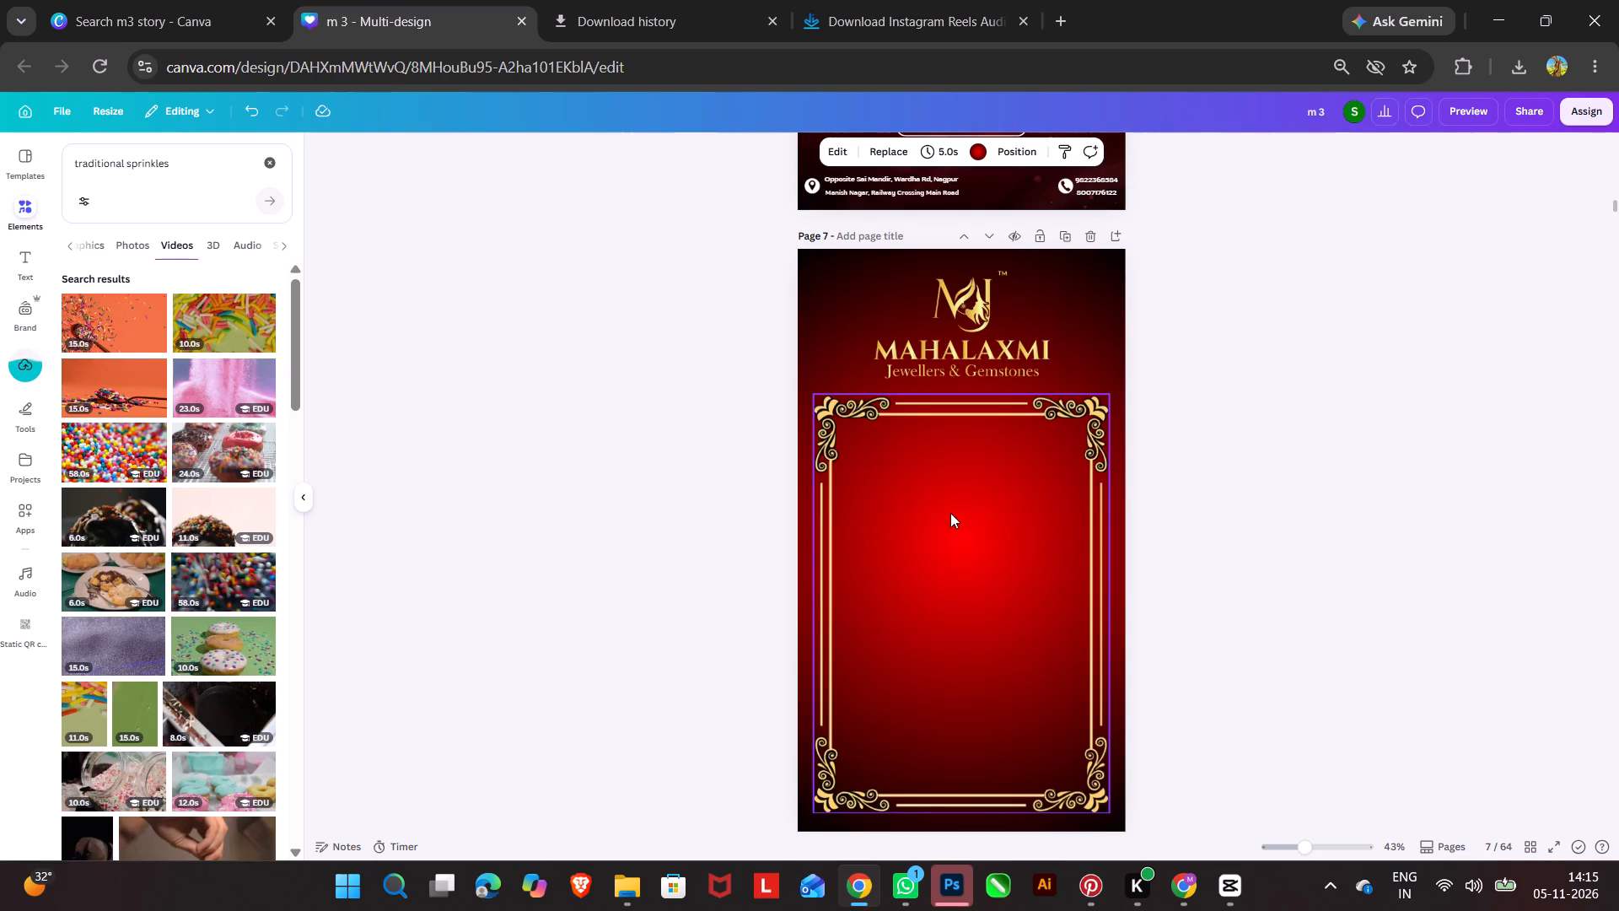
pyautogui.click(950, 513)
pyautogui.scroll(-5, 980, 521)
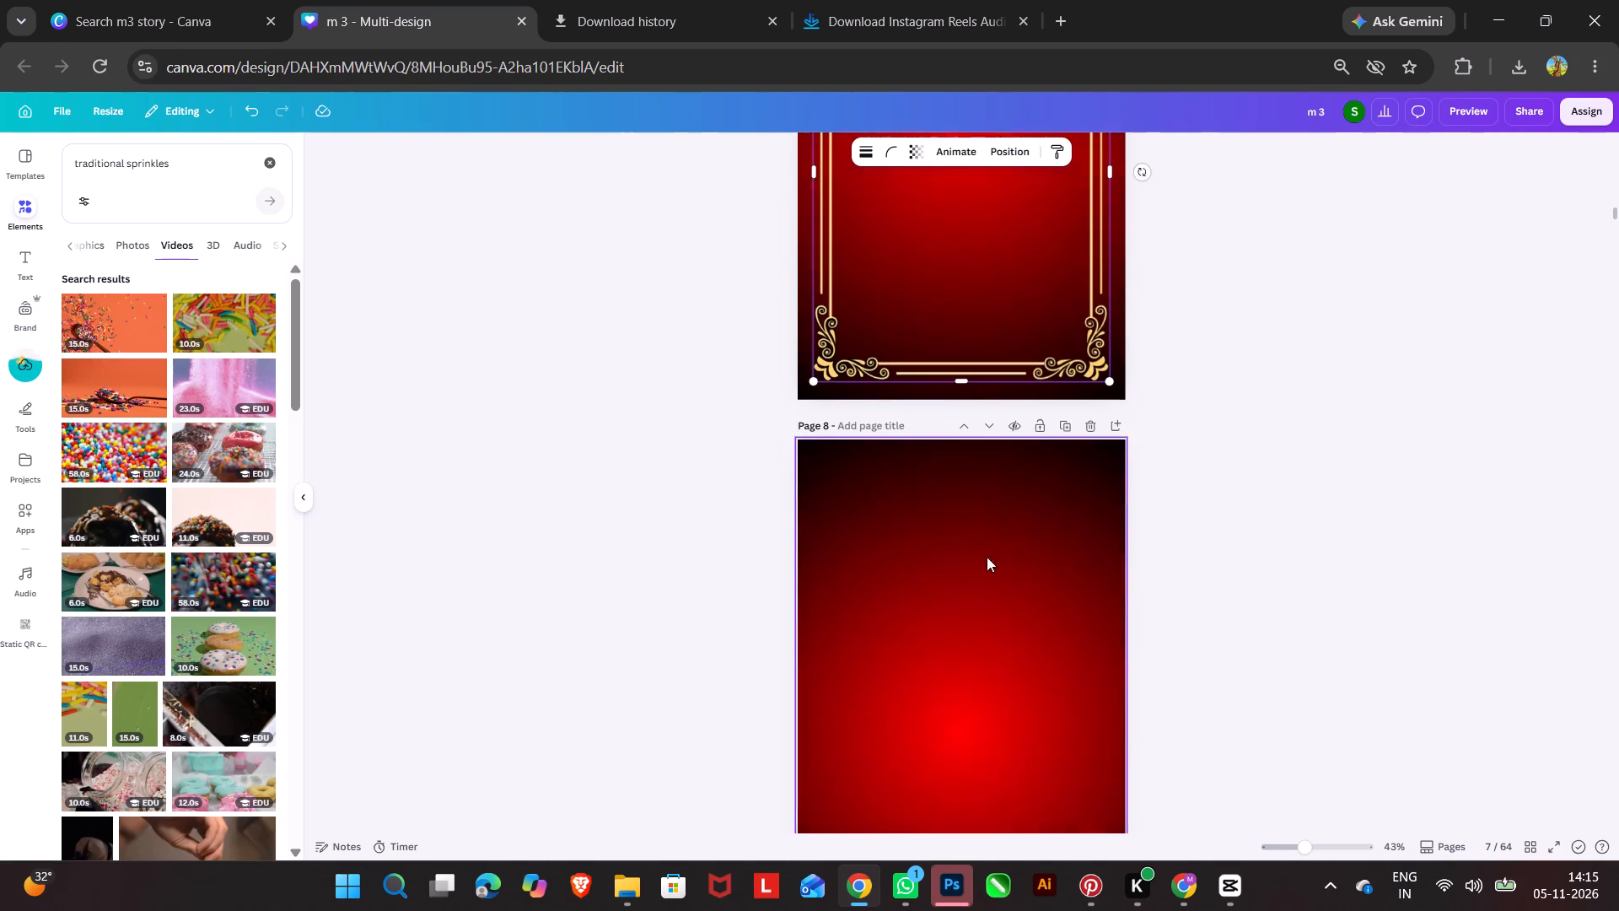
# Delete the four older lotus videos, two of 7.9s and two of 8.0s, from the uploaded videos.
pyautogui.click(21, 355)
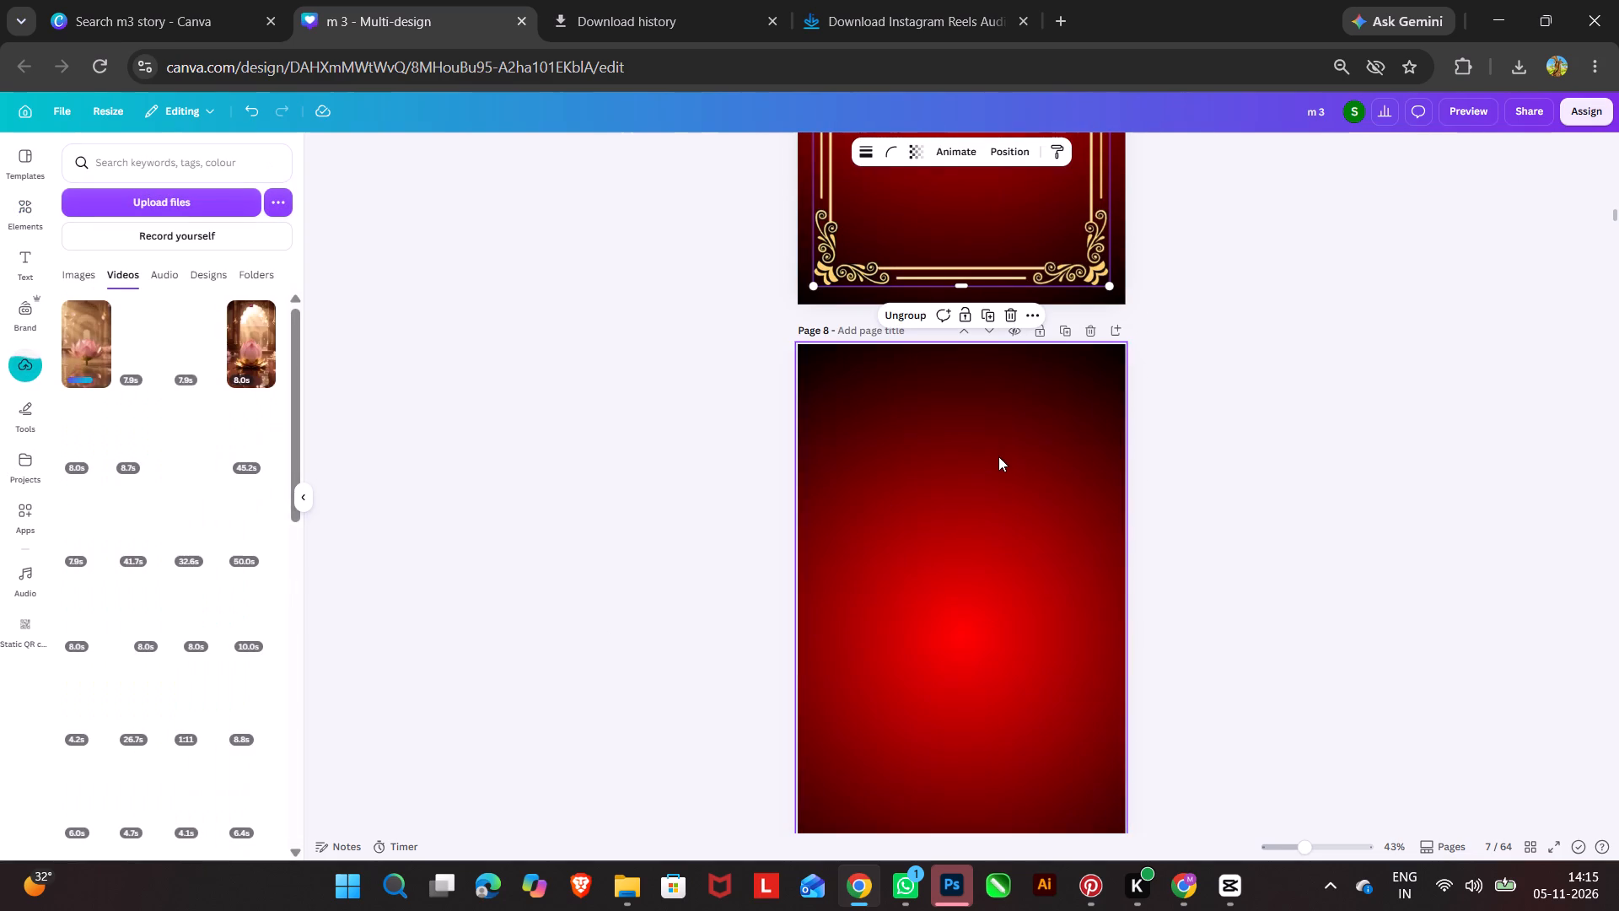
pyautogui.scroll(-1, 1006, 455)
pyautogui.click(127, 314)
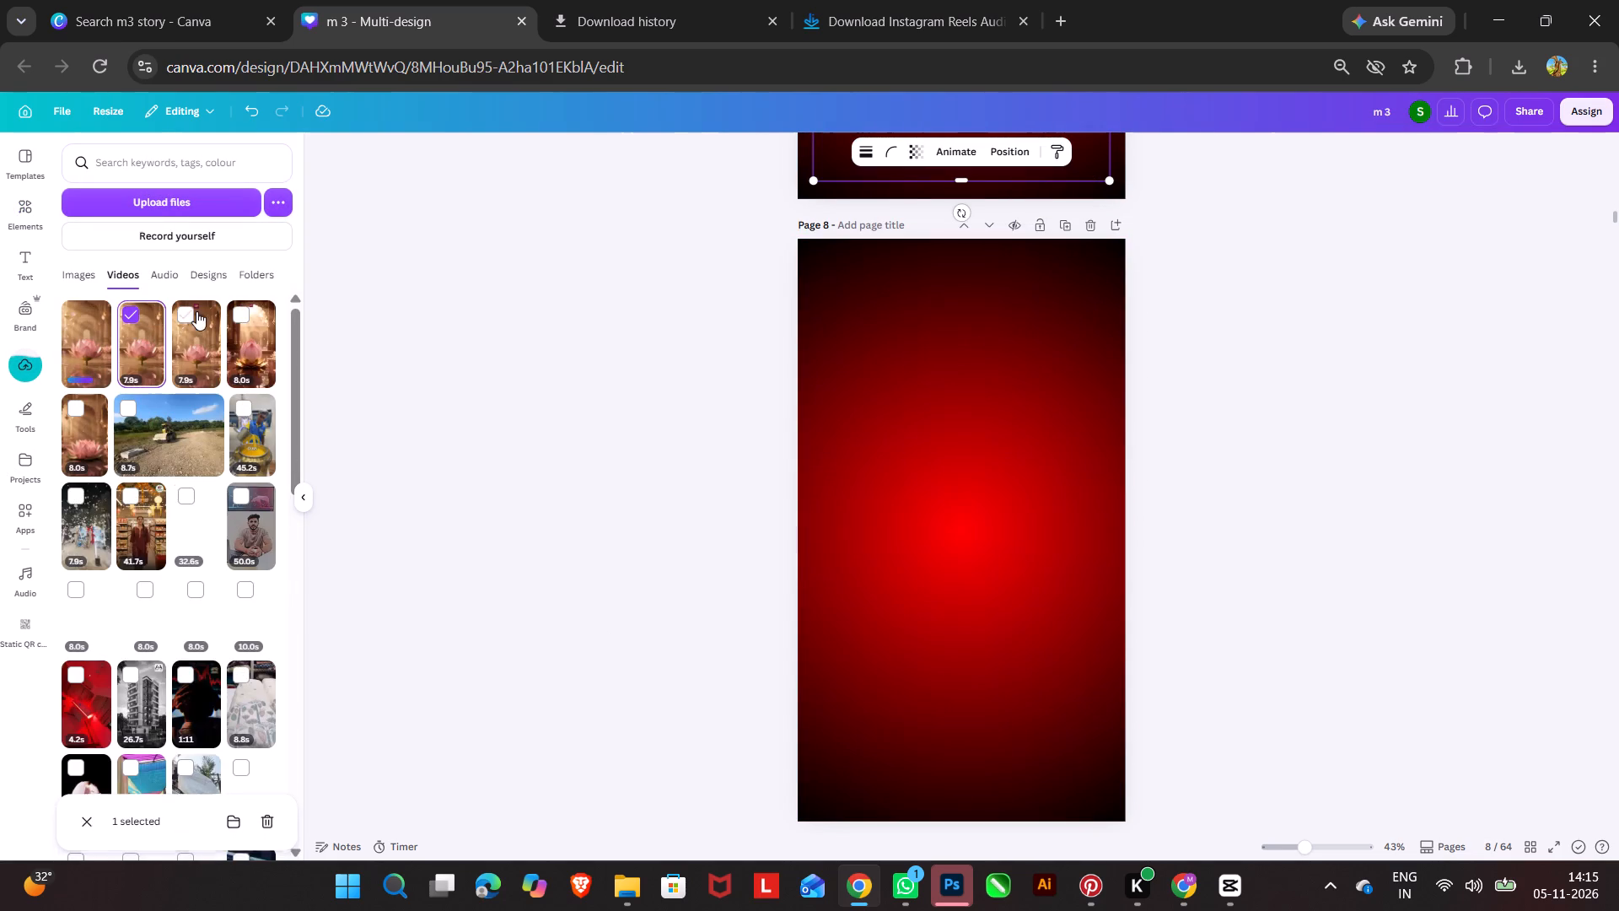
pyautogui.click(187, 311)
pyautogui.click(238, 311)
pyautogui.click(71, 405)
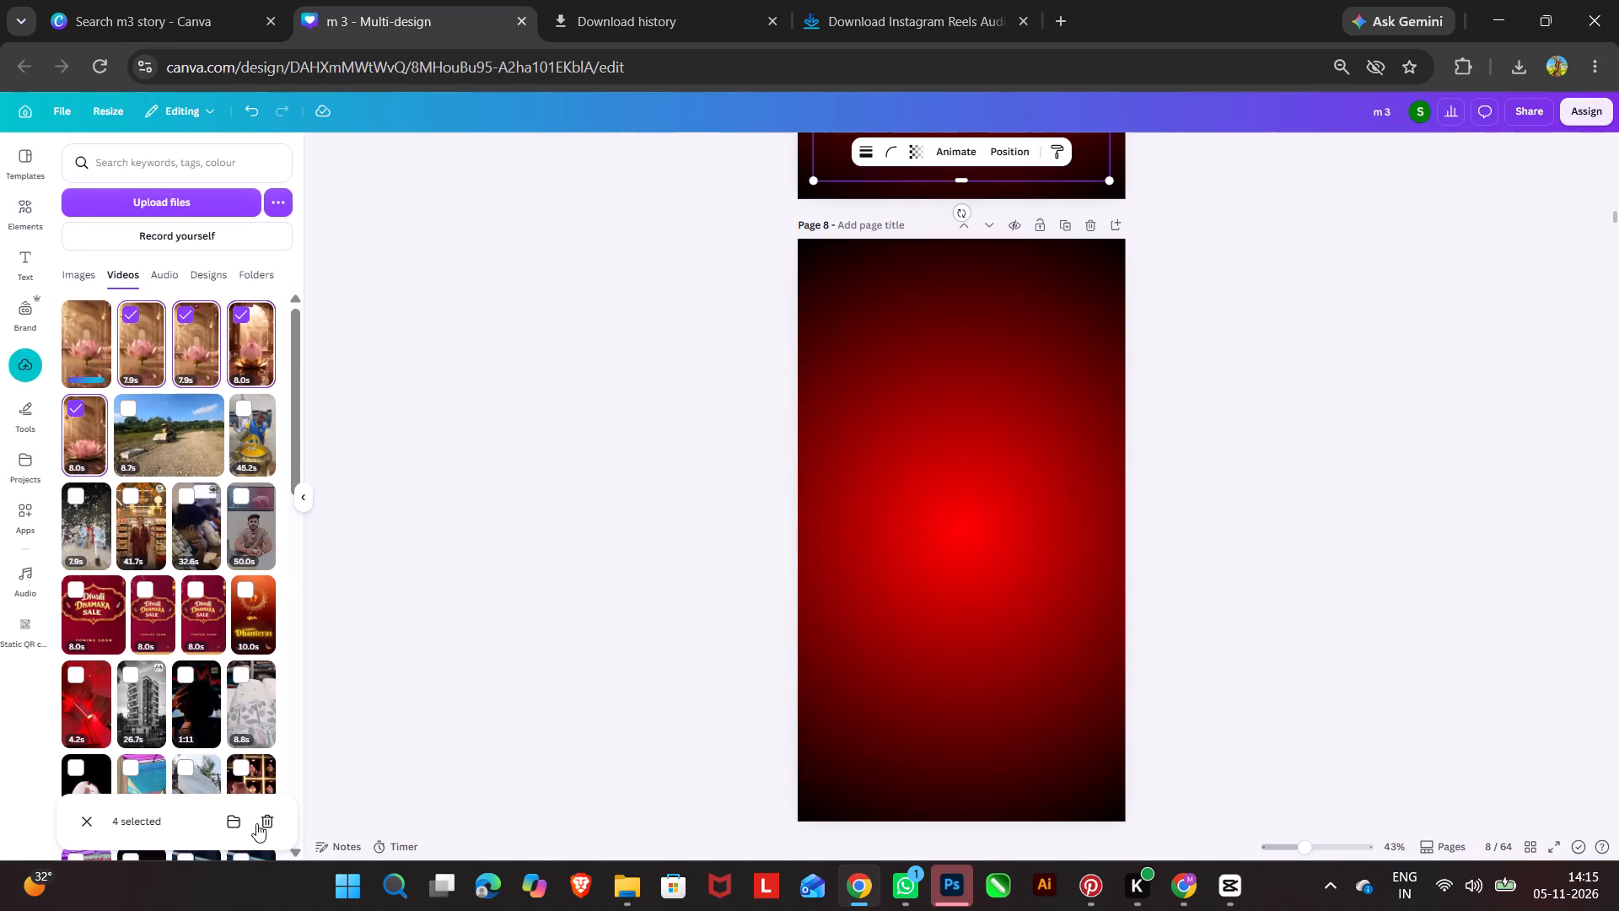
pyautogui.click(262, 820)
pyautogui.click(927, 506)
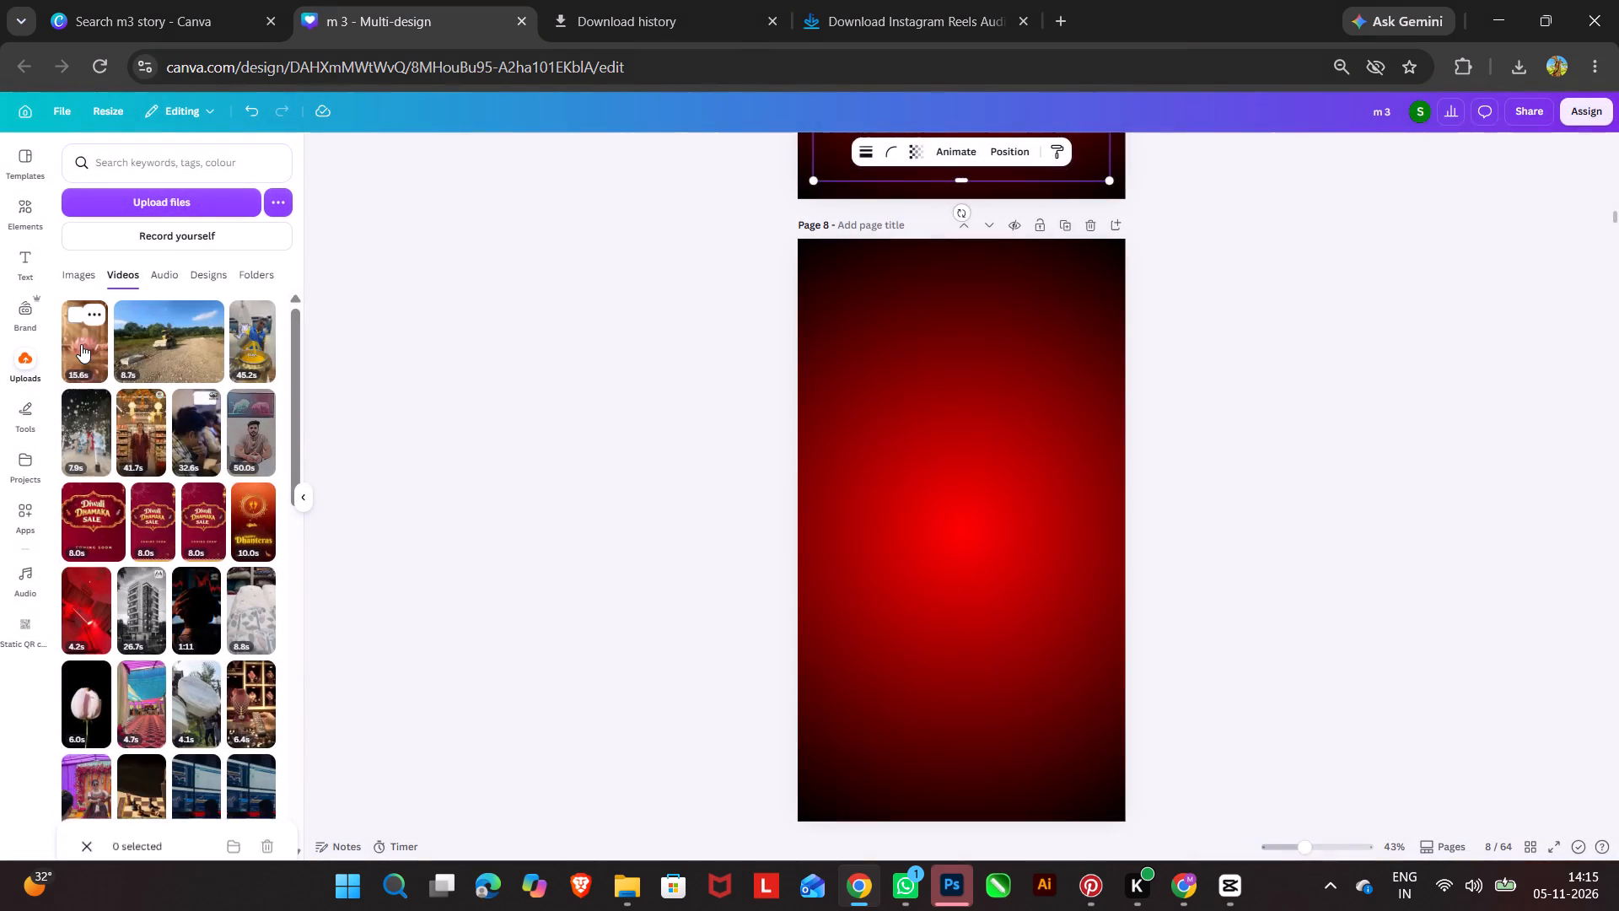
# Place the uploaded 15.6s lotus video on page 8 and enlarge it to 1,080 by 1,920 to fill the page.
pyautogui.click(81, 344)
pyautogui.moveTo(984, 499); pyautogui.dragTo(964, 453)
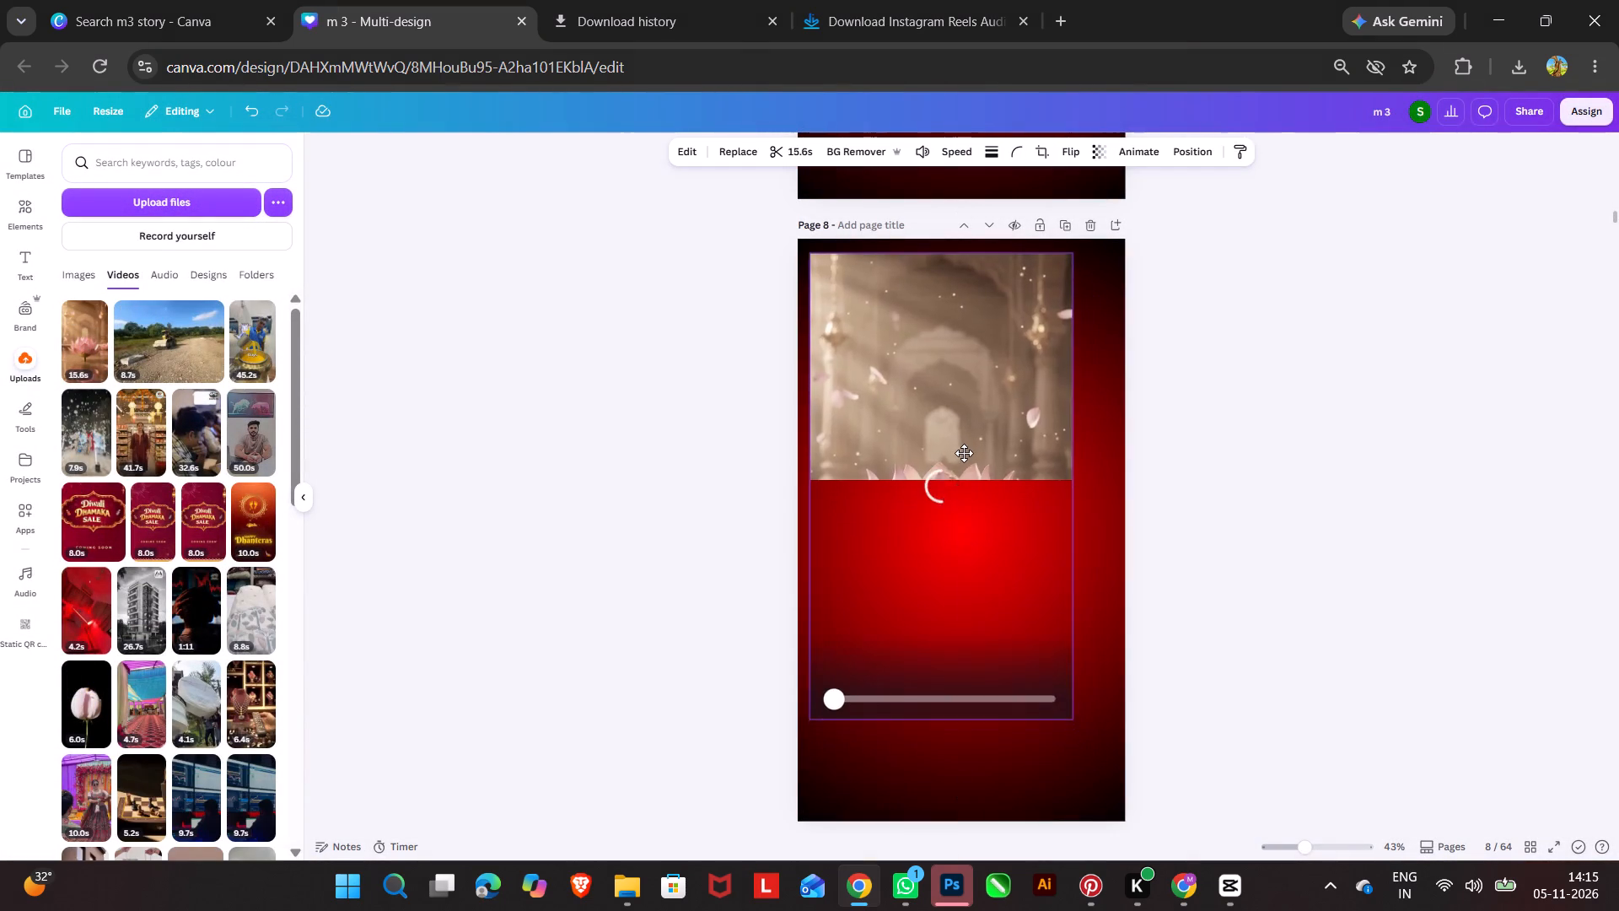
pyautogui.moveTo(964, 453); pyautogui.dragTo(953, 438)
pyautogui.scroll(-1, 1059, 678)
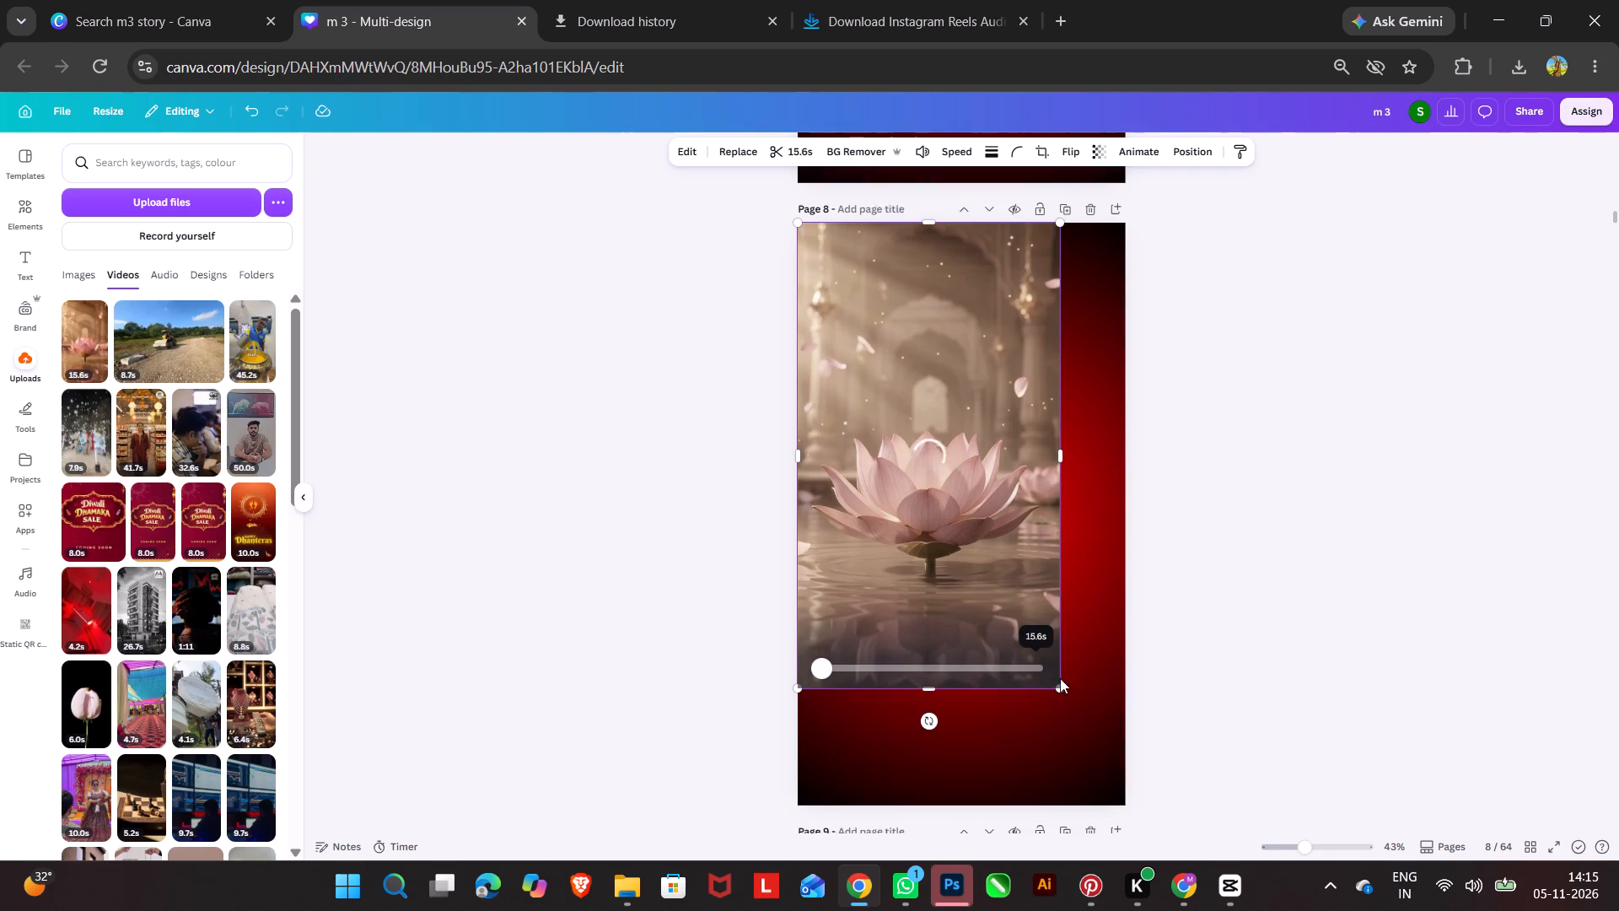
pyautogui.moveTo(1060, 596); pyautogui.dragTo(1108, 667)
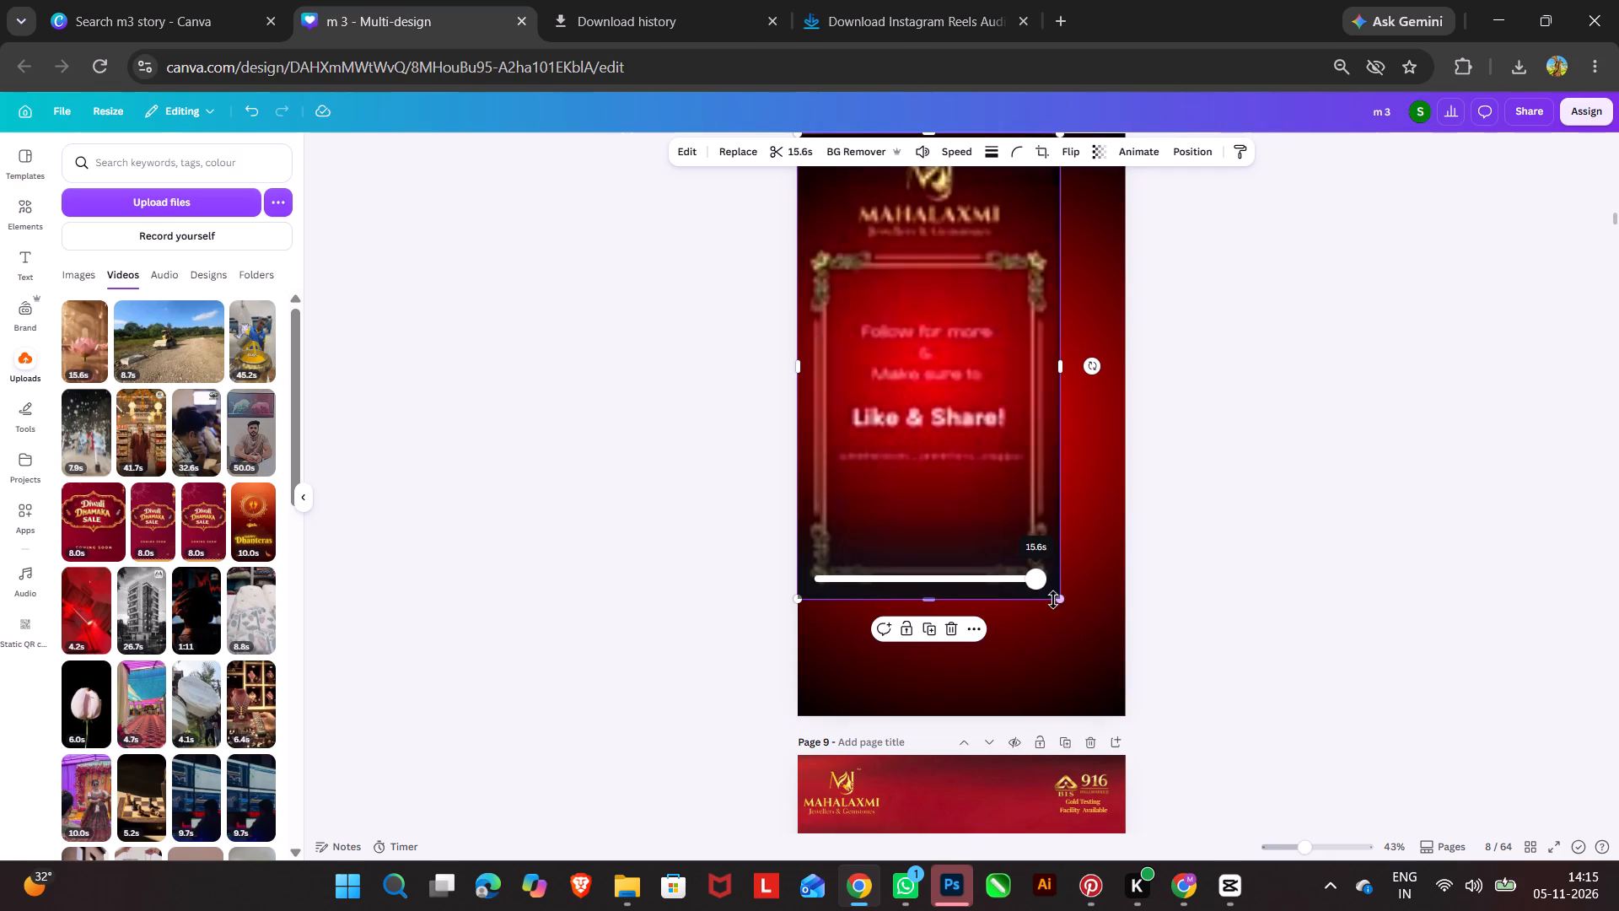
pyautogui.moveTo(1059, 601); pyautogui.dragTo(1116, 722)
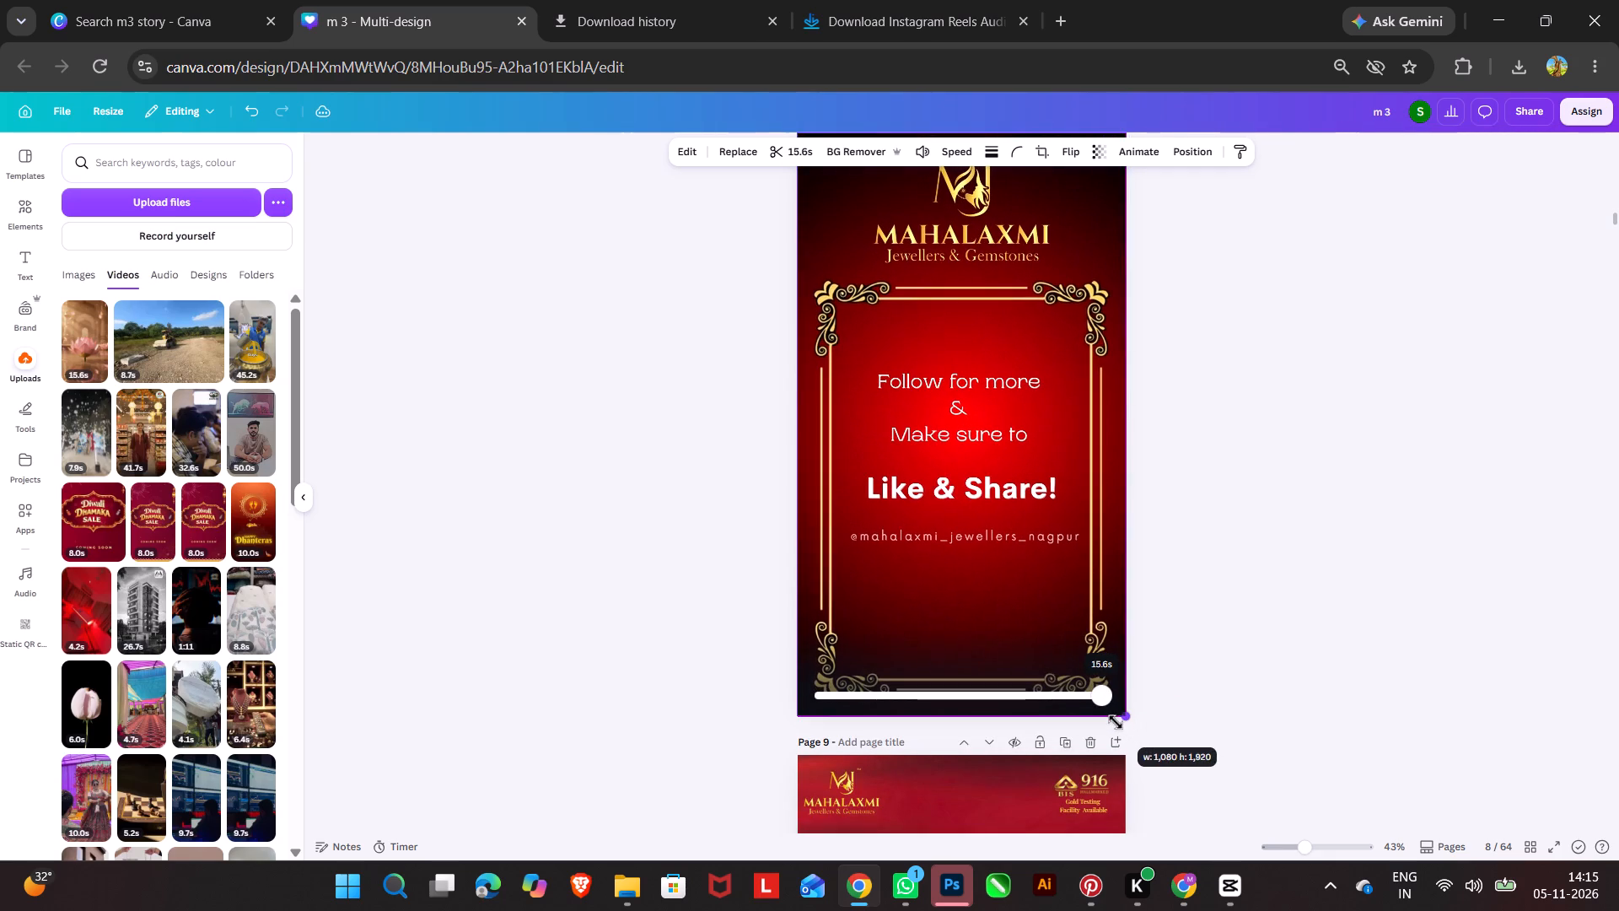
pyautogui.moveTo(1116, 722); pyautogui.dragTo(1115, 720)
pyautogui.click(1266, 638)
pyautogui.scroll(1, 1214, 608)
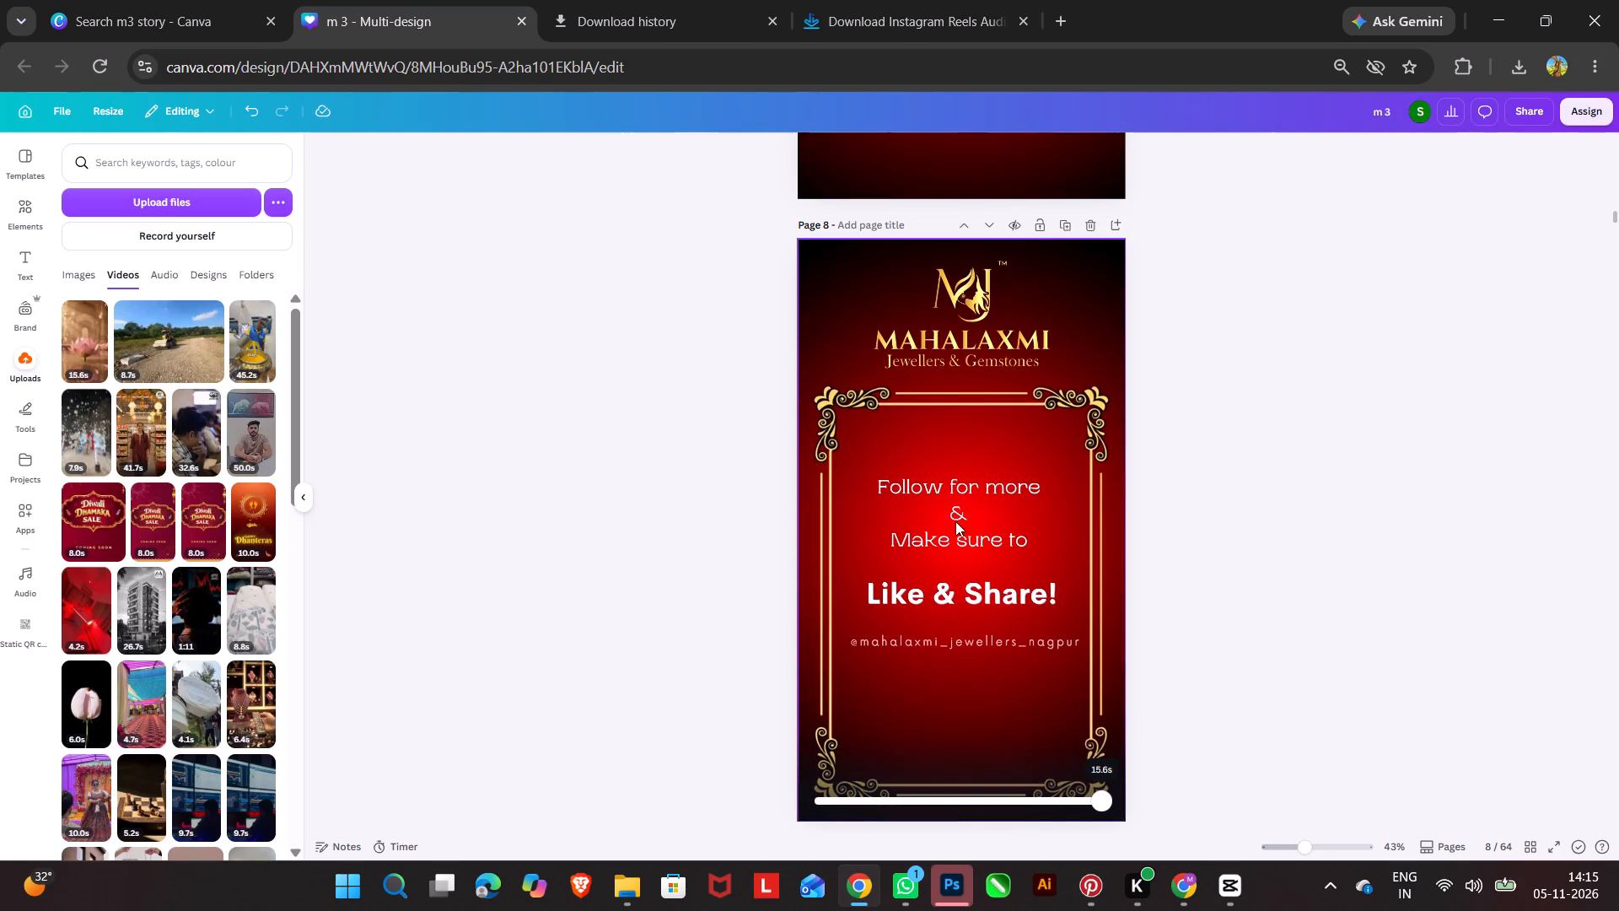
# Check playback of the video on page 8 and rewind it to the start.
pyautogui.click(955, 525)
pyautogui.click(962, 509)
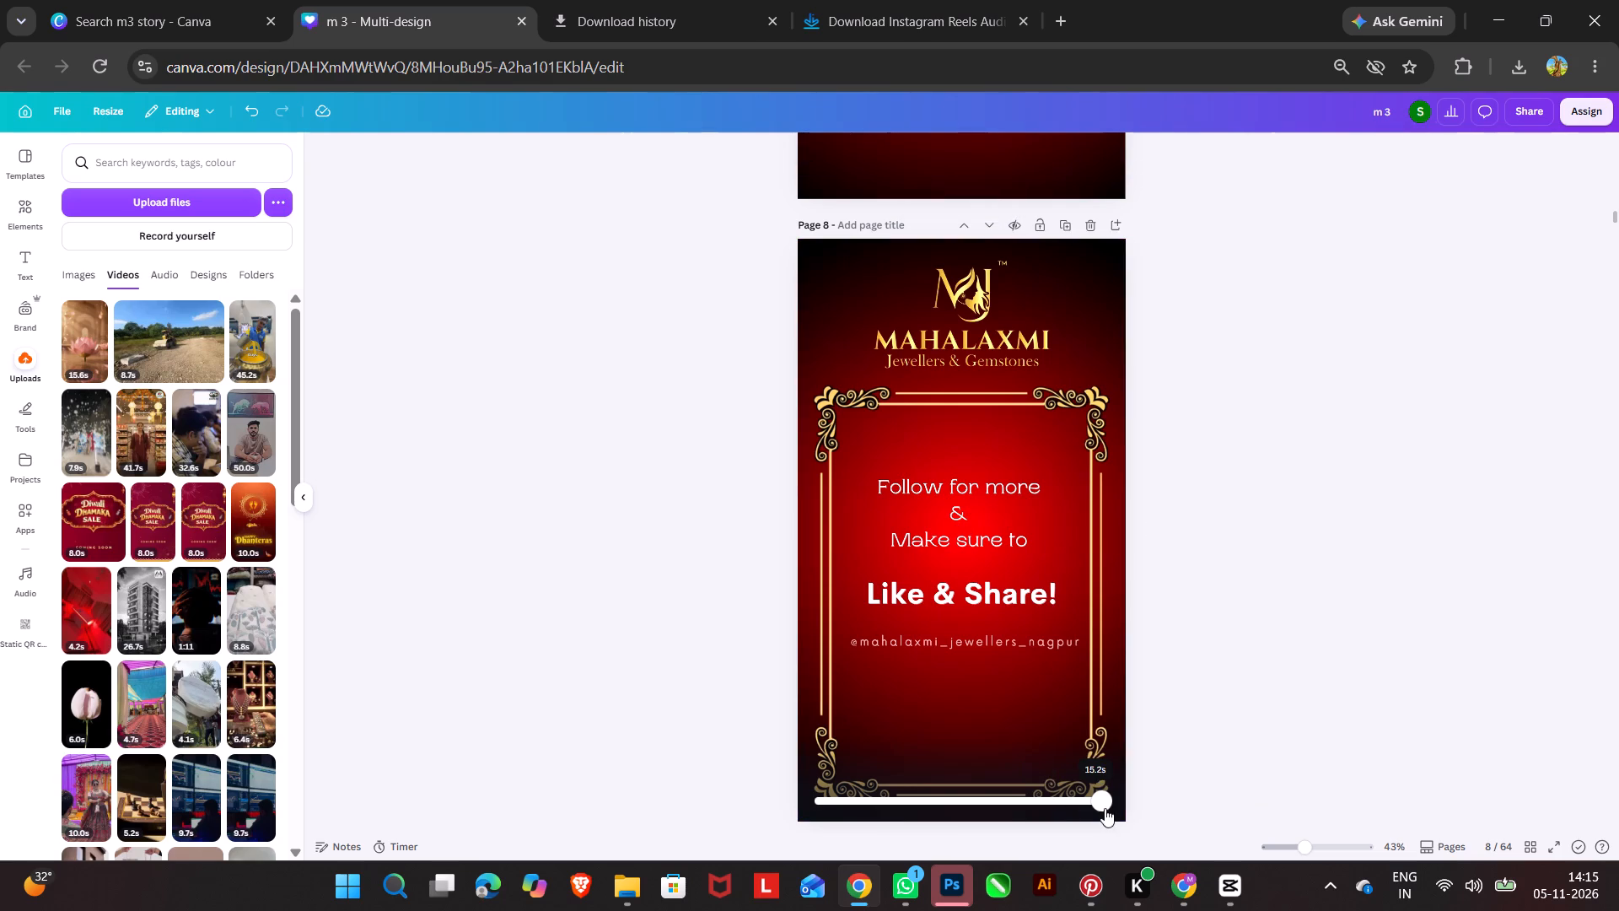
pyautogui.moveTo(1105, 800); pyautogui.dragTo(701, 857)
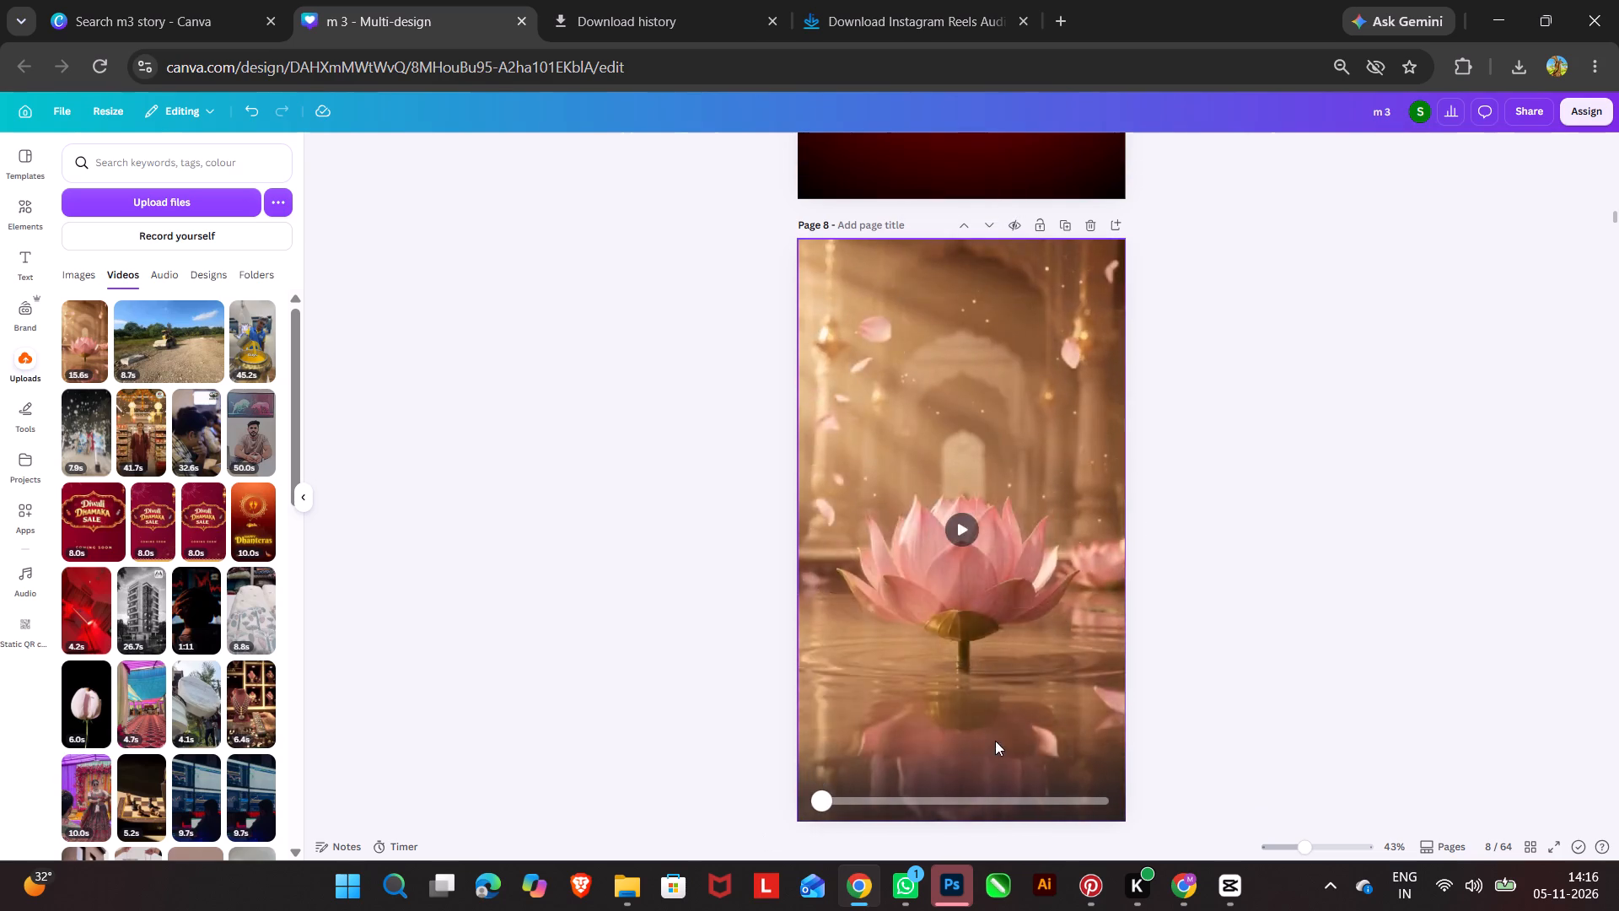
# Narrow the video on page 8 to expose the red background, and open the page for editing as a video.
pyautogui.scroll(-2, 995, 741)
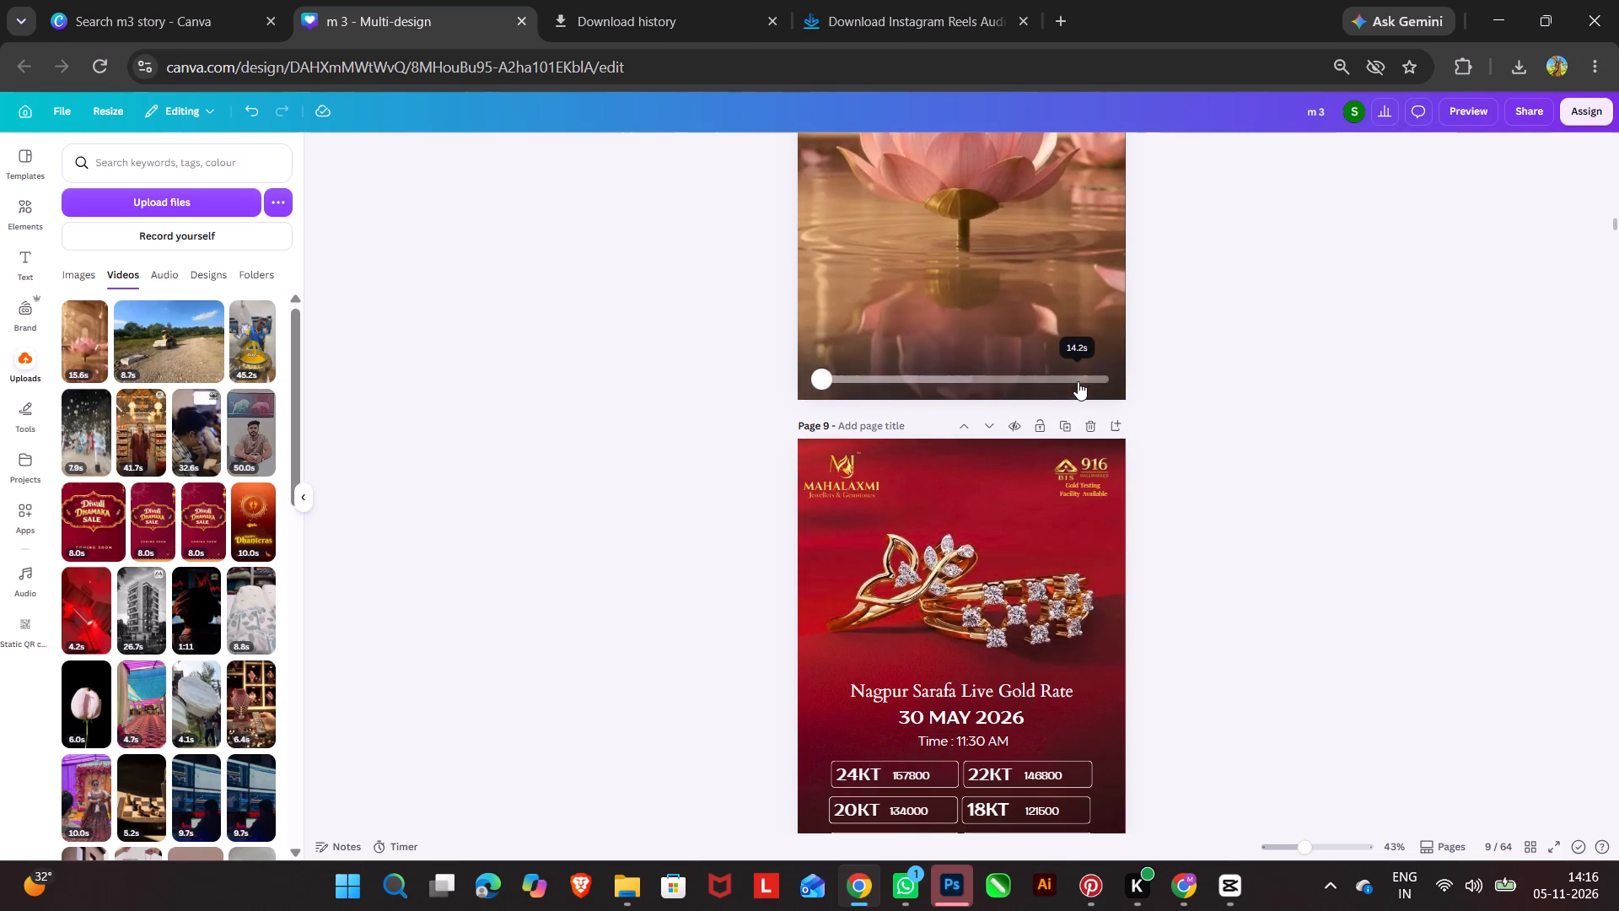
pyautogui.click(1123, 341)
pyautogui.moveTo(1123, 332); pyautogui.dragTo(1101, 337)
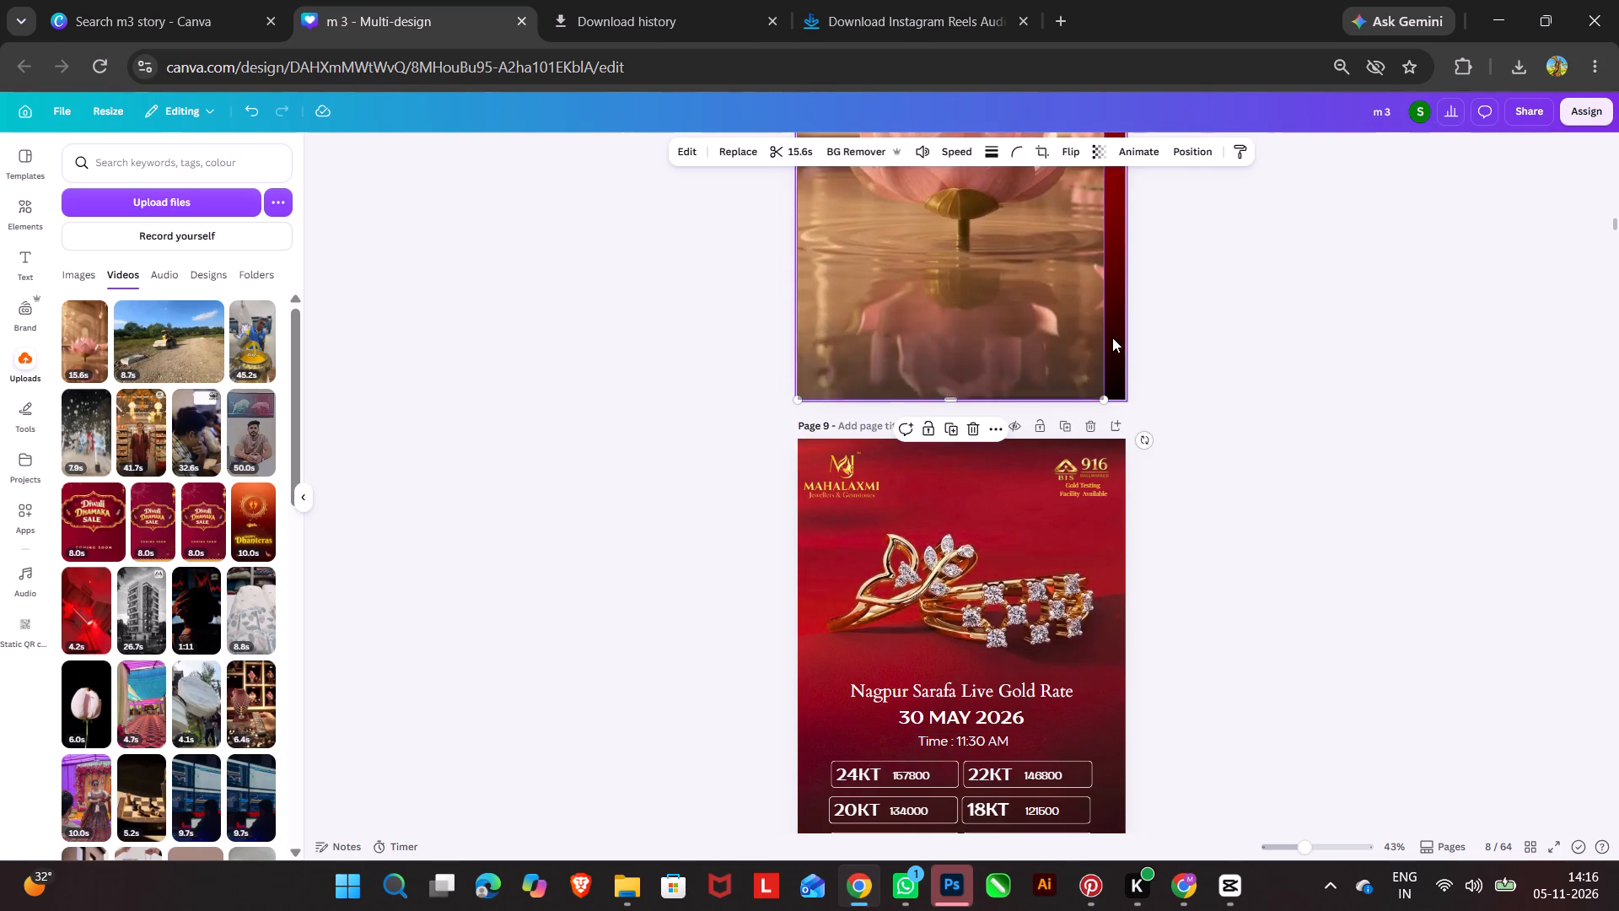
pyautogui.rightClick(1113, 337)
pyautogui.click(1183, 658)
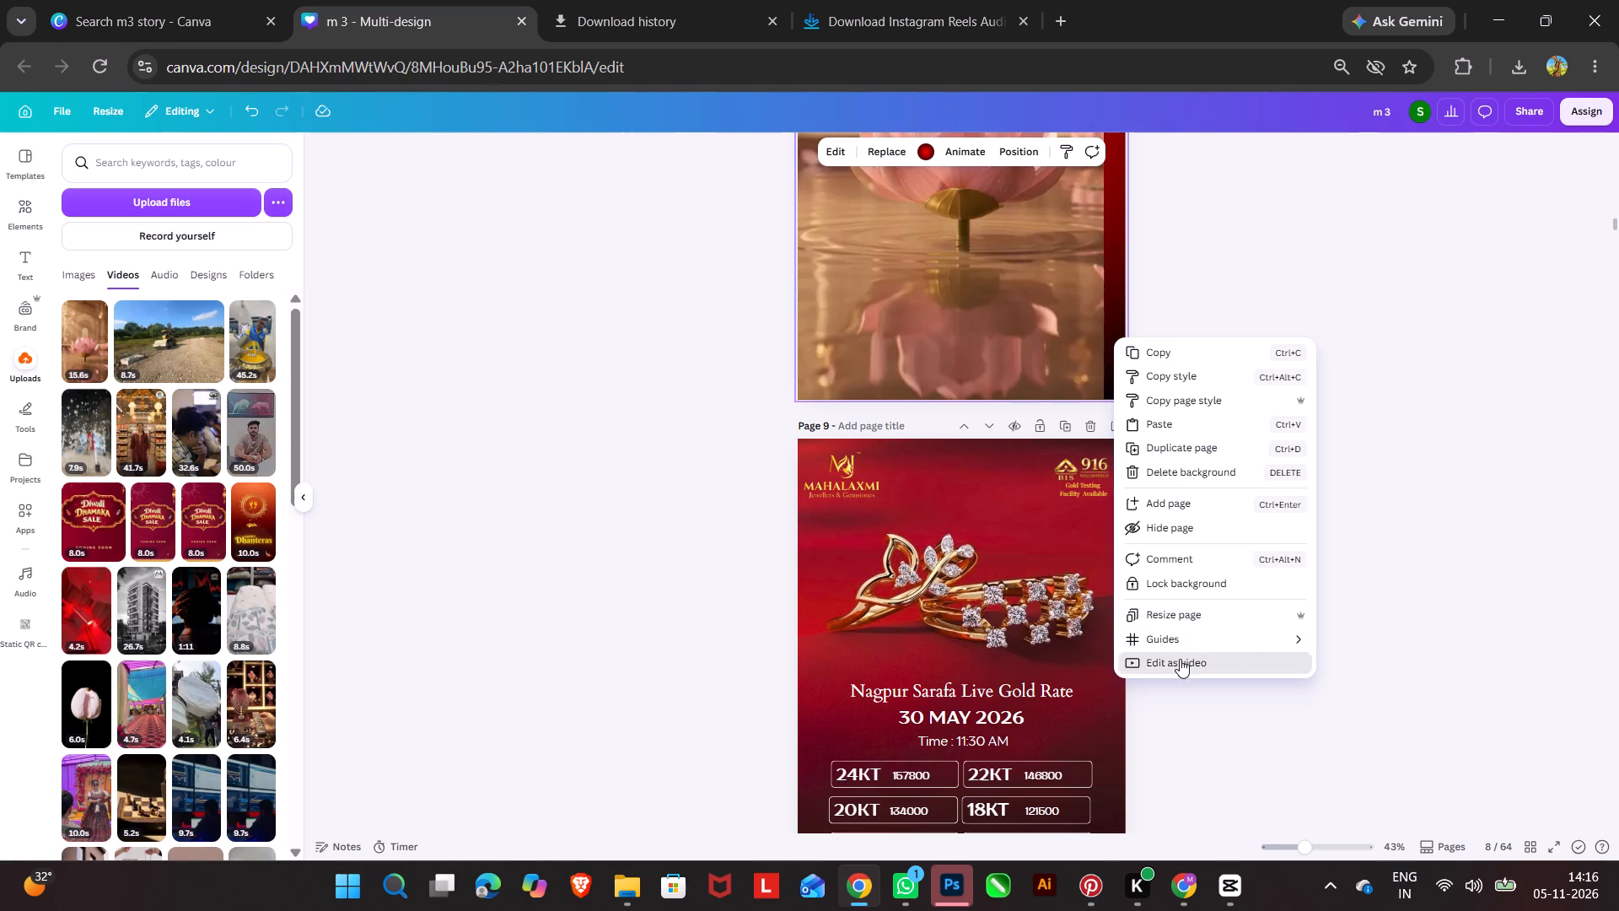
# Widen the lotus video to about 1,105 by 1,920 so it covers the full page width.
pyautogui.click(1039, 587)
pyautogui.moveTo(1084, 574); pyautogui.dragTo(1101, 585)
pyautogui.click(1098, 562)
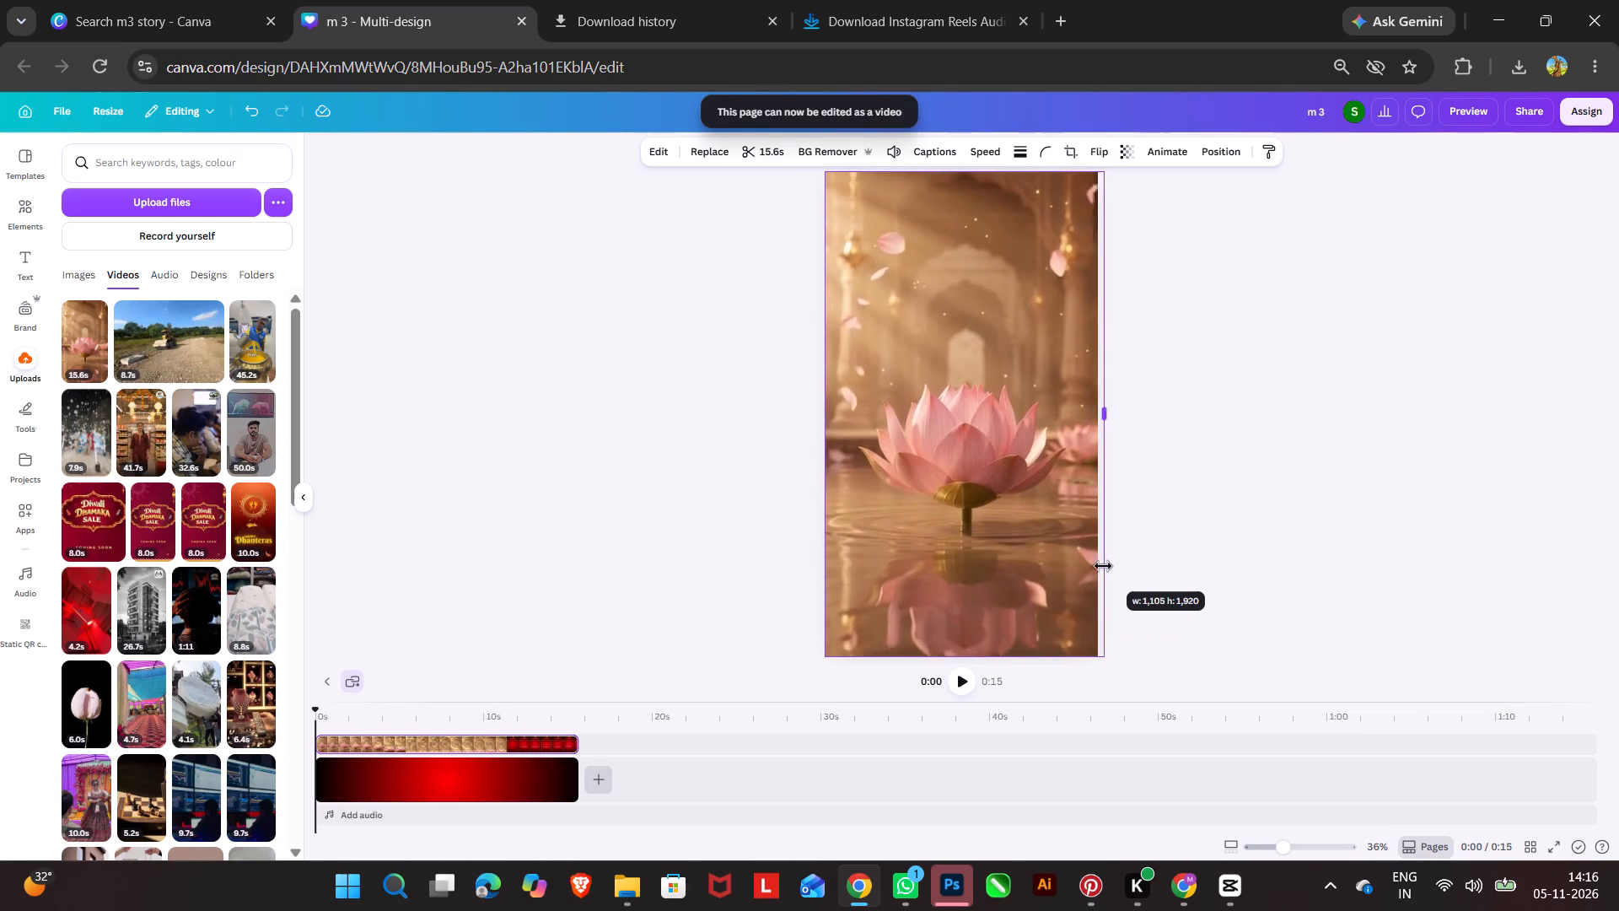
pyautogui.click(1226, 557)
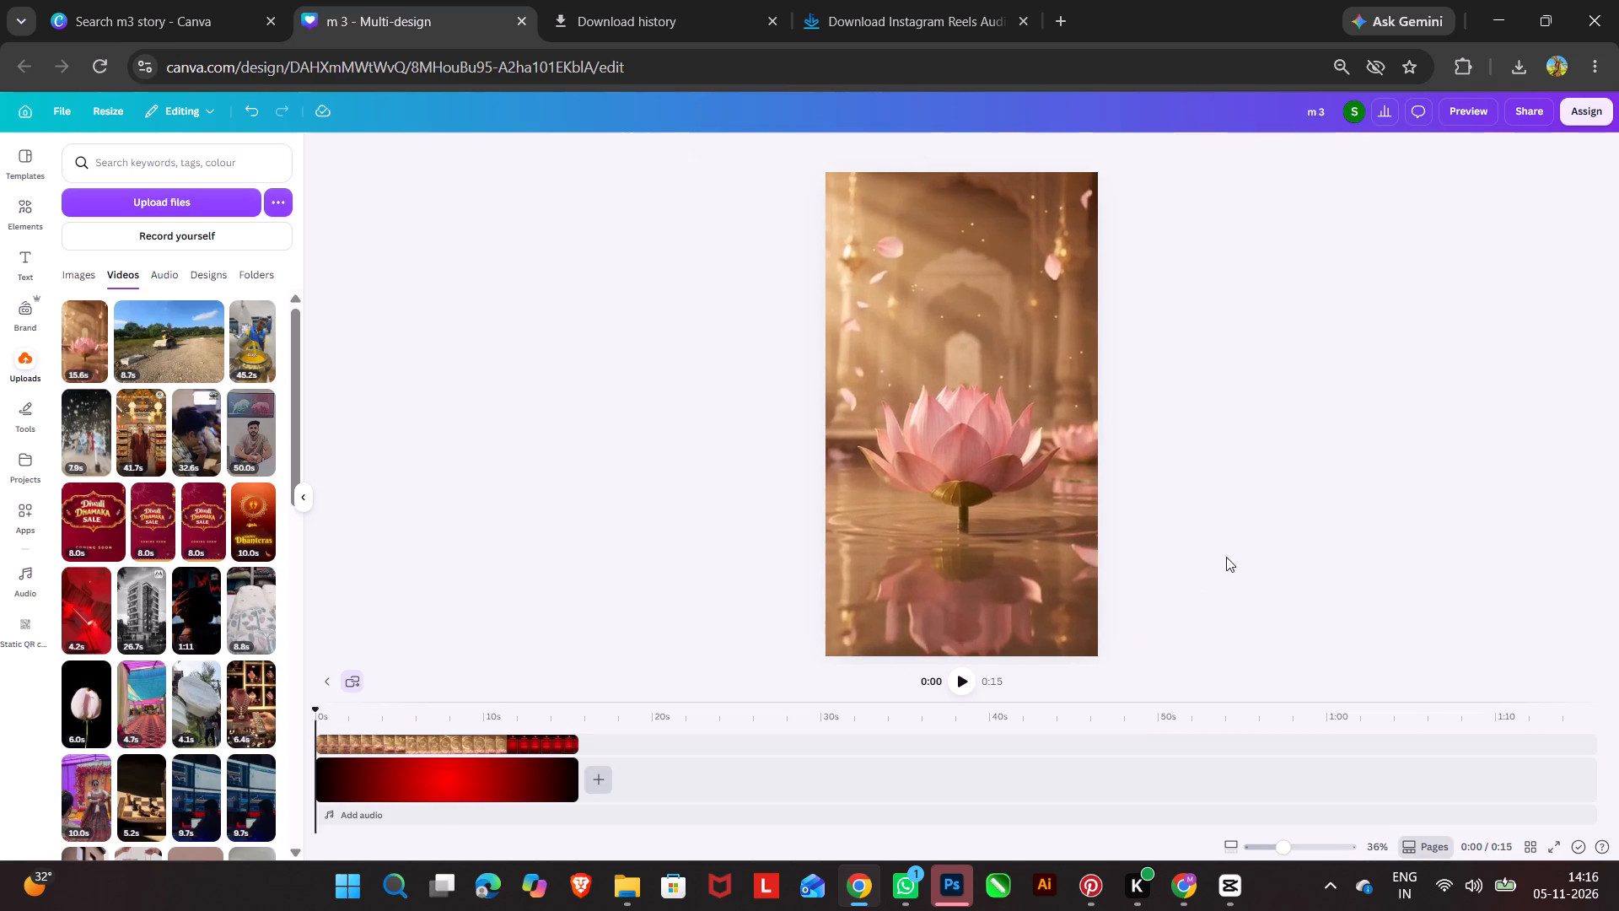
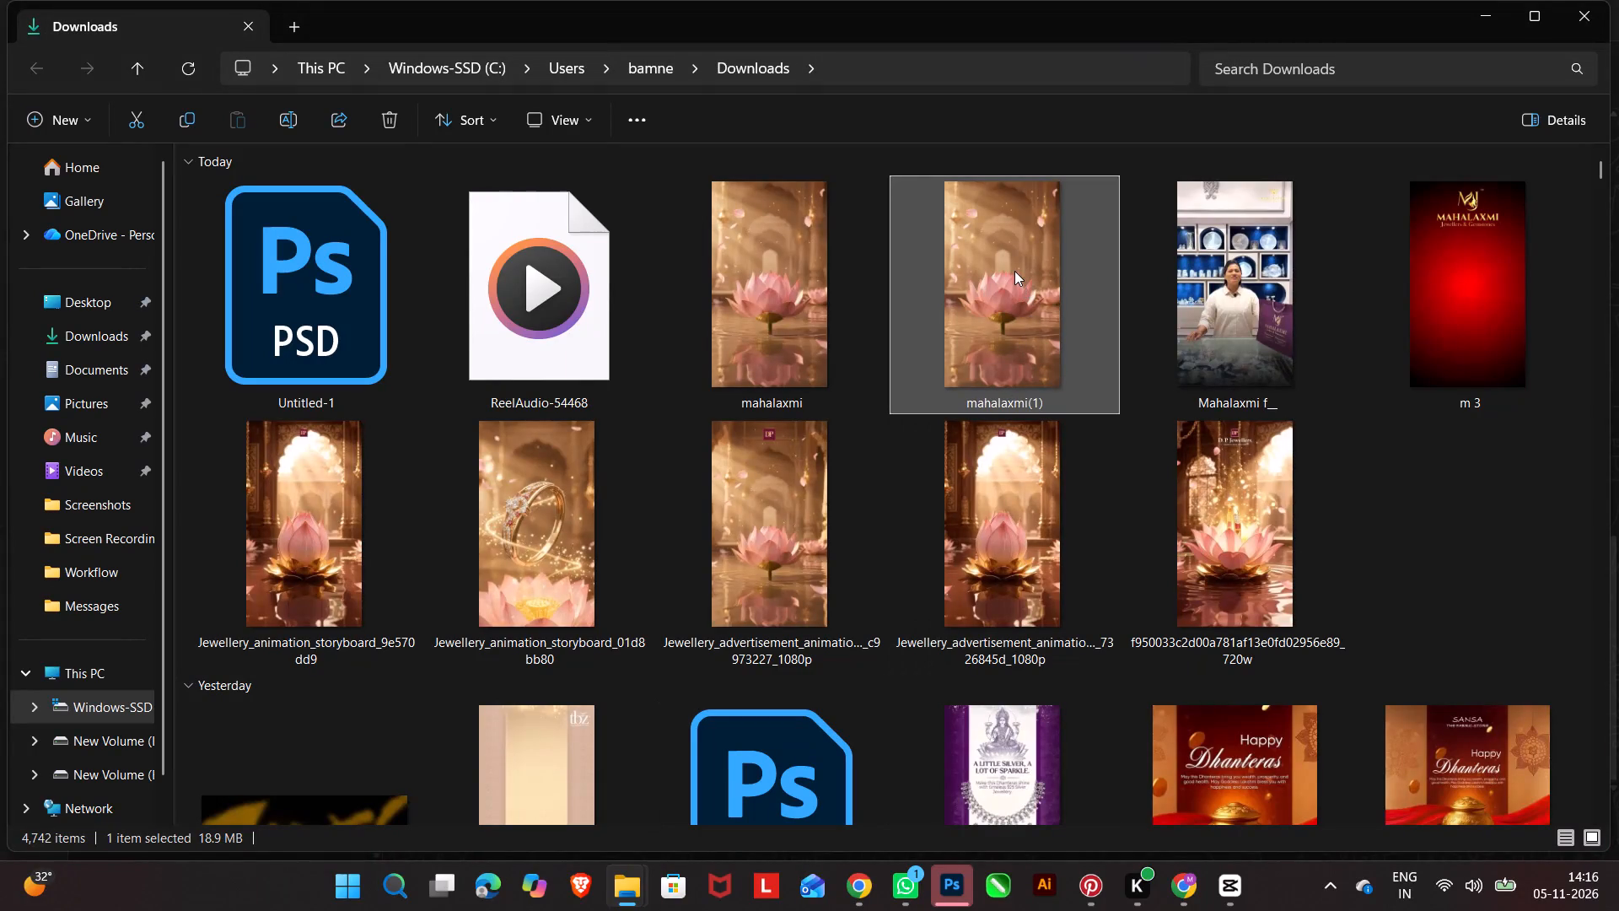
# Take the mahalaxmi(1) video from the Downloads folder and bring it over to another open application.
pyautogui.click(1014, 271)
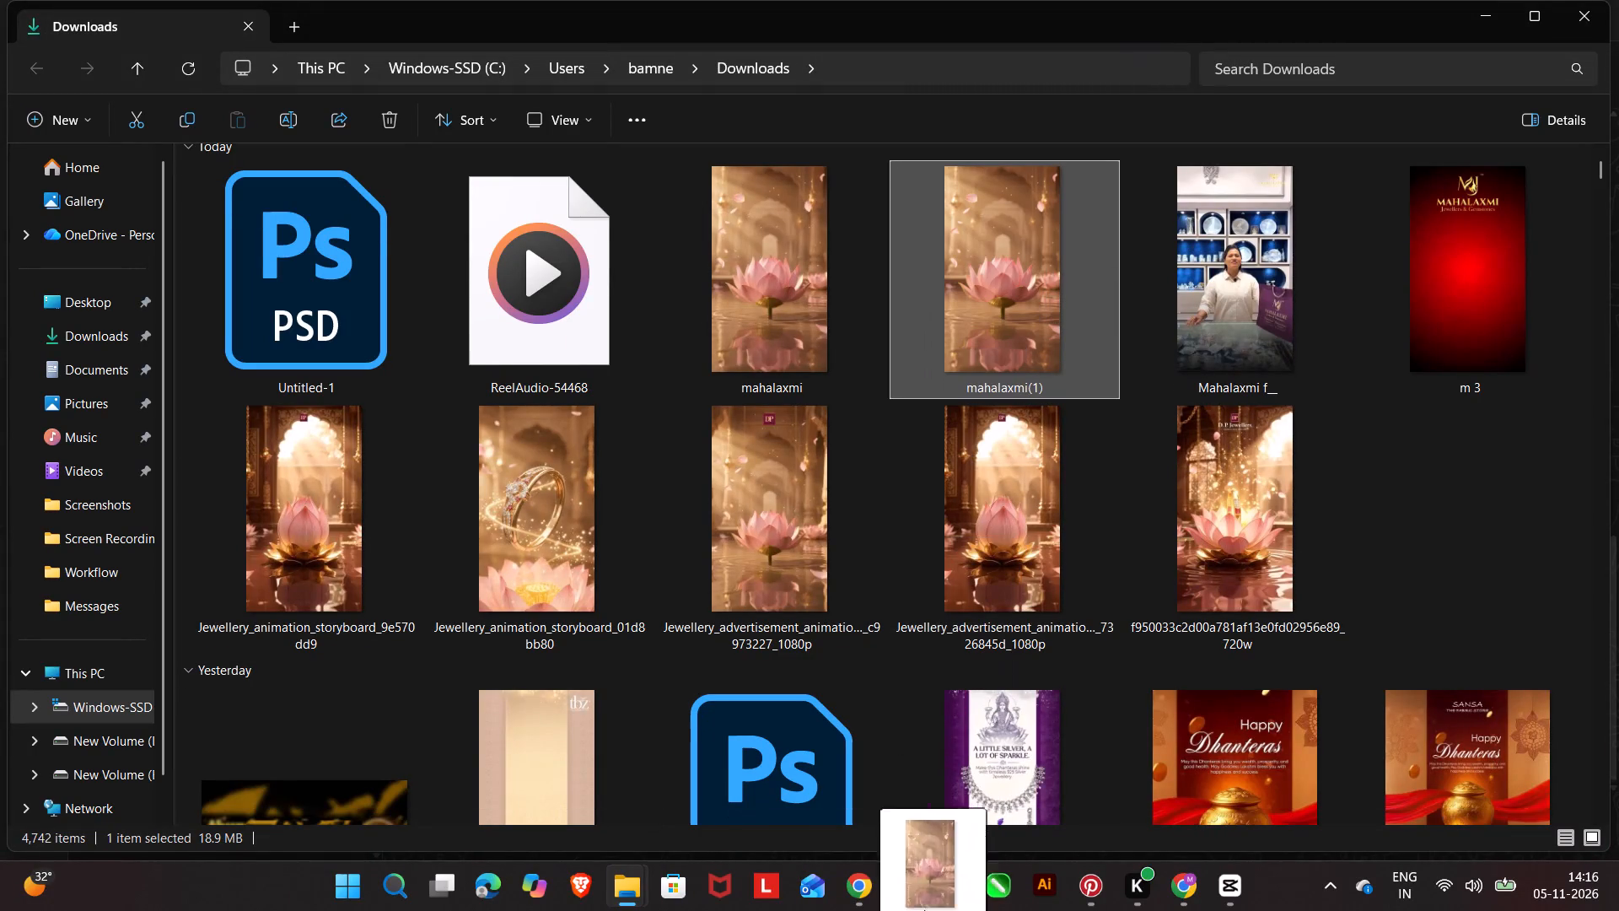